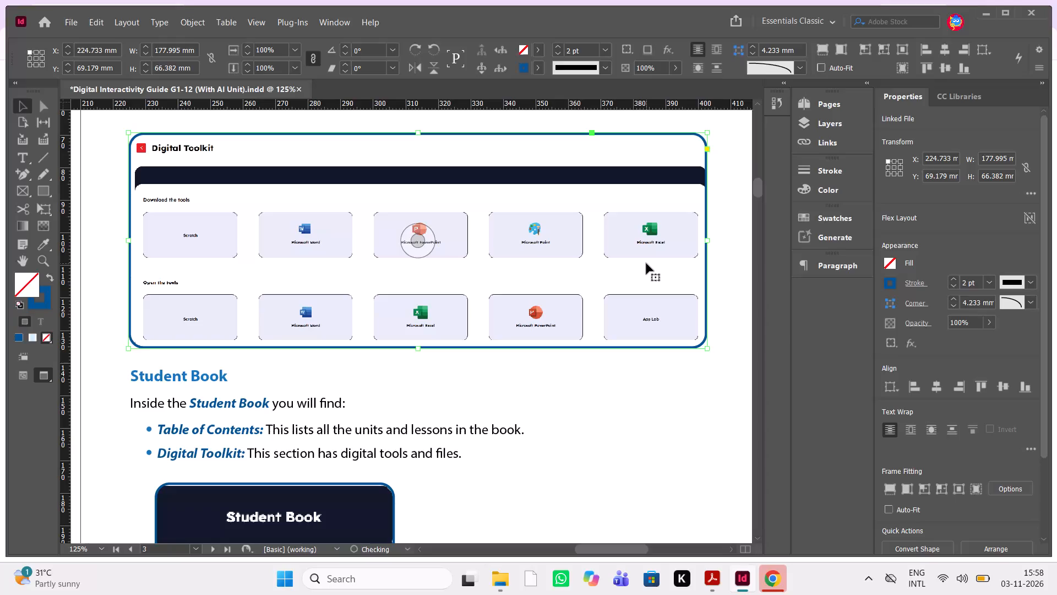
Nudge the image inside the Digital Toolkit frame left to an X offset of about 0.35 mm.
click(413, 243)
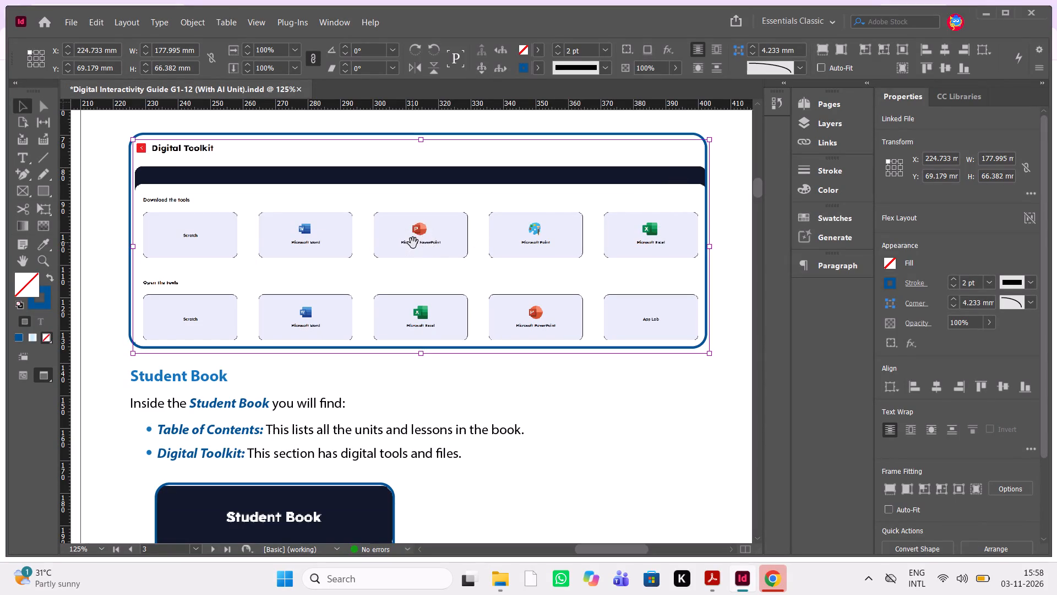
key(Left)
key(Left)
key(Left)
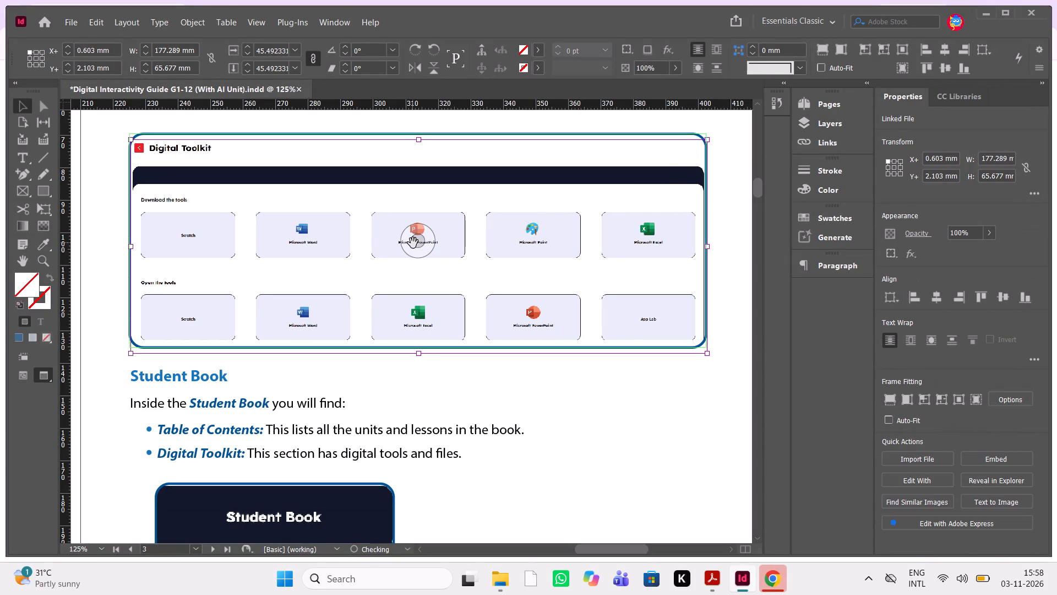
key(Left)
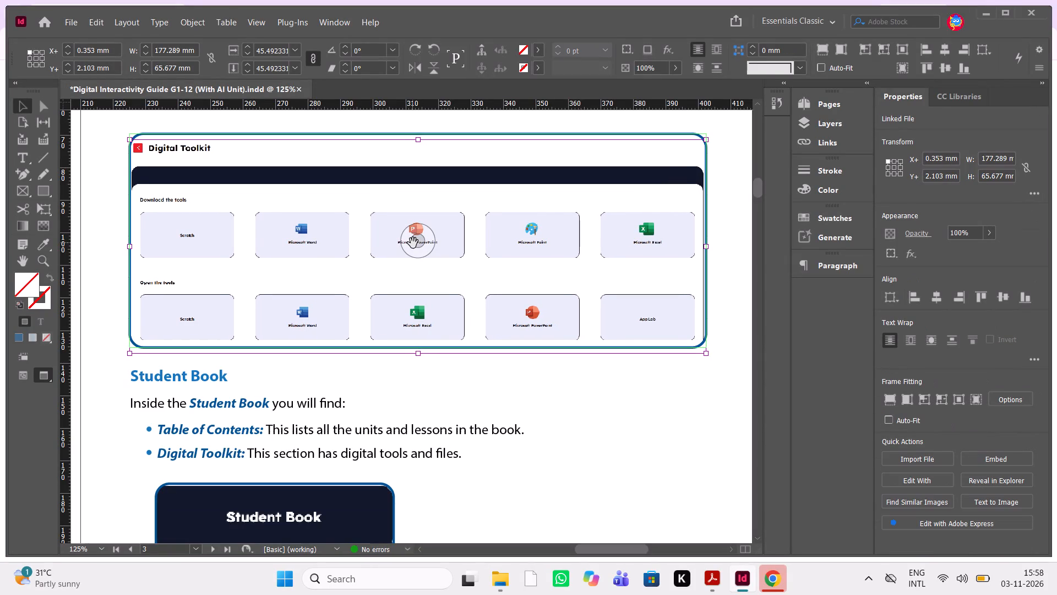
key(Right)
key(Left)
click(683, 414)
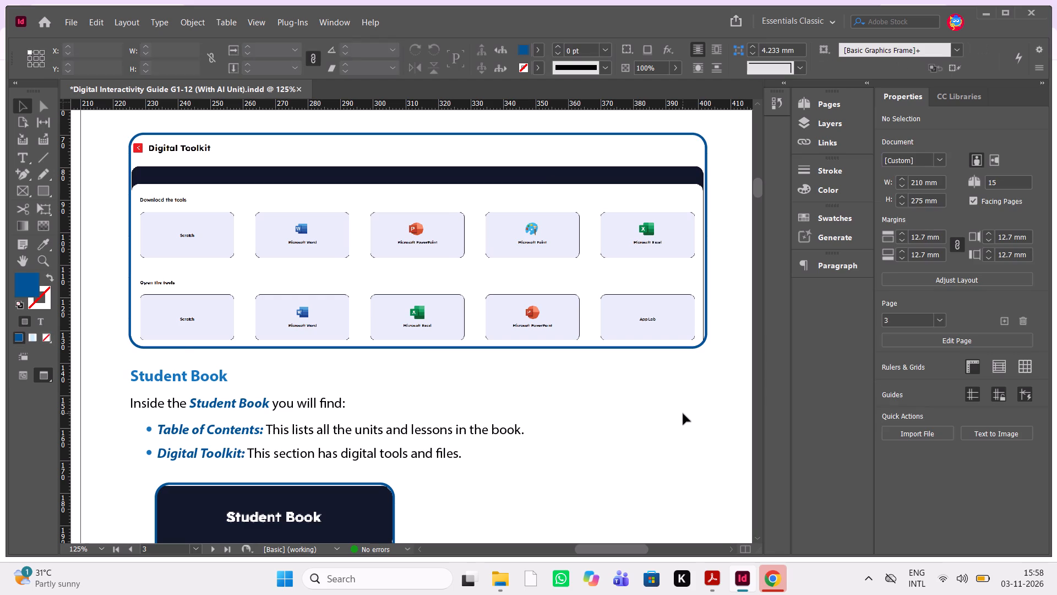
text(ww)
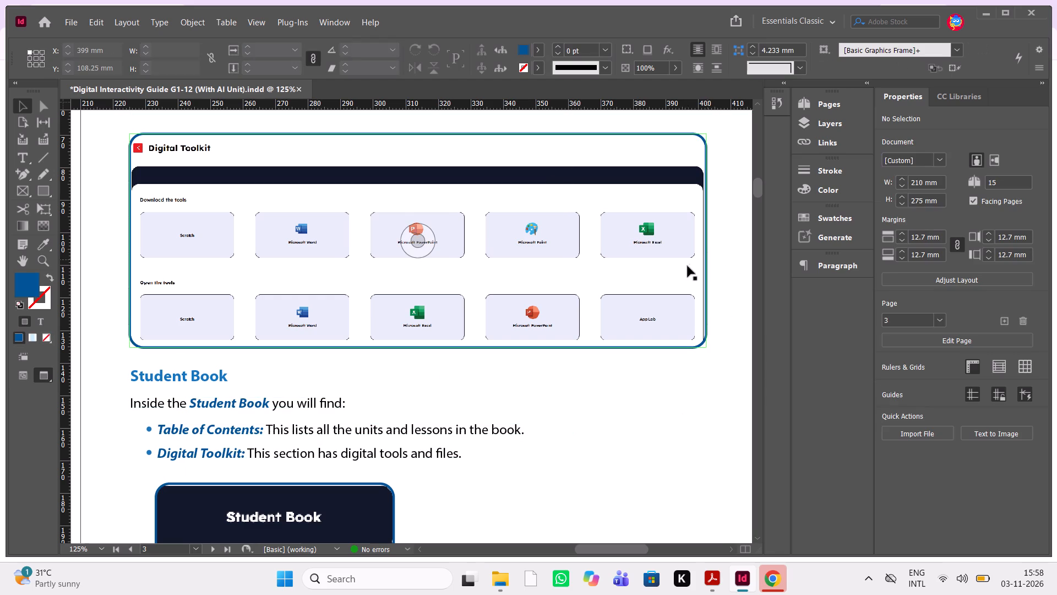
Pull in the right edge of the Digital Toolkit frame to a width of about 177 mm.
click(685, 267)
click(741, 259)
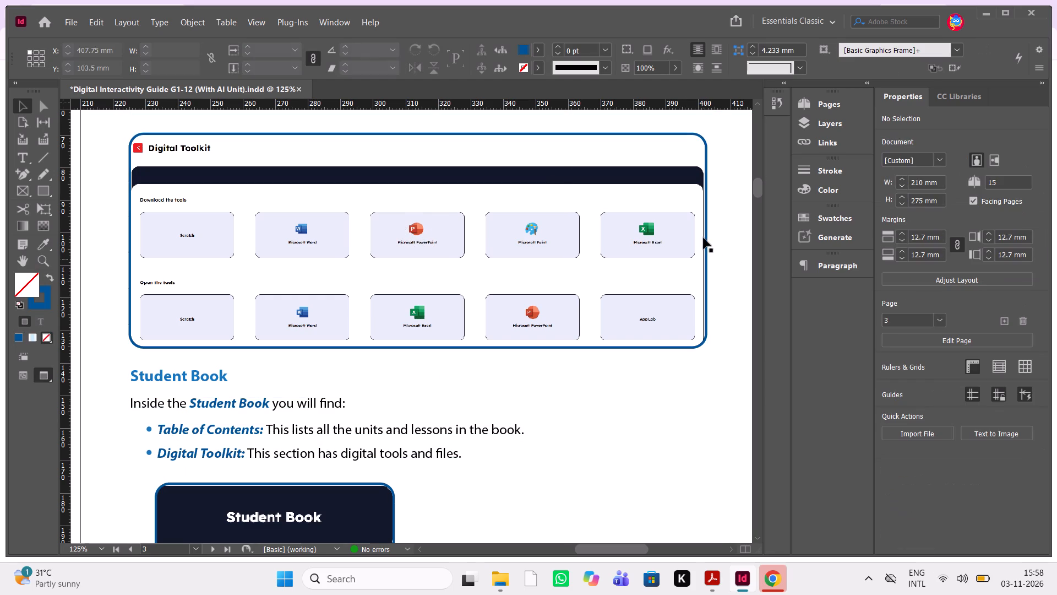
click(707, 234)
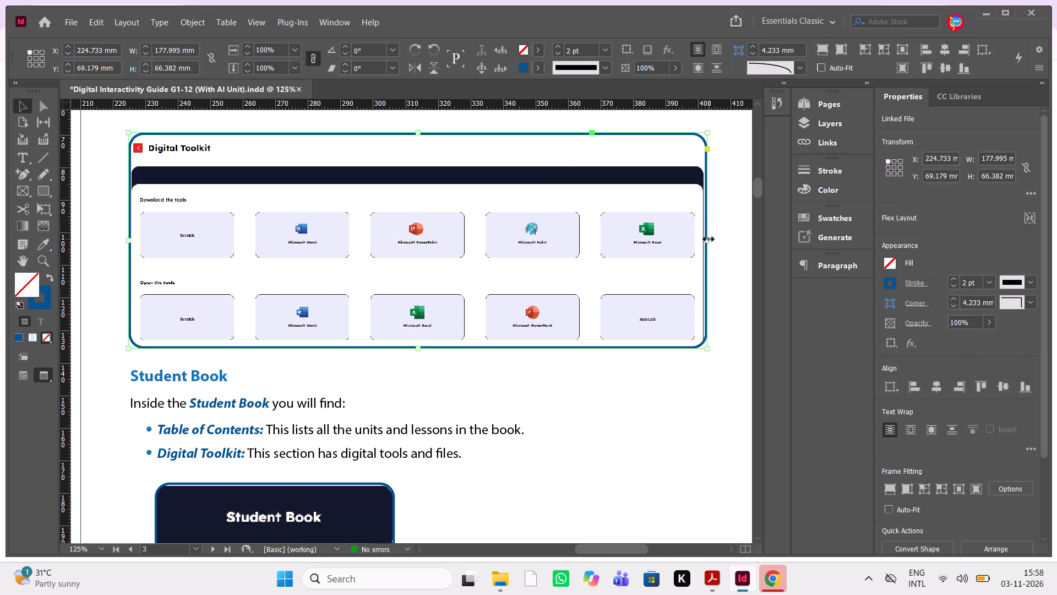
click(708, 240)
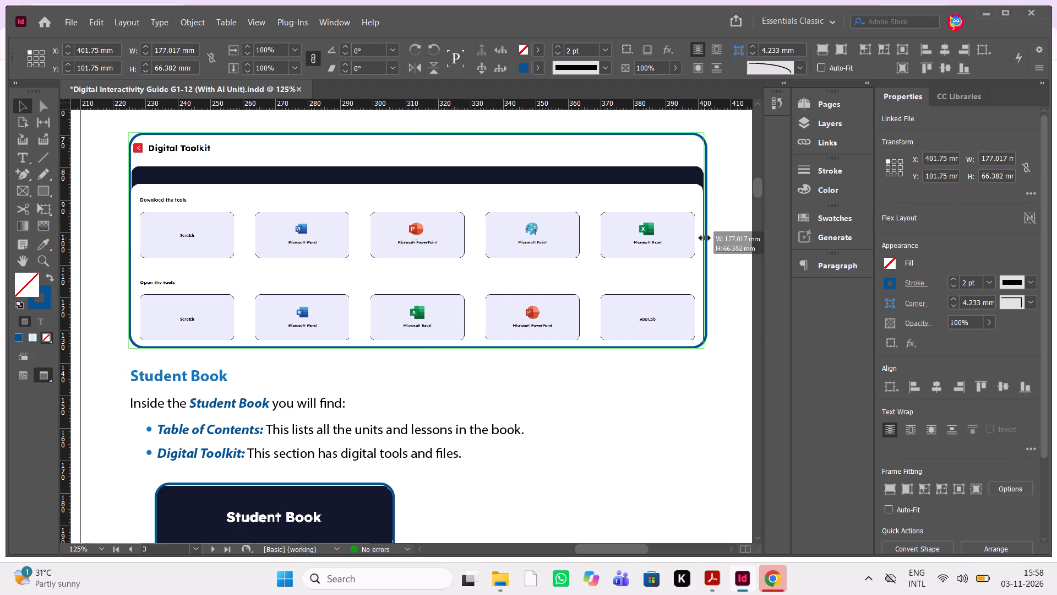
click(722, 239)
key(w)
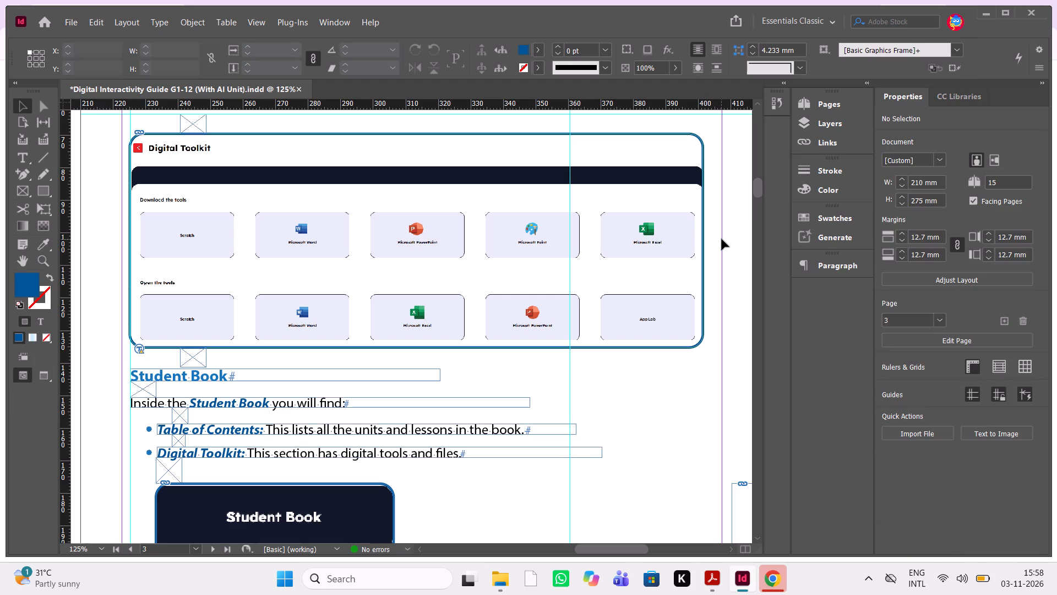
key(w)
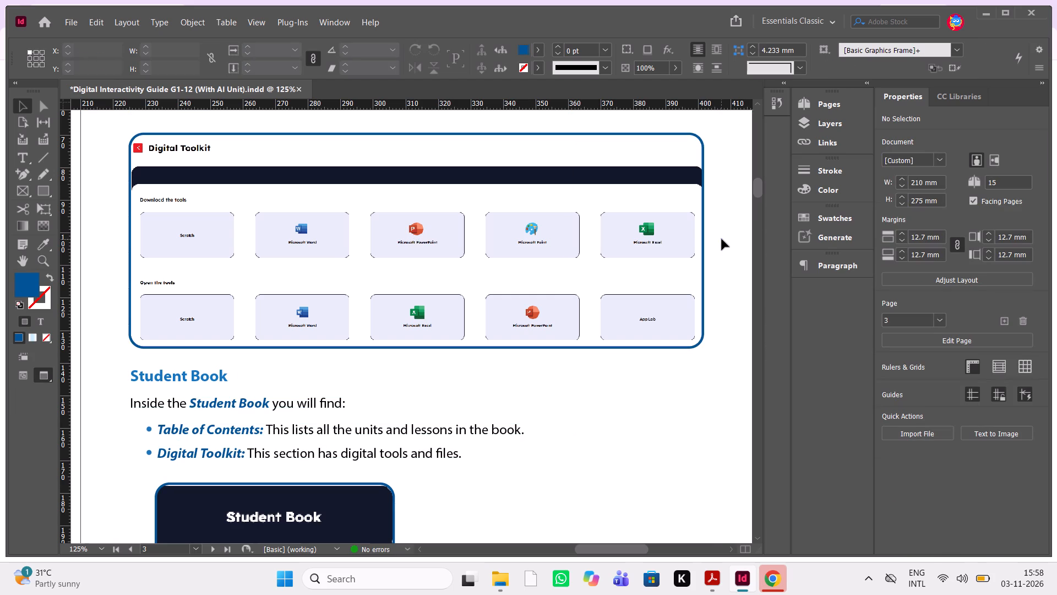
Widen the Digital Toolkit frame from its right edge to about 180.5 mm.
click(684, 240)
drag(706, 242, 716, 244)
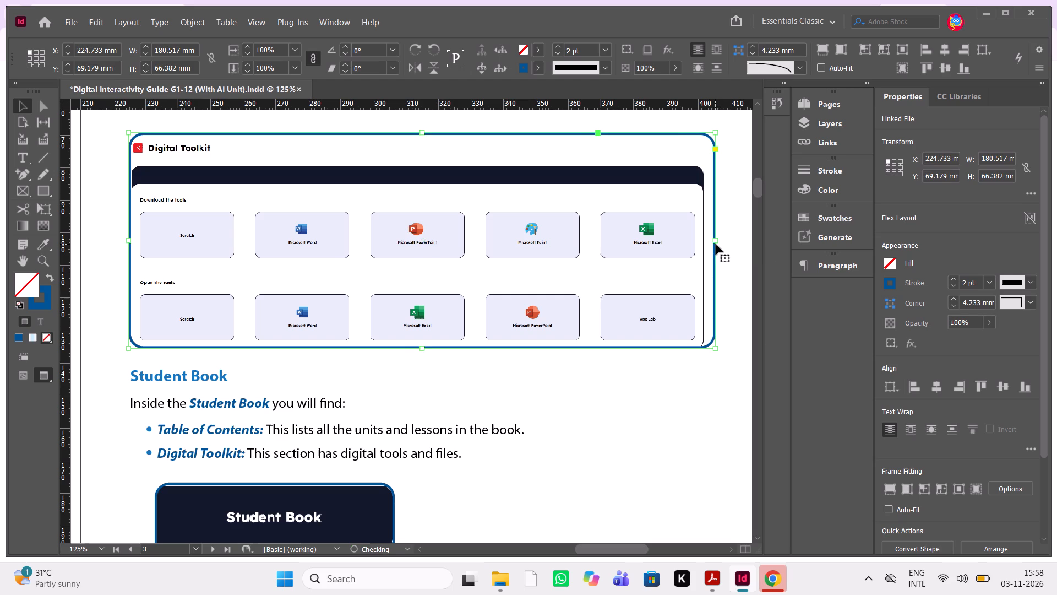
Nudge the image inside the Digital Toolkit frame right and up to offsets of about X 2.35 mm and Y 1.35 mm.
click(421, 239)
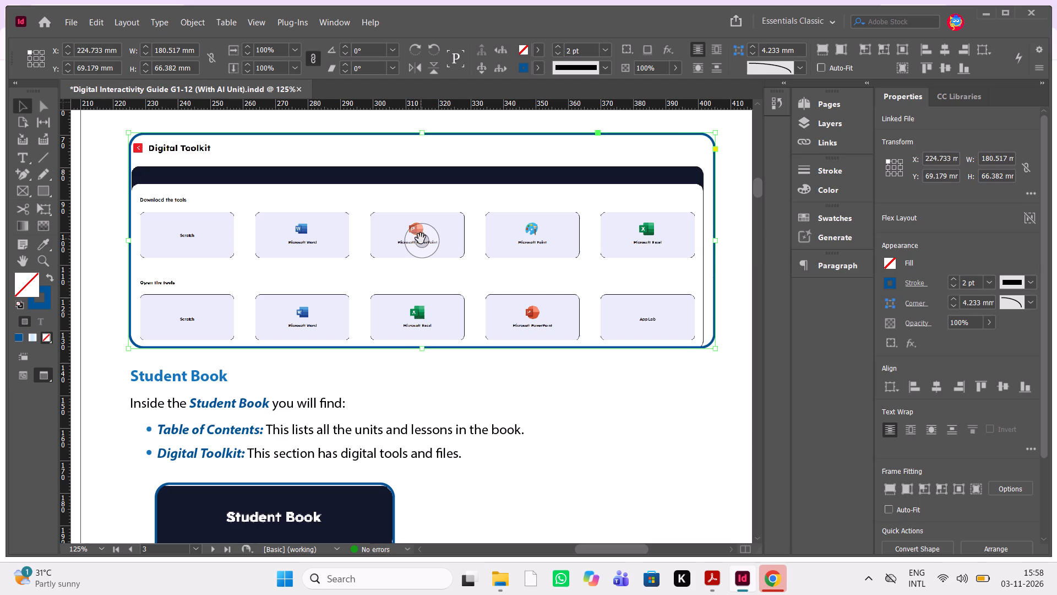
key(Right)
key(Right)
key(Right)
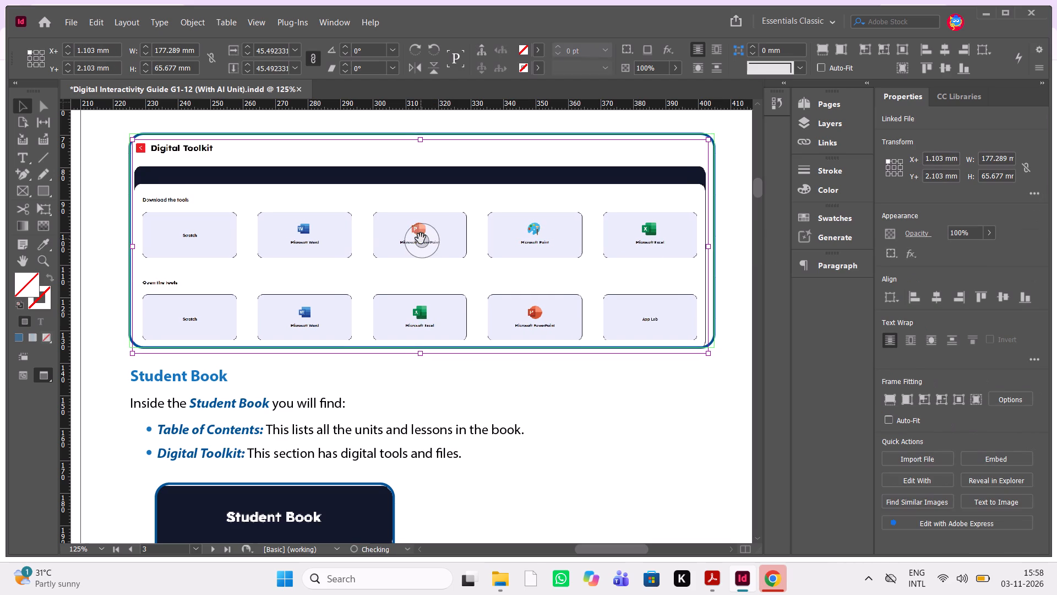
key(Right)
key(Right)
key(Right)
key(Right)
key(Right)
key(Up)
key(Up)
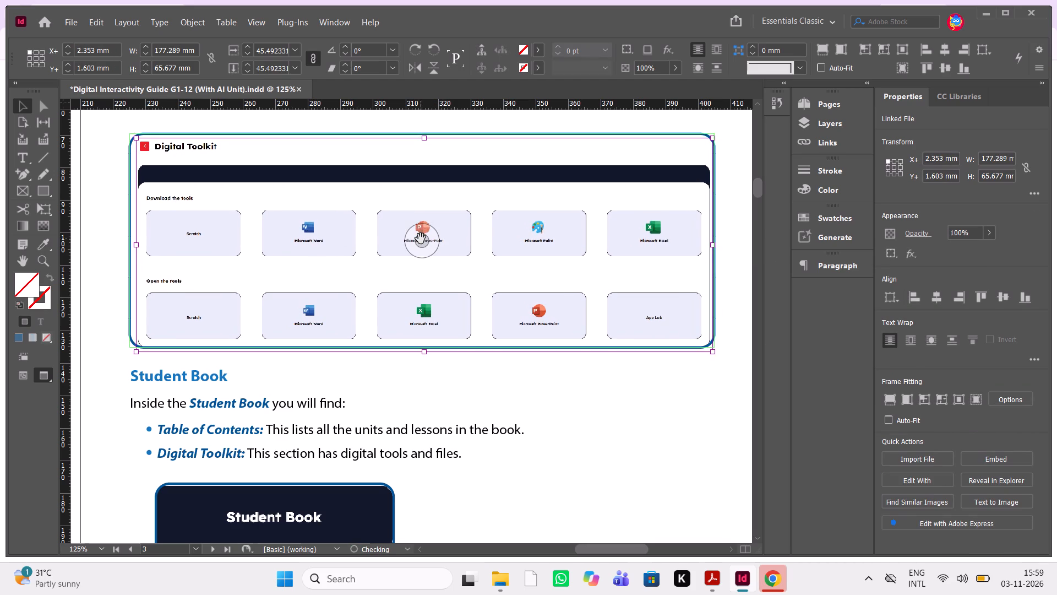
key(Up)
key(Up)
key(Down)
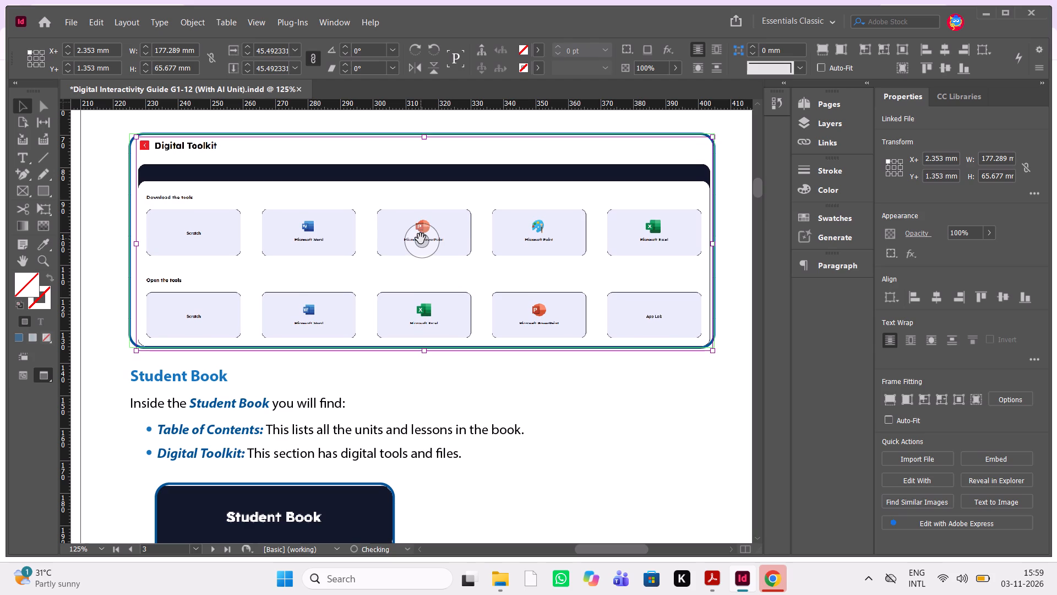
Set the Digital Toolkit image's display performance to High Quality Display.
right_click(423, 252)
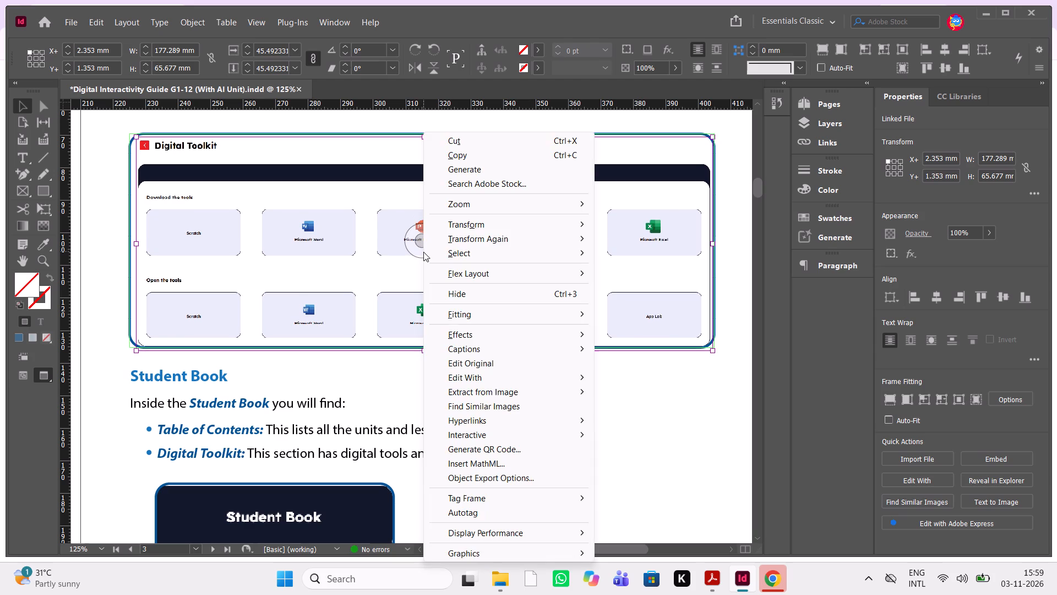
click(493, 533)
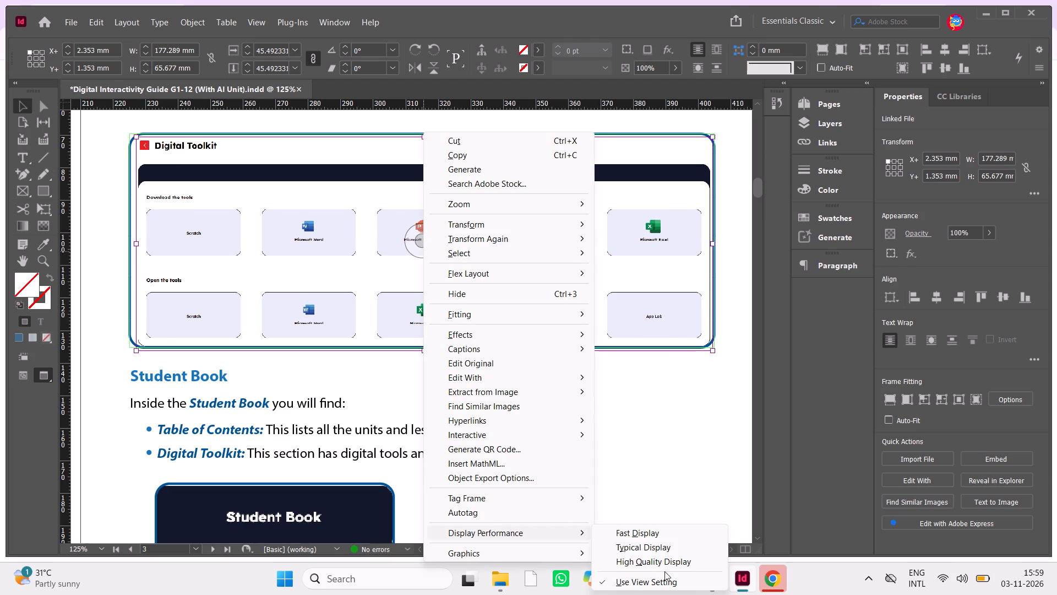
click(673, 557)
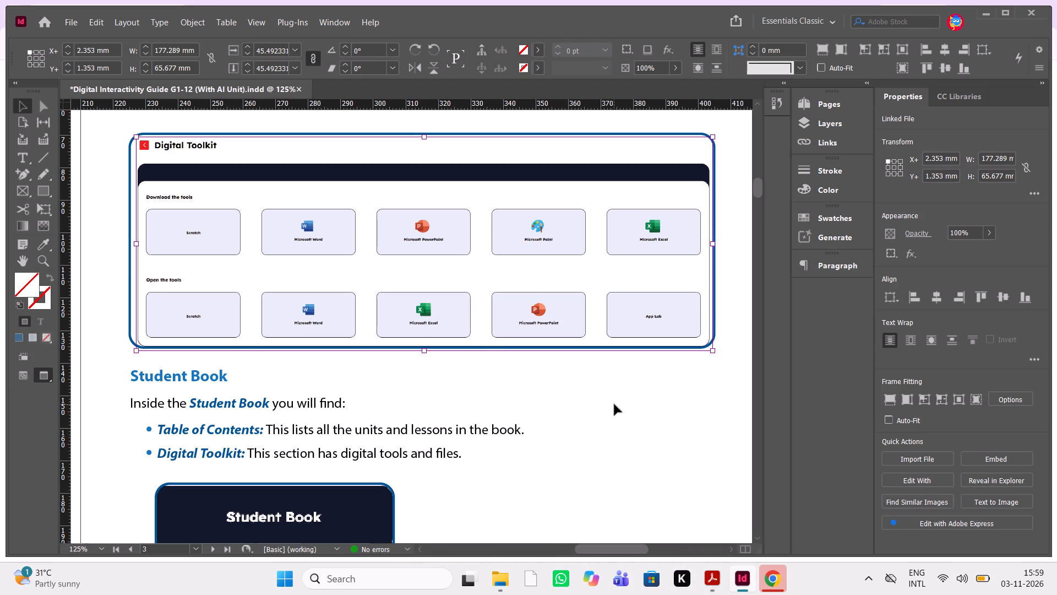
click(614, 404)
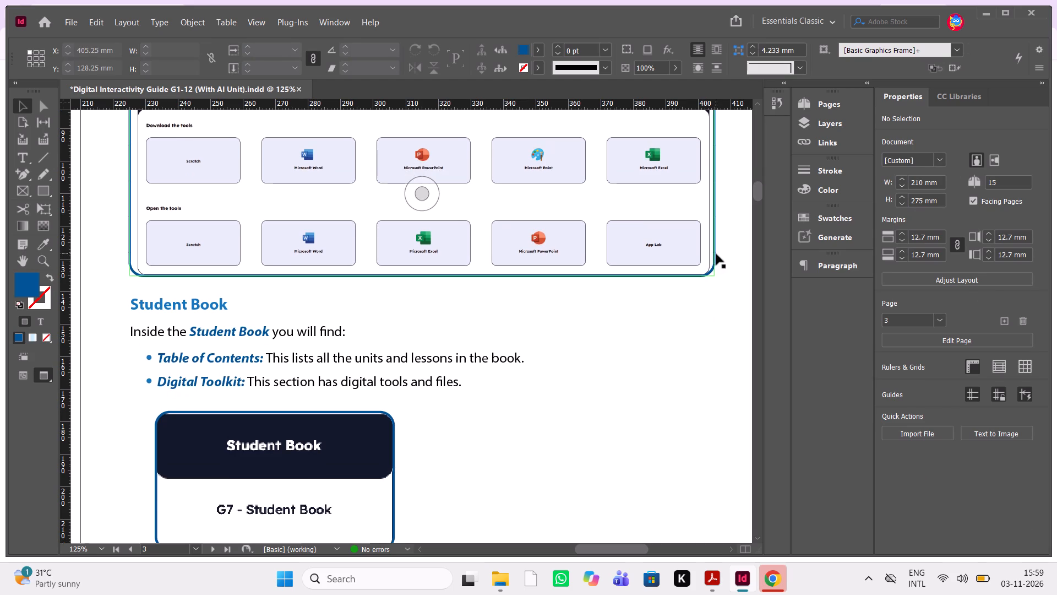
Extend the bottom edge of the Digital Toolkit frame downward to a height of about 67.3 mm.
click(716, 255)
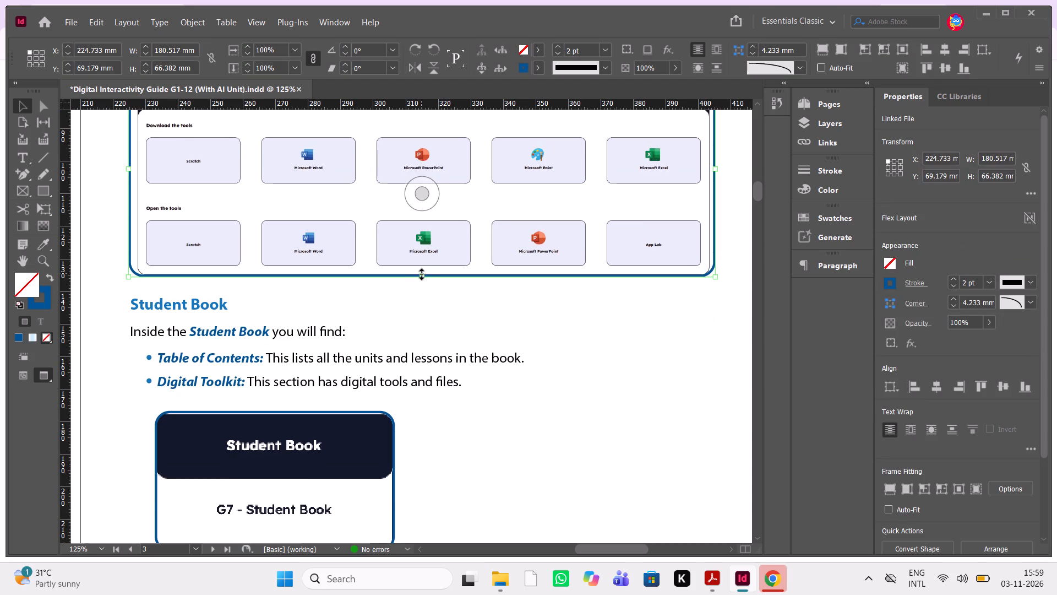
drag(423, 276, 423, 303)
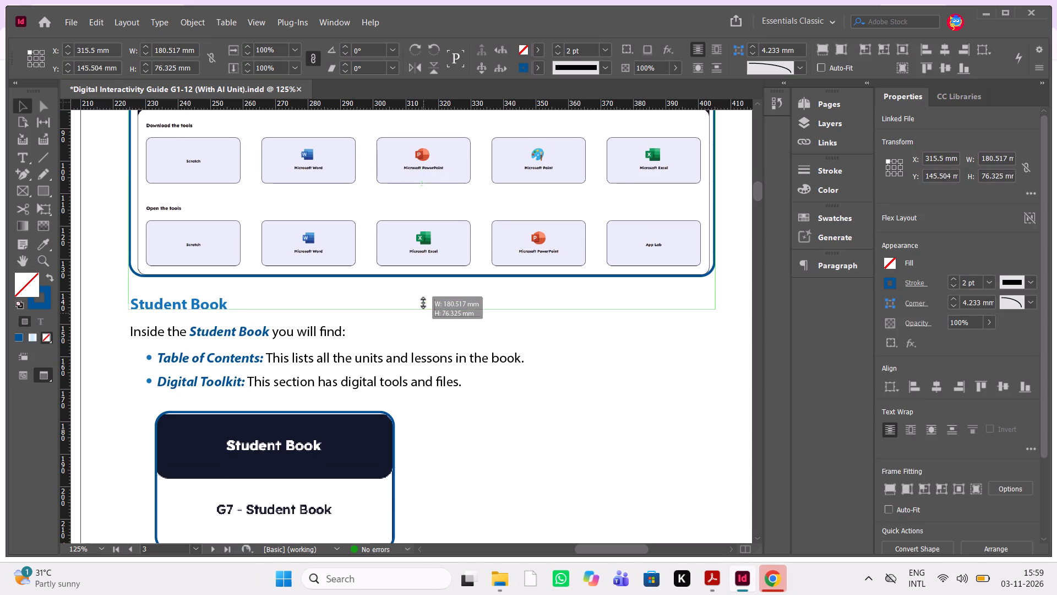
drag(423, 303, 423, 287)
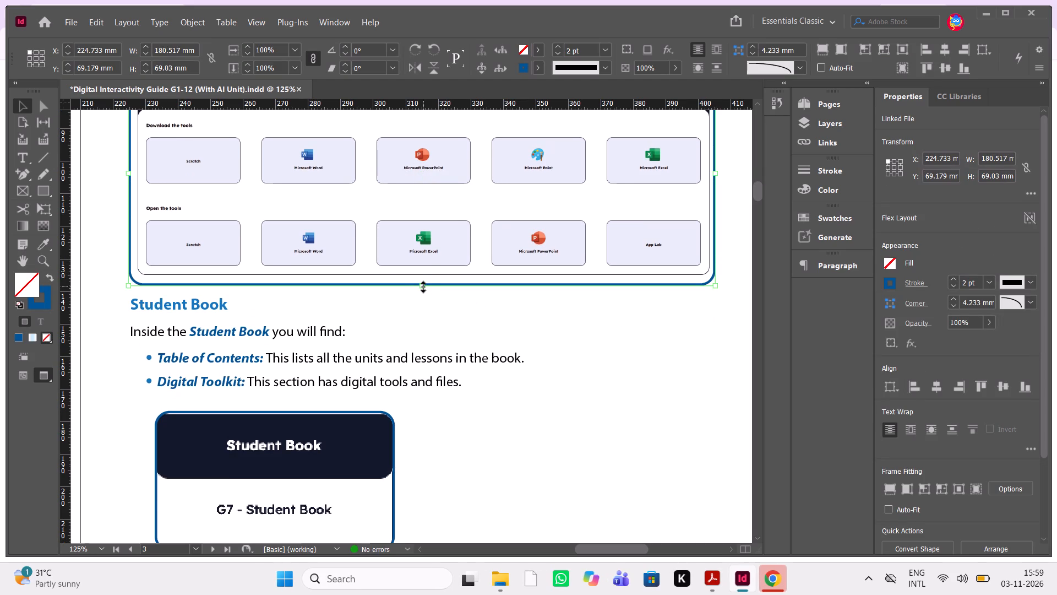
click(542, 330)
click(455, 282)
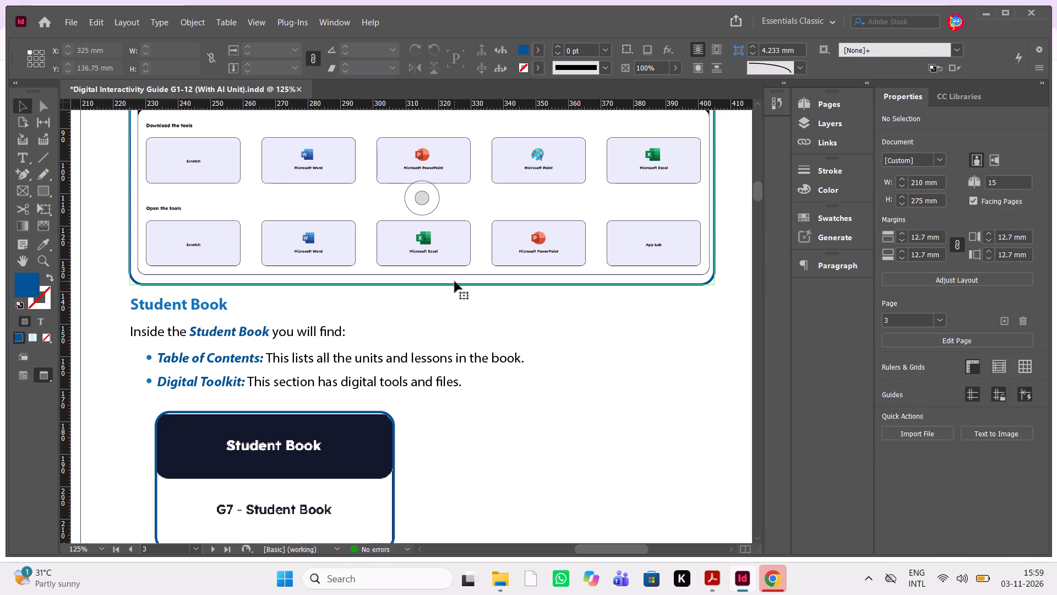
click(422, 284)
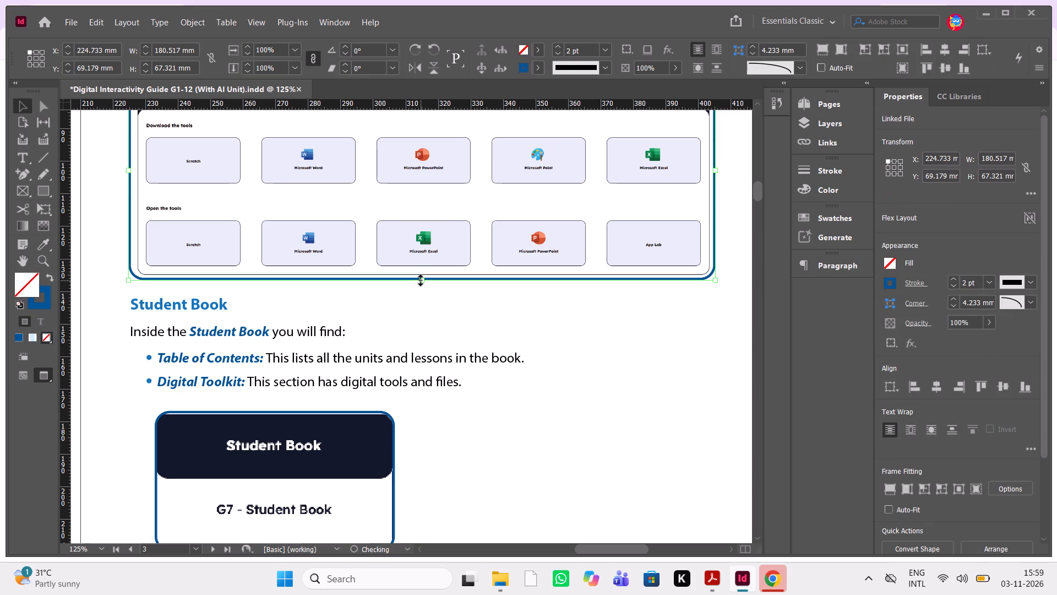
click(590, 362)
Nudge the image inside the Digital Toolkit frame up to a Y offset of about 0.85 mm.
scroll(590, 362, up, 1)
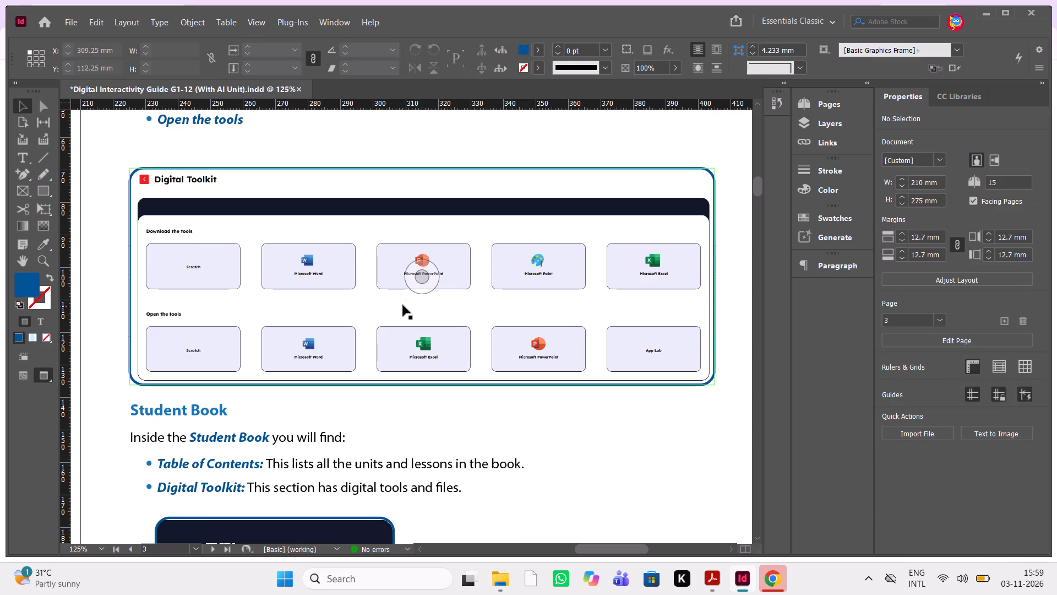
click(413, 279)
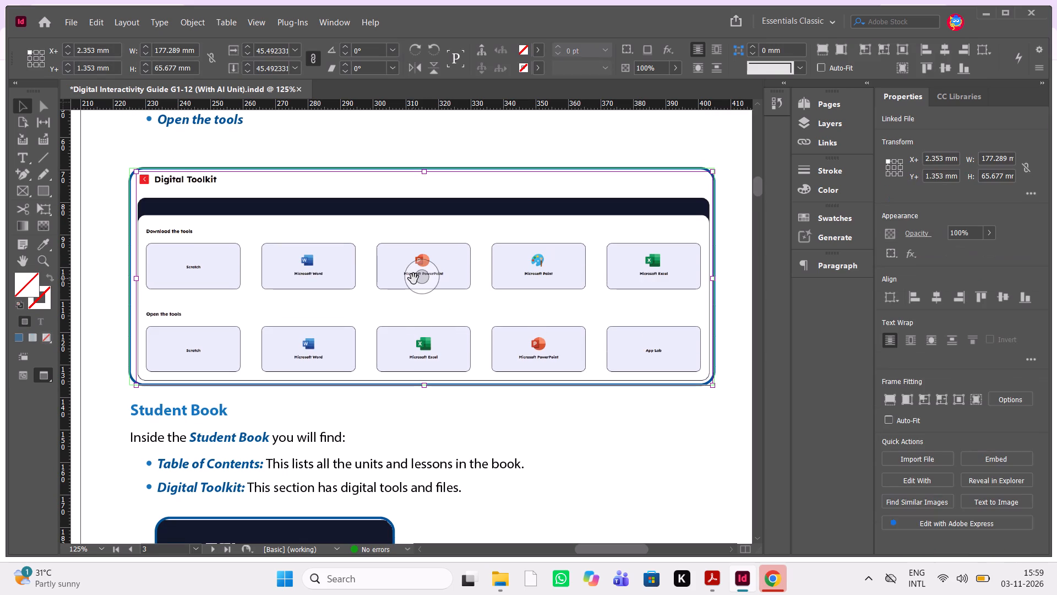
key(Up)
key(Up)
key(Down)
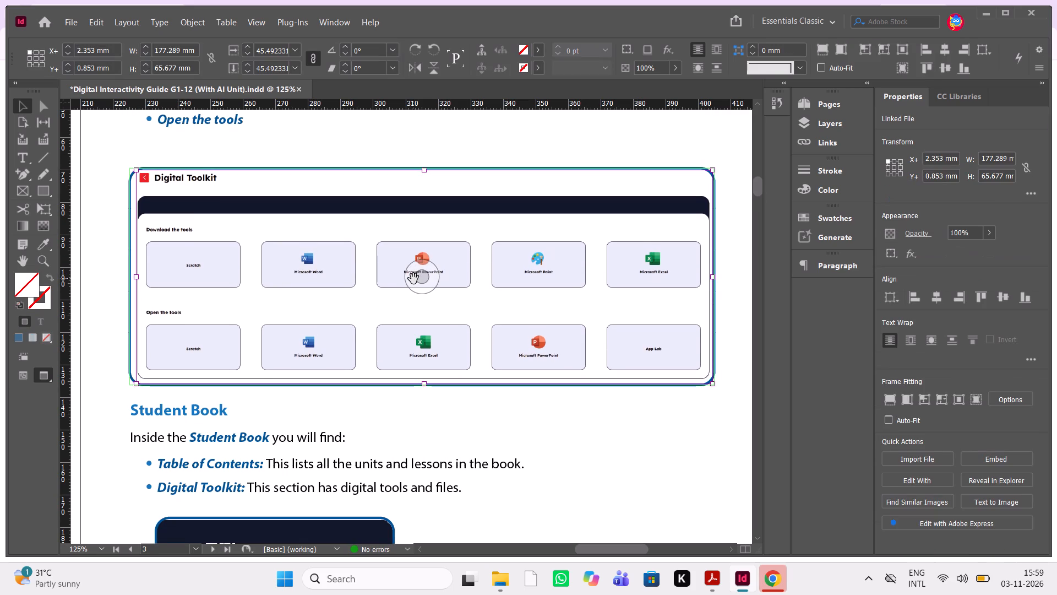
key(Up)
key(Down)
key(Up)
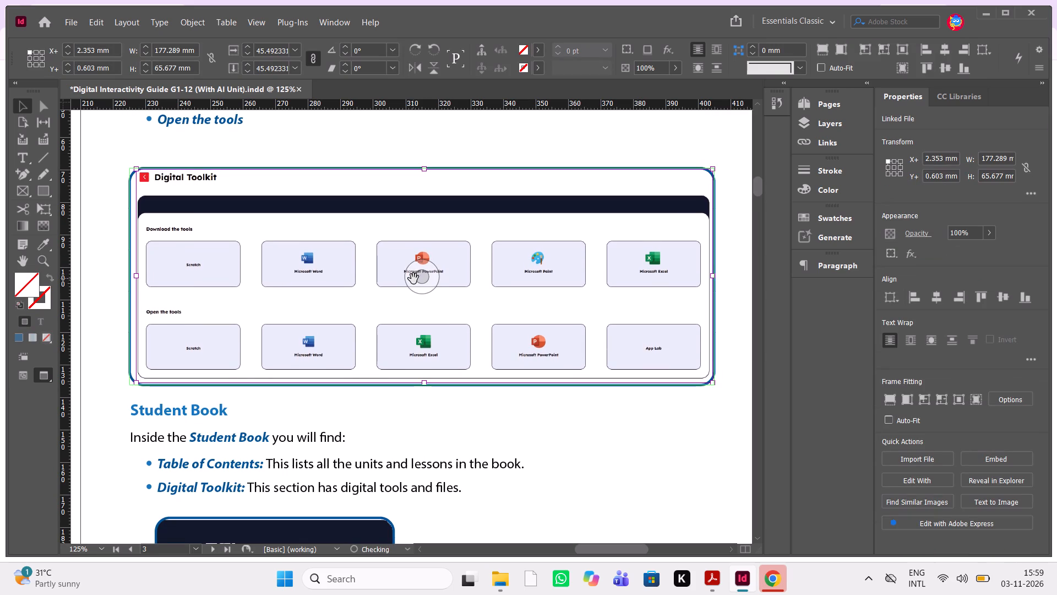
key(Down)
click(619, 436)
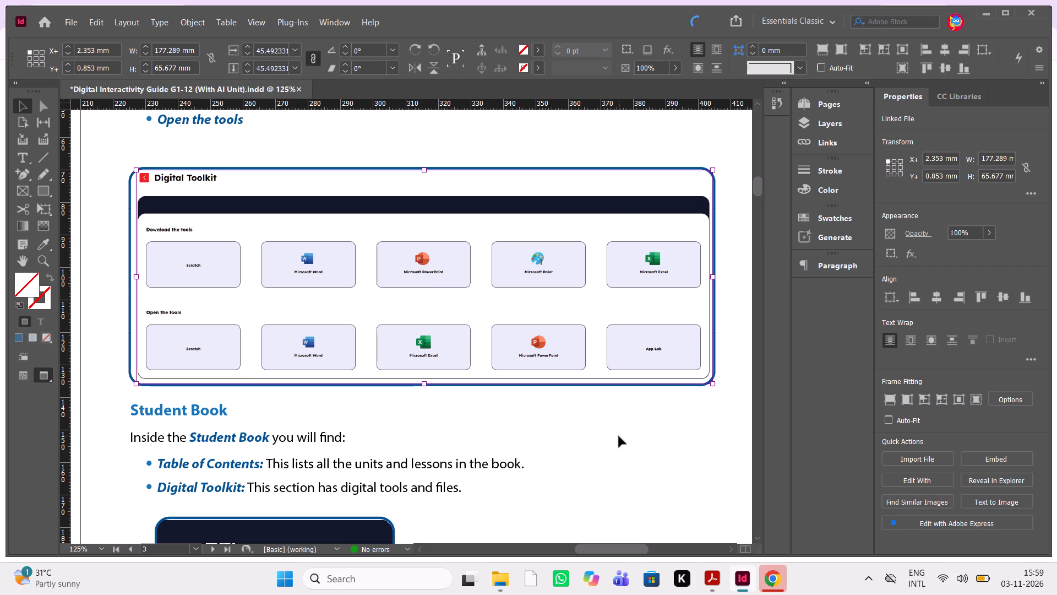
key(w)
key(w)
key(w)
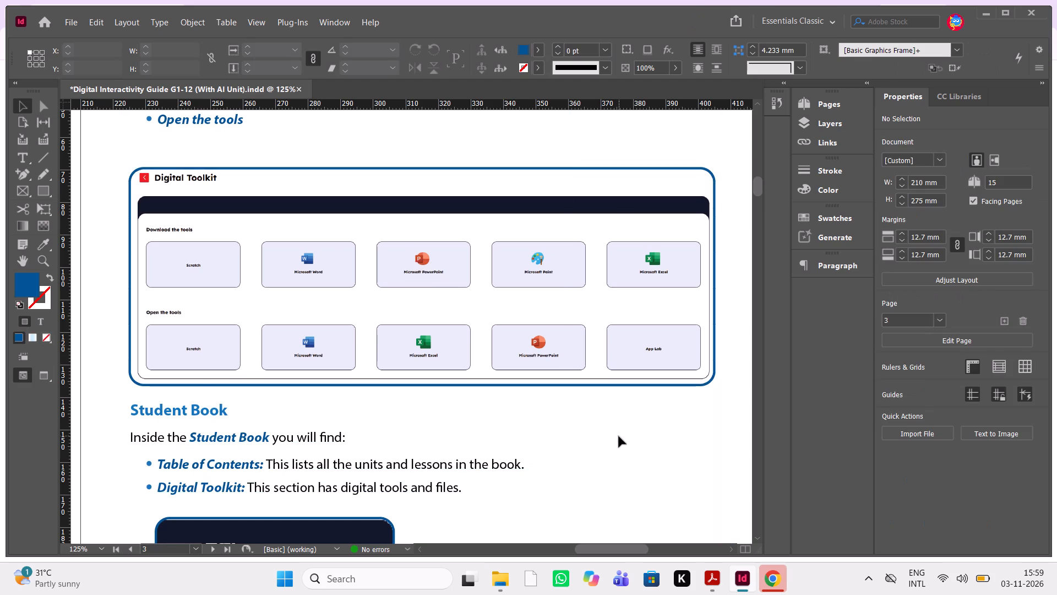
Shift the whole Student Book section below the Digital Toolkit frame, text and image together, down to a Y position of about 136.46 mm.
scroll(619, 436, down, 1)
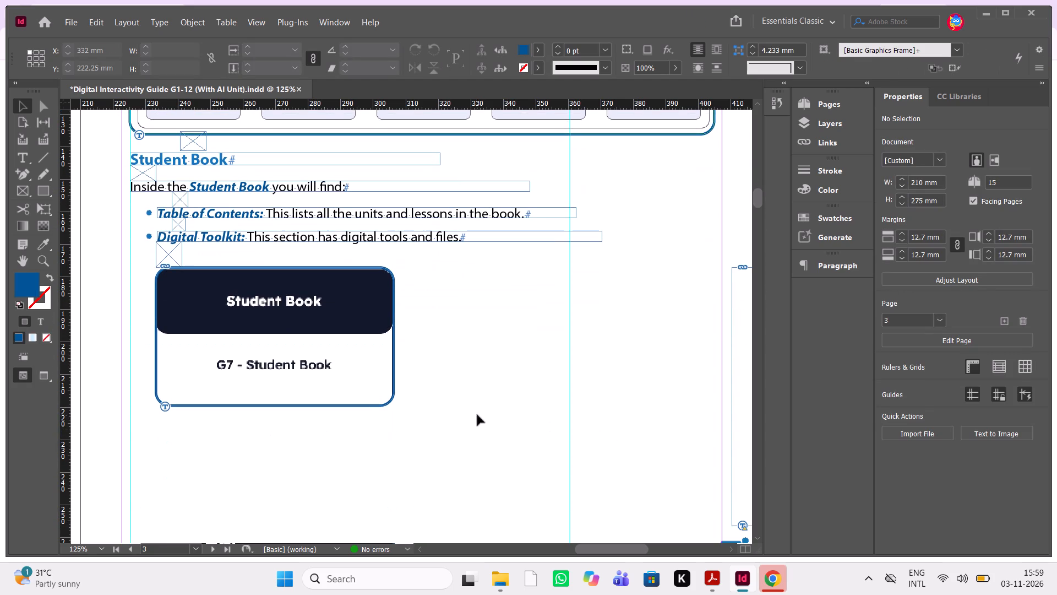
click(526, 447)
drag(526, 447, 161, 180)
drag(161, 180, 149, 148)
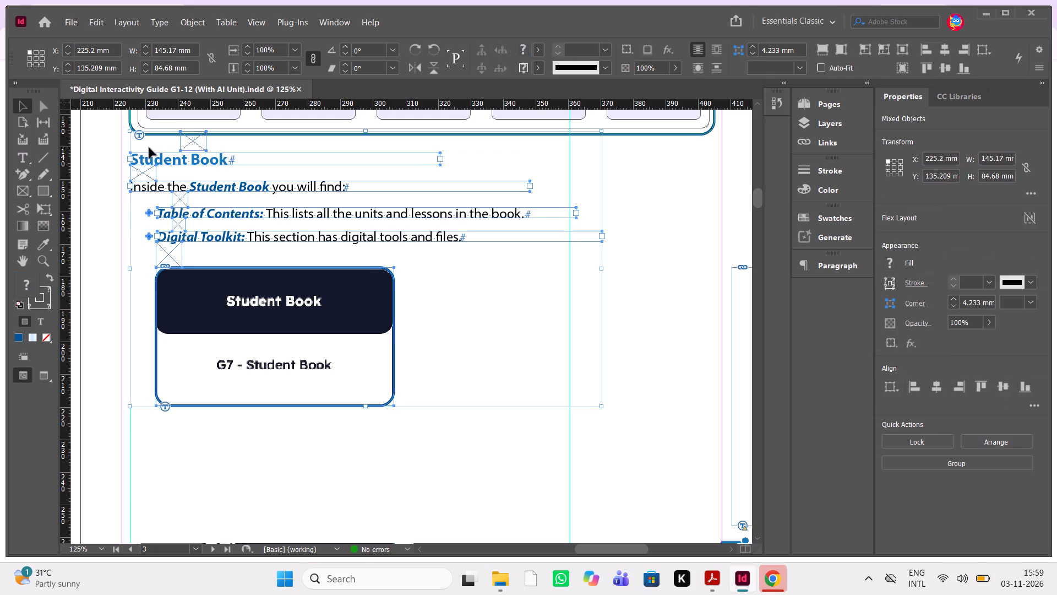
key(shift+Down)
key(shift+Down)
key(Up)
key(Up)
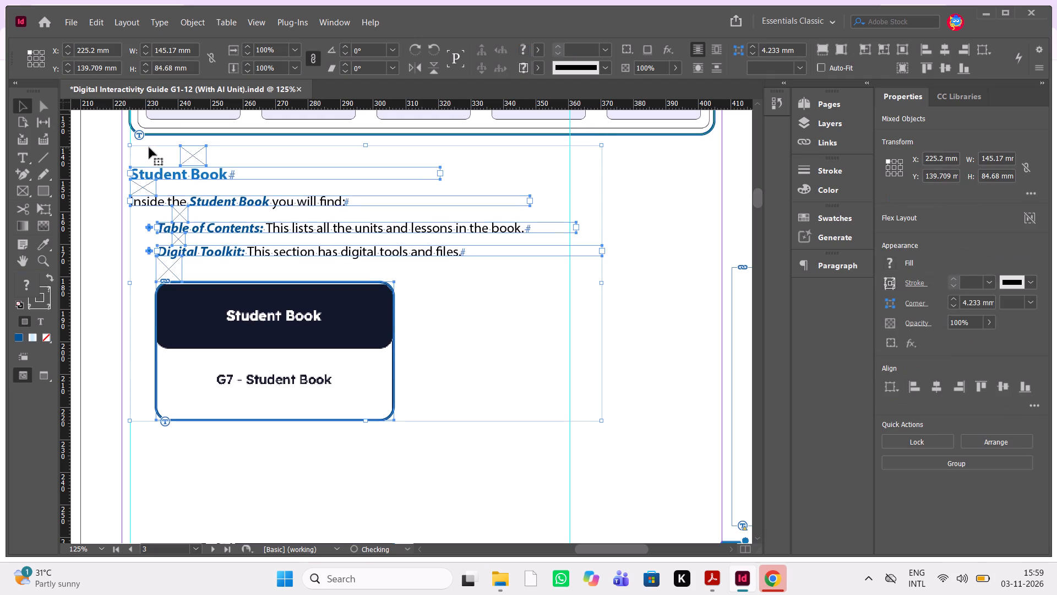
key(Up)
key(Up)
key(Up)
key(Up)
key(Up)
key(Up)
key(Up)
key(Up)
key(Up)
key(Up)
key(Up)
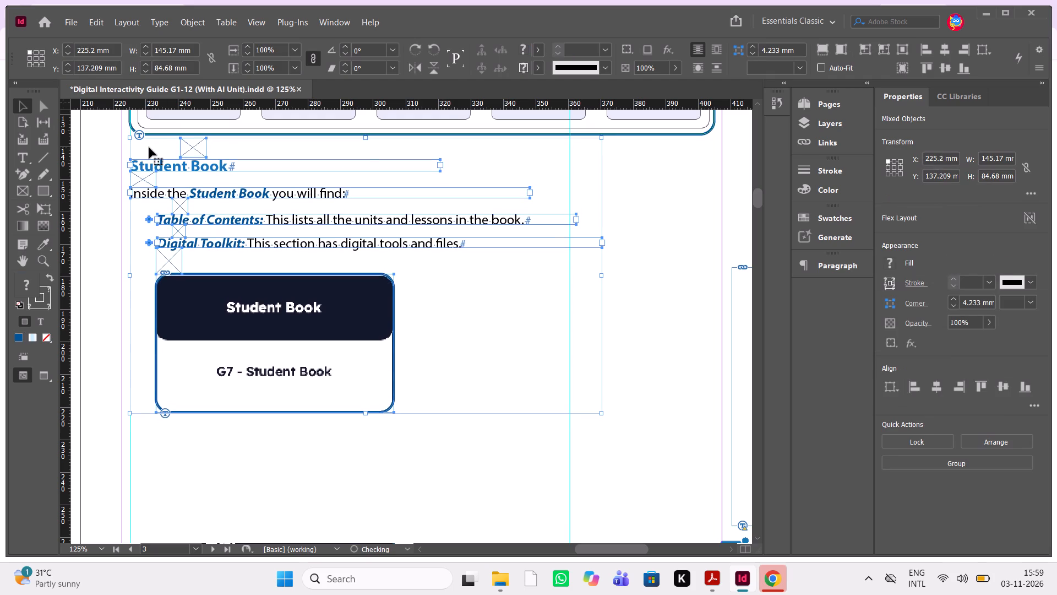
key(Up)
key(Up)
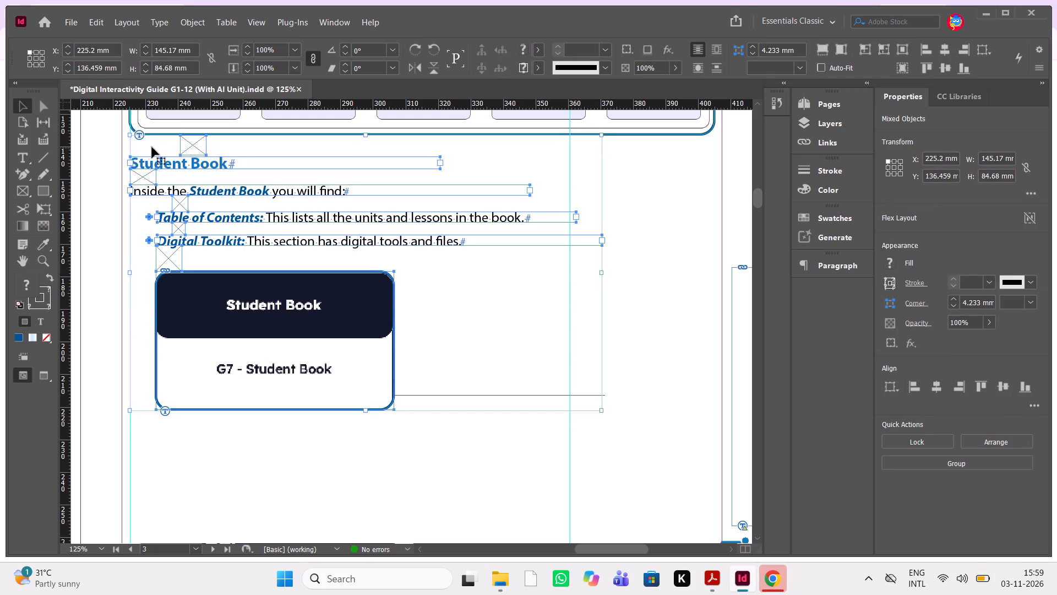
click(438, 457)
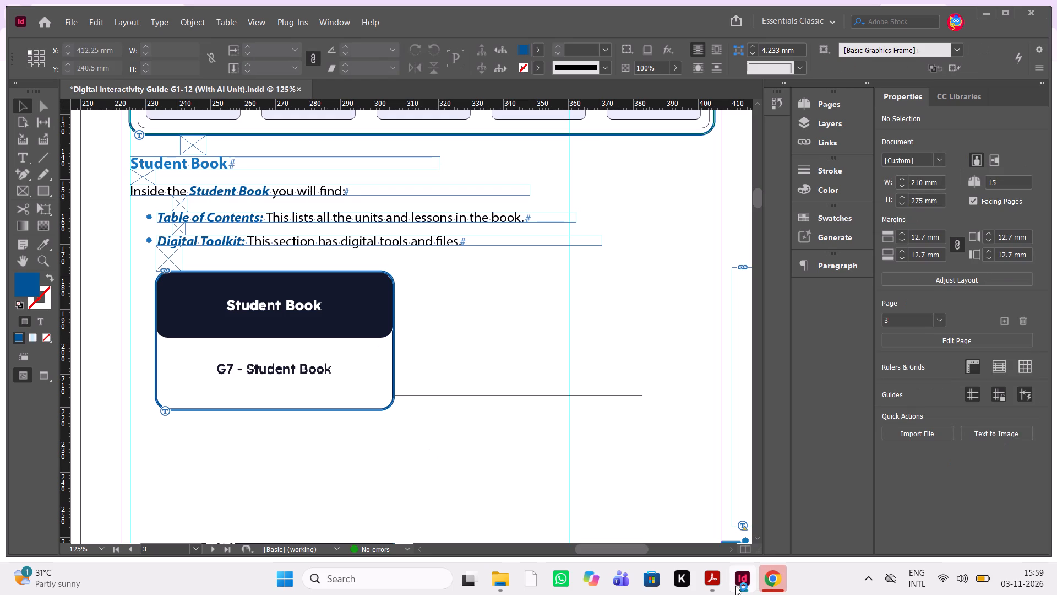
Switch to the commented PDF in Acrobat and go from page 3 to the review markups on page 4's Table of Contents section.
click(712, 585)
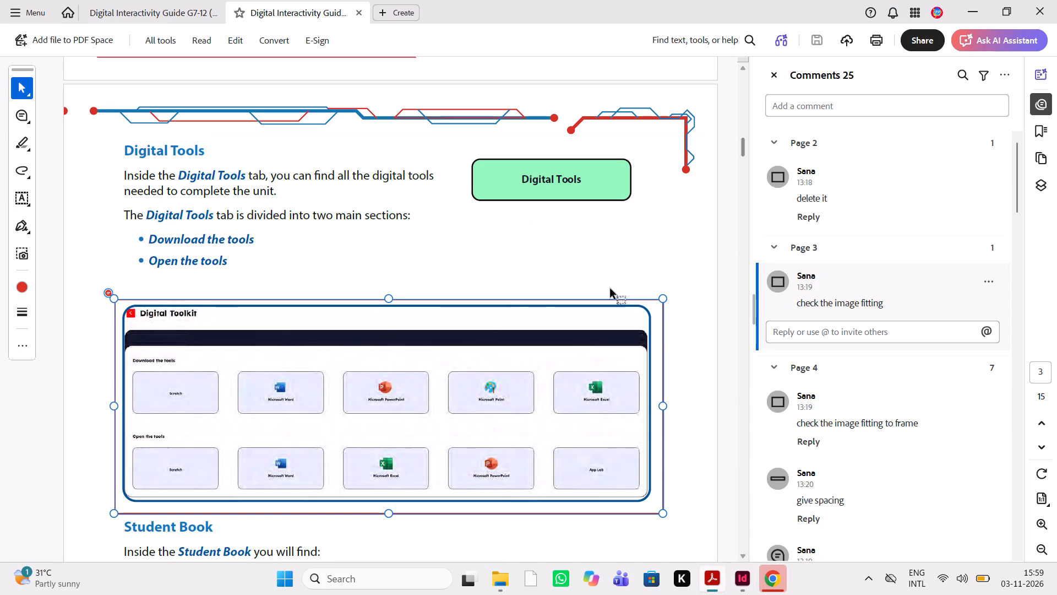
scroll(503, 386, down, 2)
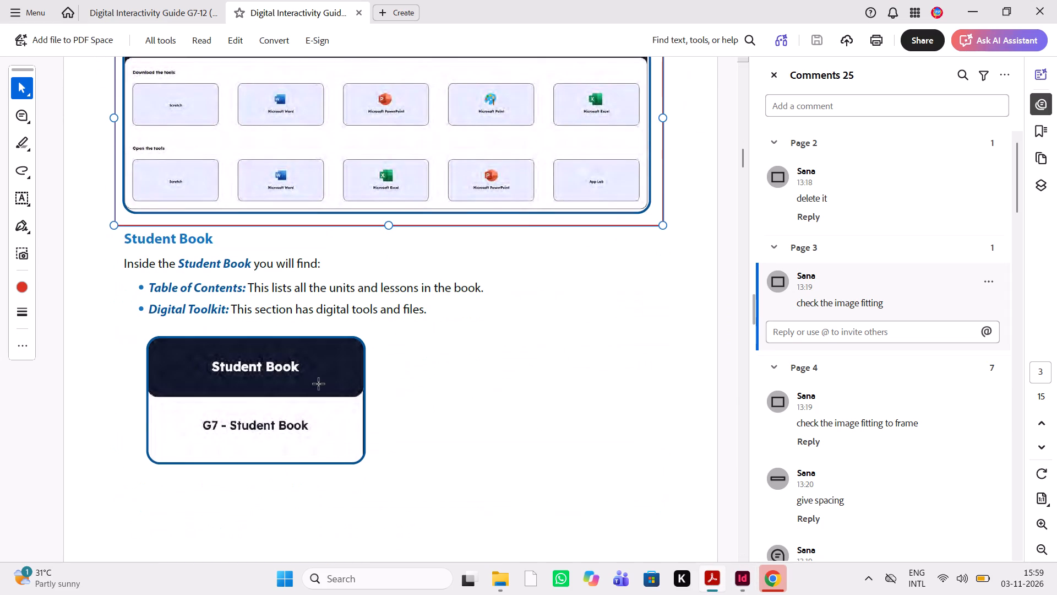
scroll(319, 385, down, 8)
scroll(190, 486, down, 1)
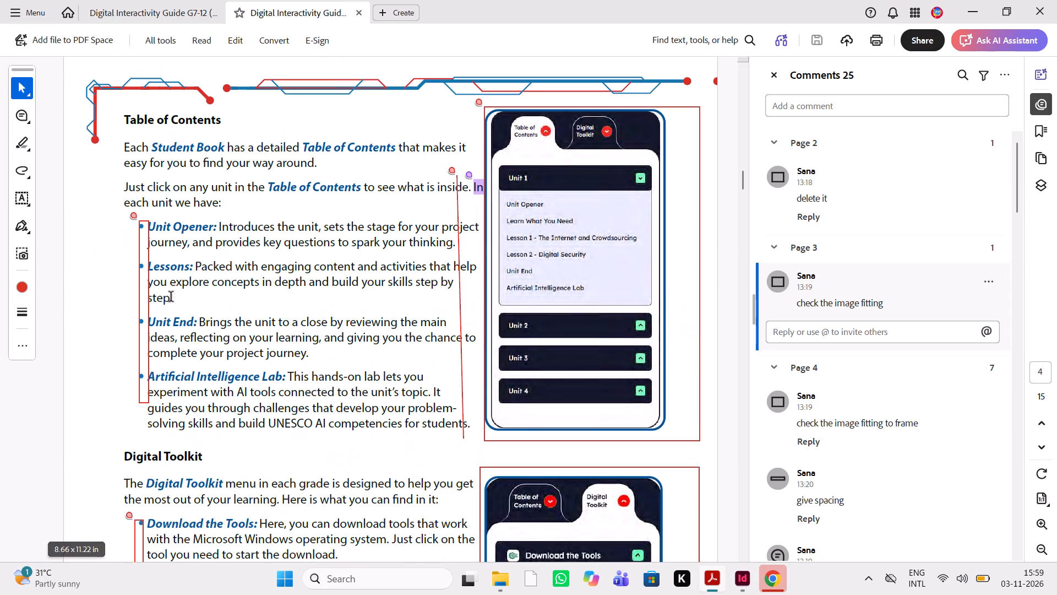
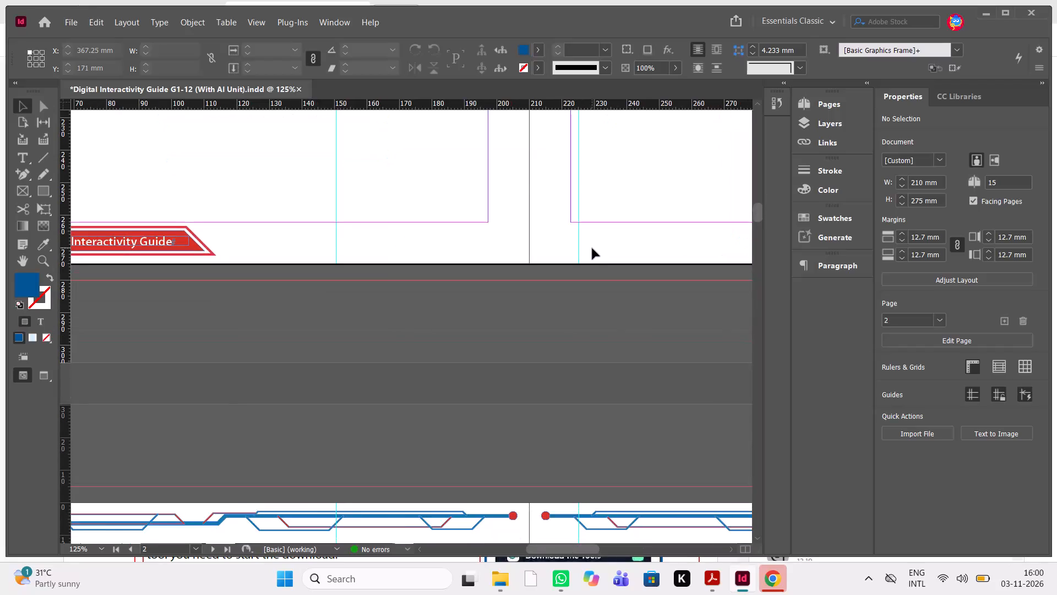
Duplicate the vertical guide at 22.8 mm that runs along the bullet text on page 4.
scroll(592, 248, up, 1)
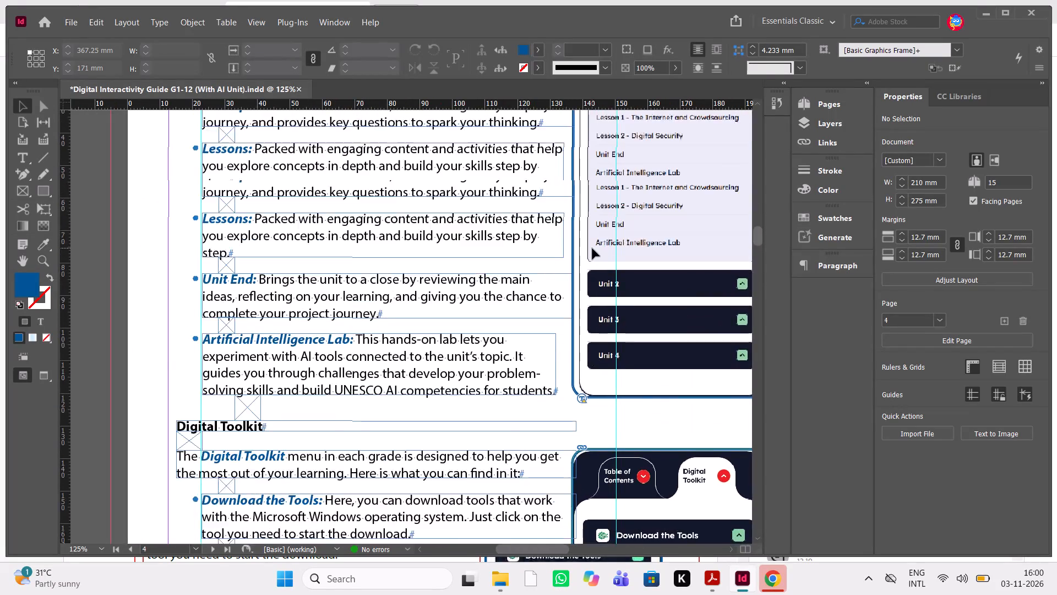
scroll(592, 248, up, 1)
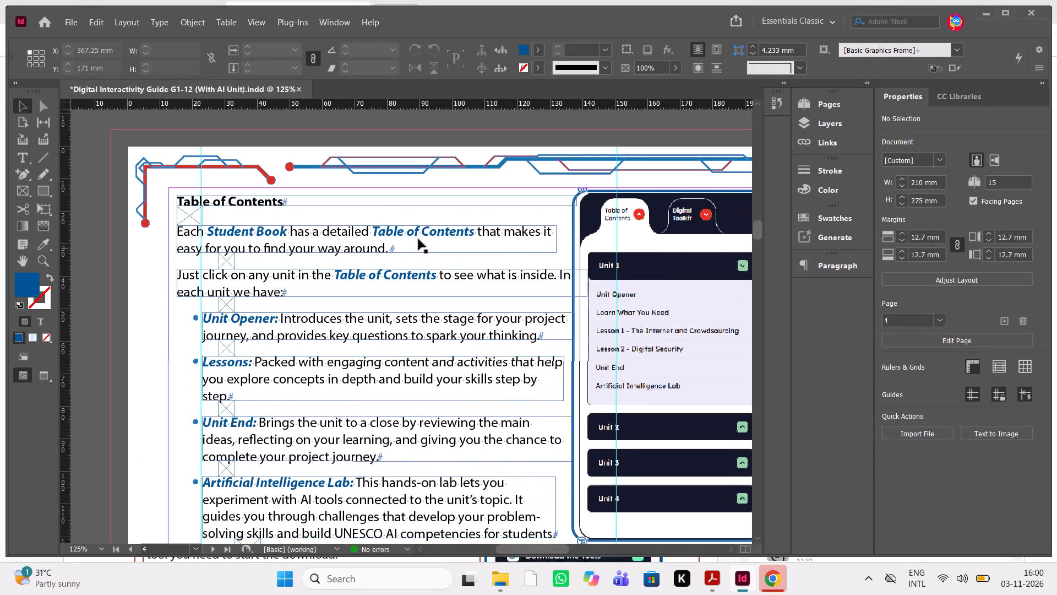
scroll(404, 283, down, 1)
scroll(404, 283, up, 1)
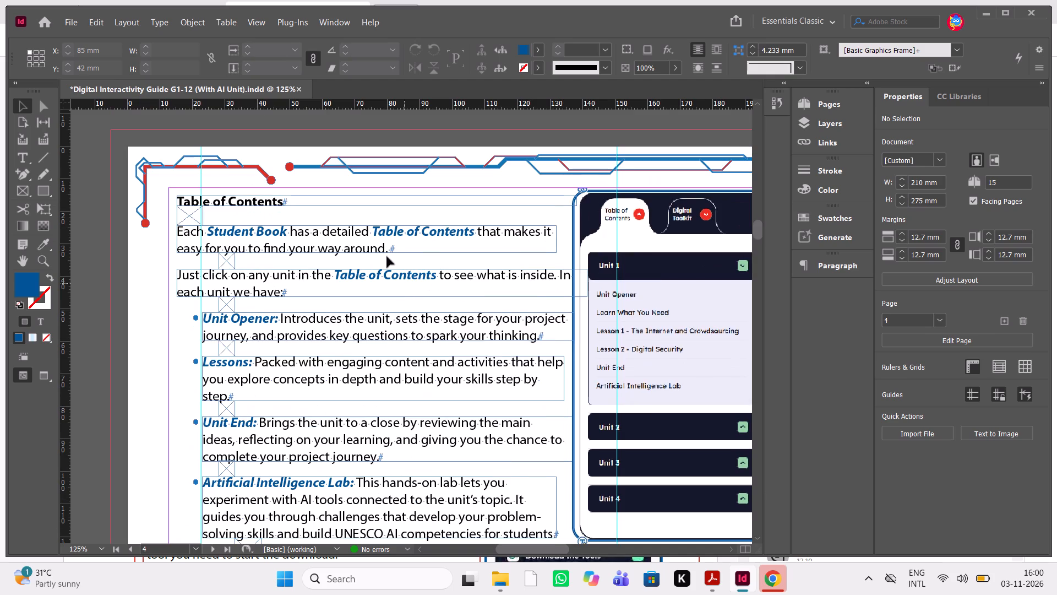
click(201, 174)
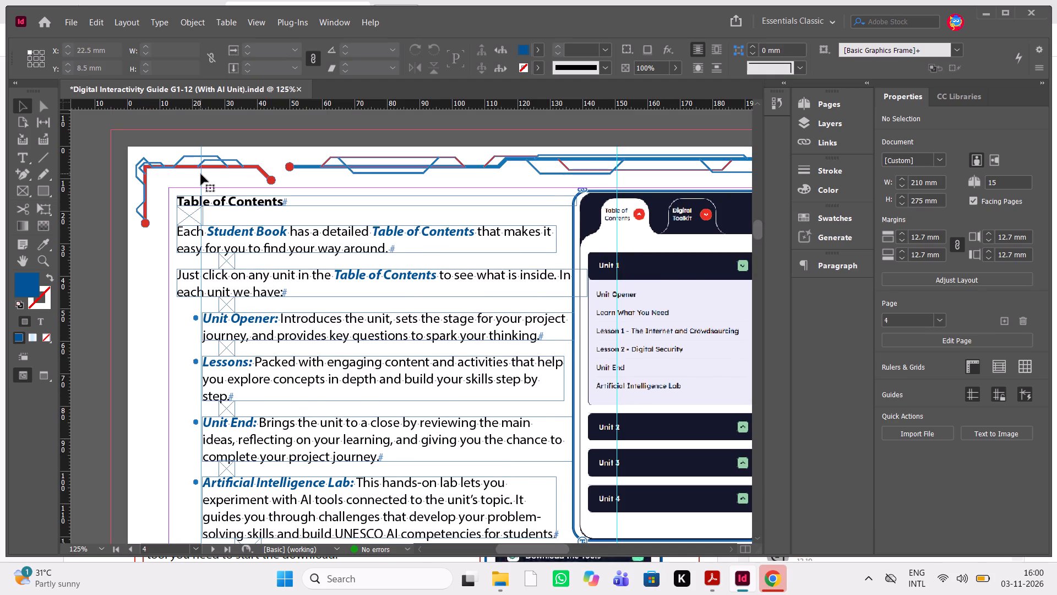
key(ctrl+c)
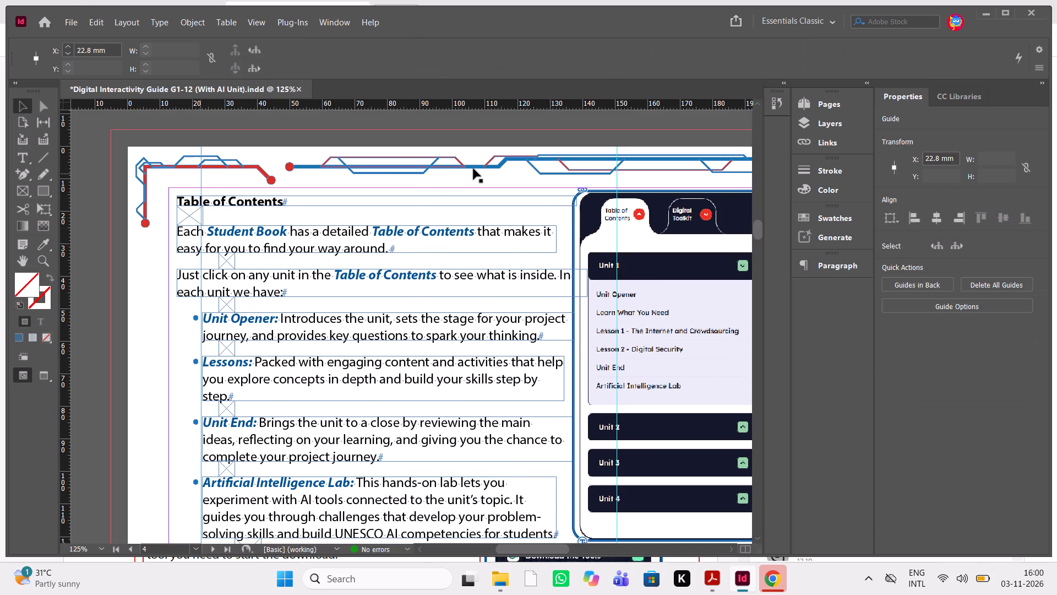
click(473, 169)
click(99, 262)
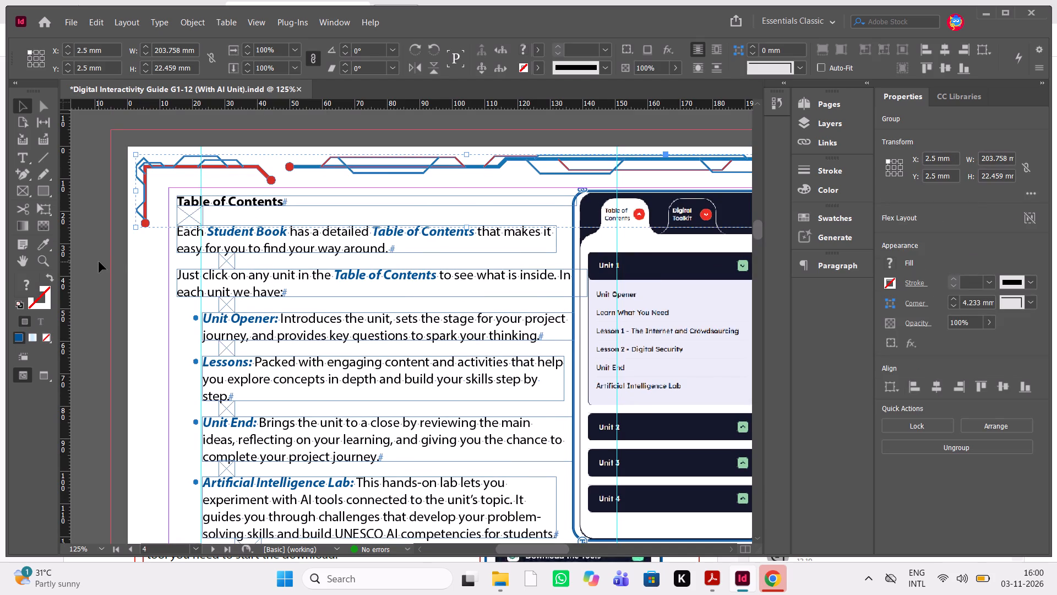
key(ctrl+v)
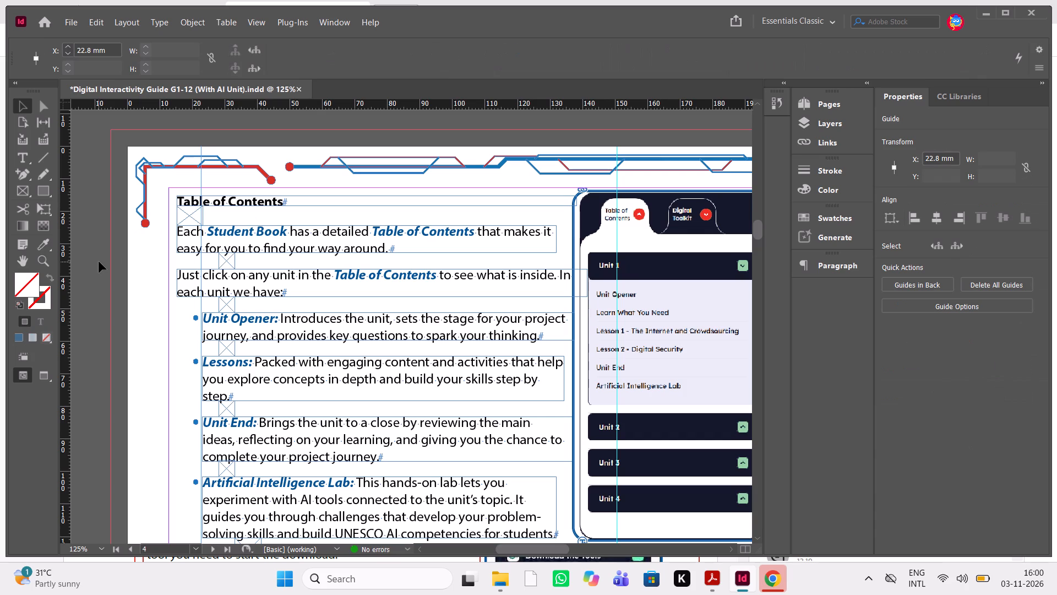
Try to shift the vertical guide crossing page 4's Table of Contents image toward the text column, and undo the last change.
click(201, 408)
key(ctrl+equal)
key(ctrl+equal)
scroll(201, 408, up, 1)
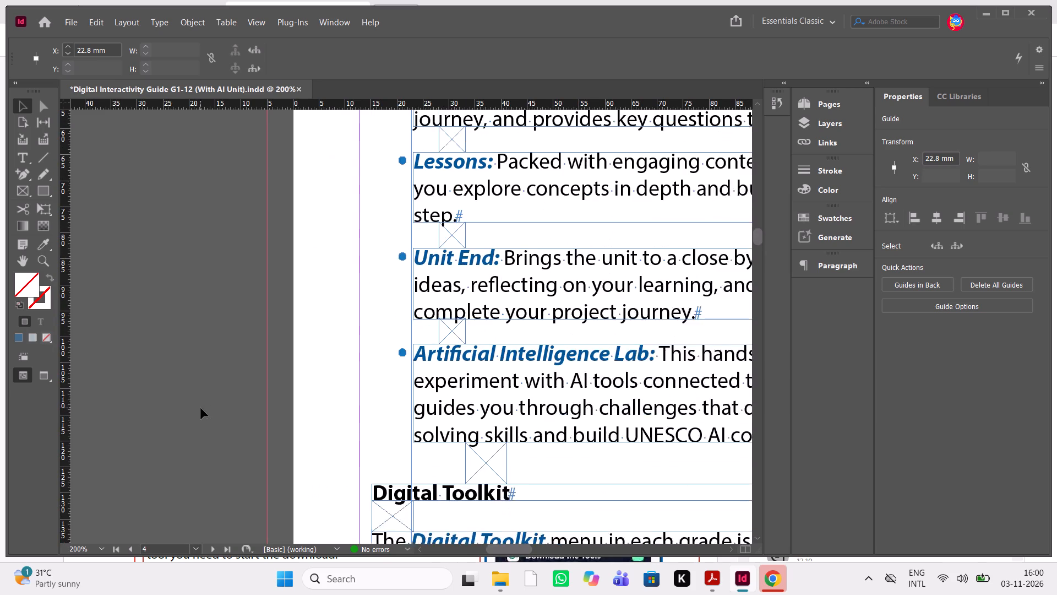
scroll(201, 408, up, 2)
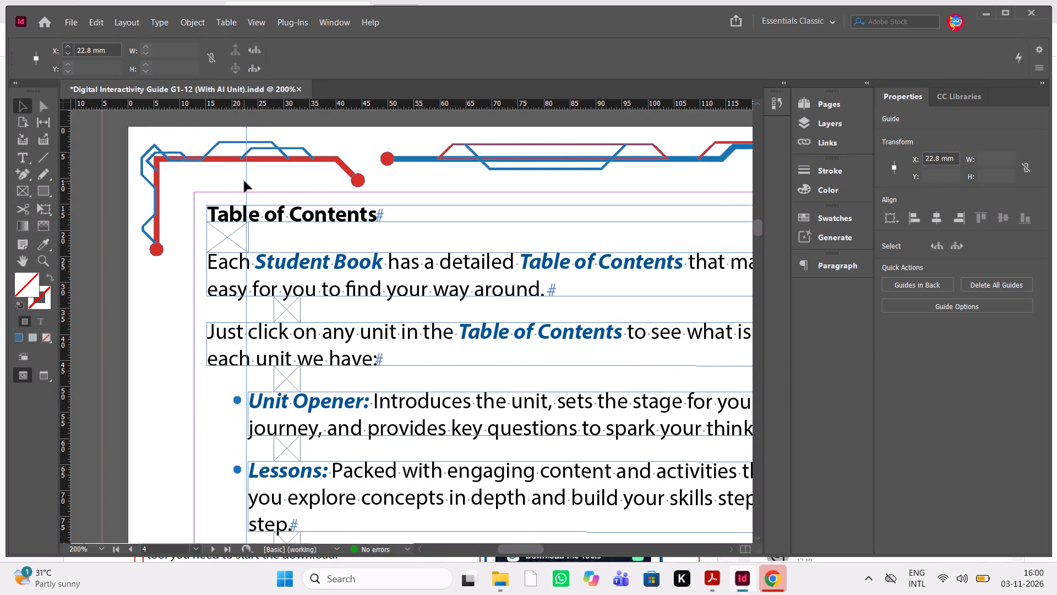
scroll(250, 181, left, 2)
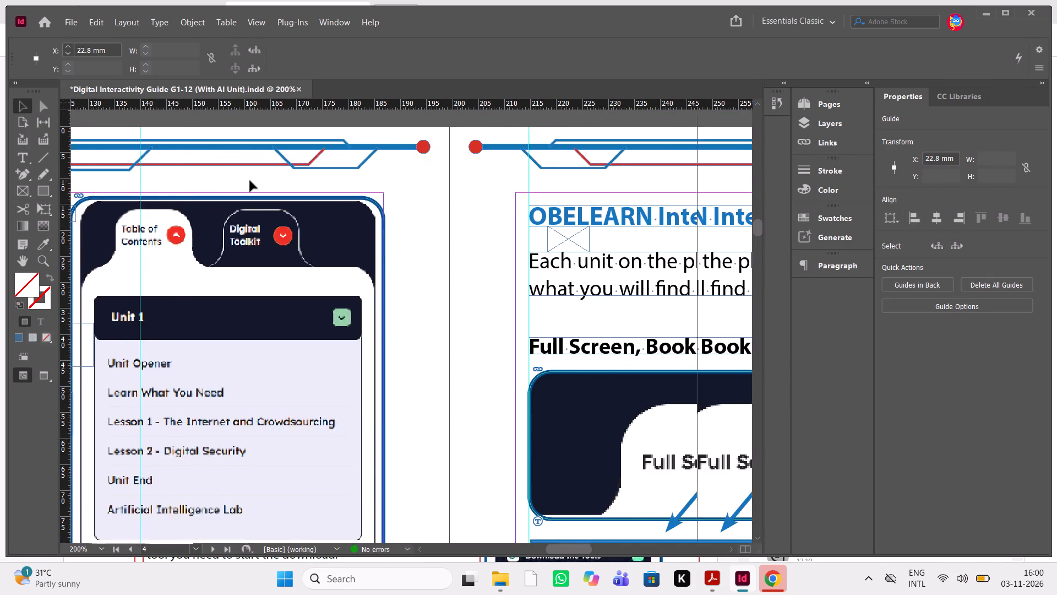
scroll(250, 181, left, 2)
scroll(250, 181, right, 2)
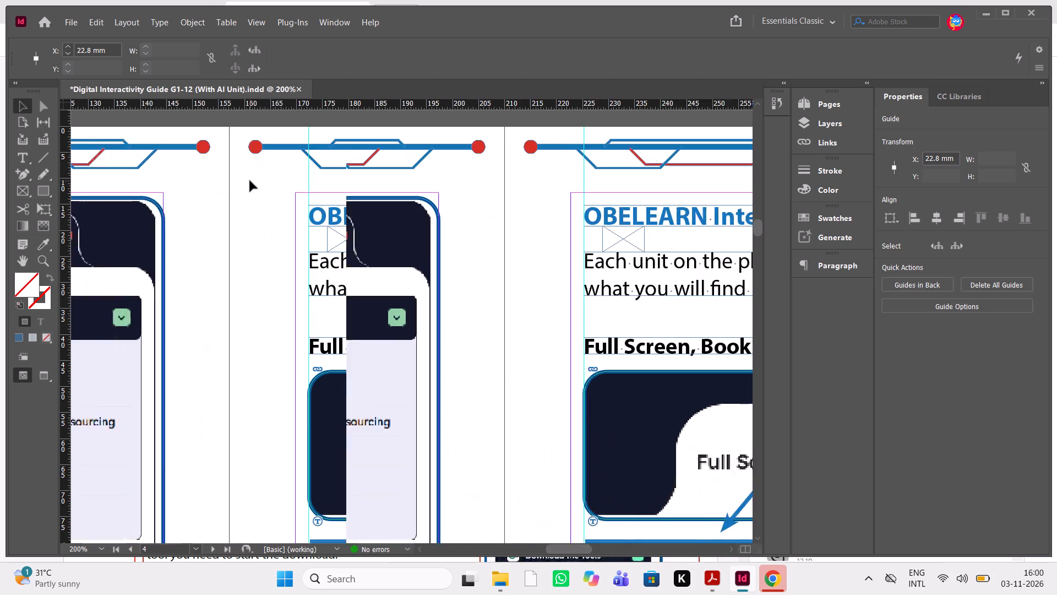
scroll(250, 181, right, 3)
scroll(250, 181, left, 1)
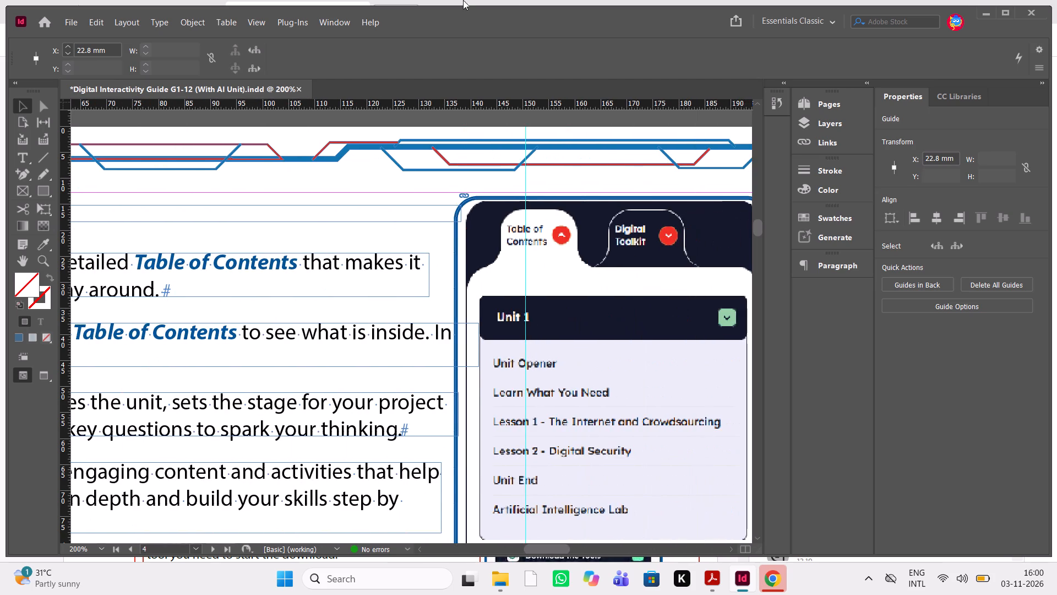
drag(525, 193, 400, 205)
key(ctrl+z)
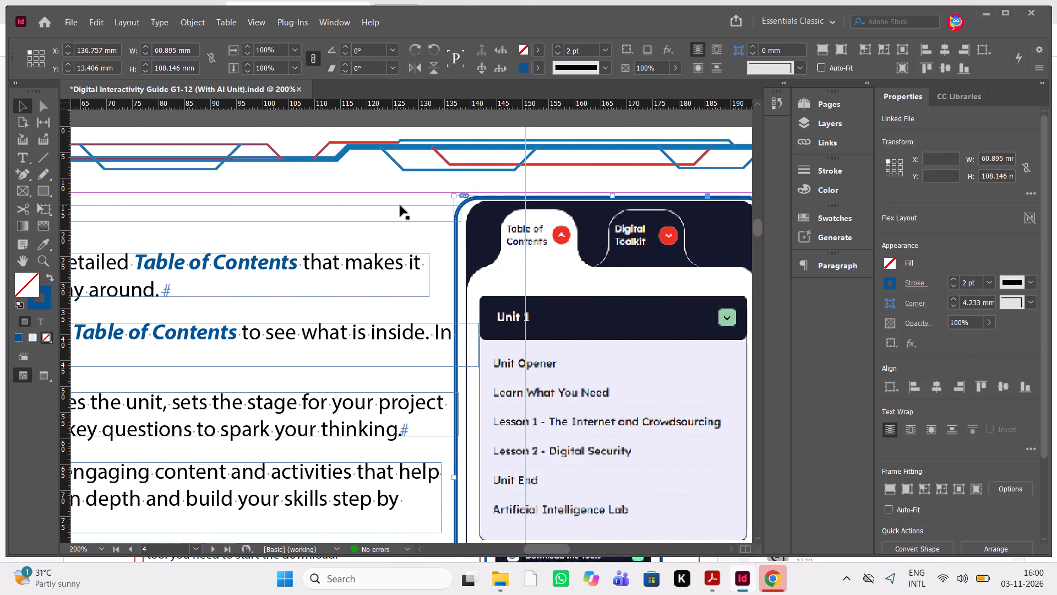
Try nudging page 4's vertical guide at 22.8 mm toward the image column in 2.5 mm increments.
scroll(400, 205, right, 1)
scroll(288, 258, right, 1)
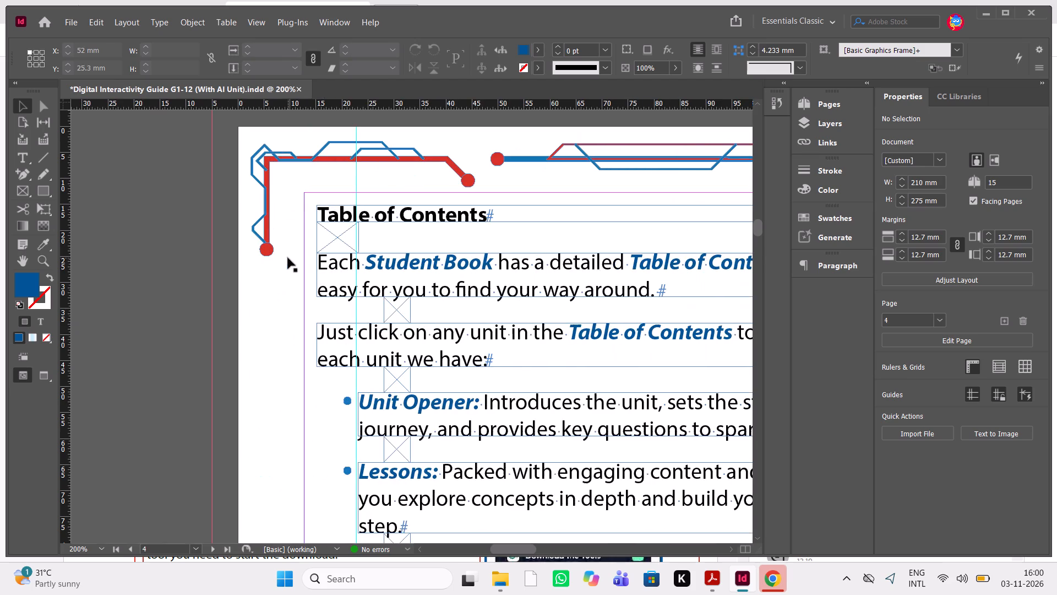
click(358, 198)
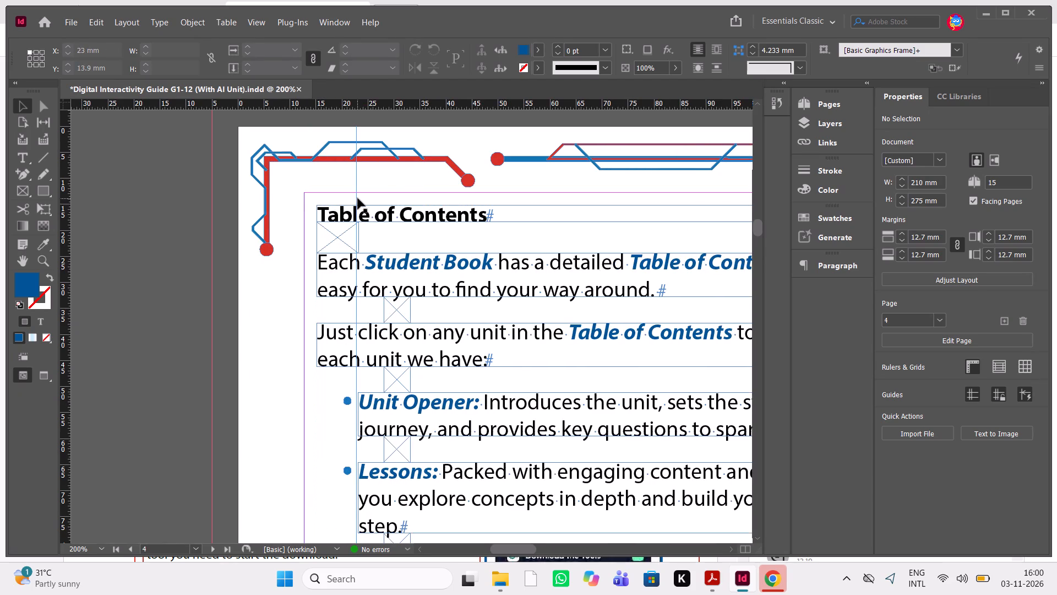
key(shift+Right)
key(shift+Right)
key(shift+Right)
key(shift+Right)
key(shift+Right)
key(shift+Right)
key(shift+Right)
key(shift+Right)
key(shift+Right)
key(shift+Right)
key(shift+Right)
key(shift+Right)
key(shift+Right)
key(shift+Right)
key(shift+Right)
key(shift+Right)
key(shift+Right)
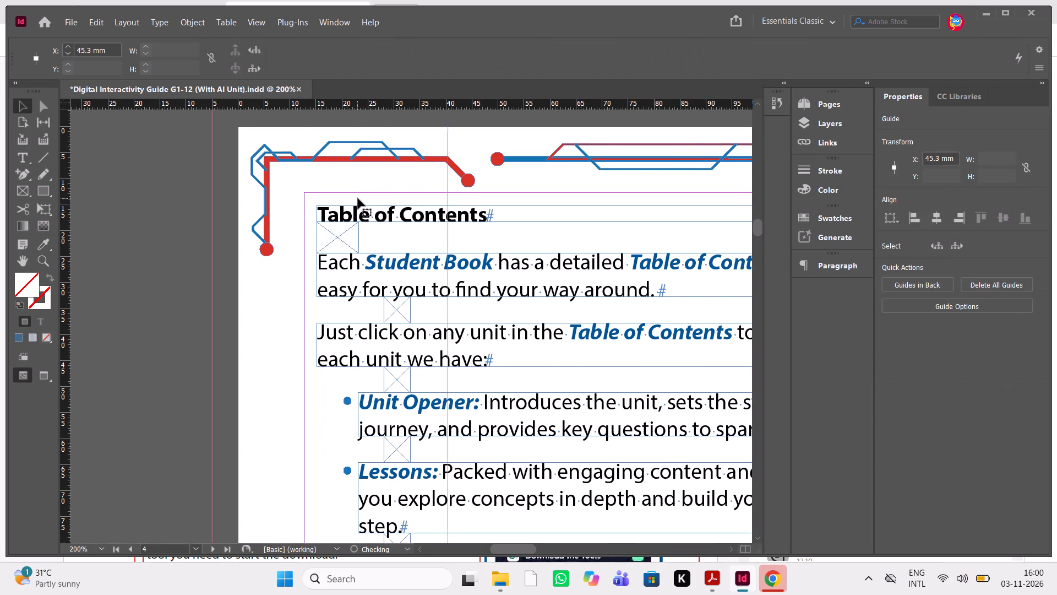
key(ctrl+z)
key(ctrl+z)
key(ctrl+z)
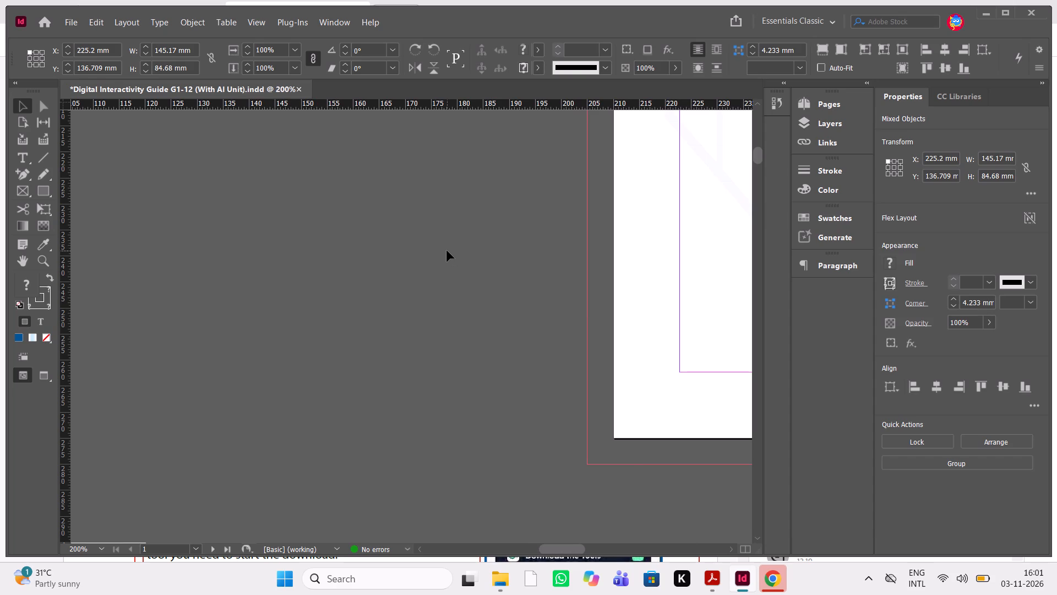
key(ctrl+minus)
key(ctrl+minus)
key(ctrl+minus)
scroll(447, 251, up, 2)
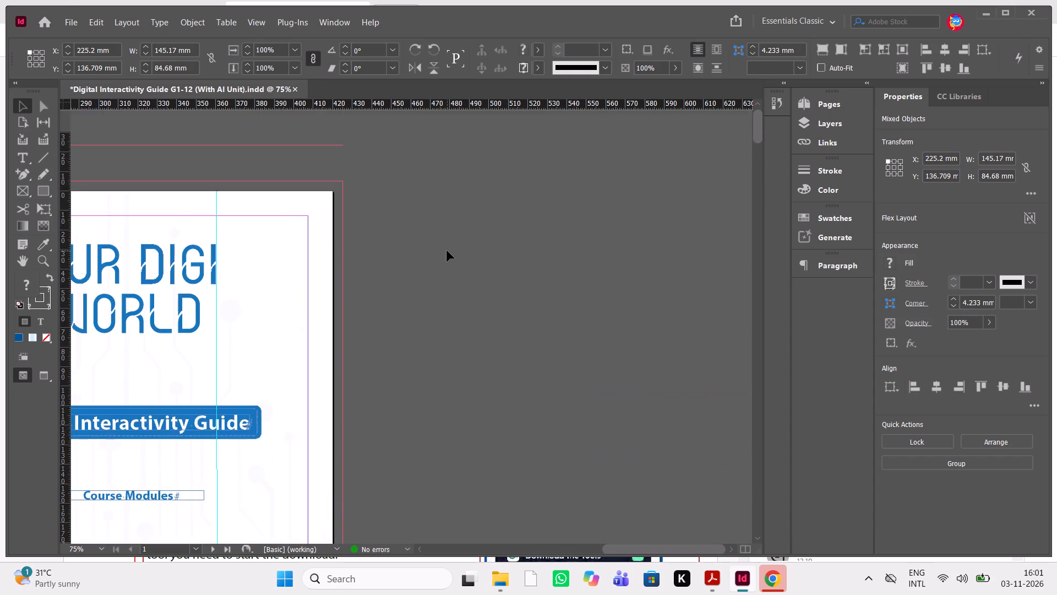
scroll(447, 251, down, 6)
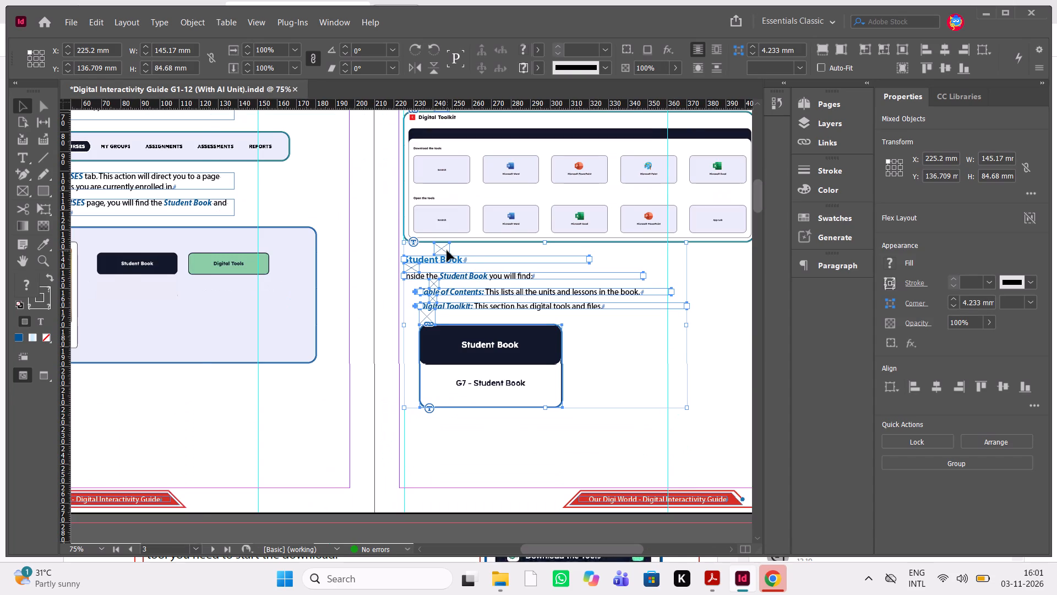
scroll(447, 251, left, 1)
scroll(447, 251, down, 3)
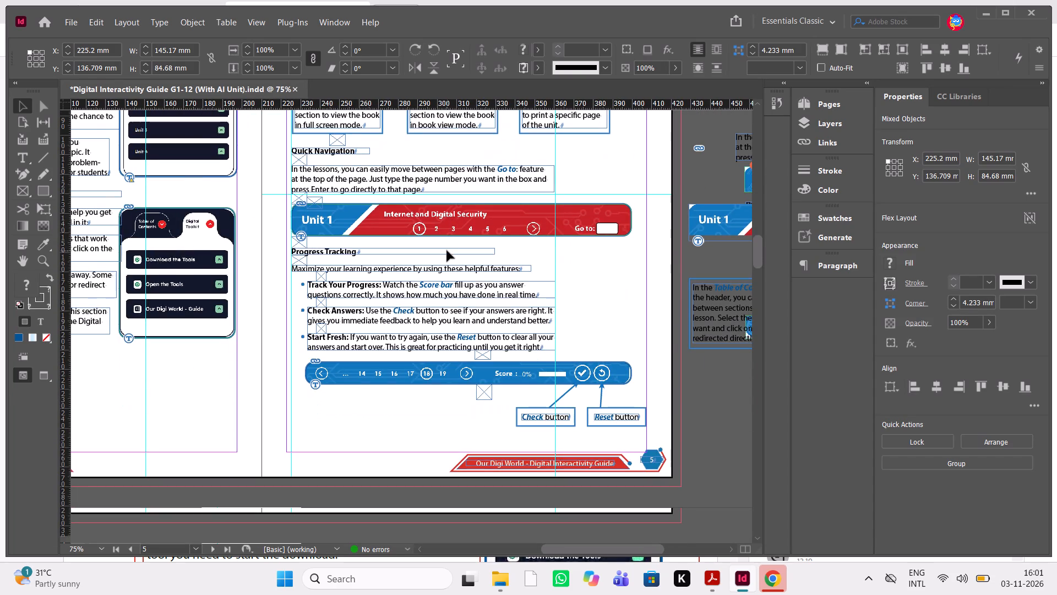
scroll(448, 440, down, 4)
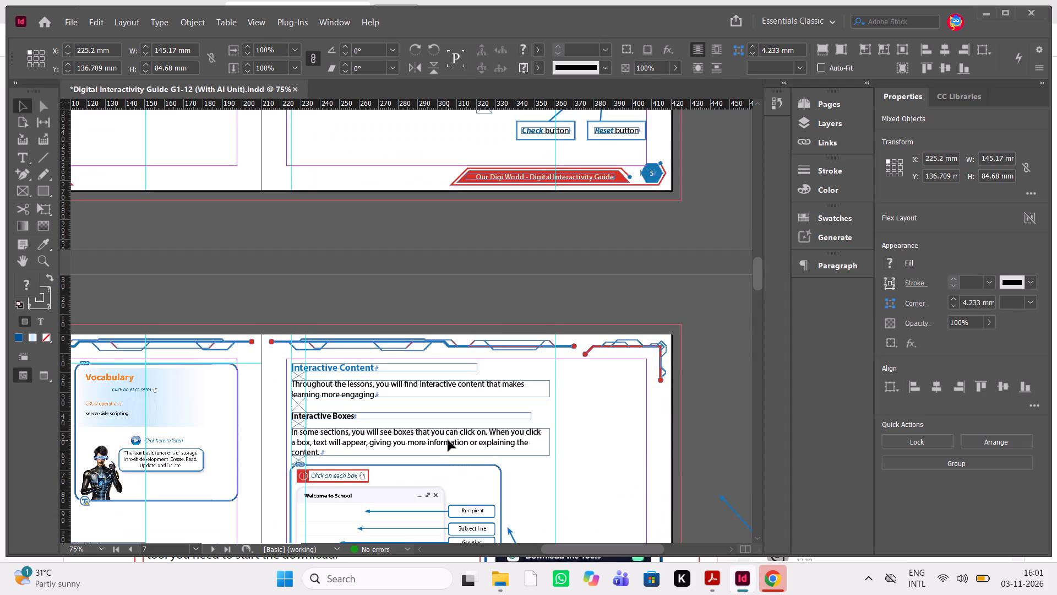
scroll(448, 440, down, 1)
scroll(448, 440, right, 1)
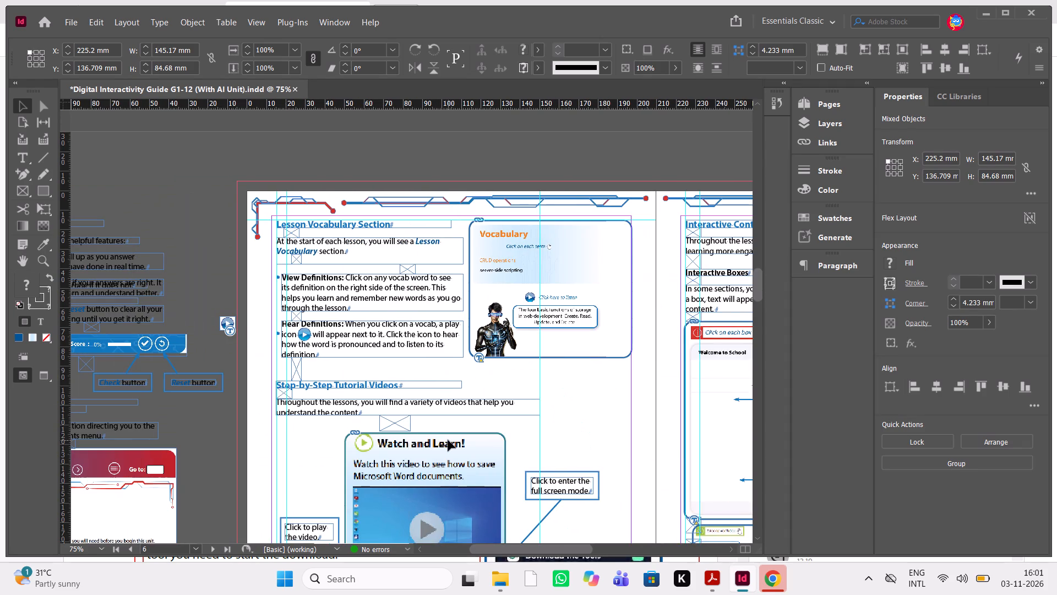
scroll(448, 440, up, 9)
scroll(448, 440, down, 1)
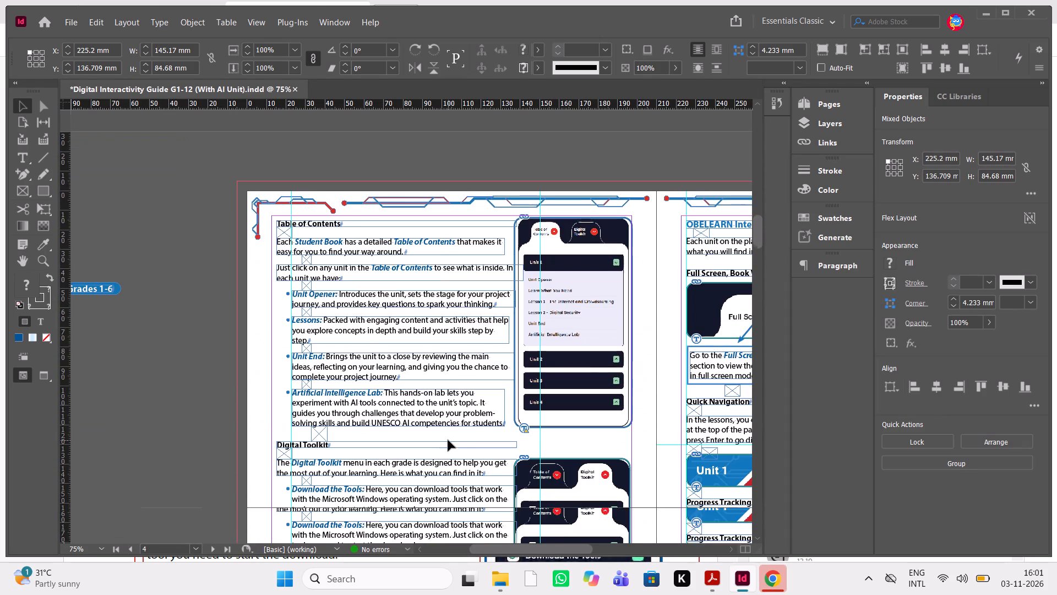
scroll(448, 440, down, 1)
click(156, 423)
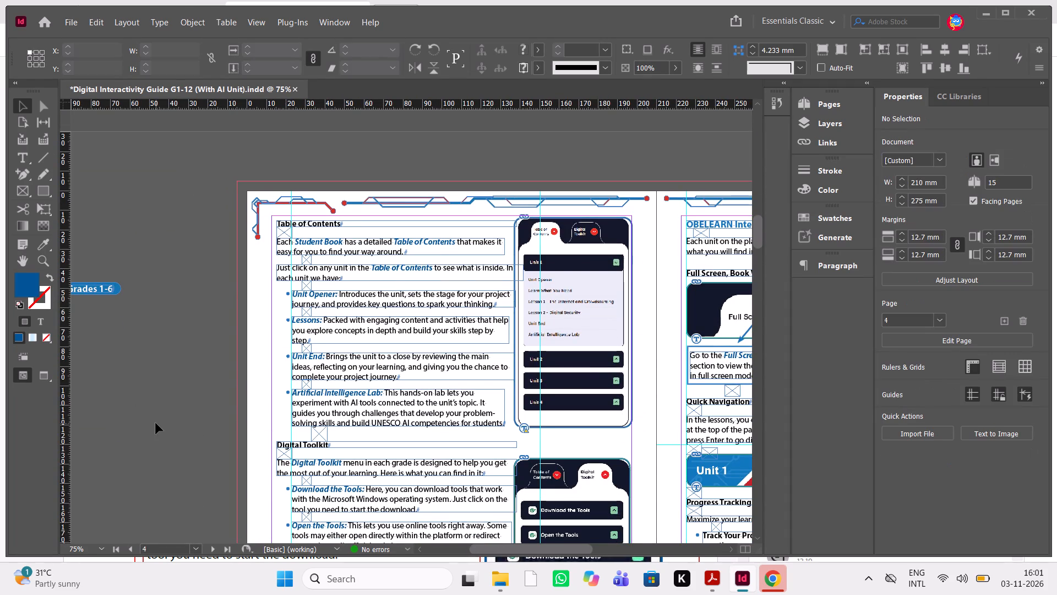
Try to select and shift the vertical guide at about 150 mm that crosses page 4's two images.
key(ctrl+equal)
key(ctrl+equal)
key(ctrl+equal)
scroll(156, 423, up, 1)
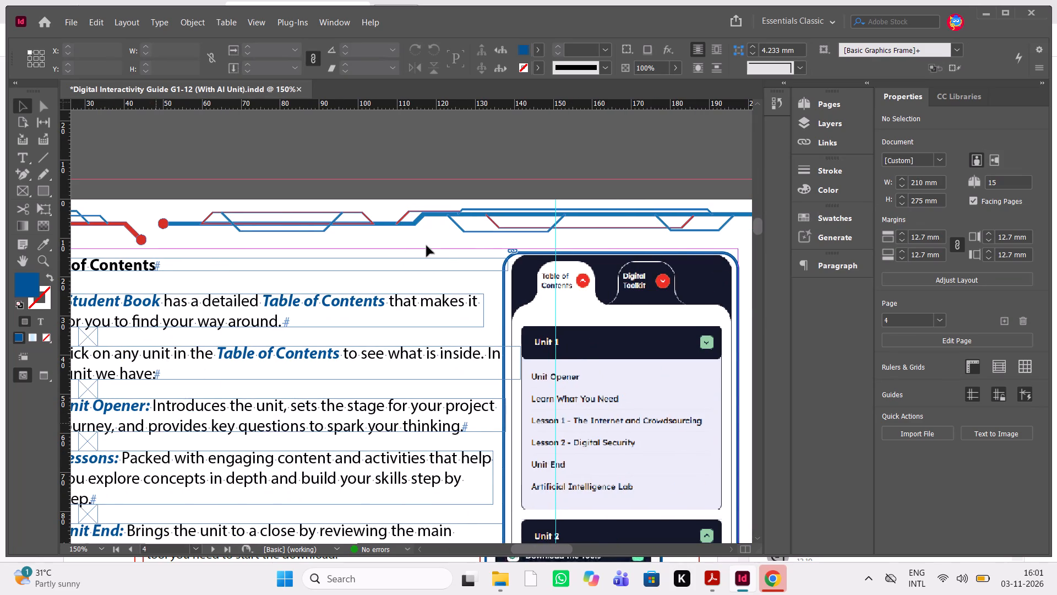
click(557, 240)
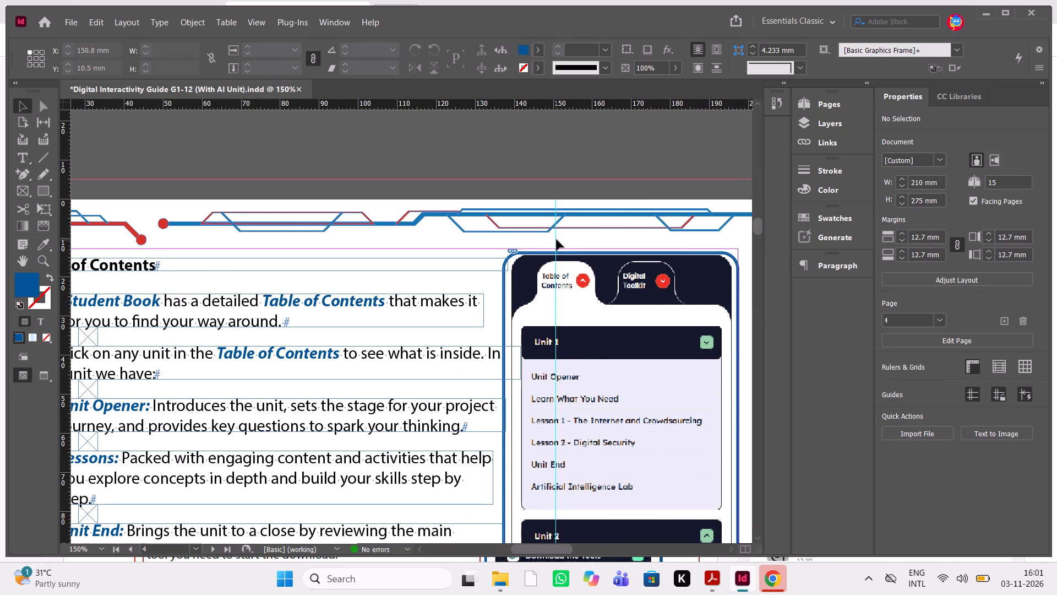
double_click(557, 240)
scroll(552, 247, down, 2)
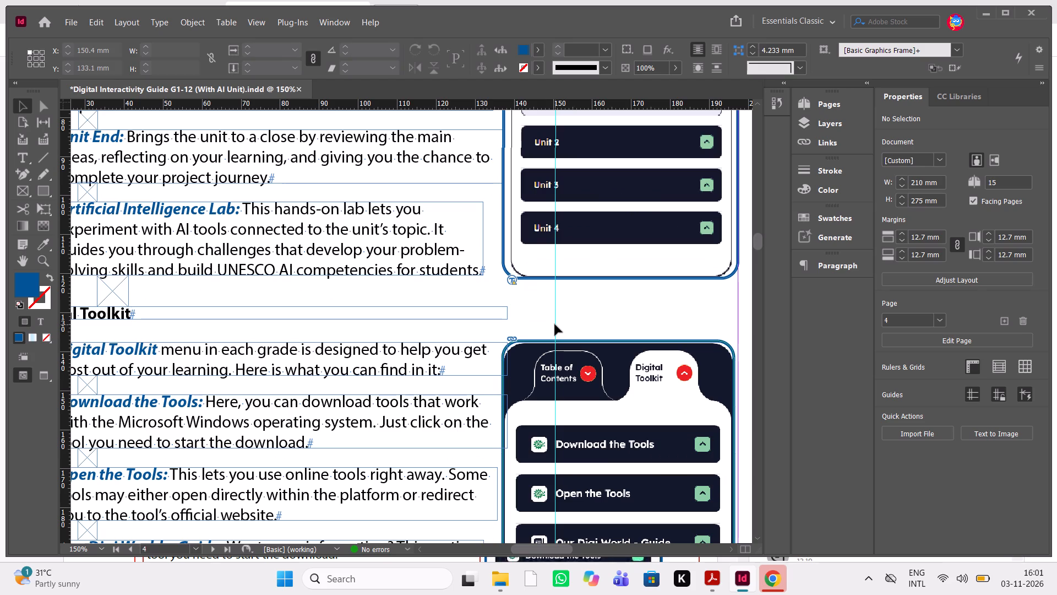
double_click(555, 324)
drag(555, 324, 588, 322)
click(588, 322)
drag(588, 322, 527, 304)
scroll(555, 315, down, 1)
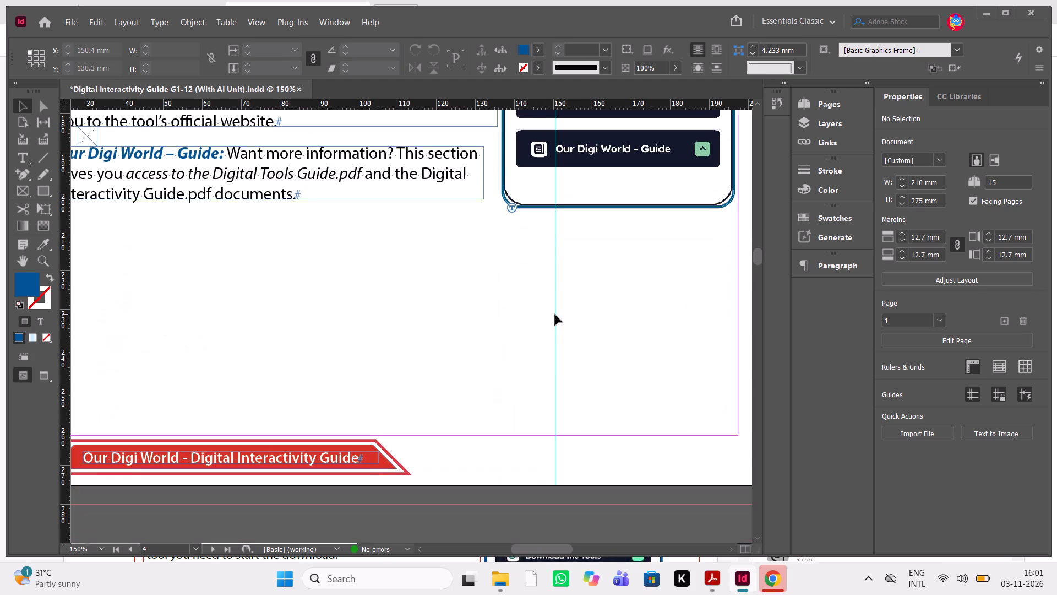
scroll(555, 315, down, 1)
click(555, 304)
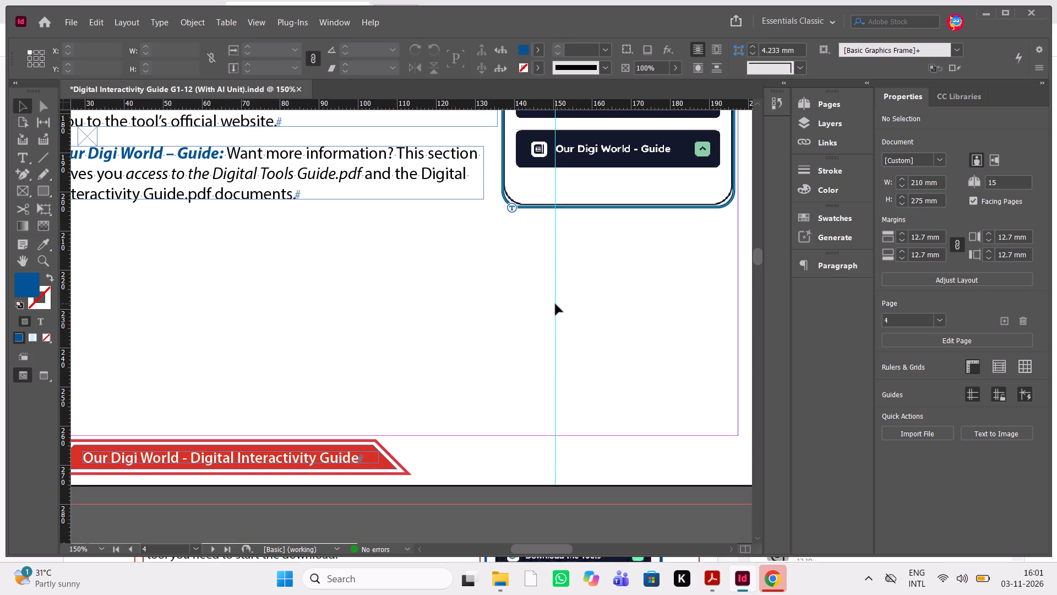
Copy page 4's vertical guide at 22.8 mm, along the bullet text indent, and paste a duplicate of it.
scroll(555, 304, up, 2)
scroll(555, 304, right, 1)
scroll(555, 304, left, 1)
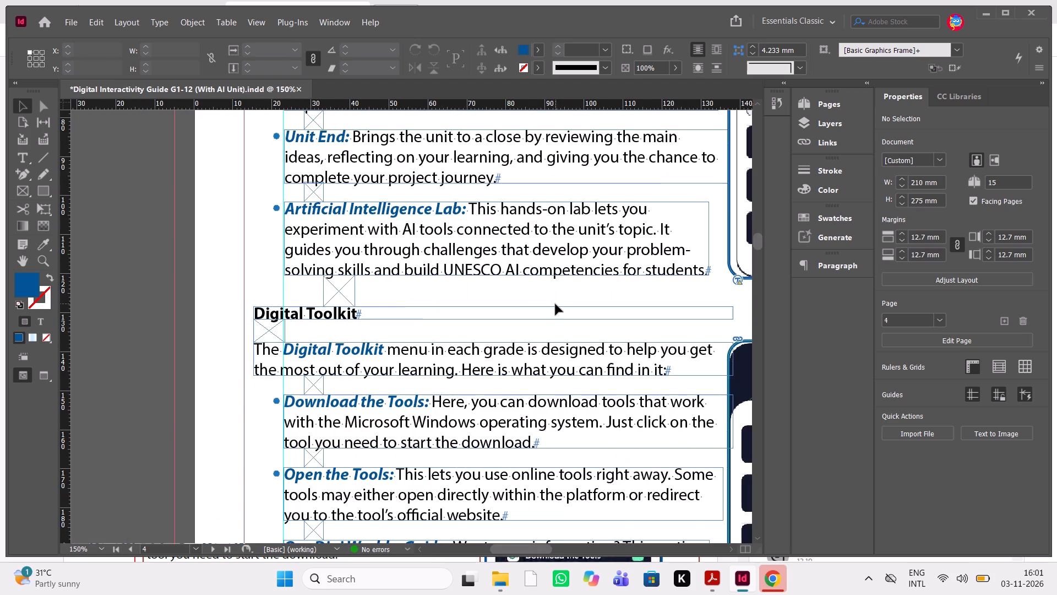
click(284, 288)
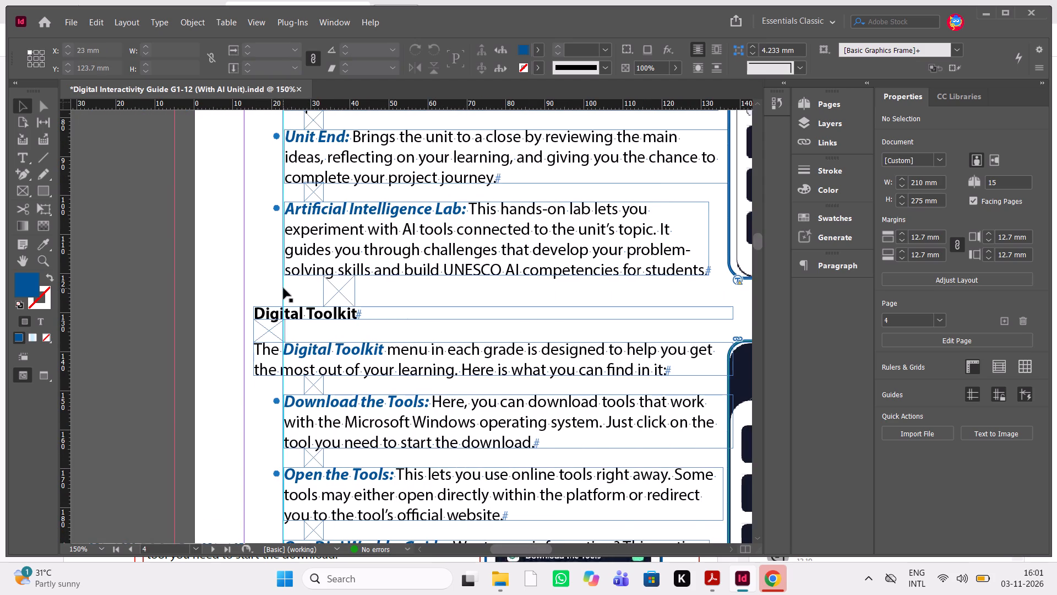
right_click(284, 288)
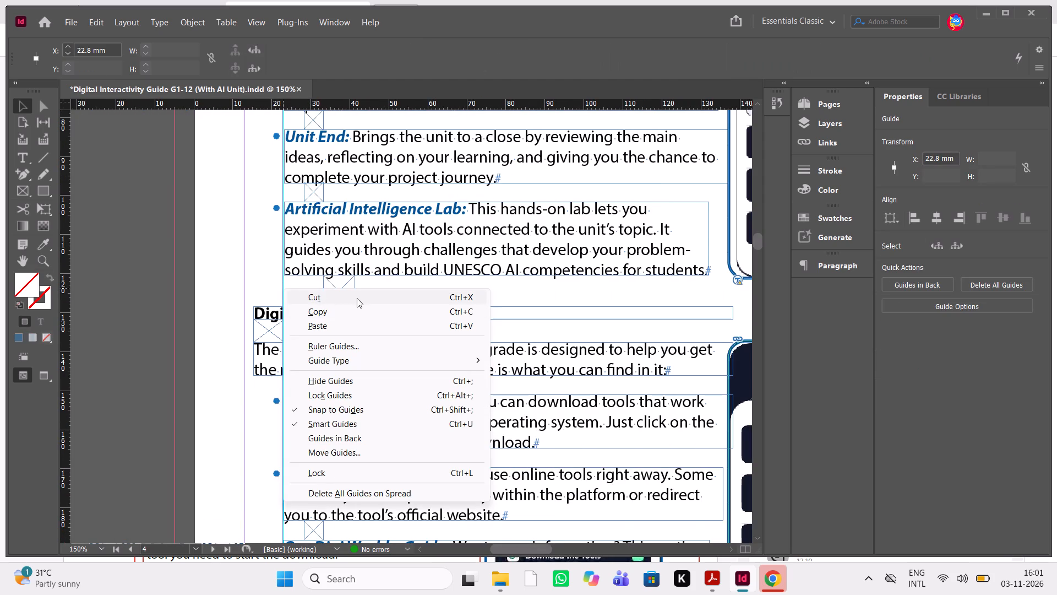
click(350, 310)
scroll(350, 310, left, 1)
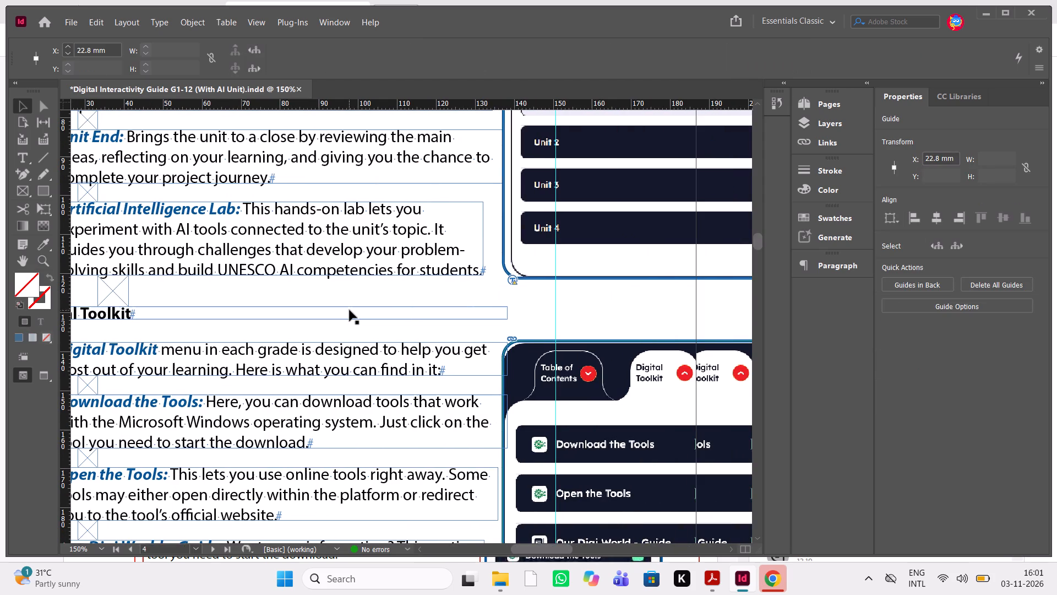
key(ctrl+v)
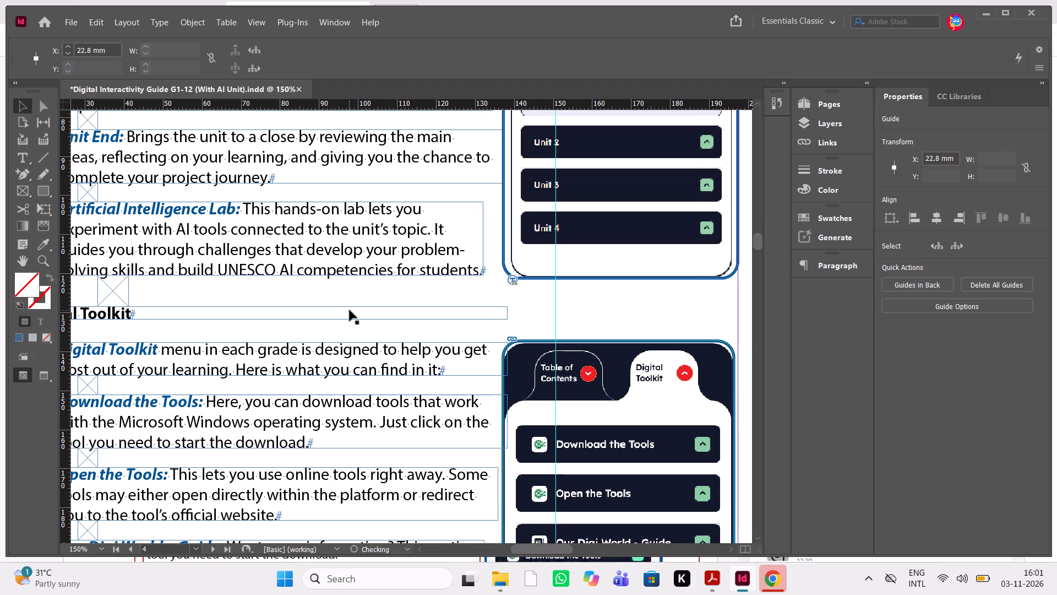
Nudge the duplicated guide across page 4's text column toward the images until its X position is 132.05 mm.
scroll(350, 310, up, 1)
scroll(350, 310, right, 1)
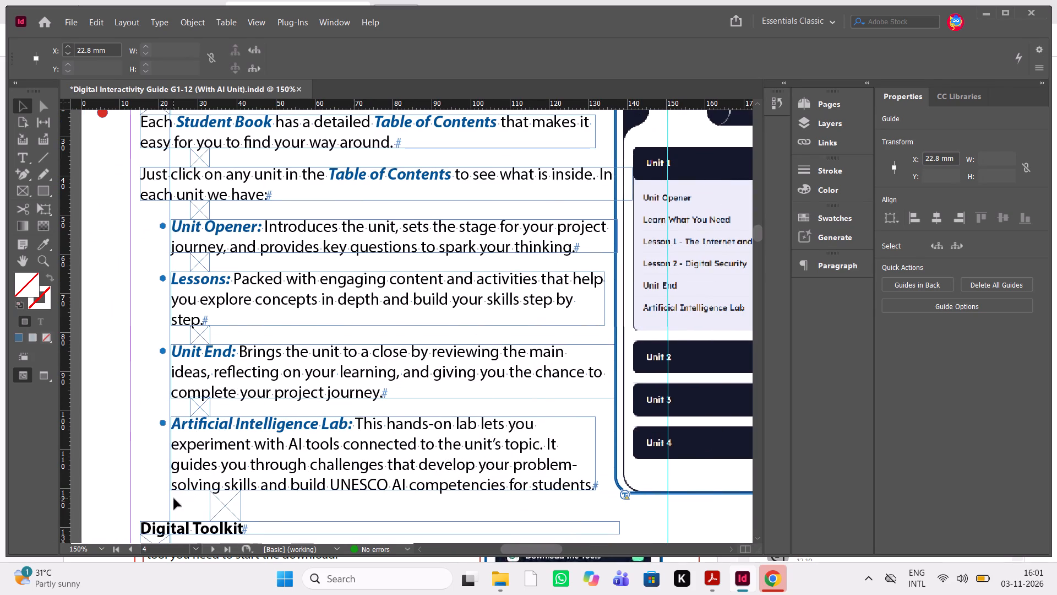
click(168, 501)
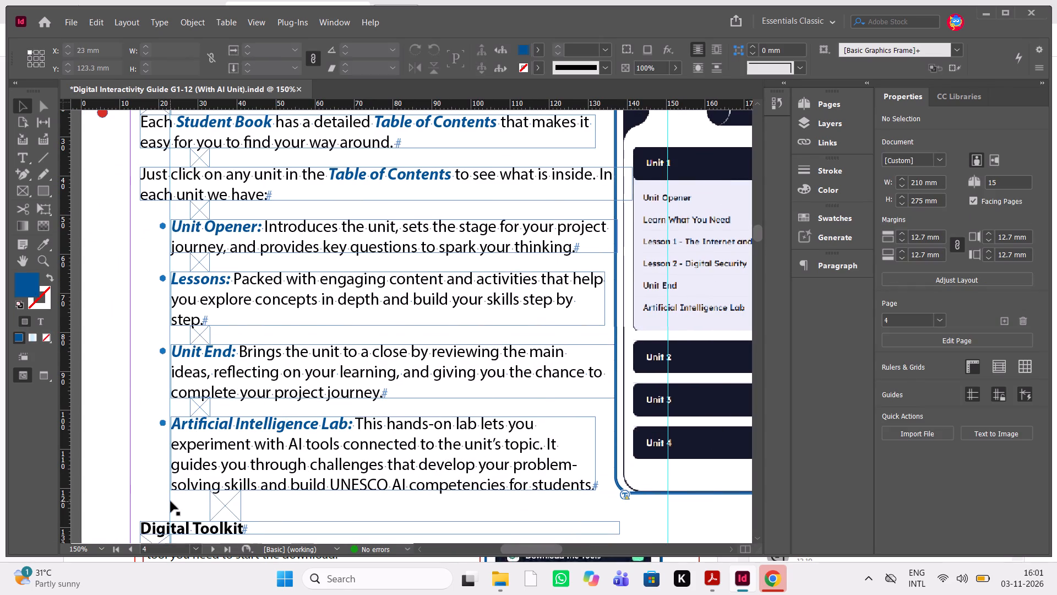
click(171, 501)
key(shift+Right)
key(shift+Right)
key(shift+Right)
key(shift+Right)
key(shift+Right)
key(shift+Right)
key(shift+Right)
key(shift+Right)
key(shift+Right)
key(shift+Right)
key(shift+Right)
key(shift+Right)
key(shift+Right)
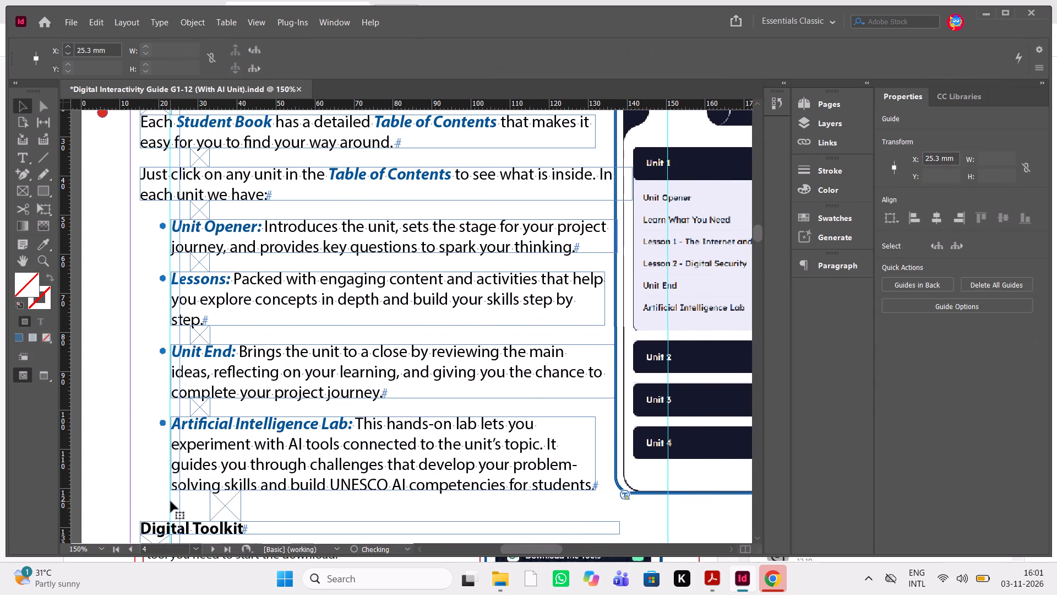
key(shift+Right)
key(shift+Right)
key(shift+Right)
key(shift+Right)
key(shift+Right)
key(shift+Right)
key(shift+Right)
key(shift+Right)
key(shift+Right)
key(shift+Right)
key(shift+Right)
key(shift+Right)
key(shift+Right)
key(shift+Right)
key(shift+Right)
key(shift+Right)
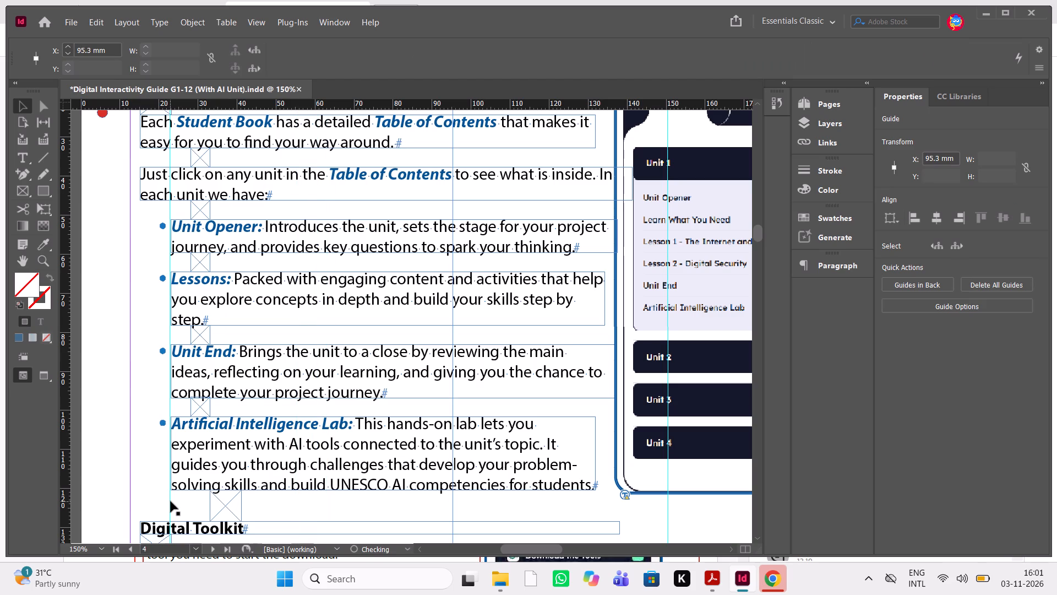
key(shift+Right)
key(shift+Right)
key(shift+Right)
key(shift+Right)
key(shift+Right)
key(shift+Right)
key(shift+Right)
key(shift+Right)
key(shift+Right)
key(shift+Right)
key(shift+Right)
key(shift+Right)
key(shift+Right)
key(shift+Right)
key(shift+Right)
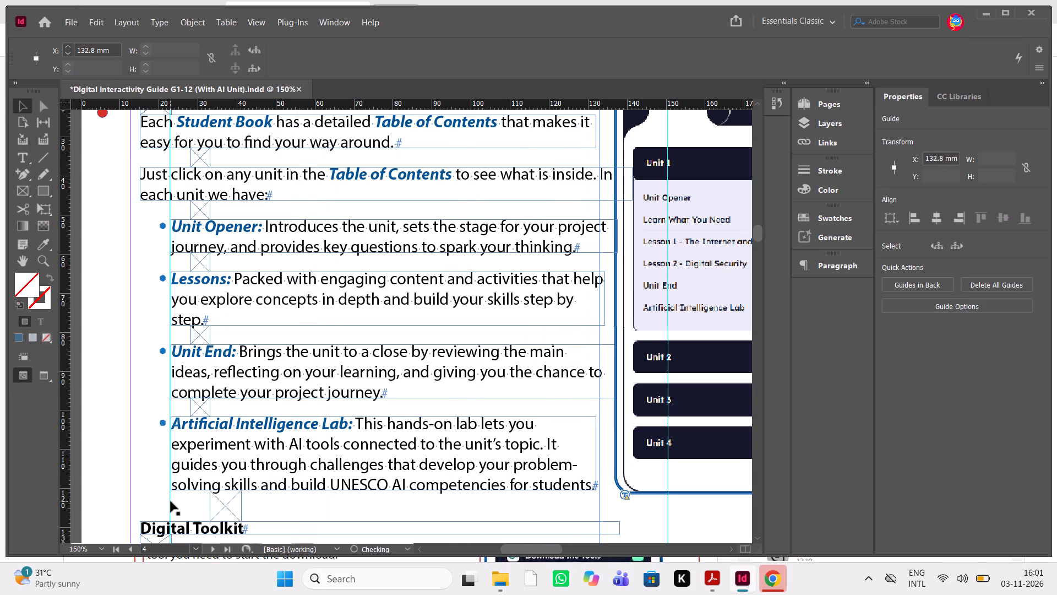
key(Left)
key(Left)
key(Left)
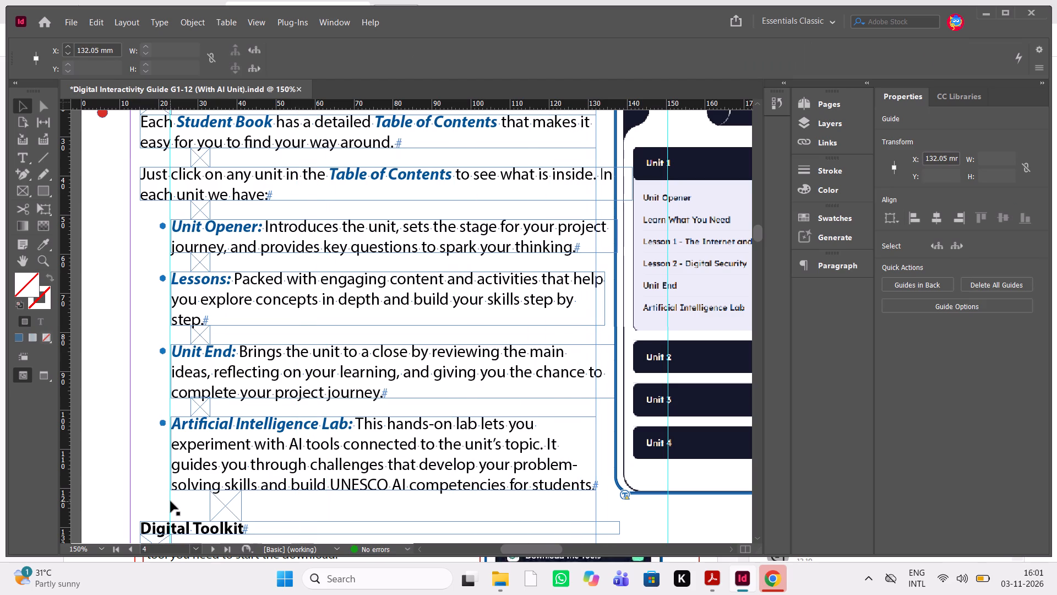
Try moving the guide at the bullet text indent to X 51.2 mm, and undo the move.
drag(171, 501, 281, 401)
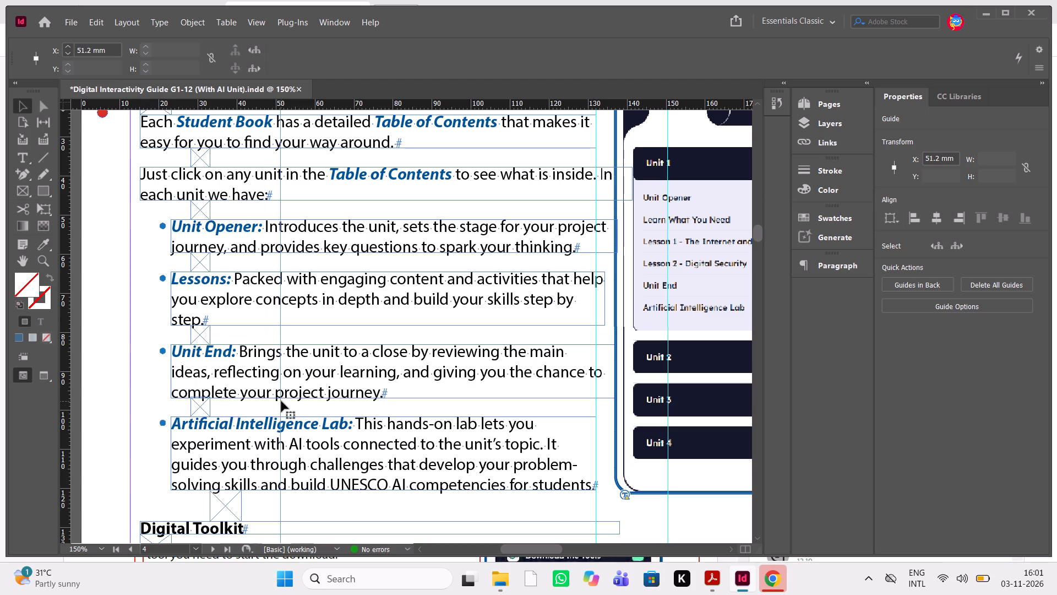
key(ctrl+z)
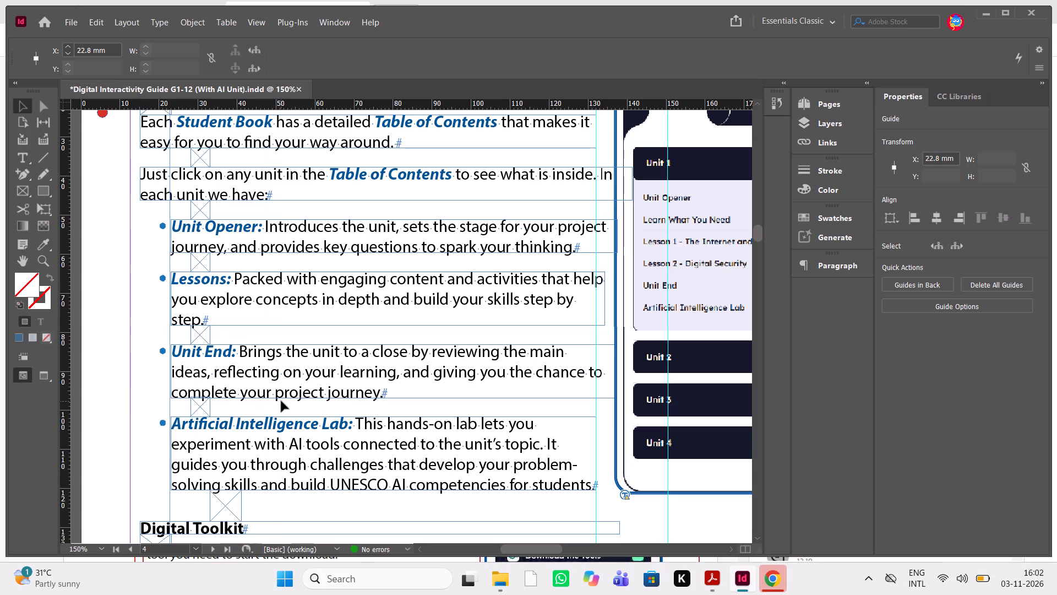
Undo the last nudge of the duplicated guide near the outer edge of page 4's text column.
key(ctrl+minus)
key(ctrl+minus)
scroll(281, 401, left, 1)
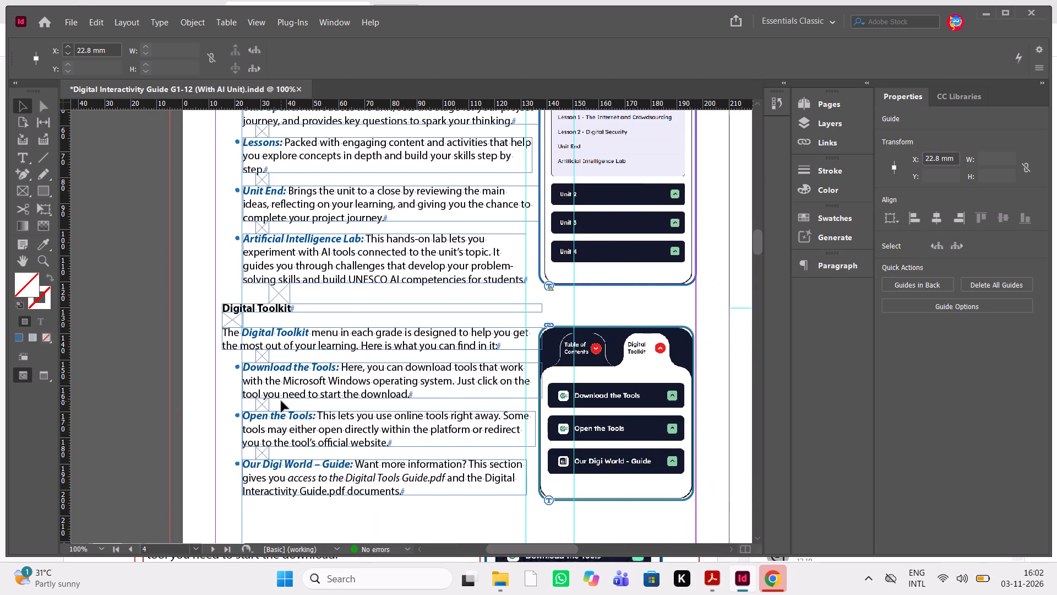
scroll(281, 401, down, 1)
drag(698, 538, 369, 337)
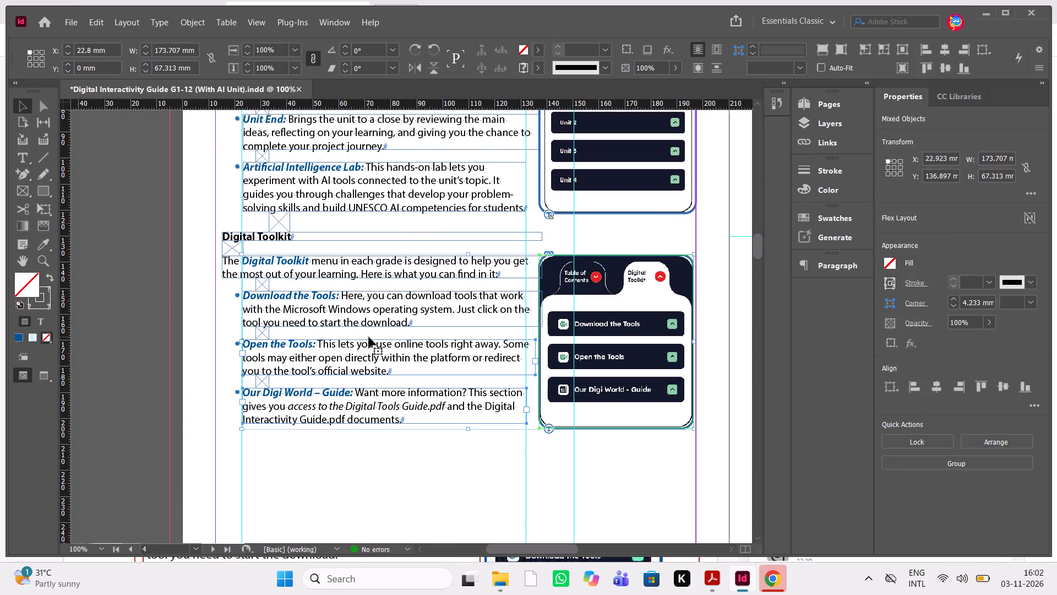
key(ctrl+z)
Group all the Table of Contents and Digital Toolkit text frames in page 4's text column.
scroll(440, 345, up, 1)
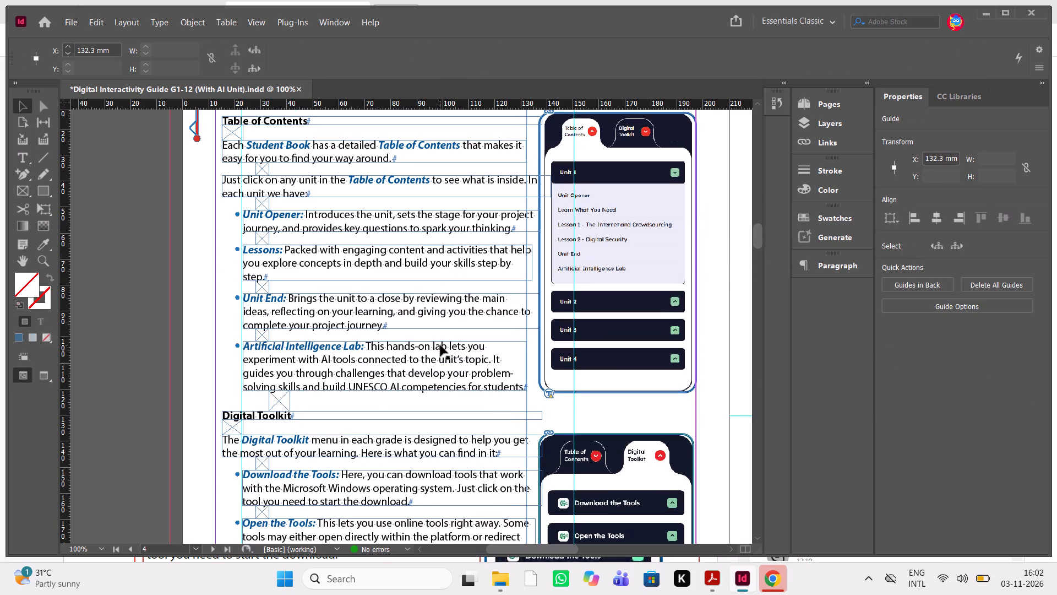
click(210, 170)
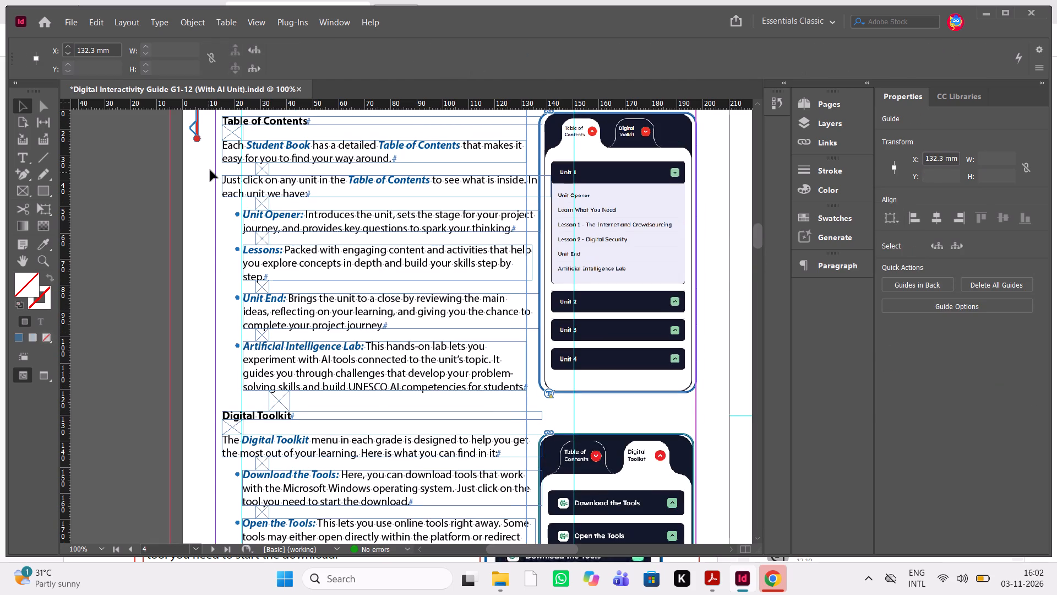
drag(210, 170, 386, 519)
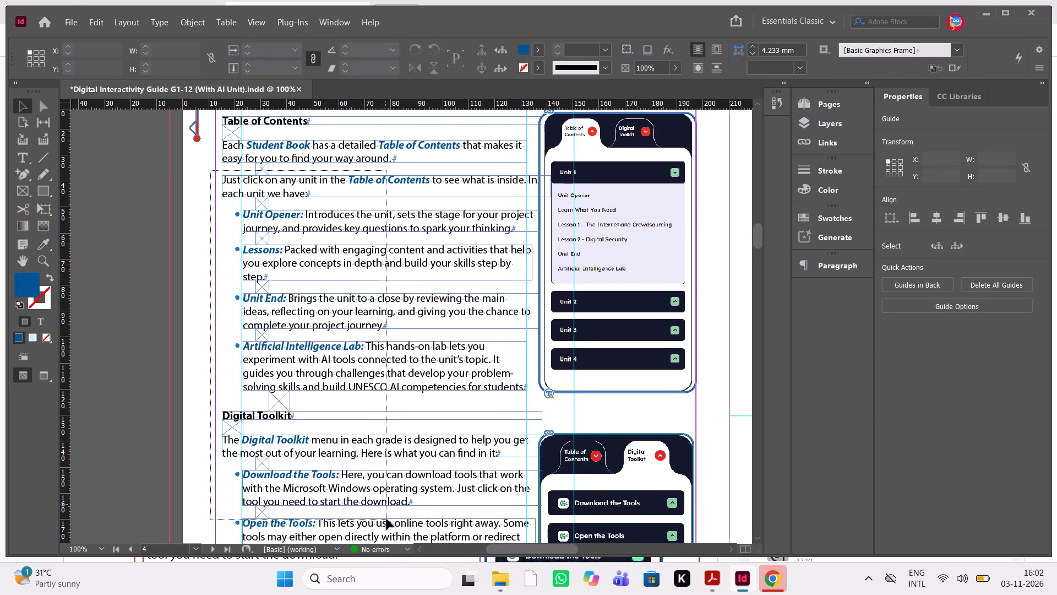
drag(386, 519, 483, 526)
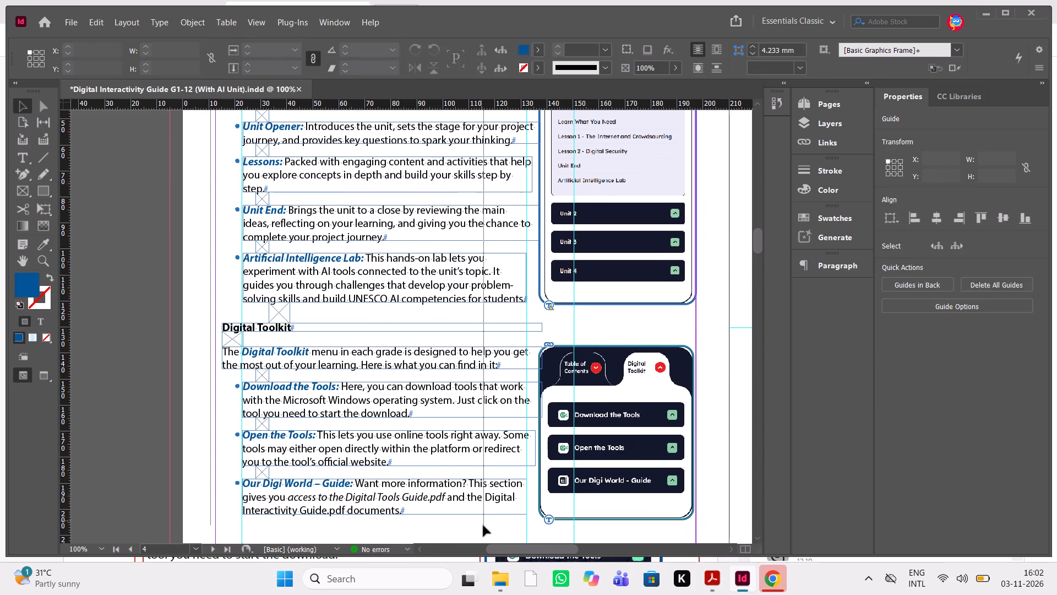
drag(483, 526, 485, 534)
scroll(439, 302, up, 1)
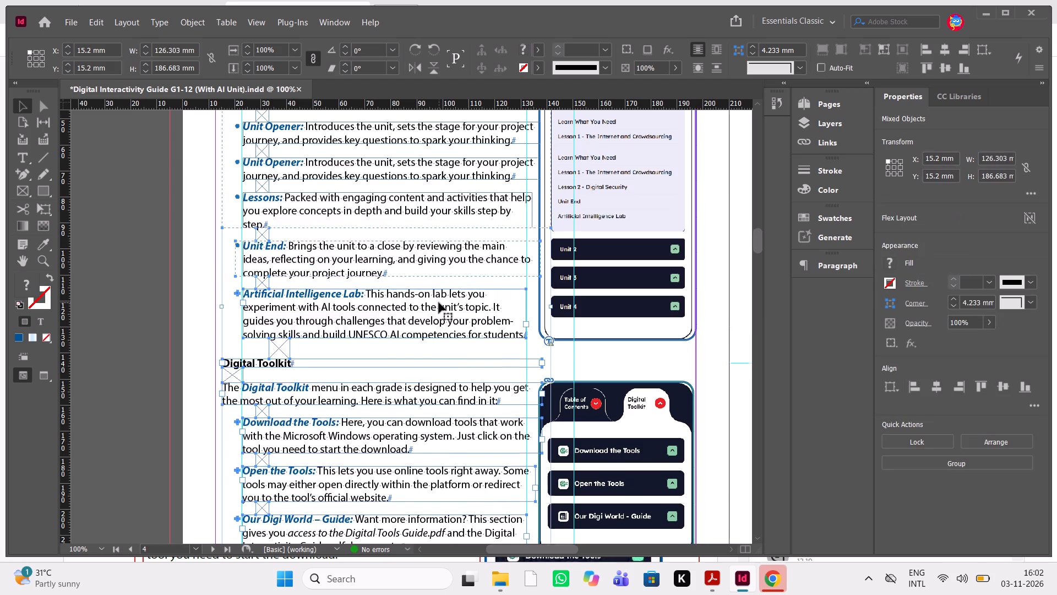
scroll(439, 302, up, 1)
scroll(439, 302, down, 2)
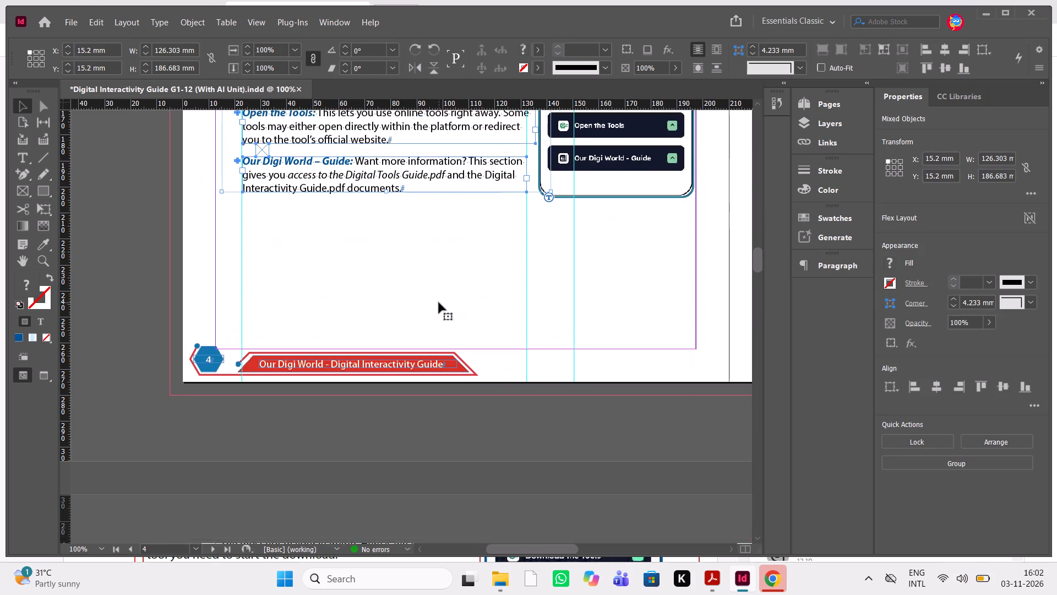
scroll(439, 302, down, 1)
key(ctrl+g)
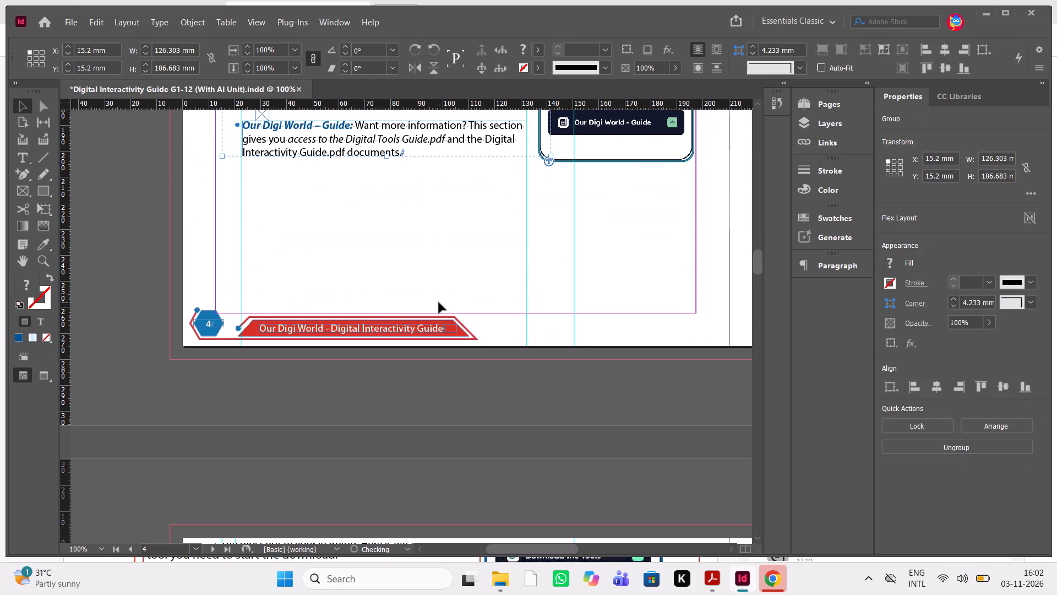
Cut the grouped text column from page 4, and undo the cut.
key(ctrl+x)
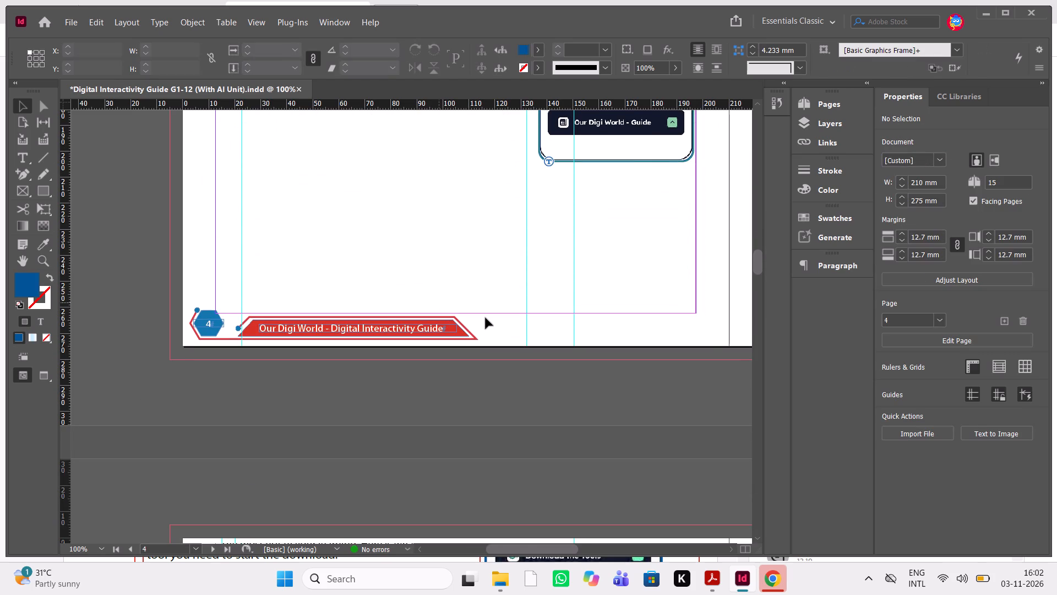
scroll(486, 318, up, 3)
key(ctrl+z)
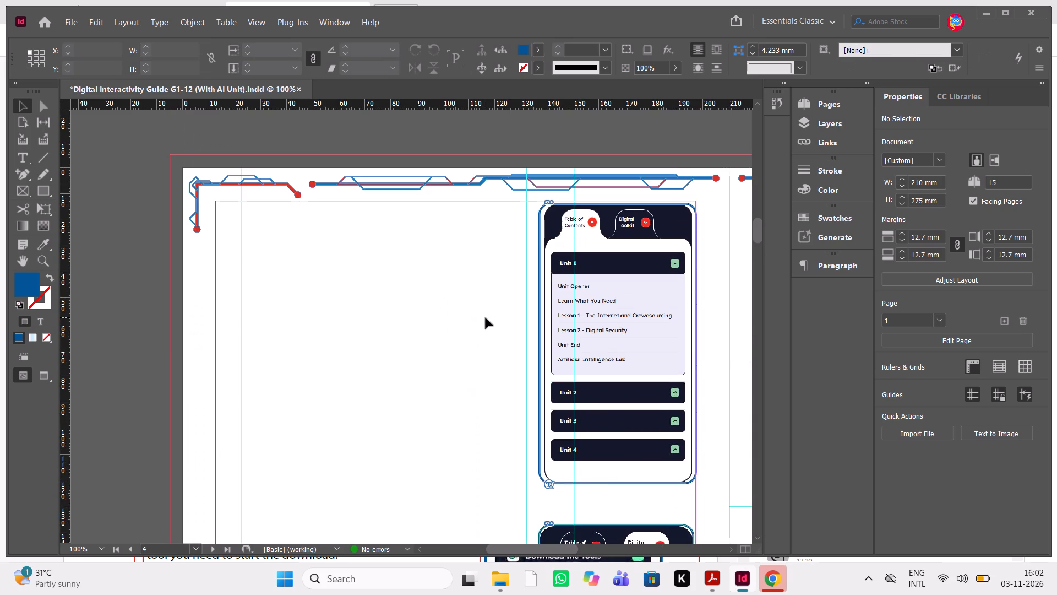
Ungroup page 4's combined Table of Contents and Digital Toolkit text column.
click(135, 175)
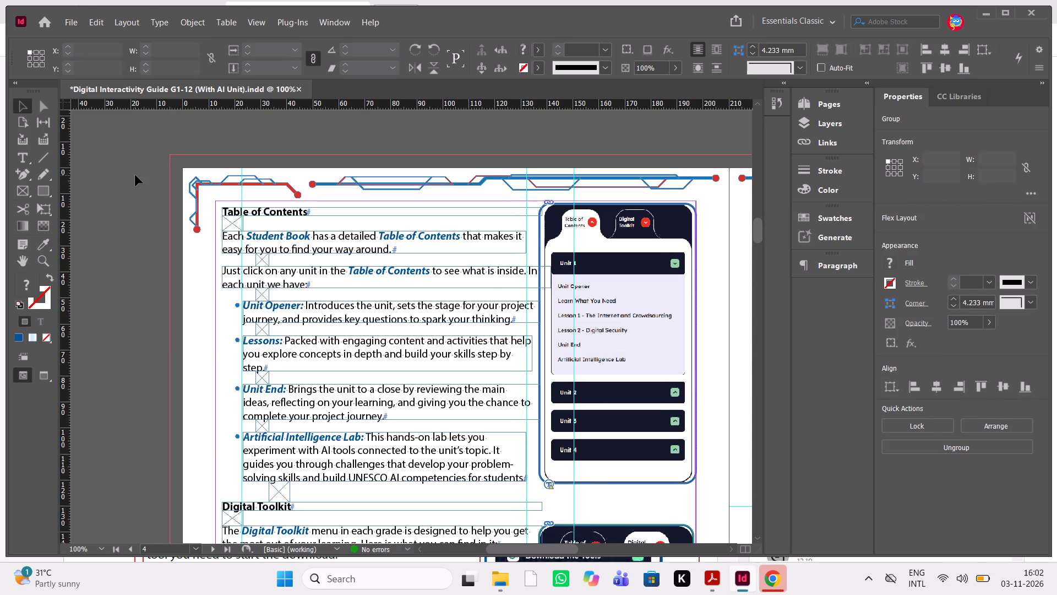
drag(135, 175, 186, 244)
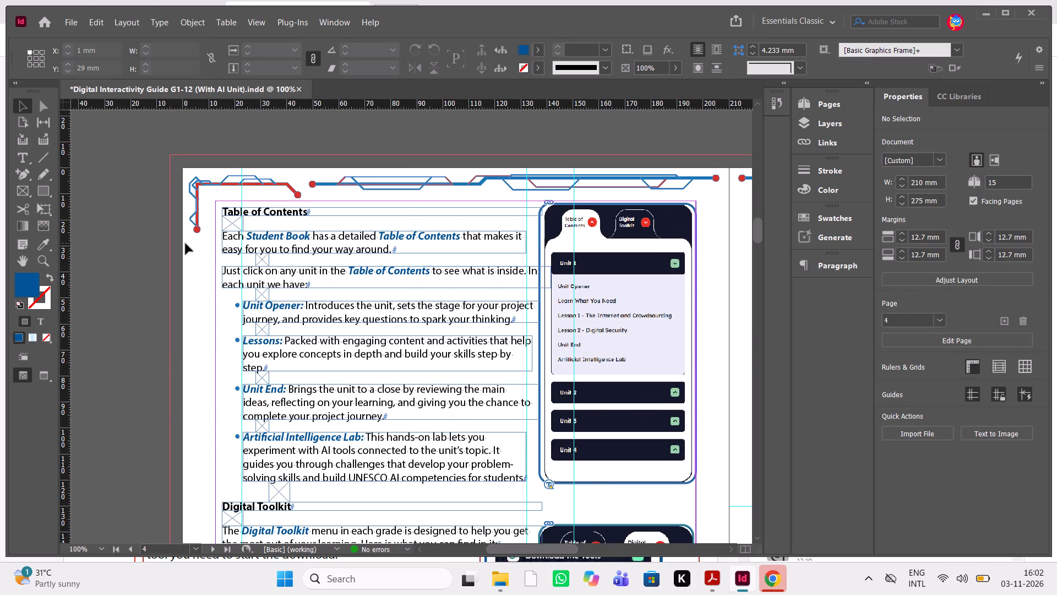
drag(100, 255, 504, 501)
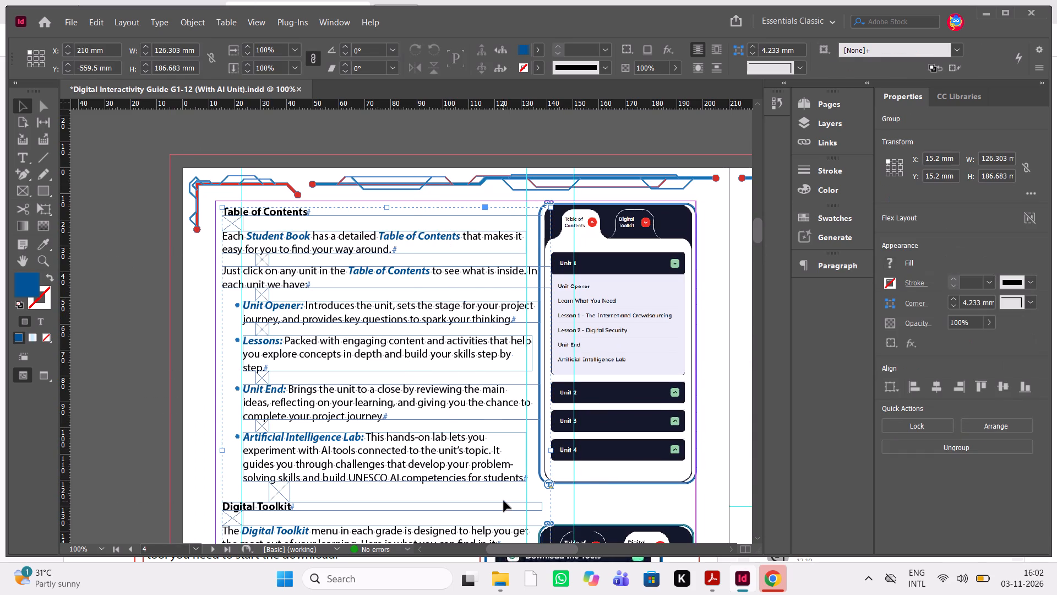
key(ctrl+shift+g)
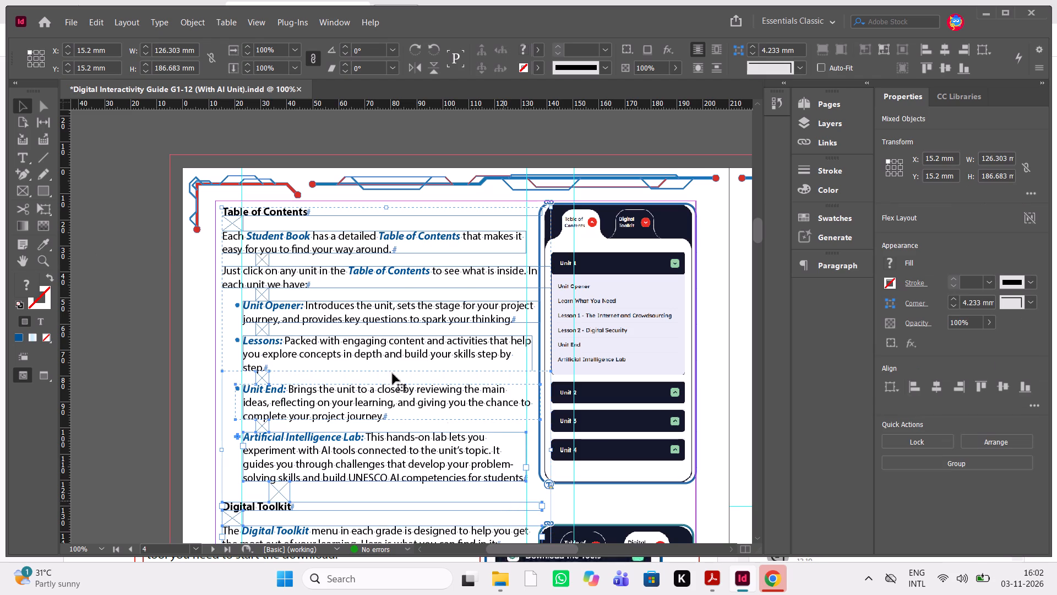
Ungroup the nested group holding page 4's text from the Table of Contents heading to the Lessons bullet.
click(156, 435)
click(275, 336)
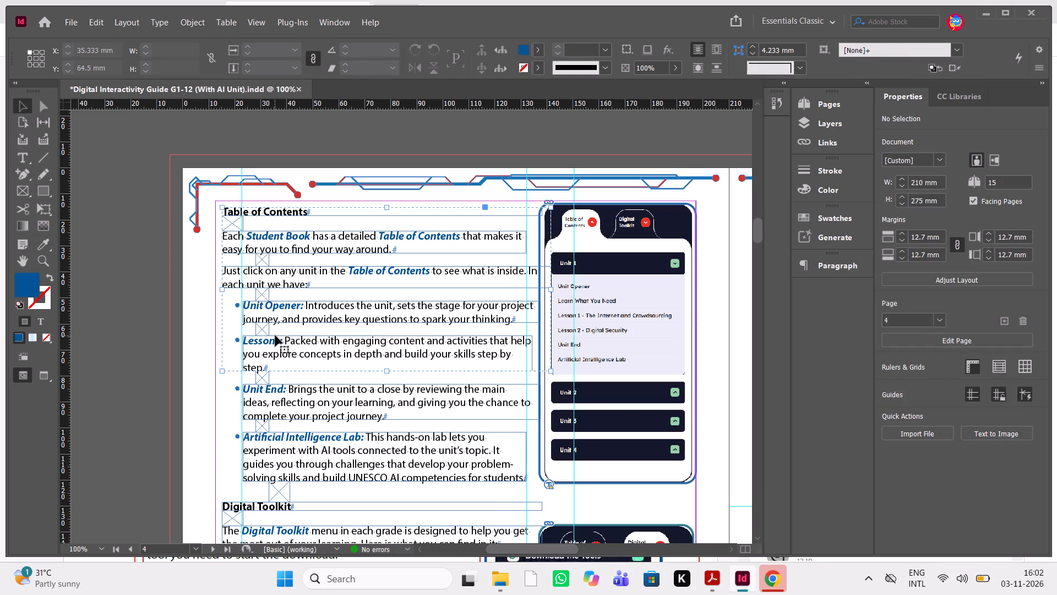
key(ctrl+shift+g)
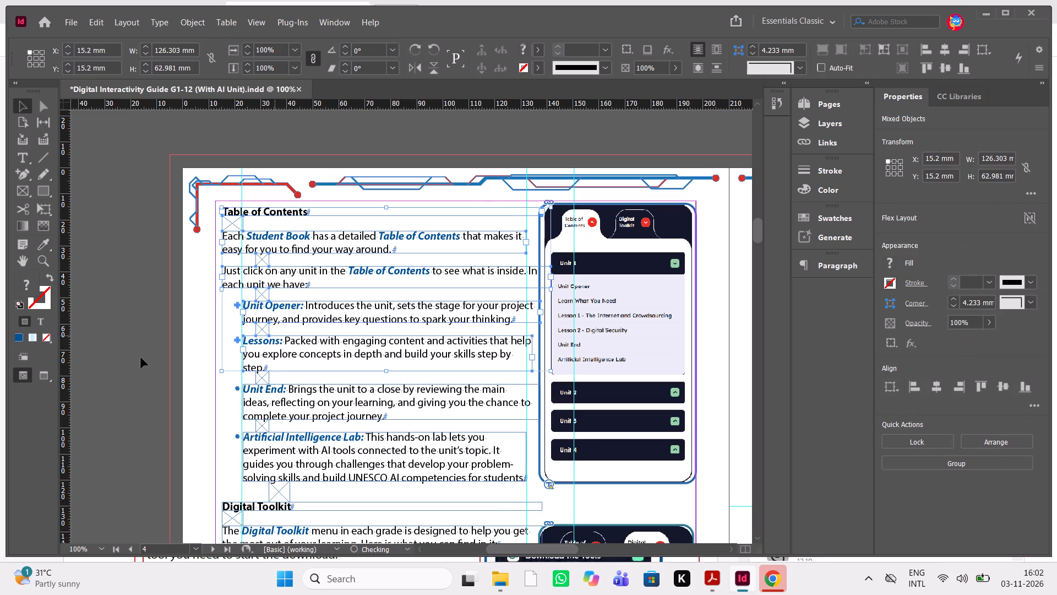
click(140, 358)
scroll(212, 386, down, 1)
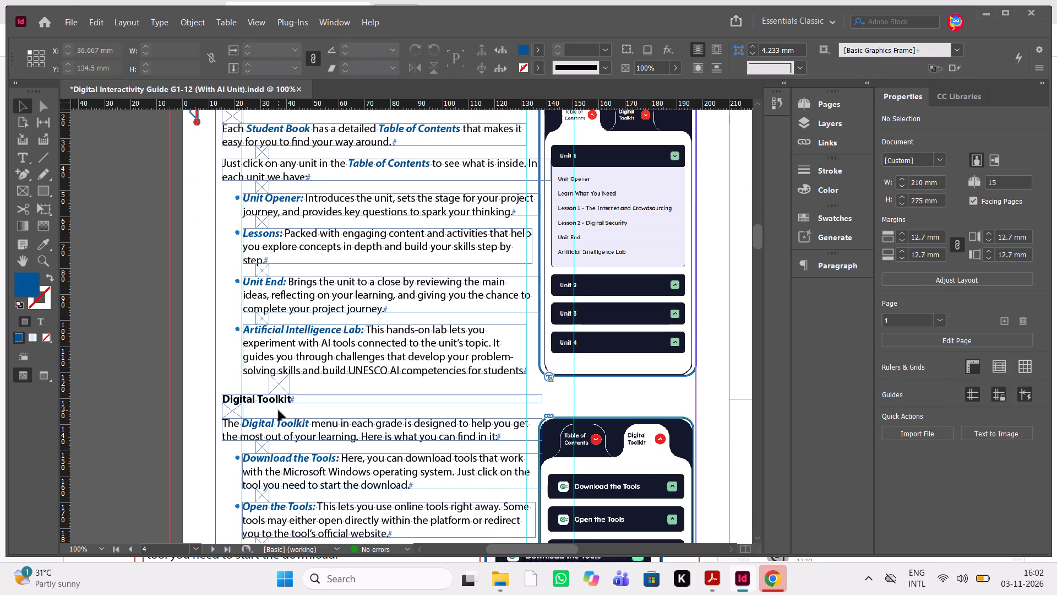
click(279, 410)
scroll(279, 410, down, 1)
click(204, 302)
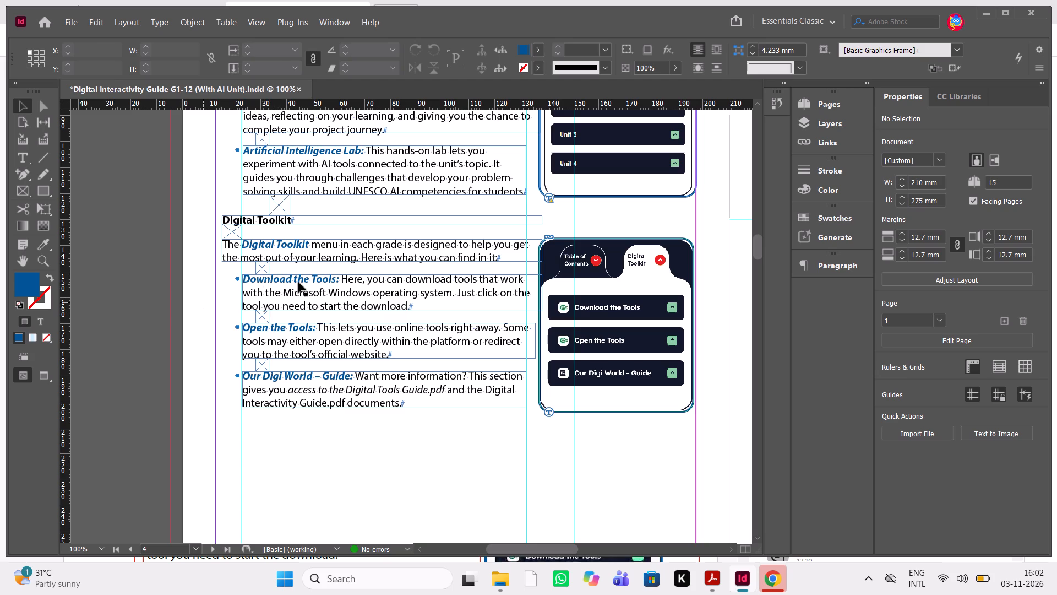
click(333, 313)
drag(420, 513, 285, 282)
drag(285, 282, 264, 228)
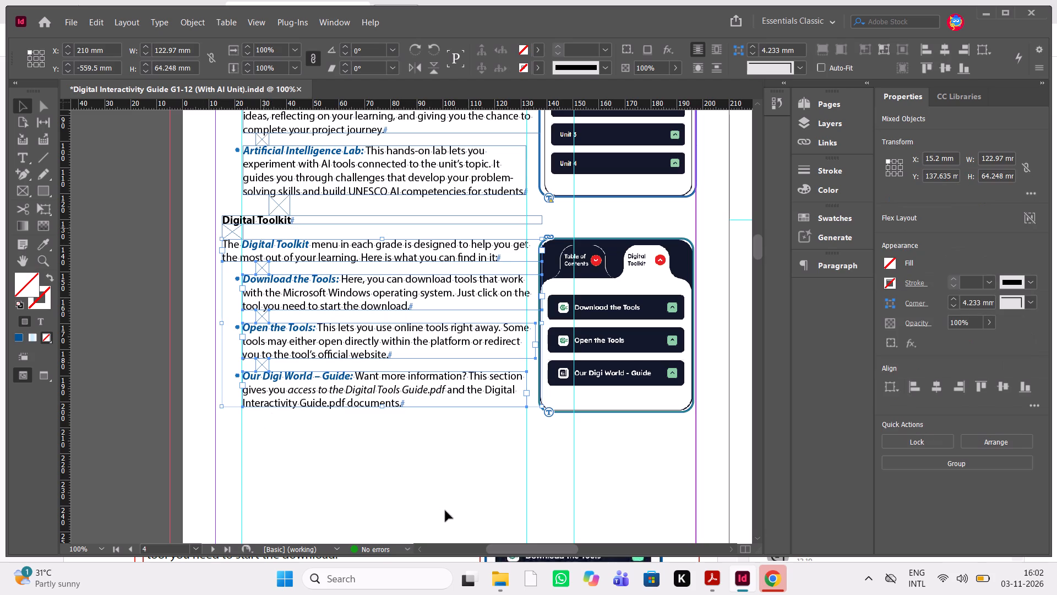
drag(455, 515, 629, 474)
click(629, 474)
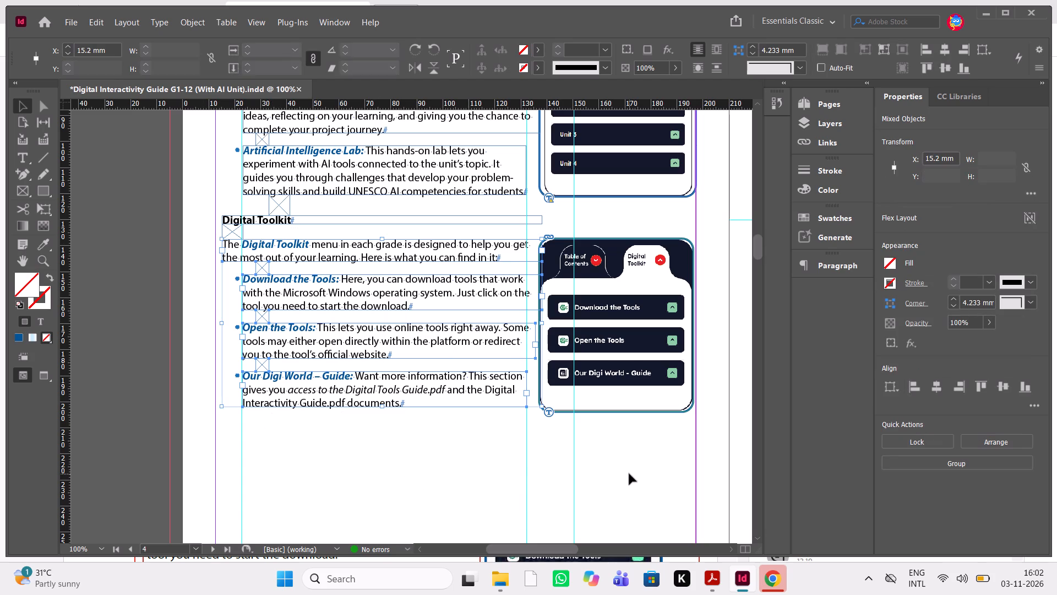
Group page 4's text frames from the "Just click on any unit" paragraph down through the Digital Toolkit bullets.
scroll(400, 434, up, 1)
scroll(356, 485, down, 1)
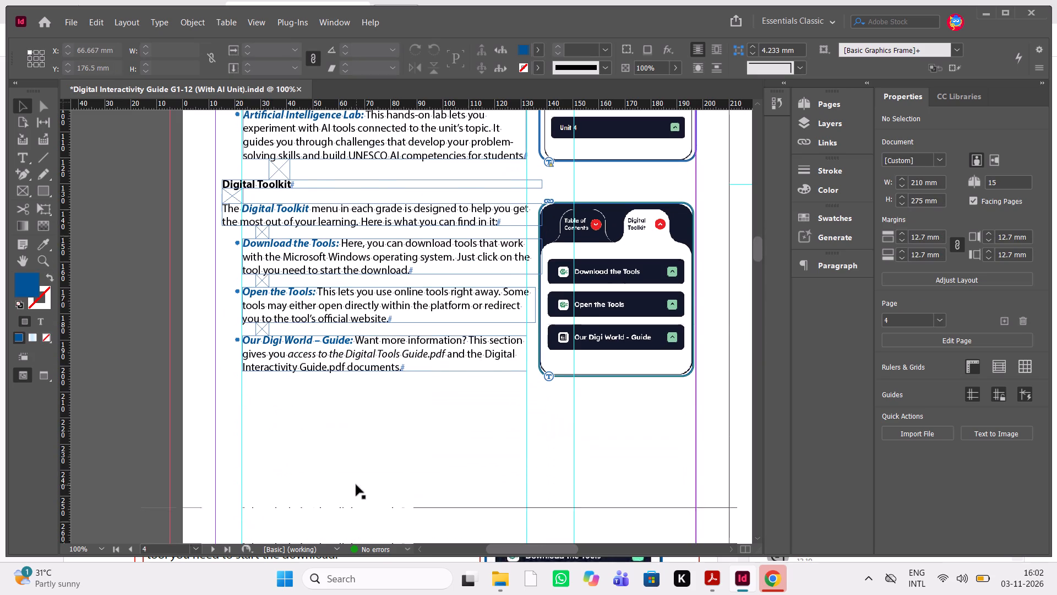
scroll(356, 485, down, 1)
drag(475, 442, 274, 129)
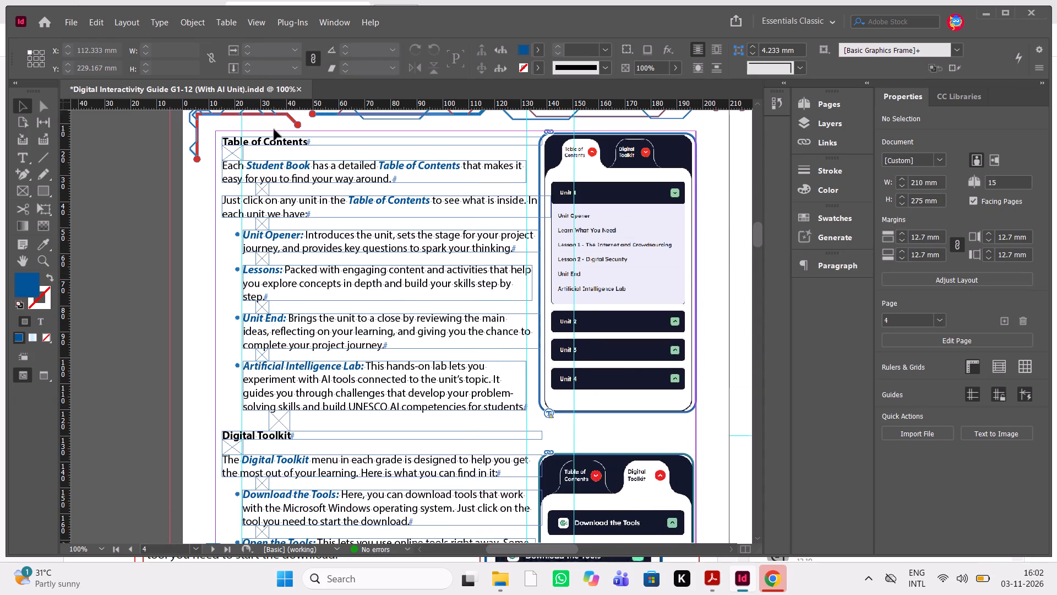
drag(274, 129, 233, 191)
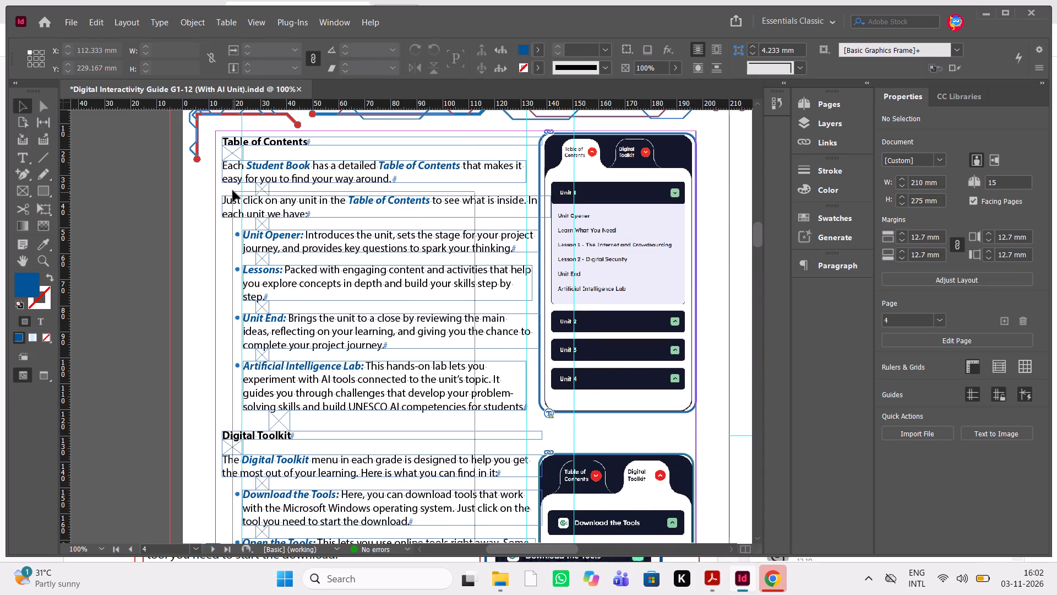
drag(233, 191, 233, 205)
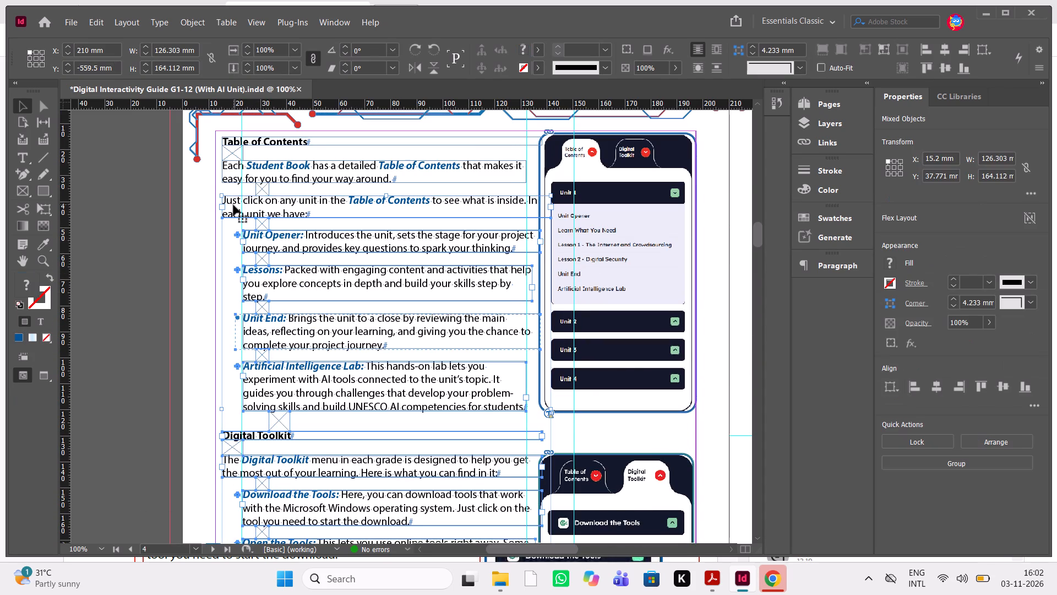
key(ctrl+g)
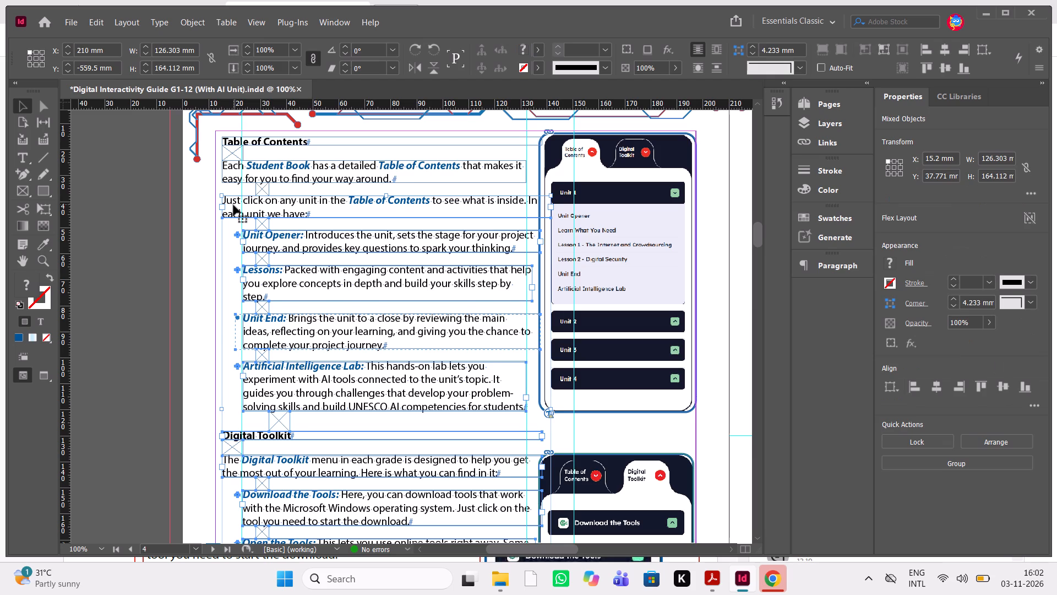
Cut the grouped text from page 4 and paste it onto the pasteboard beside the page.
key(ctrl+x)
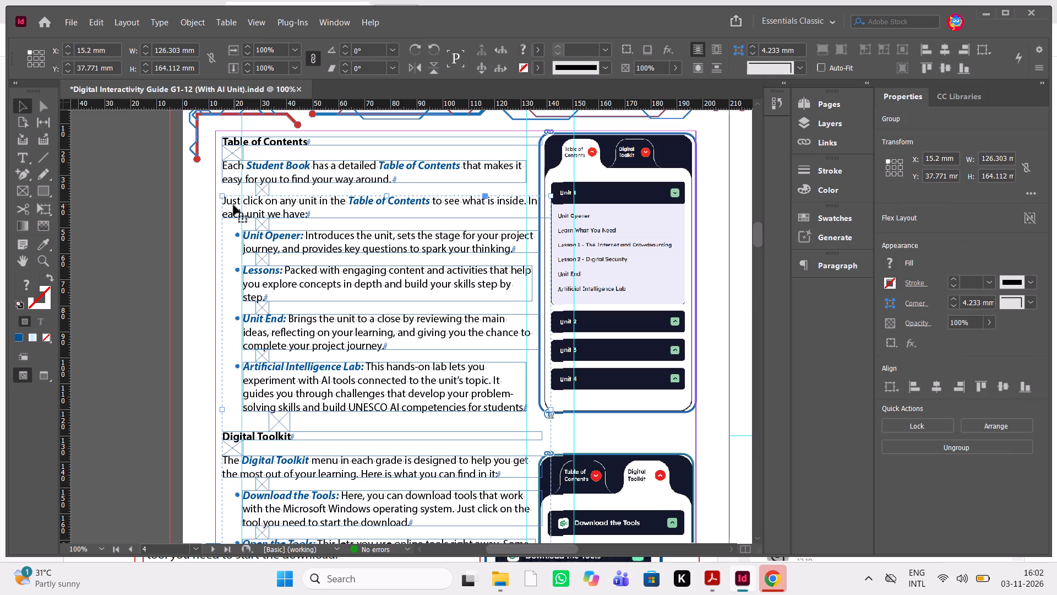
scroll(325, 289, down, 3)
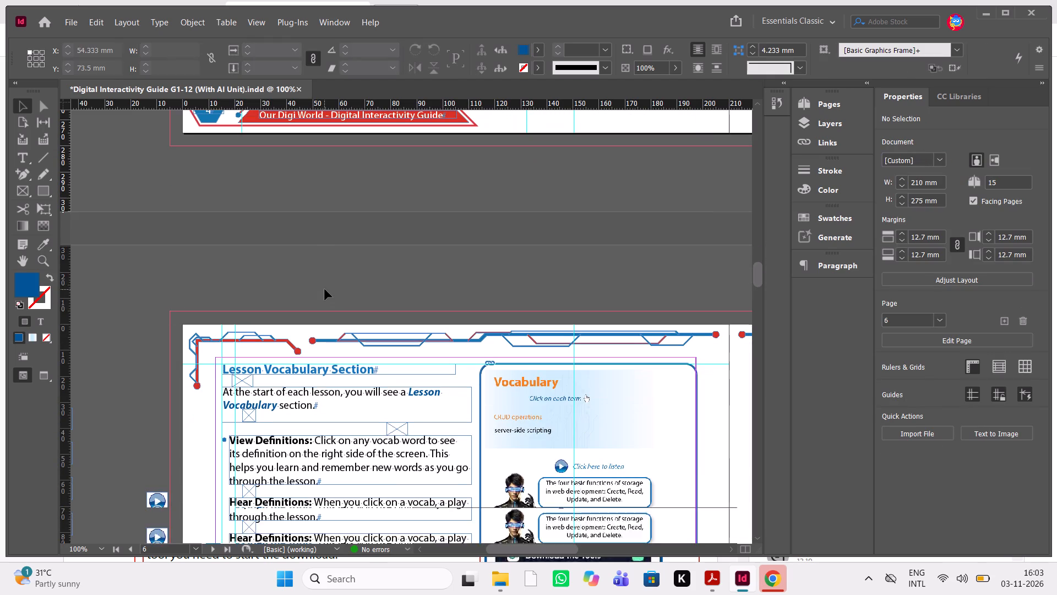
scroll(325, 289, down, 1)
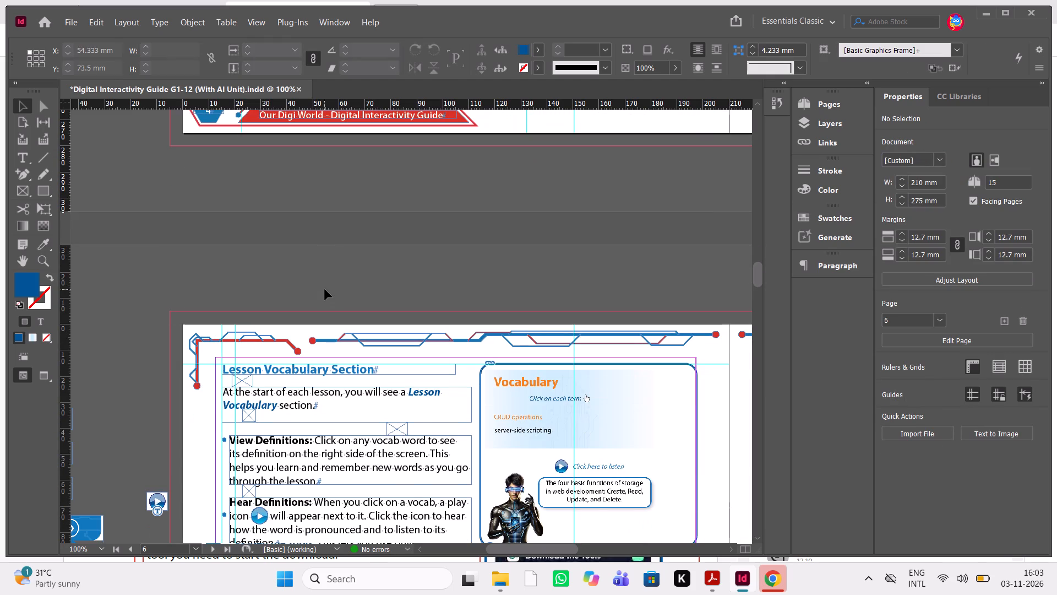
scroll(325, 289, right, 2)
scroll(325, 289, up, 3)
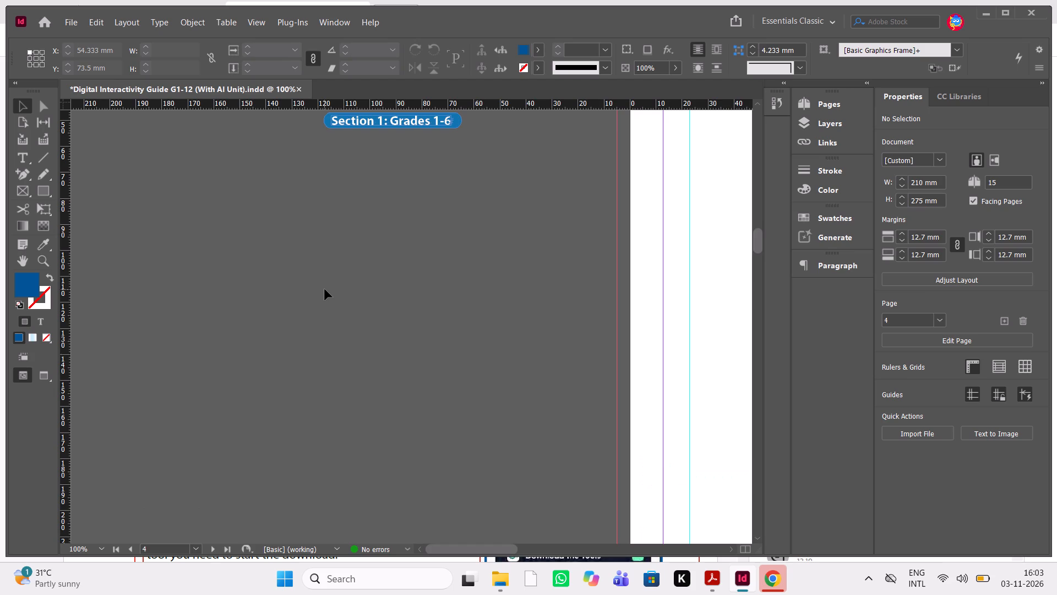
ctrl+scroll(325, 289, down, 1)
scroll(325, 289, down, 1)
key(ctrl+v)
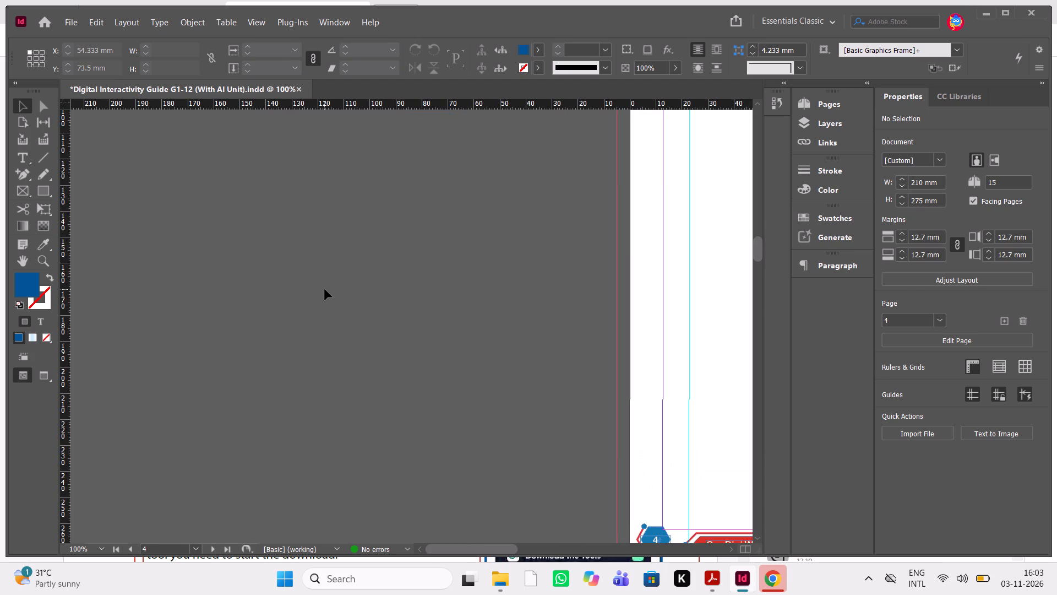
scroll(325, 289, up, 1)
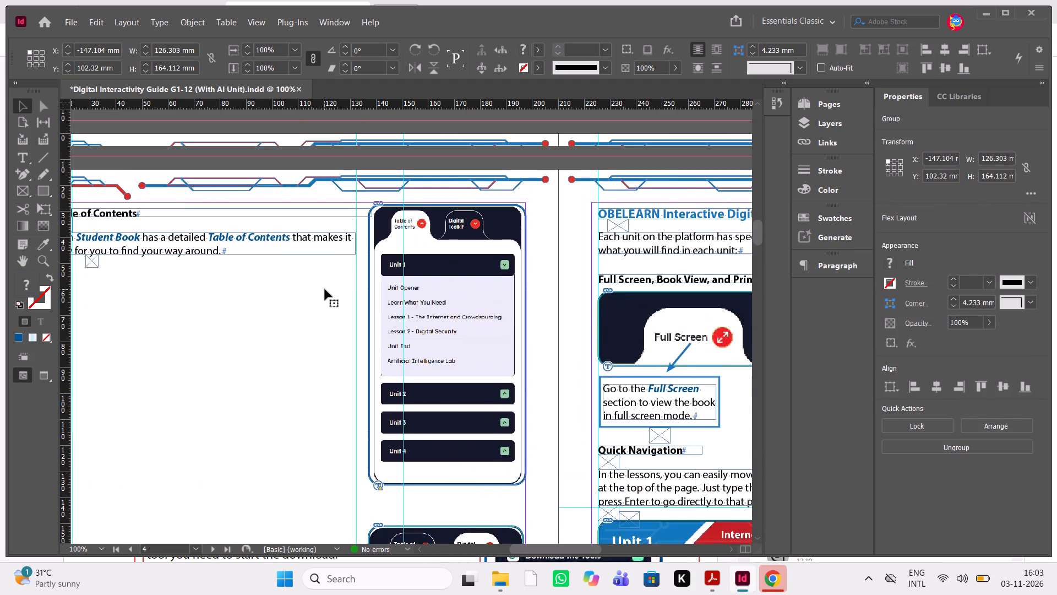
scroll(325, 289, up, 1)
scroll(325, 289, right, 1)
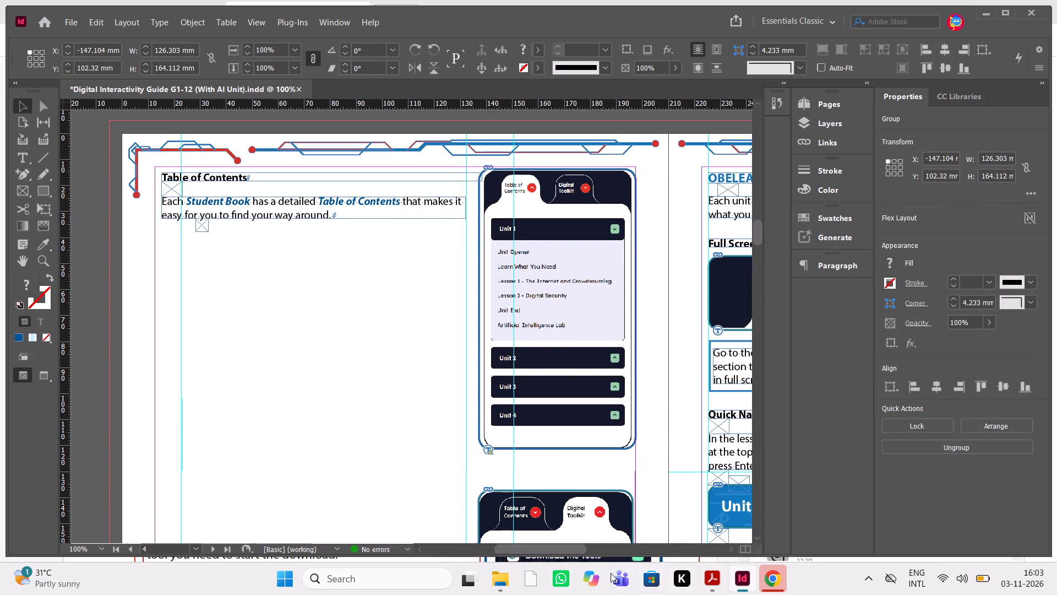
Open the Word document Digital Interactivity Guide G1-12 (With AI Unit) from the Downloads folder.
click(499, 582)
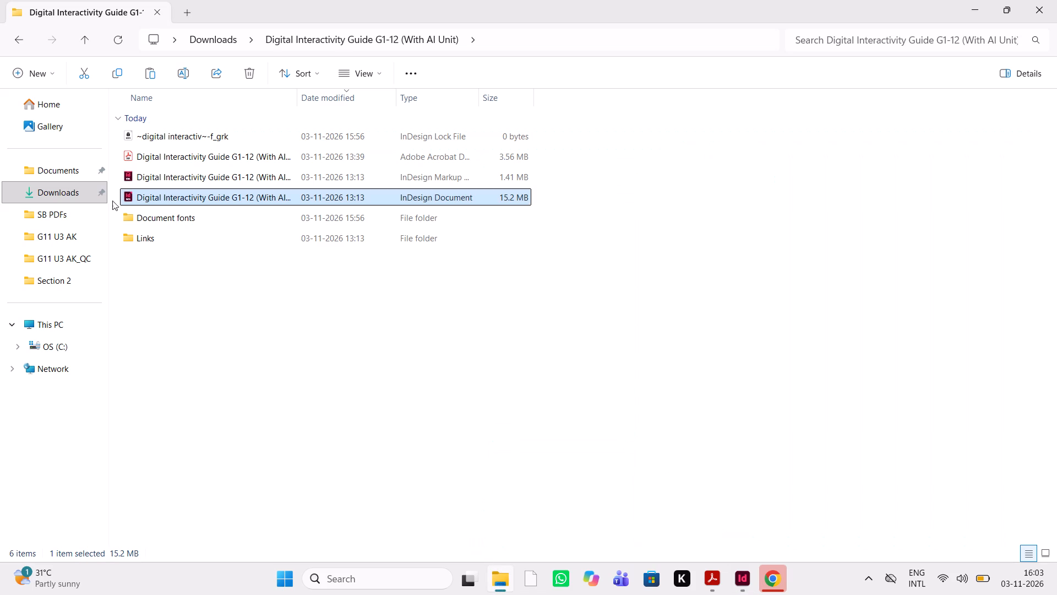
double_click(86, 189)
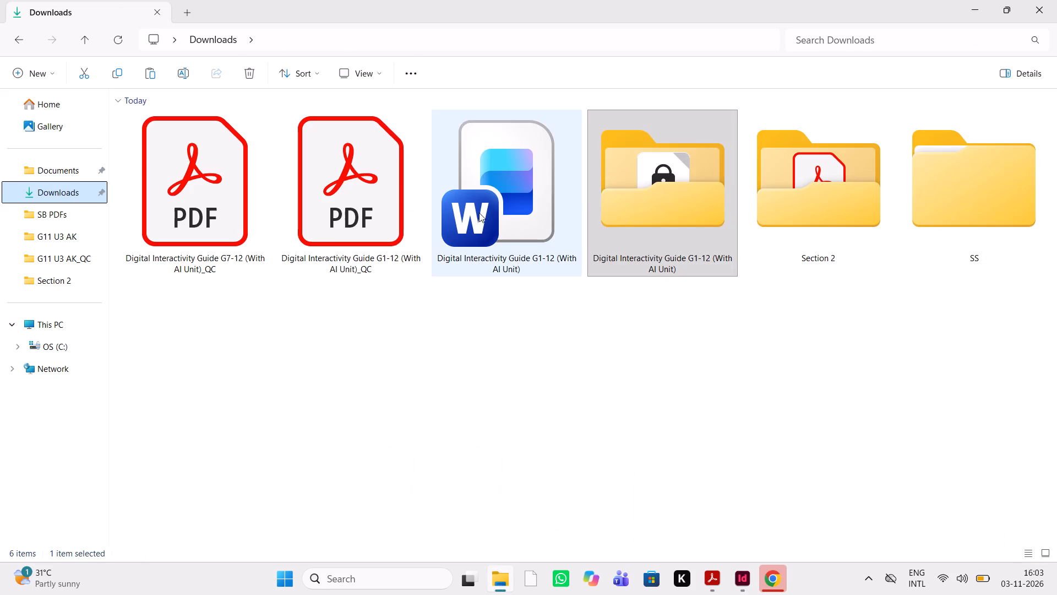
click(480, 213)
key(Return)
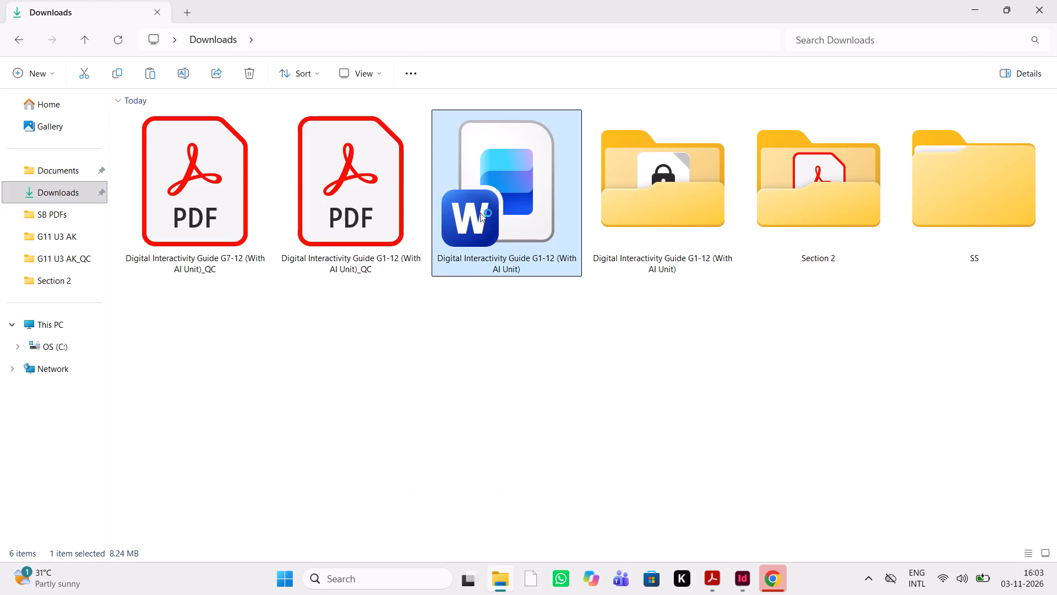
Close the Chrome window and return to the InDesign document.
click(776, 578)
click(1041, 0)
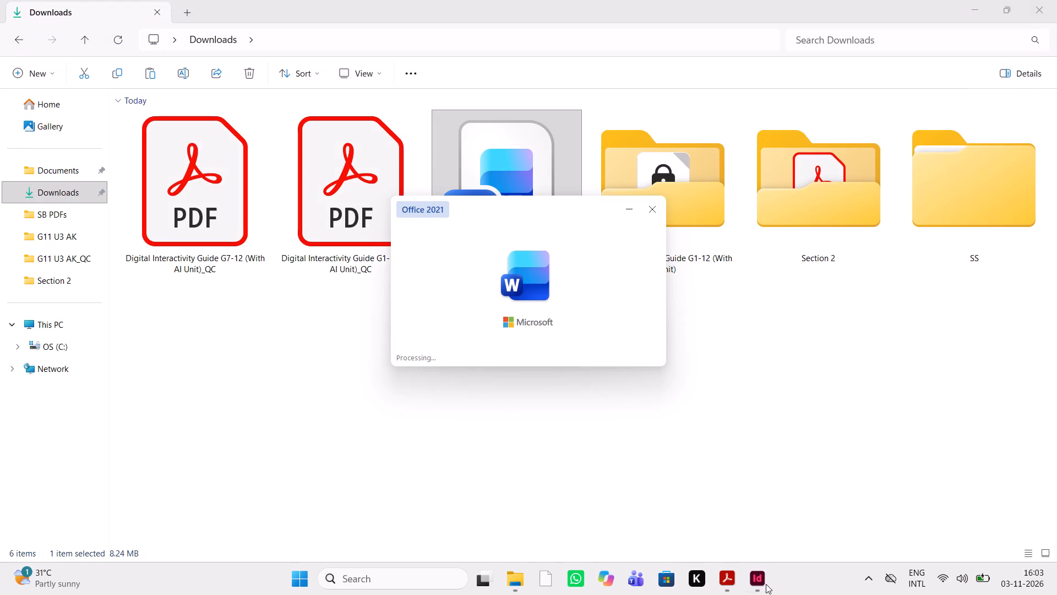
click(759, 587)
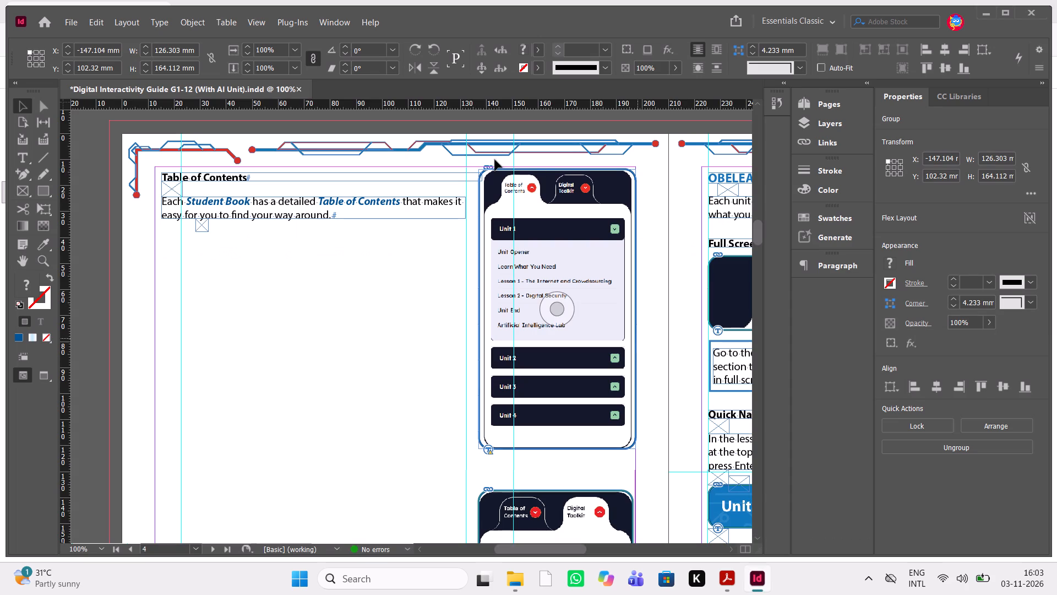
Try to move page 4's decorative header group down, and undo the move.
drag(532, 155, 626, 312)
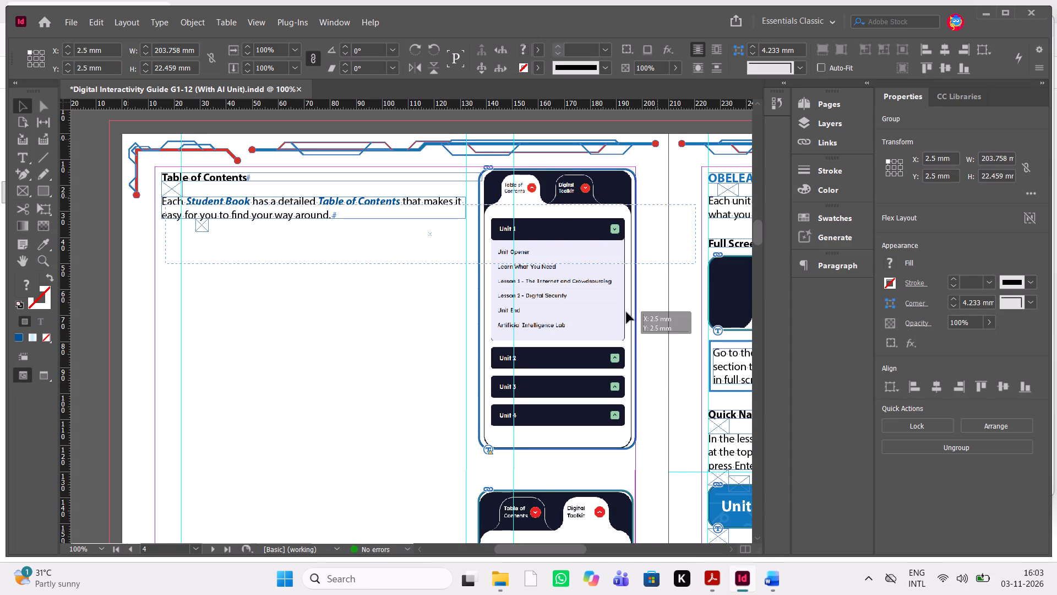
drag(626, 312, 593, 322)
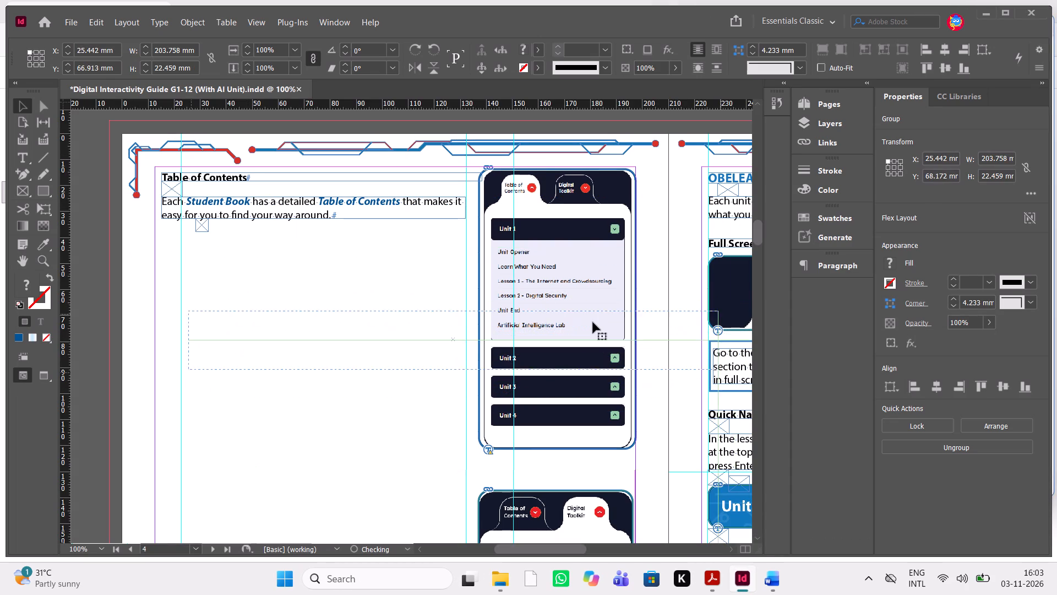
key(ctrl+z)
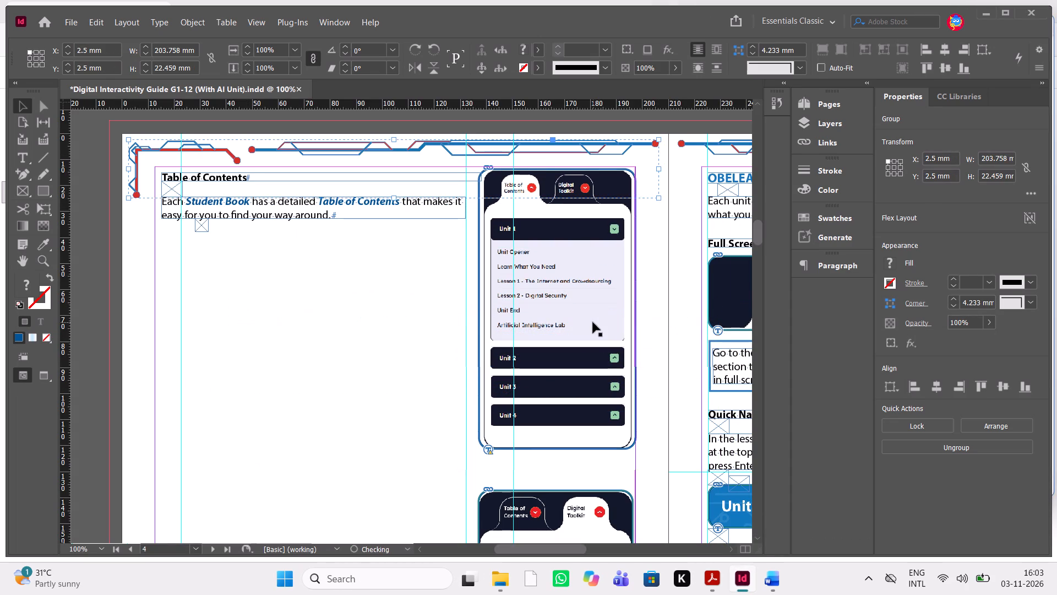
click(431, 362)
Move page 4's Table of Contents screenshot frame below the Student Book paragraph, to about X 22.8 mm, Y 38.05 mm.
drag(411, 301, 448, 326)
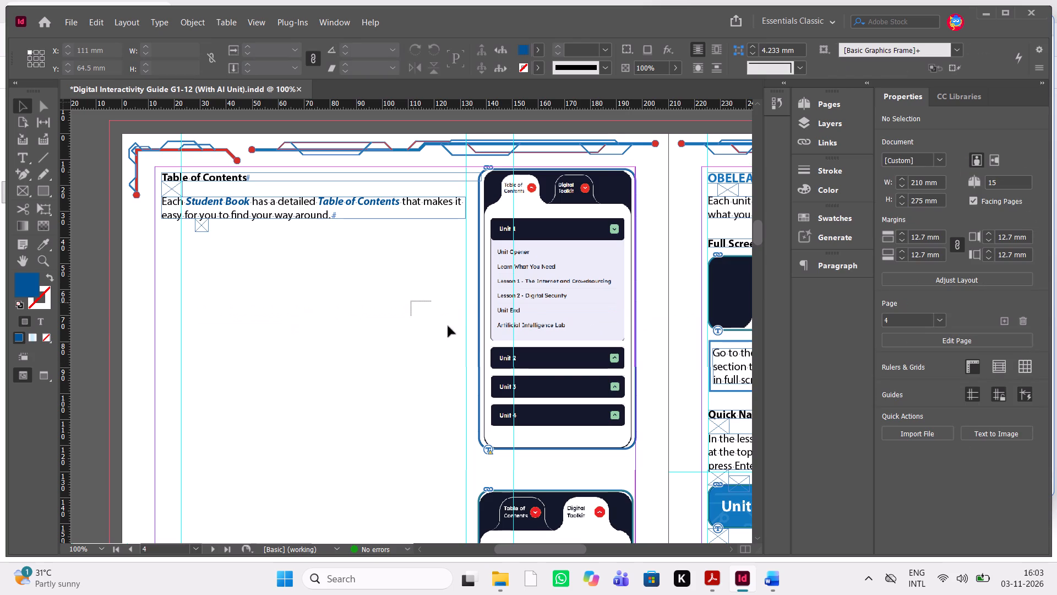
drag(448, 326, 593, 415)
drag(577, 333, 350, 419)
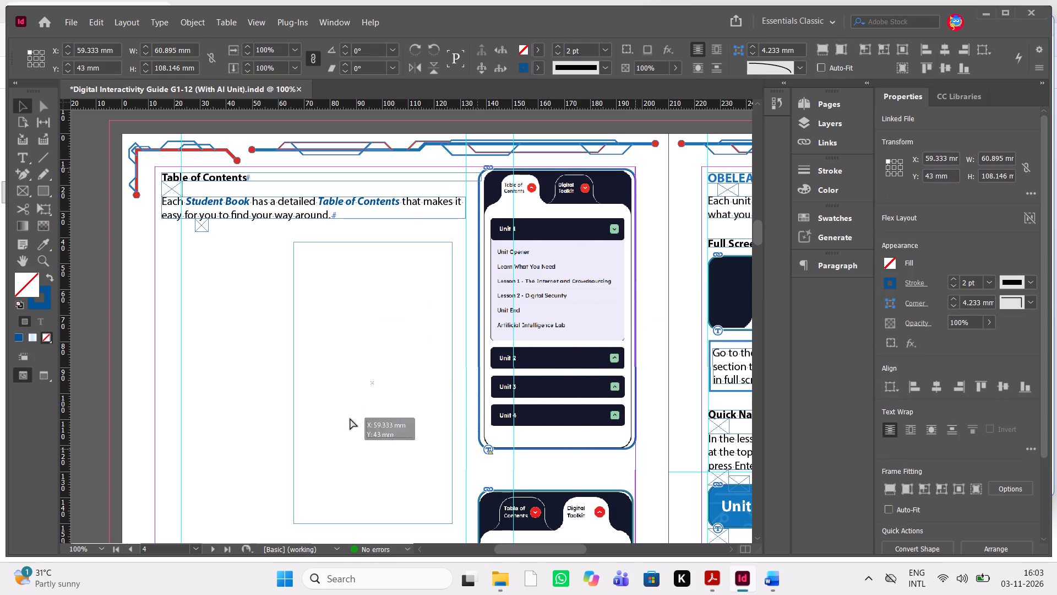
drag(350, 419, 280, 403)
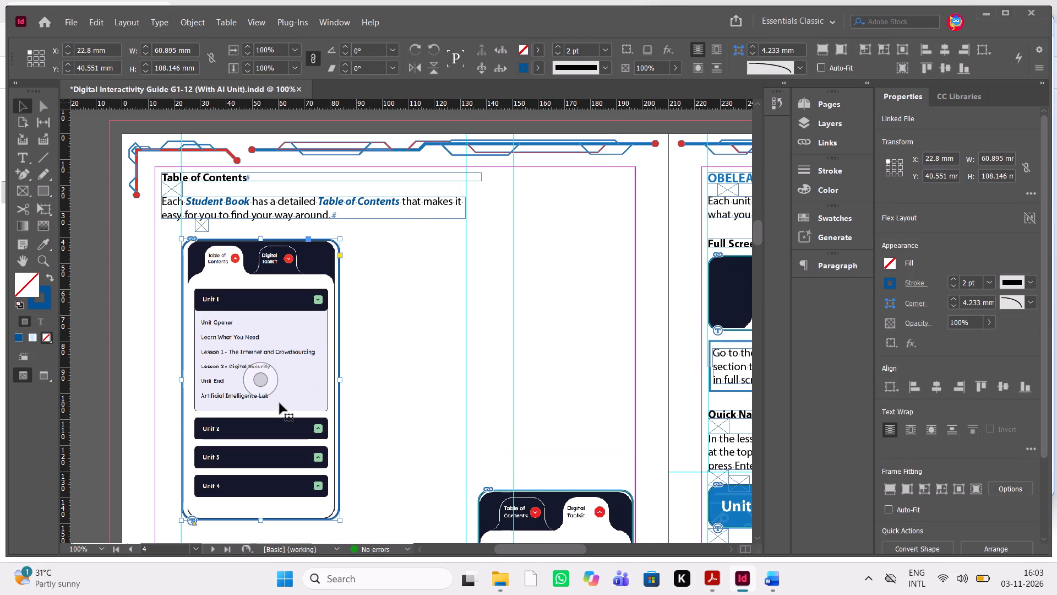
key(shift+Up)
key(Up)
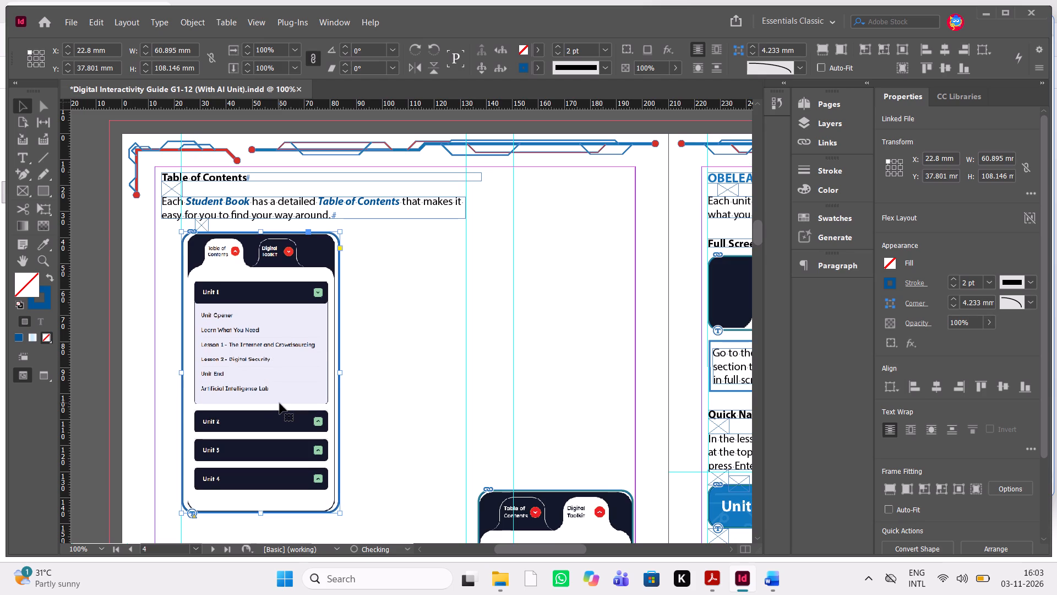
key(Down)
drag(280, 403, 258, 389)
key(ctrl+z)
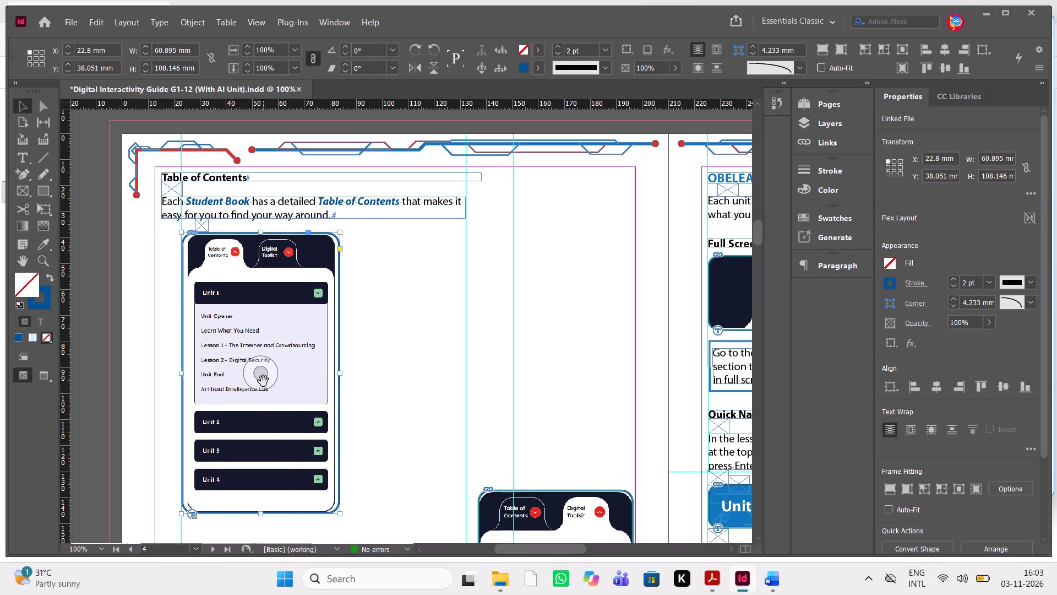
Fit the Table of Contents screenshot's content to its frame.
click(263, 381)
right_click(263, 381)
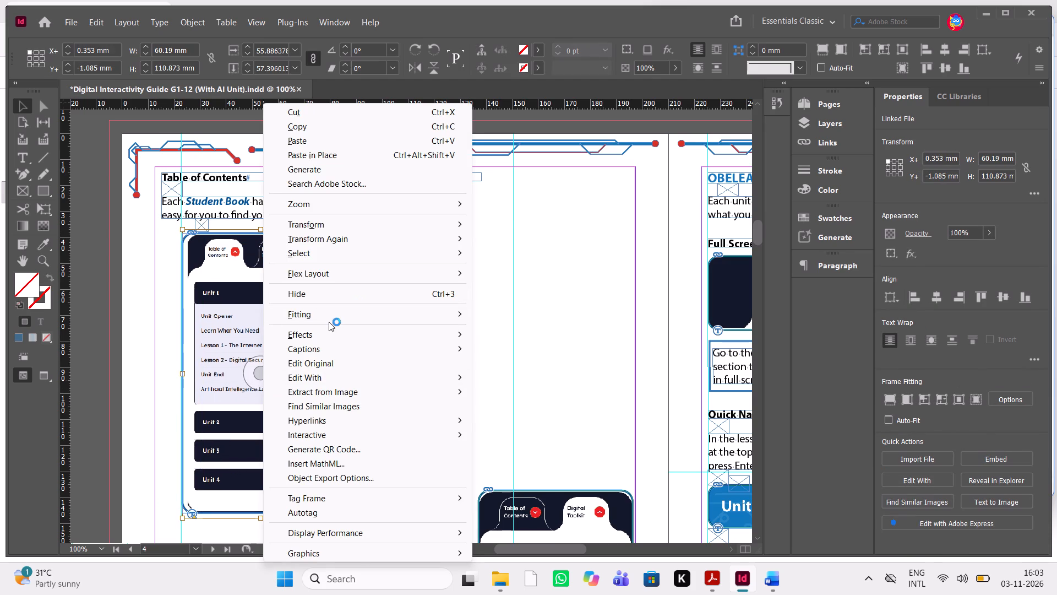
click(329, 322)
click(341, 318)
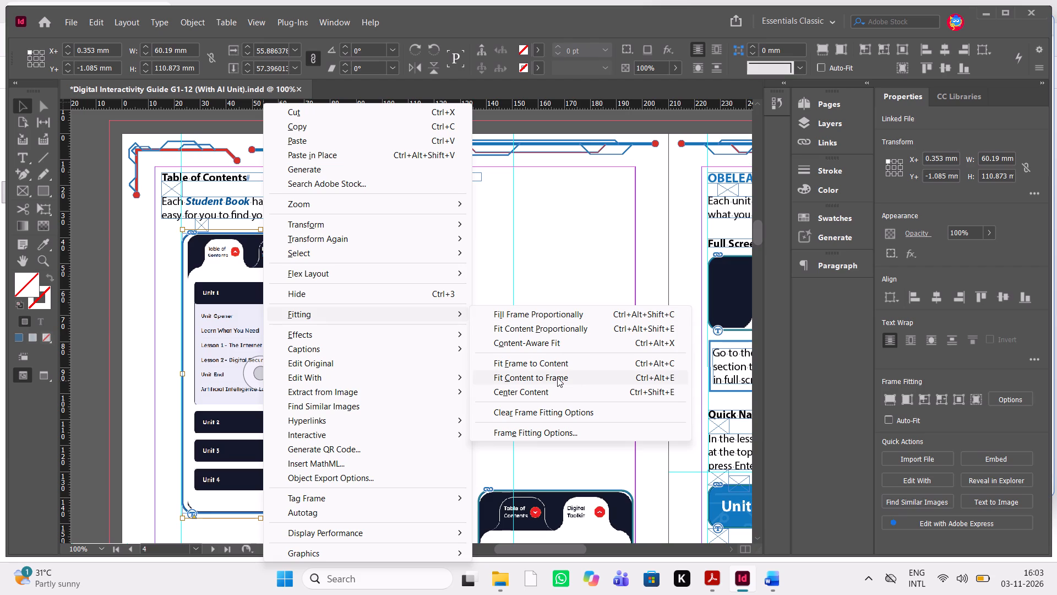
click(561, 375)
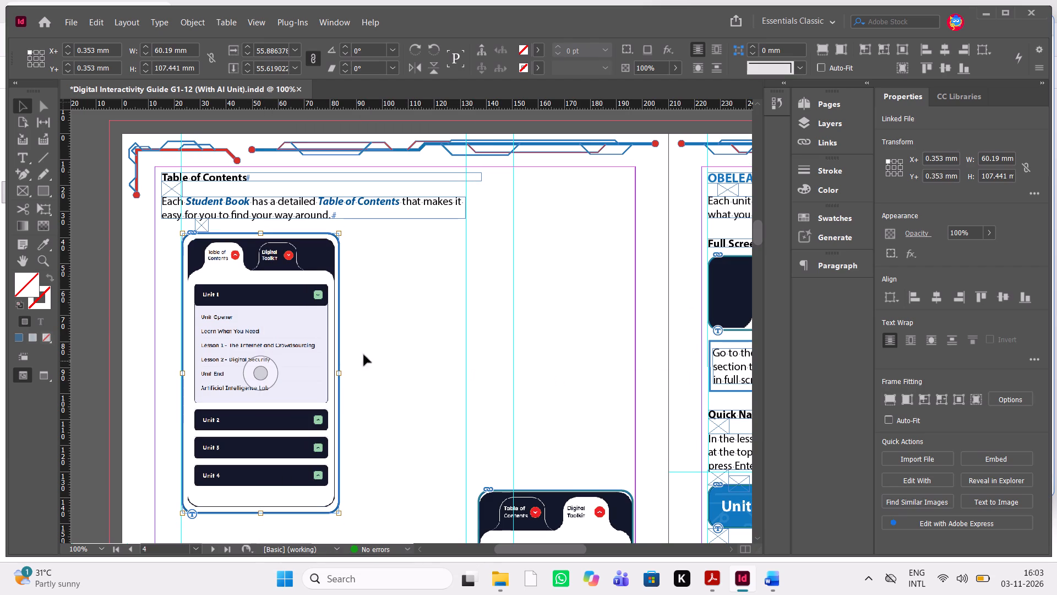
click(448, 368)
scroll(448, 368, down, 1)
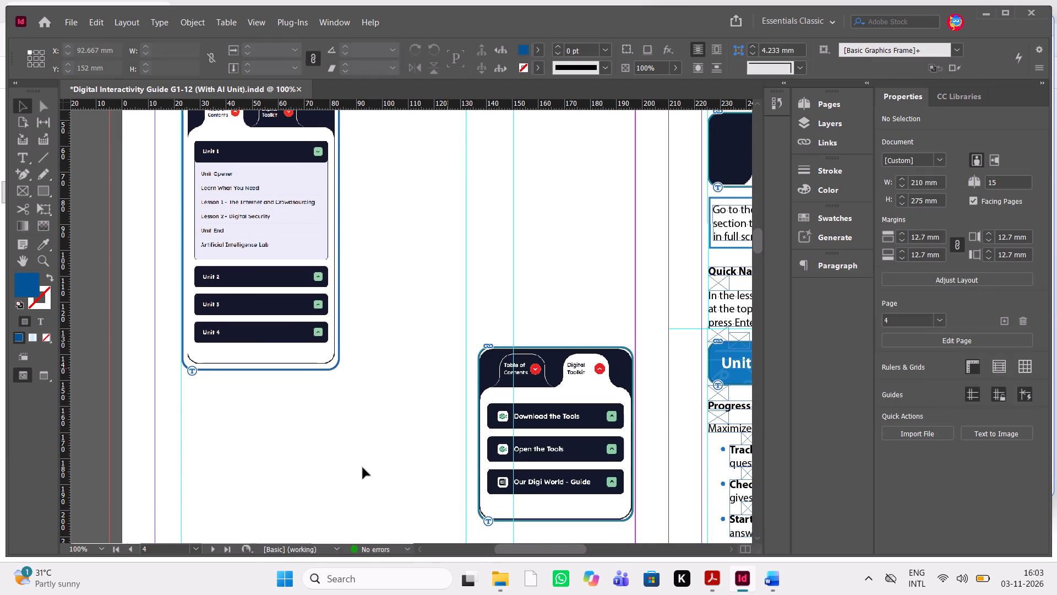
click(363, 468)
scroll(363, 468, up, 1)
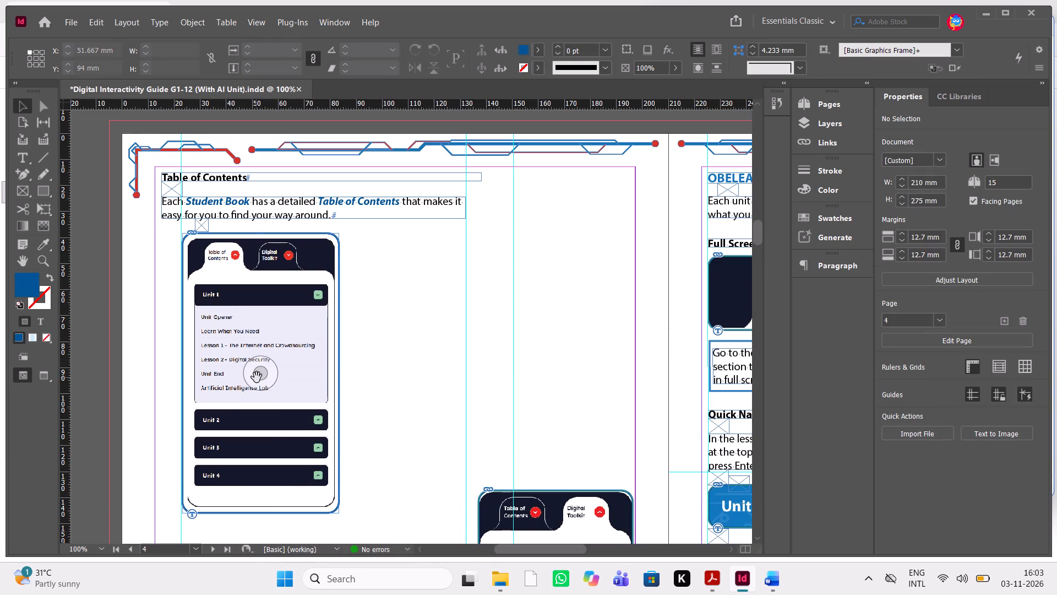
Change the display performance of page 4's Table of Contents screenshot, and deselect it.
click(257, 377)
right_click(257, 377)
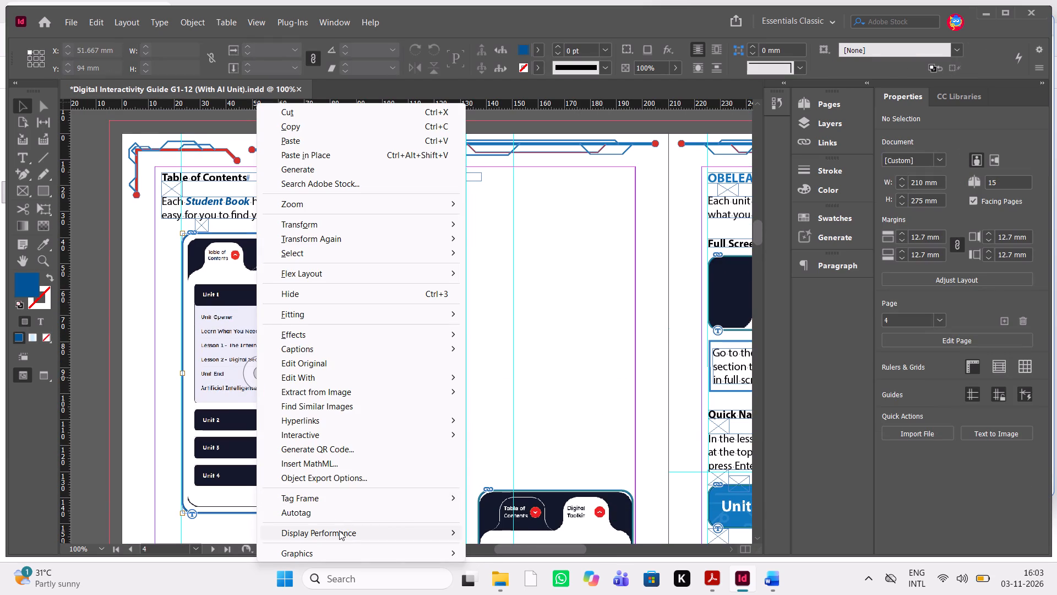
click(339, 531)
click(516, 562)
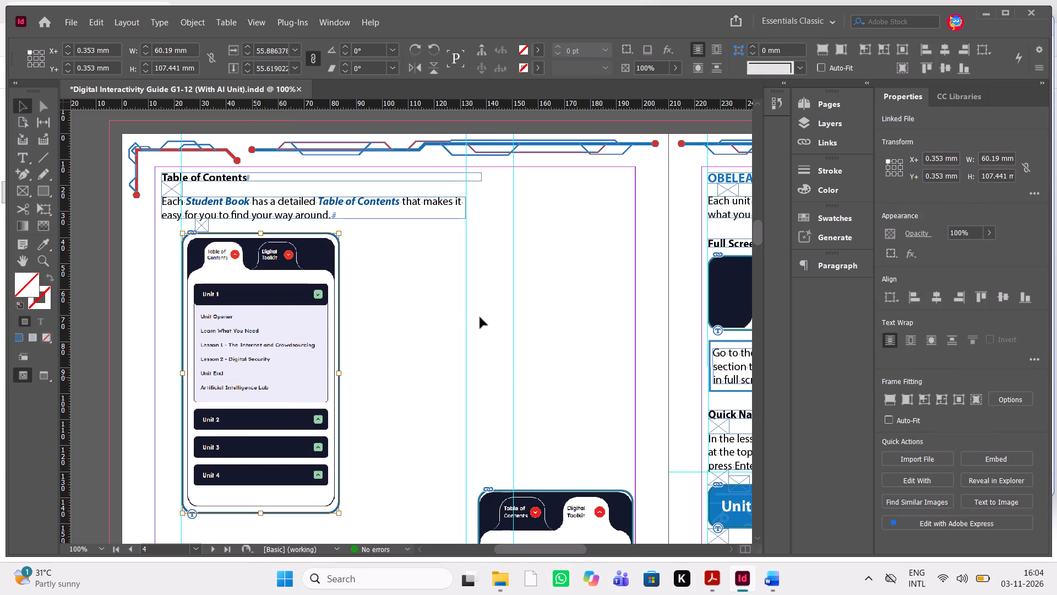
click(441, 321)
Examine the rearranged layout of page 4, toggling between normal and preview screen modes.
scroll(441, 321, down, 1)
scroll(441, 321, up, 1)
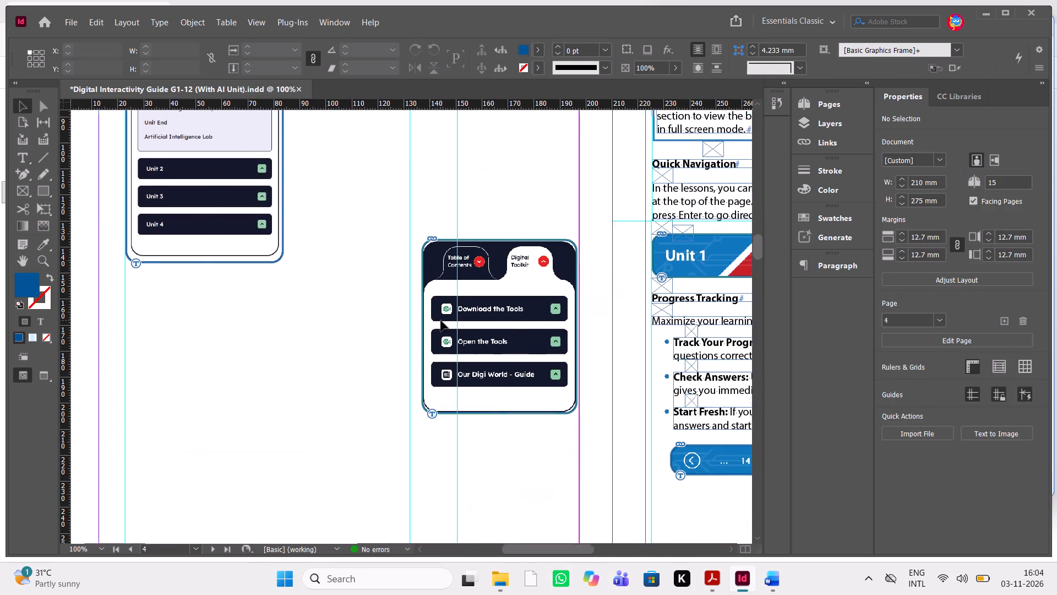
scroll(441, 321, up, 1)
scroll(441, 321, right, 2)
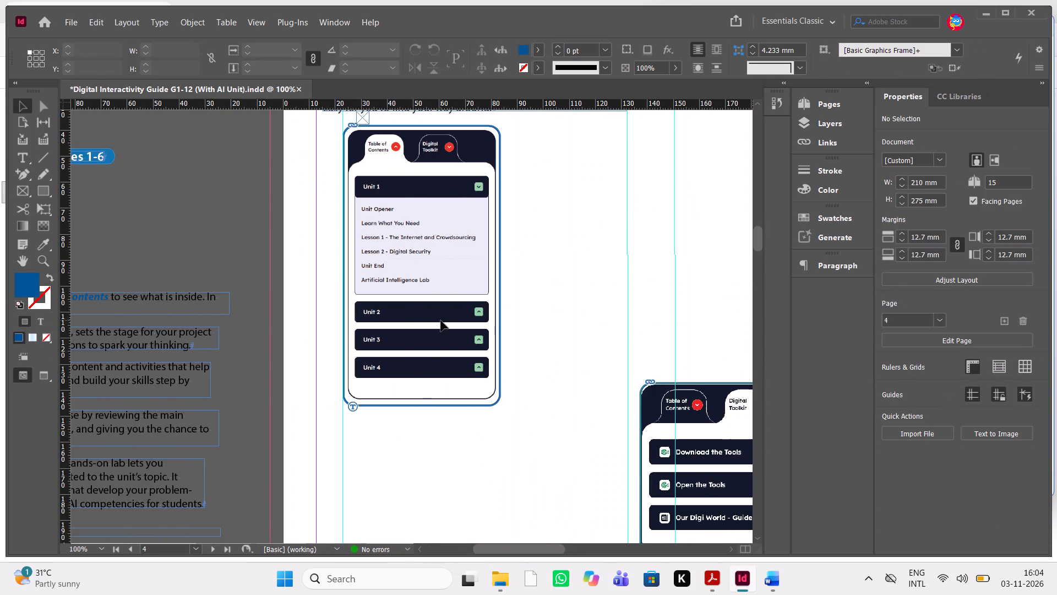
click(230, 178)
key(w)
scroll(230, 178, up, 1)
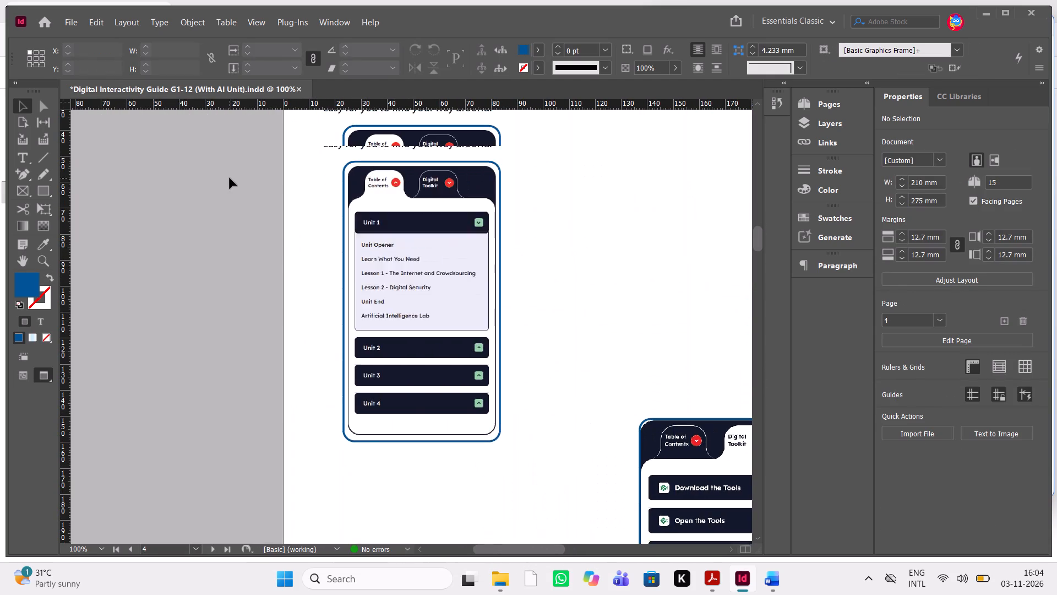
scroll(230, 178, up, 1)
text(www)
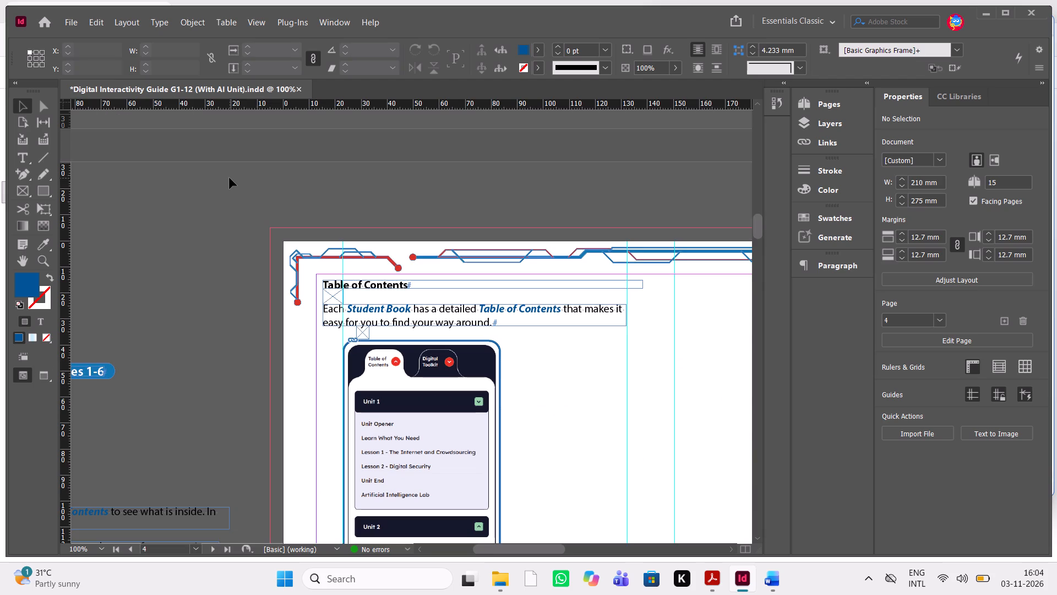
scroll(230, 178, down, 1)
scroll(230, 178, left, 1)
scroll(230, 178, down, 1)
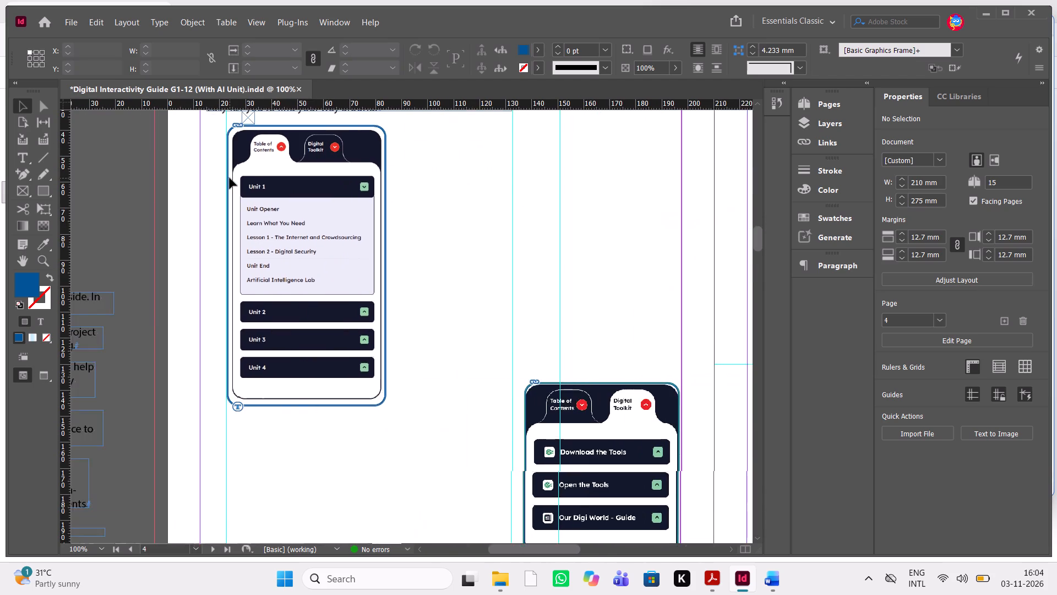
scroll(230, 178, down, 1)
scroll(230, 178, up, 3)
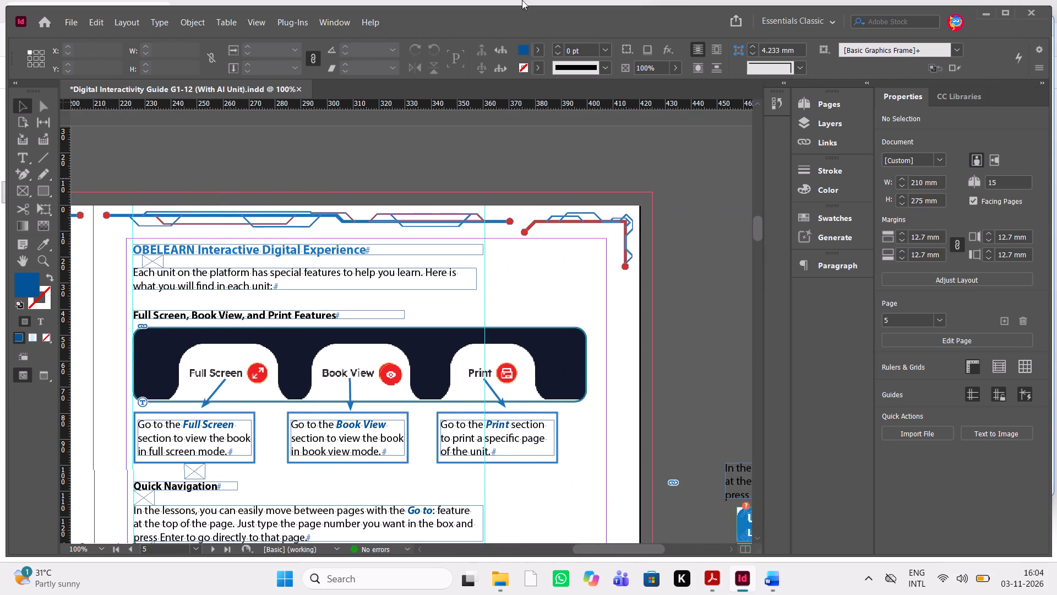
Switch to the commented PDF in Acrobat and review the reviewer's markups on page 4's text and screenshots.
click(729, 577)
click(714, 588)
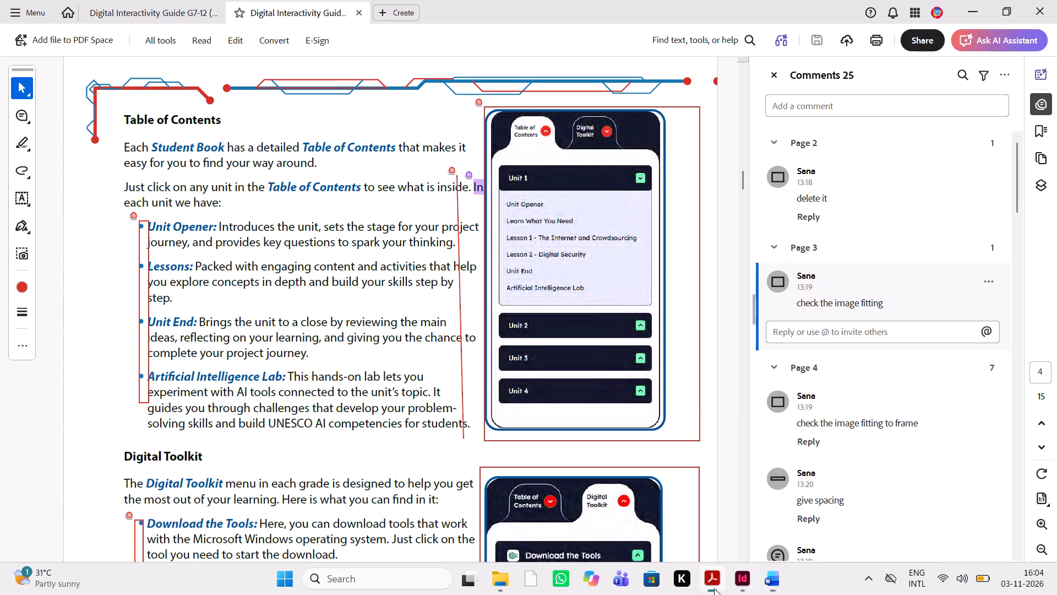
scroll(406, 361, down, 2)
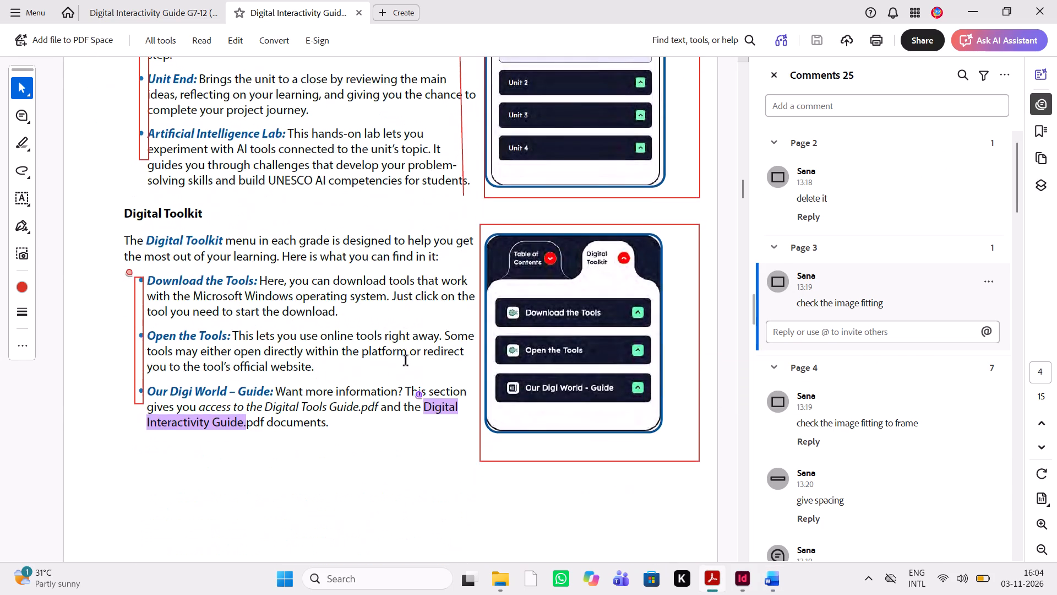
scroll(406, 361, up, 1)
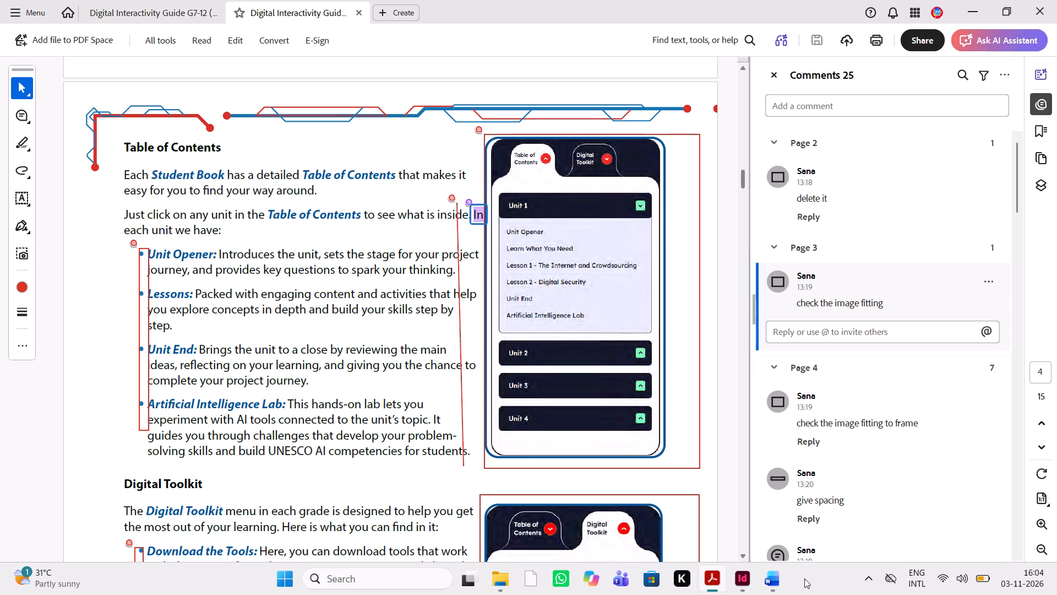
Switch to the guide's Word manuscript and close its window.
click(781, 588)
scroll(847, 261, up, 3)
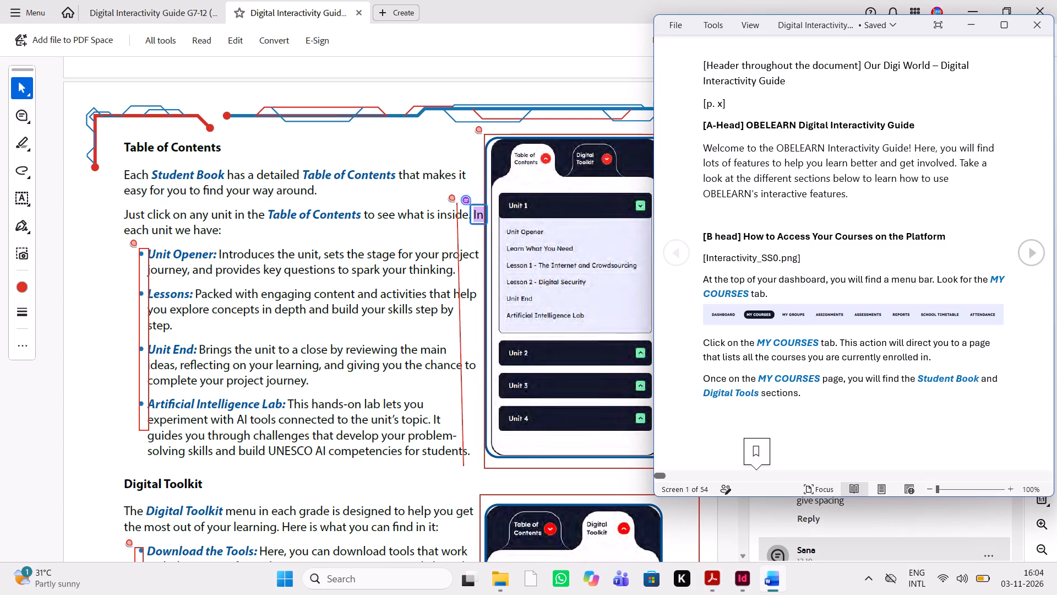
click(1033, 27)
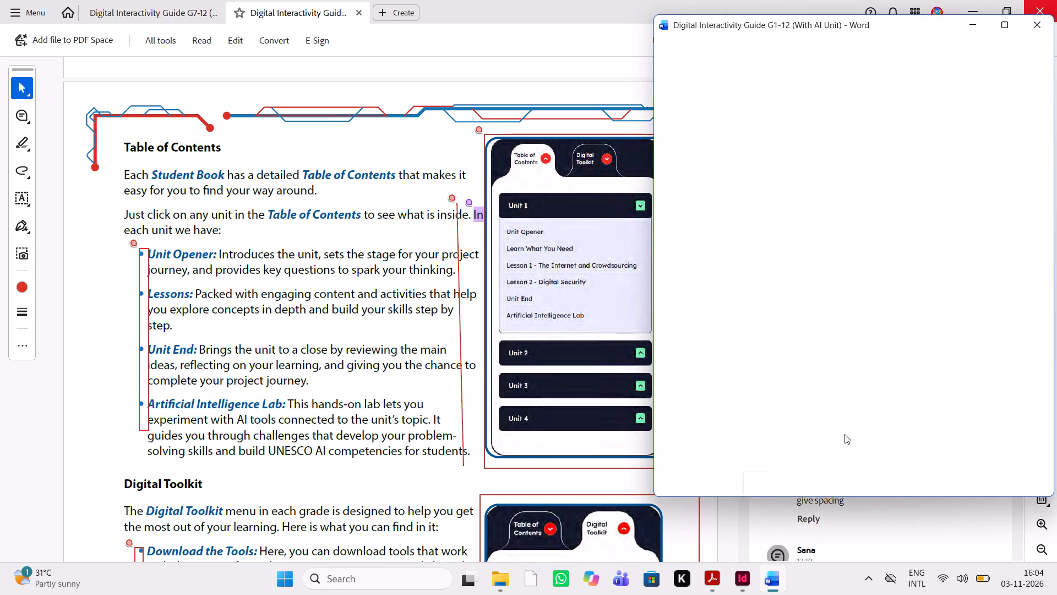
Open the Digital Interactivity Guide G1-12 (With AI Unit) Word document from Downloads, maximized in Print Layout view.
click(503, 578)
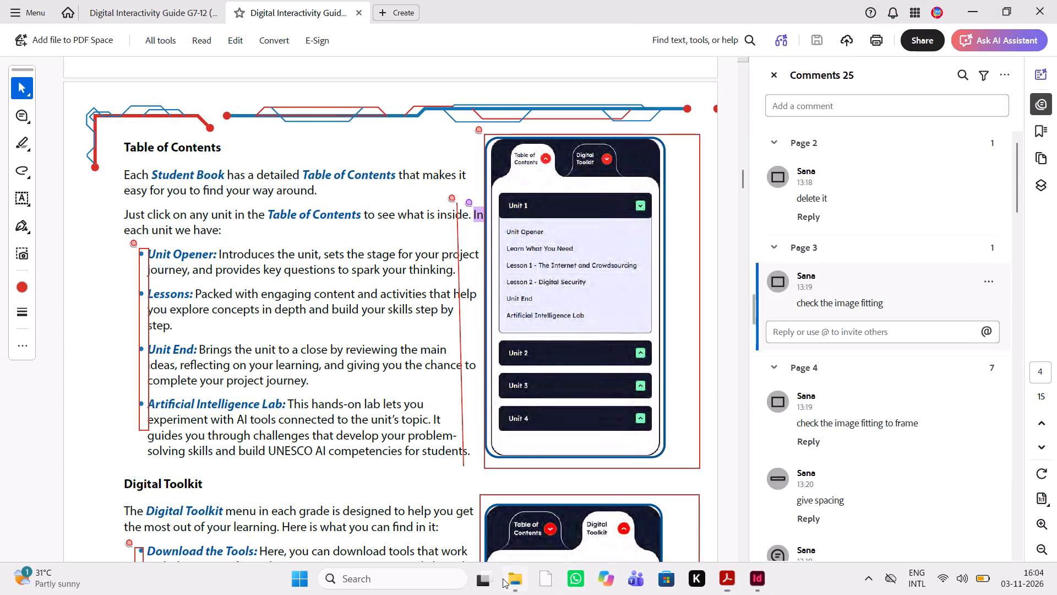
triple_click(498, 223)
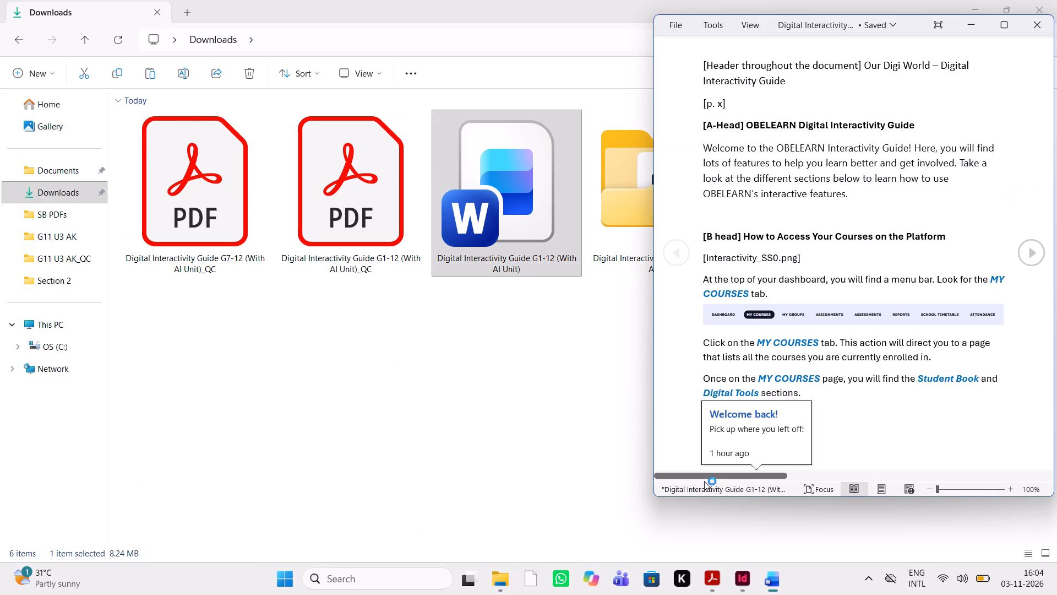
click(1004, 30)
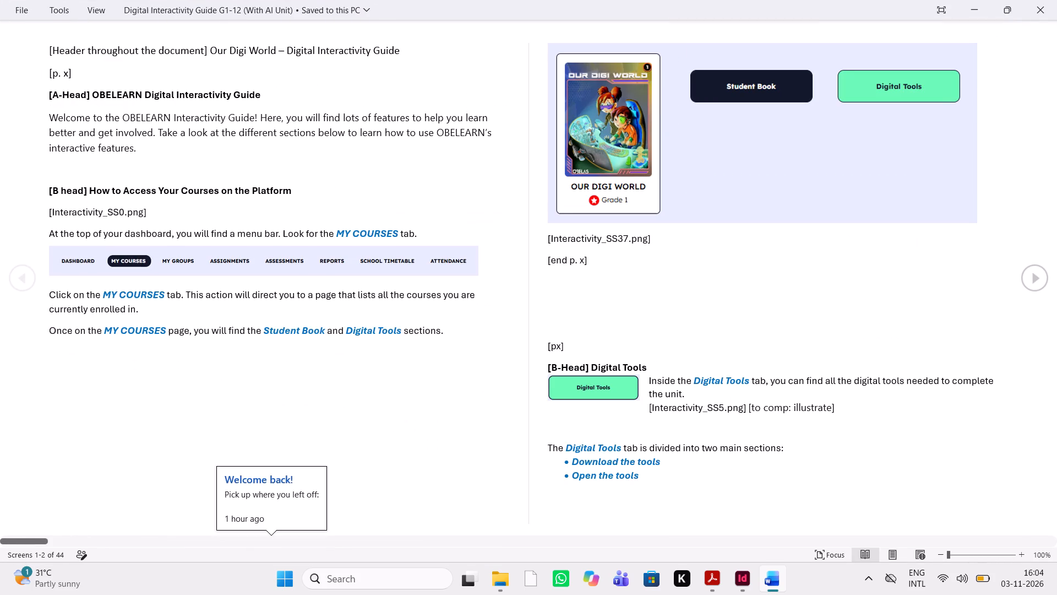
click(897, 561)
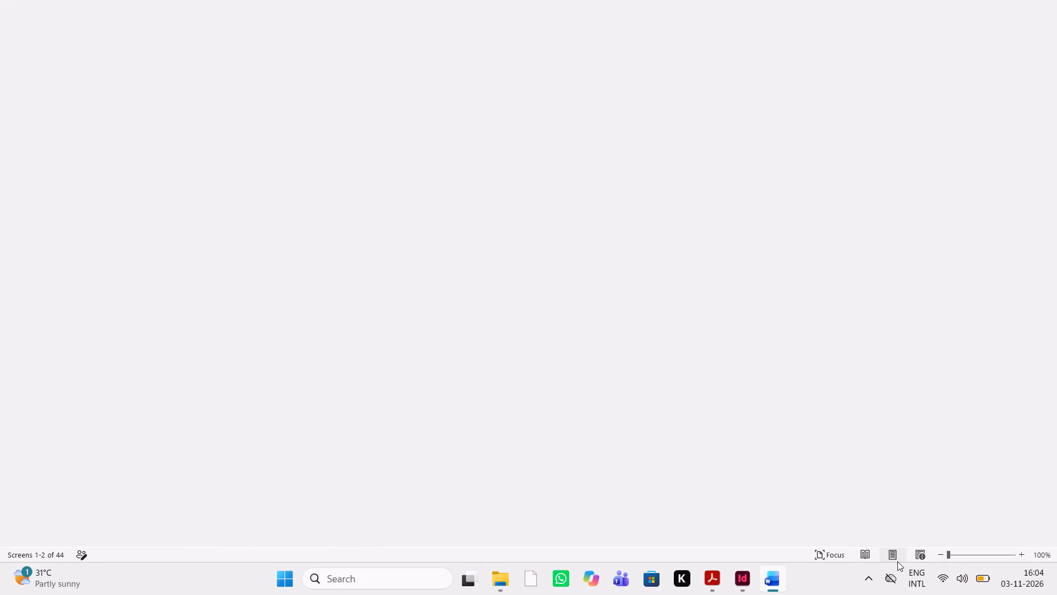
Examine the manuscript's Student Book, Table of Contents and Digital Toolkit sections for text and screenshot placement, and minimize Word.
scroll(678, 408, down, 2)
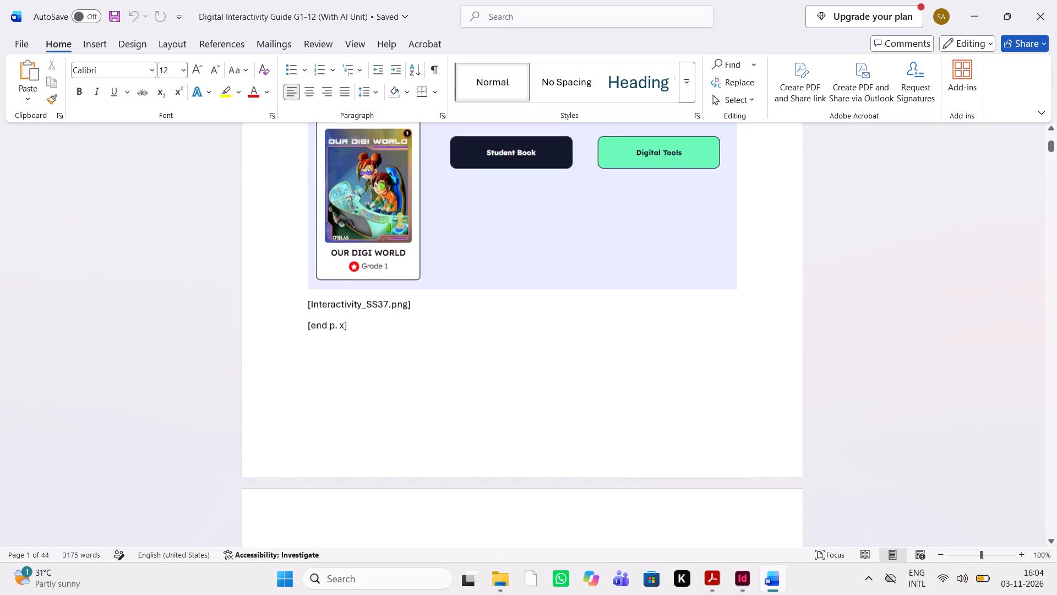
scroll(678, 408, down, 9)
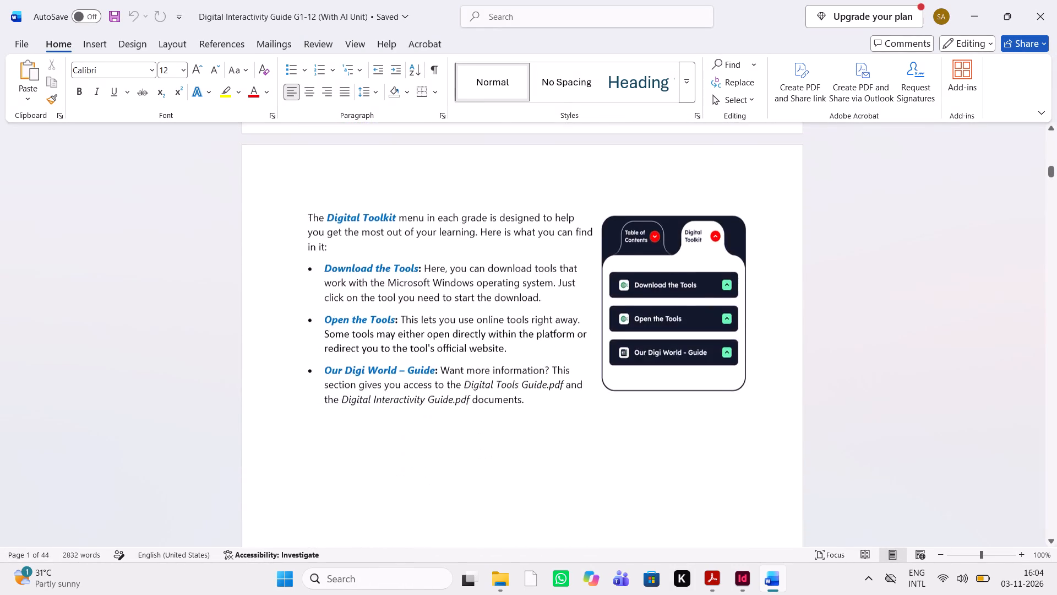
scroll(678, 408, up, 4)
scroll(678, 408, down, 1)
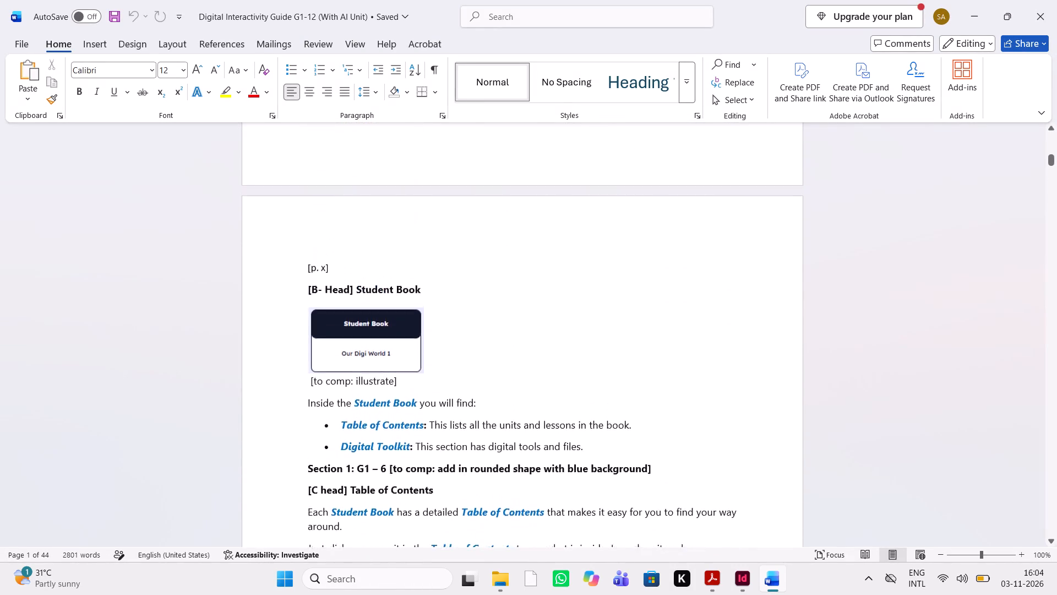
scroll(678, 408, down, 1)
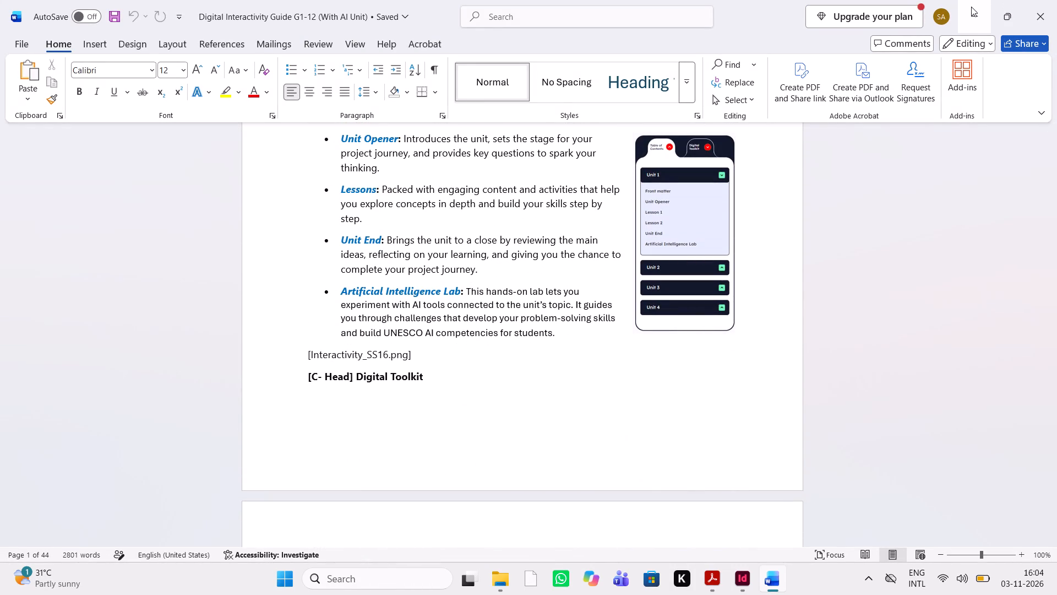
click(971, 19)
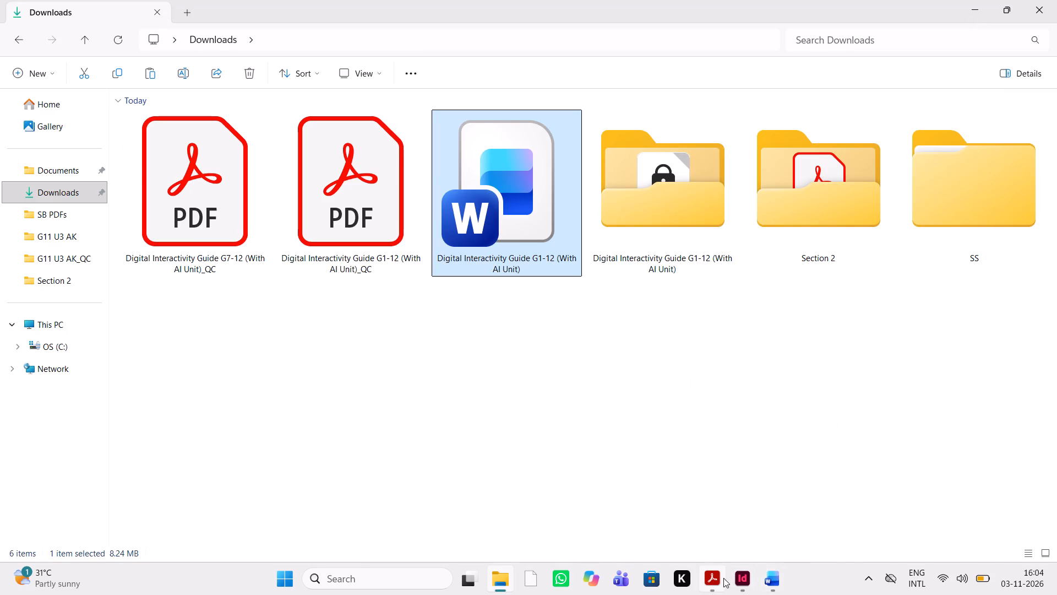
Return to InDesign and undo page 4's rearrangement and text grouping, back to the text sitting beside its two screenshots.
click(749, 581)
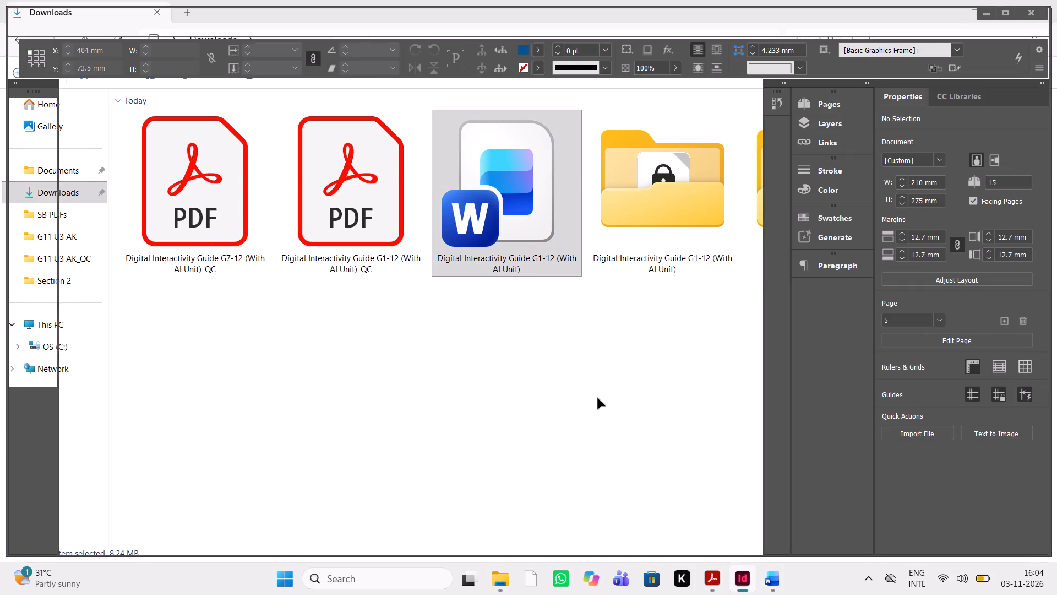
scroll(598, 398, down, 1)
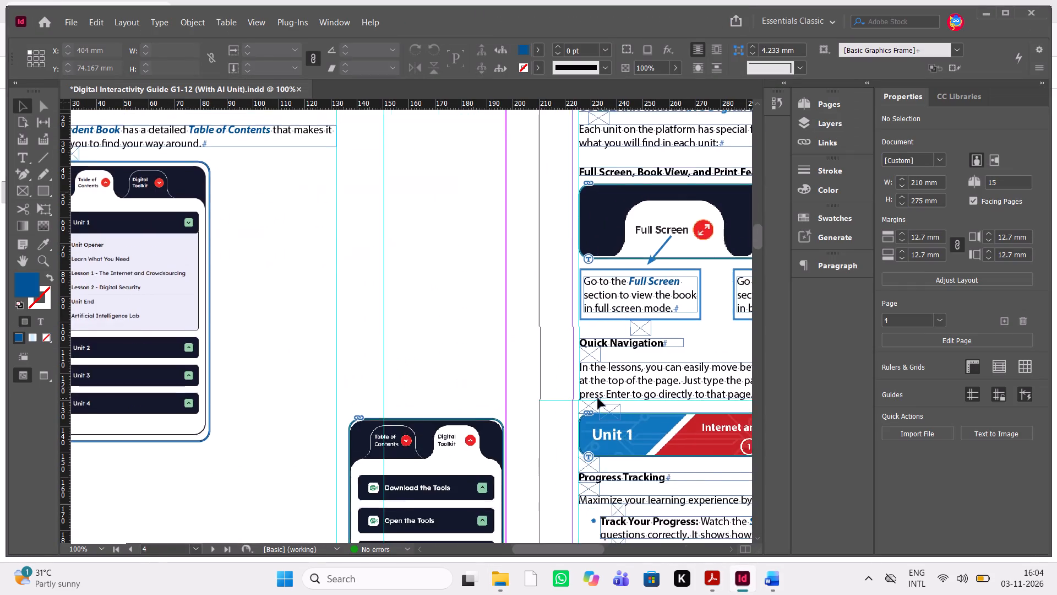
scroll(598, 398, down, 1)
key(ctrl+z)
key(ctrl+z)
key(ctrl+z)
key(ctrl+z)
key(ctrl+z)
key(ctrl+z)
key(ctrl+z)
key(ctrl+z)
key(ctrl+z)
key(ctrl+z)
key(ctrl+z)
key(ctrl+z)
key(ctrl+z)
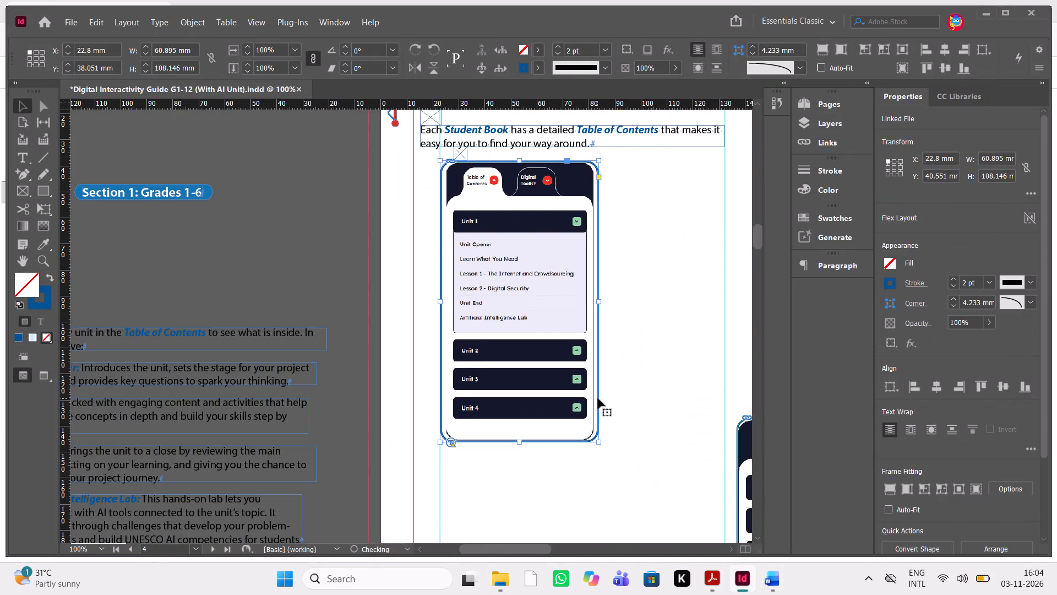
key(ctrl+z)
key(ctrl+z)
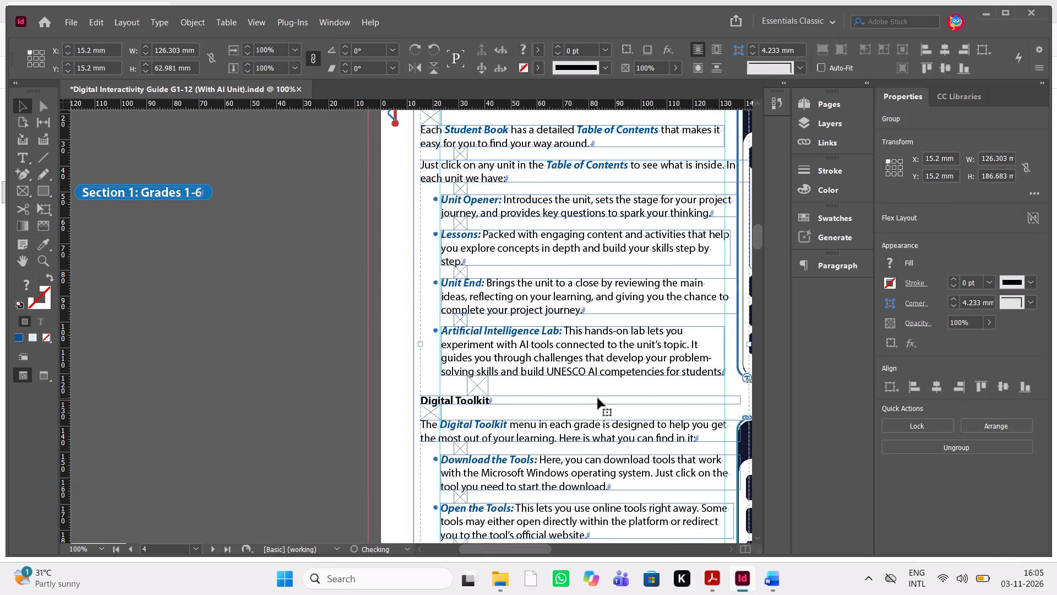
scroll(598, 398, up, 1)
scroll(598, 398, down, 1)
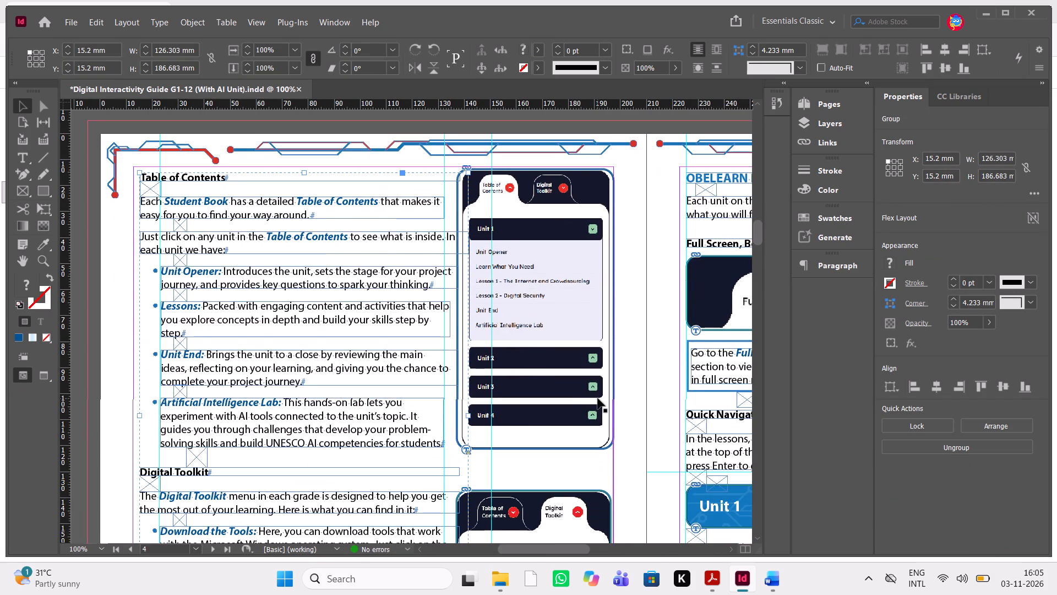
key(ctrl+z)
key(ctrl+z)
Go back to page 3's Student Book section to check its layout.
scroll(598, 398, up, 1)
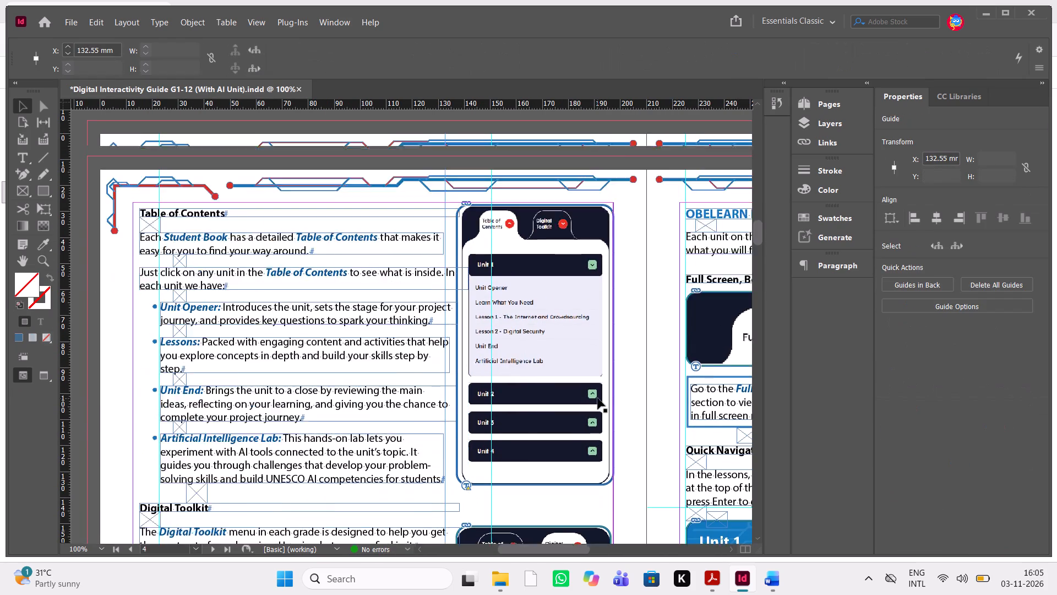
scroll(598, 398, up, 3)
scroll(598, 398, right, 3)
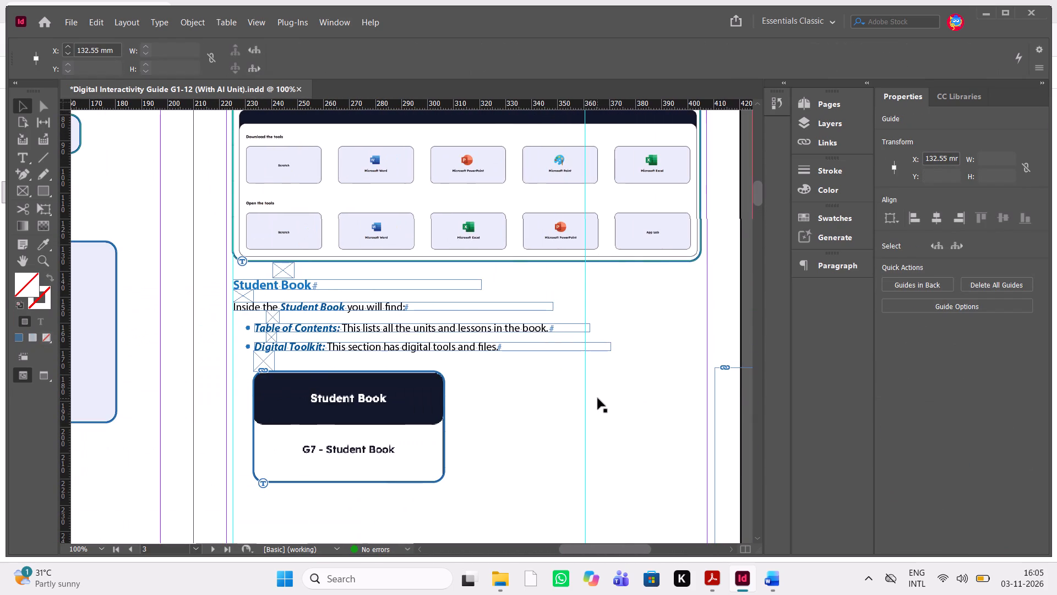
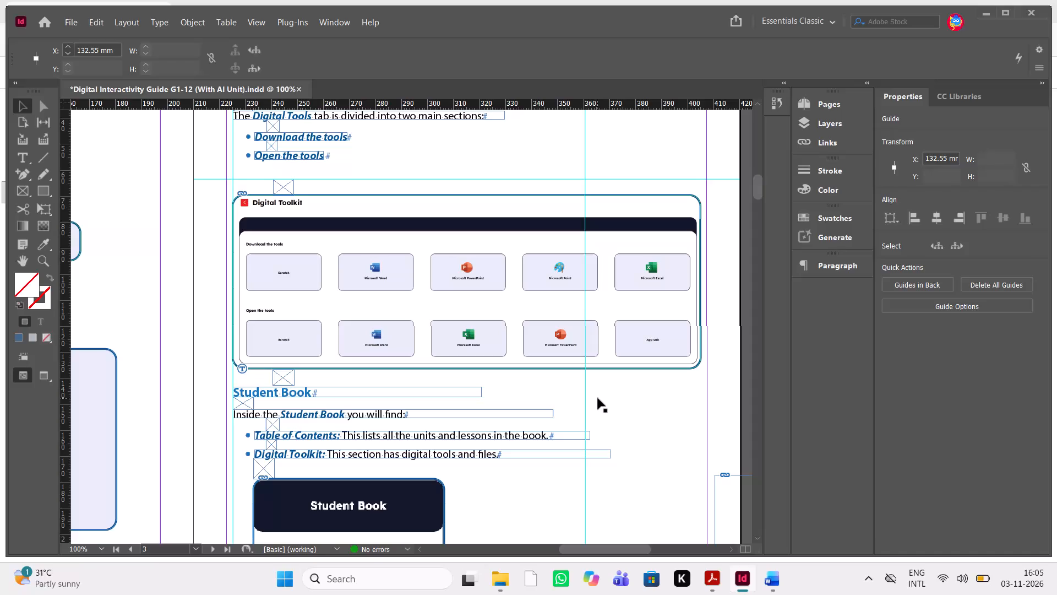
Nudge the Digital Toolkit image on page 3 slightly left inside its frame, to X+ 2.103 mm, and check it in preview mode.
scroll(598, 398, right, 2)
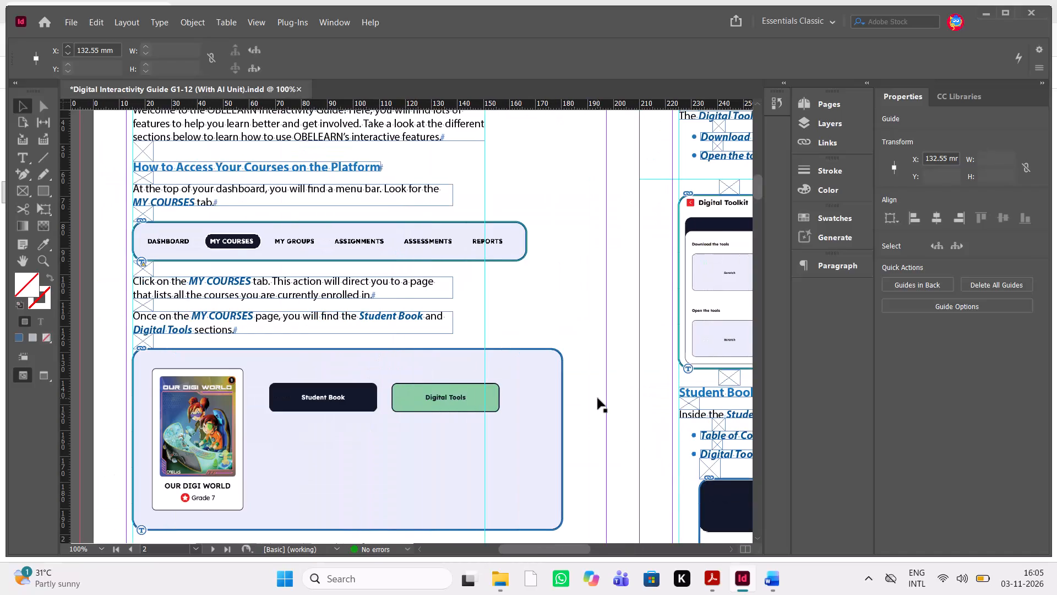
scroll(598, 398, down, 1)
scroll(598, 398, up, 1)
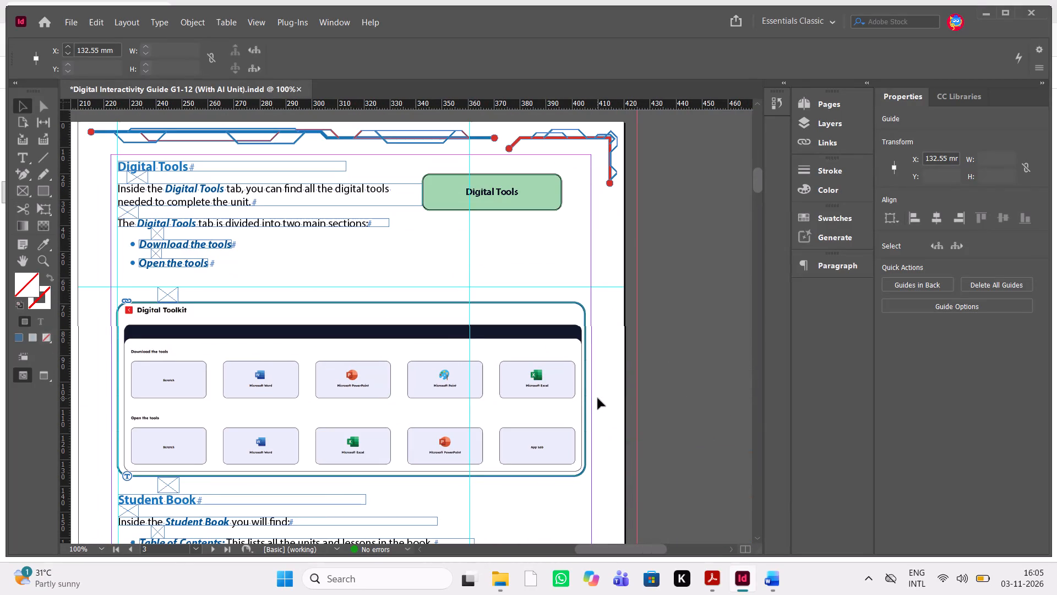
click(587, 329)
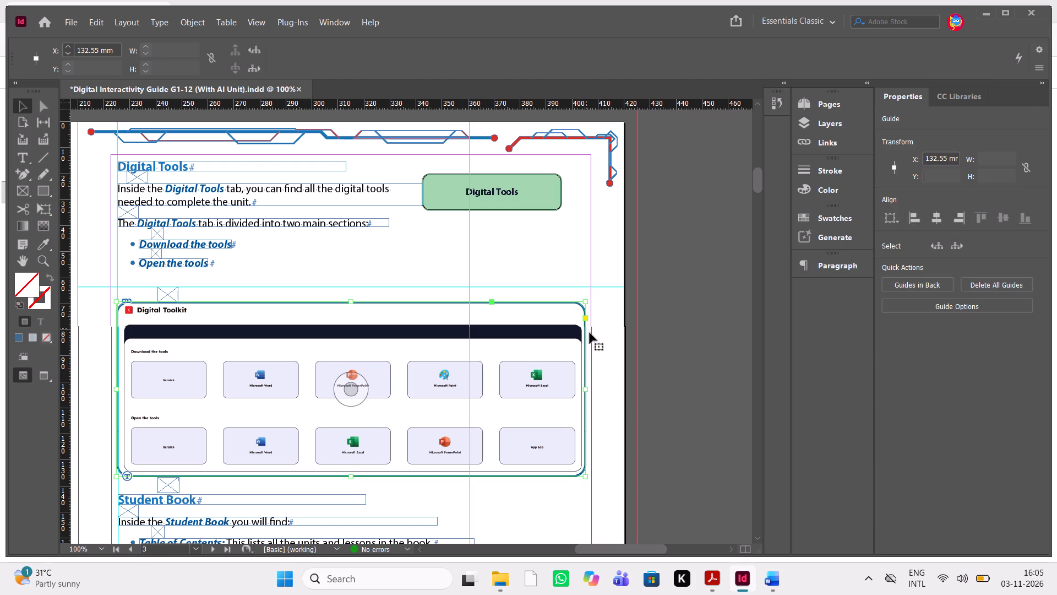
click(585, 389)
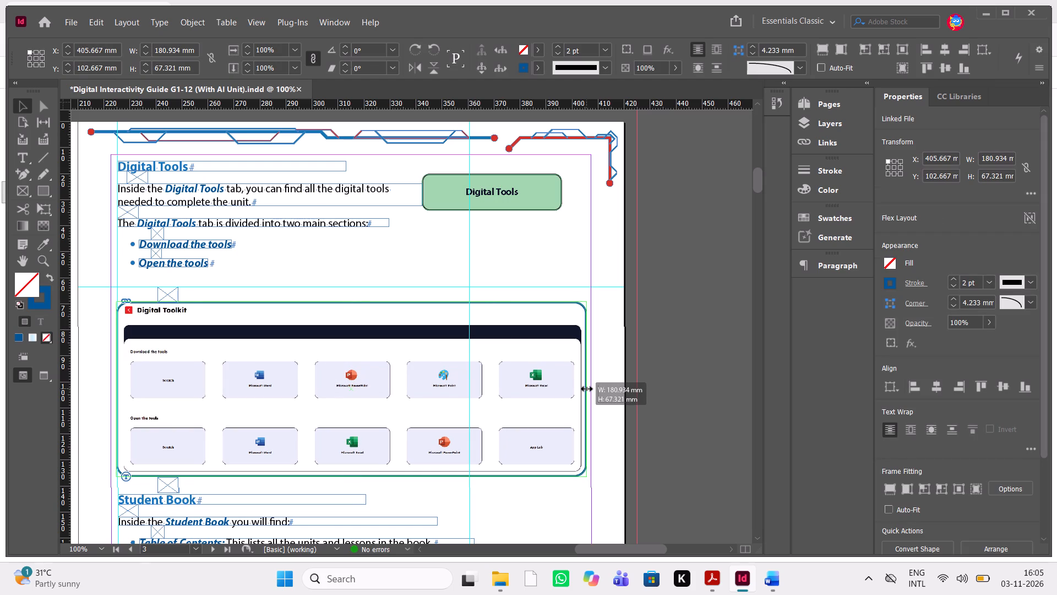
click(355, 381)
key(Right)
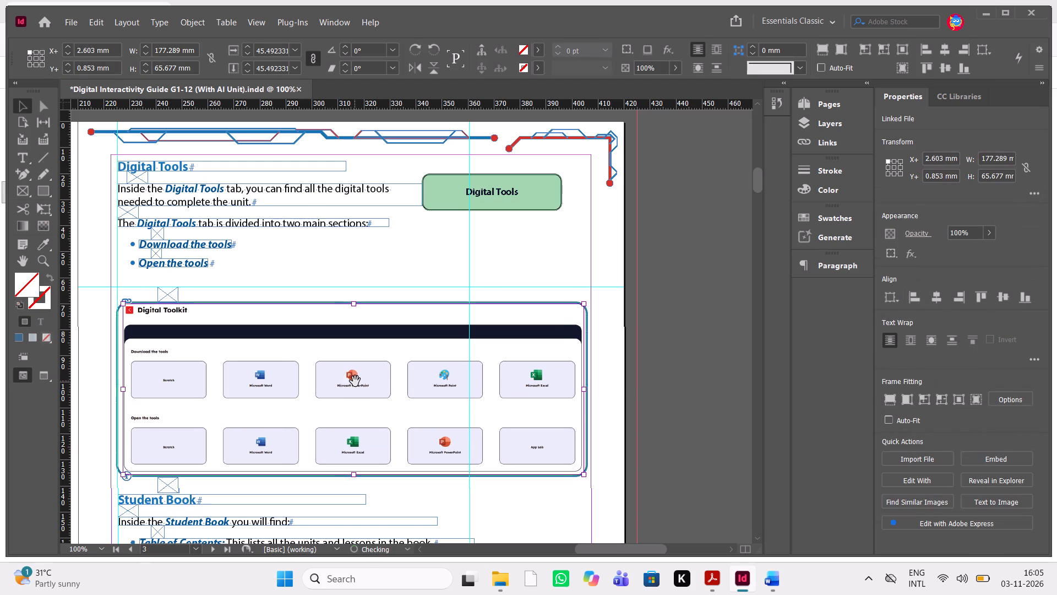
key(Right)
key(Left)
key(Left)
key(Left)
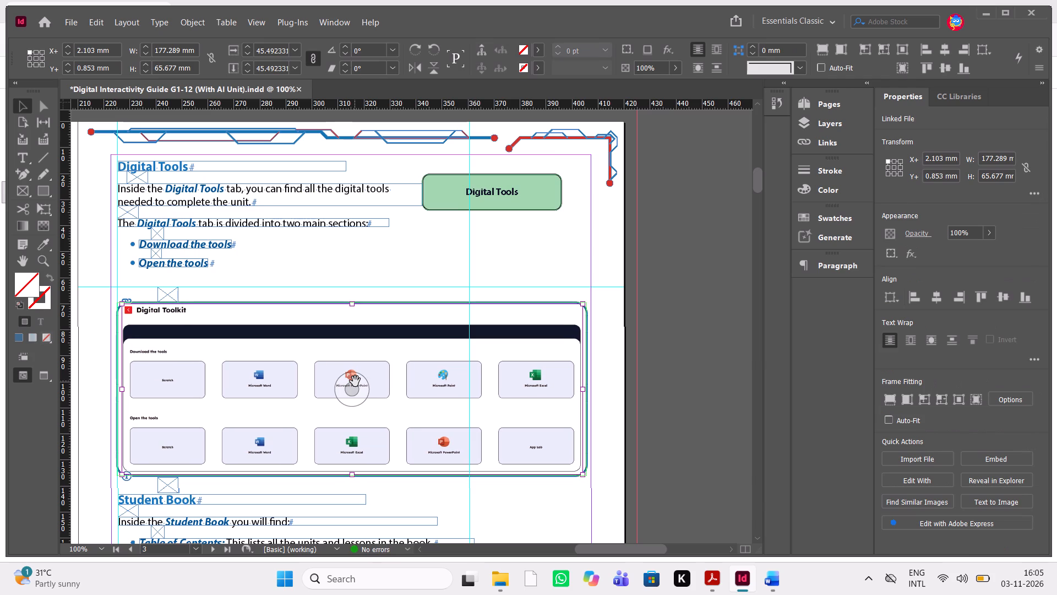
click(691, 391)
key(w)
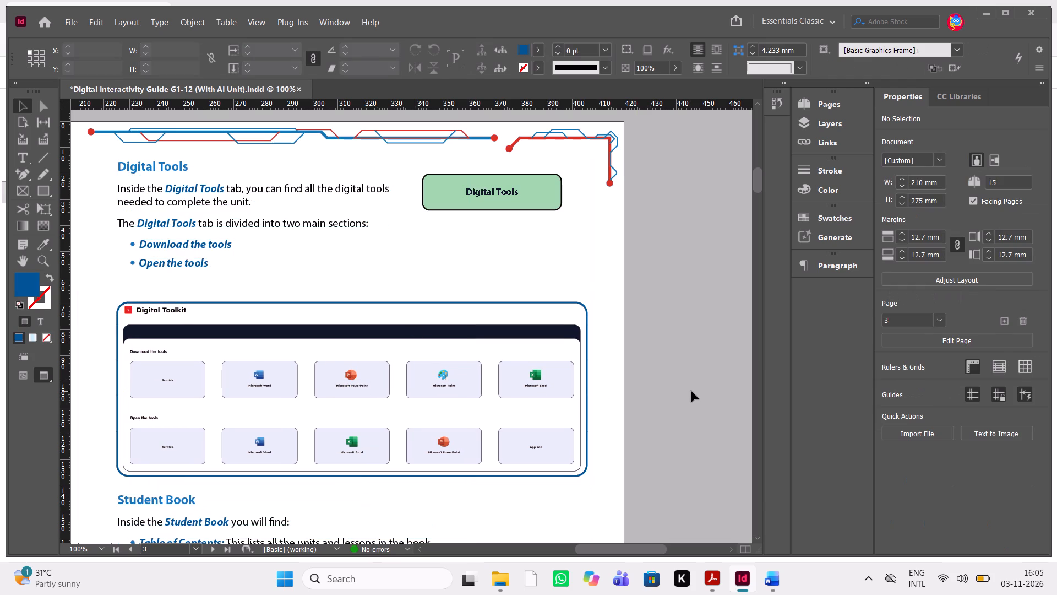
text(ww)
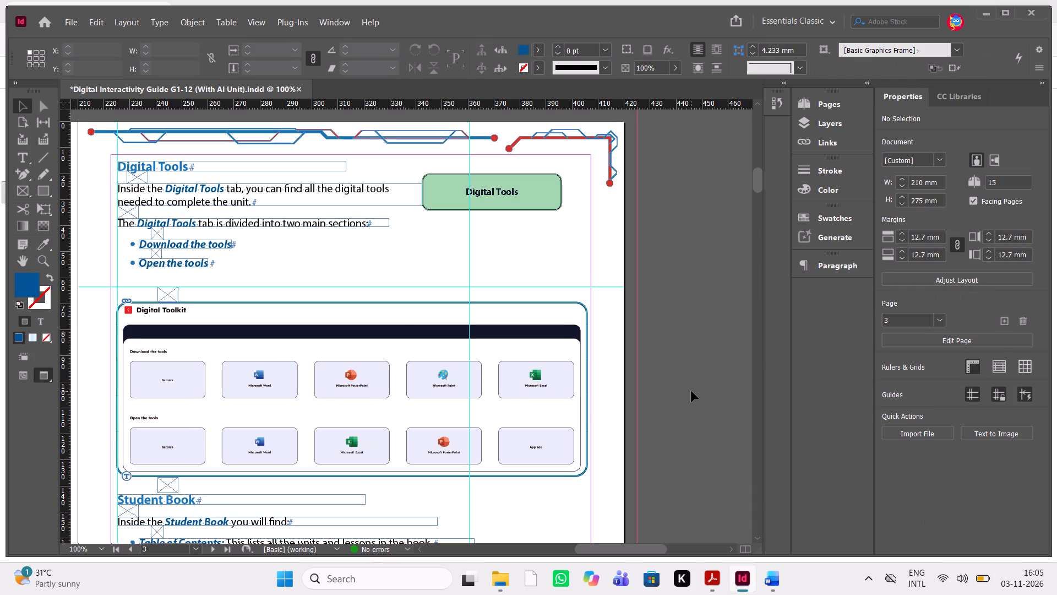
click(363, 405)
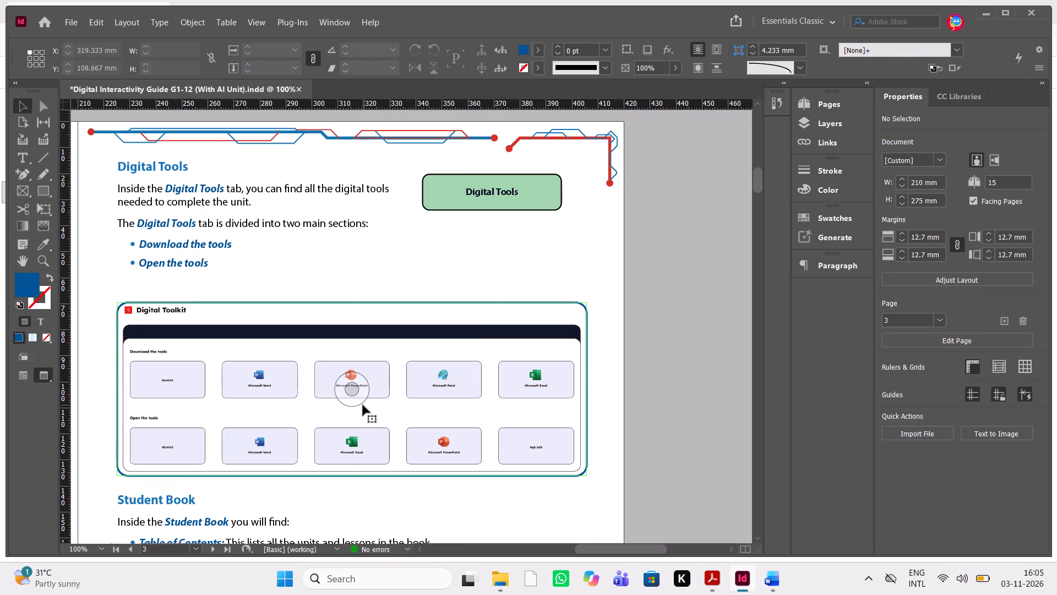
click(688, 385)
Ungroup the Table of Contents text frames on page 4, from the heading down to the Lessons bullet.
scroll(688, 385, down, 1)
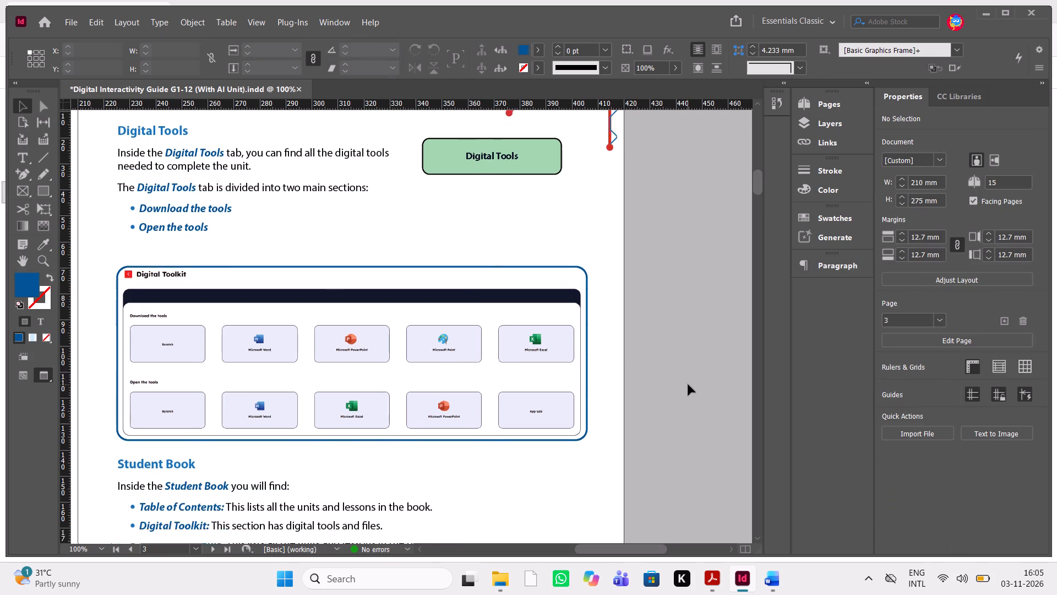
scroll(688, 385, down, 4)
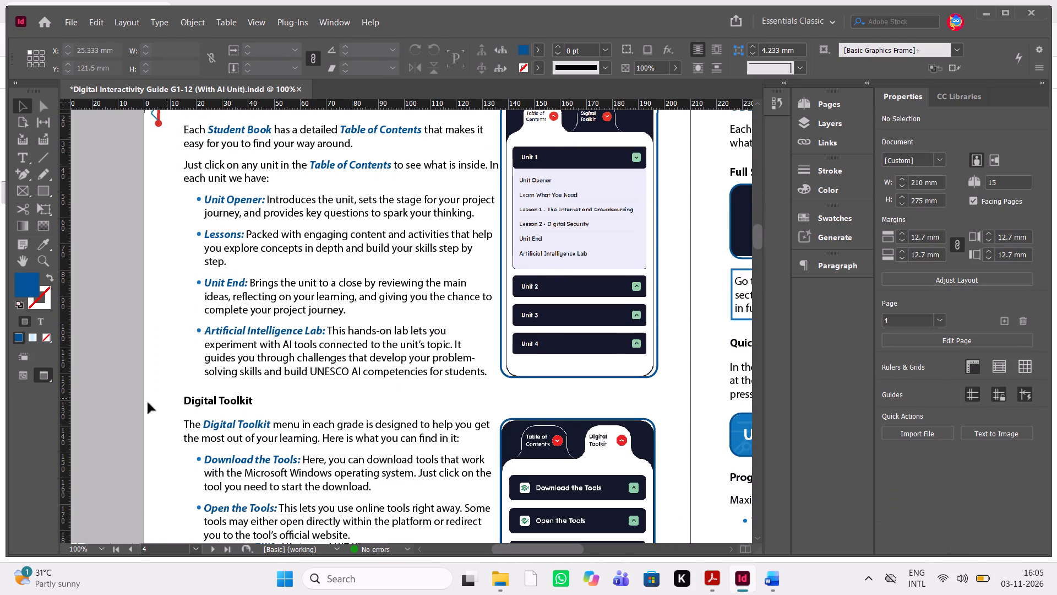
click(108, 370)
key(w)
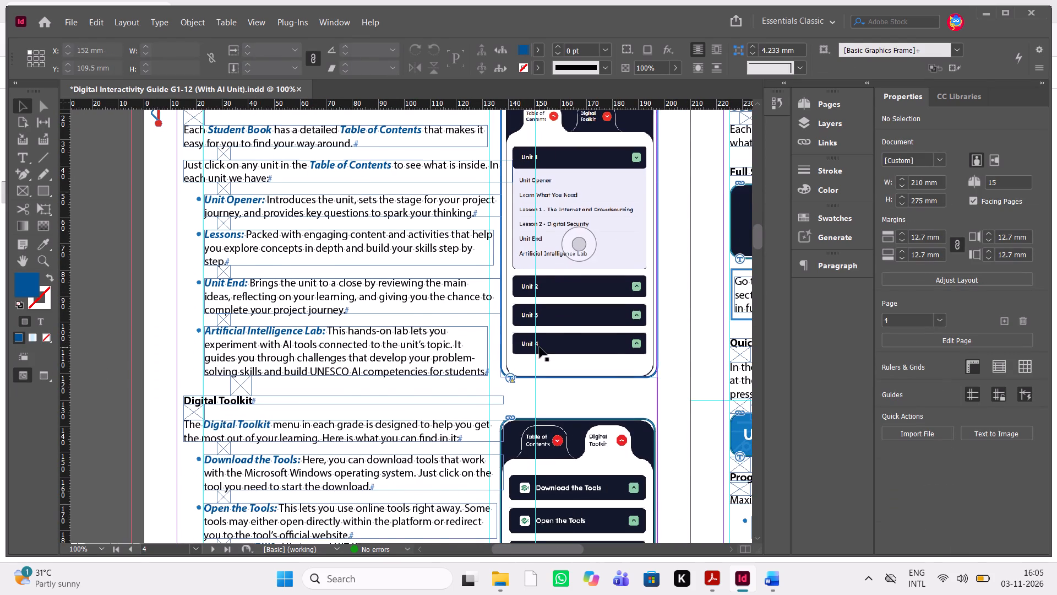
scroll(540, 347, up, 1)
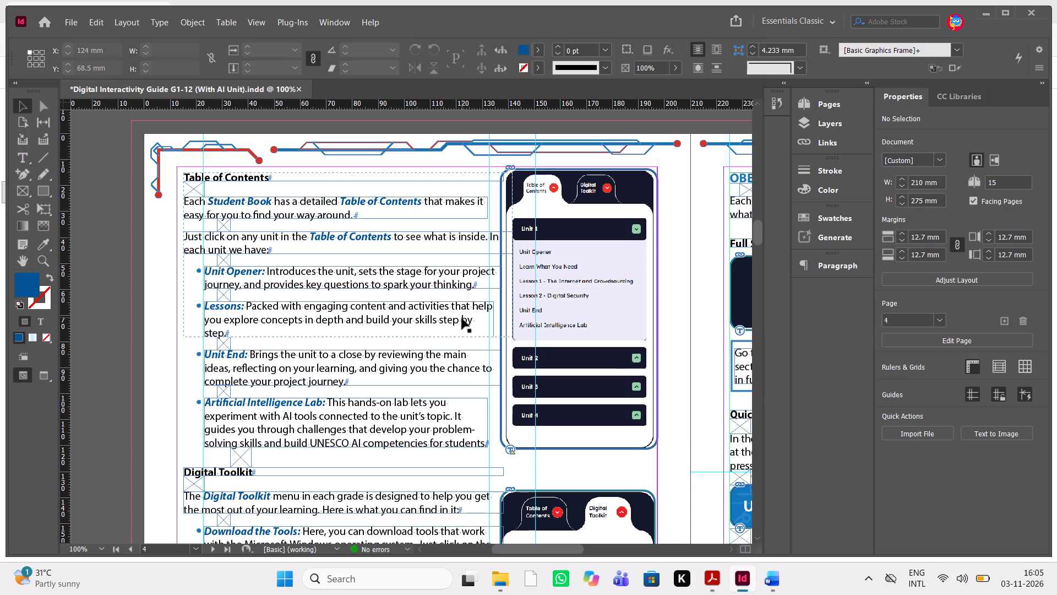
click(426, 306)
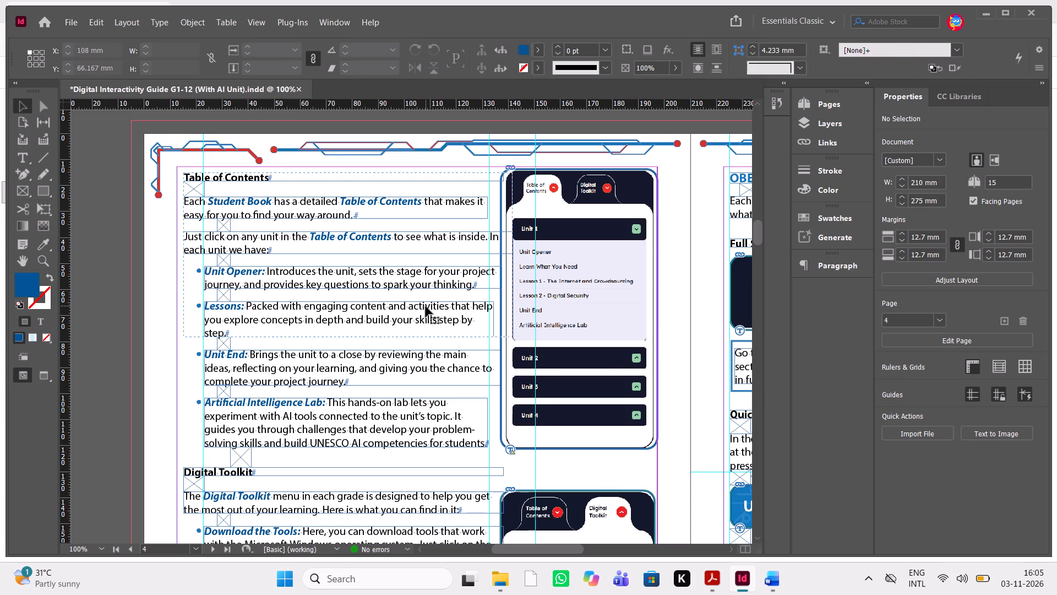
key(ctrl+shift+g)
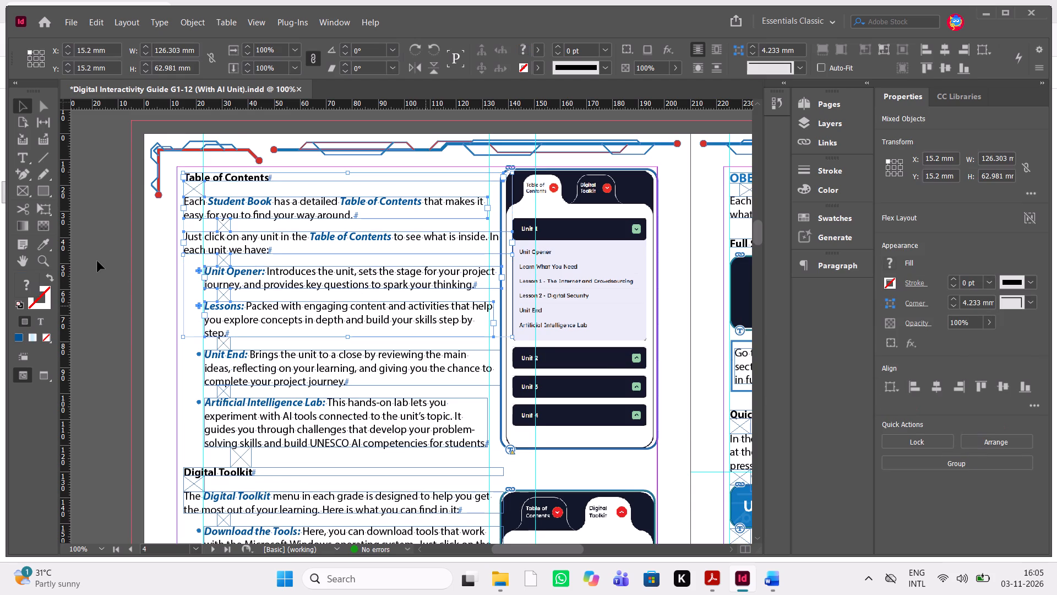
click(97, 260)
click(199, 221)
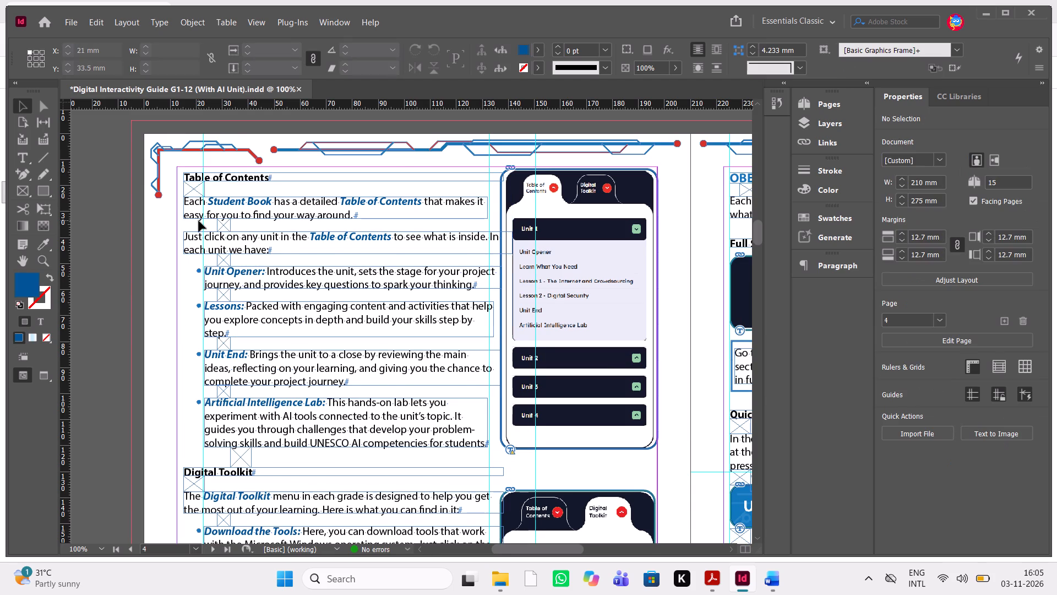
Fit the Table of Contents screenshot's content to its frame on page 4.
scroll(199, 221, down, 1)
click(235, 418)
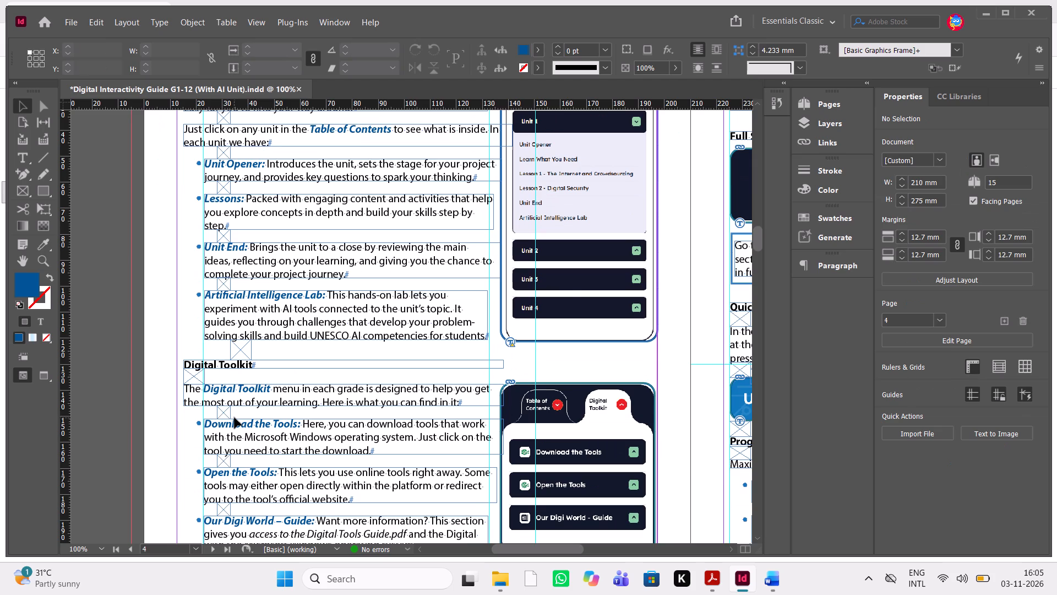
scroll(568, 287, up, 1)
click(575, 282)
right_click(575, 282)
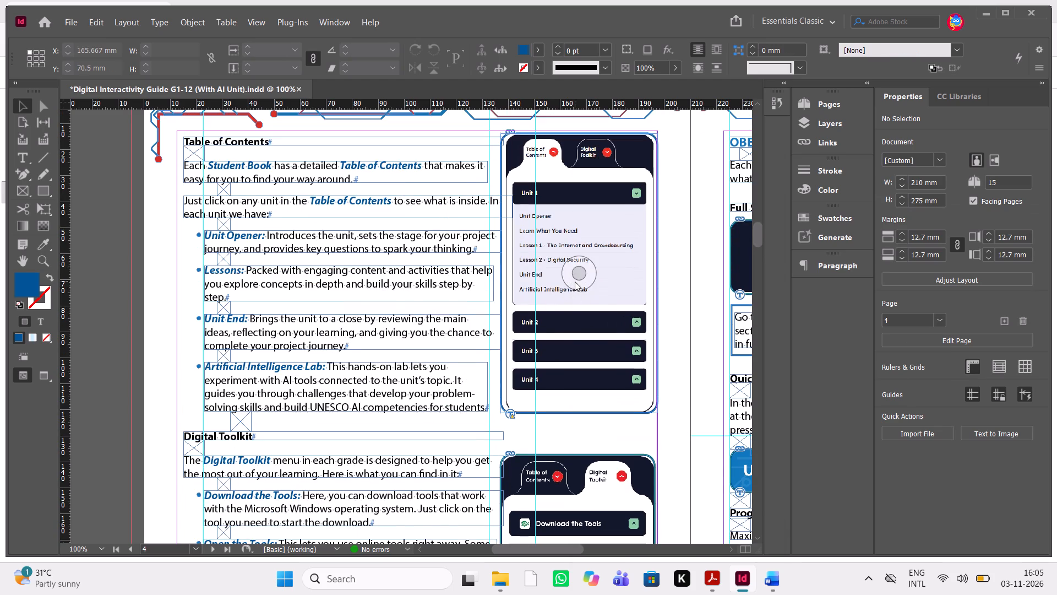
click(636, 312)
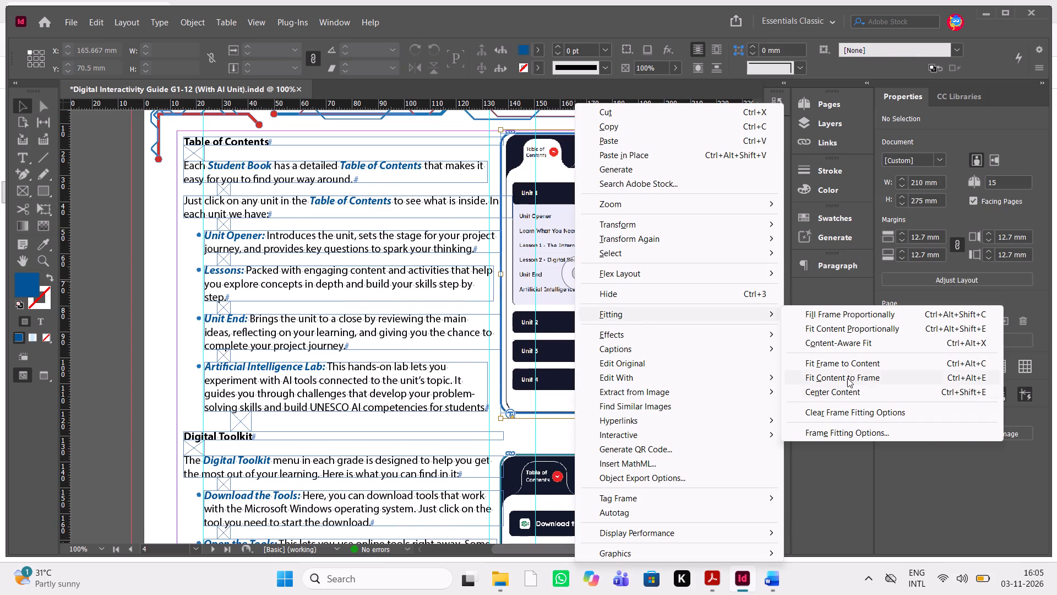
click(868, 376)
Set the Table of Contents screenshot's display performance to High Quality Display.
click(575, 268)
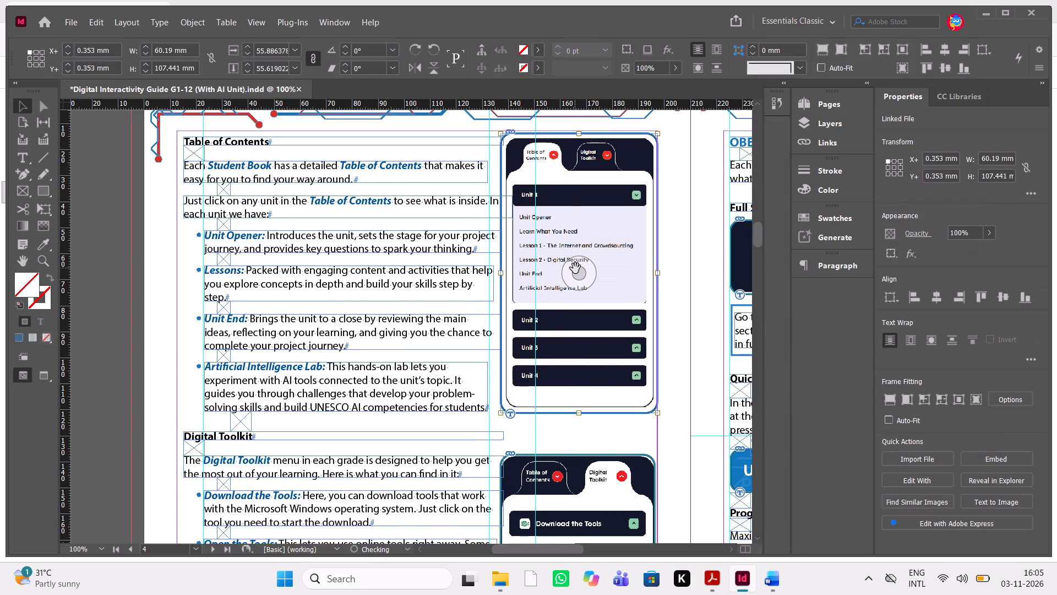
right_click(575, 268)
click(636, 529)
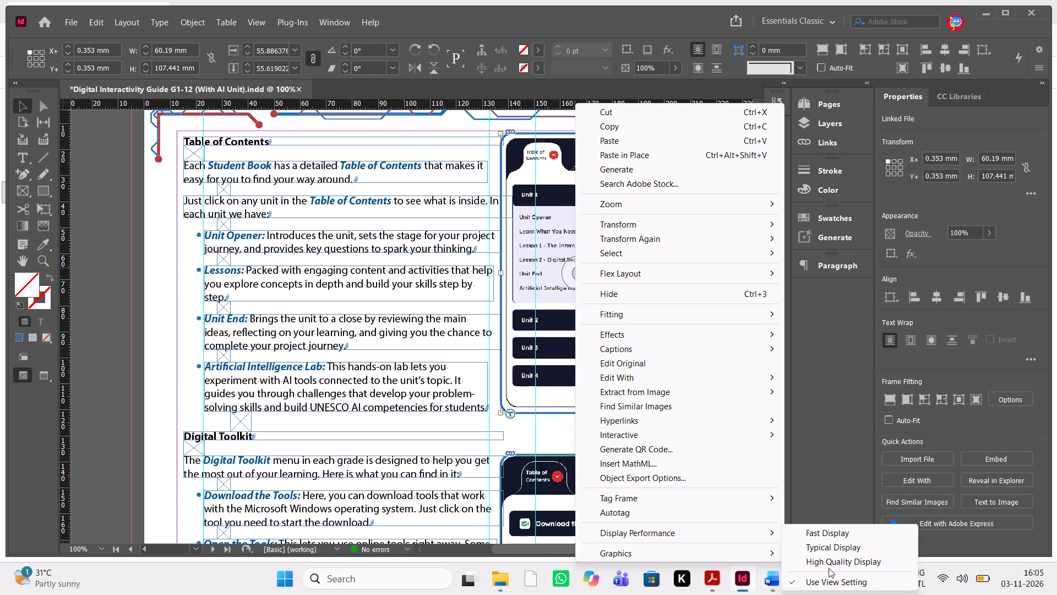
click(844, 564)
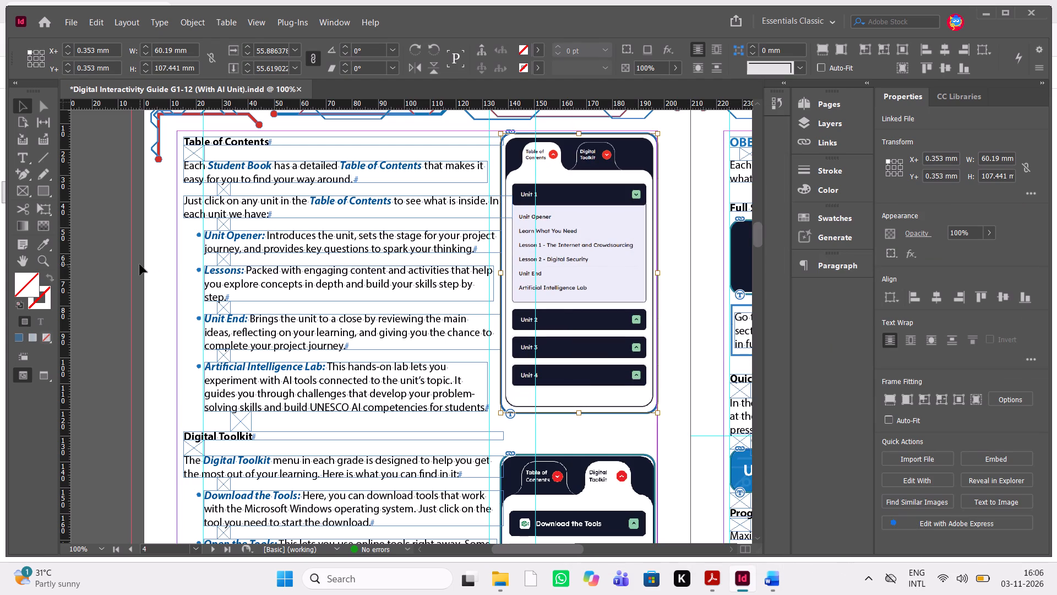
click(140, 264)
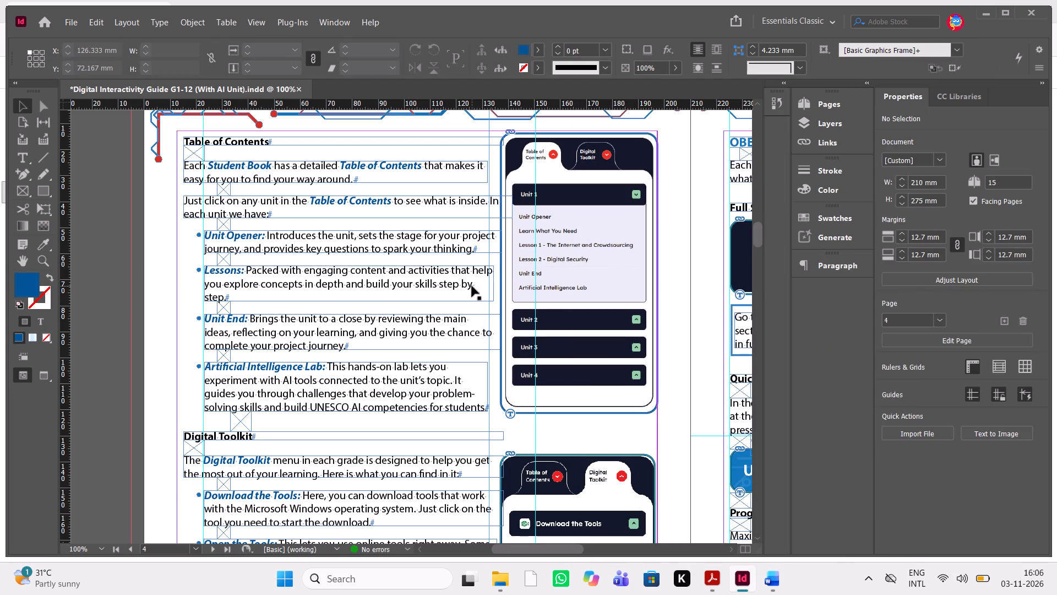
Resize the "Just click on any unit" text frame to about 117.35 mm wide and 8.4 mm high, aligned with the vertical guide.
click(391, 305)
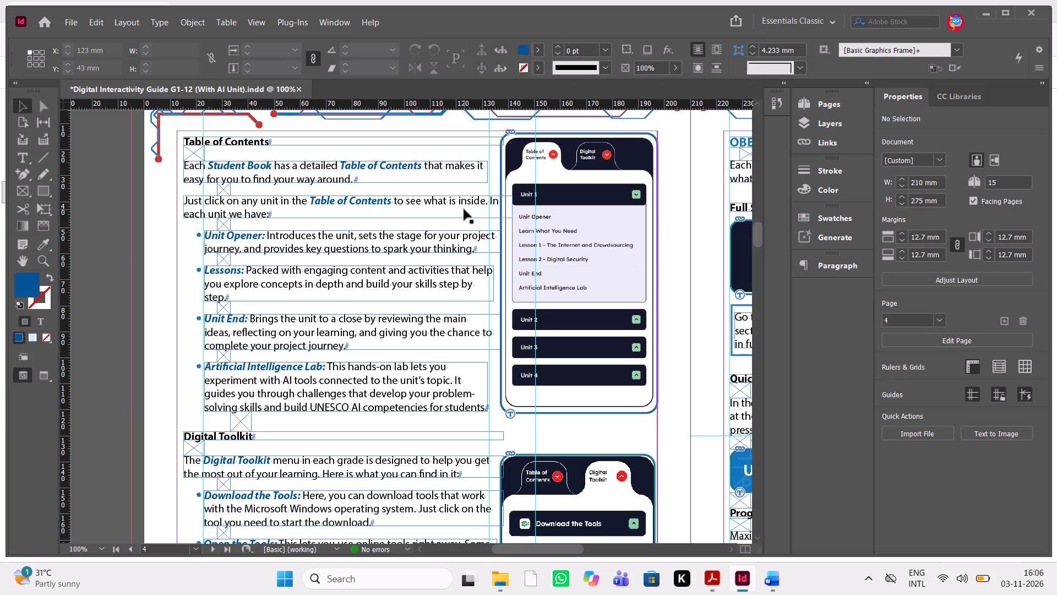
click(464, 209)
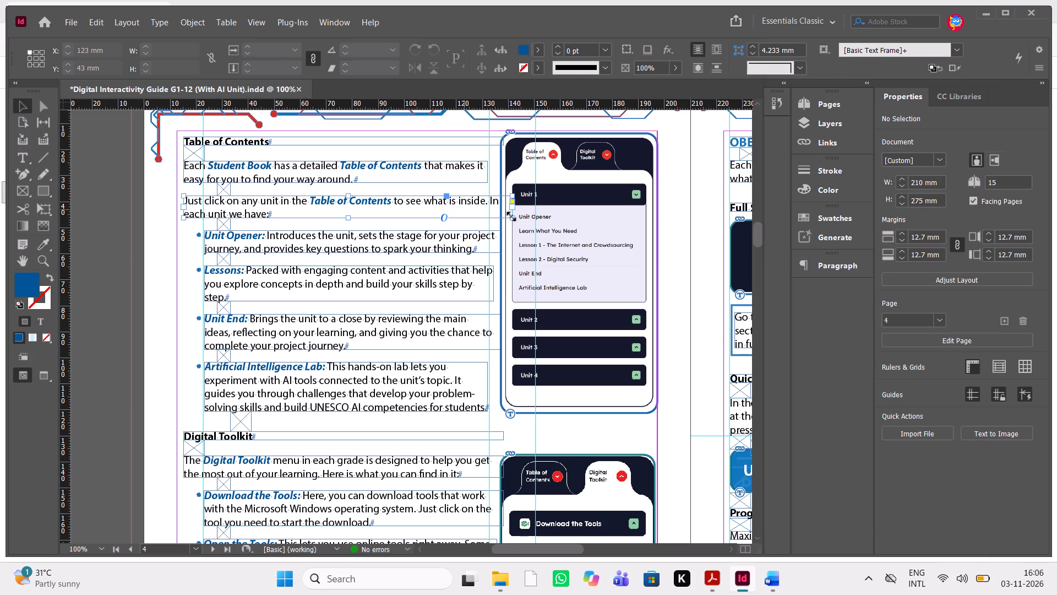
drag(510, 219, 497, 219)
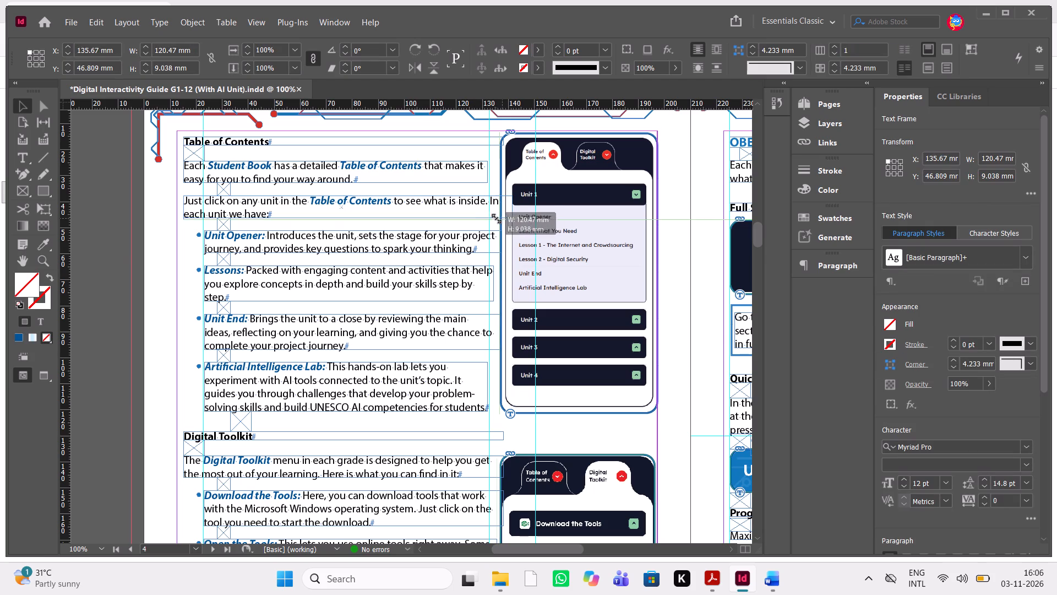
drag(497, 219, 489, 215)
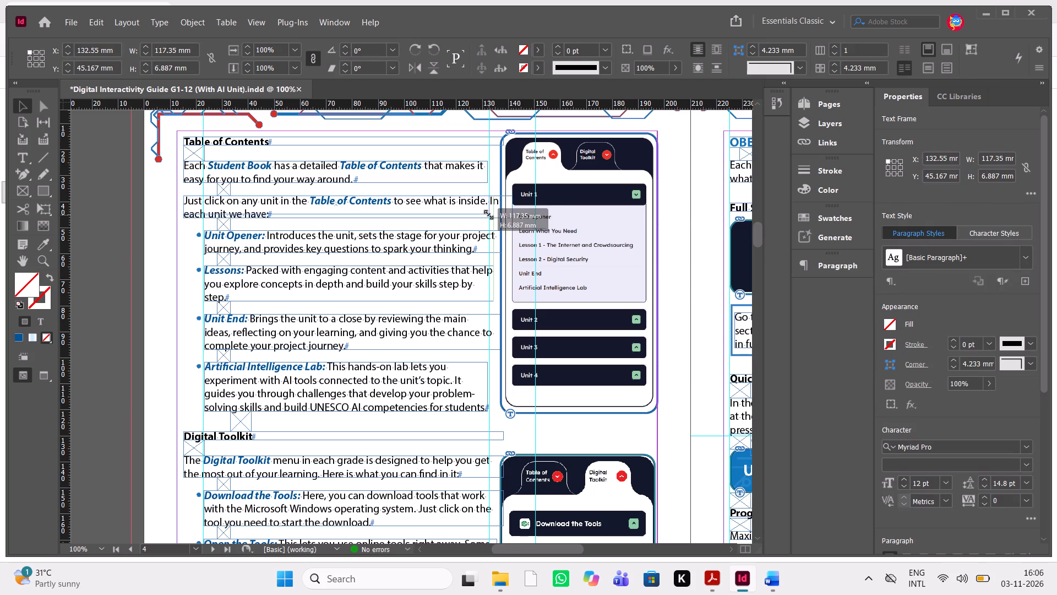
drag(489, 215, 489, 217)
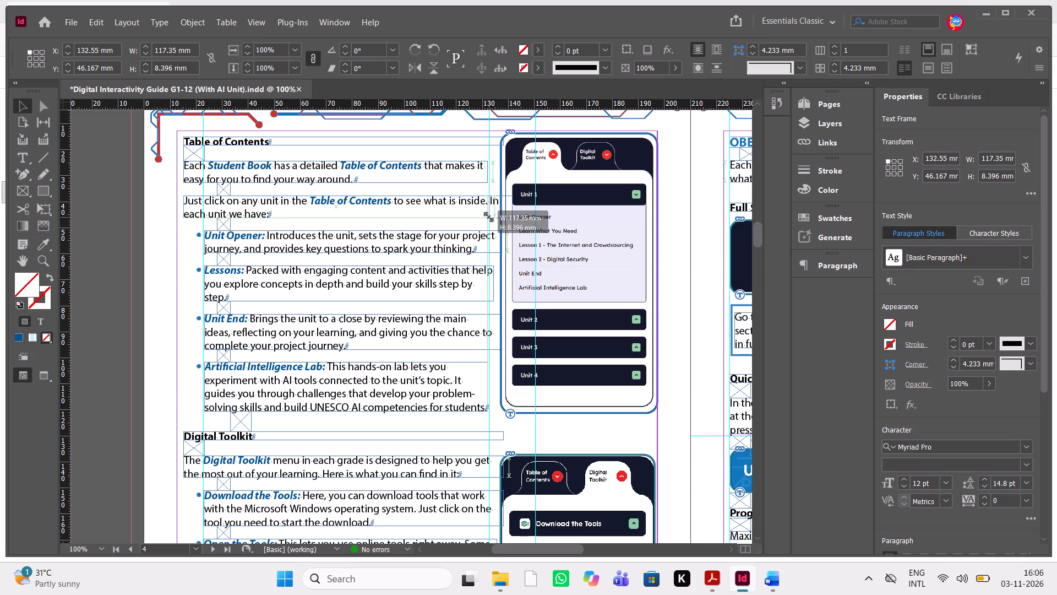
drag(489, 217, 489, 217)
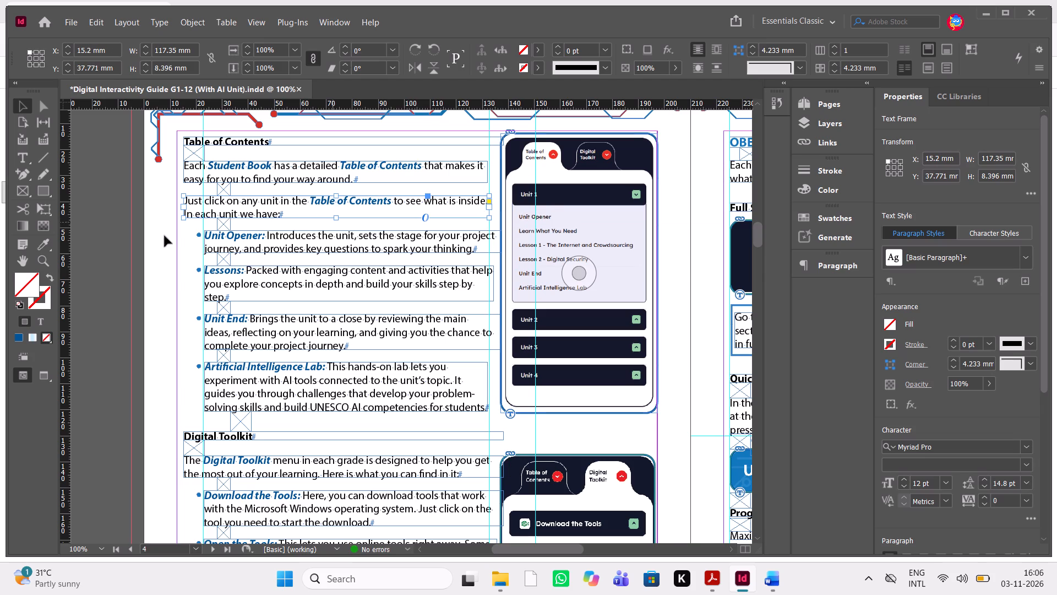
click(102, 234)
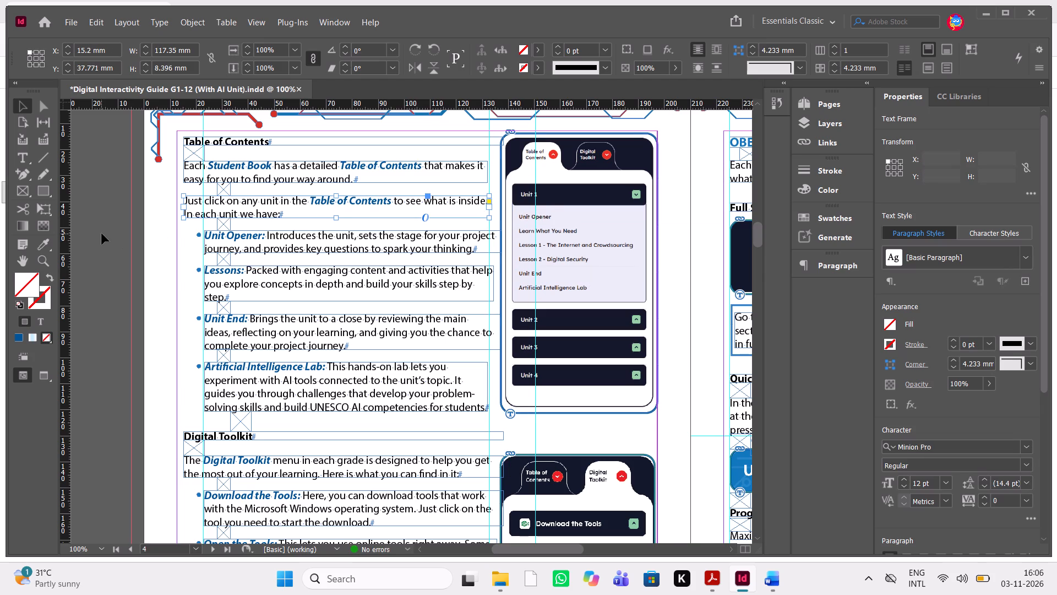
Narrow the Unit Opener bullet's text frame to the vertical guide, about 109.42 mm wide and 8.4 mm high.
click(459, 241)
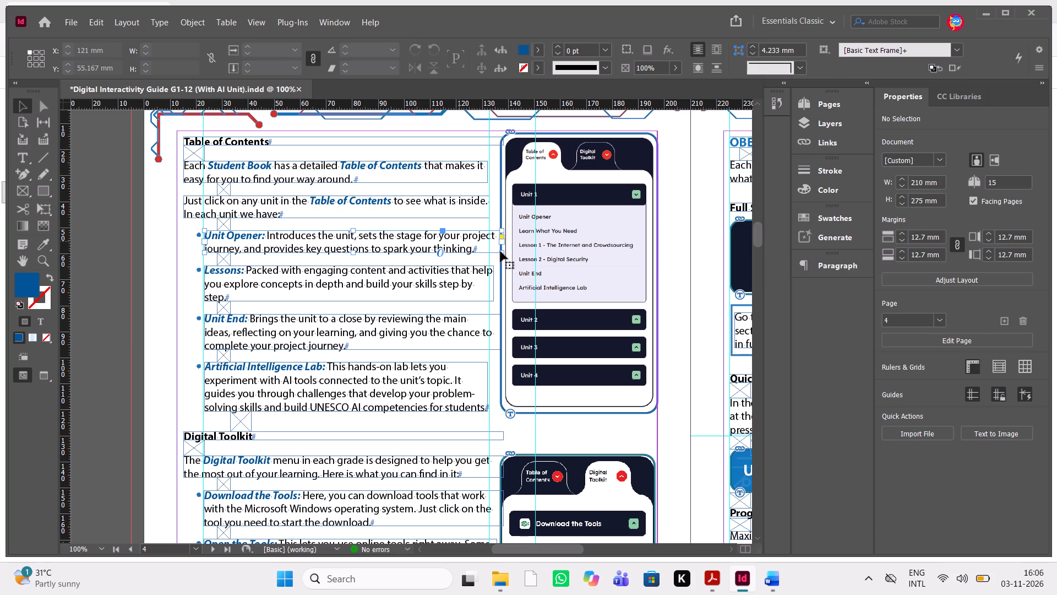
drag(500, 251, 491, 251)
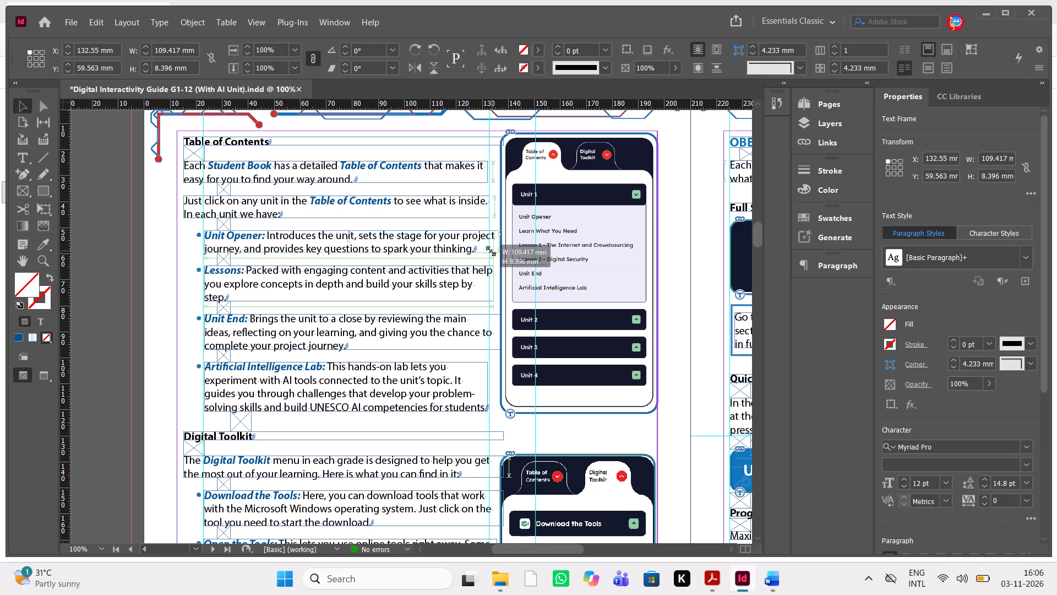
drag(491, 251, 489, 249)
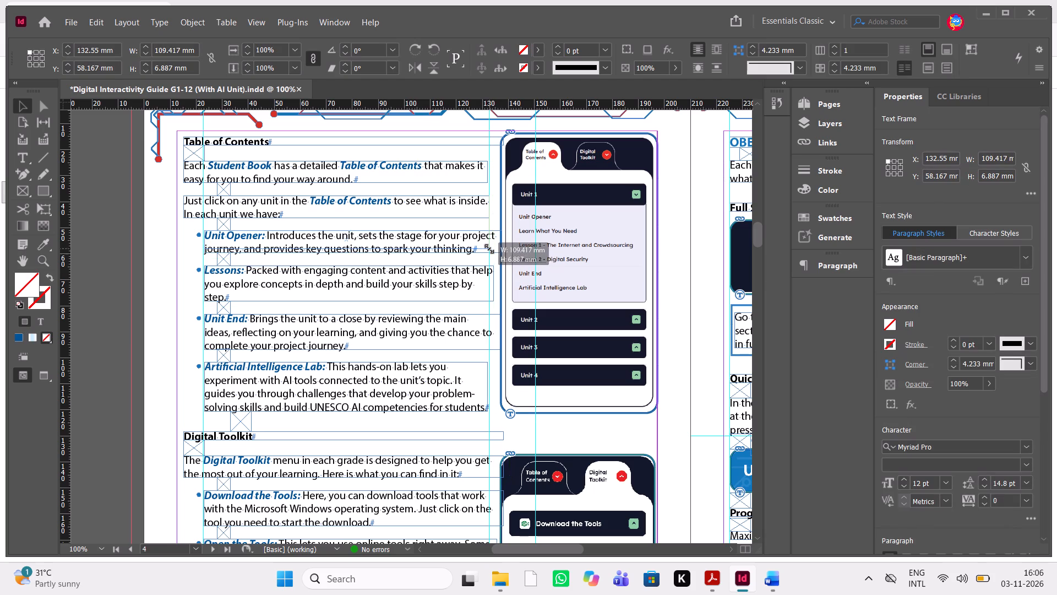
drag(489, 249, 488, 250)
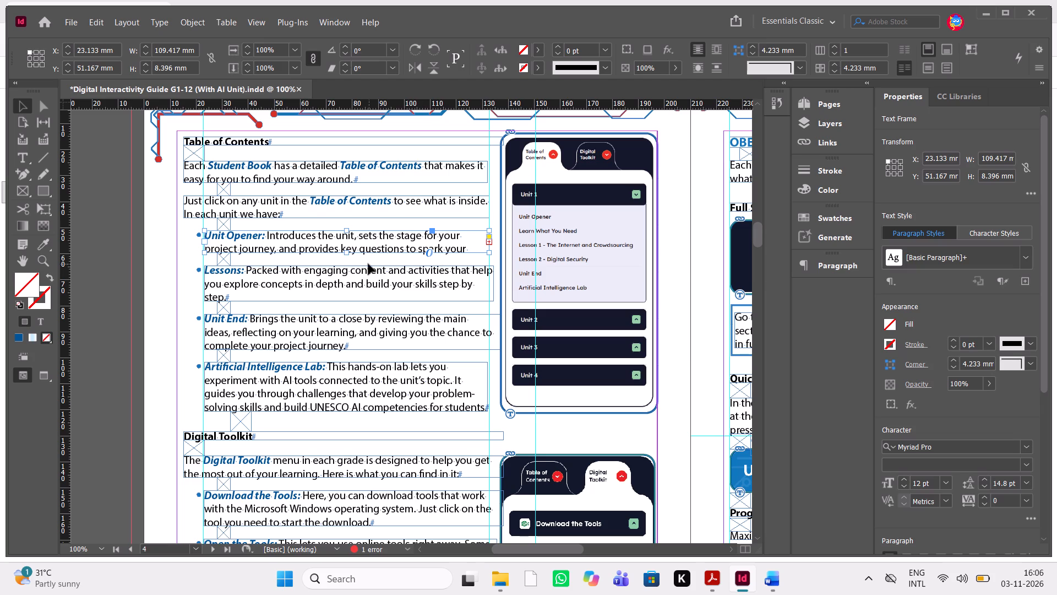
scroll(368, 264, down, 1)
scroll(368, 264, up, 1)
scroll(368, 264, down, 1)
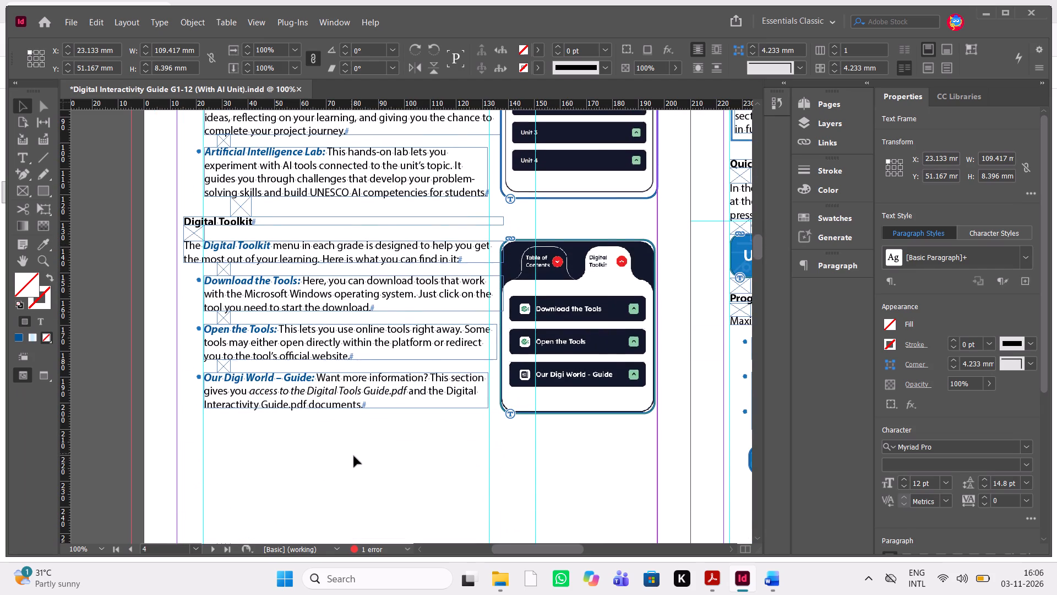
Move everything from the Artificial Intelligence Lab bullet through the Our Digi World – Guide bullet down 20 mm, to Y 116.622 mm.
drag(357, 464, 207, 66)
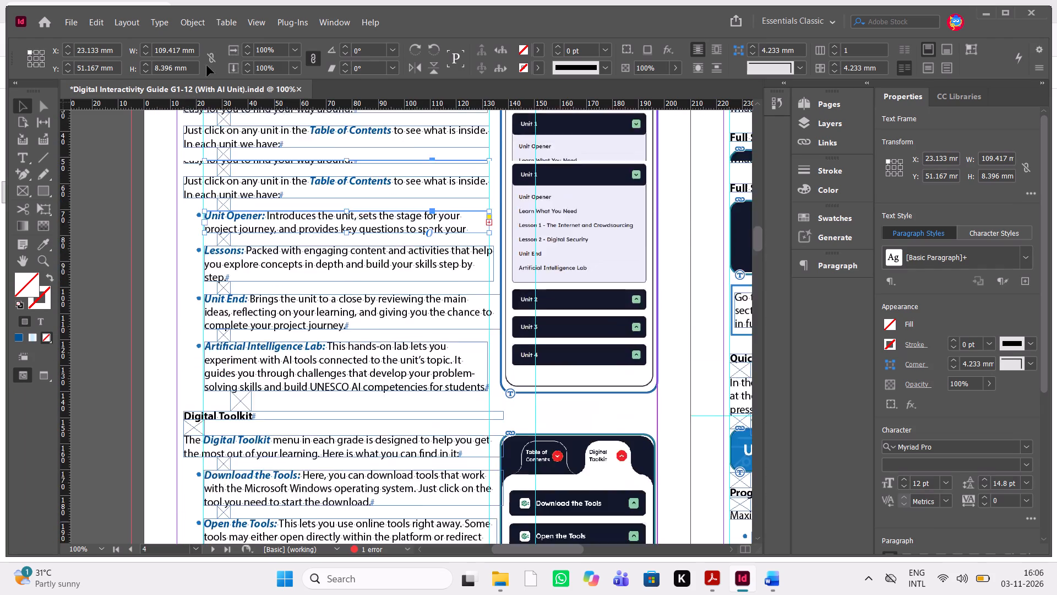
drag(207, 66, 188, 415)
scroll(188, 415, down, 1)
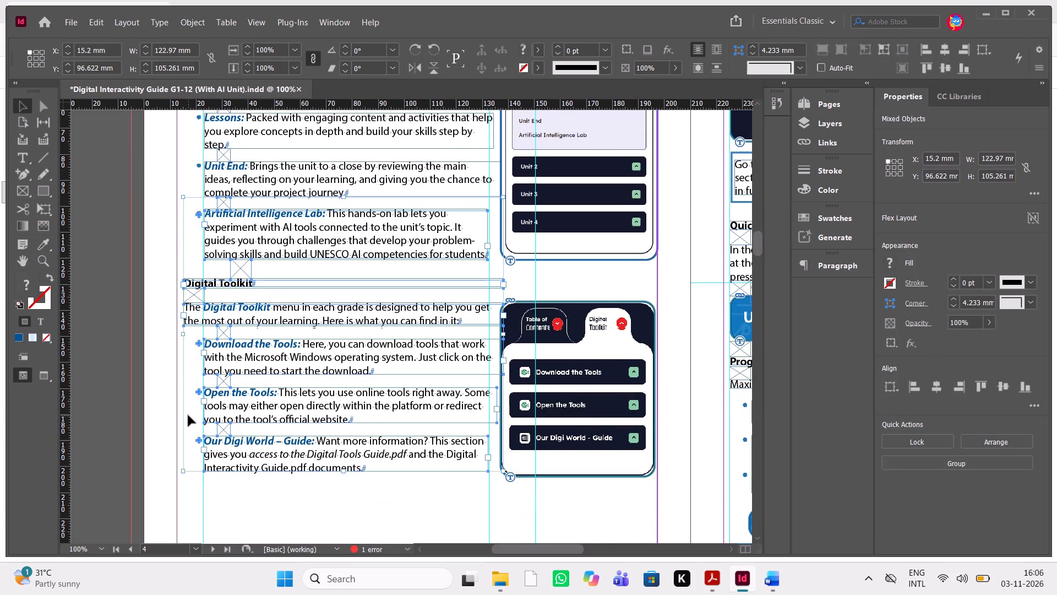
key(shift+Down)
key(shift+Down)
key(shift+Down)
key(shift+Down)
key(shift+Down)
key(shift+Down)
key(shift+Down)
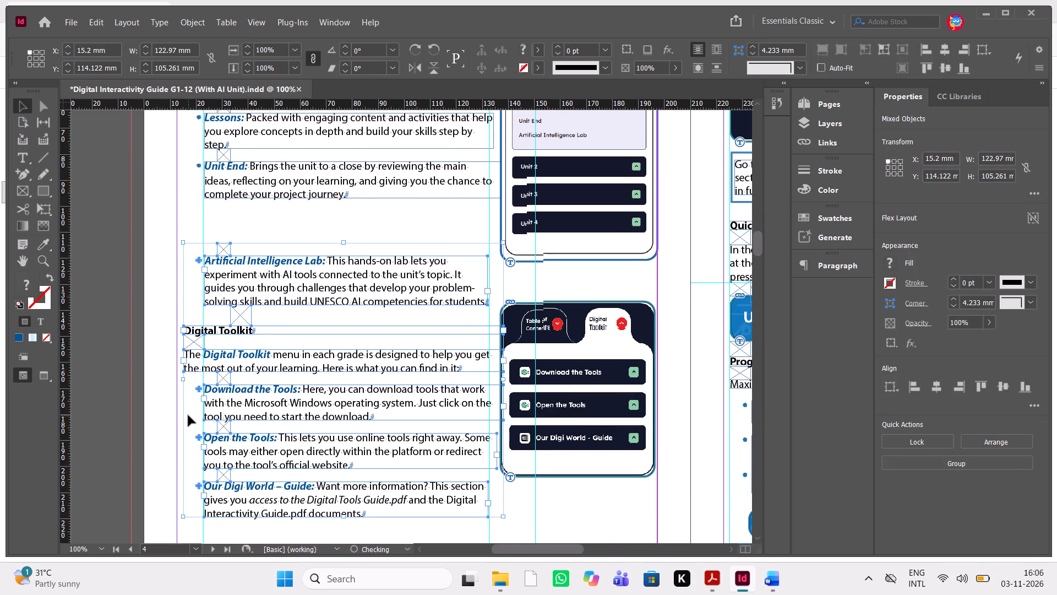
key(shift+Down)
click(103, 299)
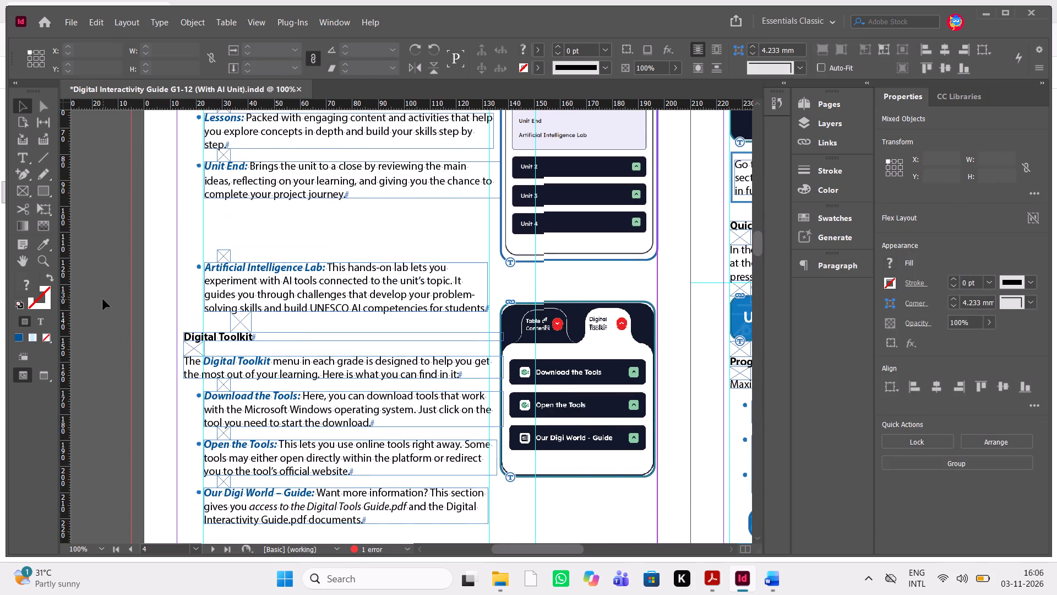
Move the Lessons and Unit End bullets with their spacer boxes down 10 mm, to Y 69.563 mm.
scroll(103, 299, up, 1)
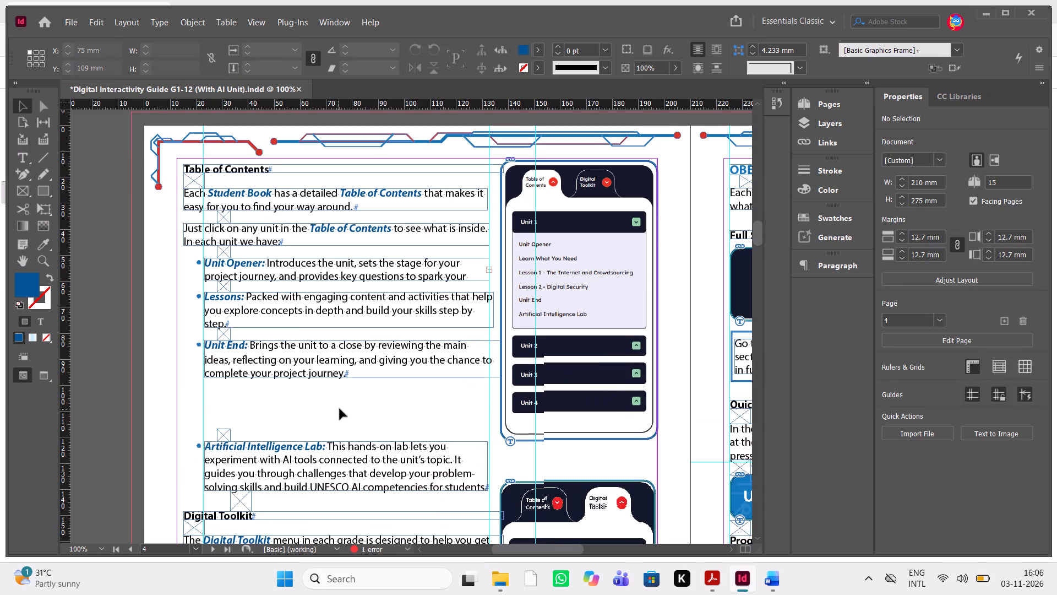
drag(341, 409, 192, 289)
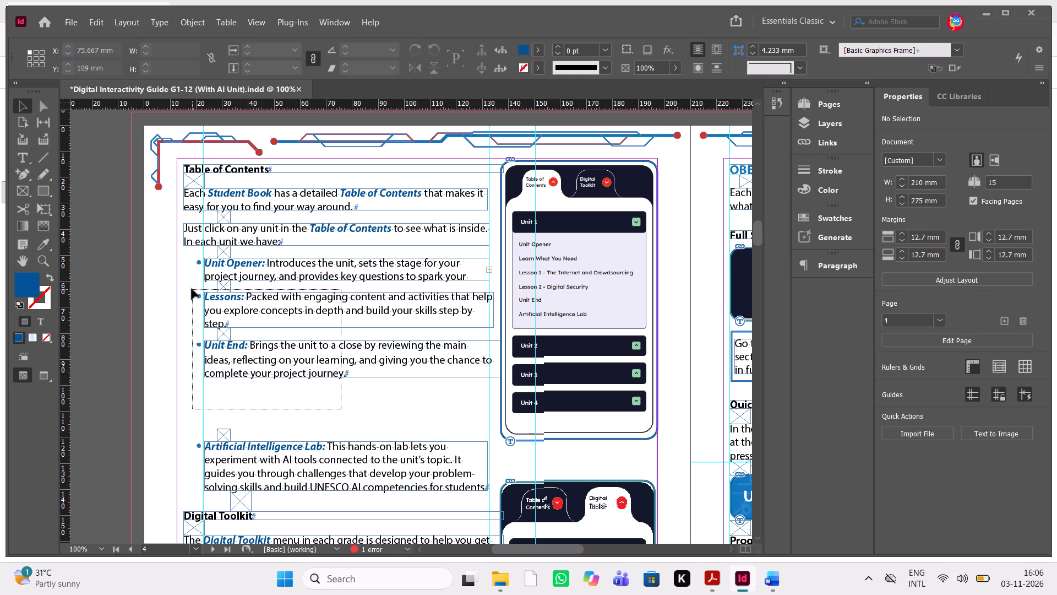
drag(192, 289, 191, 289)
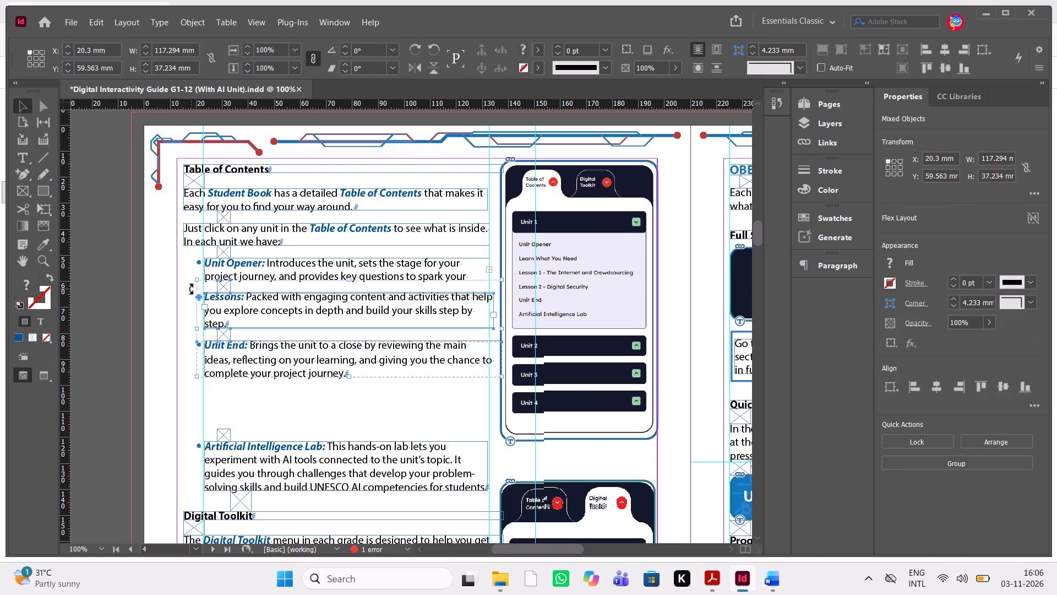
key(shift+Down)
key(shift+Down)
key(shift+Down)
key(shift+Down)
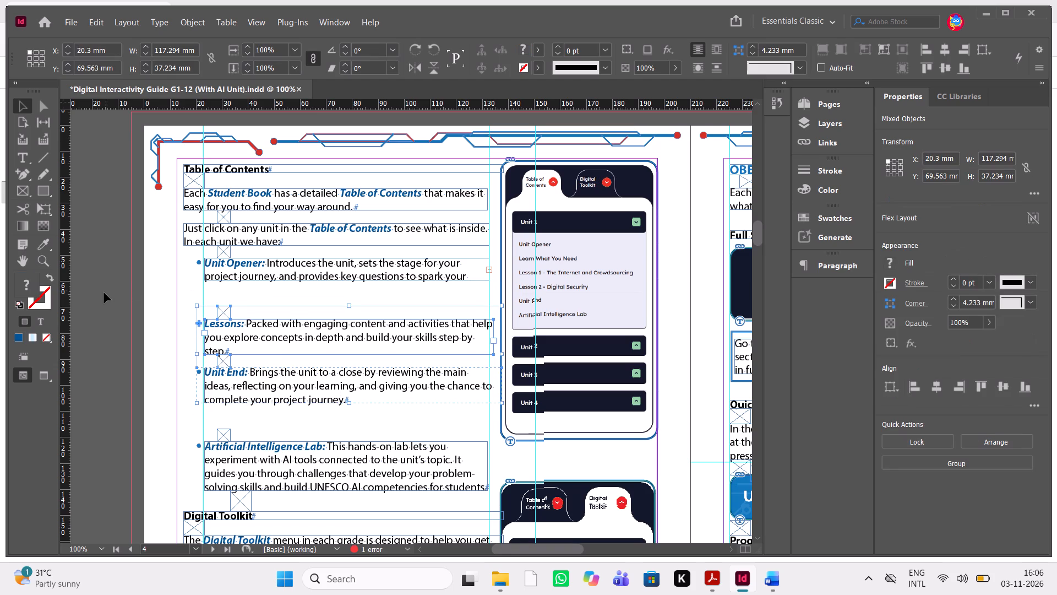
click(104, 293)
Extend the Unit Opener bullet's text frame downward to about 13.62 mm high so all its text fits.
click(345, 269)
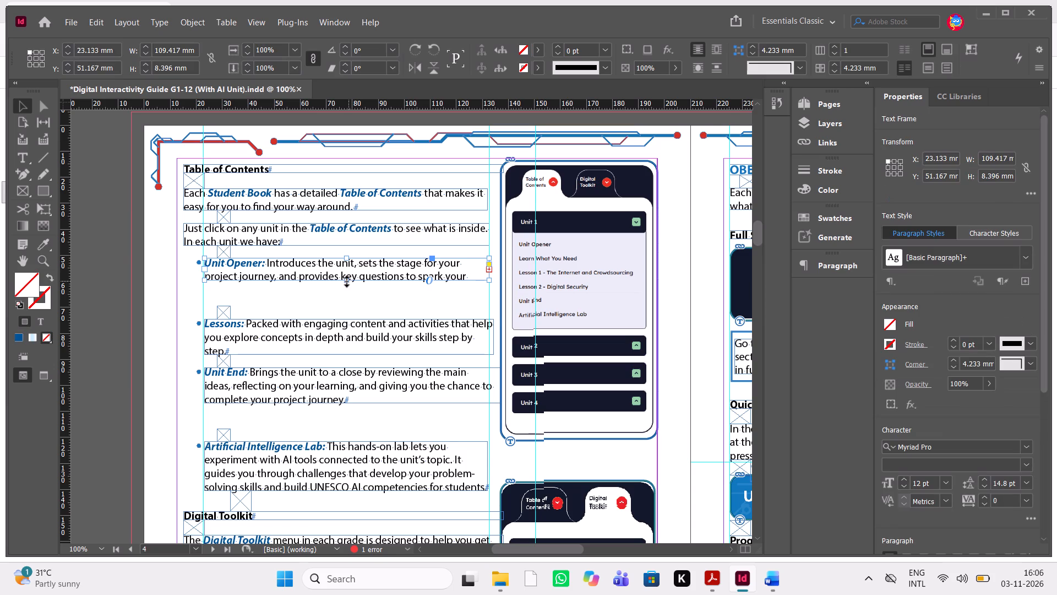
drag(346, 282, 346, 294)
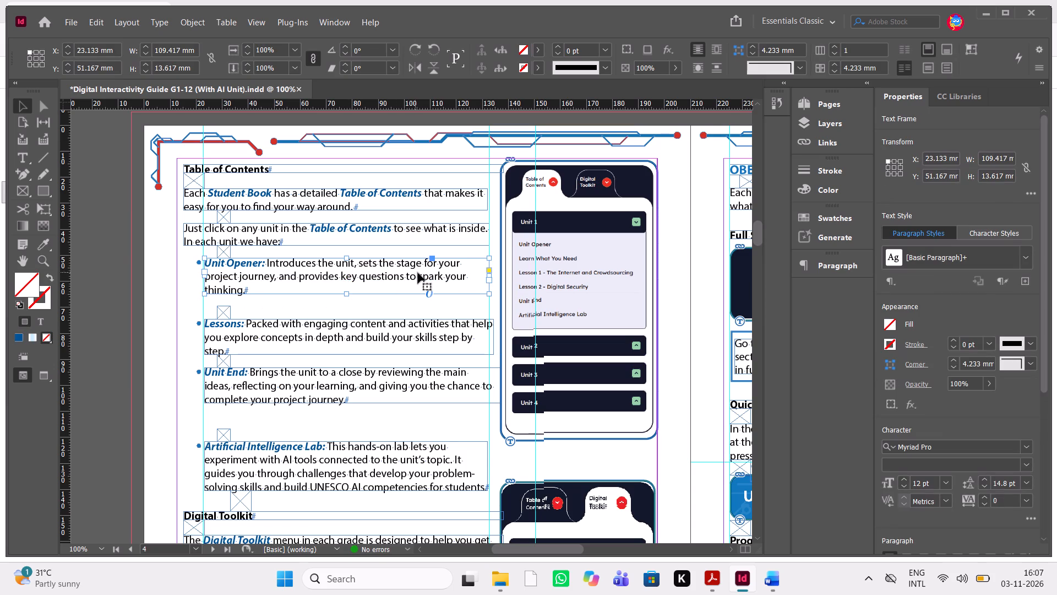
click(127, 311)
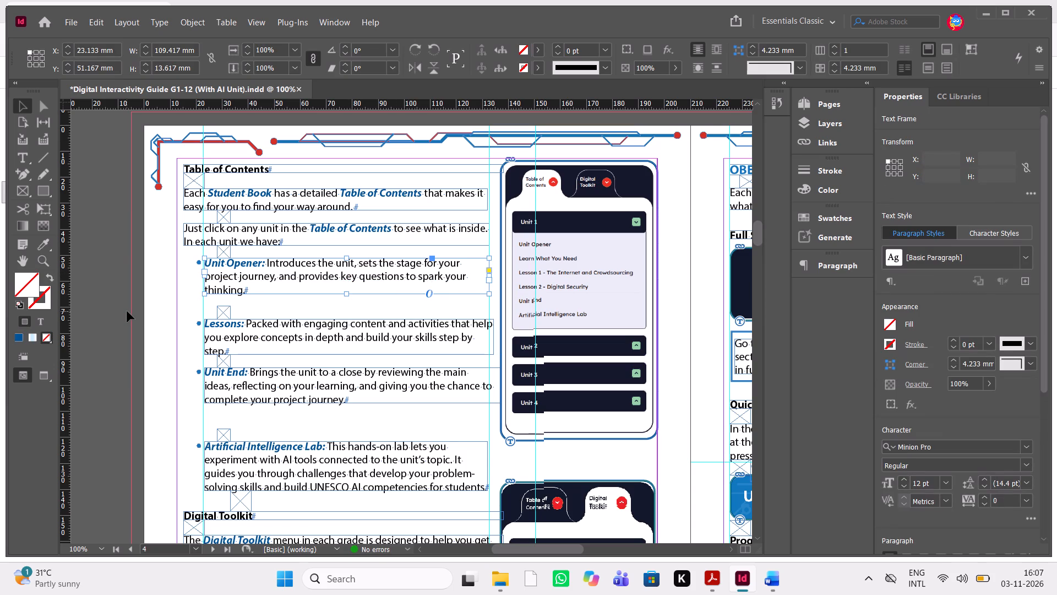
Narrow the Lessons bullet's text frame to the vertical guide, about 109.42 mm wide, keeping its height.
click(480, 340)
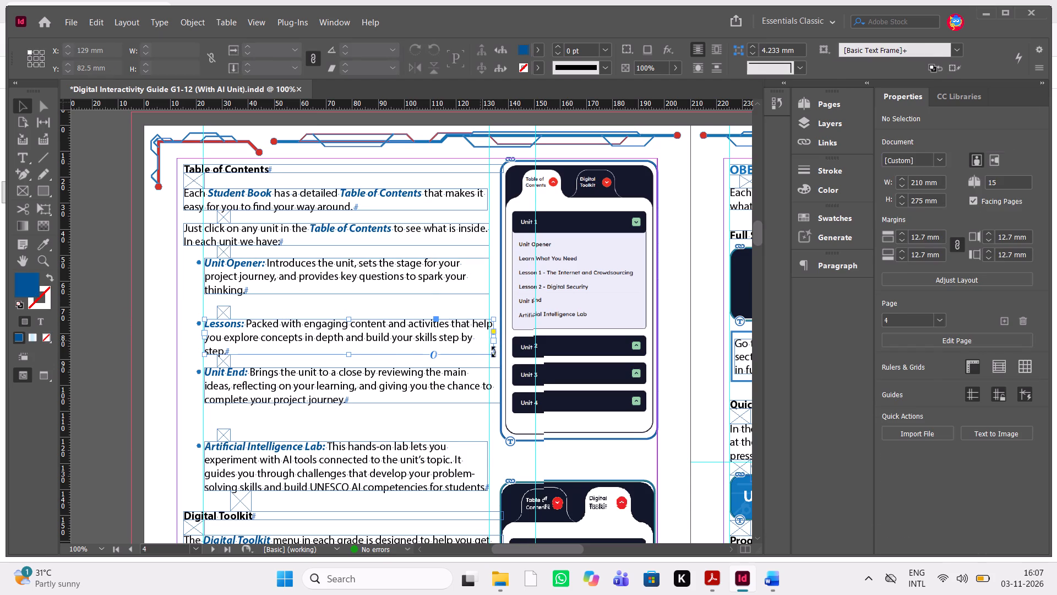
click(494, 354)
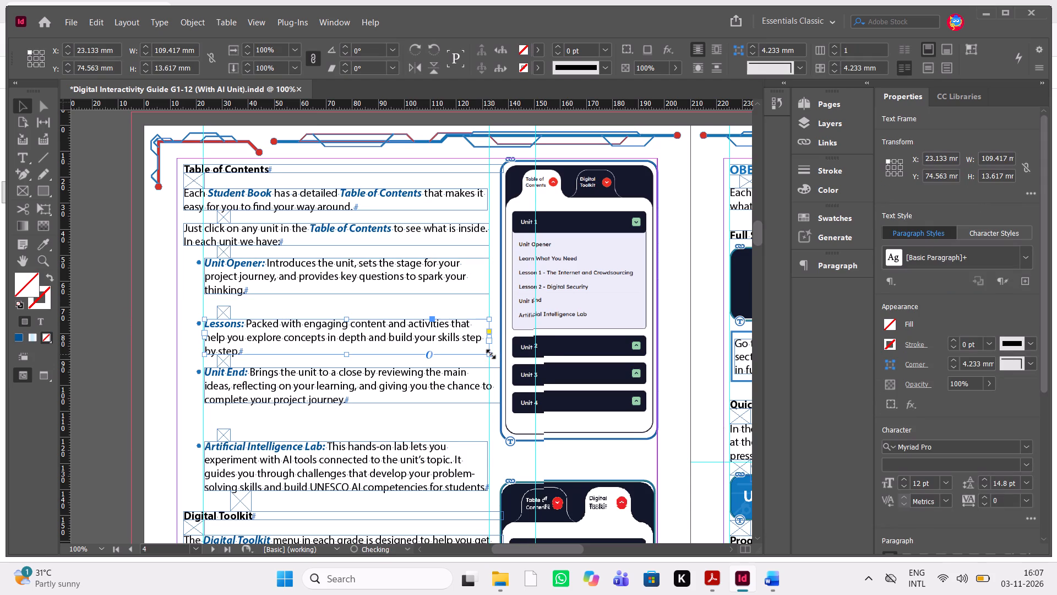
Ungroup the Unit End bullet dot and its text frame.
click(459, 391)
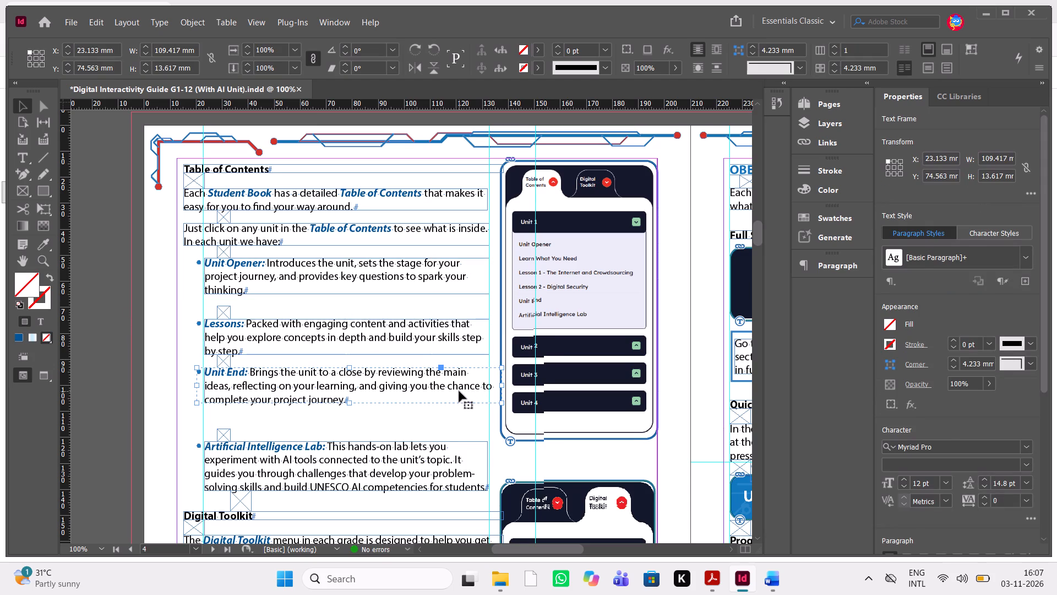
key(ctrl+shift+g)
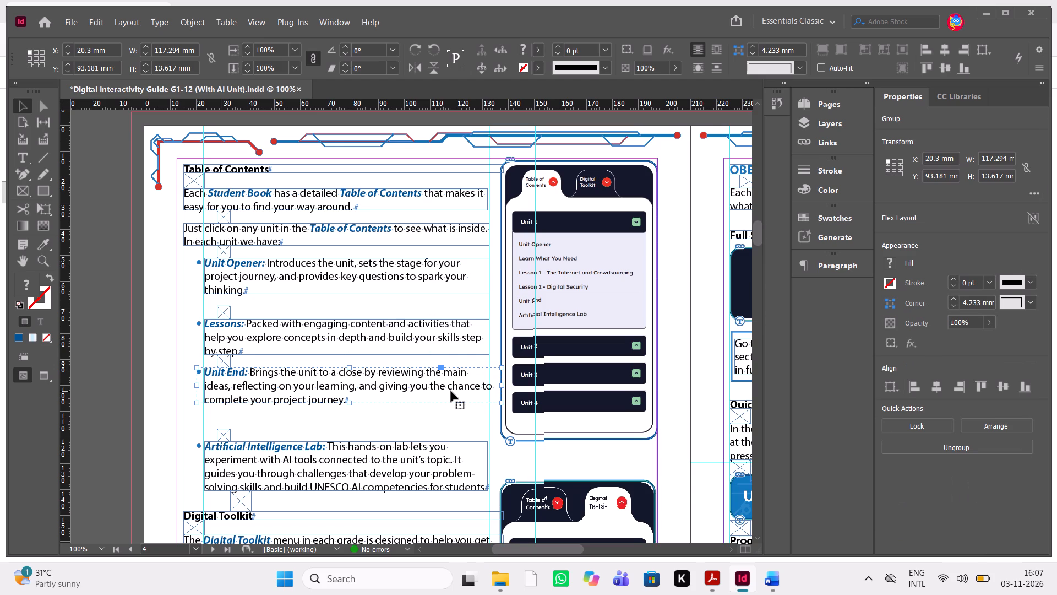
click(91, 398)
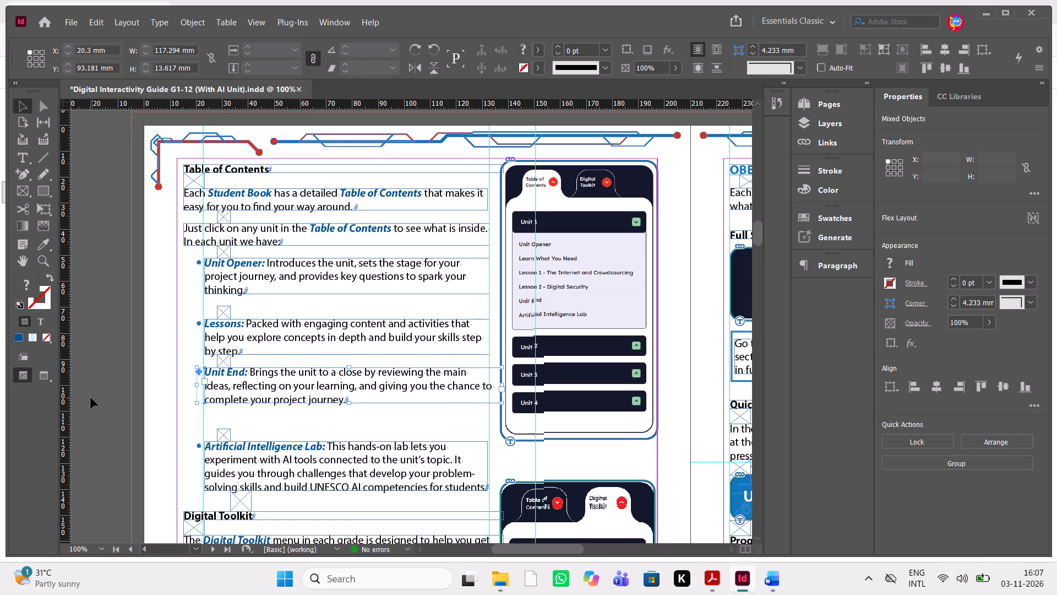
Resize the Unit End text frame to the vertical guide, about 109.42 mm wide and 14.75 mm high.
click(387, 385)
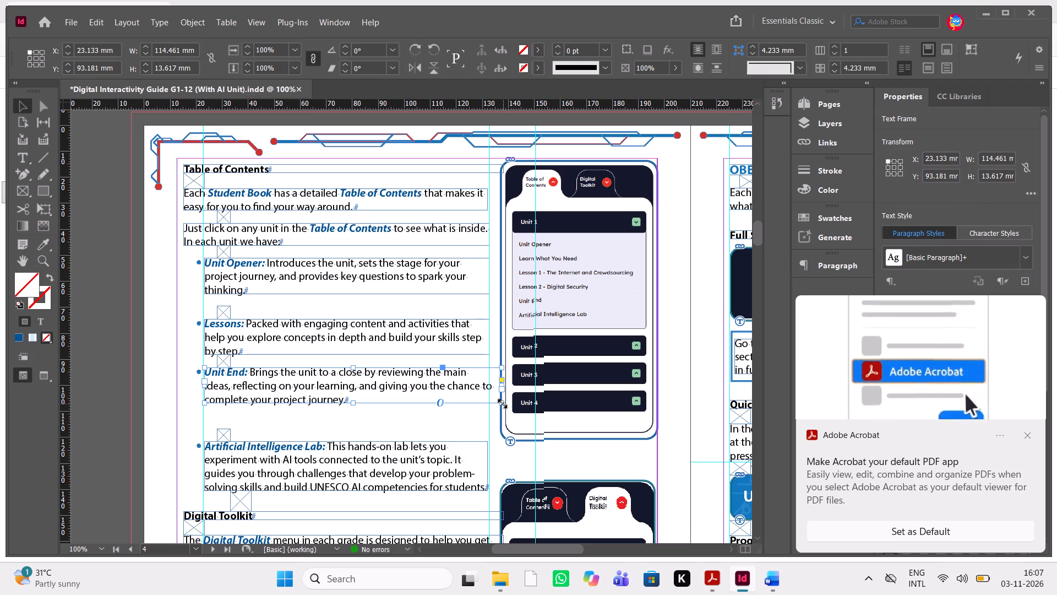
drag(503, 404, 487, 404)
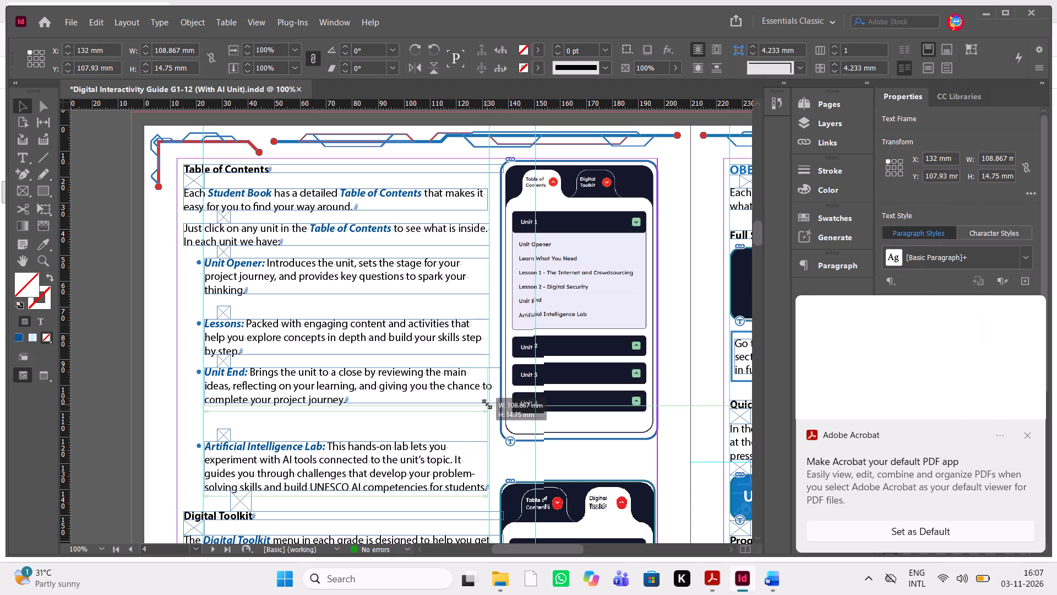
drag(487, 404, 489, 404)
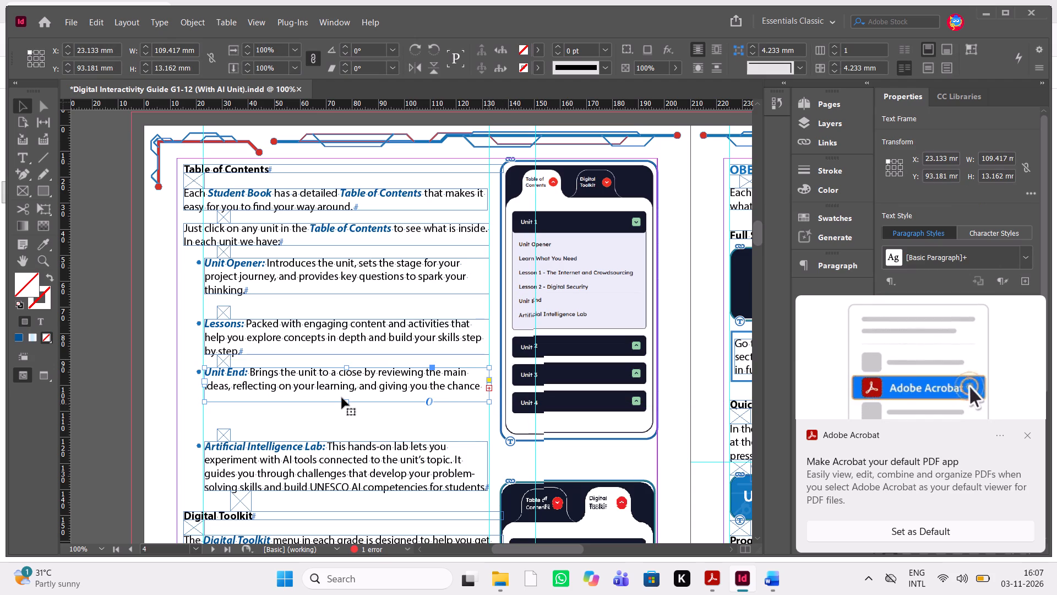
drag(346, 405, 346, 413)
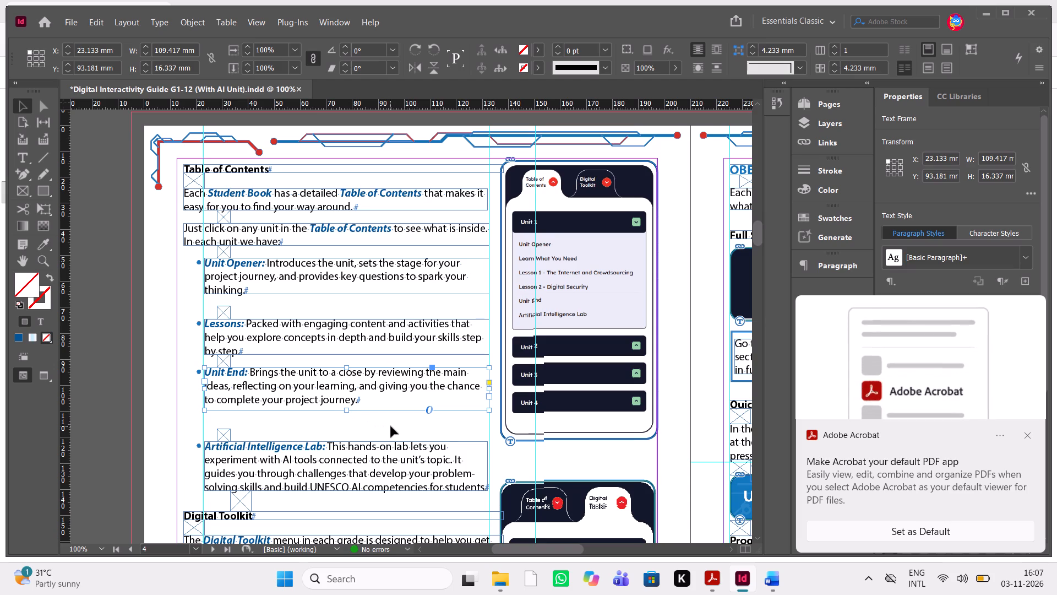
click(346, 408)
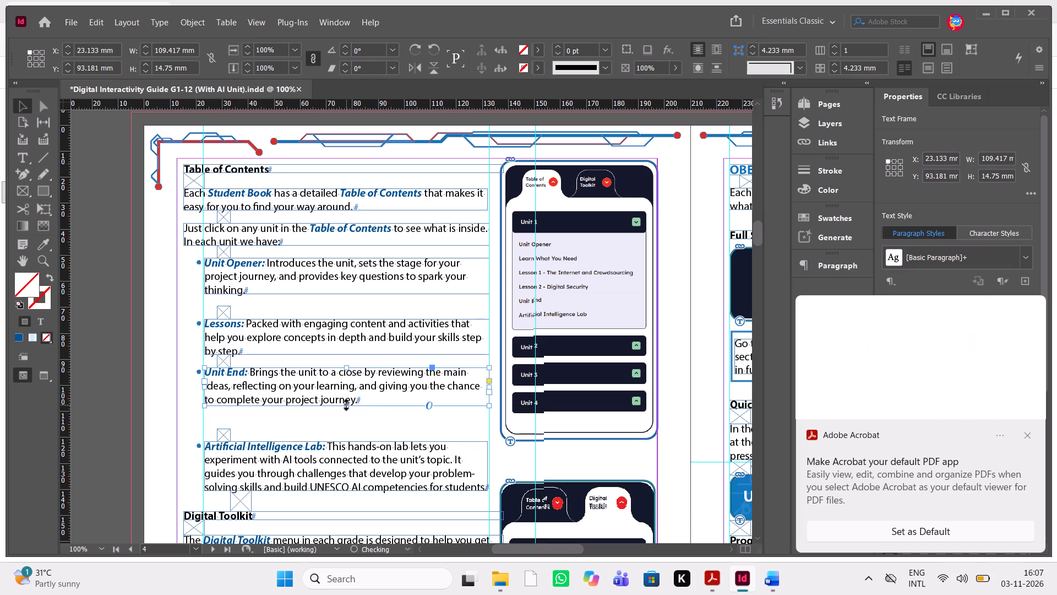
Move the Lessons and Unit End bullets with their spacer boxes up to Y 64.813 mm, closing the gap below Unit Opener.
drag(393, 422, 189, 320)
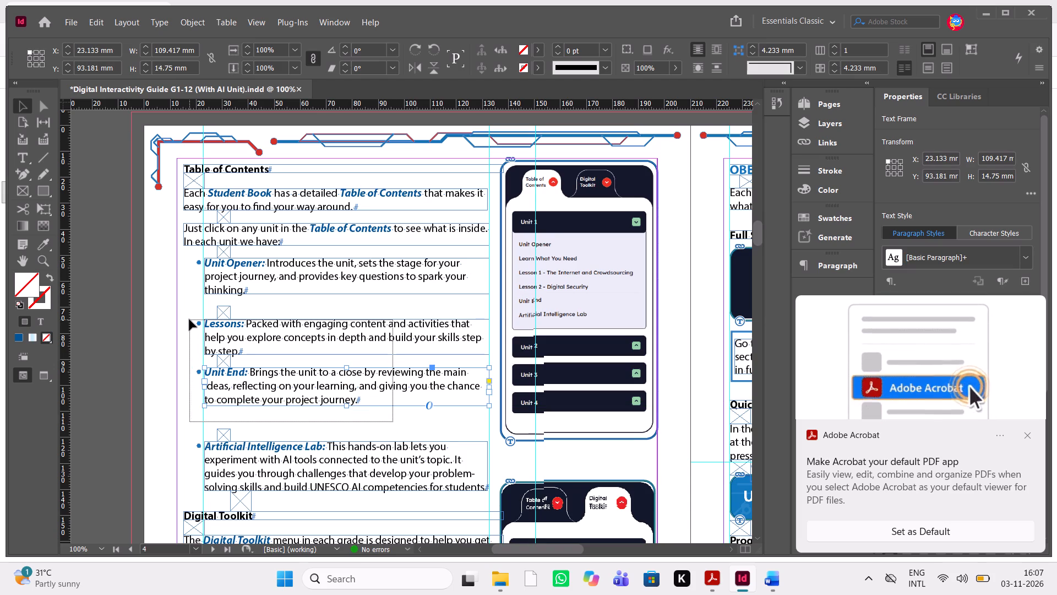
drag(189, 320, 194, 306)
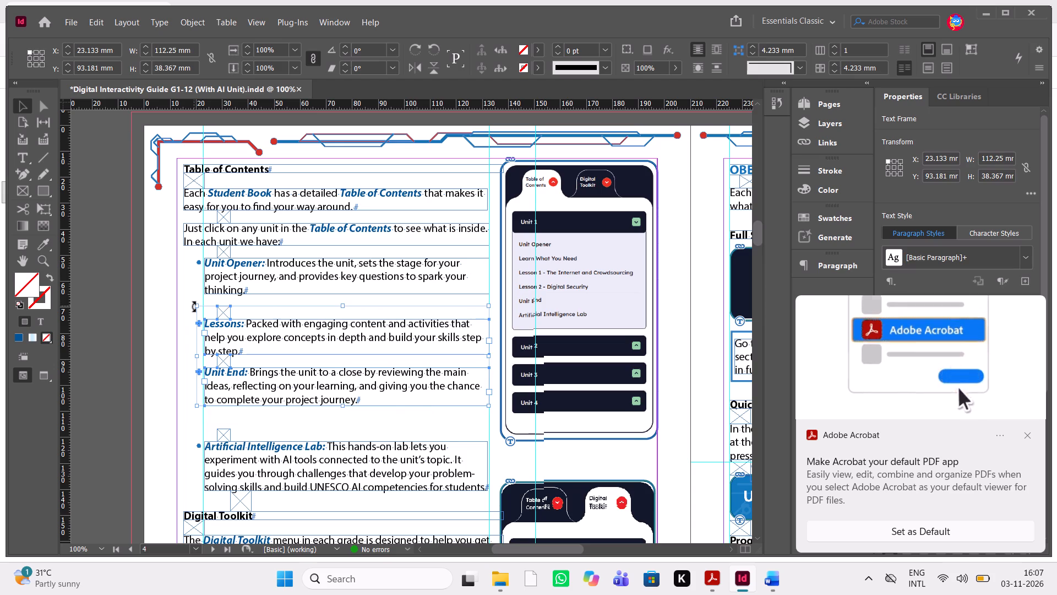
key(shift+Up)
key(Up)
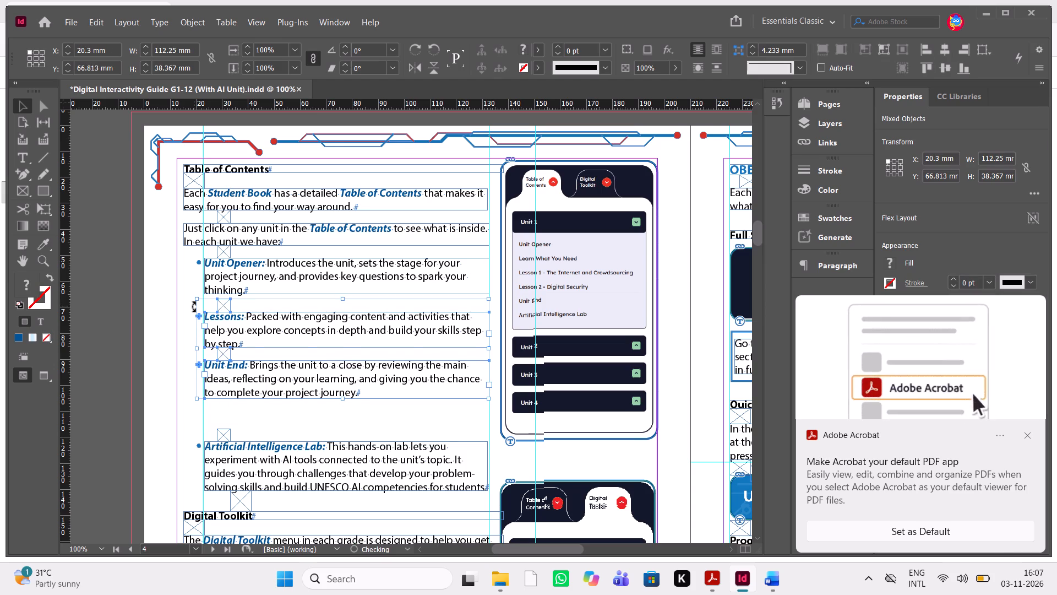
key(Up)
key(Up)
key(Up)
key(Up)
key(Up)
key(Up)
key(Up)
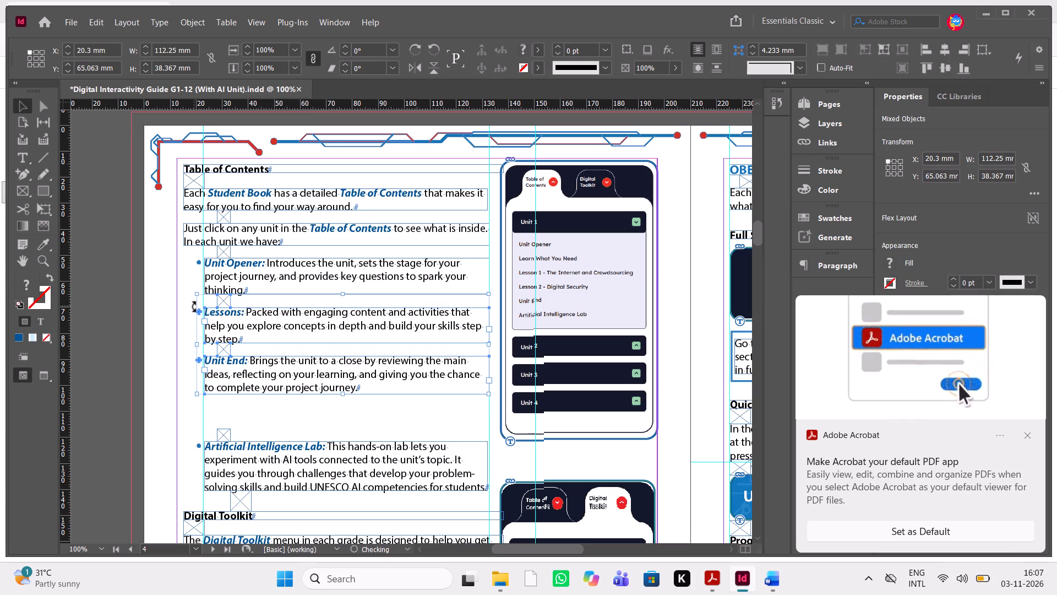
key(Up)
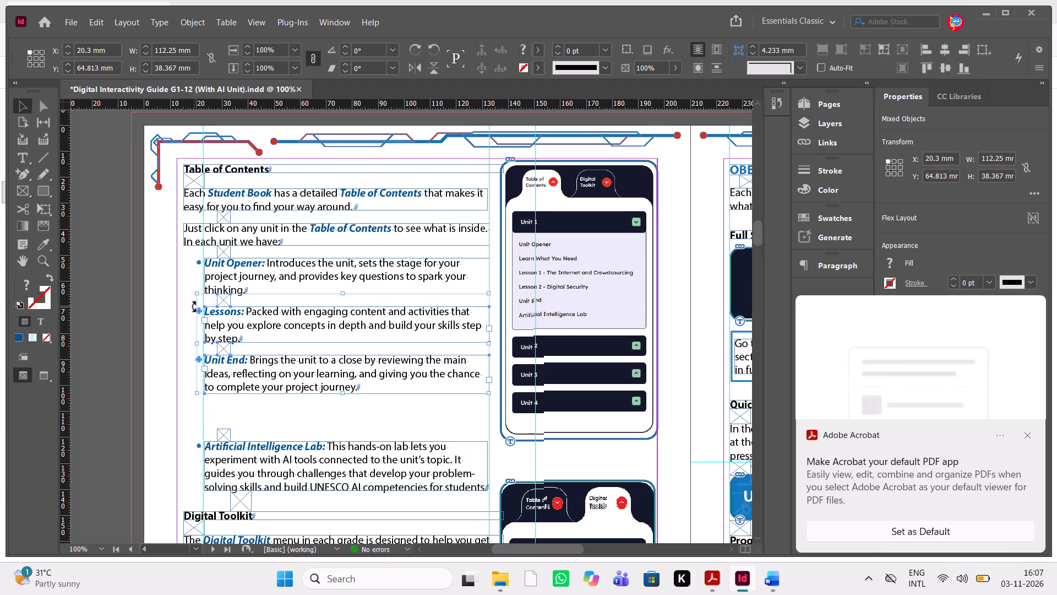
click(94, 258)
Move the Artificial Intelligence Lab bullet and all Digital Toolkit text below it up to Y 103.372 mm, just beneath Unit End.
scroll(208, 320, down, 1)
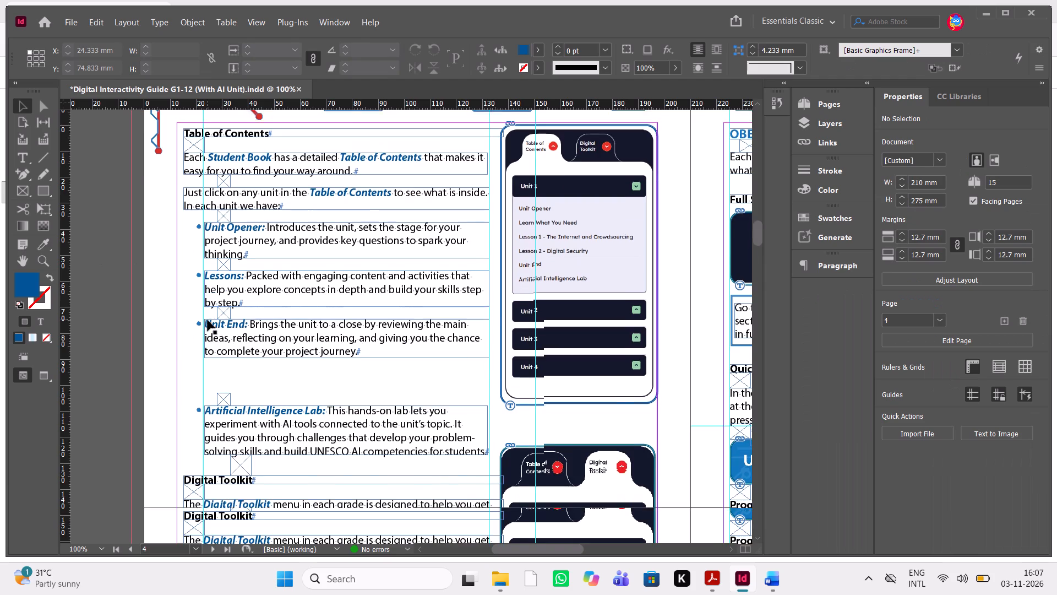
scroll(208, 320, down, 1)
drag(423, 419, 220, 236)
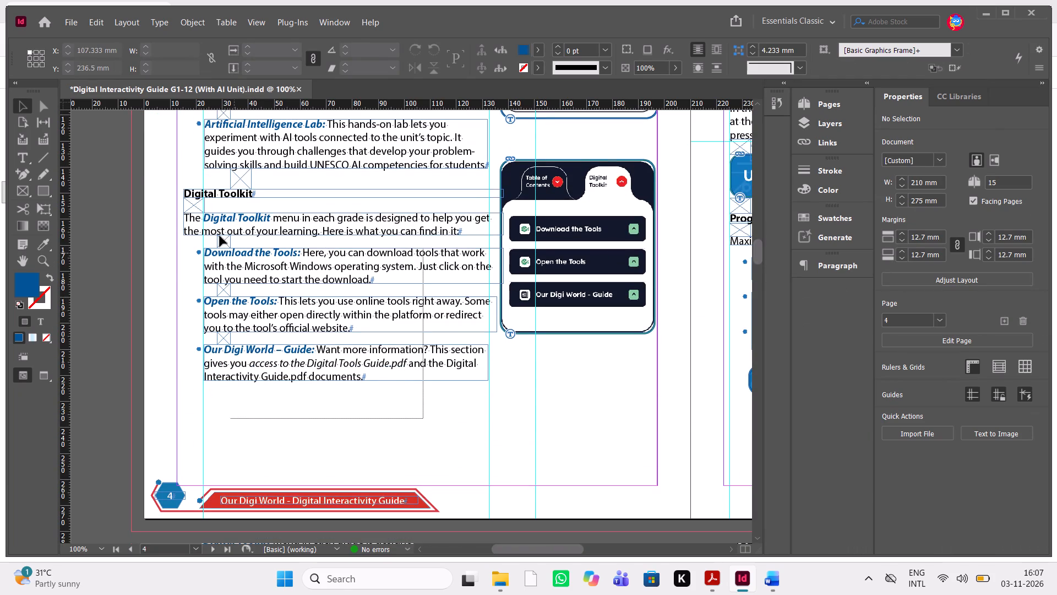
drag(220, 236, 185, 192)
scroll(192, 167, up, 1)
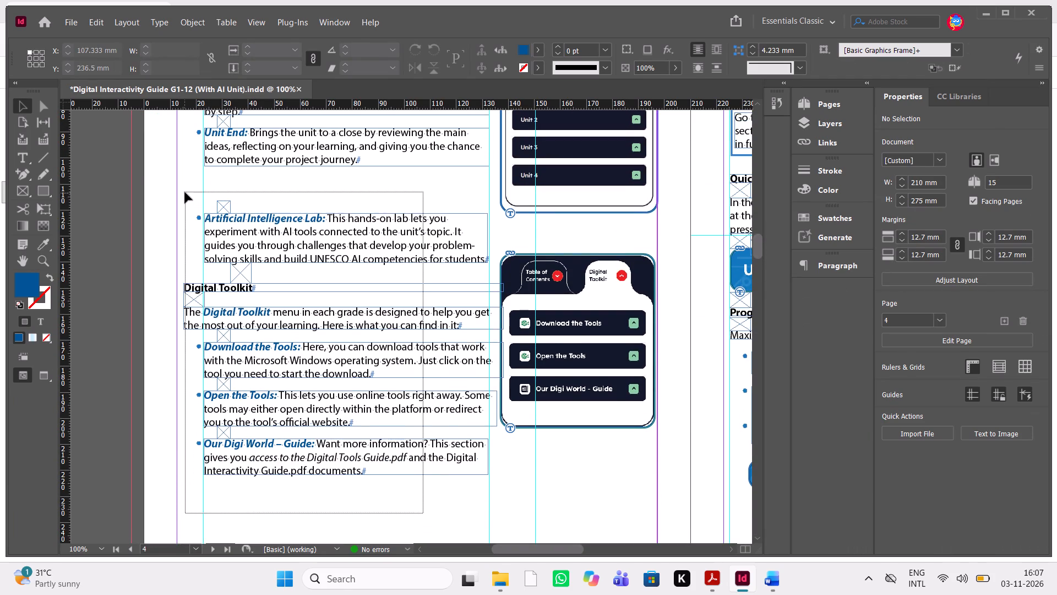
drag(185, 192, 185, 190)
scroll(275, 213, up, 1)
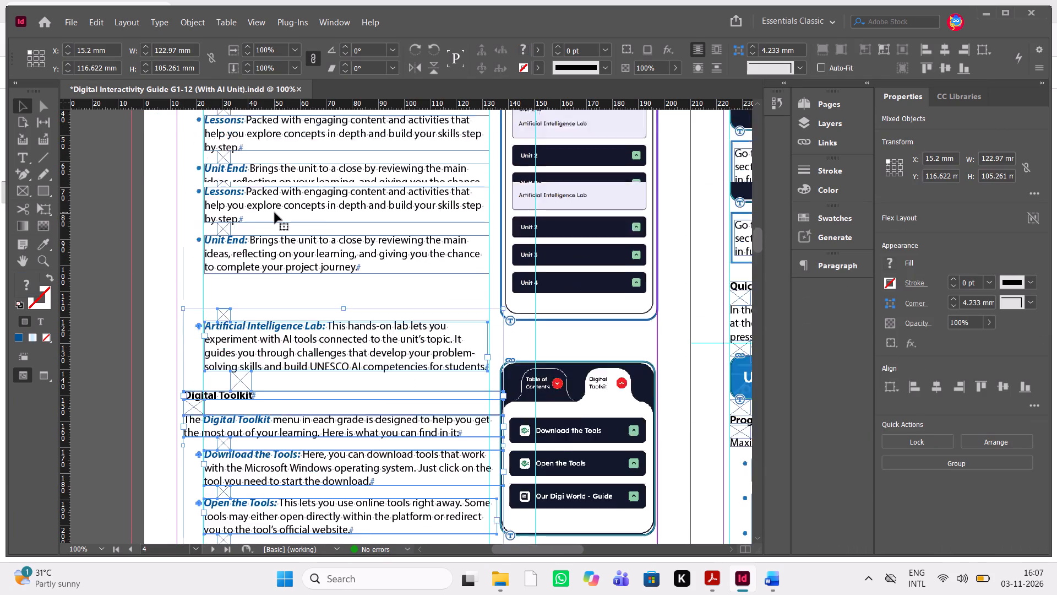
scroll(275, 213, up, 1)
key(shift+Up)
key(shift+Up)
key(shift+Up)
key(shift+Up)
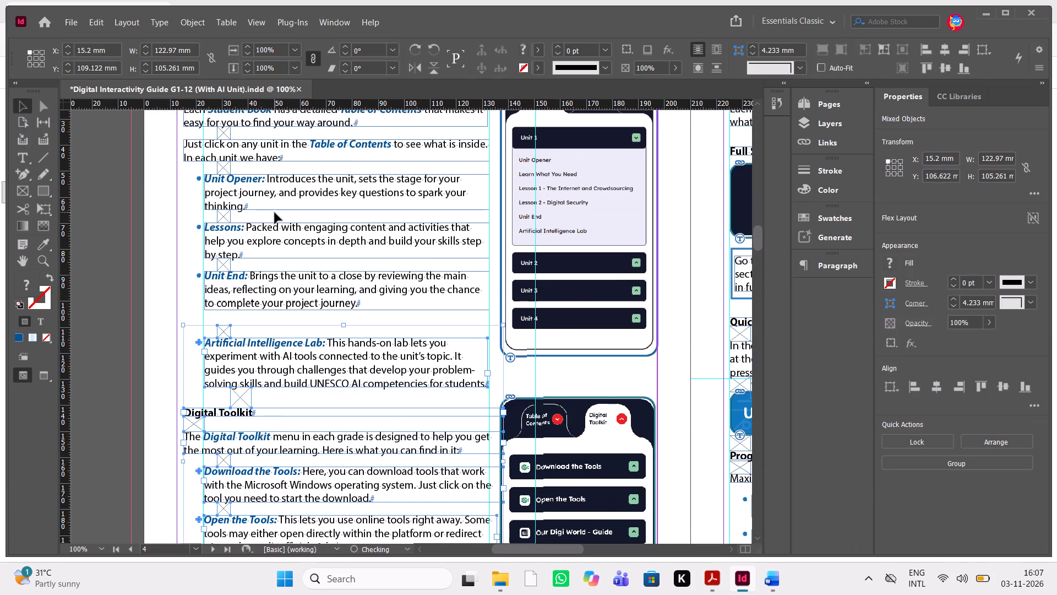
key(shift+Up)
key(shift+Up)
key(Down)
key(Down)
key(Down)
key(Down)
key(Down)
key(Down)
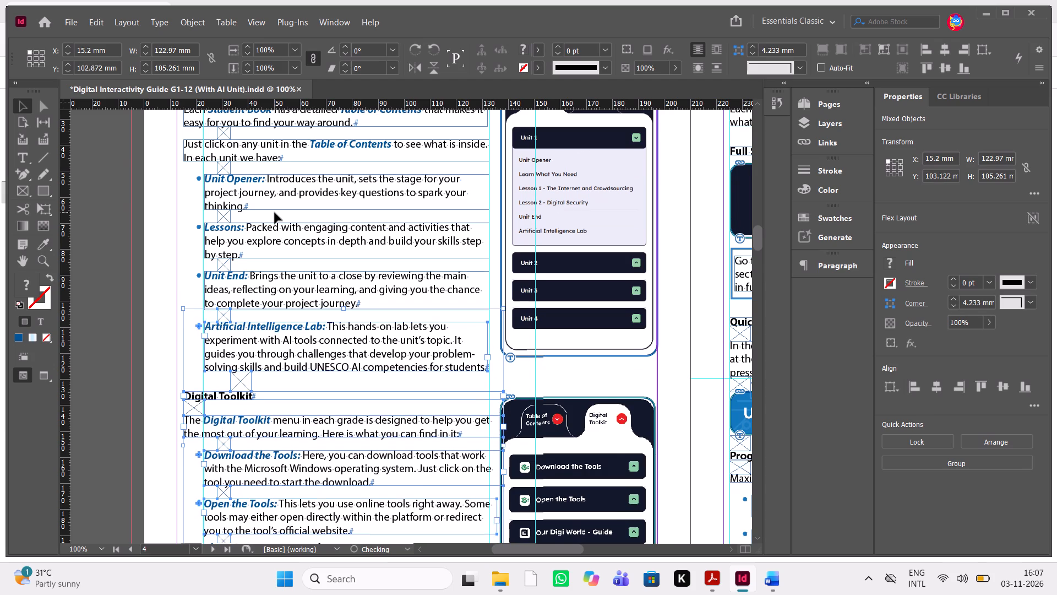
key(Down)
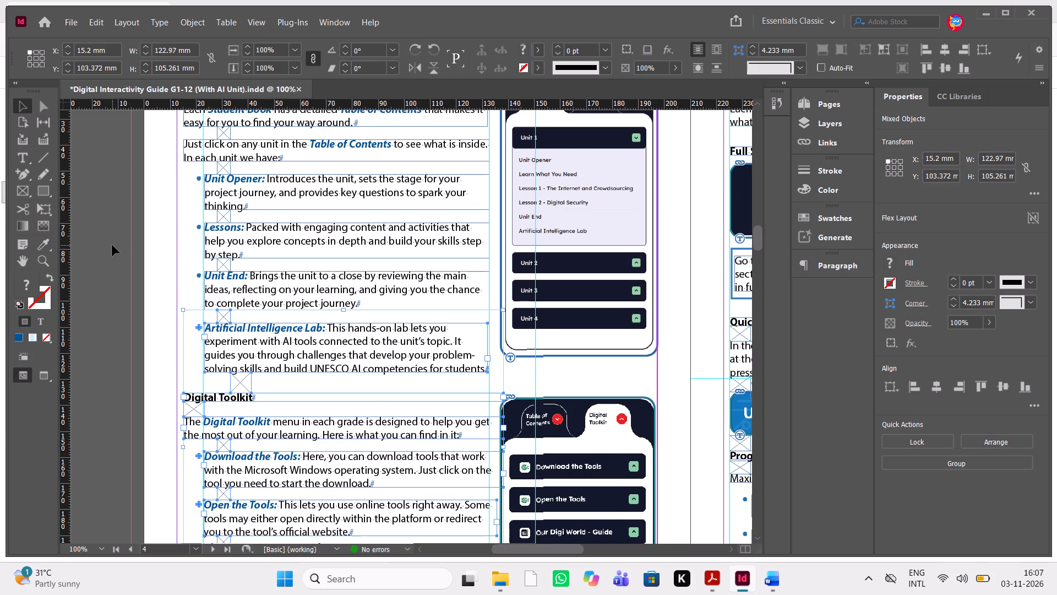
click(112, 245)
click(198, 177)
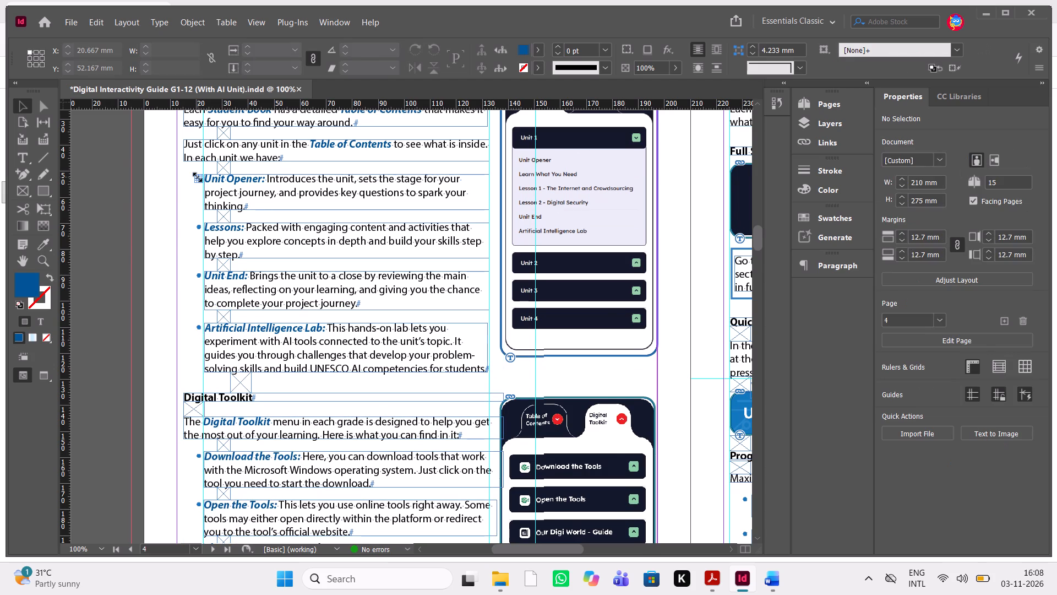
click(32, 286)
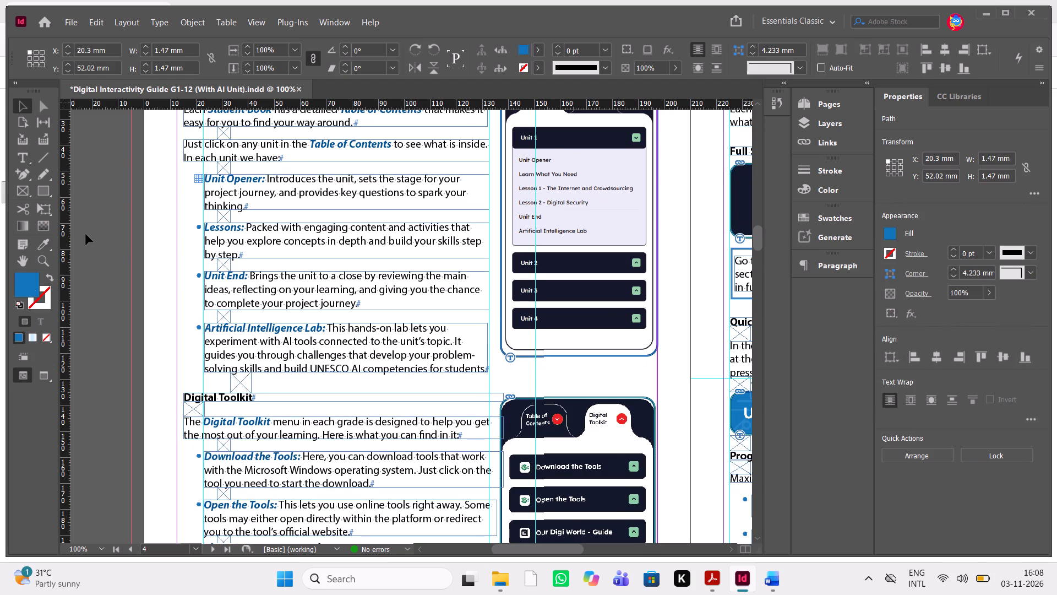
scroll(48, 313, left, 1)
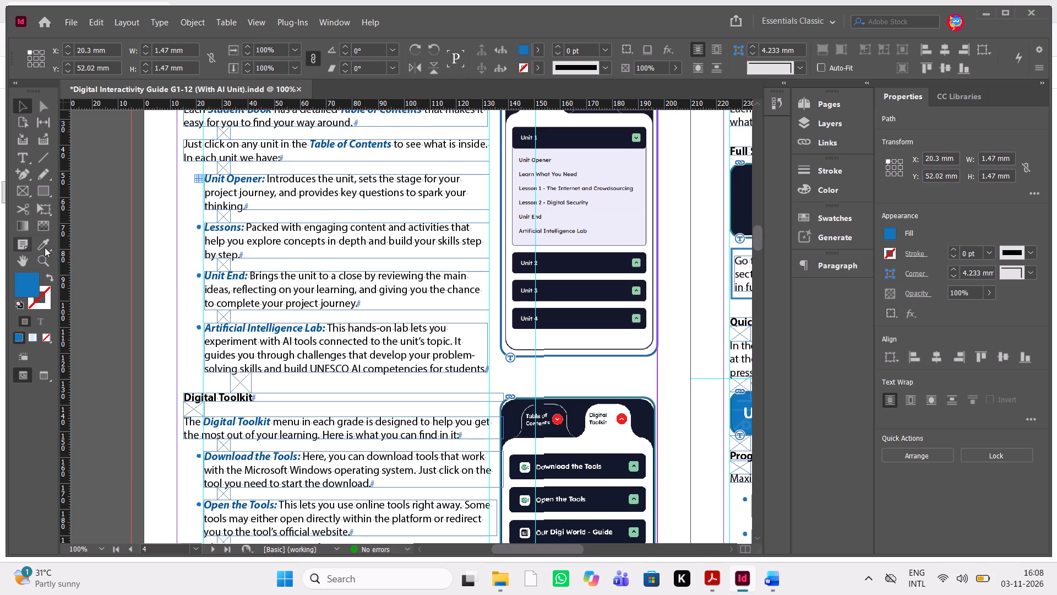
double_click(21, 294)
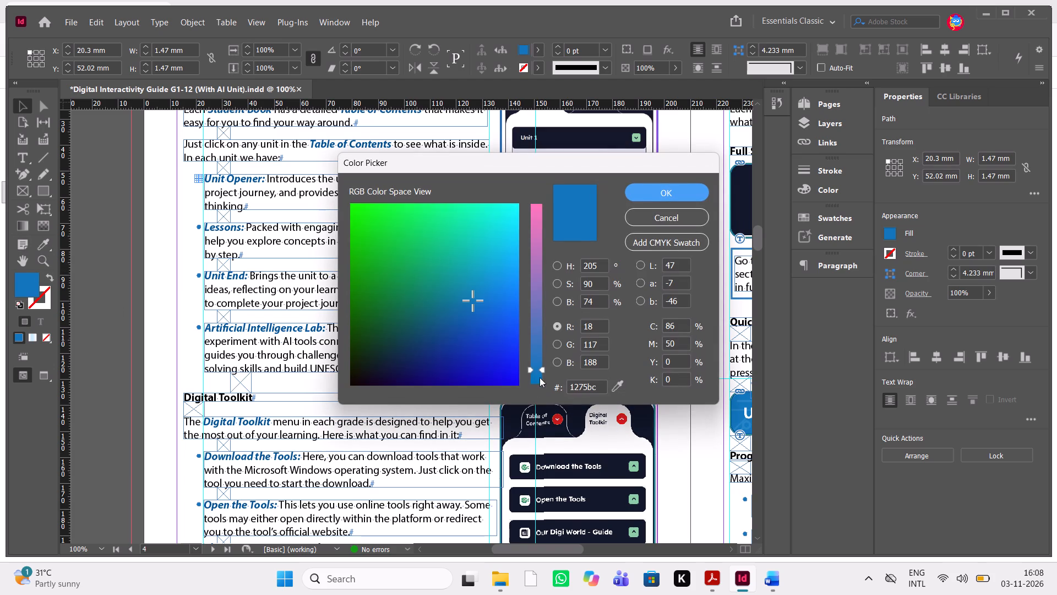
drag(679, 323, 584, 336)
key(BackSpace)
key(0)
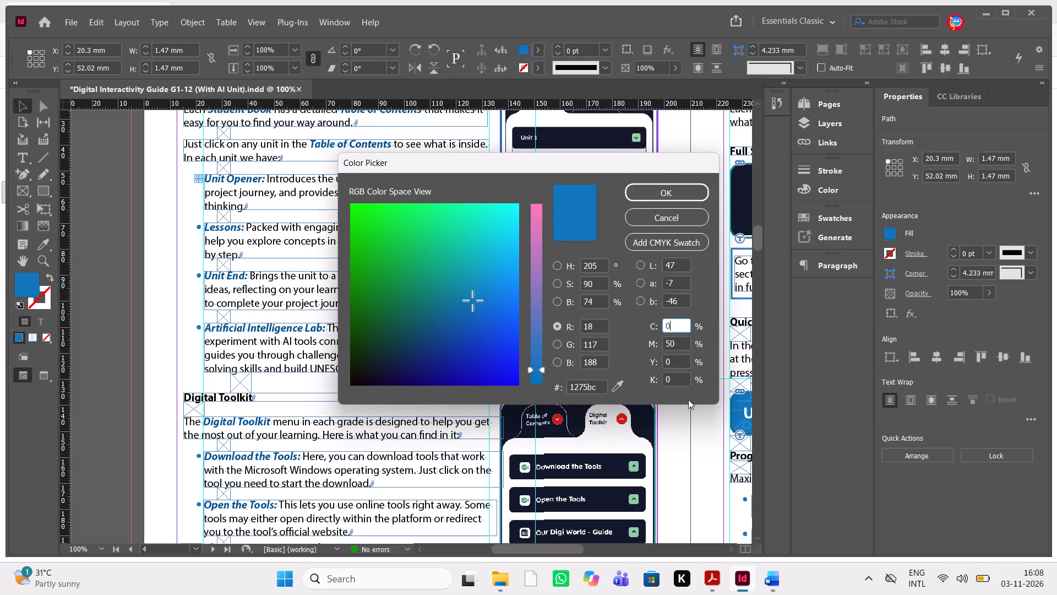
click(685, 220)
Fill the Unit Opener, Lessons, Unit End and Artificial Intelligence Lab bullet dots with the [Black] swatch, one after another.
double_click(831, 218)
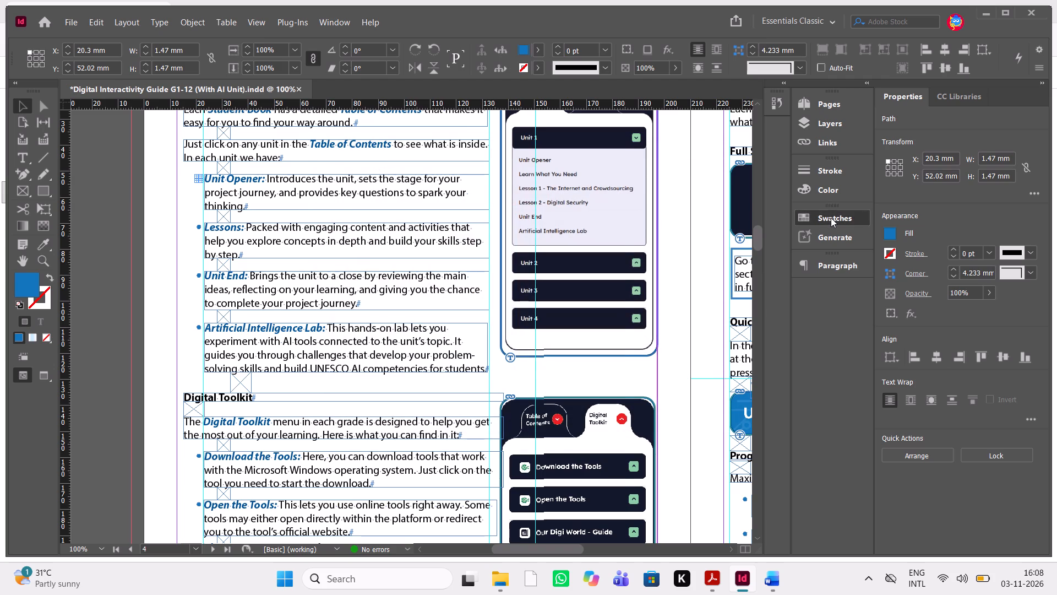
click(831, 218)
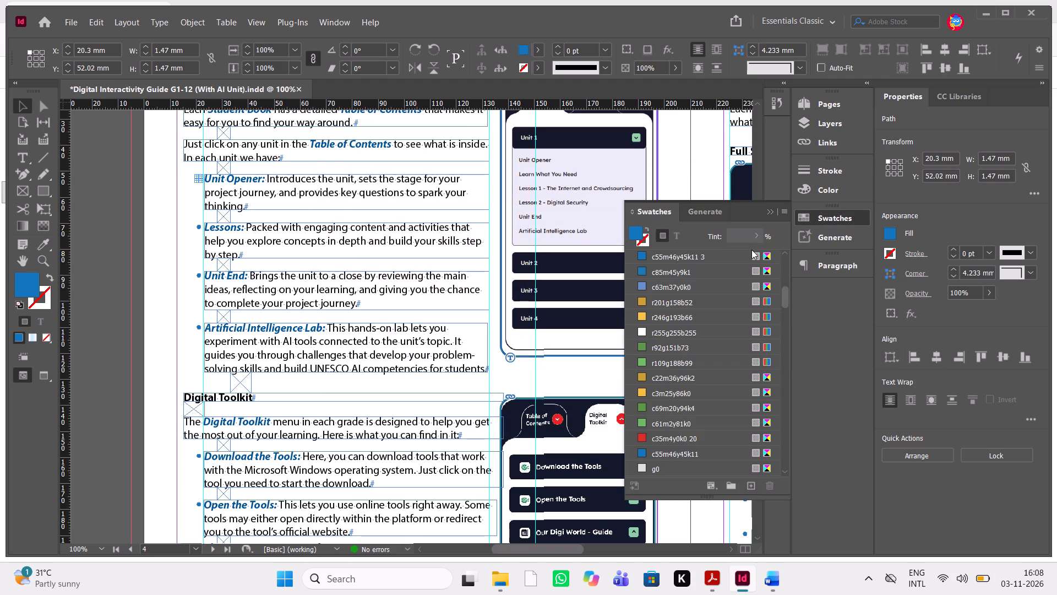
scroll(733, 288, up, 8)
scroll(733, 288, down, 20)
scroll(733, 288, down, 19)
scroll(733, 288, up, 20)
scroll(733, 288, up, 4)
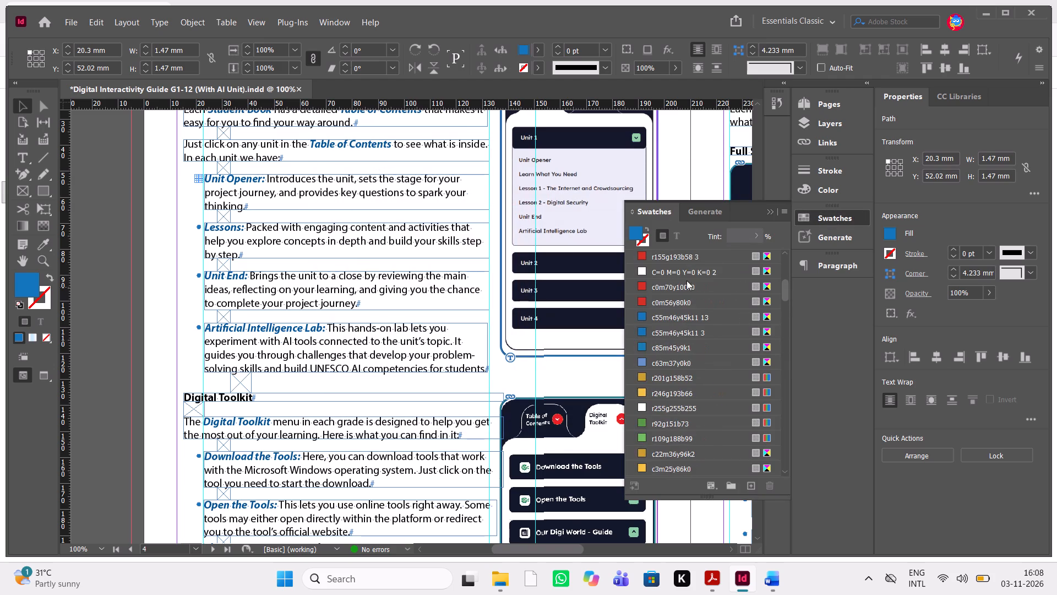
scroll(645, 289, up, 20)
scroll(645, 289, up, 2)
click(666, 315)
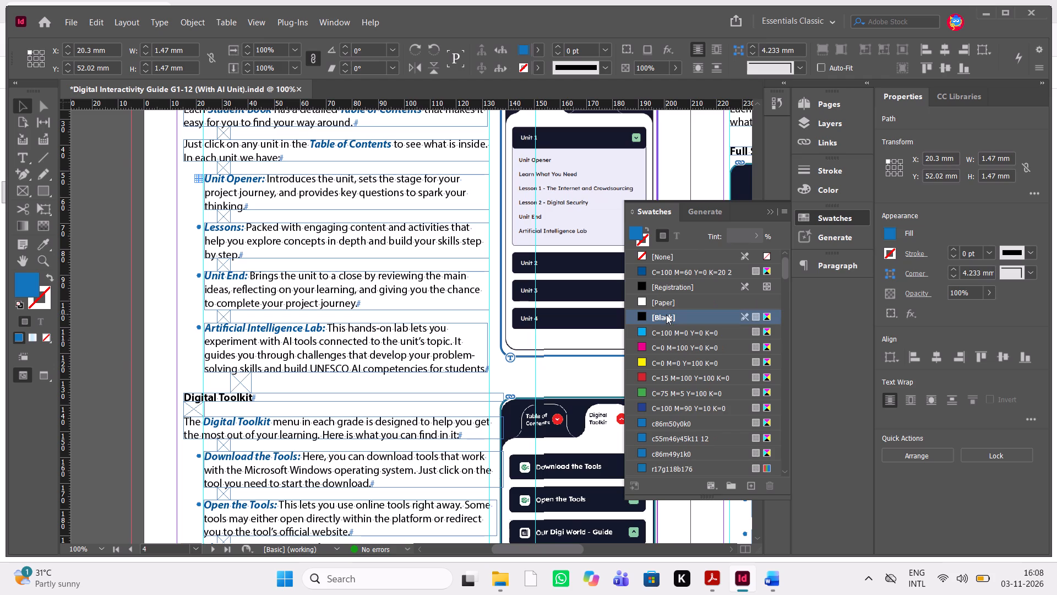
click(198, 226)
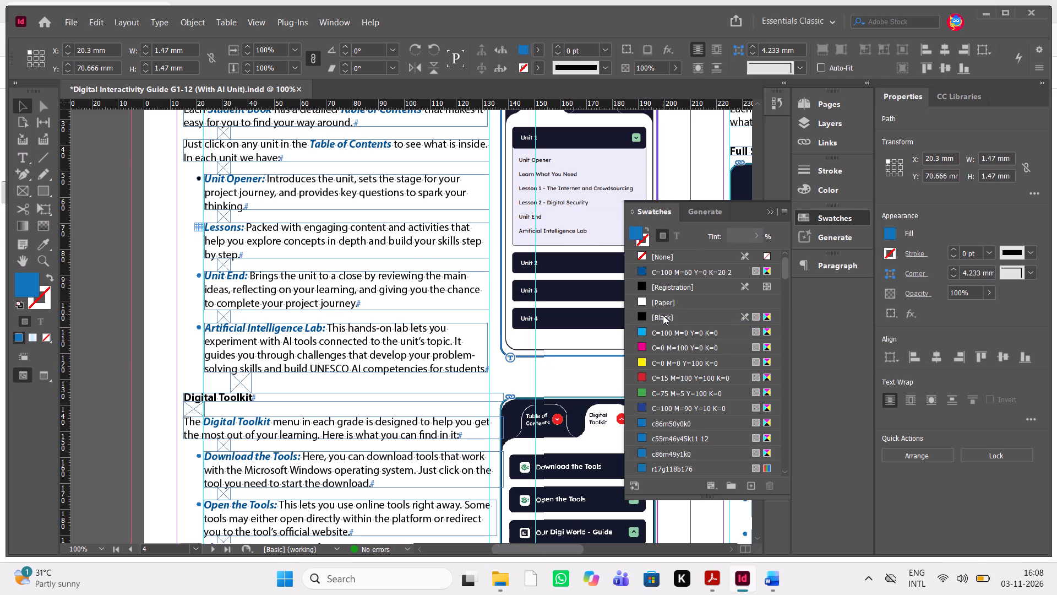
click(663, 315)
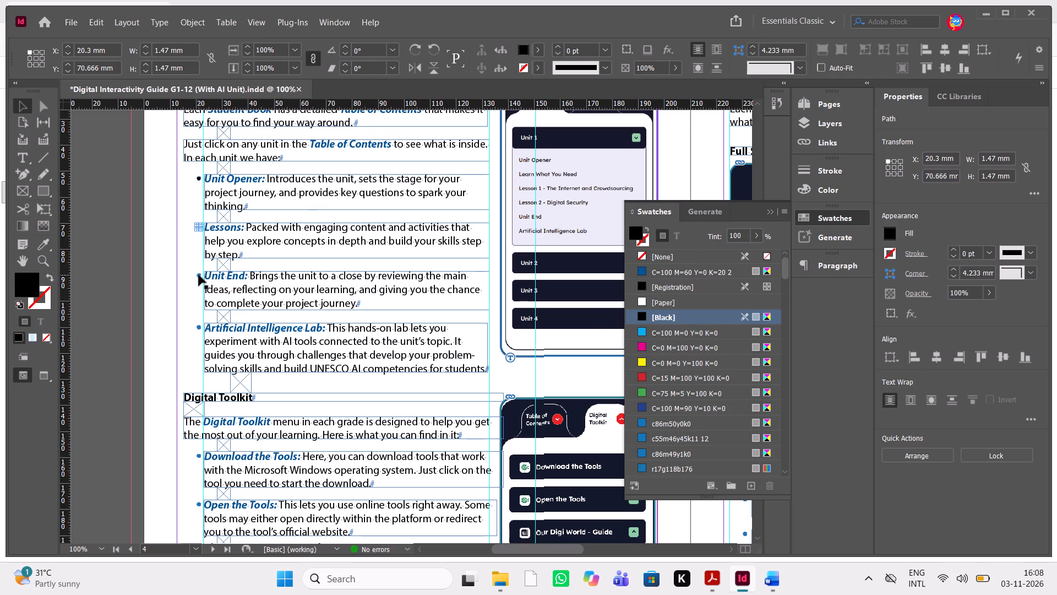
click(199, 275)
click(683, 318)
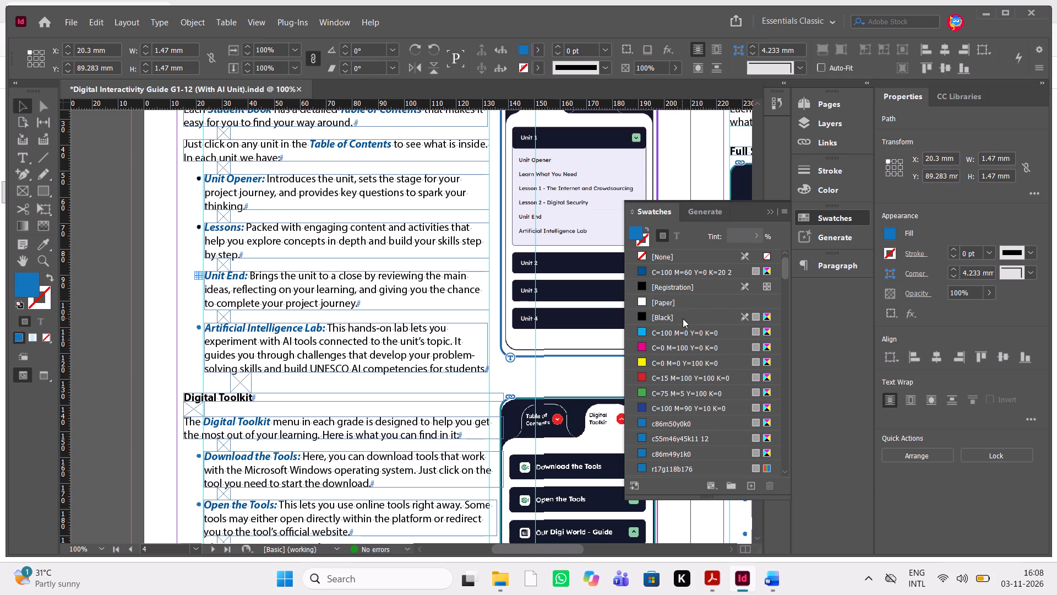
click(200, 328)
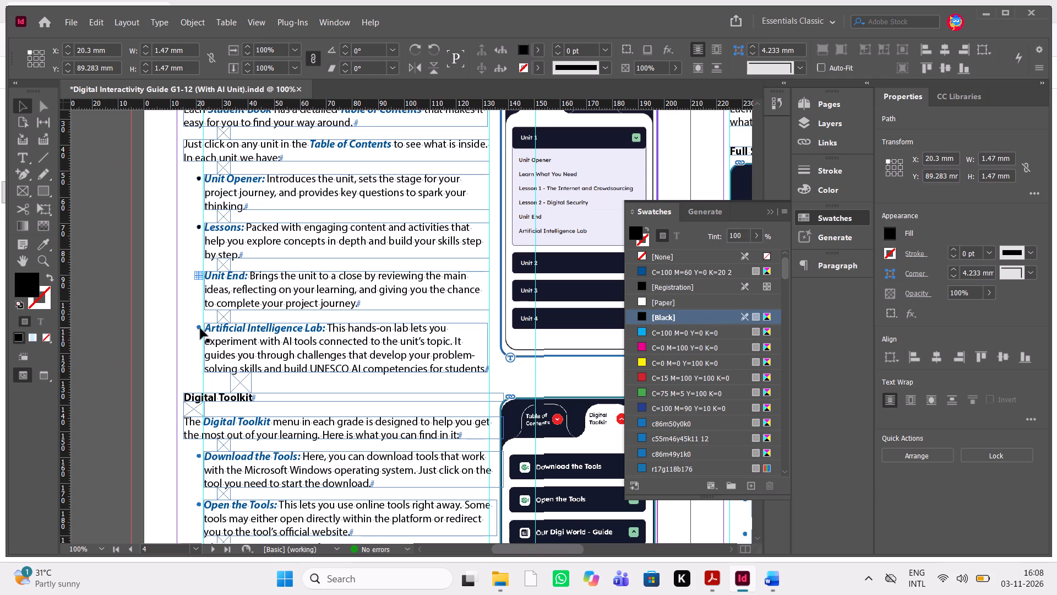
click(670, 313)
Check the Digital Toolkit section against the Word manuscript and the reviewer's comments in the PDF, ending back in InDesign.
scroll(421, 370, down, 1)
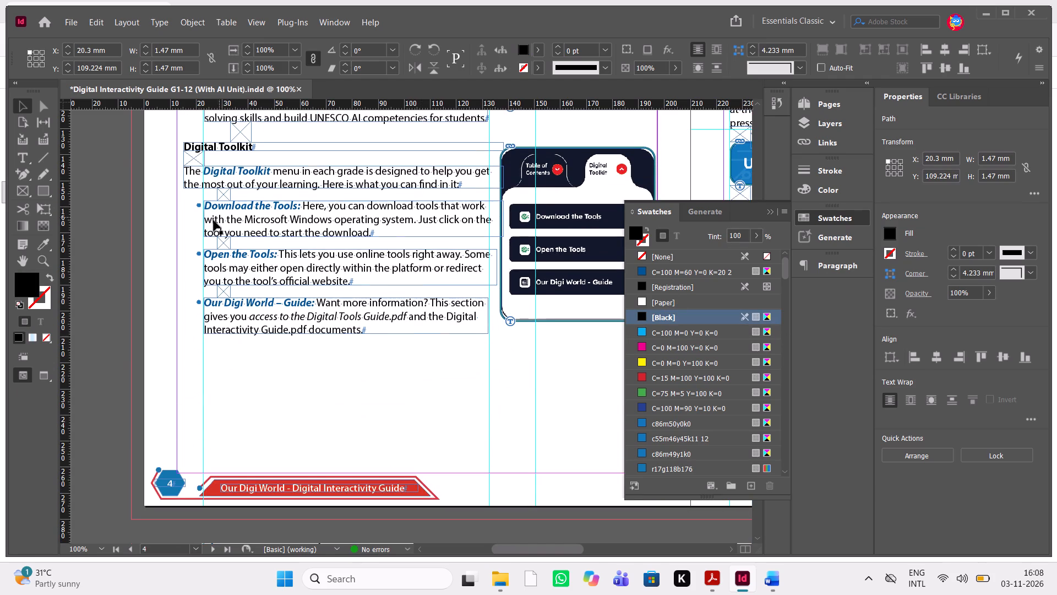
click(197, 204)
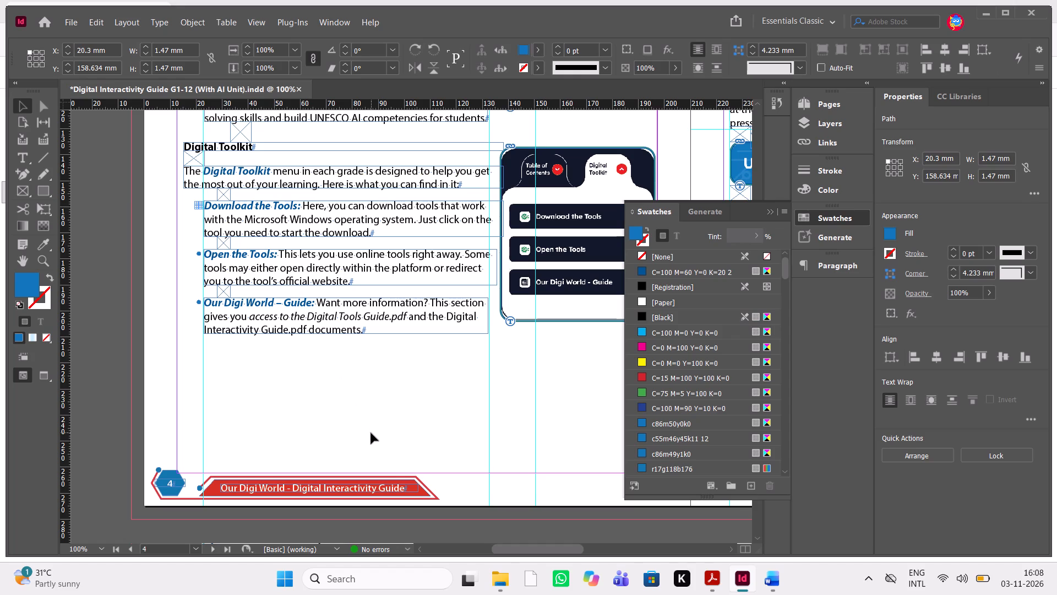
click(371, 433)
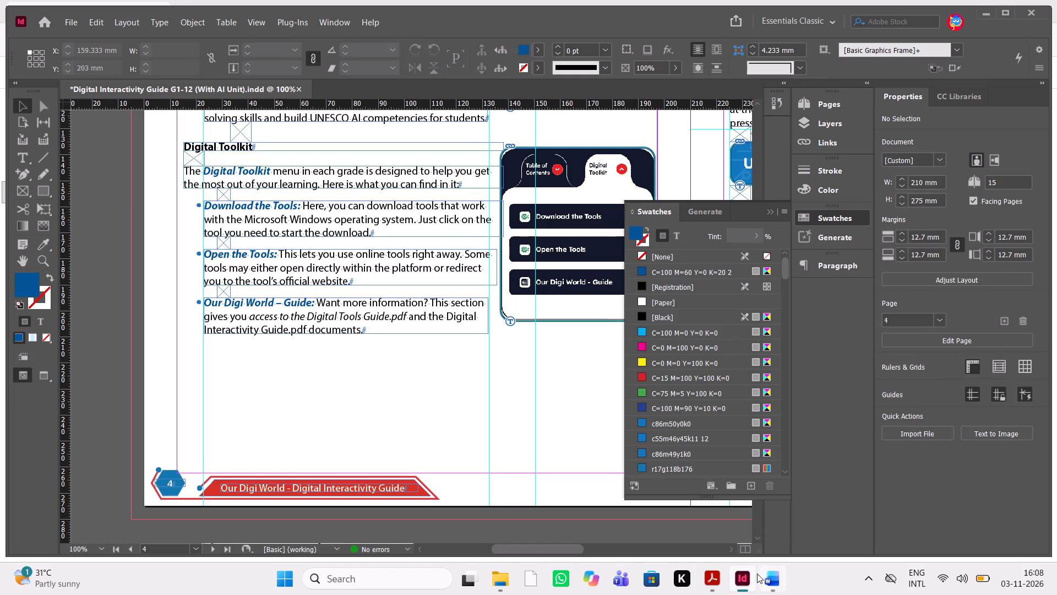
click(767, 584)
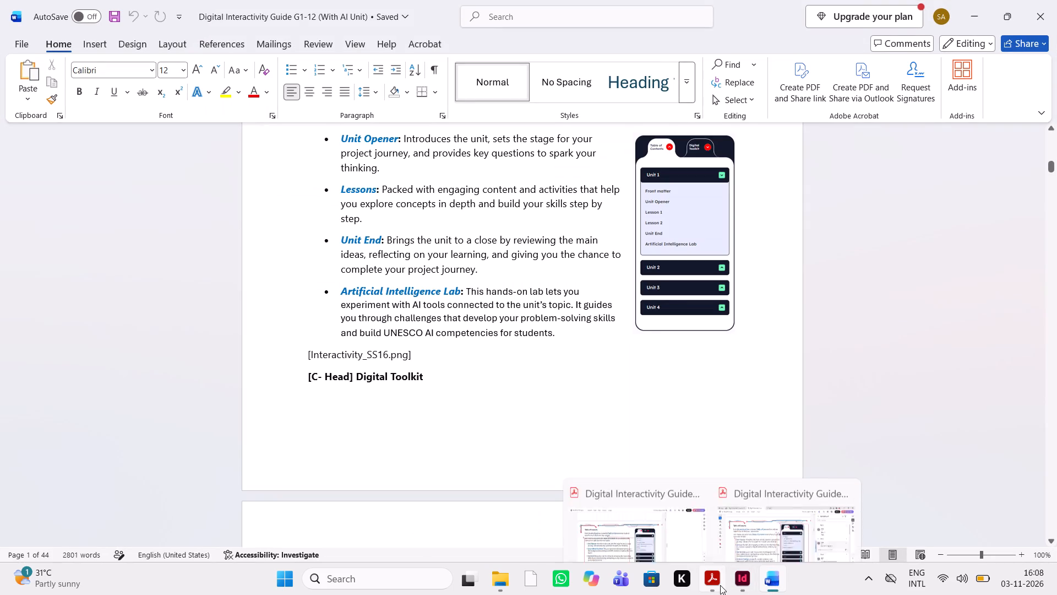
click(720, 585)
scroll(448, 412, down, 3)
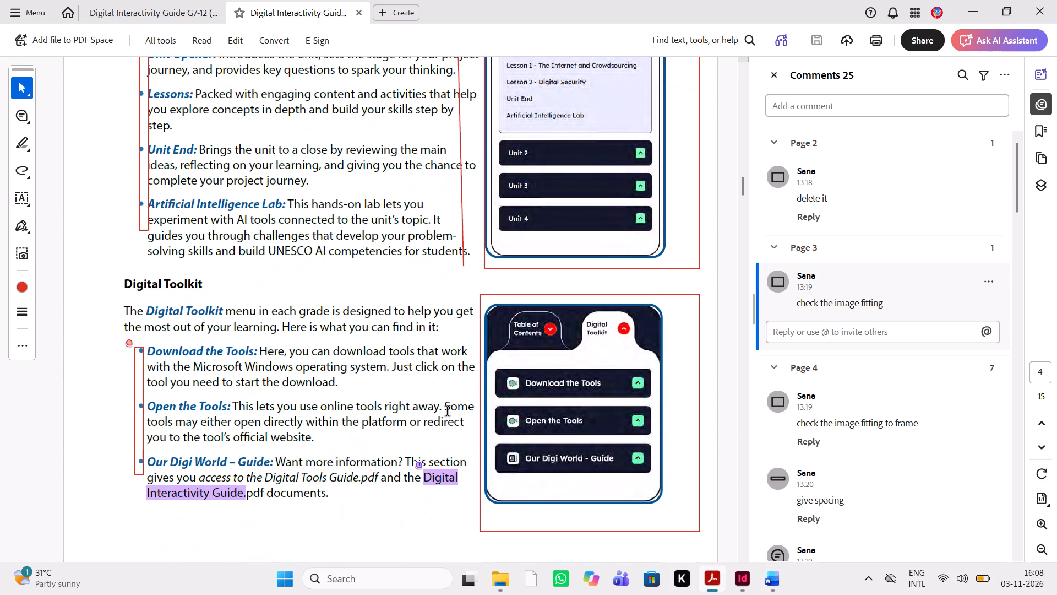
click(748, 588)
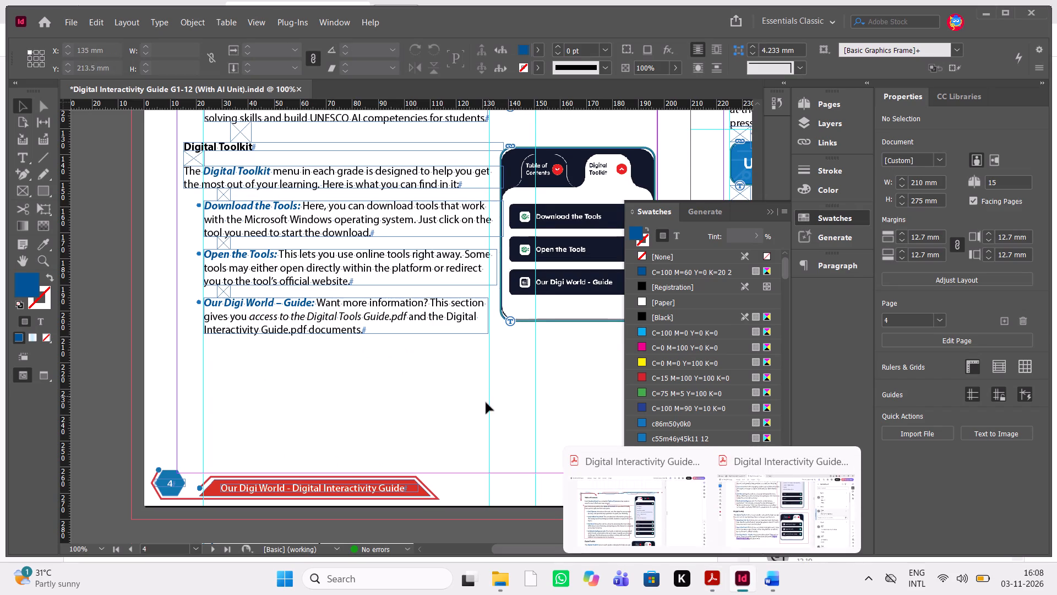
click(486, 403)
Apply a Fitting option to the Digital Toolkit screenshot so that the image and its frame match.
scroll(486, 403, left, 1)
click(295, 230)
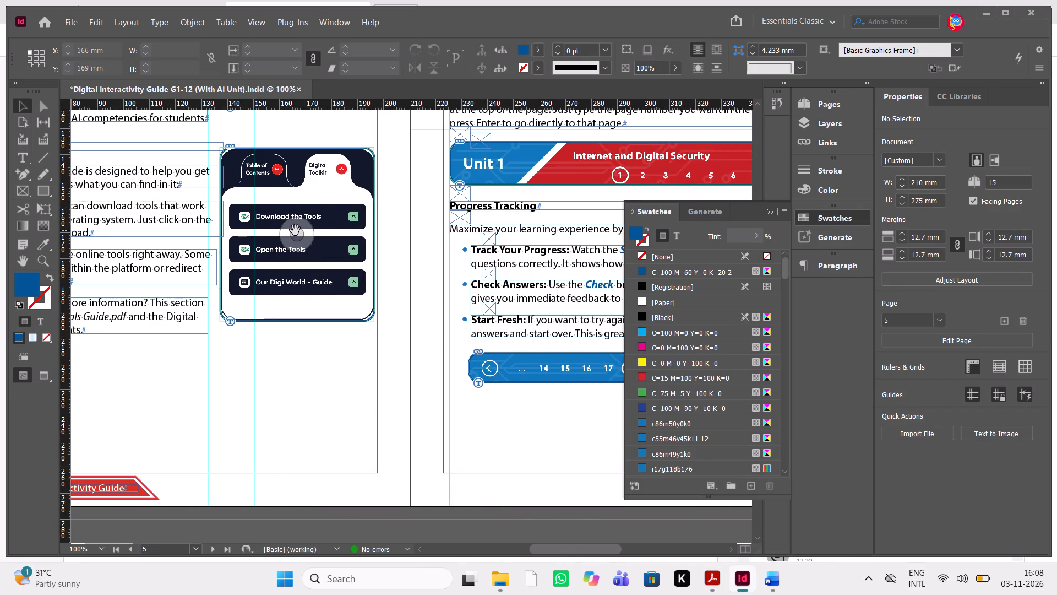
right_click(295, 230)
click(353, 310)
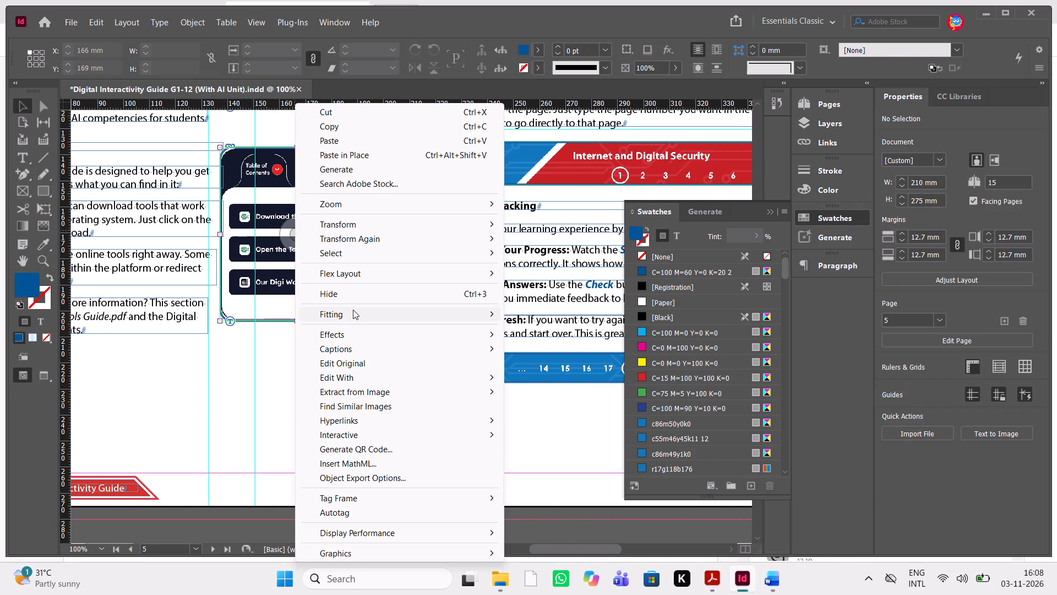
click(604, 379)
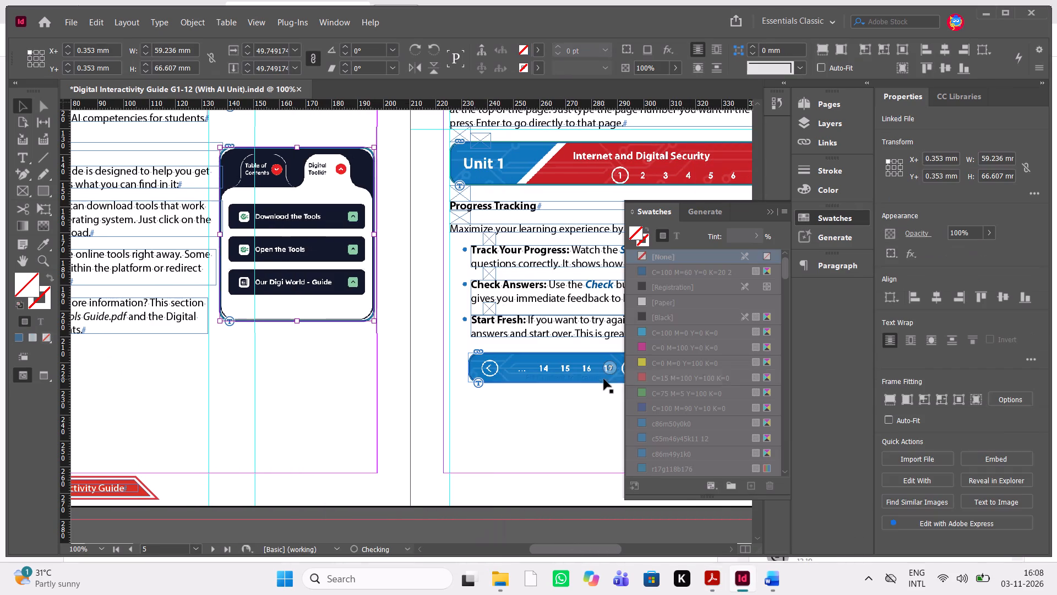
click(298, 371)
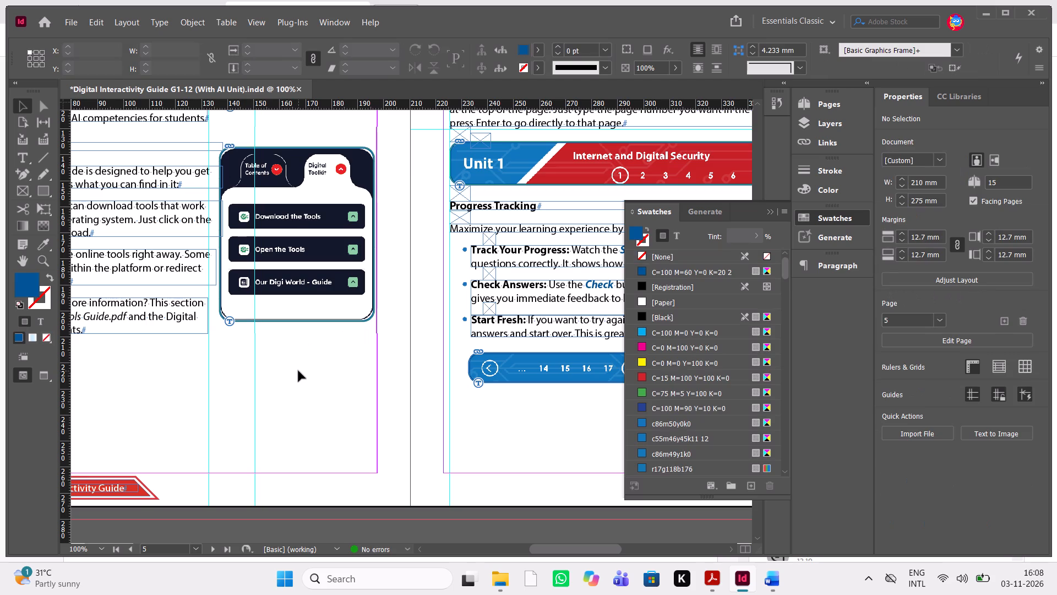
In preview mode, extend the Digital Toolkit screenshot's frame at the top, bottom and right edges to about 62.31 mm wide and 73.85 mm high.
key(w)
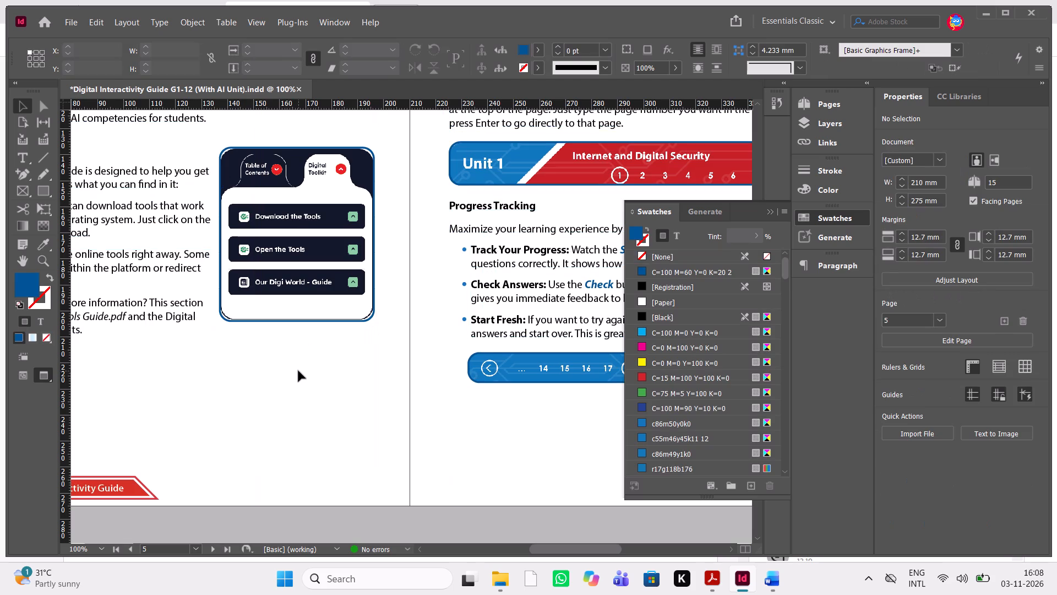
click(339, 255)
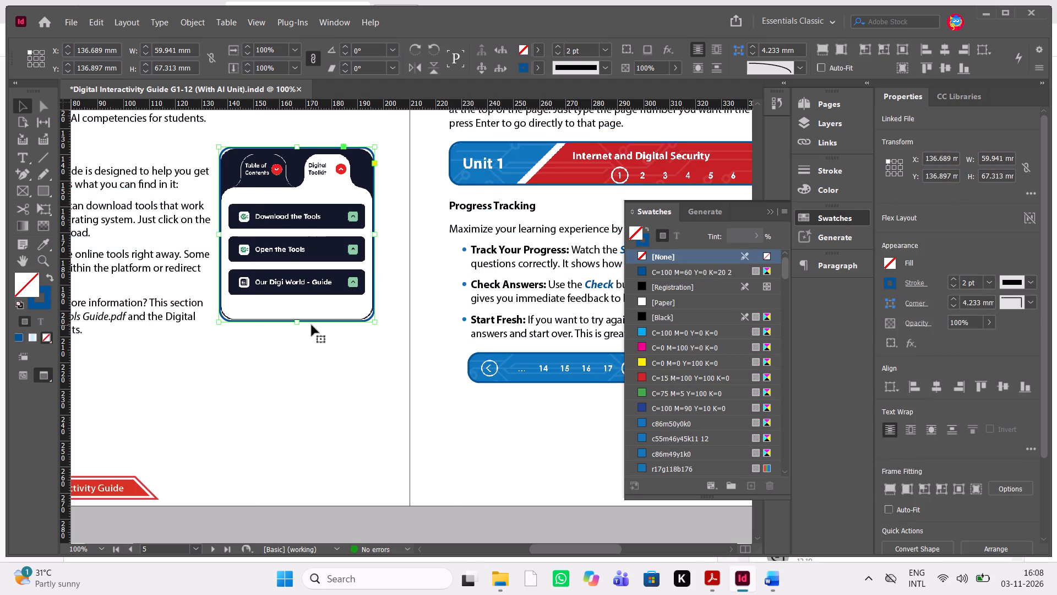
click(311, 327)
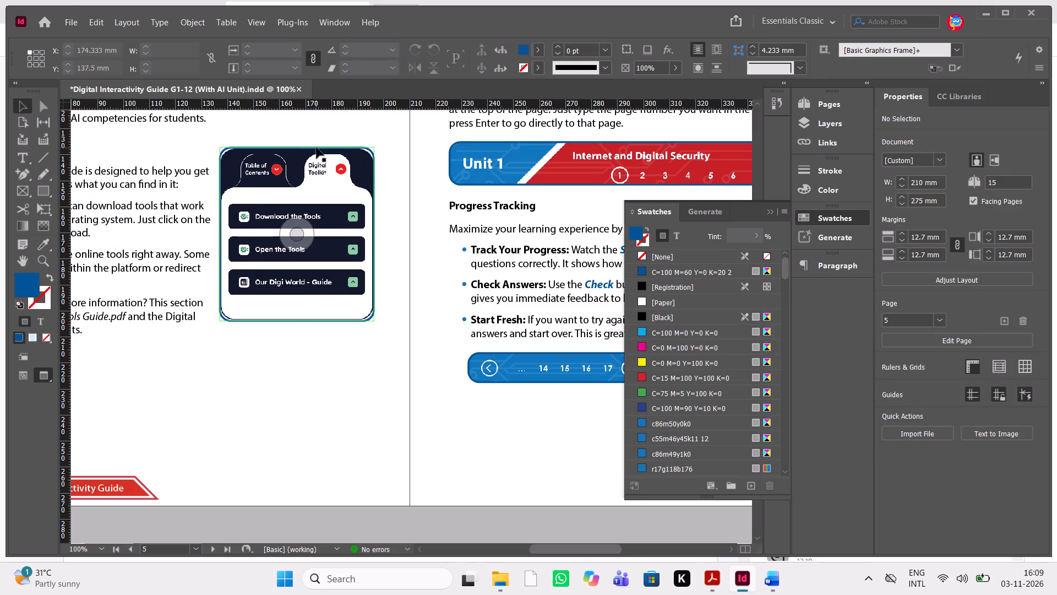
click(316, 148)
drag(296, 148, 296, 142)
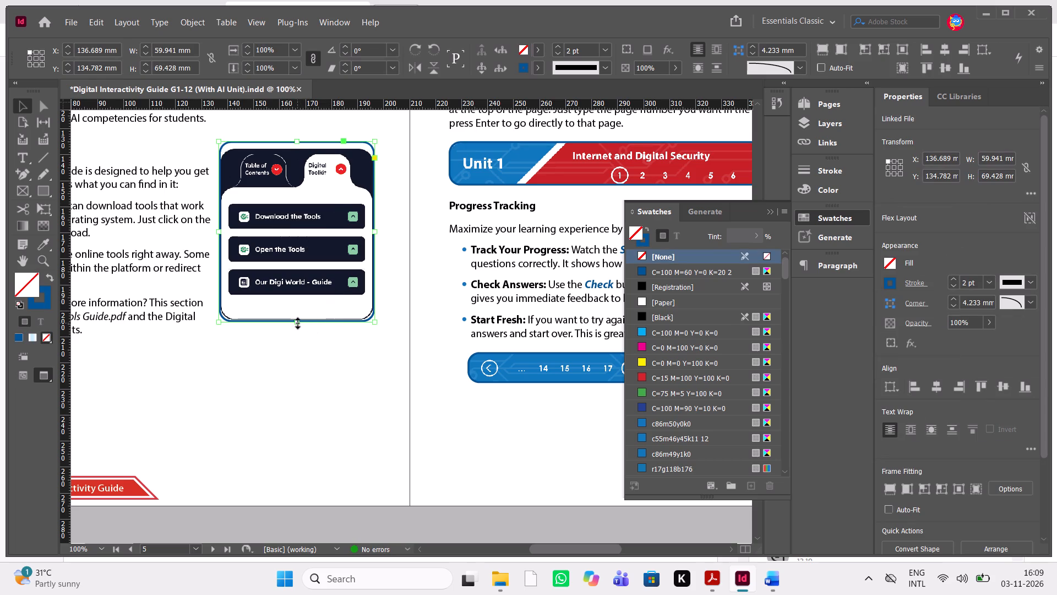
drag(298, 323, 298, 332)
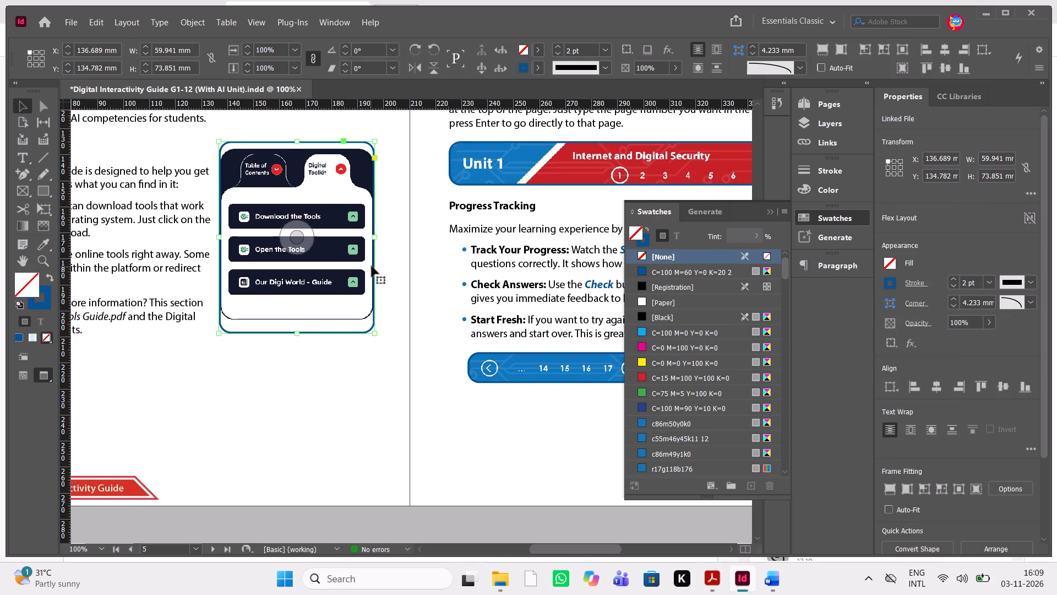
drag(375, 239, 381, 238)
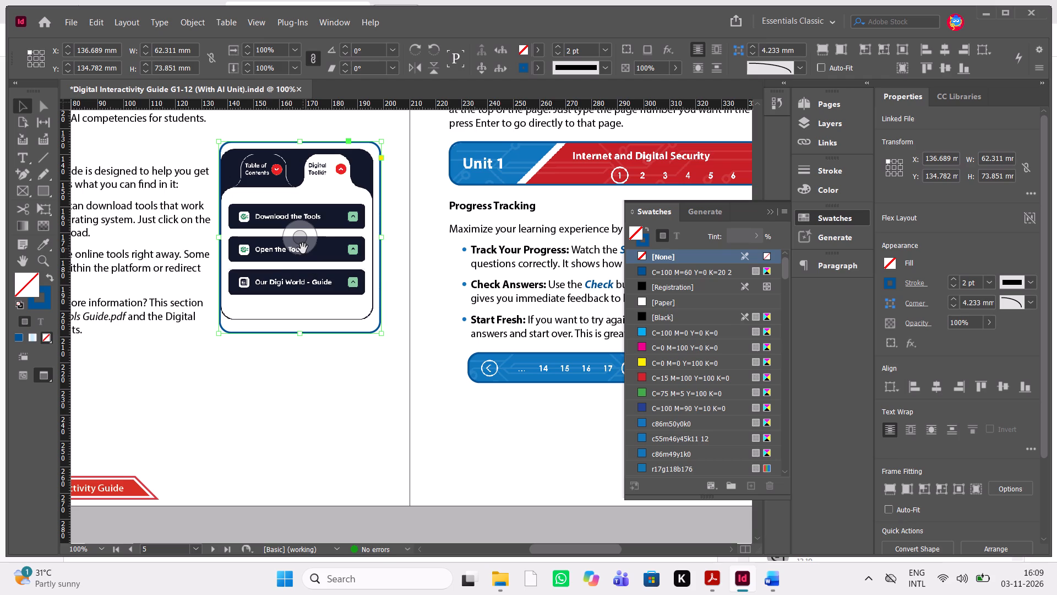
Nudge the Digital Toolkit image inside its frame to an offset of about 1.85 mm horizontally and 1.47 mm vertically, leaving it deselected.
click(302, 247)
key(Right)
key(Right)
key(Right)
key(Right)
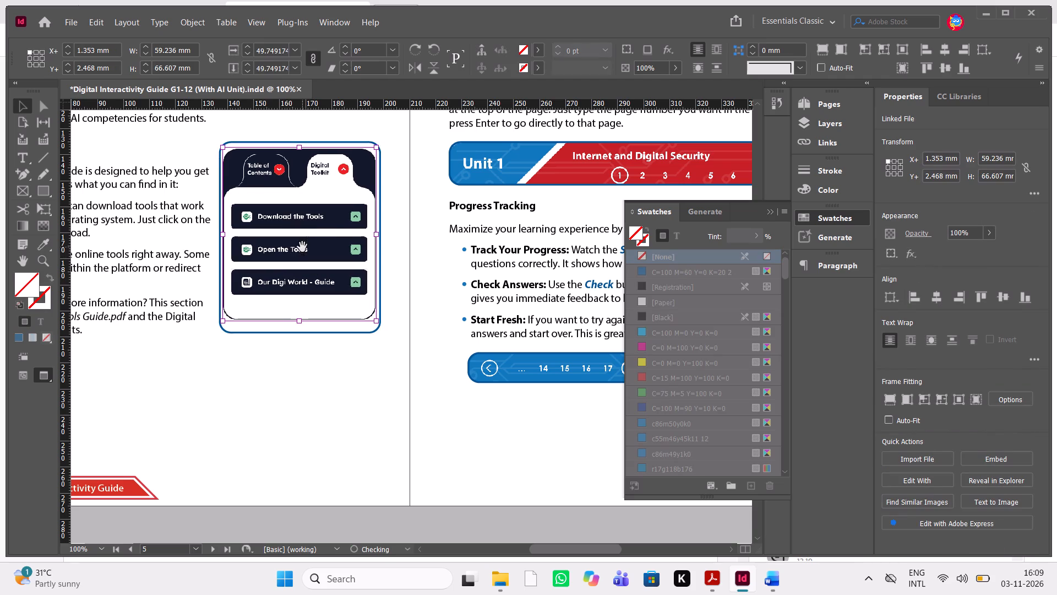
key(Right)
key(Right)
key(Up)
key(Up)
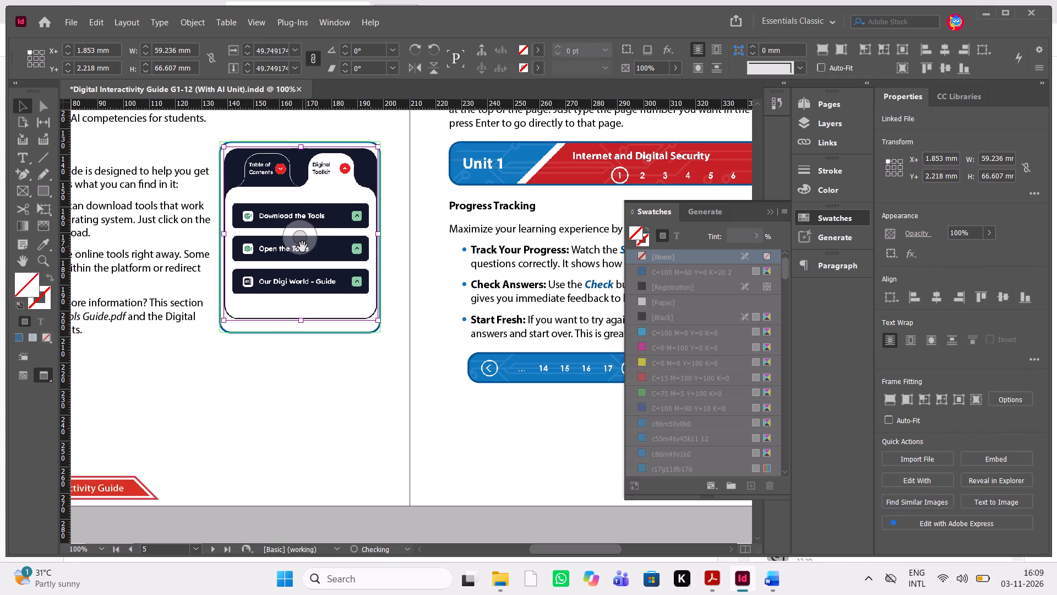
key(Up)
key(Up)
key(Down)
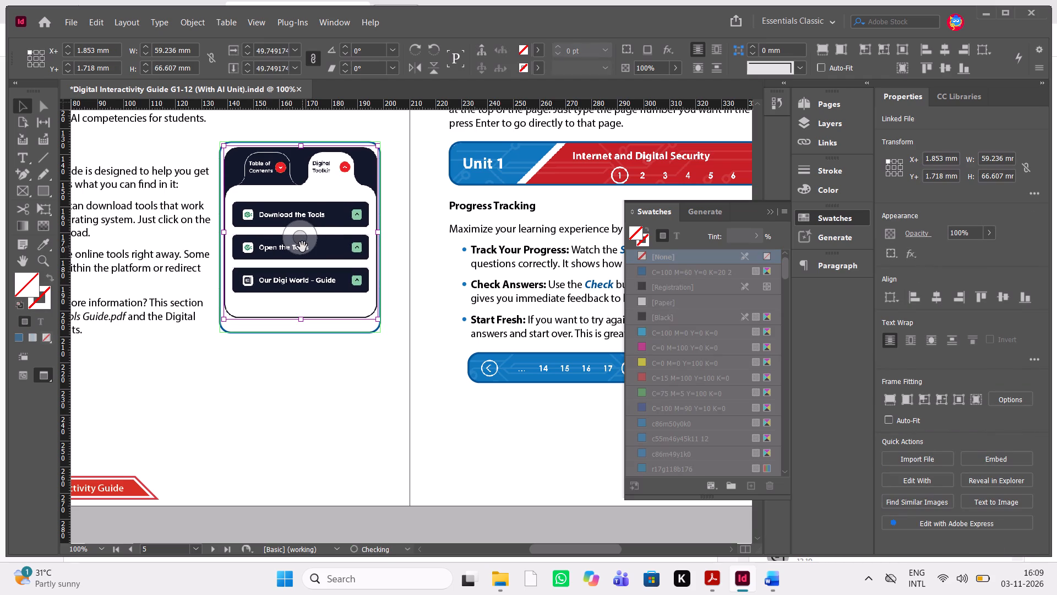
key(Up)
key(Up)
key(Down)
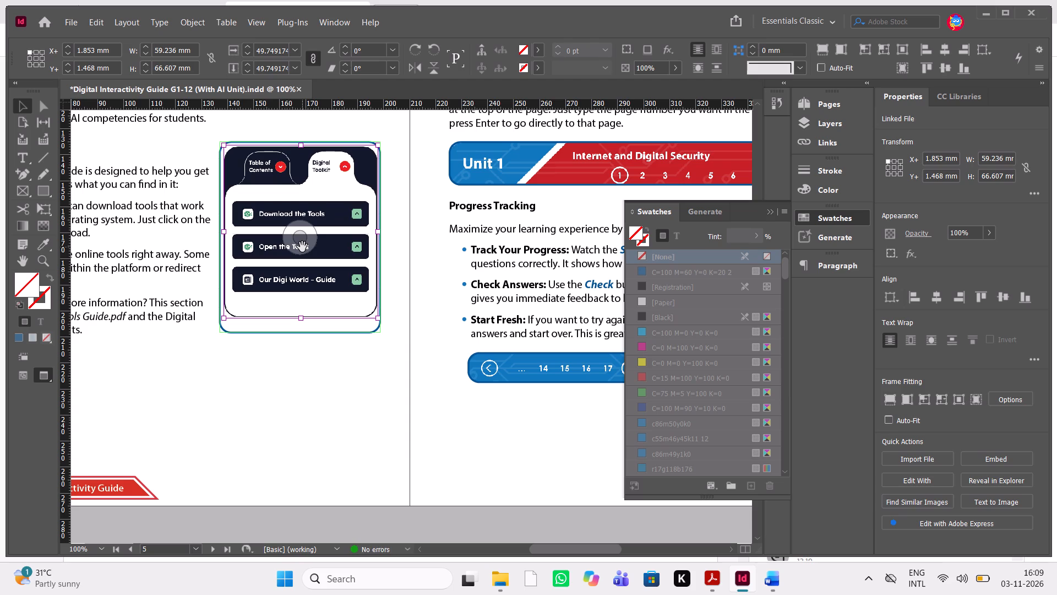
scroll(302, 247, up, 1)
click(311, 421)
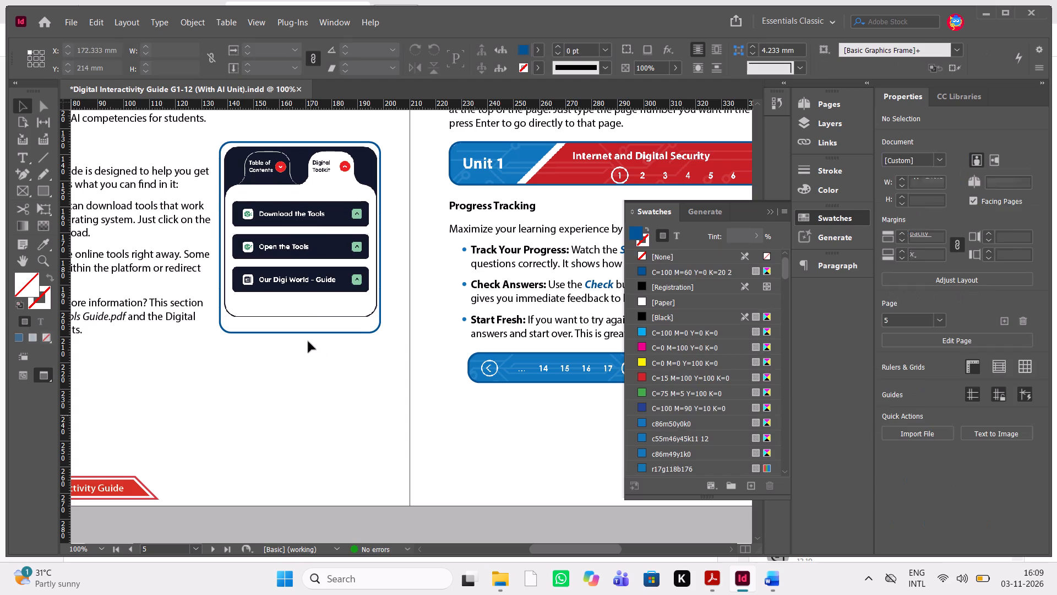
click(306, 336)
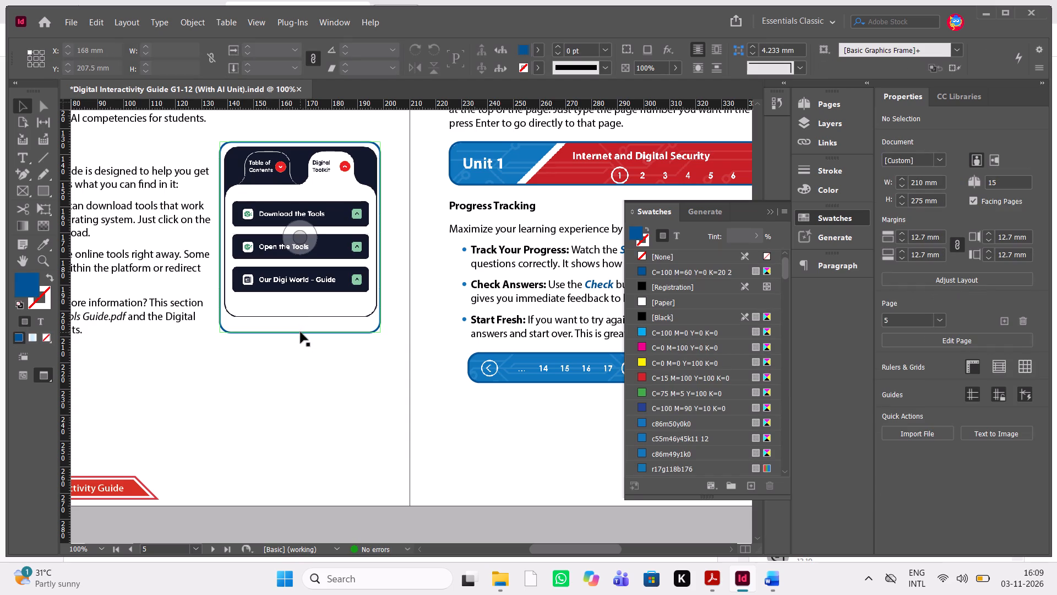
Shorten the Digital Toolkit screenshot's frame from its bottom edge to about 69.11 mm high.
click(301, 332)
drag(301, 332, 300, 324)
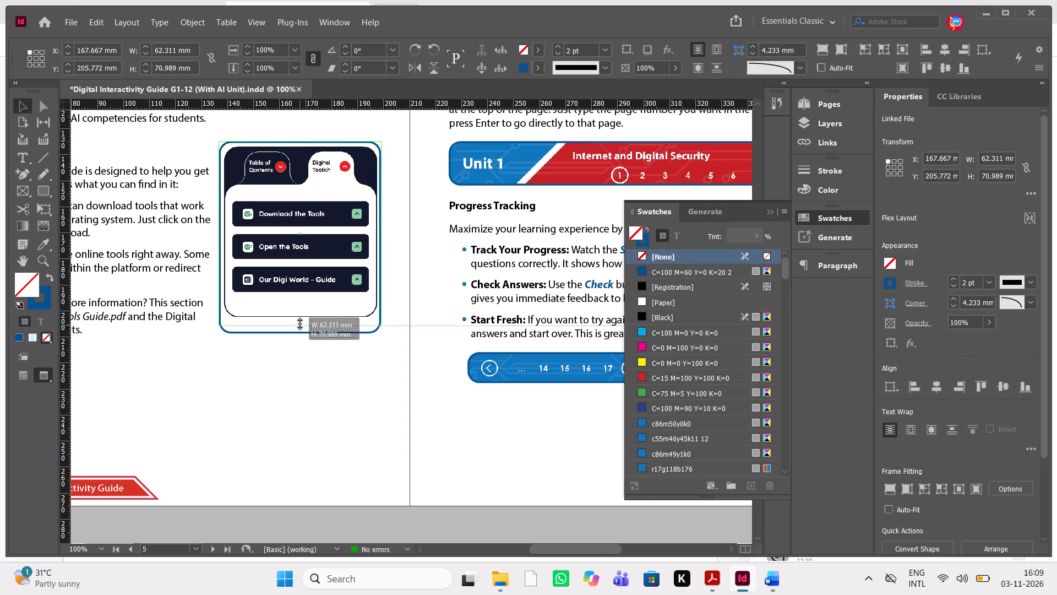
drag(300, 324, 301, 323)
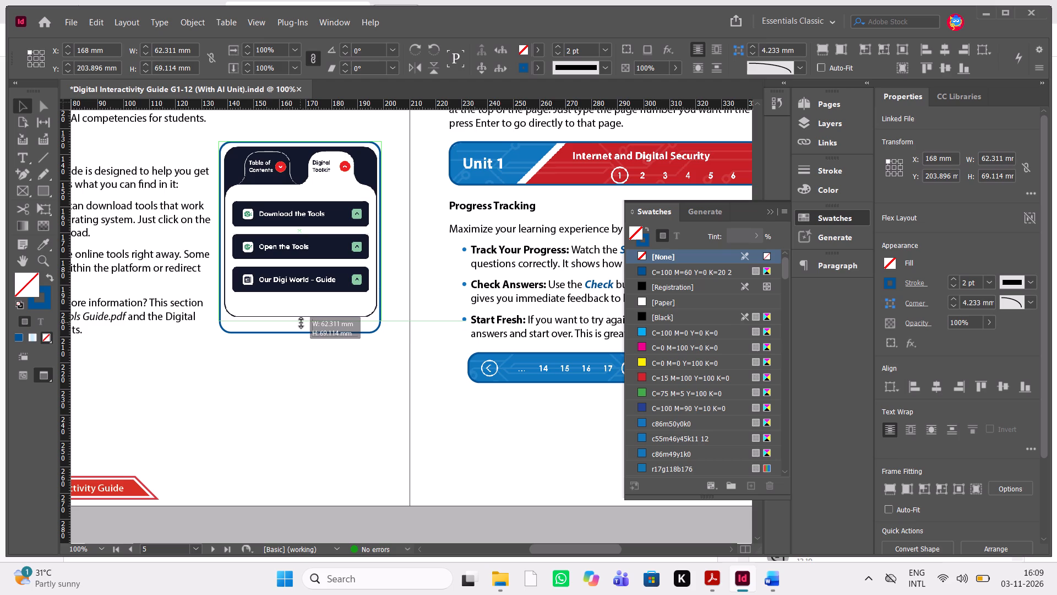
drag(301, 323, 300, 323)
click(320, 363)
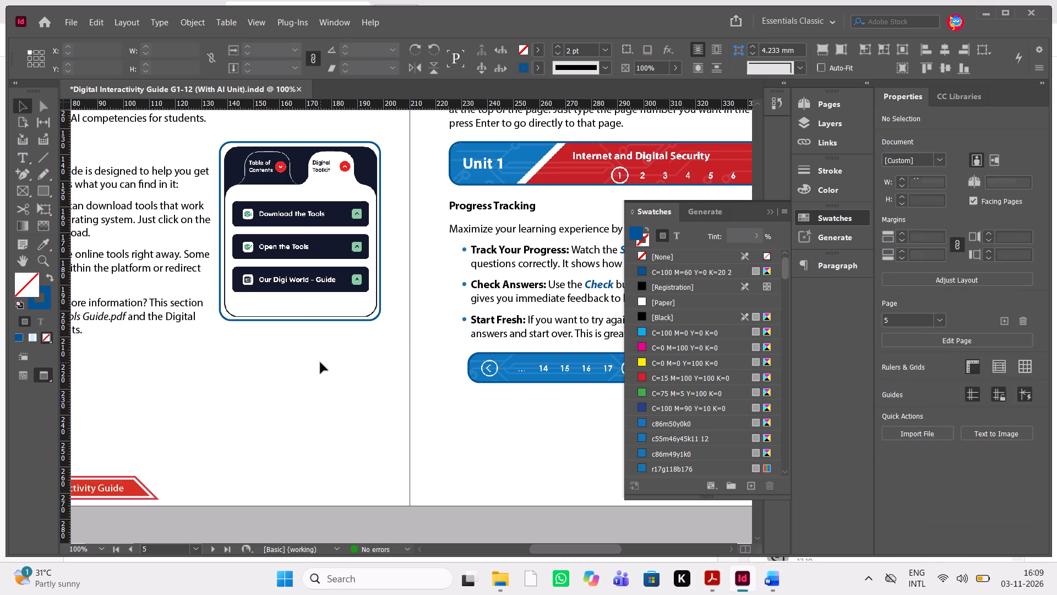
Set the Digital Toolkit screenshot's display performance to High Quality Display and leave it deselected.
scroll(320, 363, up, 9)
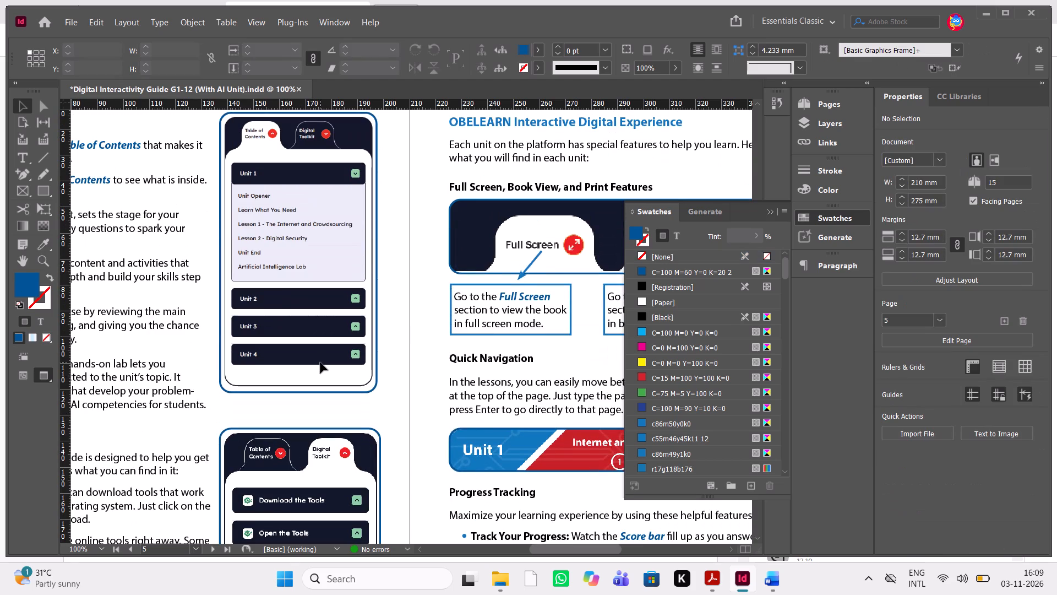
scroll(320, 363, up, 4)
scroll(320, 363, down, 10)
scroll(320, 363, up, 1)
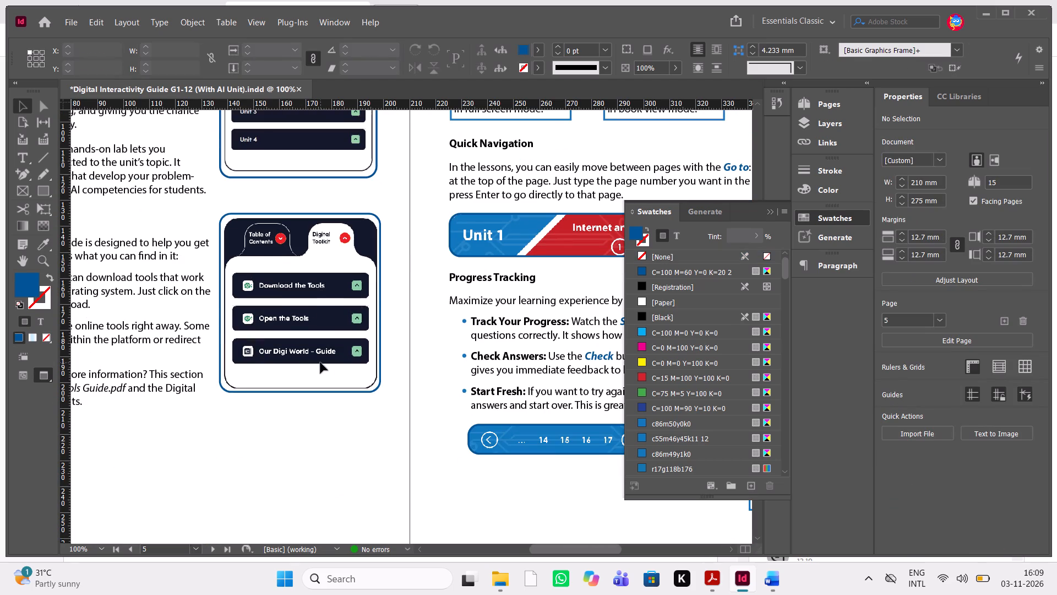
click(296, 301)
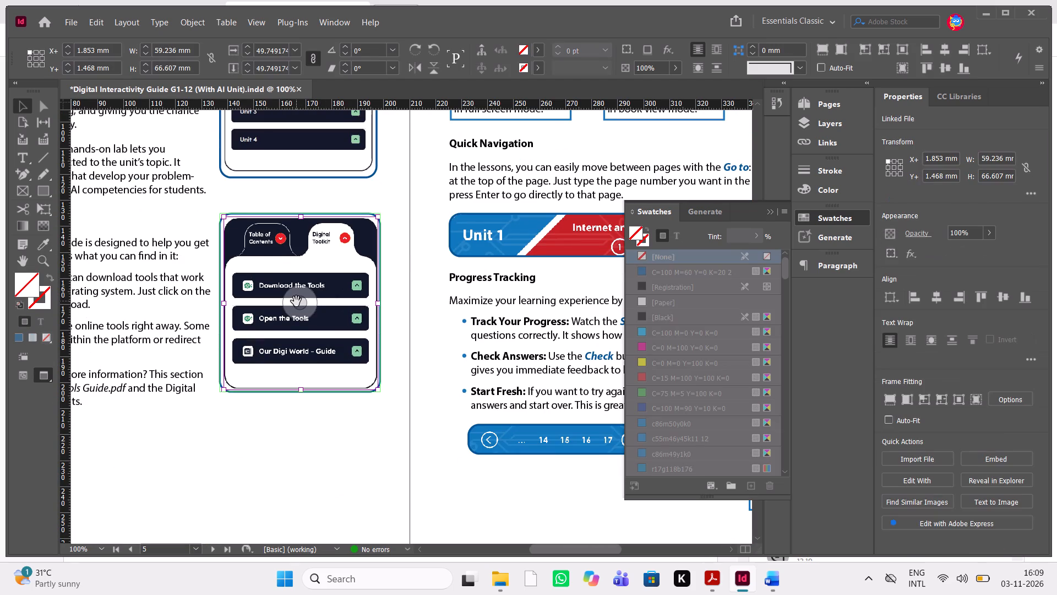
key(Down)
key(Up)
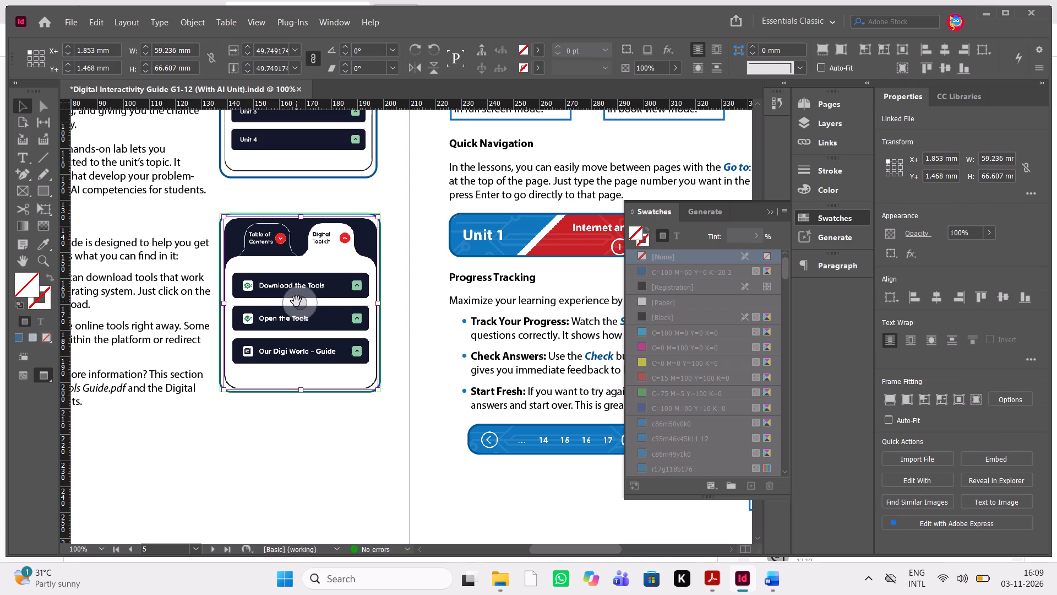
click(308, 301)
right_click(308, 301)
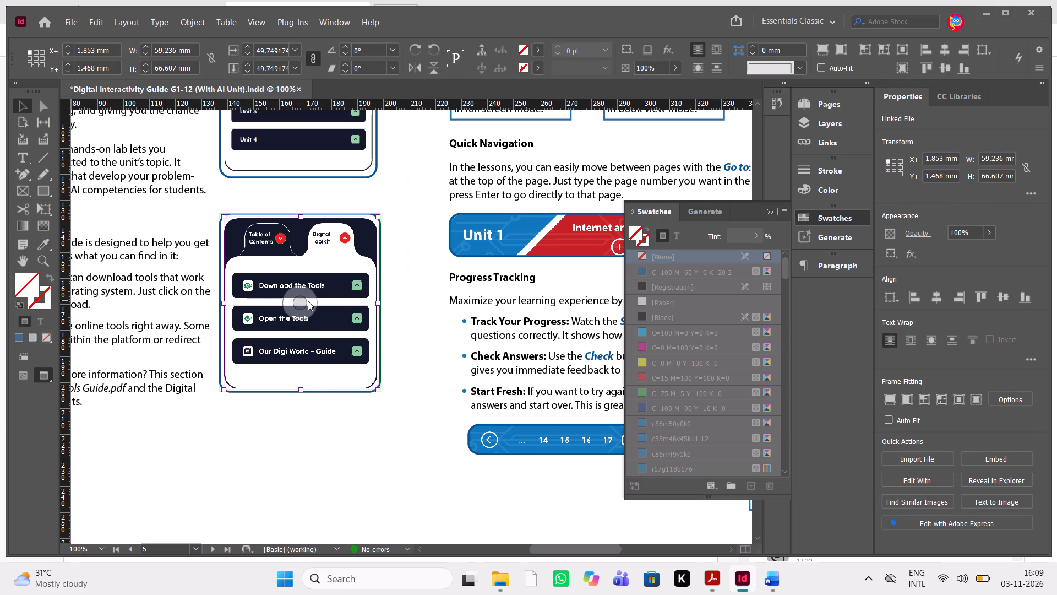
click(374, 529)
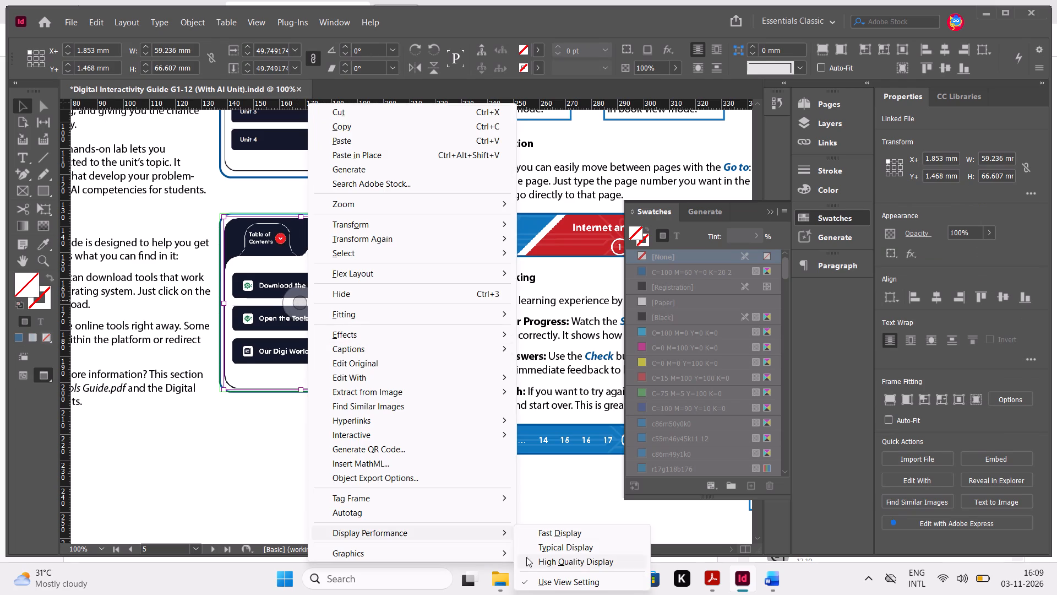
click(549, 557)
click(321, 451)
Fill the three Digital Toolkit bullet dots on page 4 with the [Black] swatch.
scroll(321, 451, right, 1)
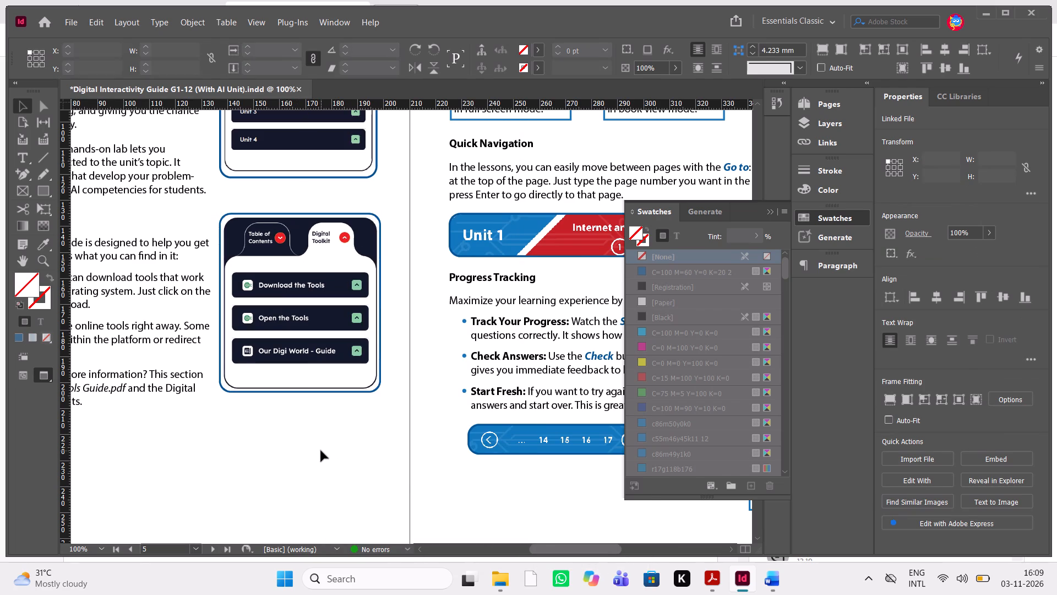
scroll(321, 451, right, 1)
scroll(321, 451, left, 1)
scroll(296, 456, right, 1)
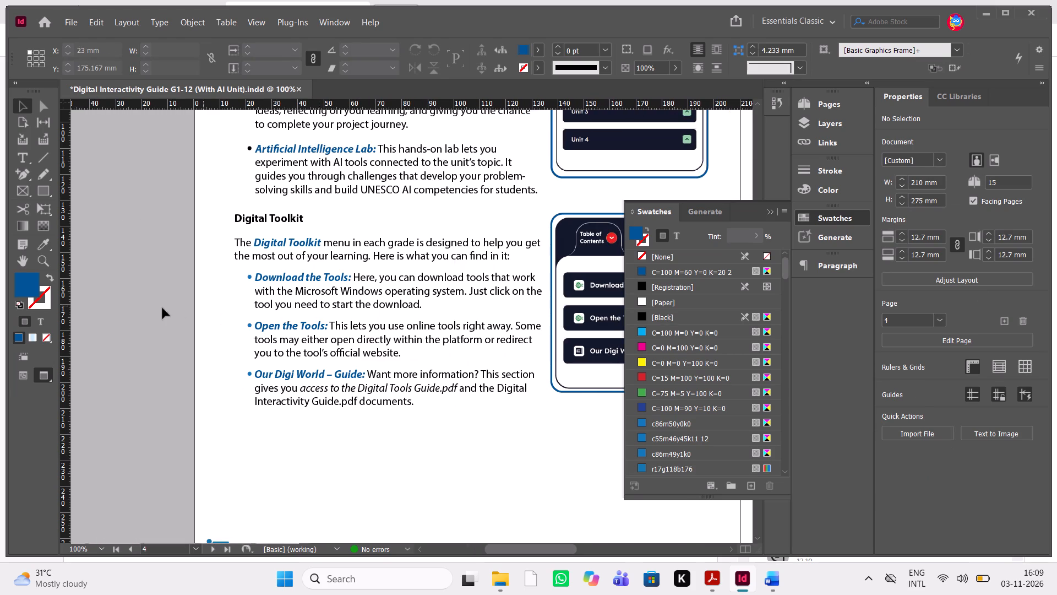
click(140, 321)
scroll(140, 321, up, 1)
scroll(140, 321, down, 1)
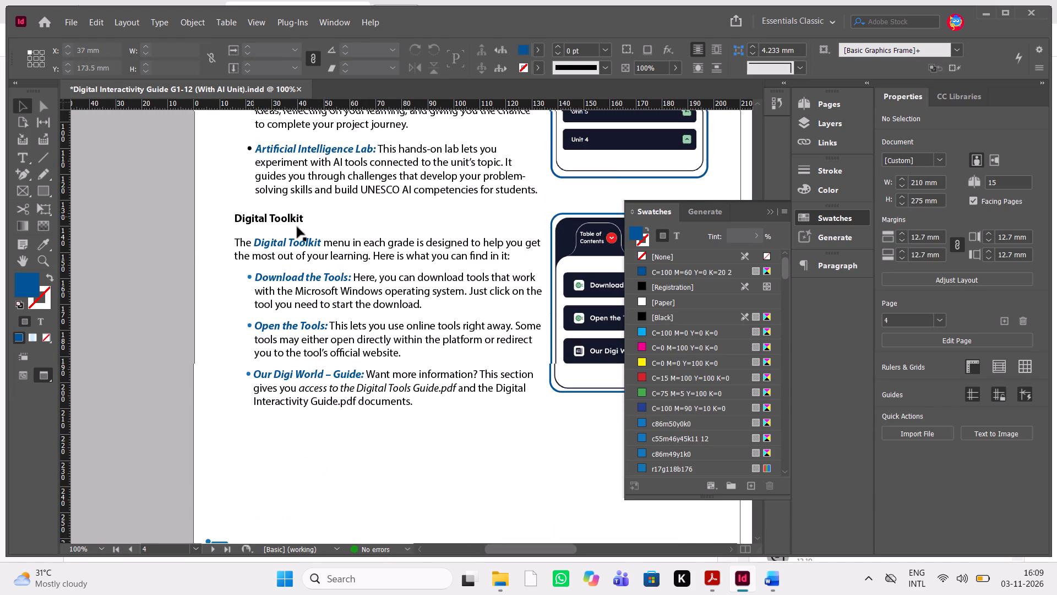
click(250, 276)
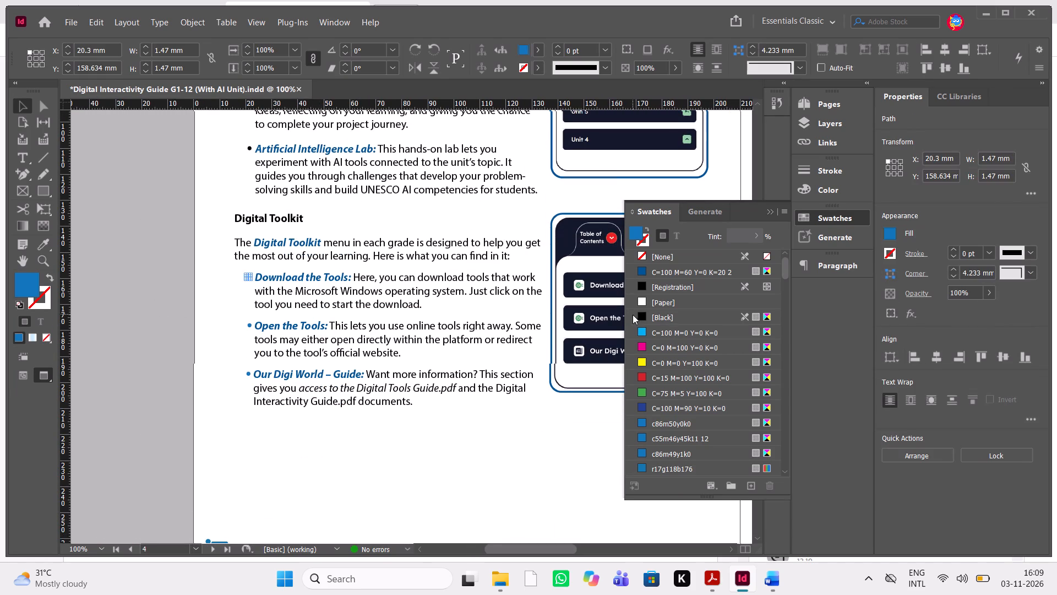
click(642, 316)
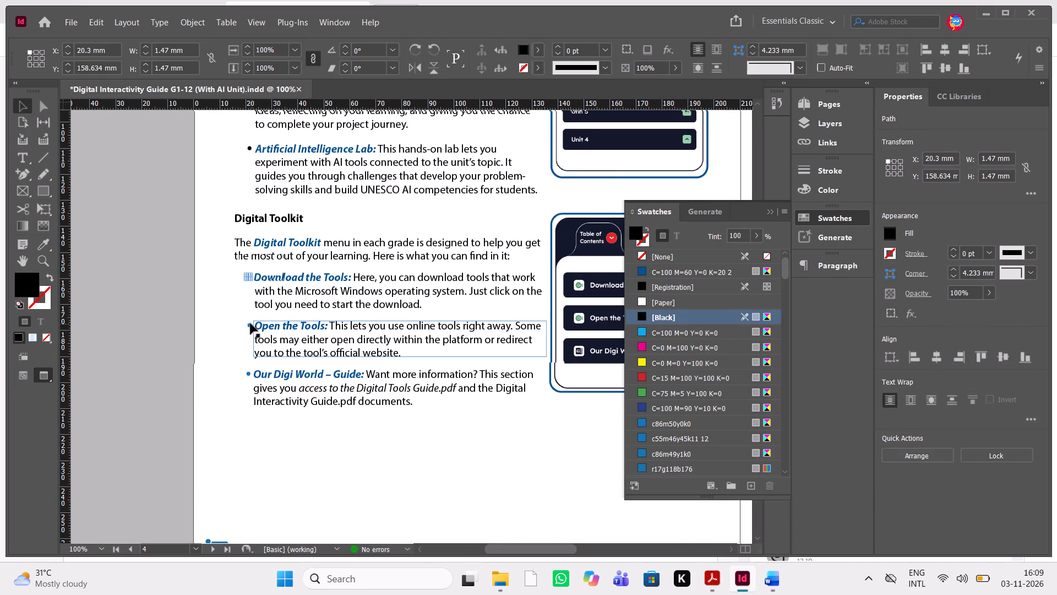
click(250, 323)
click(680, 320)
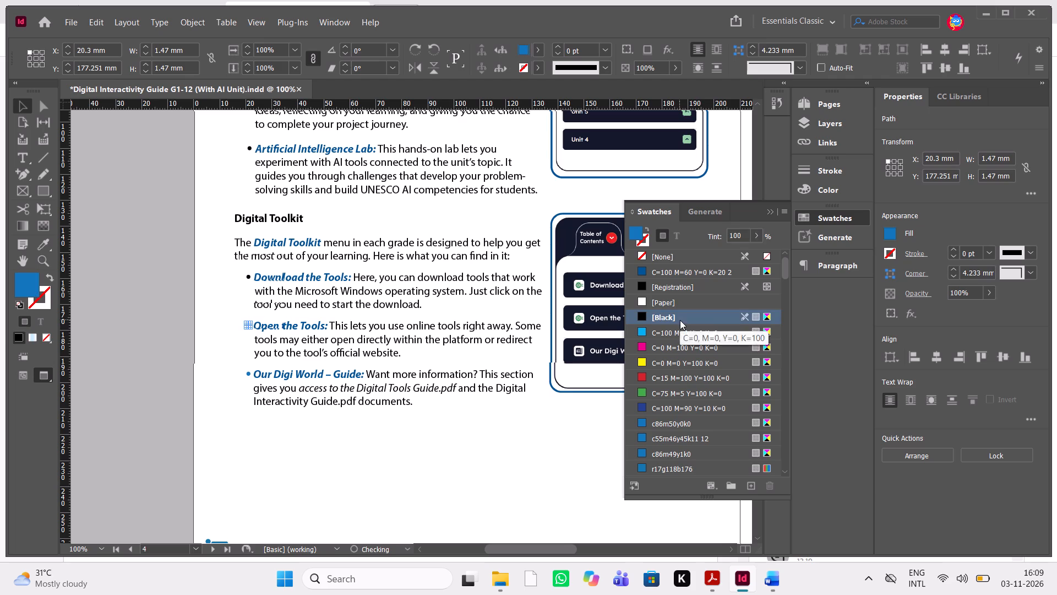
click(250, 375)
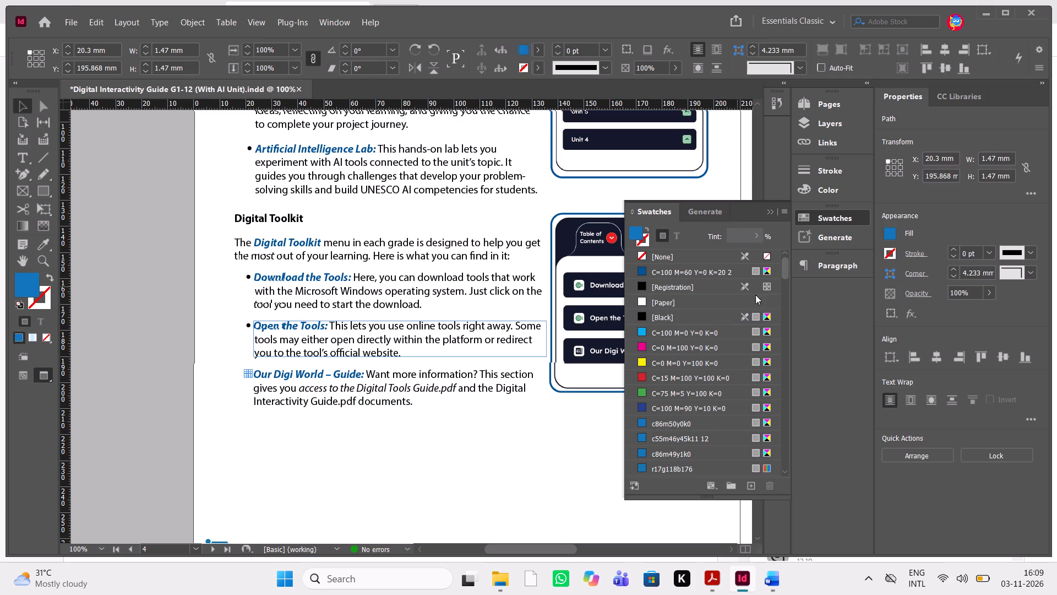
click(701, 317)
click(185, 290)
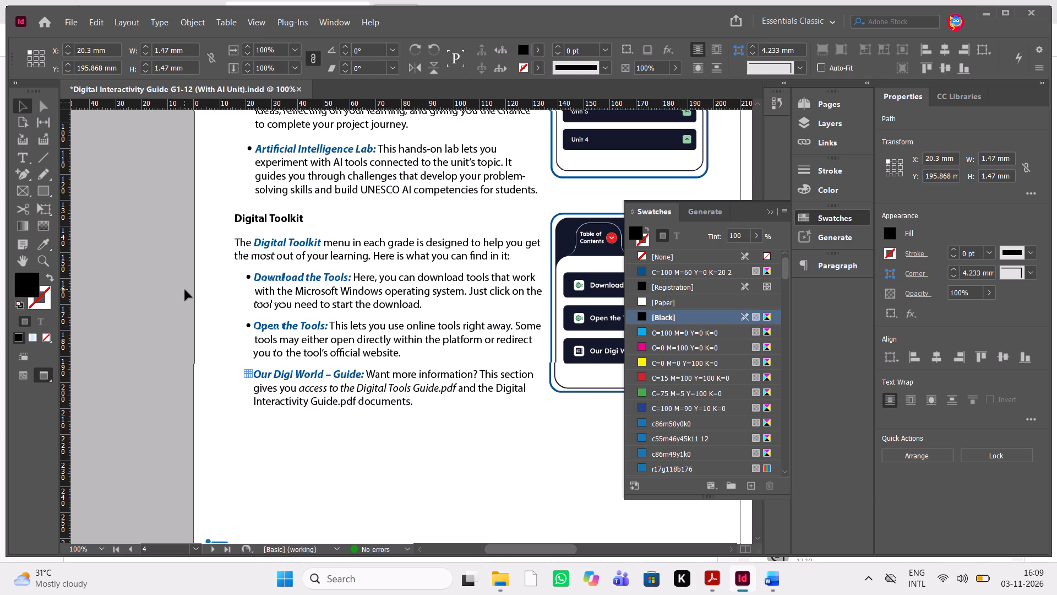
In normal view, narrow the Digital Toolkit introductory paragraph's text frame to the column guide, about 117.35 mm wide.
key(w)
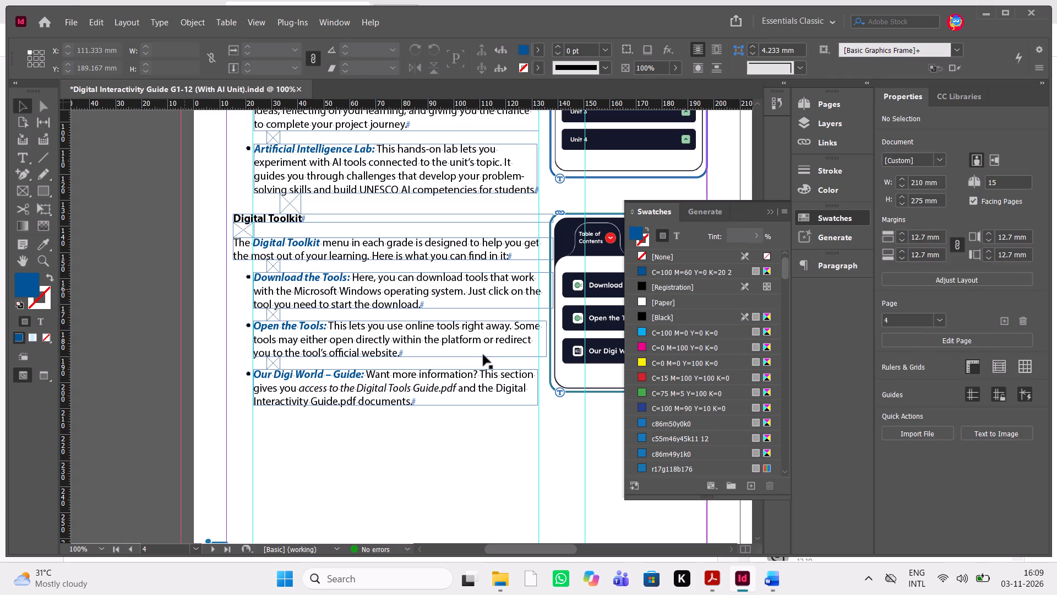
click(520, 255)
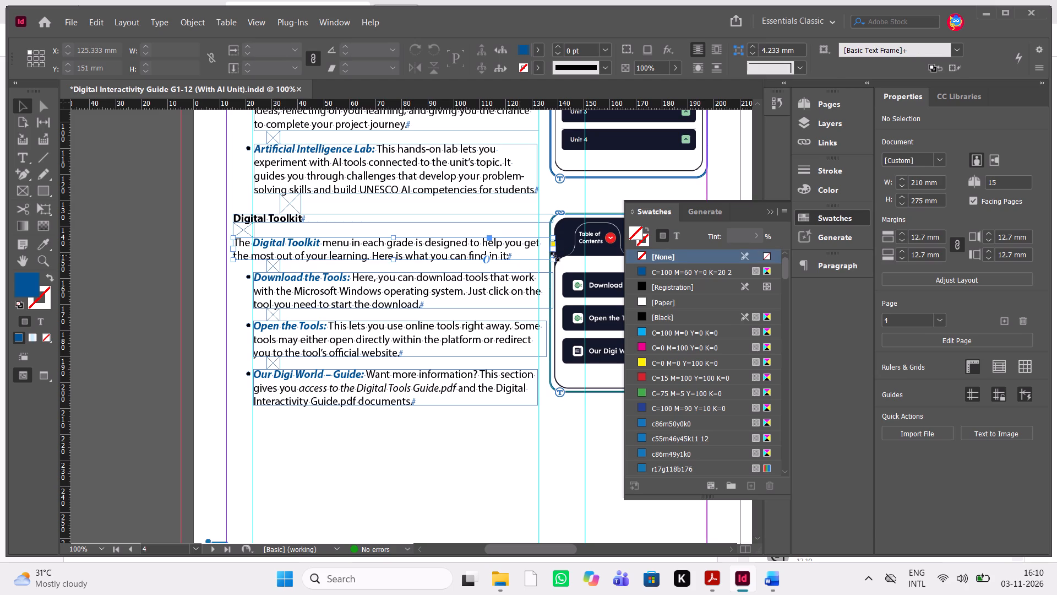
drag(554, 262, 547, 261)
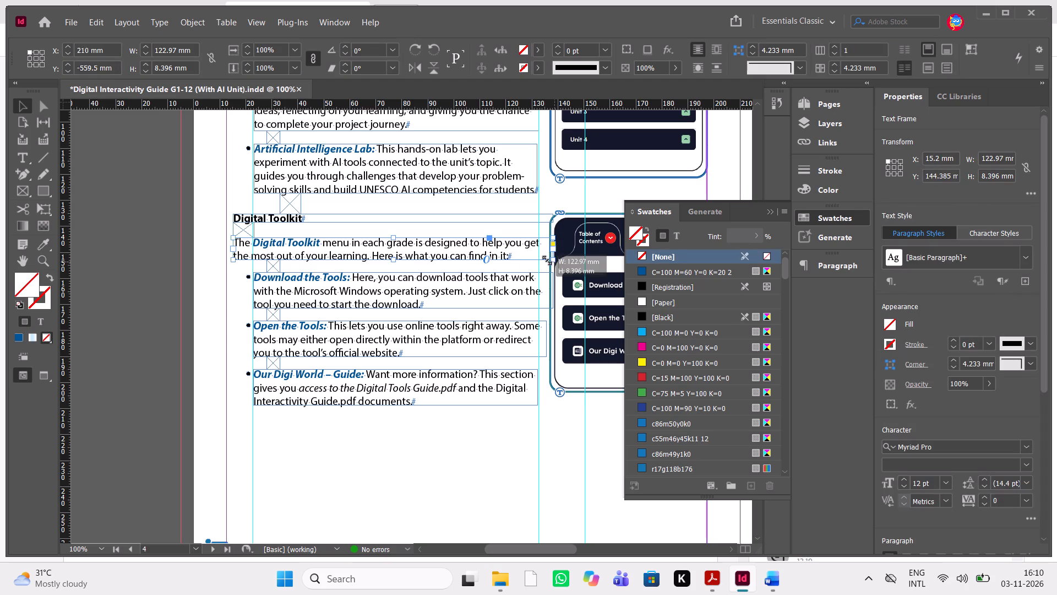
drag(547, 261, 538, 259)
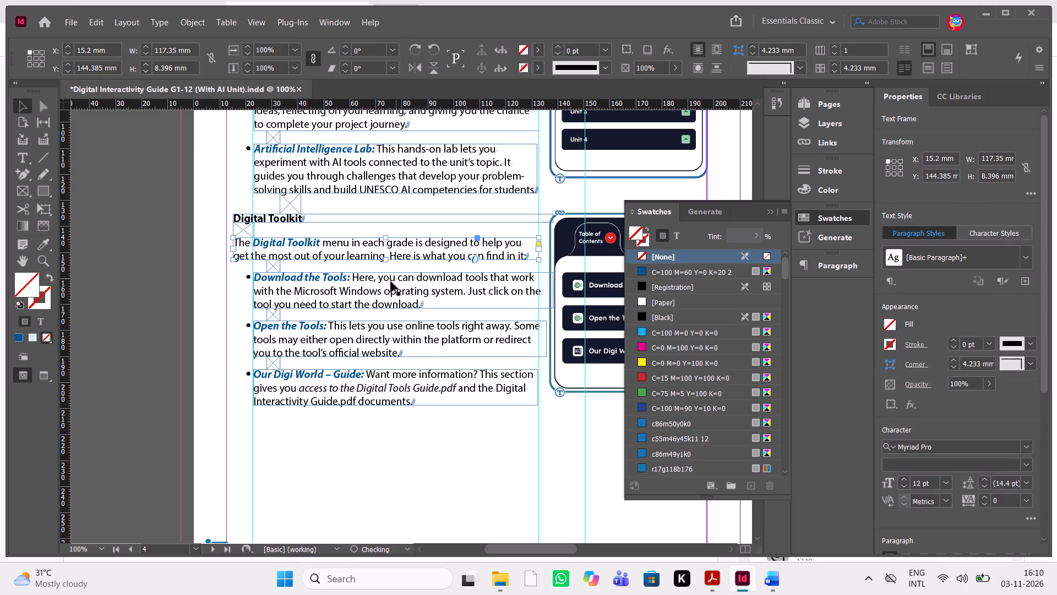
Narrow the Download the Tools and Open the Tools text frames to about 109.63 mm wide and fit their heights to the text.
click(497, 288)
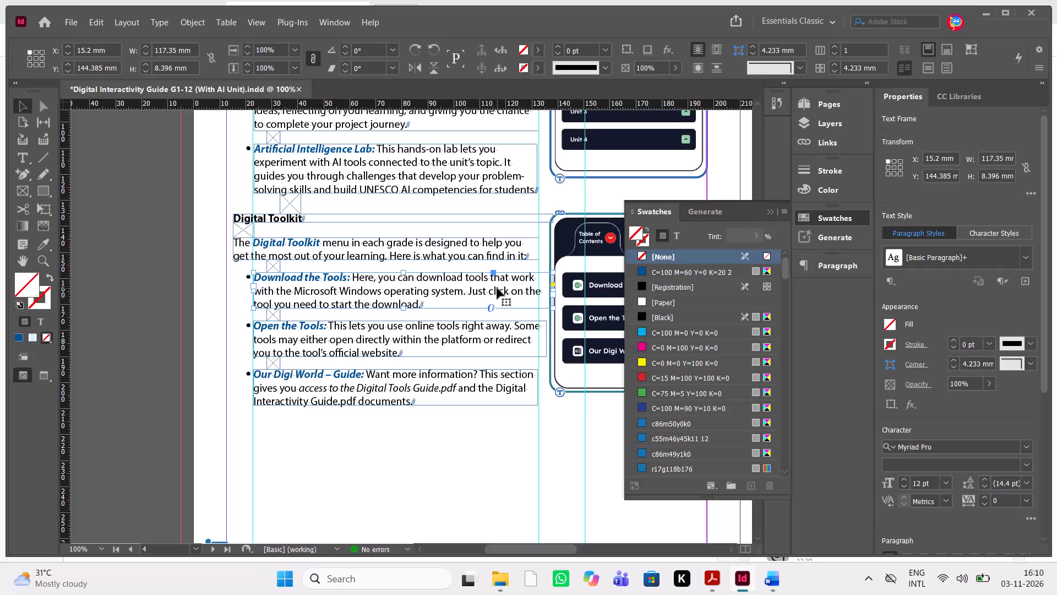
drag(555, 308, 547, 308)
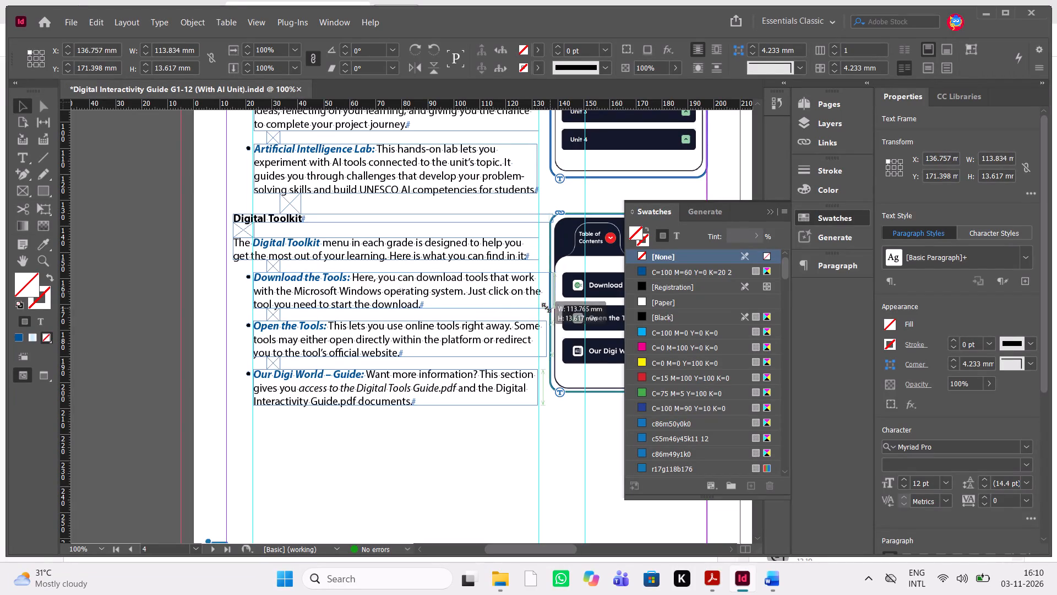
drag(547, 308, 541, 304)
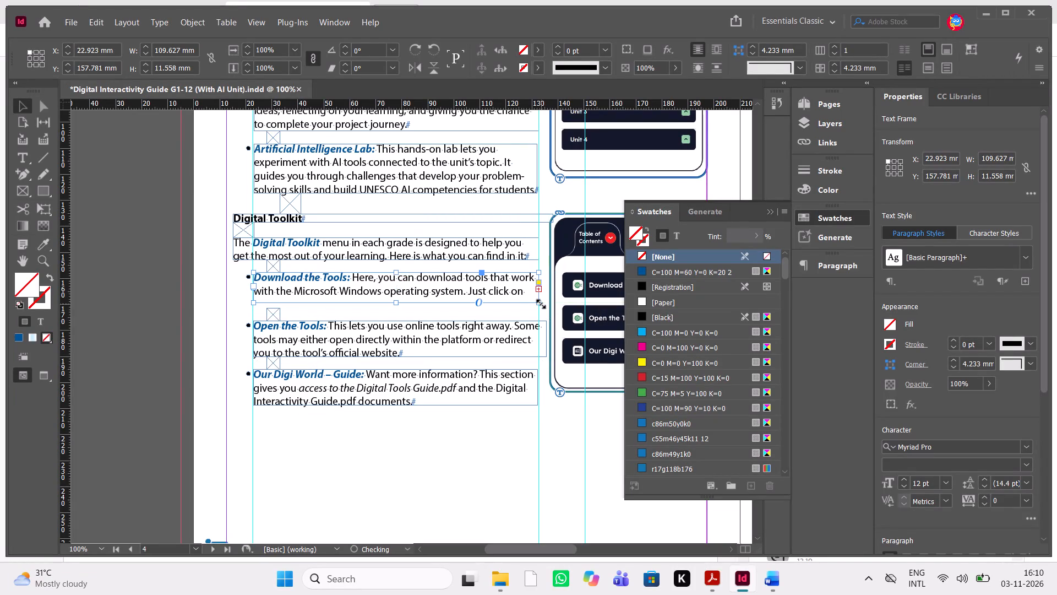
click(396, 303)
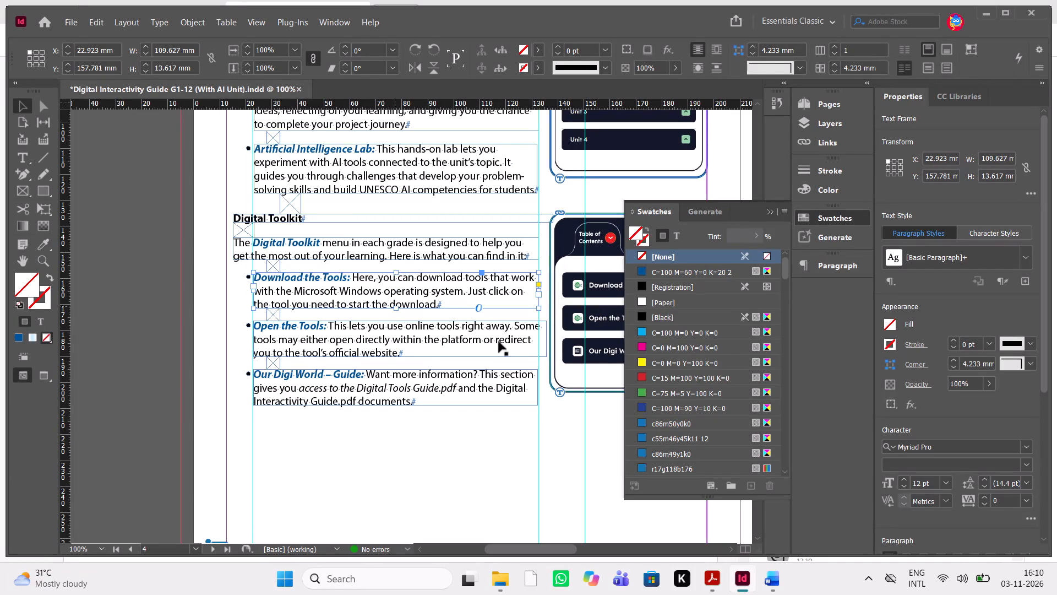
click(535, 350)
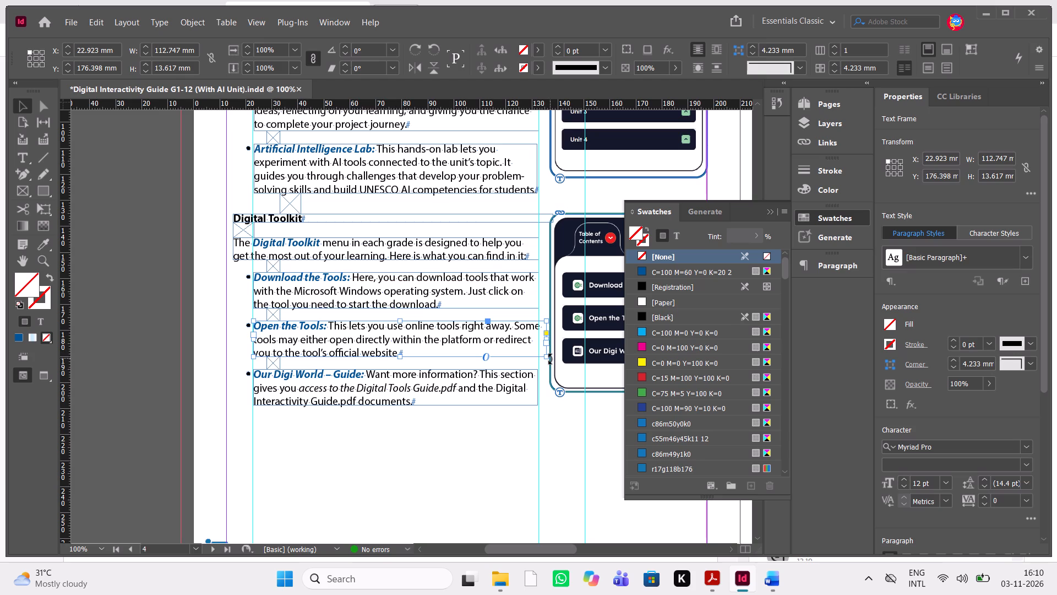
drag(548, 358, 540, 353)
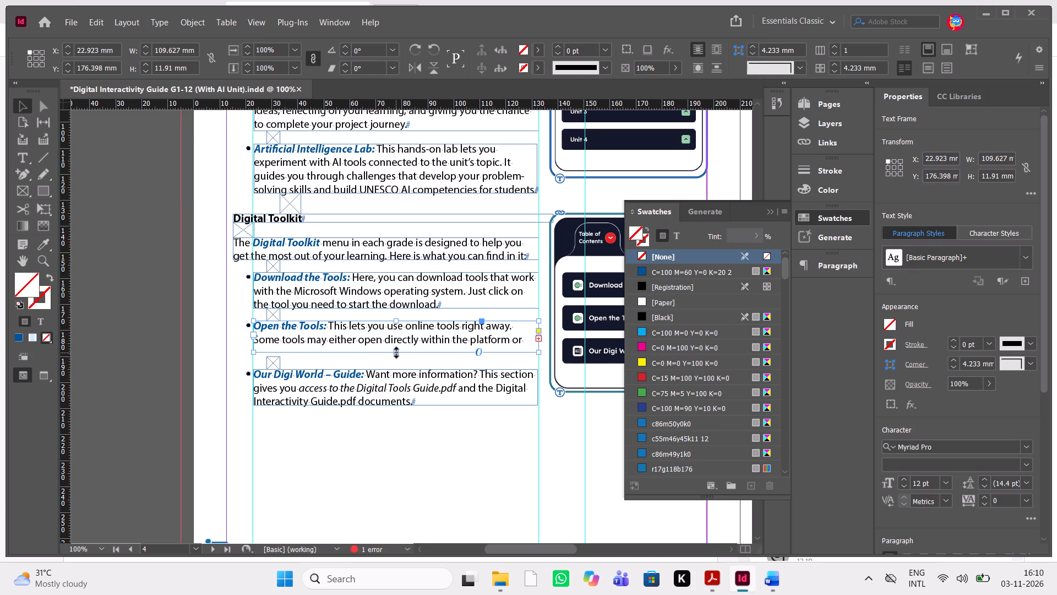
click(396, 353)
click(456, 445)
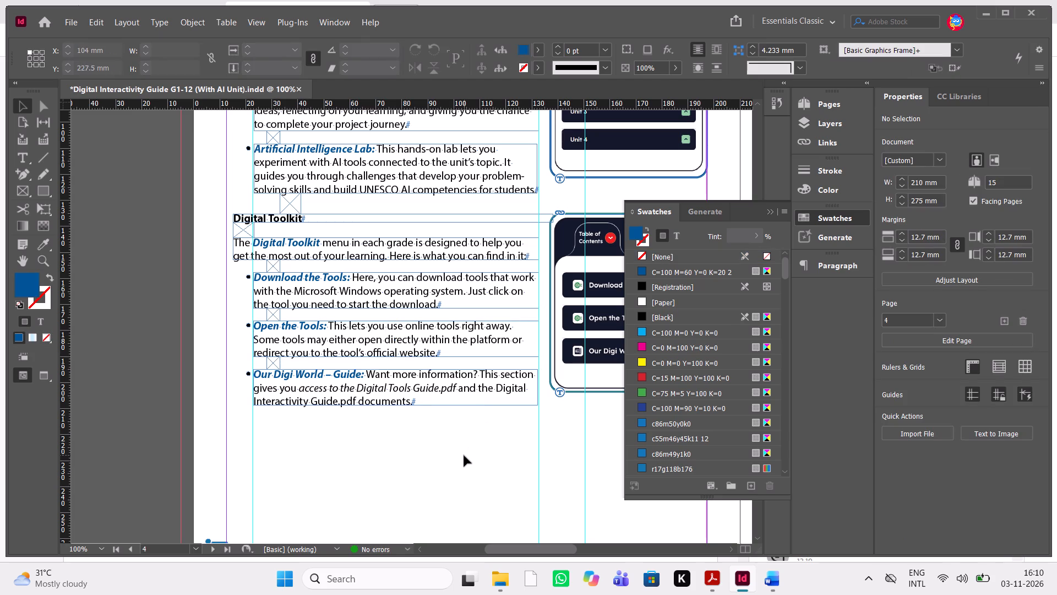
Review page 4's Digital Toolkit section in preview and normal view, and examine page 5's layout.
click(464, 456)
key(w)
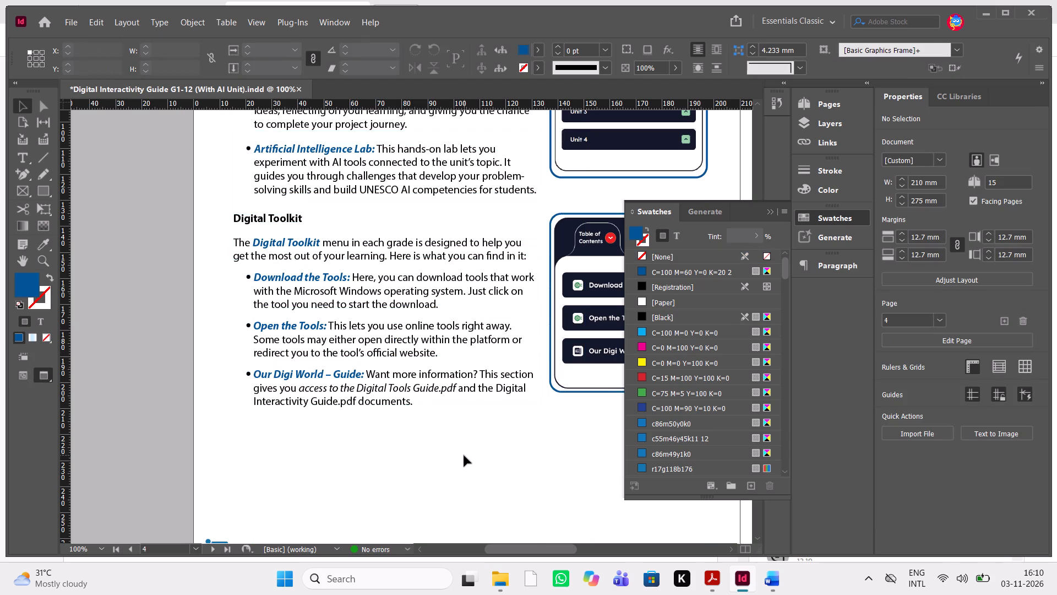
key(w)
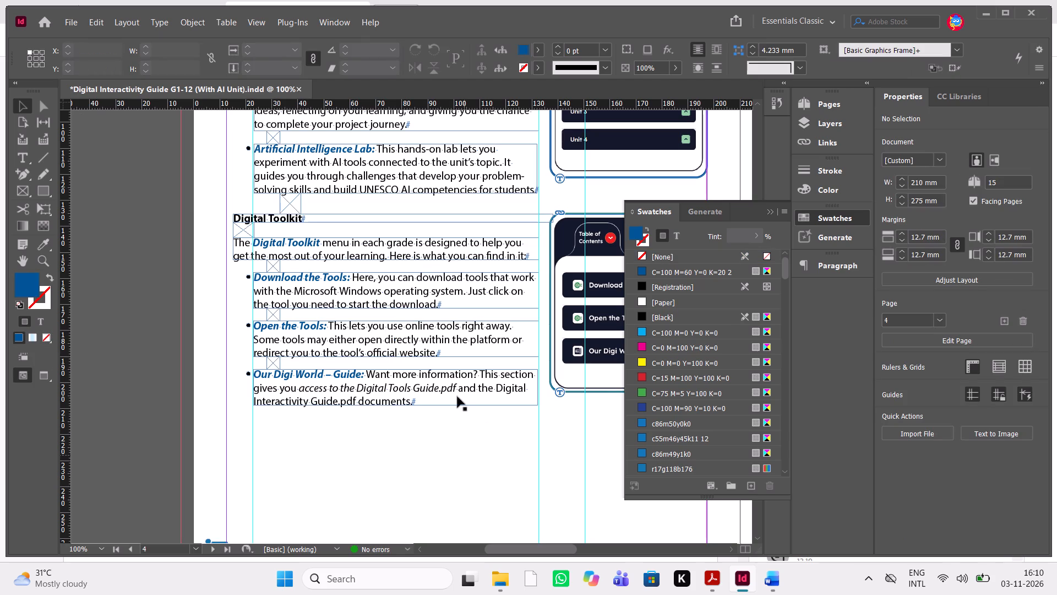
scroll(455, 391, left, 1)
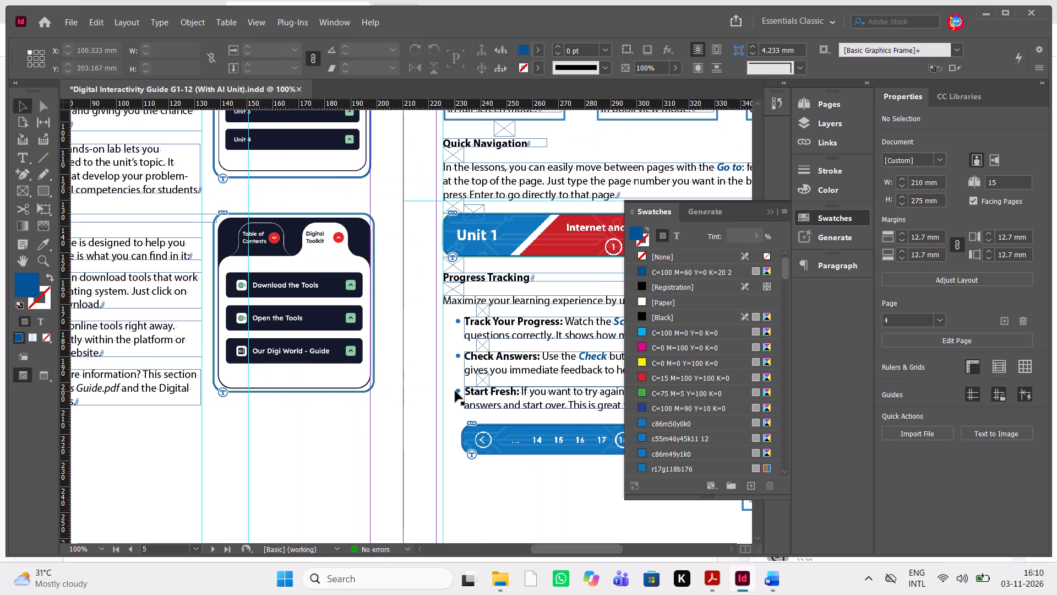
scroll(455, 391, up, 1)
scroll(455, 391, down, 1)
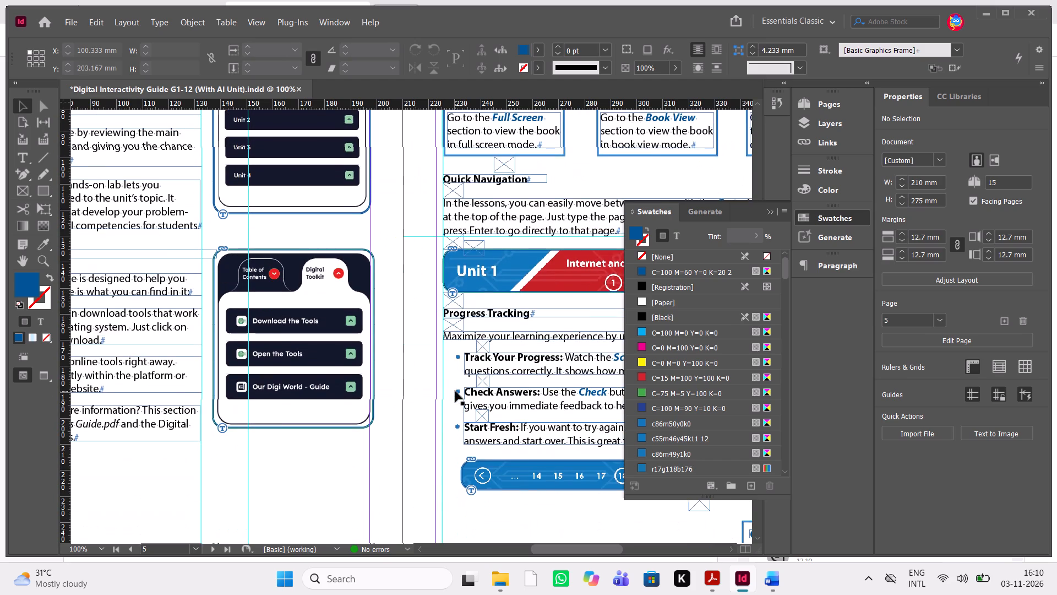
scroll(455, 391, right, 1)
scroll(549, 328, left, 1)
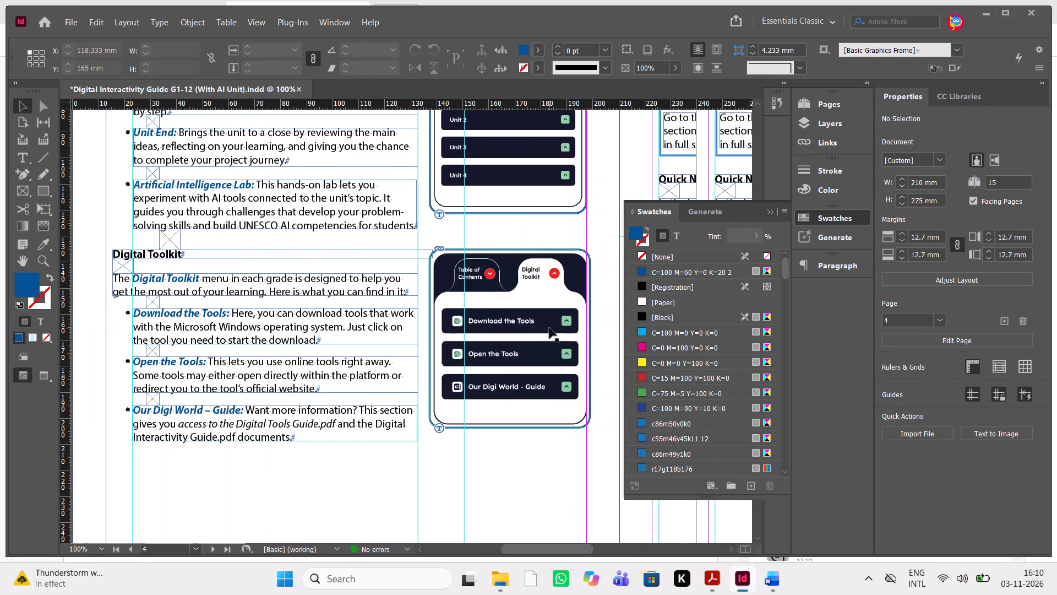
scroll(530, 441, up, 1)
scroll(530, 441, down, 1)
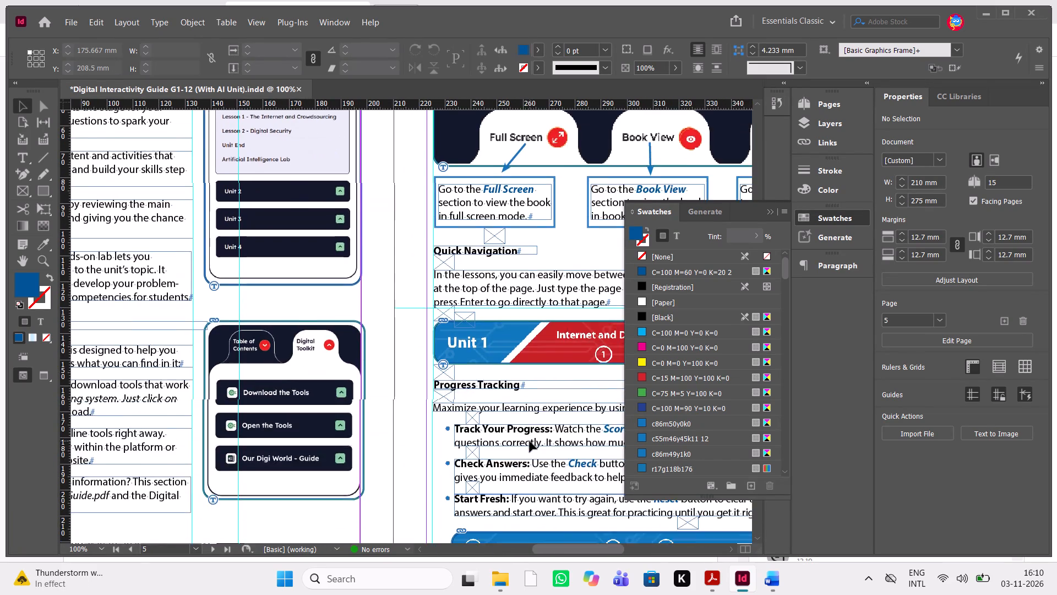
scroll(530, 441, up, 1)
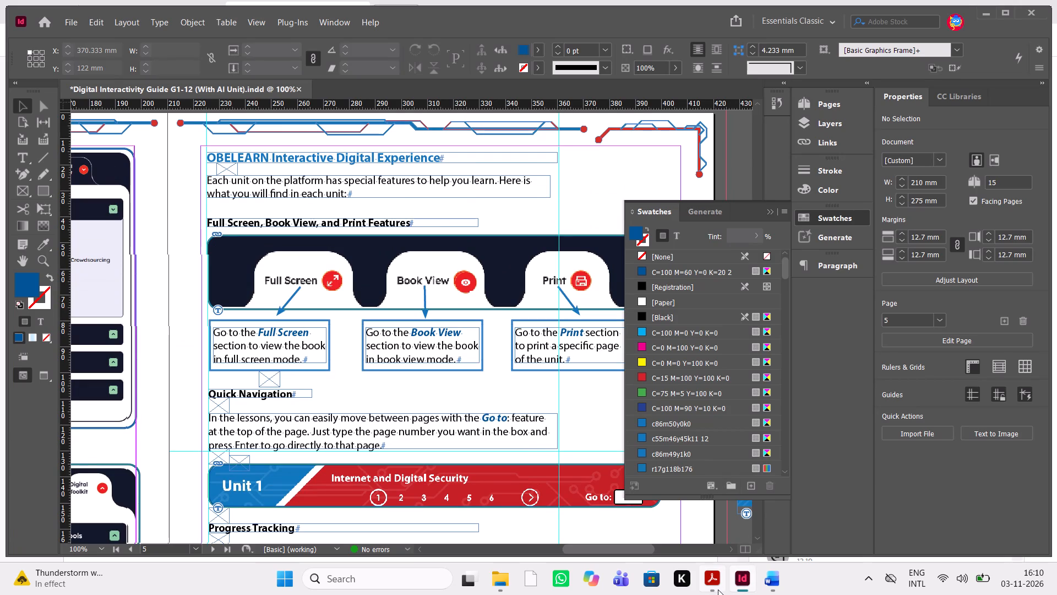
Following the PDF comment, set the words "Digital Interactivity Guide" in page 4's Our Digi World – Guide bullet to italic.
click(718, 589)
scroll(598, 414, down, 2)
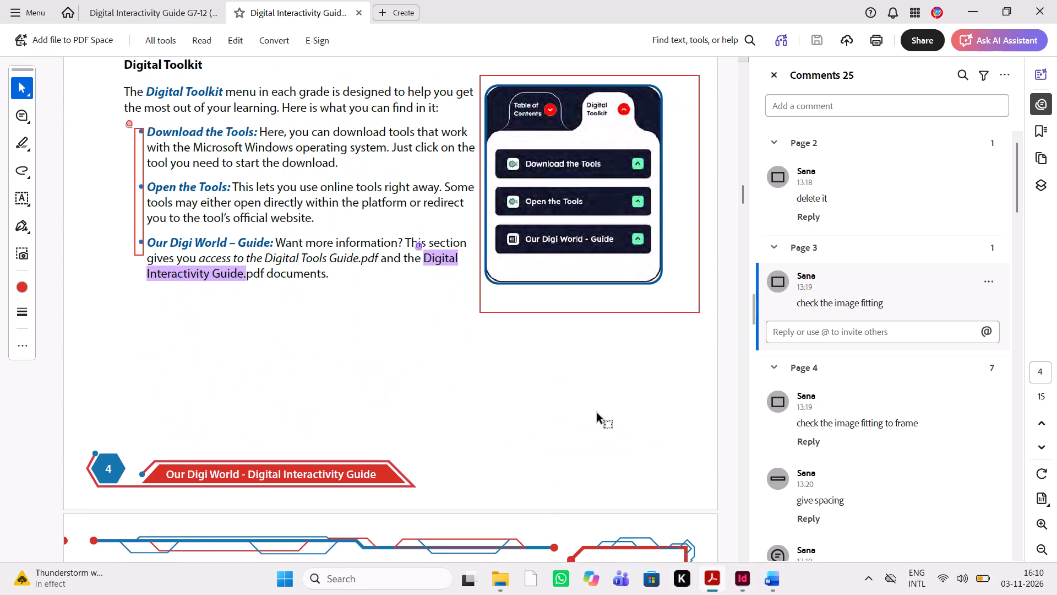
click(744, 580)
scroll(486, 405, down, 1)
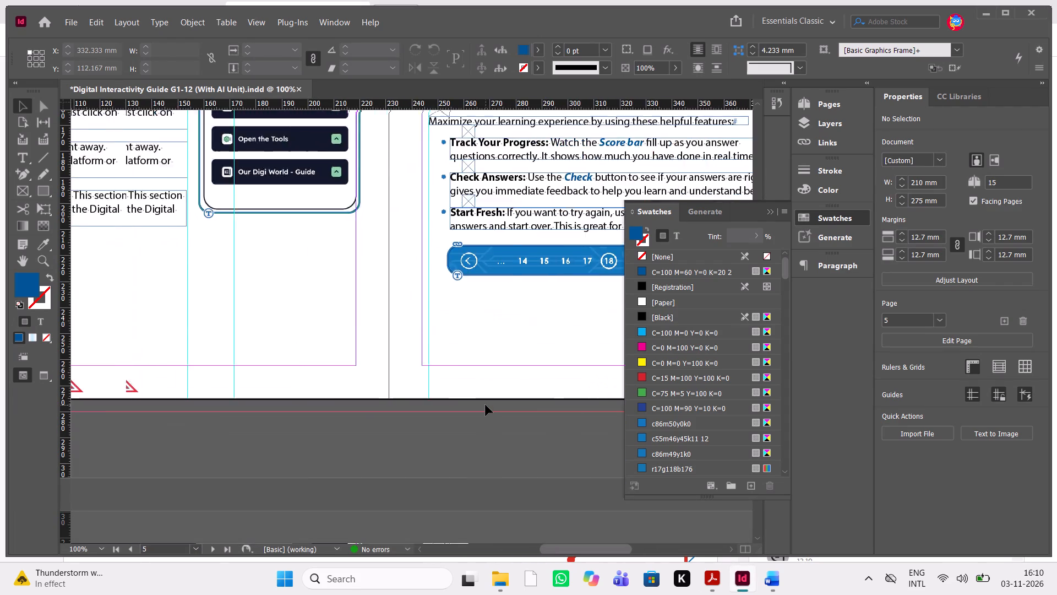
scroll(486, 405, down, 1)
scroll(486, 405, up, 1)
double_click(373, 230)
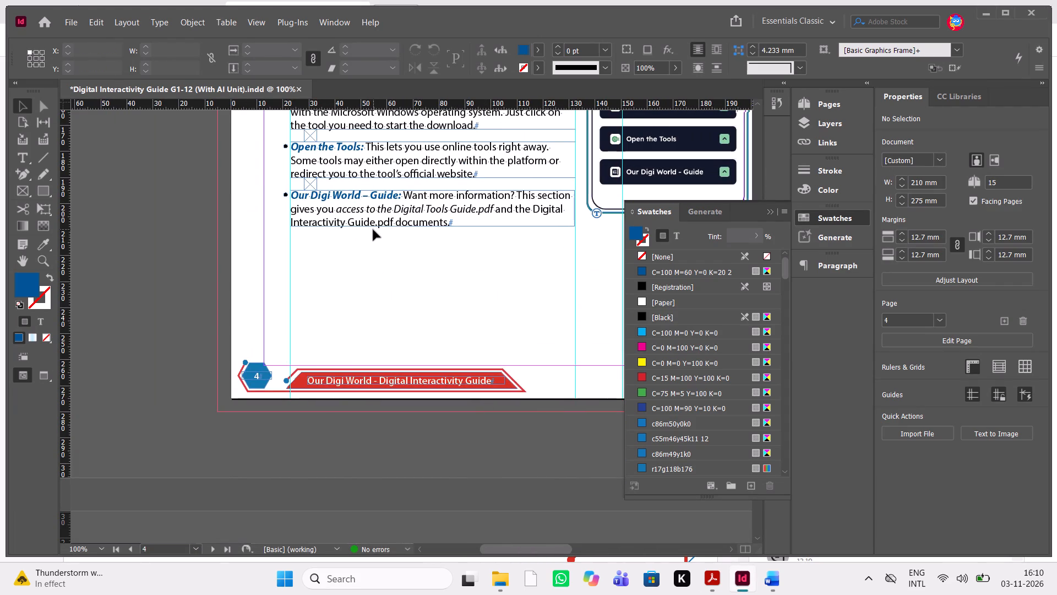
double_click(489, 370)
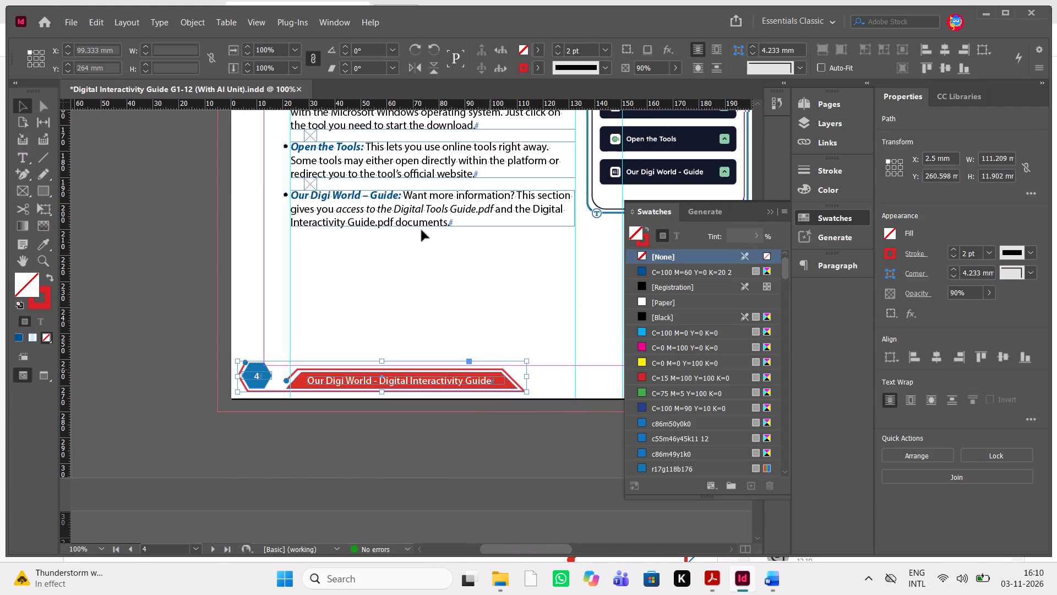
double_click(369, 282)
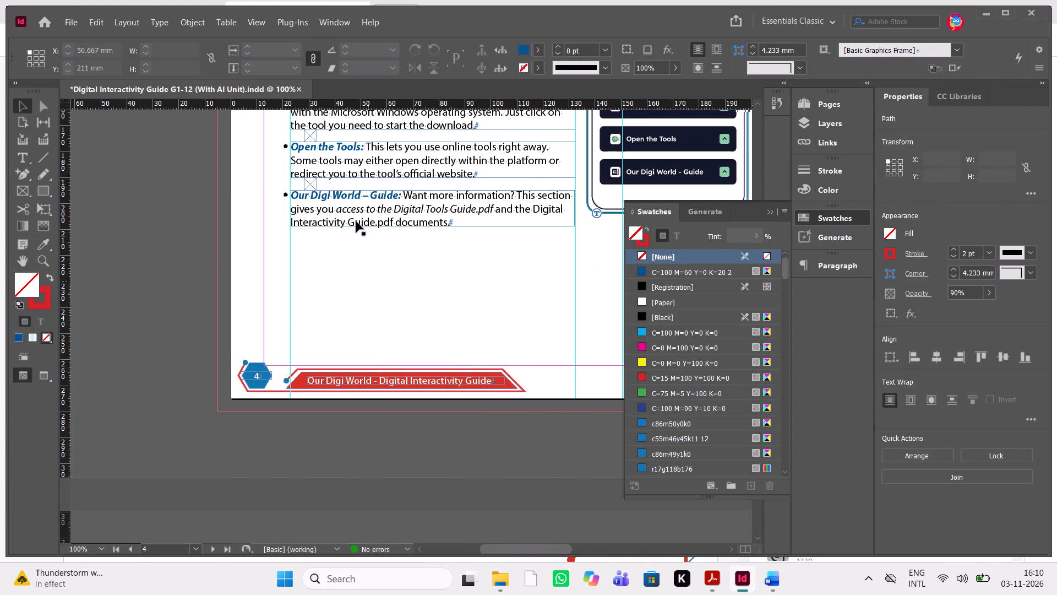
triple_click(353, 218)
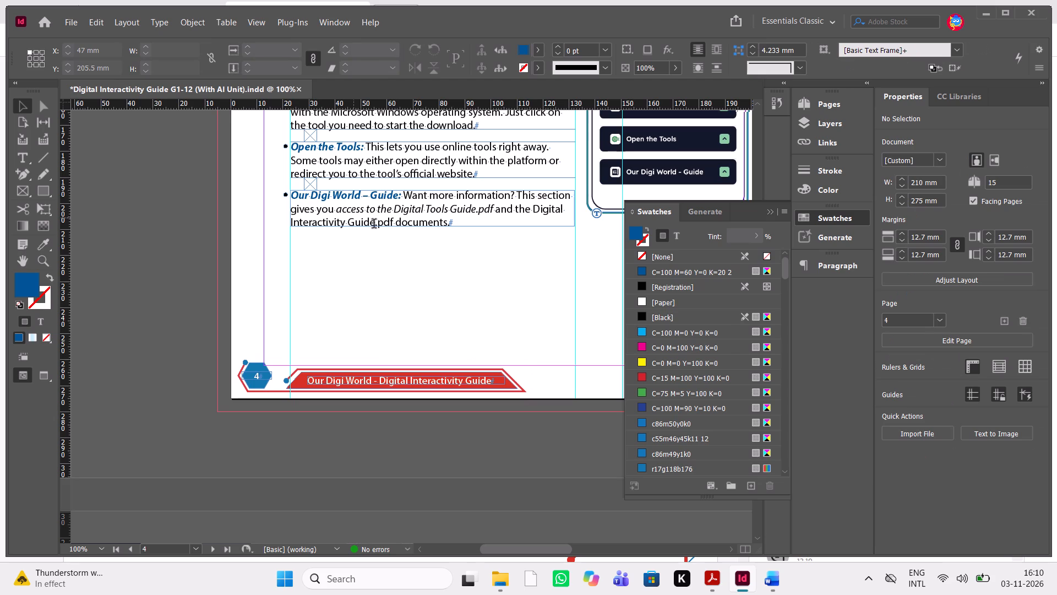
drag(377, 225, 288, 217)
drag(288, 217, 532, 211)
drag(532, 211, 430, 217)
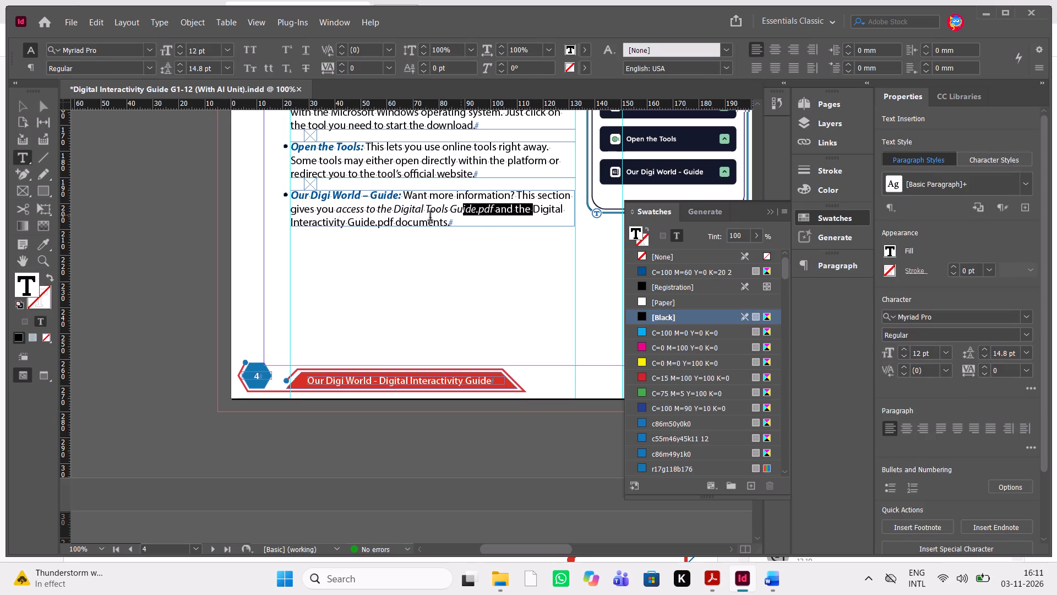
drag(430, 217, 375, 221)
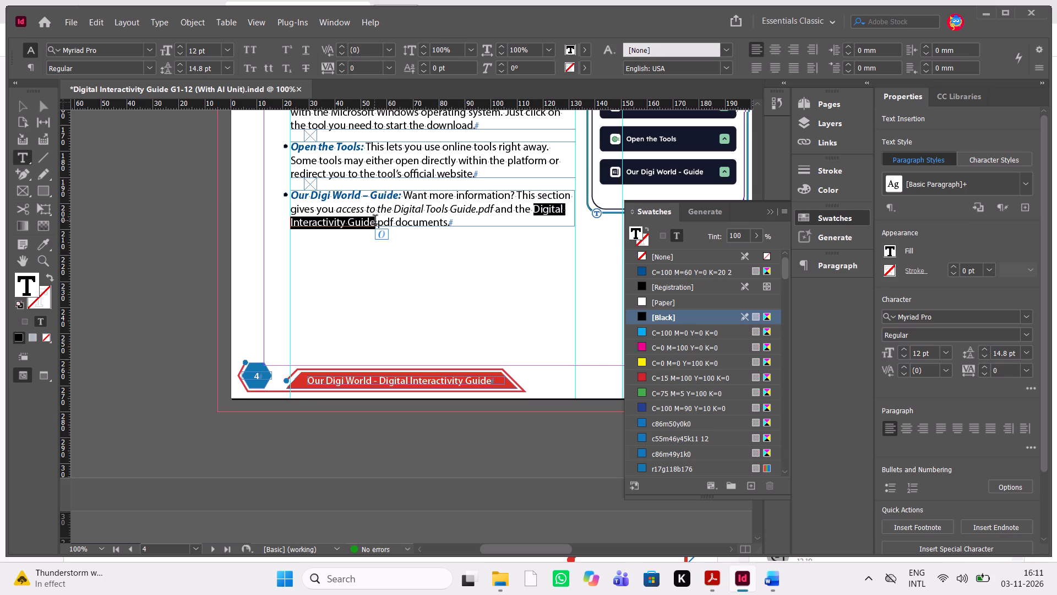
key(ctrl+shift+i)
key(alt+Tab)
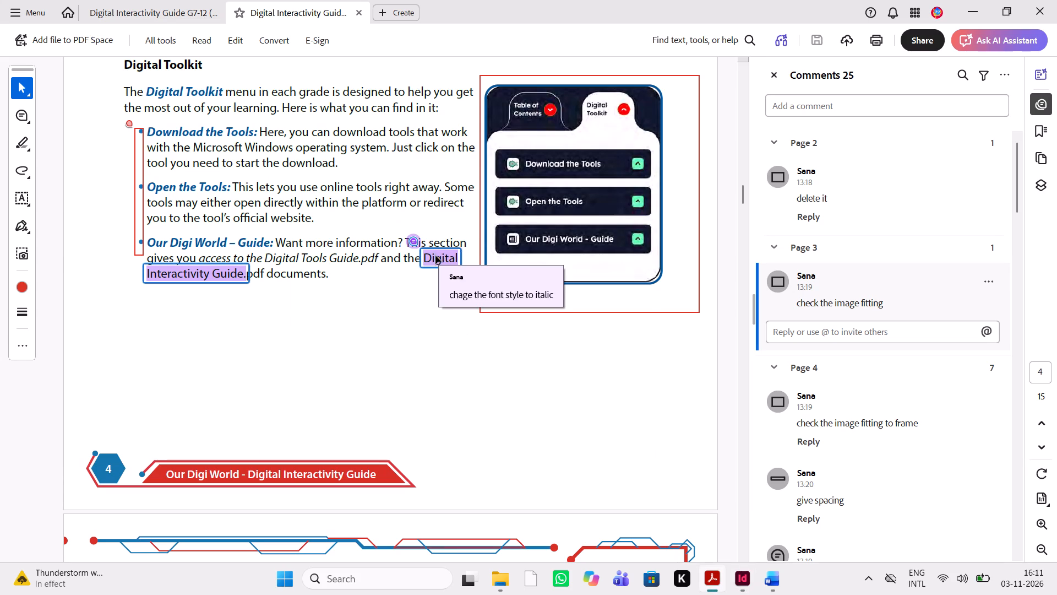
scroll(443, 425, down, 2)
scroll(443, 425, up, 1)
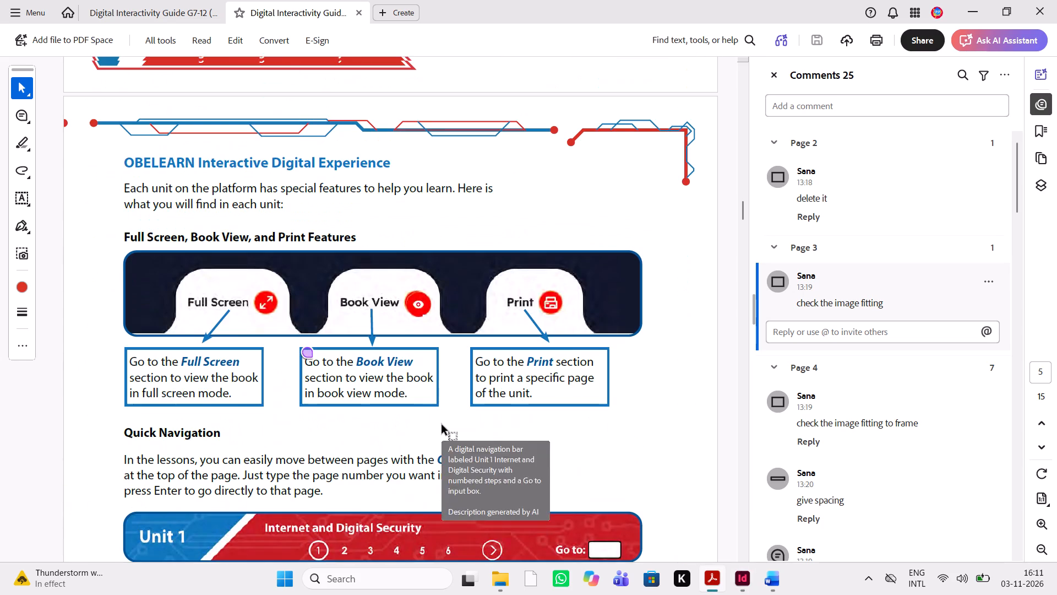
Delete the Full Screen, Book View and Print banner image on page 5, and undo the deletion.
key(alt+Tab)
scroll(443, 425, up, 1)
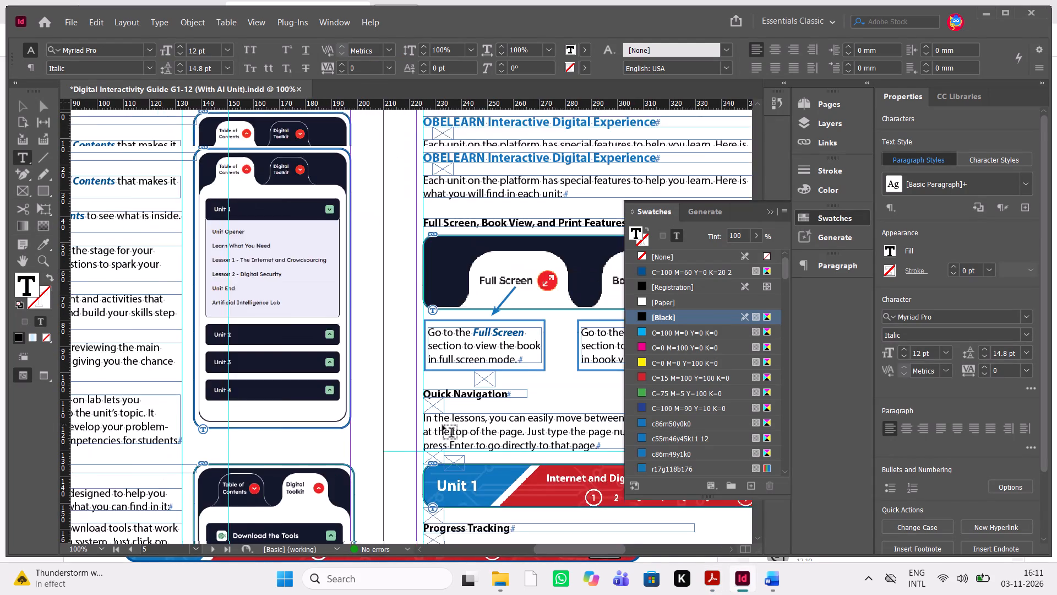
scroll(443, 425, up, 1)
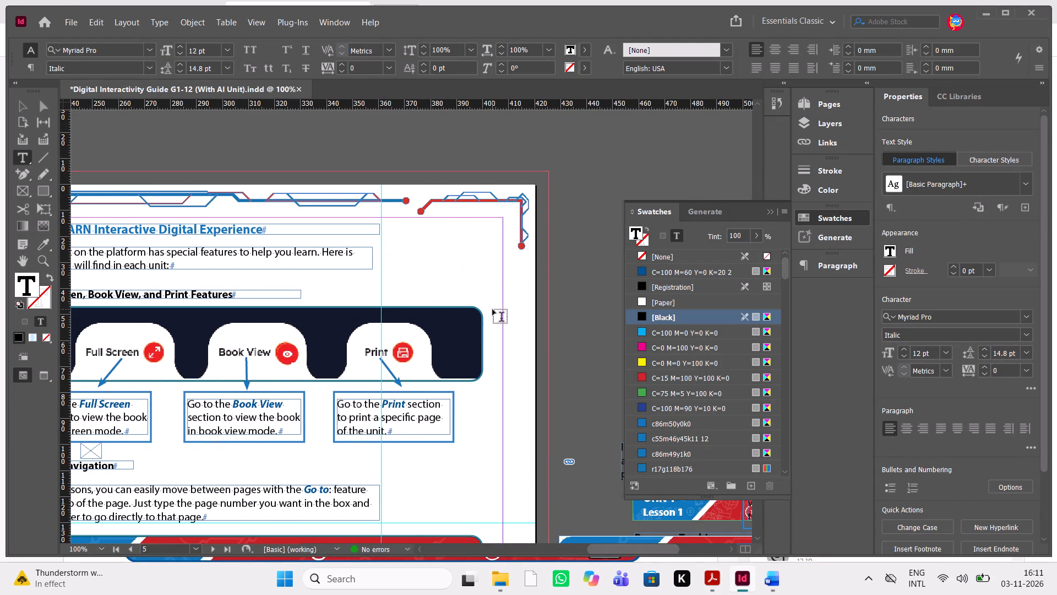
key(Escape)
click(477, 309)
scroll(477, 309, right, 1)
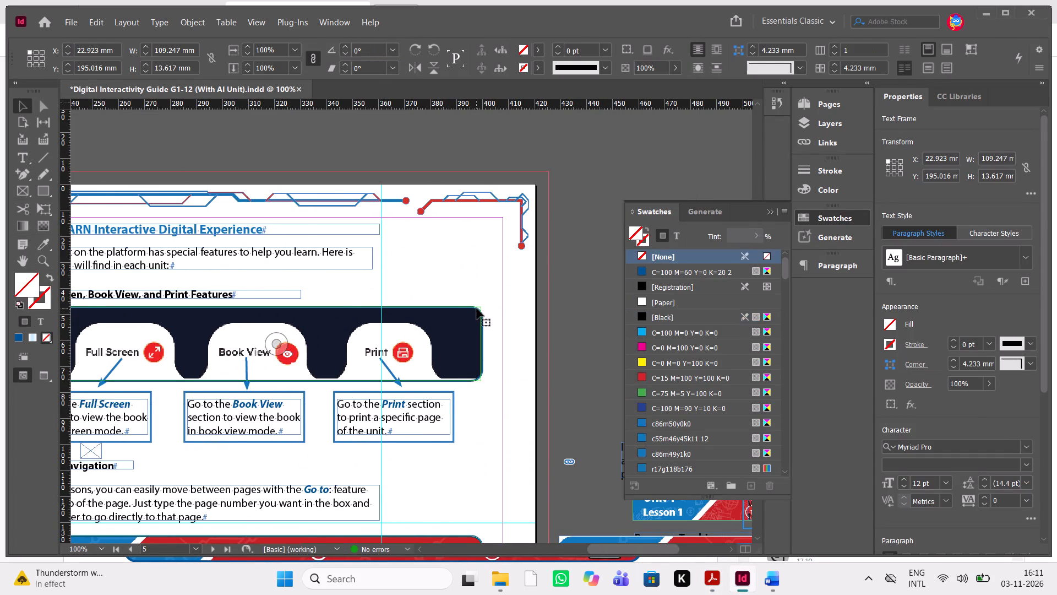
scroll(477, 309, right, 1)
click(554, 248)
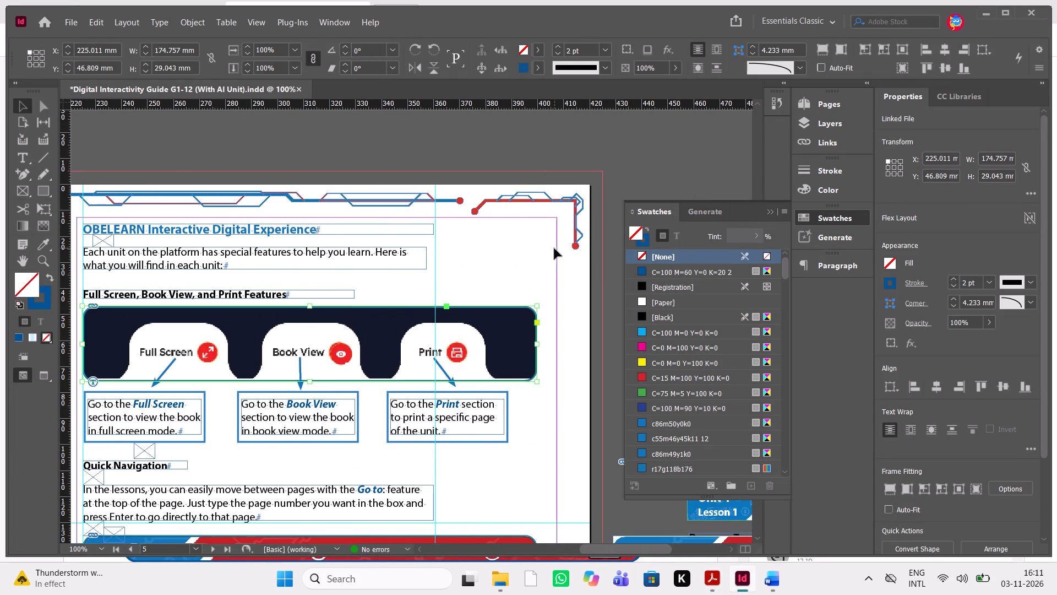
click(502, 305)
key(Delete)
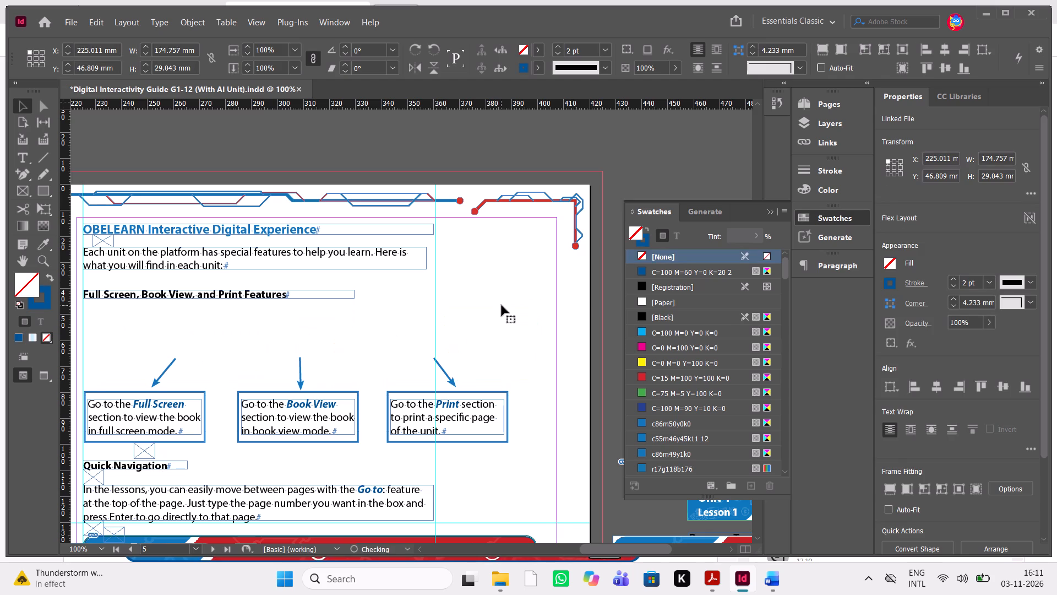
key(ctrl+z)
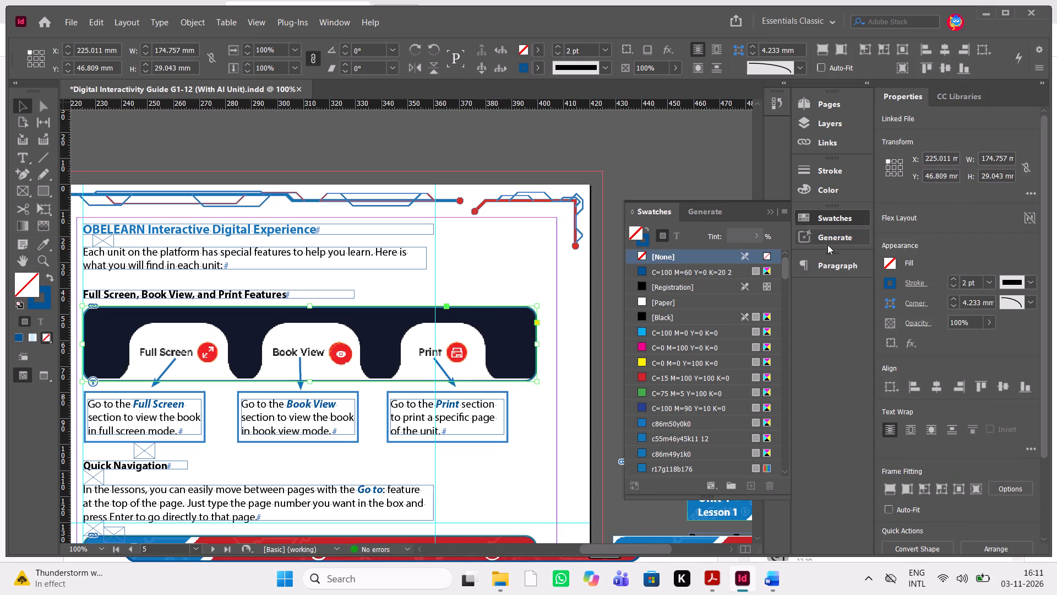
Set the stroke of page 5's Full Screen, Book View and Print banner image to [None] and check it in preview.
click(695, 258)
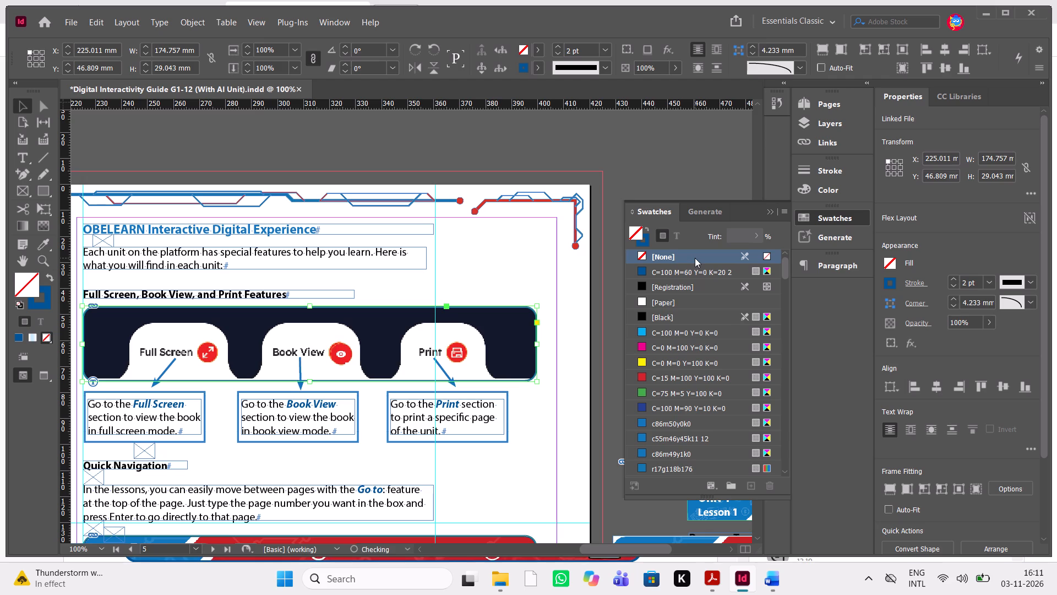
click(695, 258)
click(532, 272)
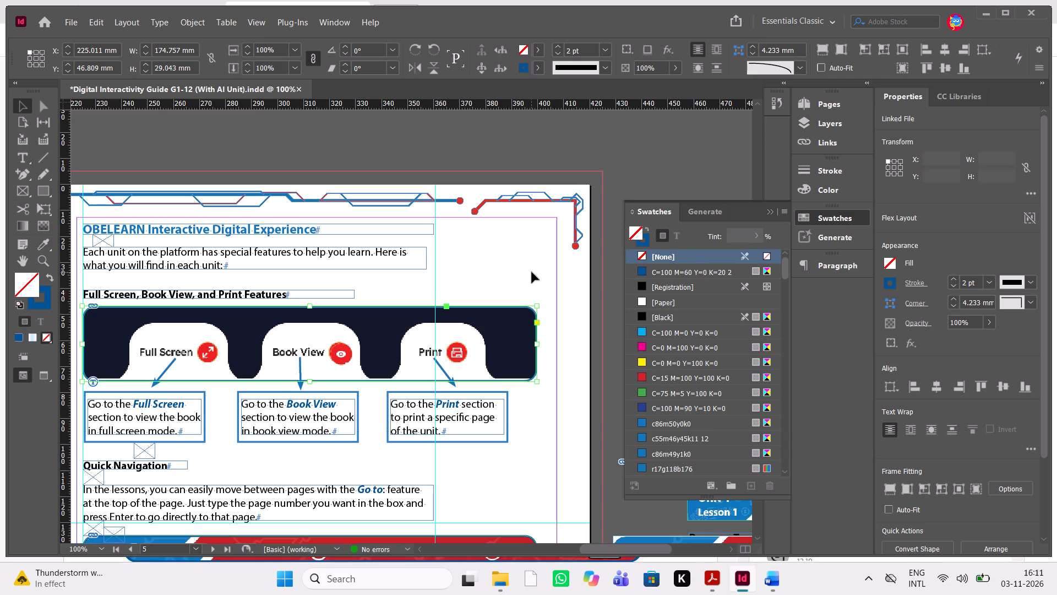
key(w)
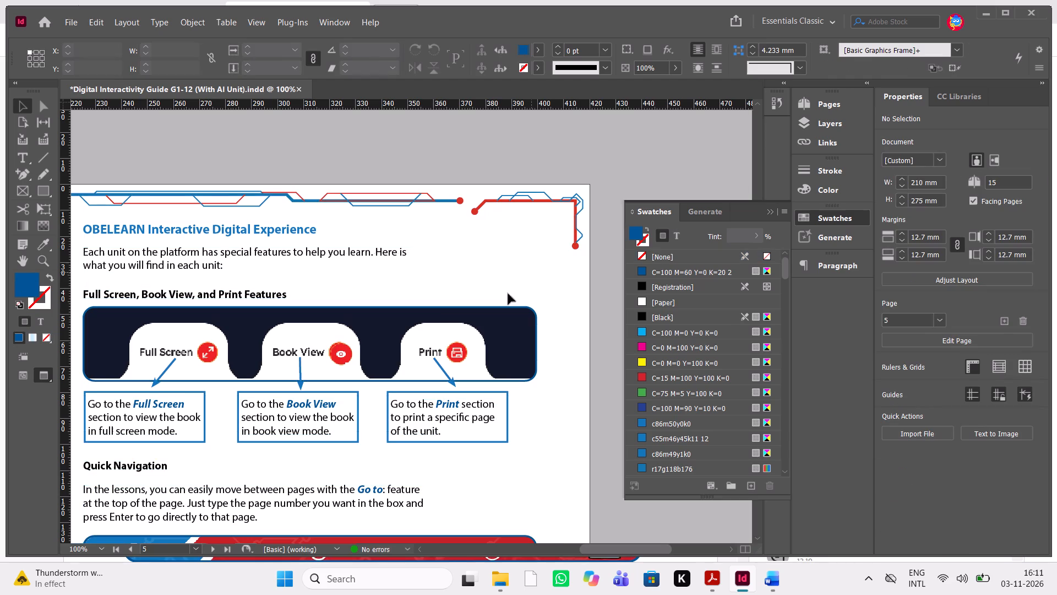
click(295, 361)
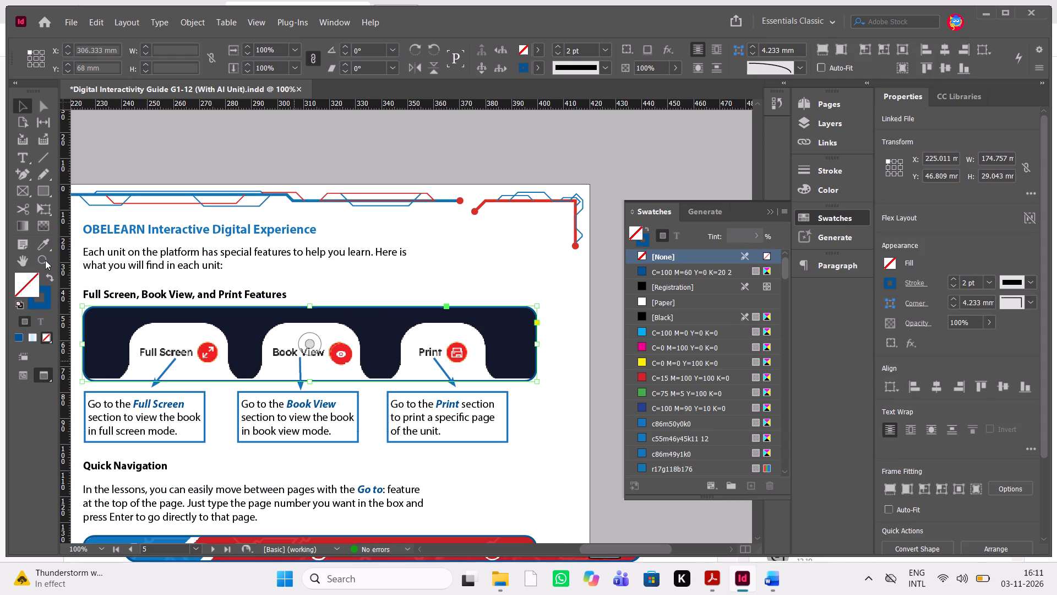
double_click(46, 304)
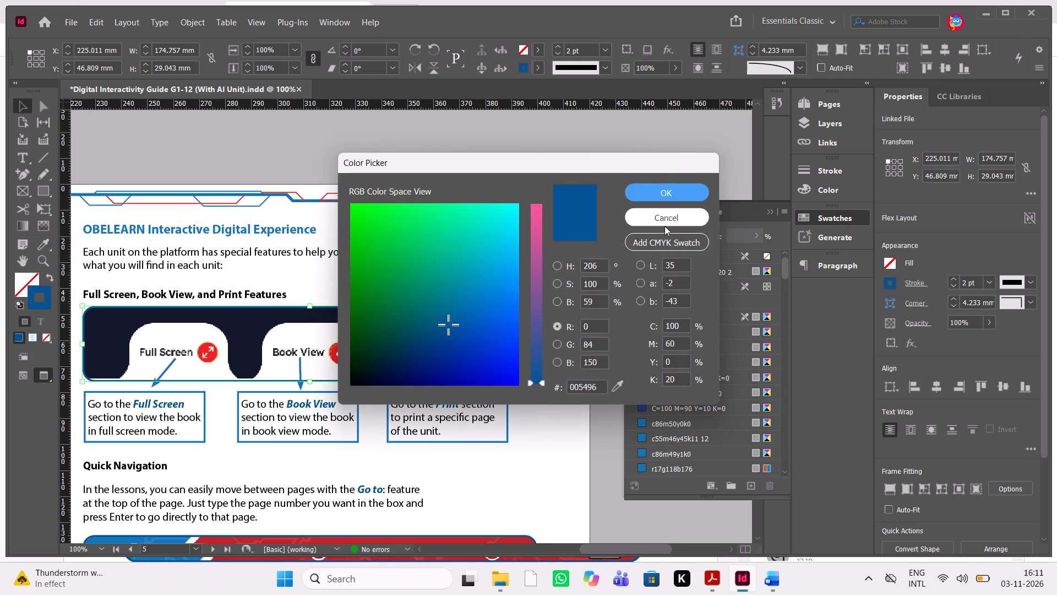
click(668, 223)
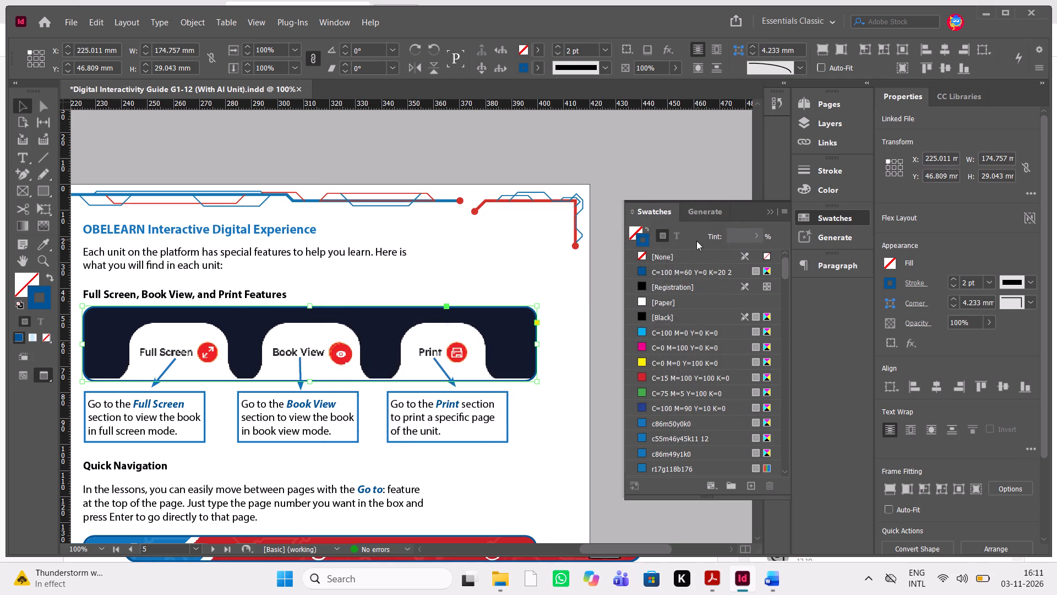
click(668, 257)
click(433, 284)
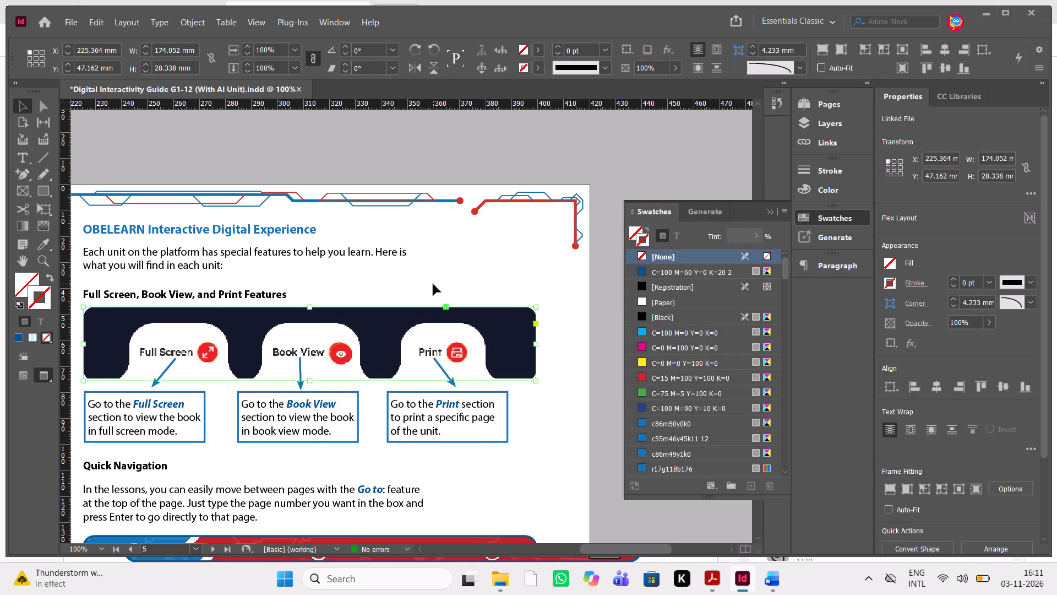
text(wwww)
Set the display performance of page 5's Full Screen, Book View and Print banner image to High Quality Display.
scroll(433, 284, right, 1)
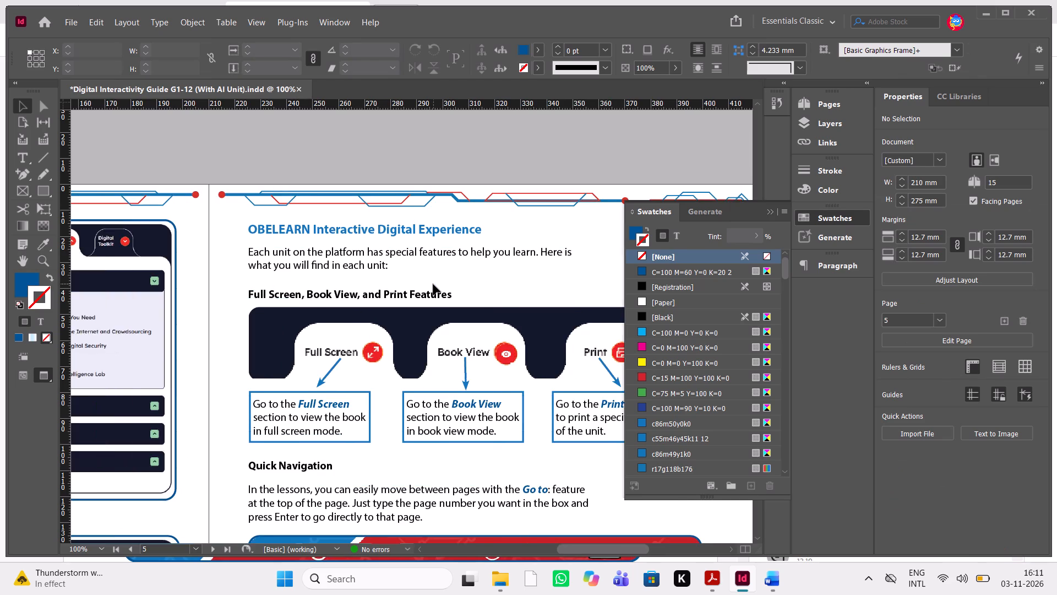
scroll(433, 284, left, 1)
scroll(433, 284, down, 1)
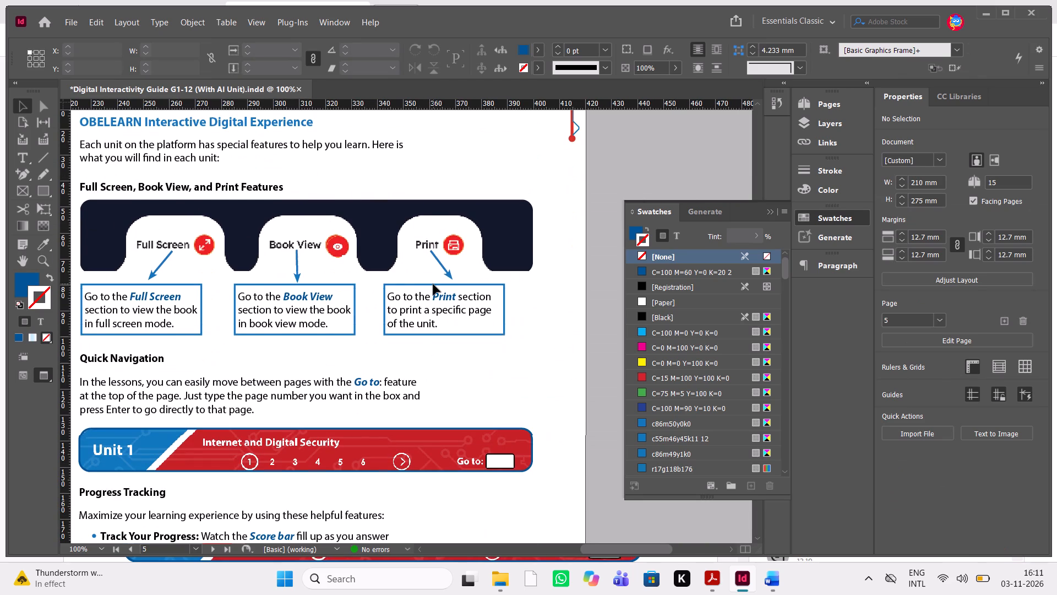
click(284, 266)
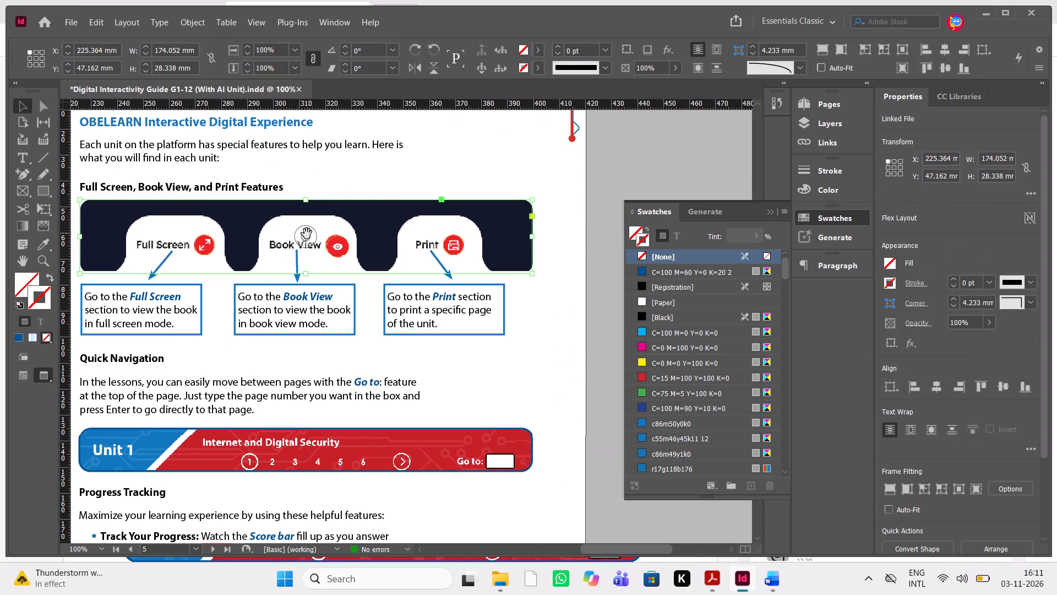
click(307, 234)
right_click(307, 234)
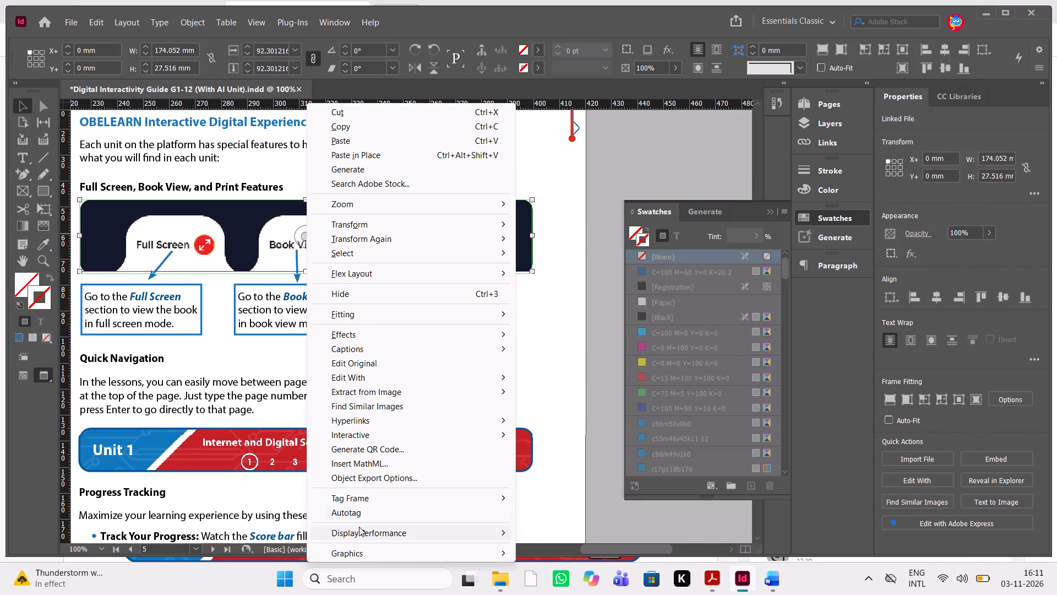
click(359, 527)
click(551, 564)
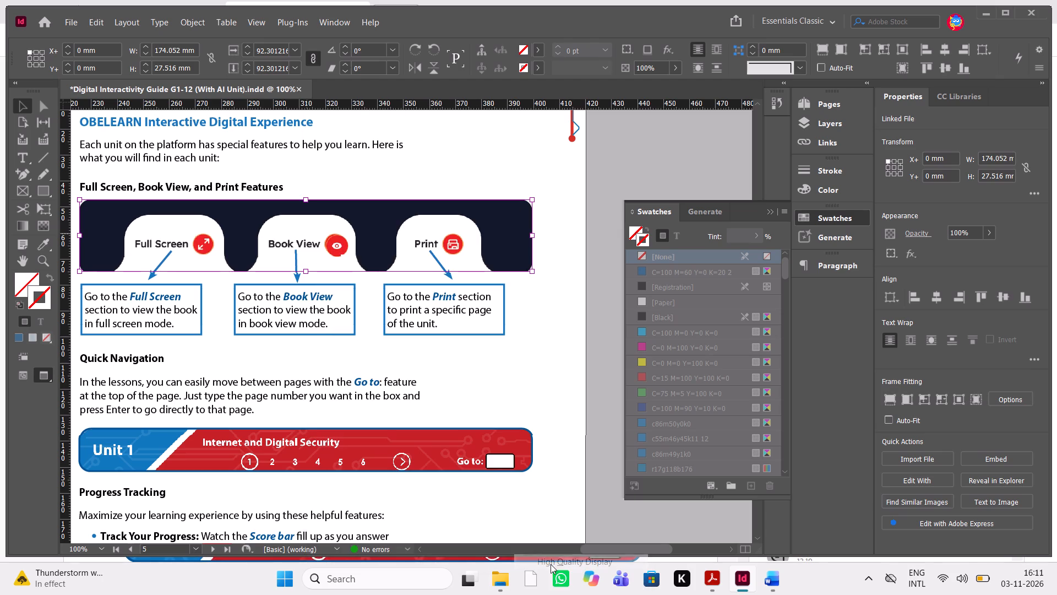
click(564, 332)
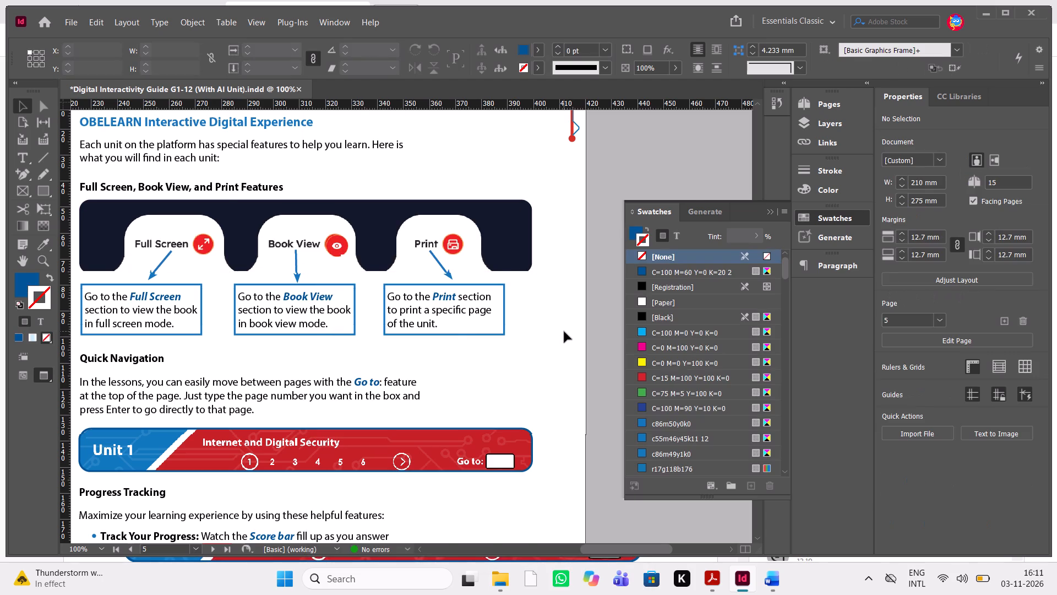
Following the PDF comment, set the stroke of the three Progress Tracking bullet dots on page 5 to [Black].
scroll(564, 332, right, 1)
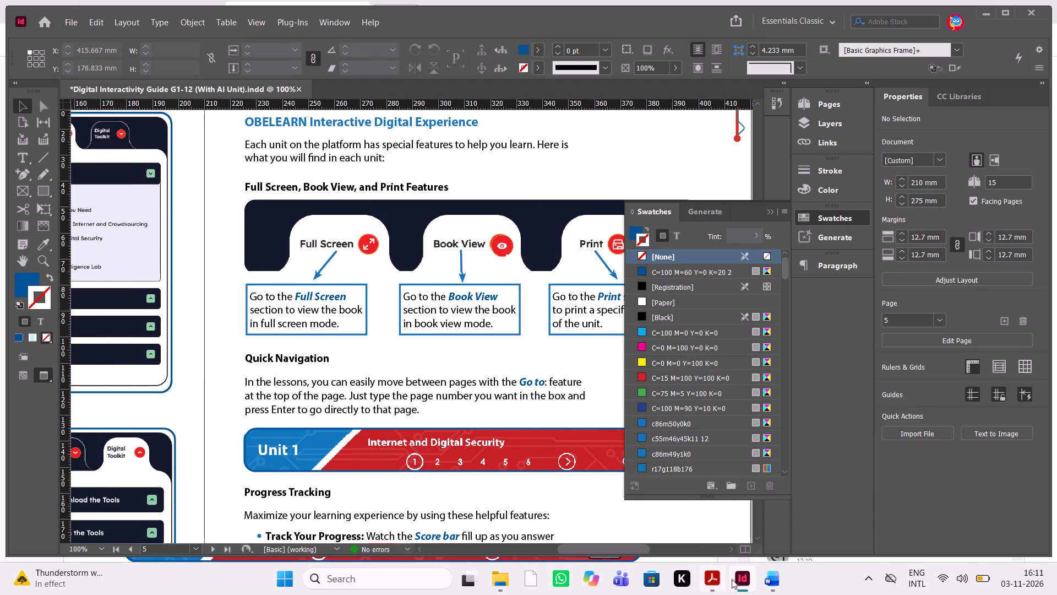
click(711, 583)
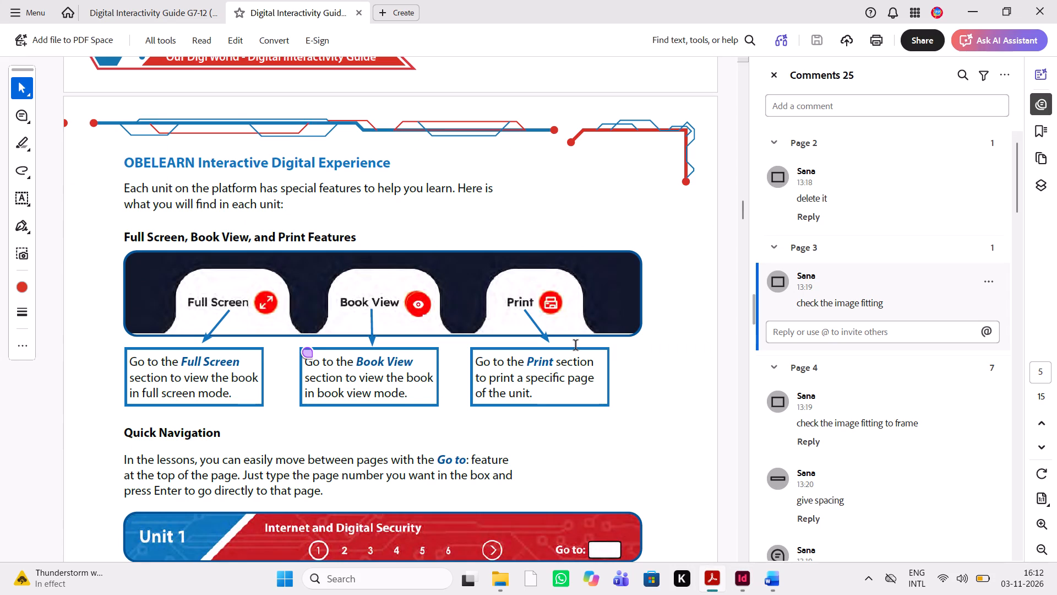
scroll(576, 346, down, 1)
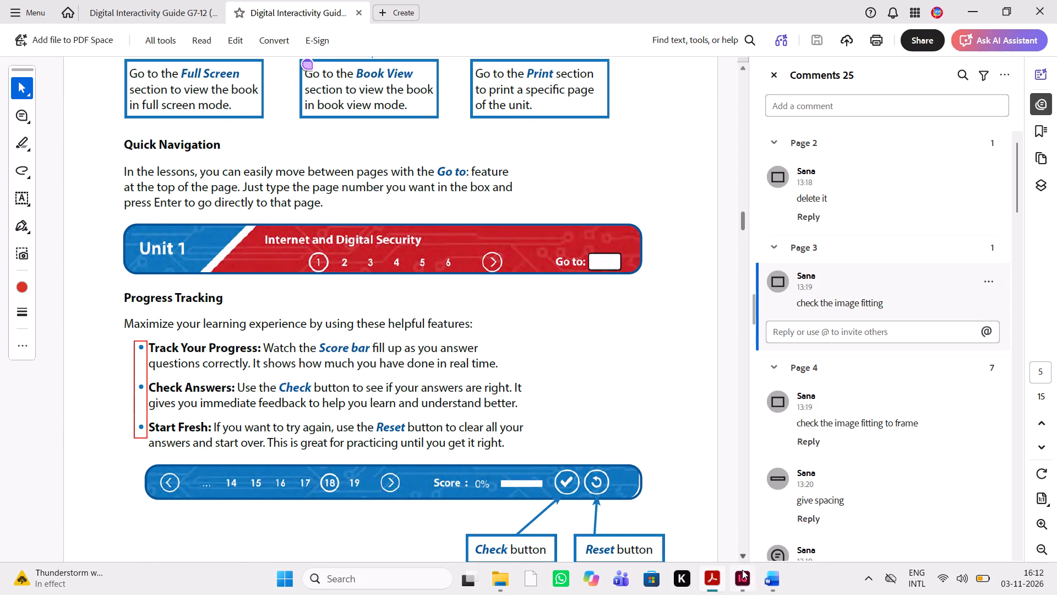
click(742, 574)
scroll(465, 307, down, 1)
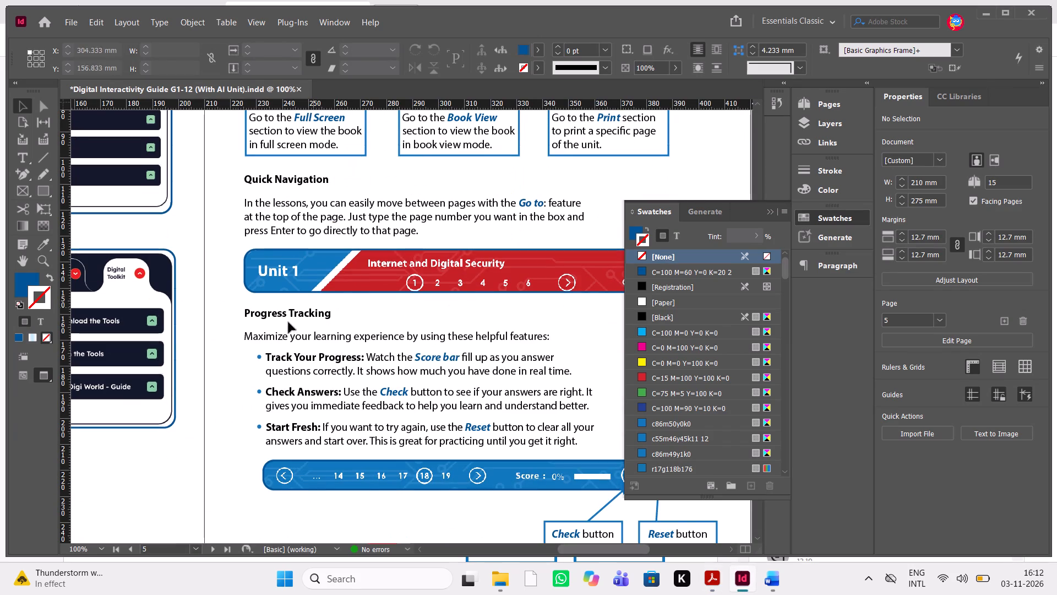
click(259, 357)
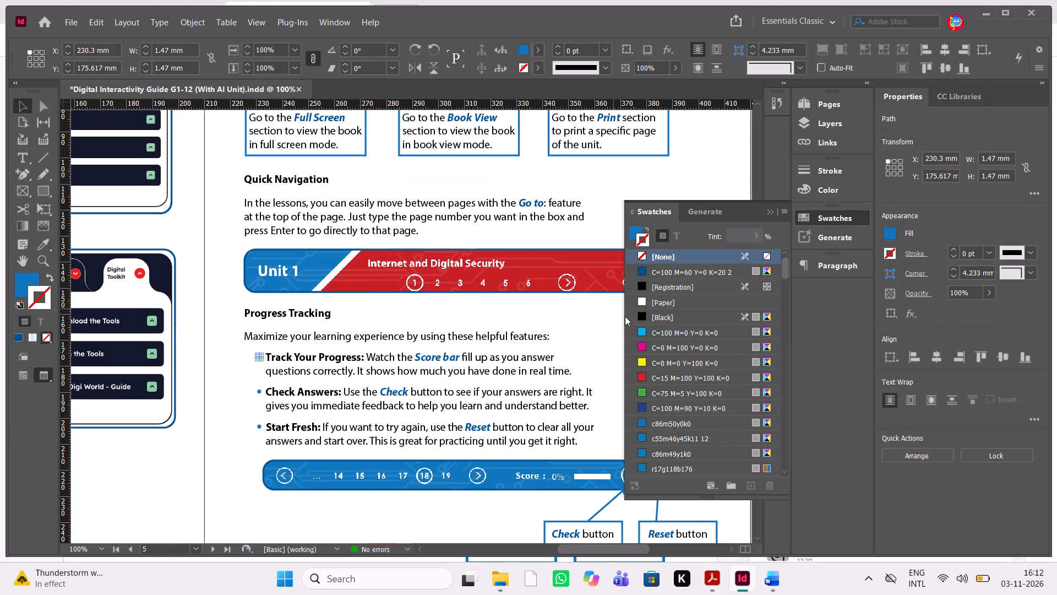
click(660, 318)
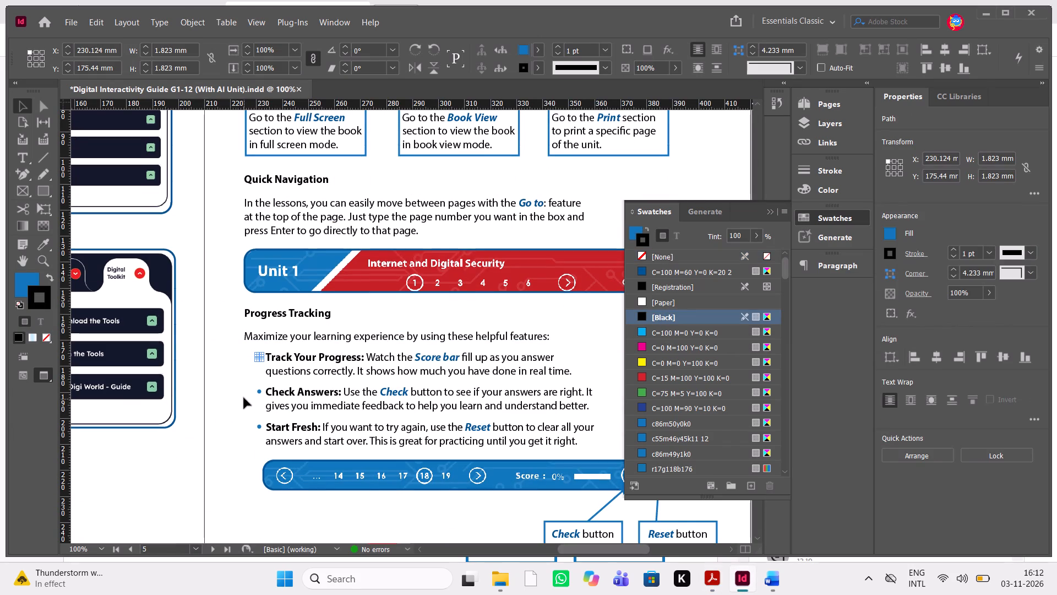
click(263, 392)
click(261, 392)
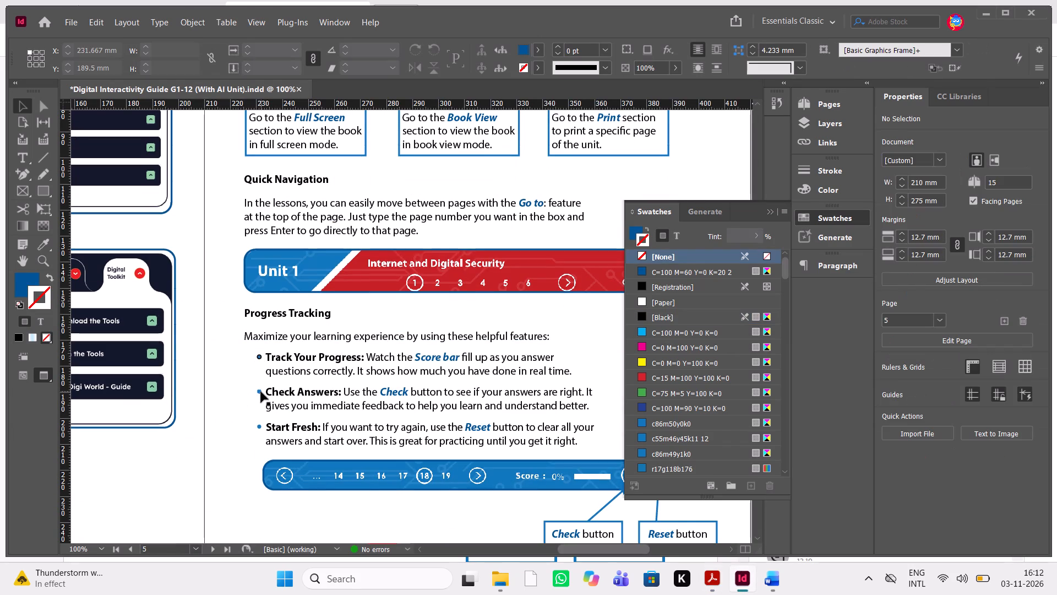
click(679, 316)
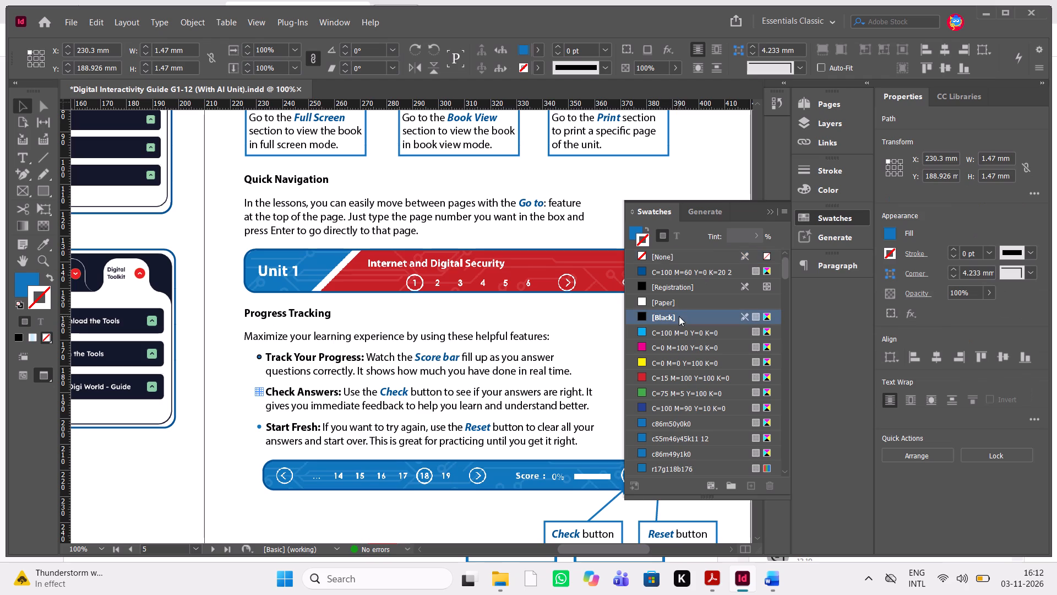
click(259, 426)
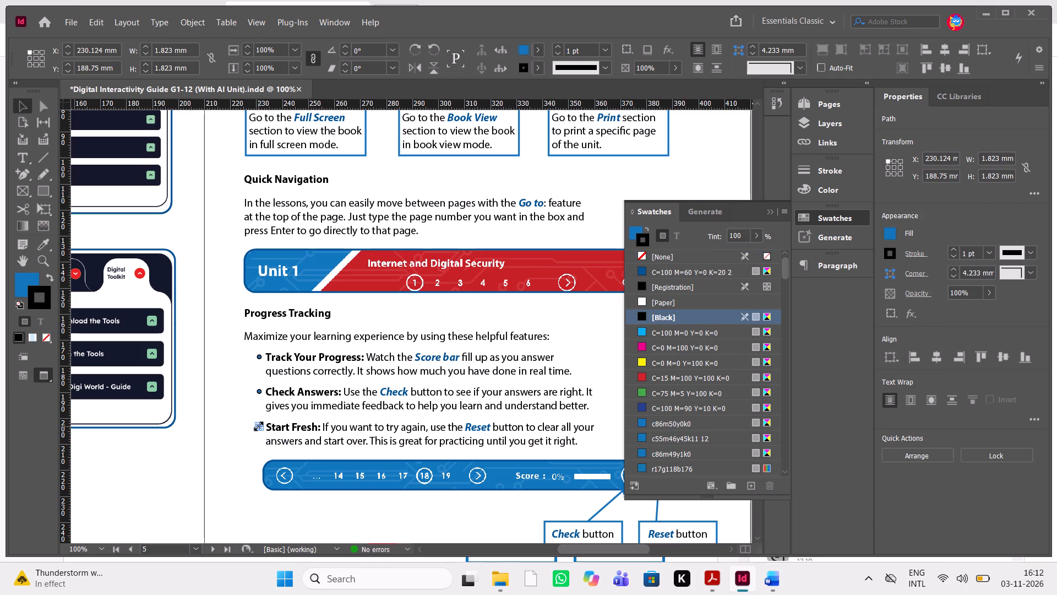
click(676, 312)
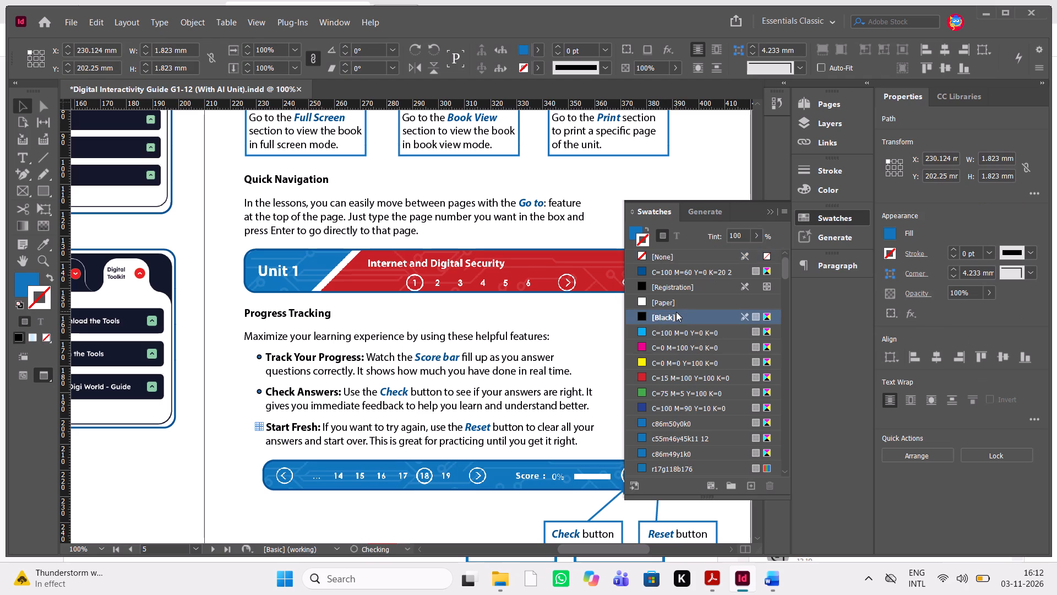
Check the reviewer's PDF comments on page 6's Lesson Vocabulary Section, including the one on the word "View".
scroll(493, 340, up, 1)
scroll(493, 340, down, 1)
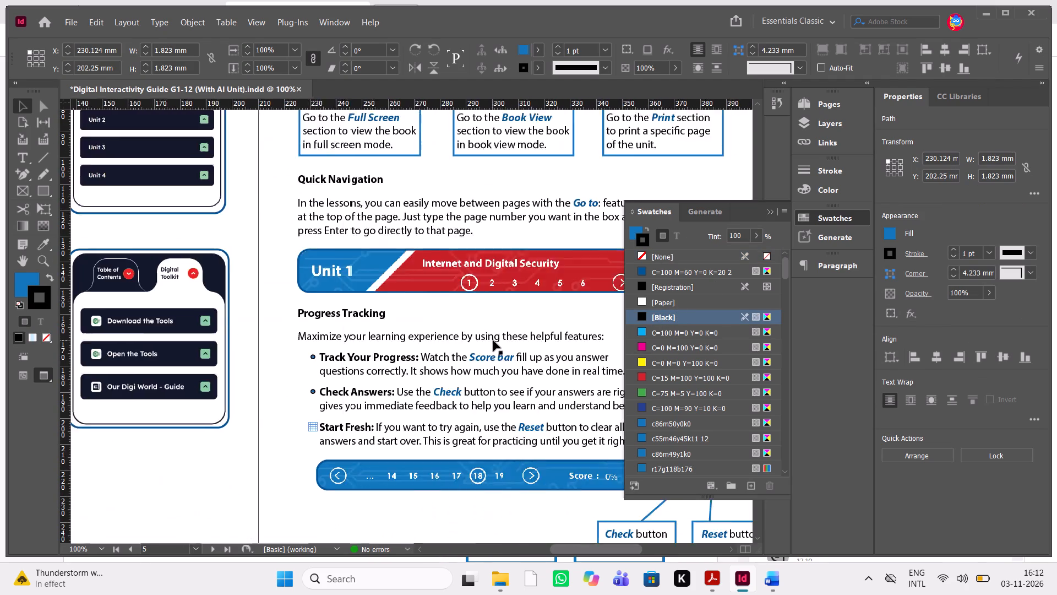
scroll(493, 340, down, 3)
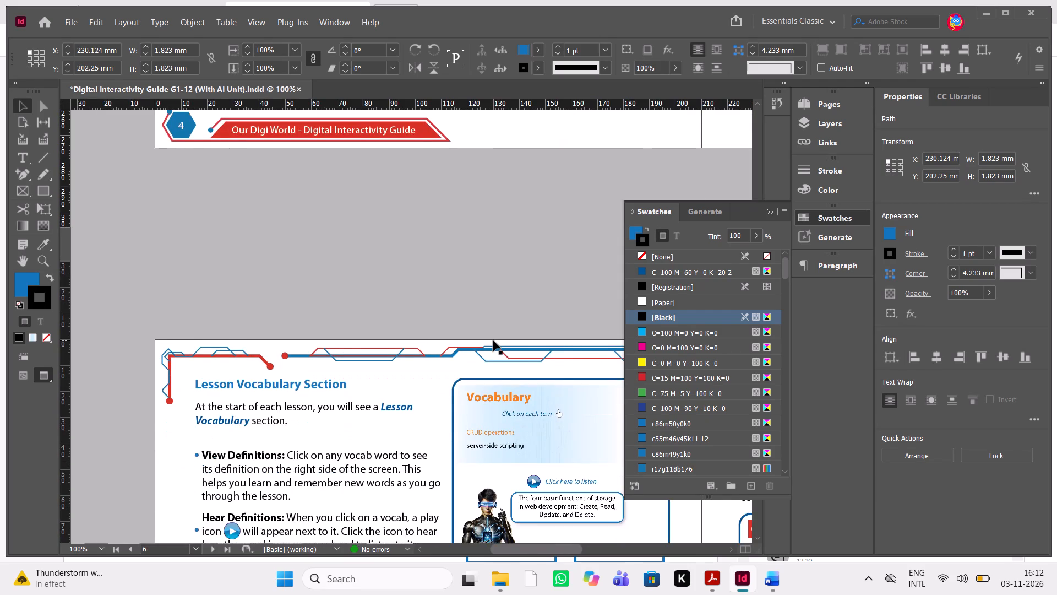
scroll(493, 340, up, 1)
scroll(493, 340, down, 1)
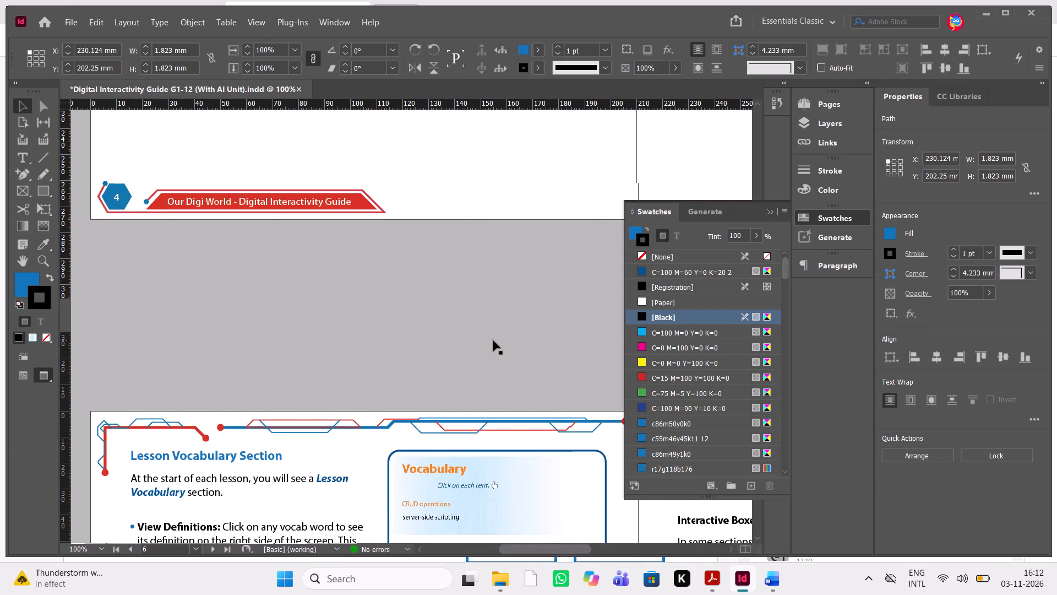
scroll(493, 340, down, 1)
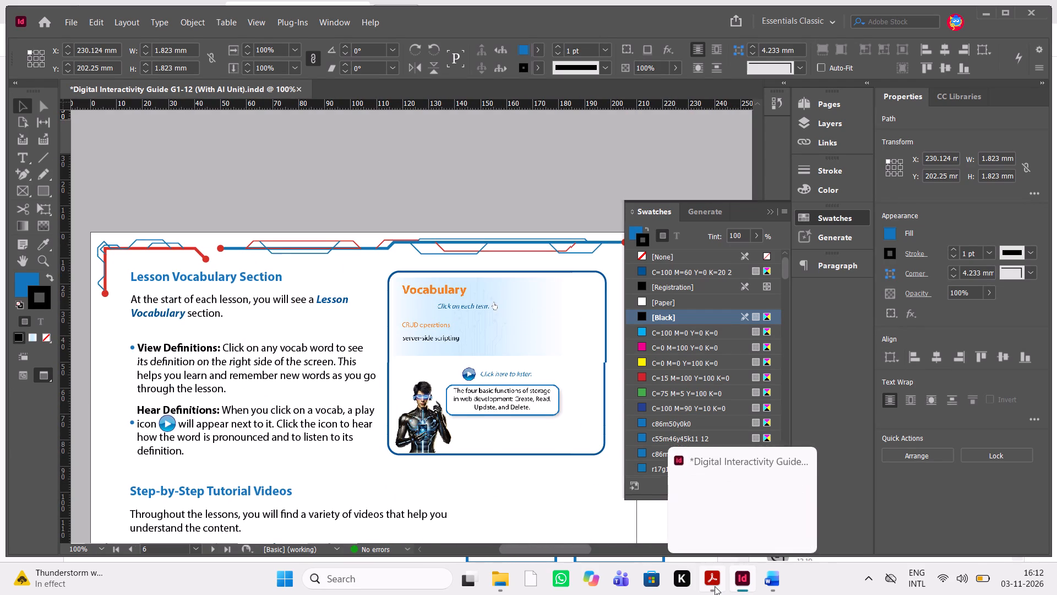
click(715, 586)
scroll(535, 401, down, 2)
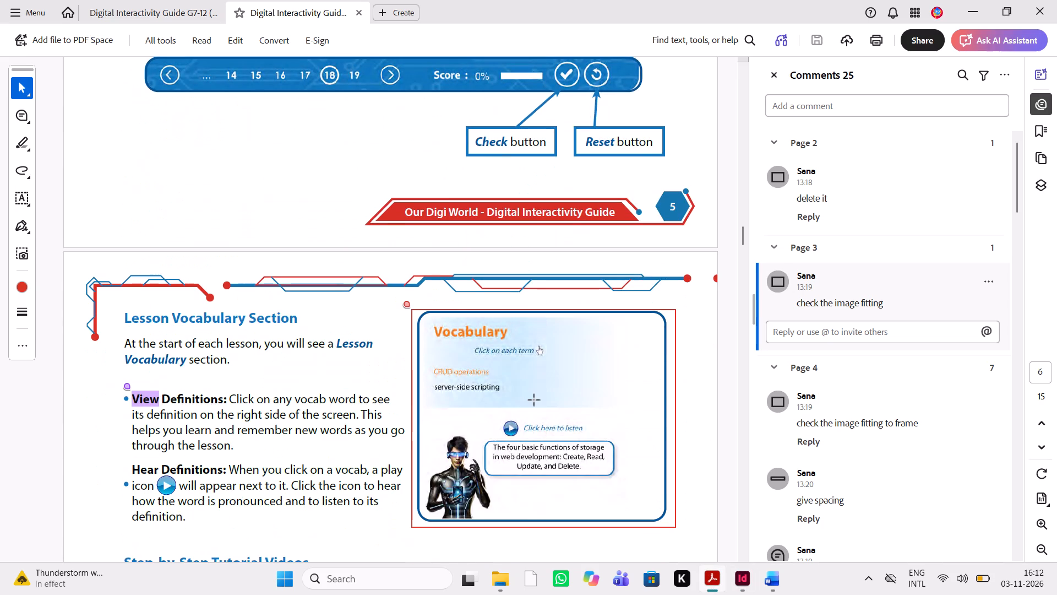
scroll(535, 401, down, 1)
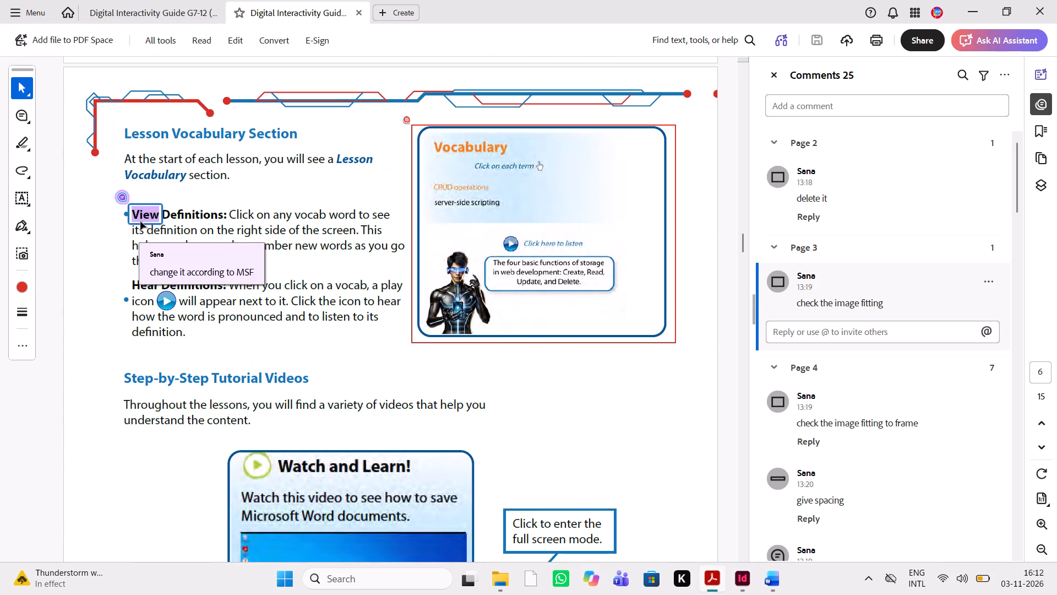
In the Word manuscript, copy the word "See" from the first bullet of the Lesson Vocabulary Section.
click(777, 580)
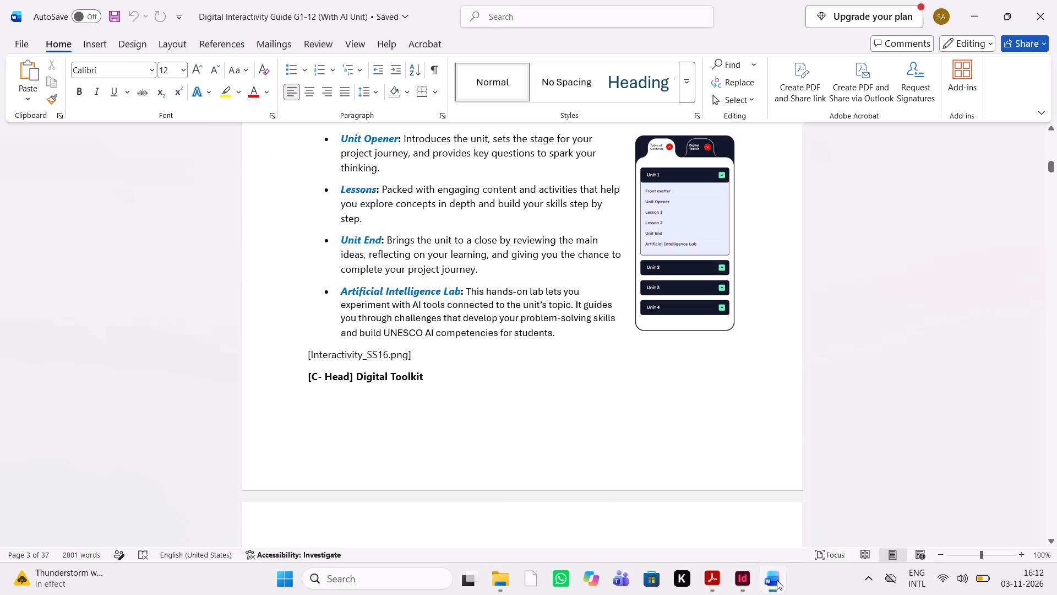
scroll(727, 303, up, 2)
scroll(727, 303, down, 4)
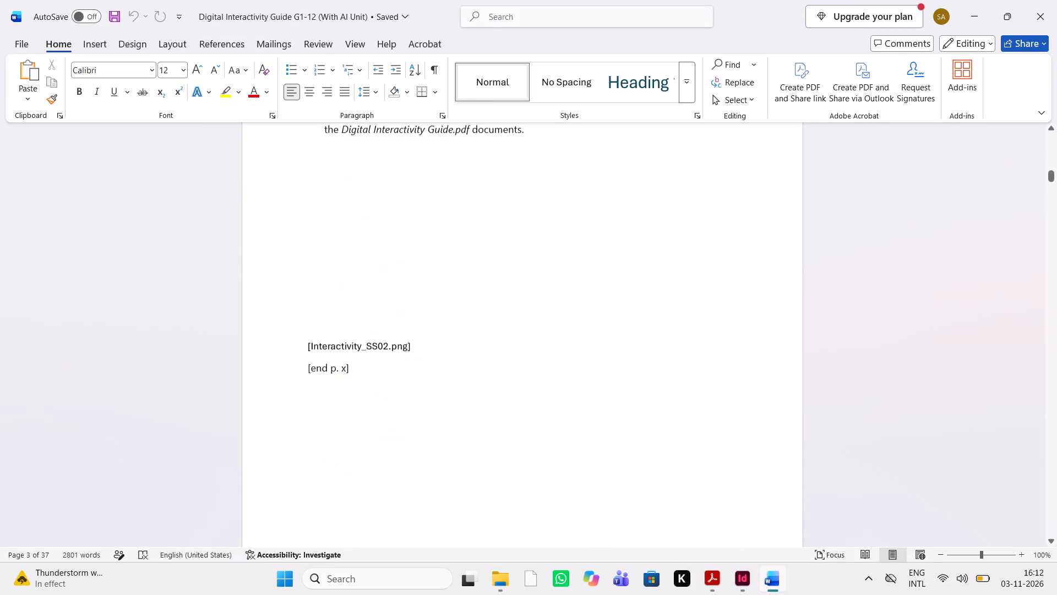
scroll(727, 303, down, 8)
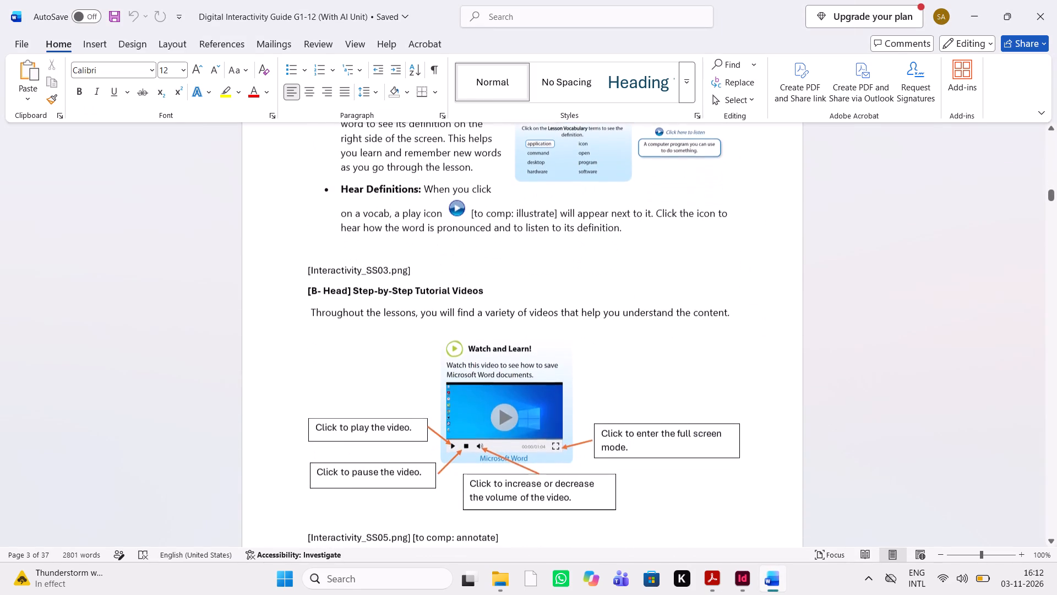
scroll(727, 303, up, 1)
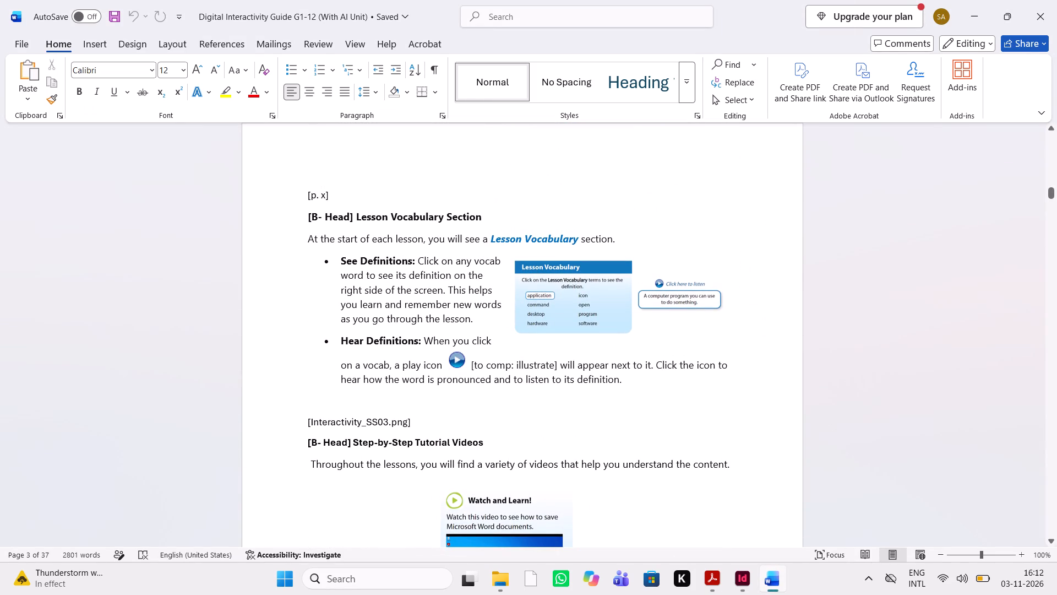
drag(356, 262, 337, 262)
key(ctrl+c)
key(ctrl+c)
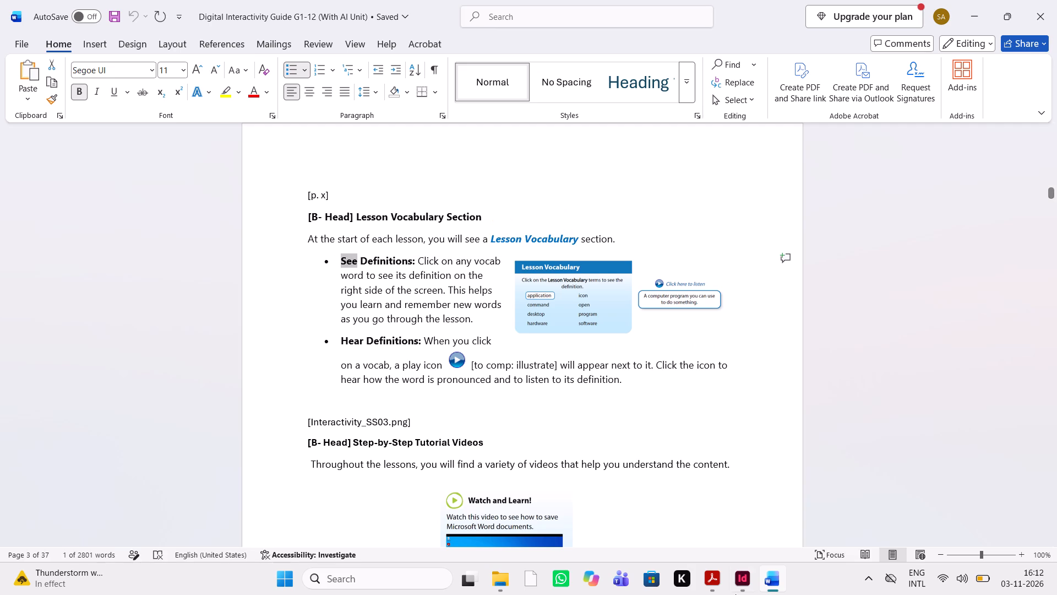
In InDesign, replace the word "View" with the copied "See" in page 6's first Lesson Vocabulary bullet, before "Definitions:".
click(745, 576)
scroll(453, 357, right, 1)
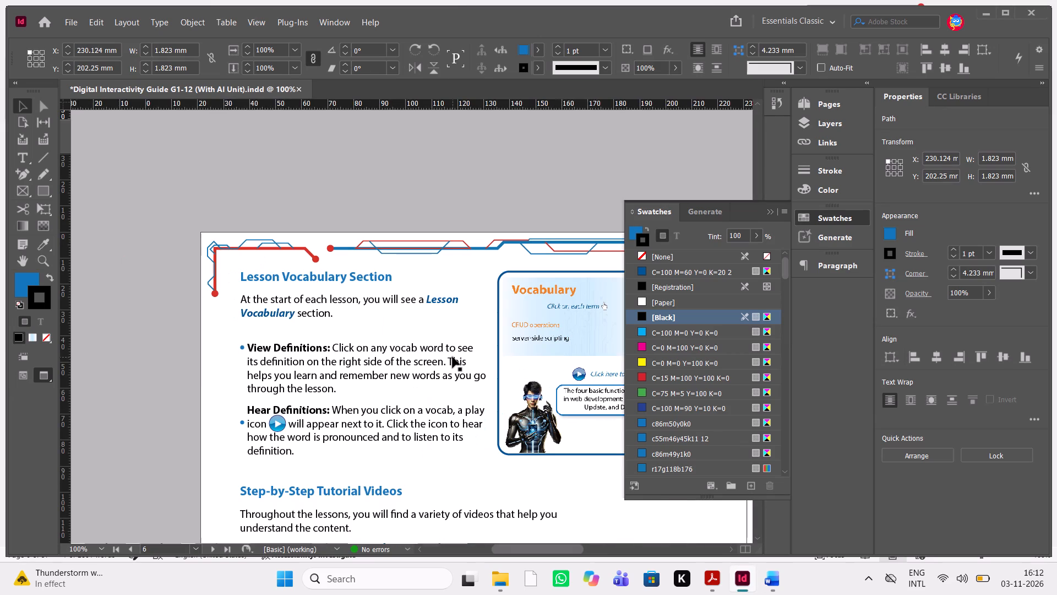
scroll(453, 357, right, 1)
click(182, 179)
key(w)
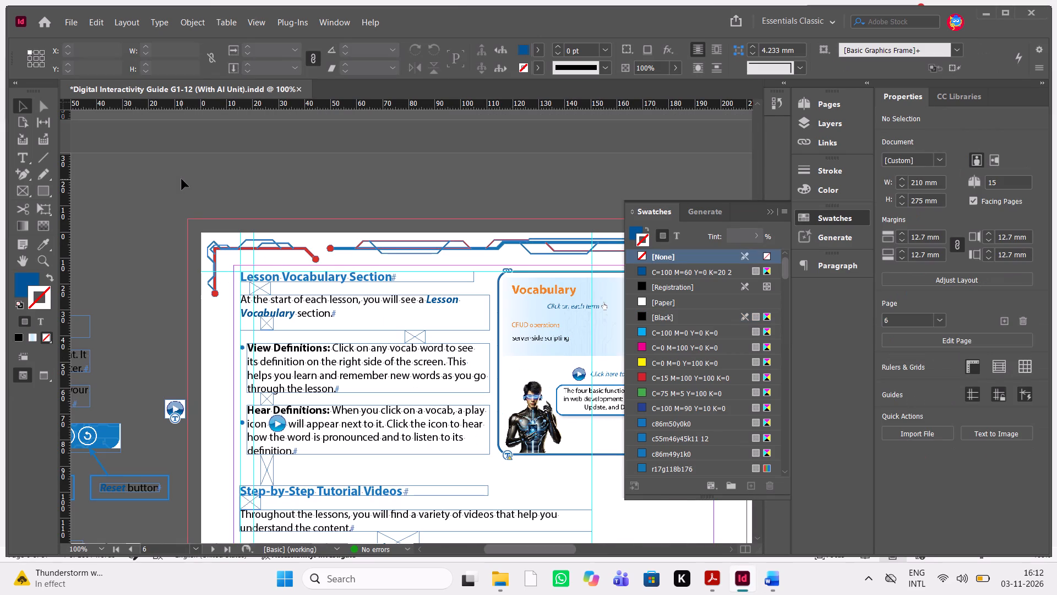
click(336, 372)
click(265, 321)
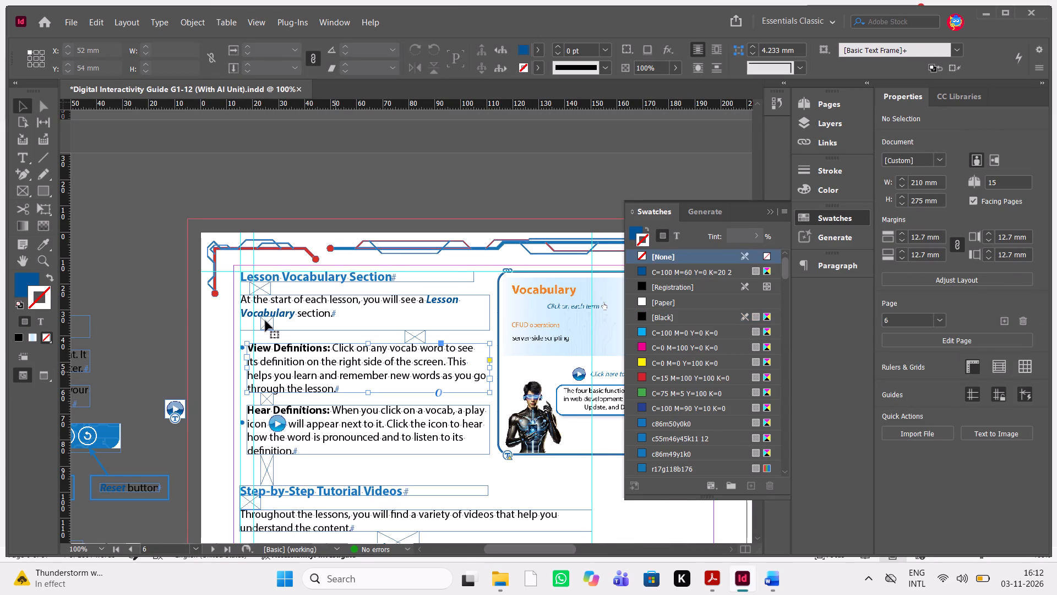
click(132, 247)
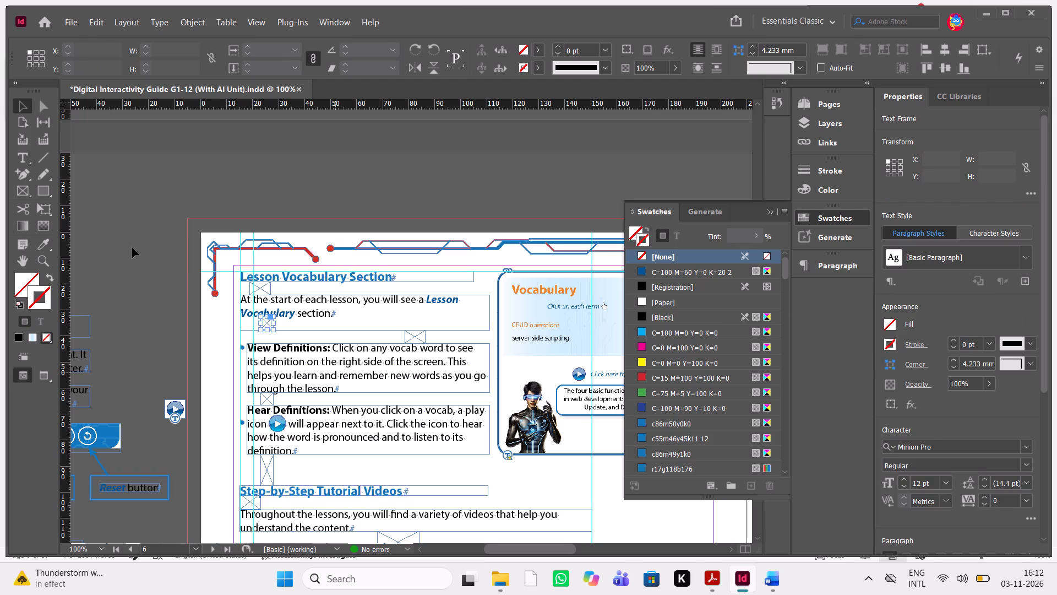
key(w)
key(w)
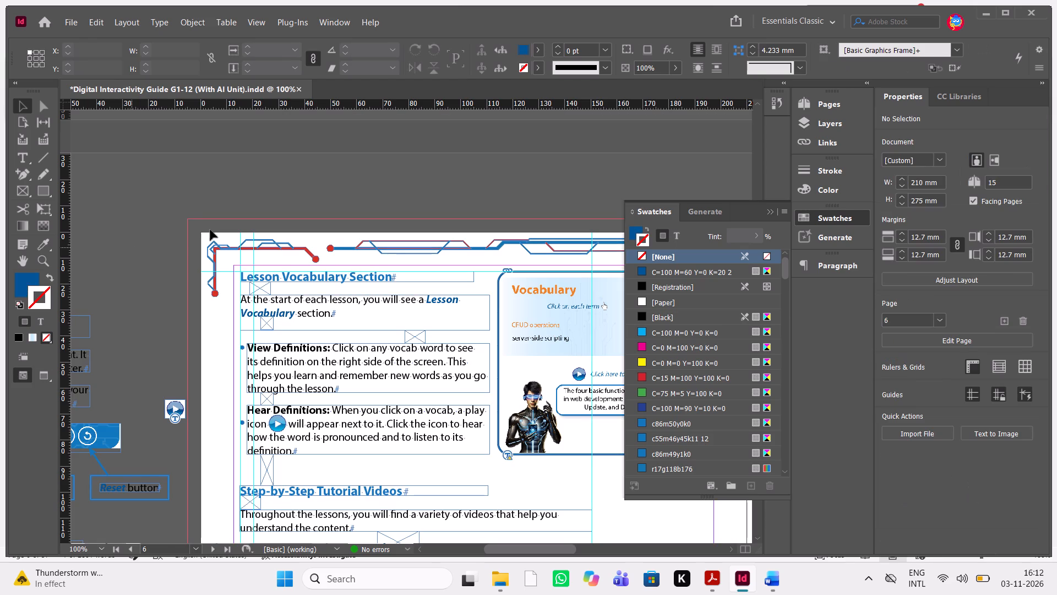
click(159, 255)
key(w)
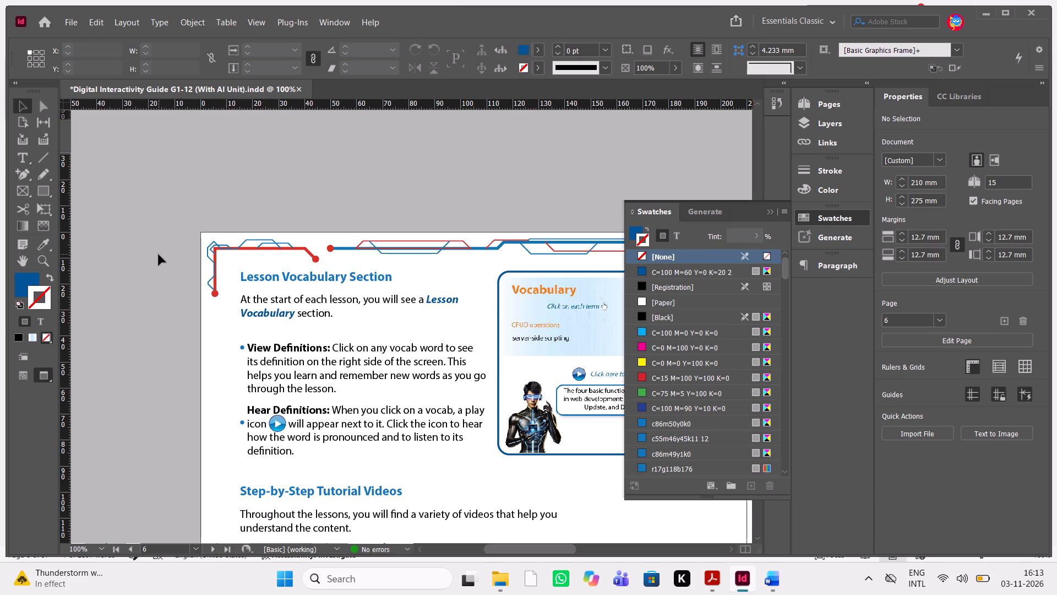
key(w)
click(284, 347)
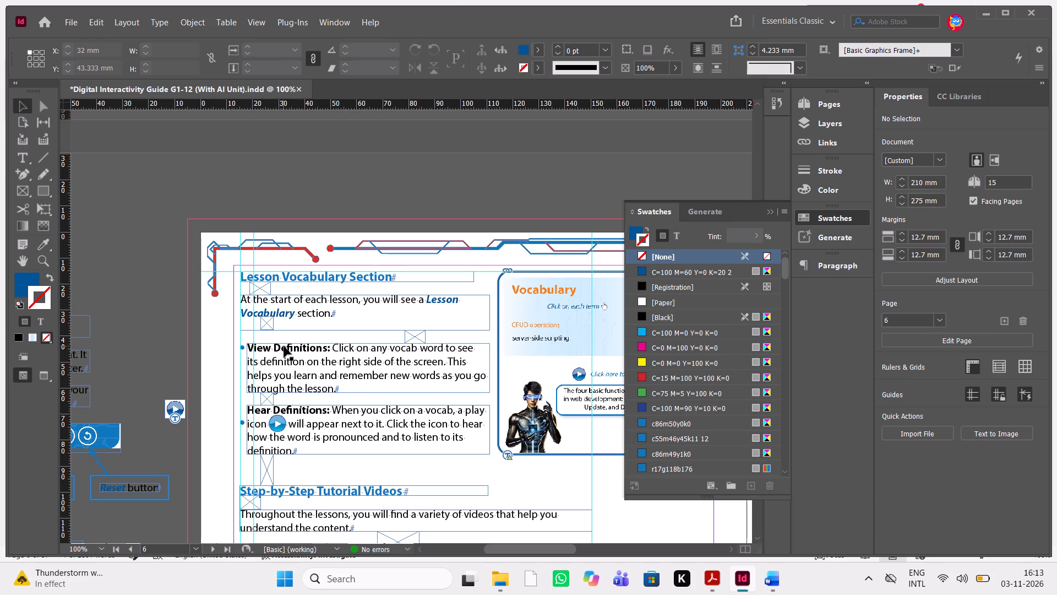
triple_click(277, 349)
click(277, 349)
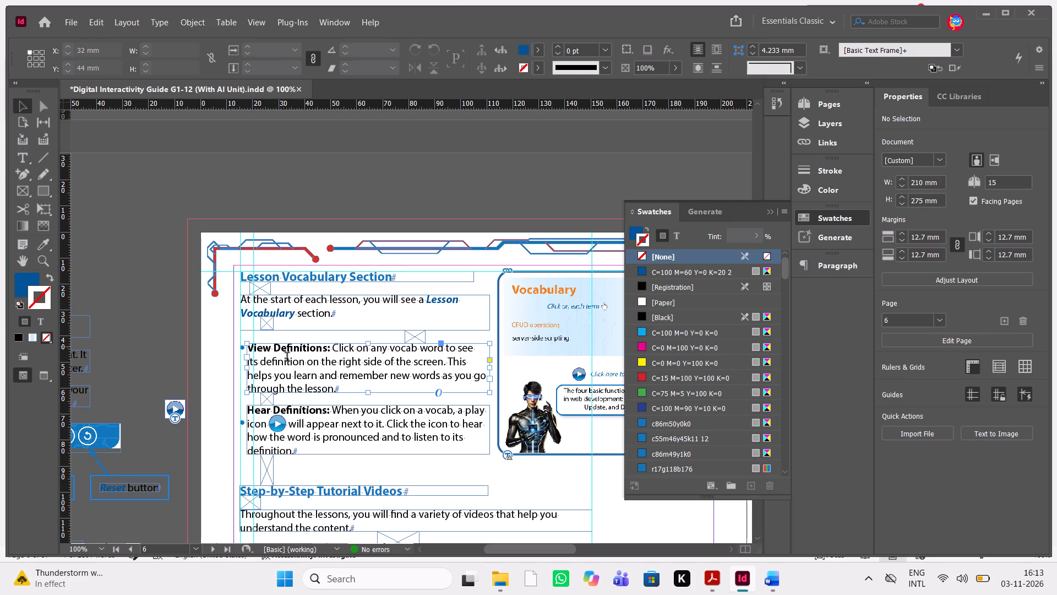
double_click(287, 359)
double_click(270, 348)
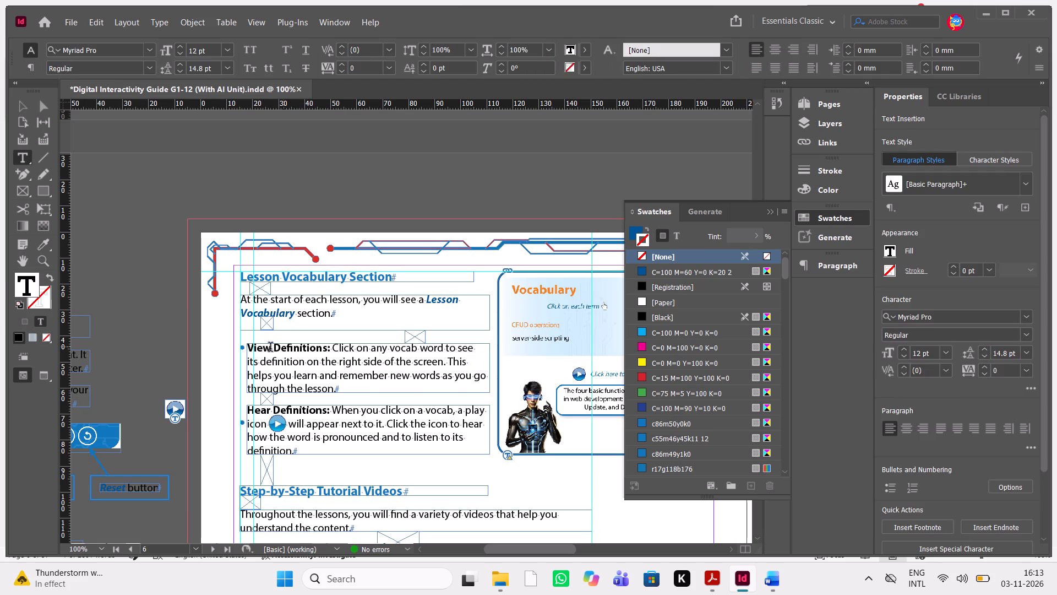
key(BackSpace)
key(ctrl+v)
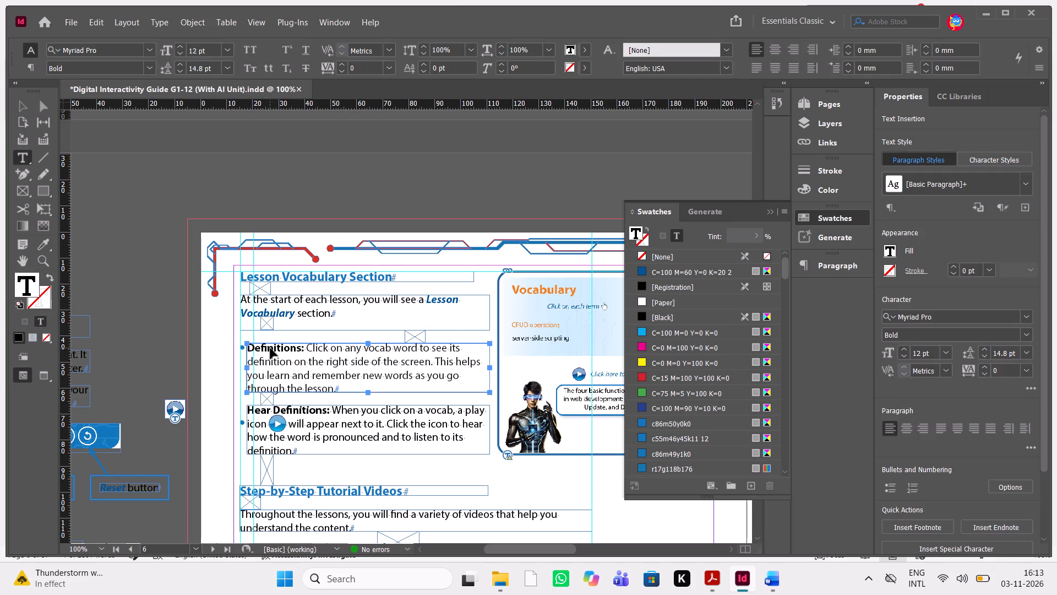
In the reviewer's PDF, examine the rest of page 6 and the comments on page 7's Interactive Boxes images.
key(alt+Tab)
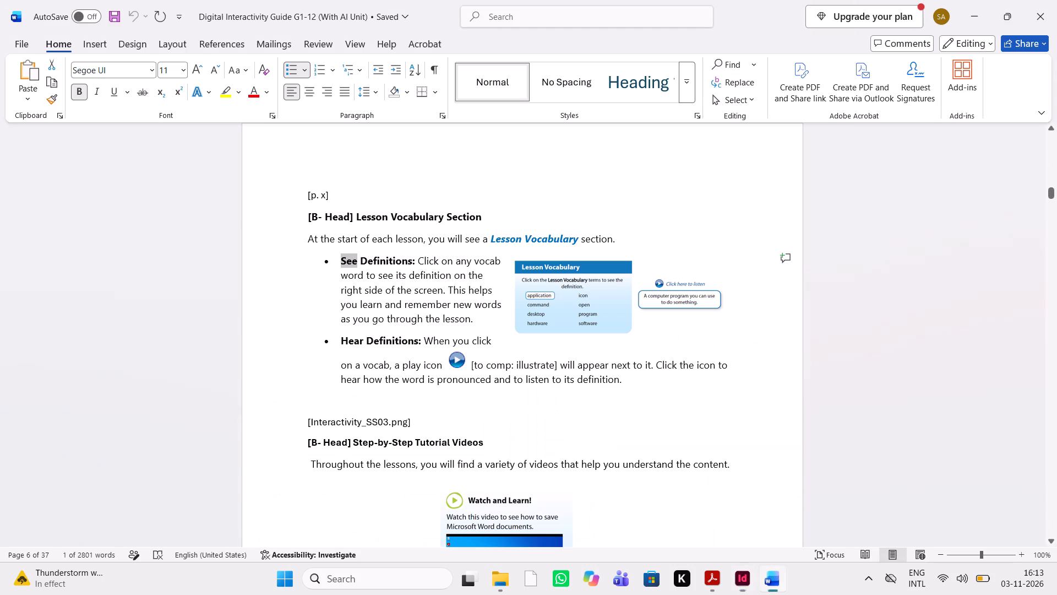
key(alt+Tab)
key(alt+Tab)
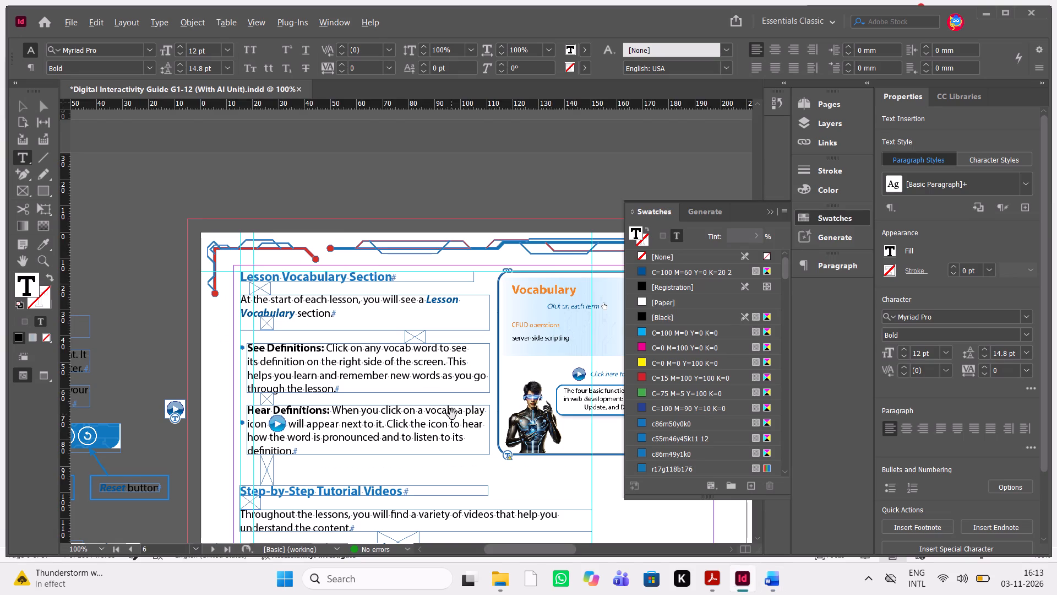
key(alt+Tab)
scroll(389, 371, down, 1)
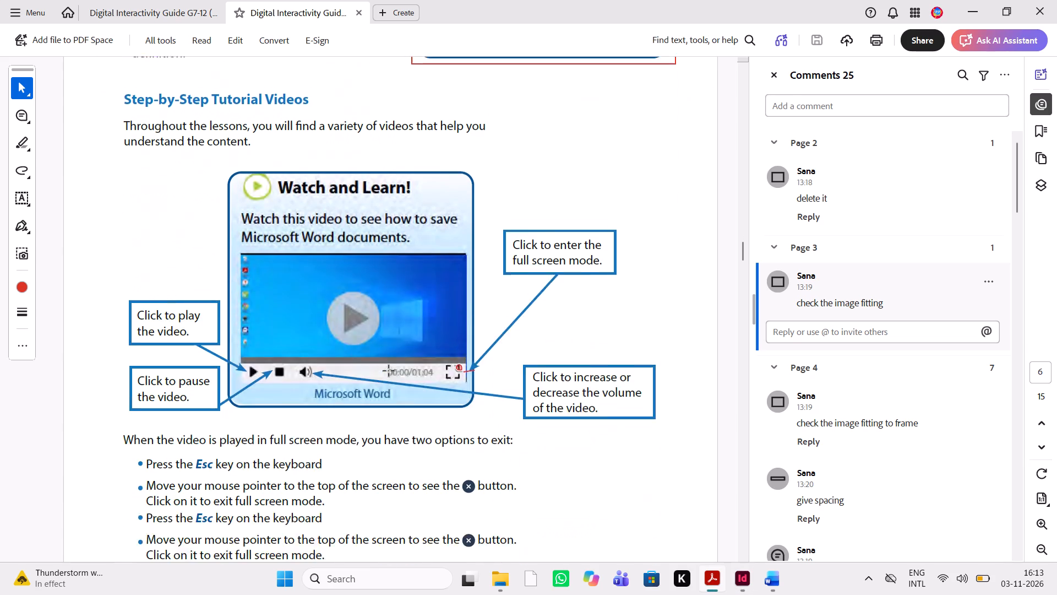
scroll(389, 371, down, 1)
scroll(389, 371, right, 1)
scroll(339, 418, down, 1)
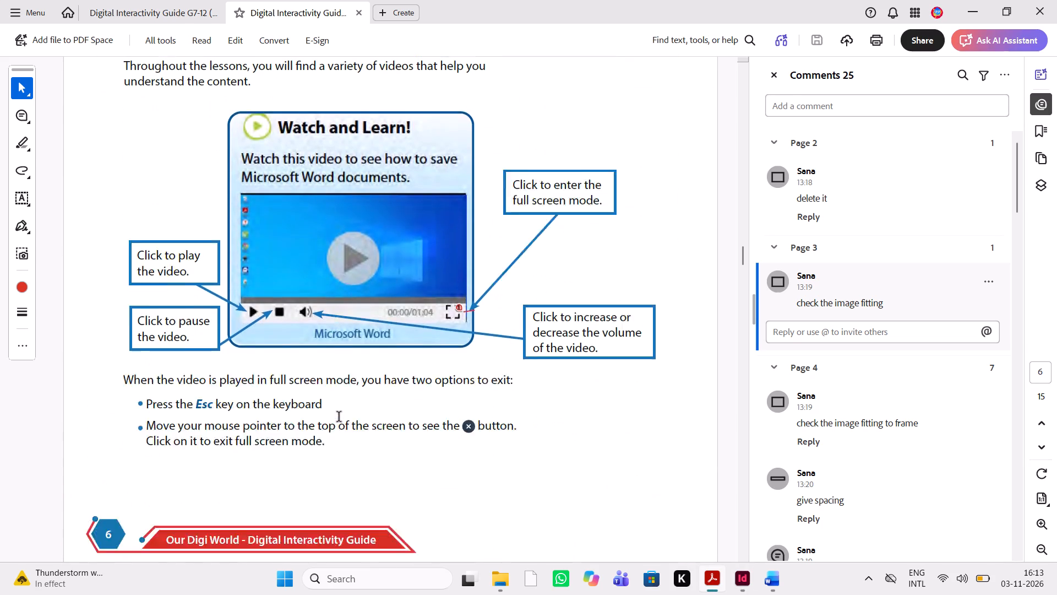
scroll(339, 418, down, 2)
scroll(263, 415, down, 1)
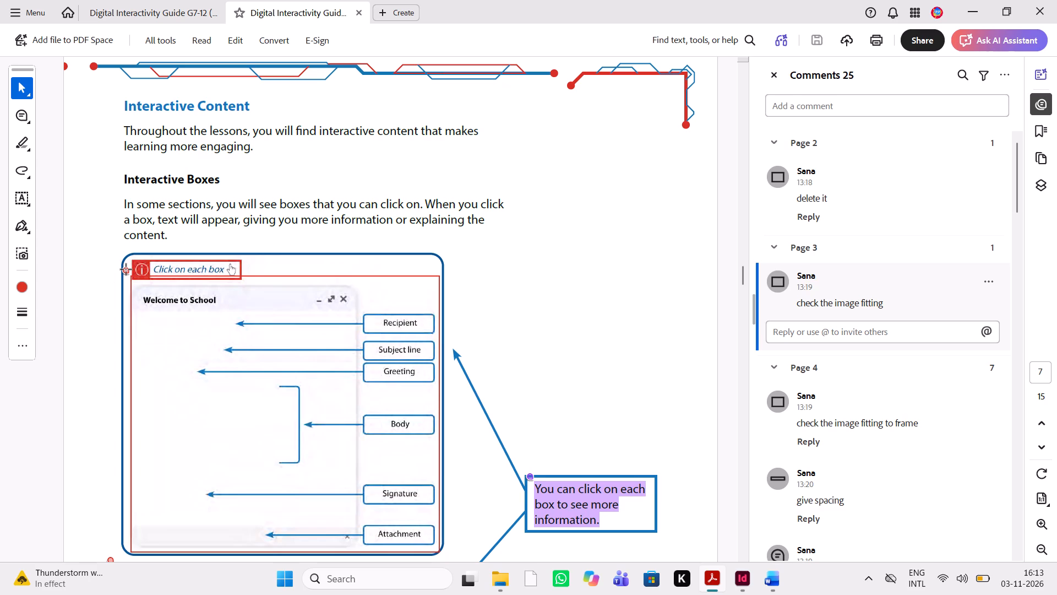
In File Explorer, open the Interactivity Guide - Screenshots folder inside Downloads' SS folder and browse the images as thumbnails.
click(497, 594)
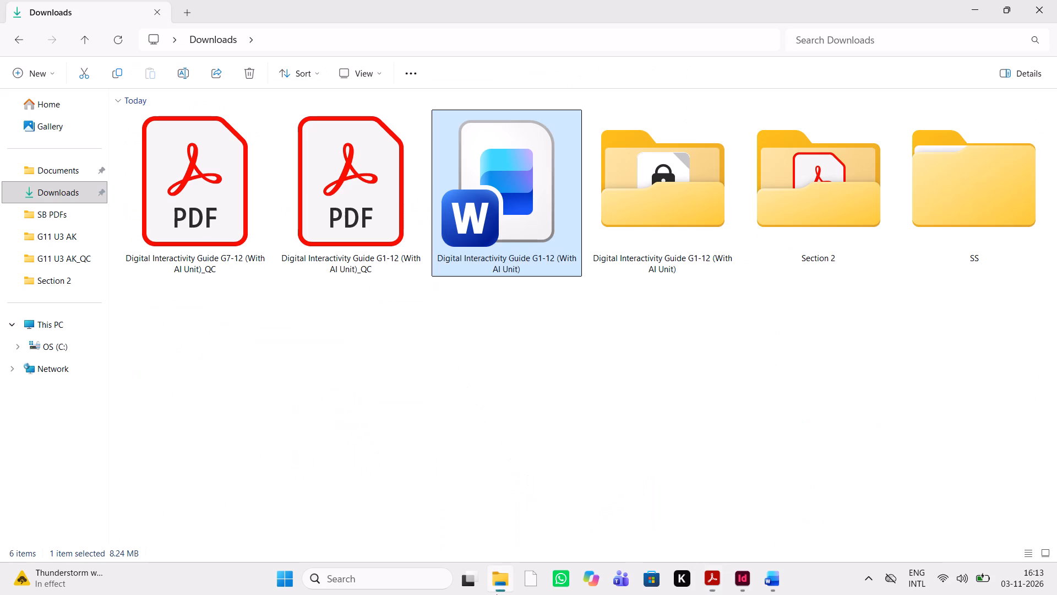
double_click(949, 254)
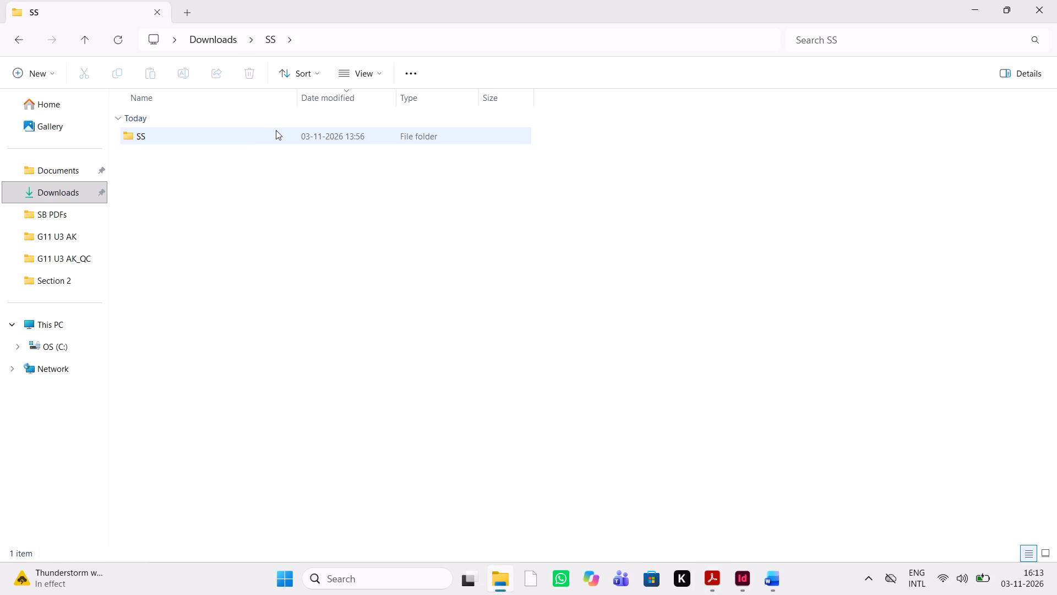
double_click(270, 133)
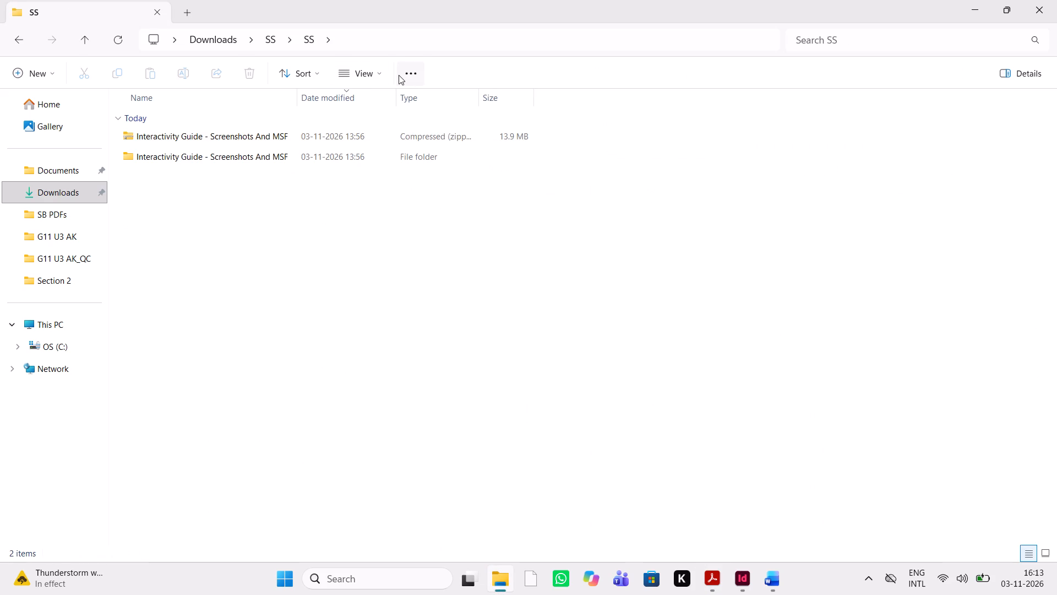
double_click(269, 155)
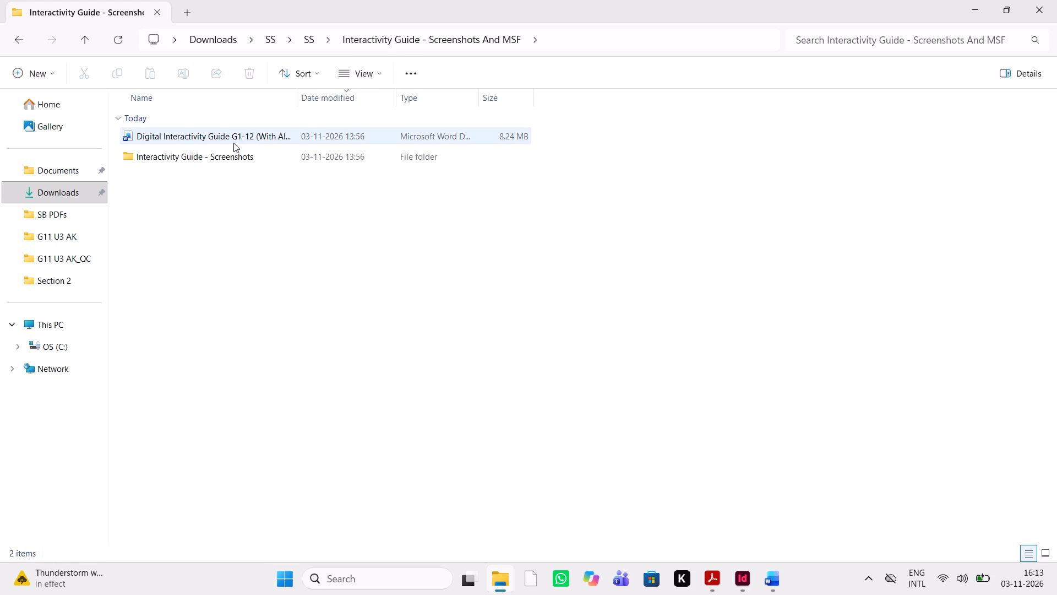
double_click(226, 154)
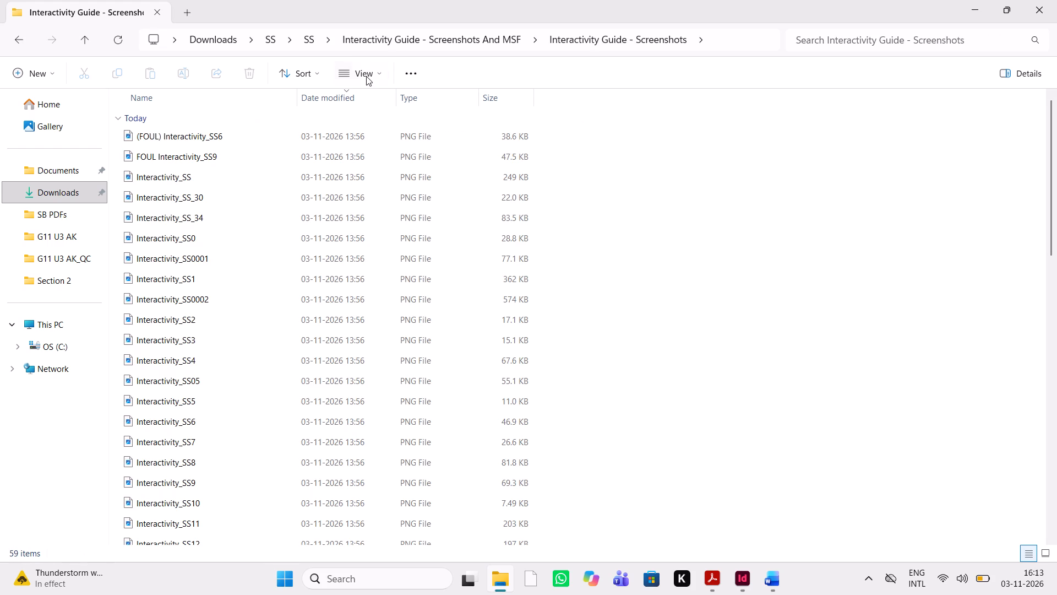
click(358, 73)
click(369, 111)
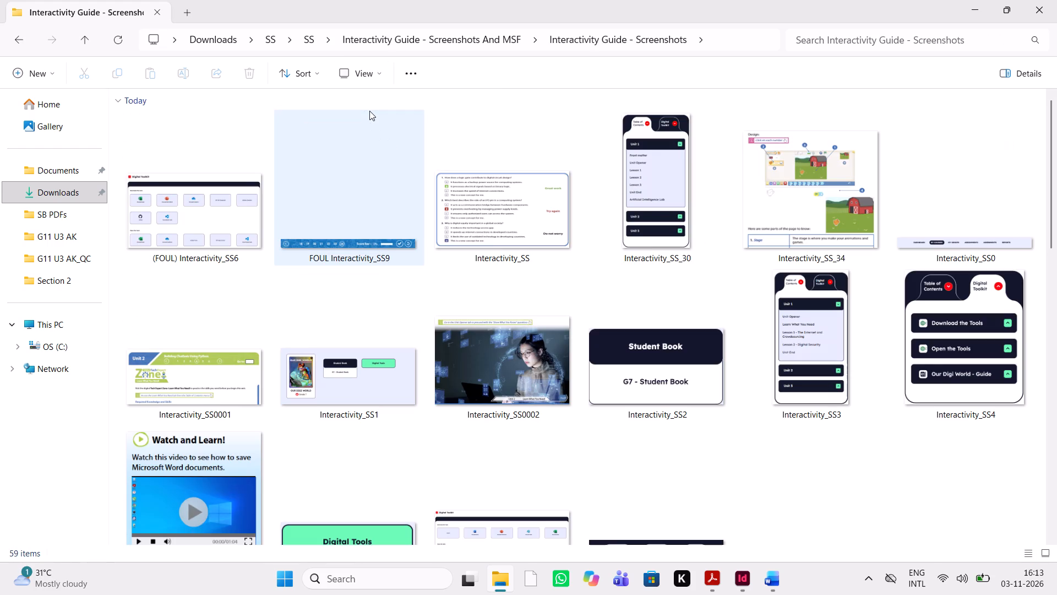
scroll(514, 296, down, 1)
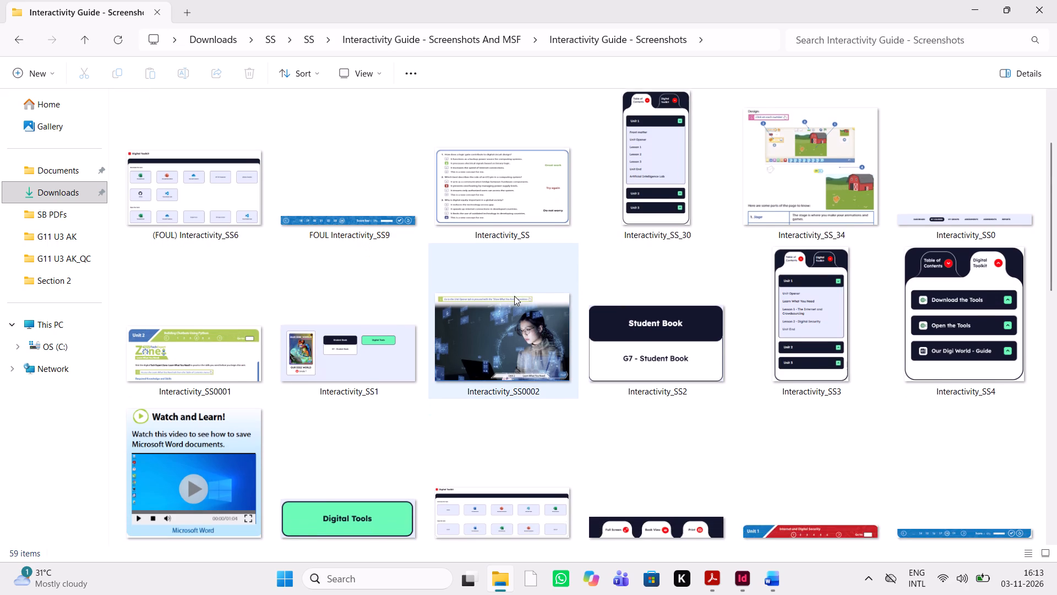
scroll(514, 296, down, 2)
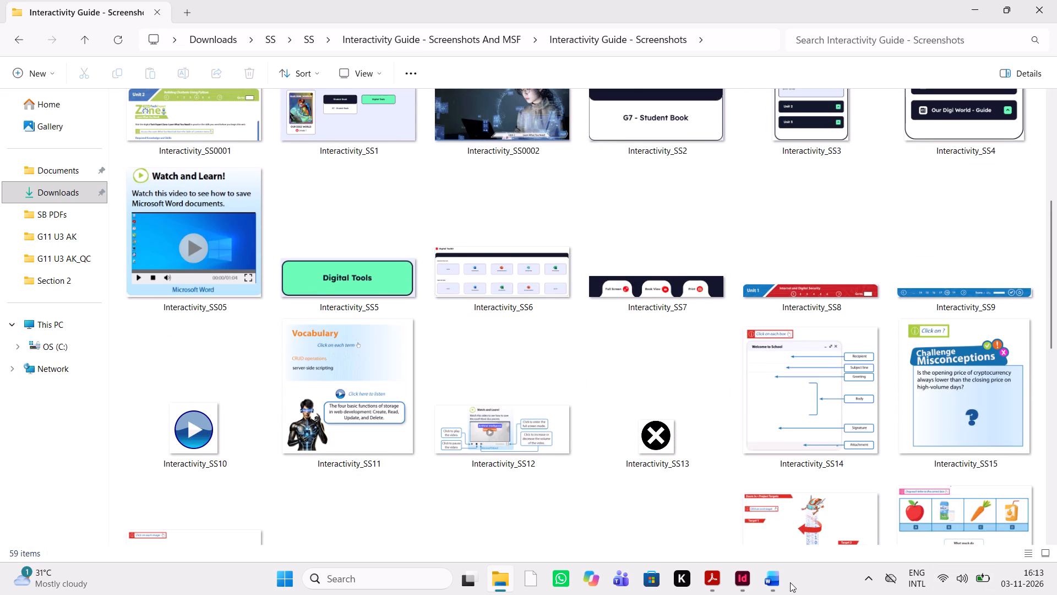
Compare the Word manuscript's Tutorial Videos and Interactive Boxes sections and their image references with the commented PDF pages 6 and 7.
click(776, 591)
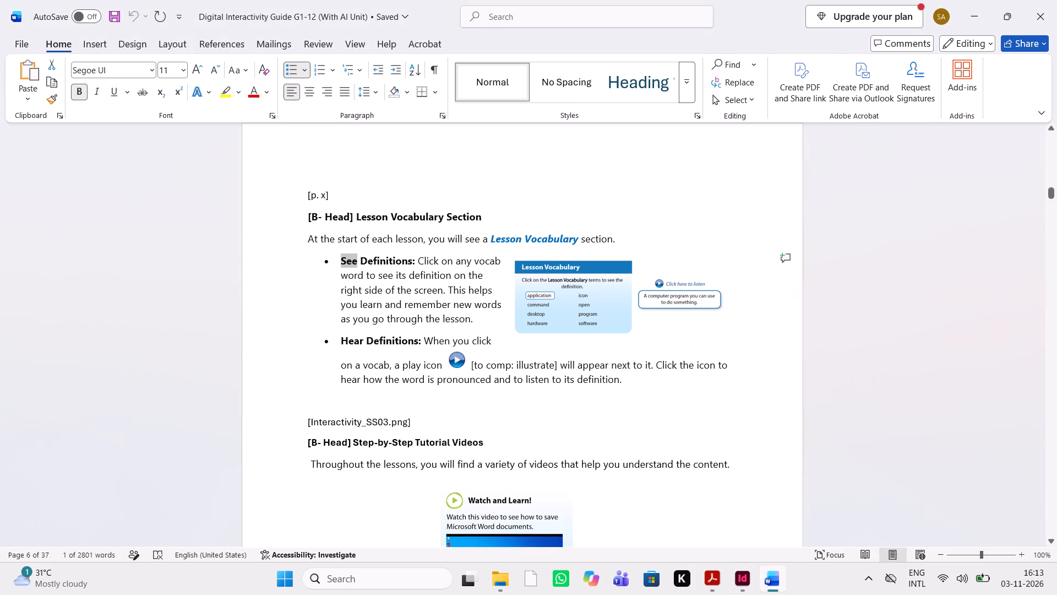
scroll(635, 423, down, 5)
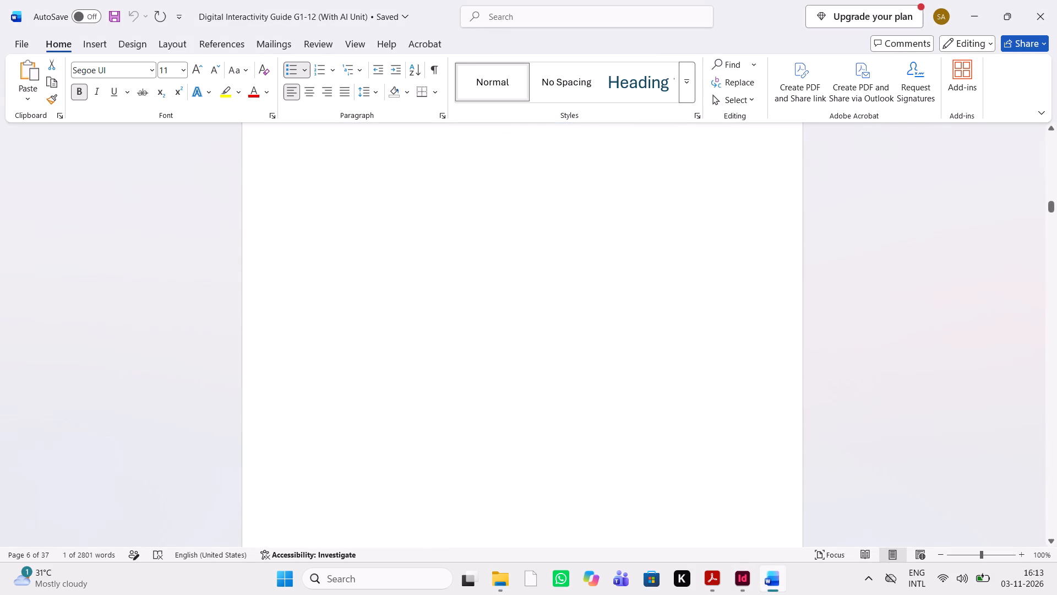
scroll(635, 423, down, 4)
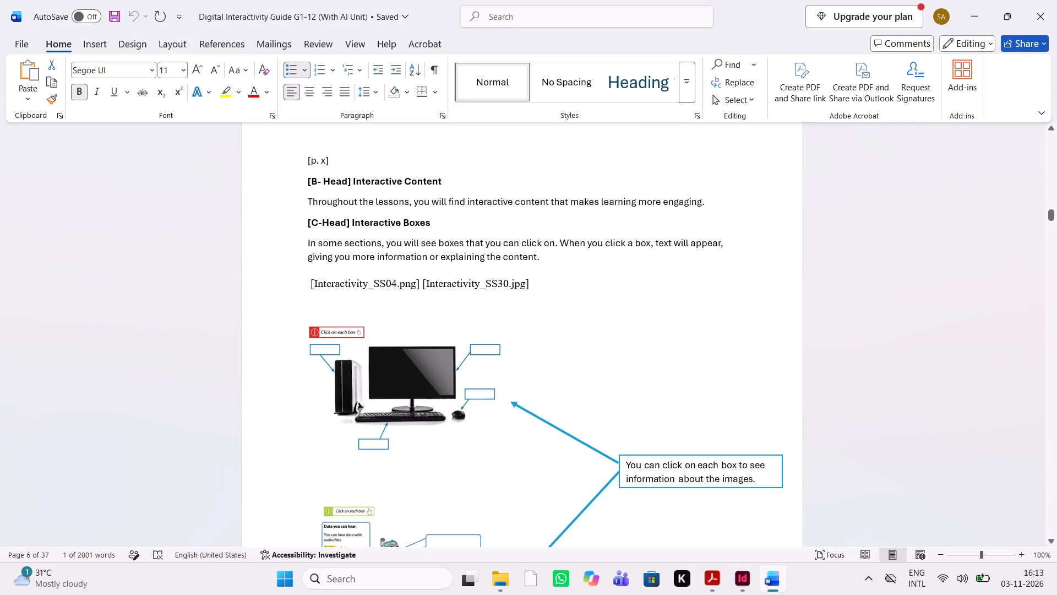
click(733, 587)
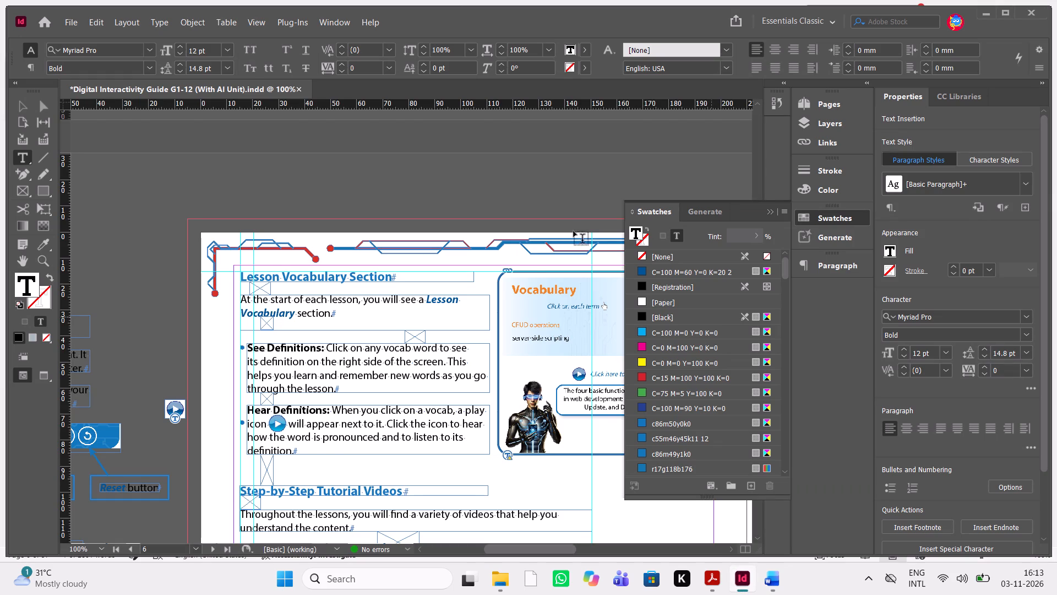
scroll(510, 277, down, 1)
scroll(510, 277, left, 1)
scroll(510, 277, right, 1)
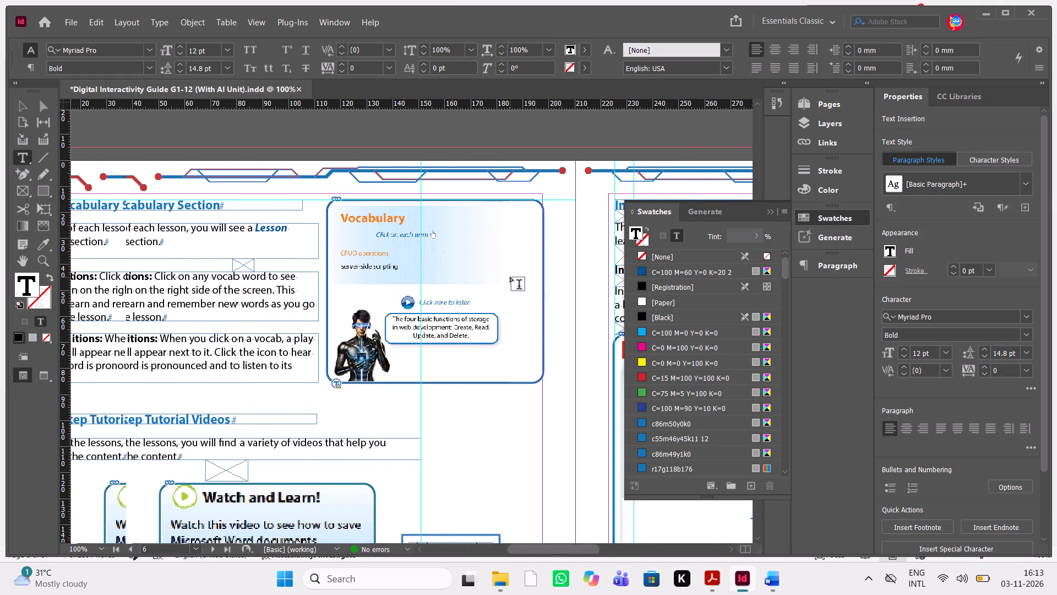
click(780, 571)
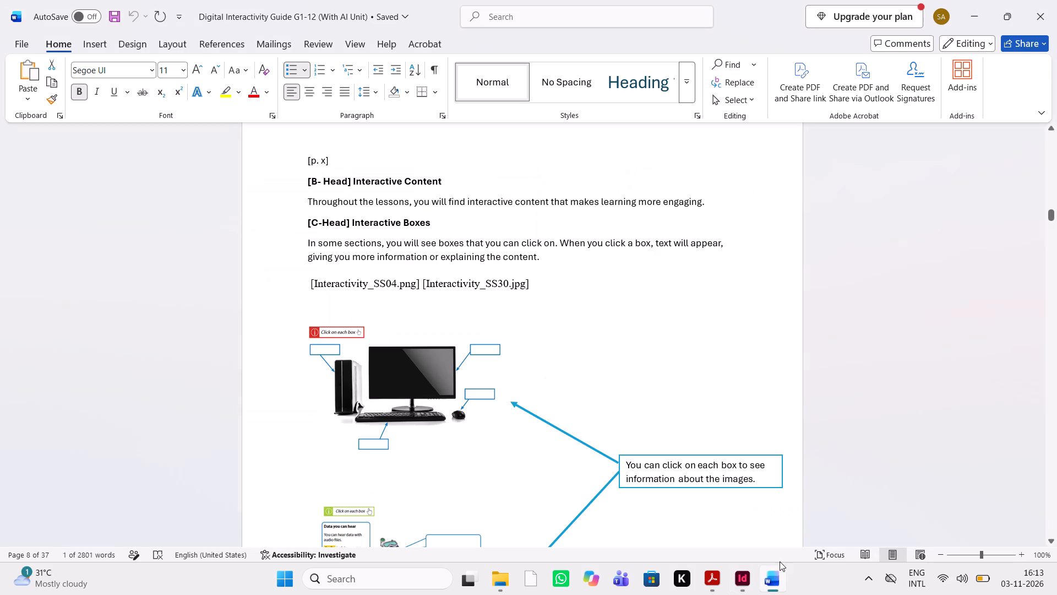
scroll(638, 354, up, 8)
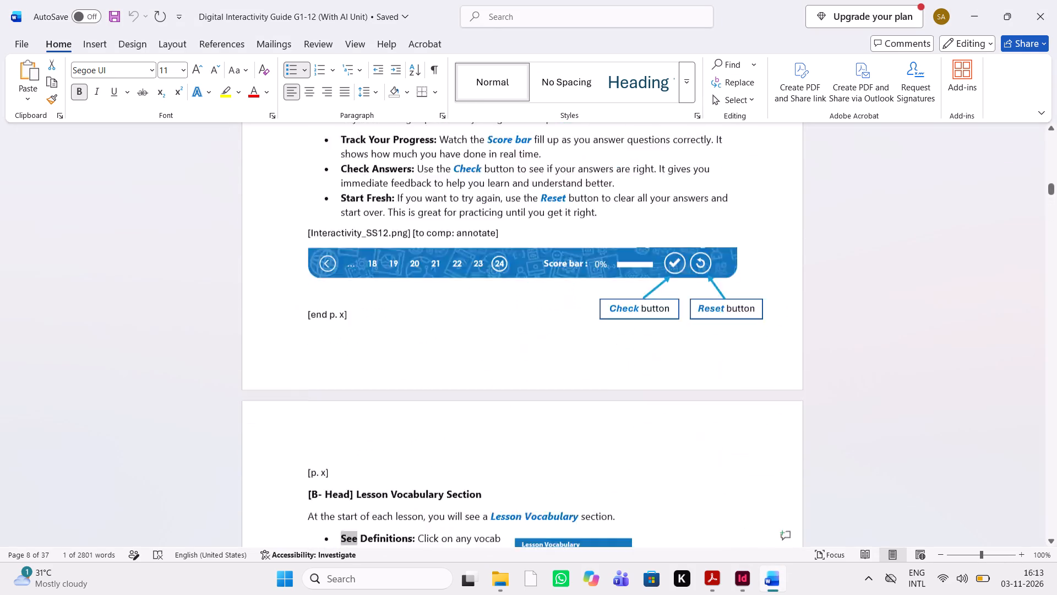
scroll(638, 354, up, 3)
scroll(638, 354, down, 9)
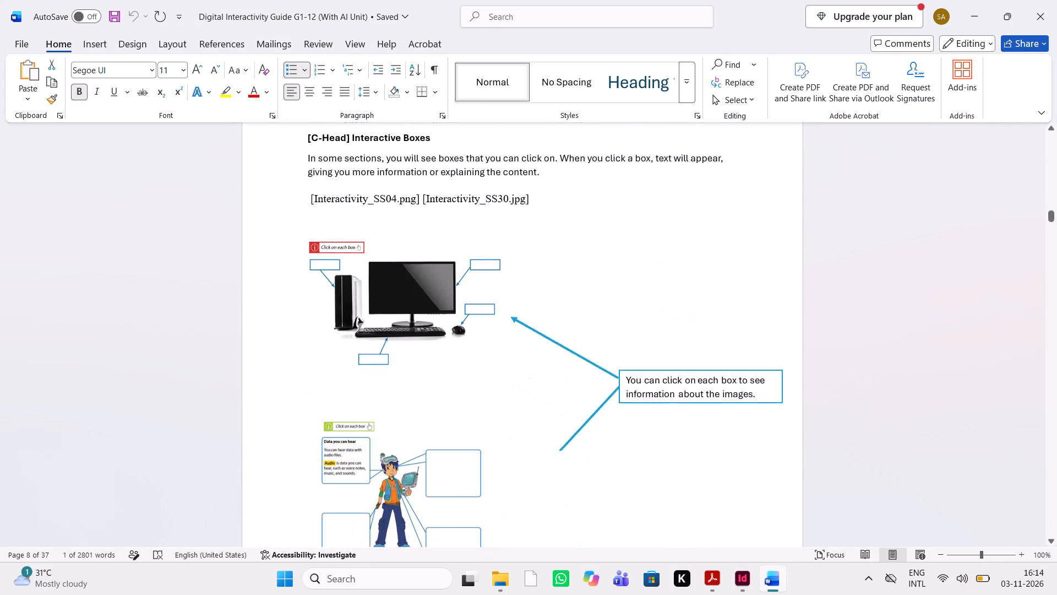
scroll(638, 354, down, 3)
scroll(638, 354, up, 3)
scroll(638, 354, down, 1)
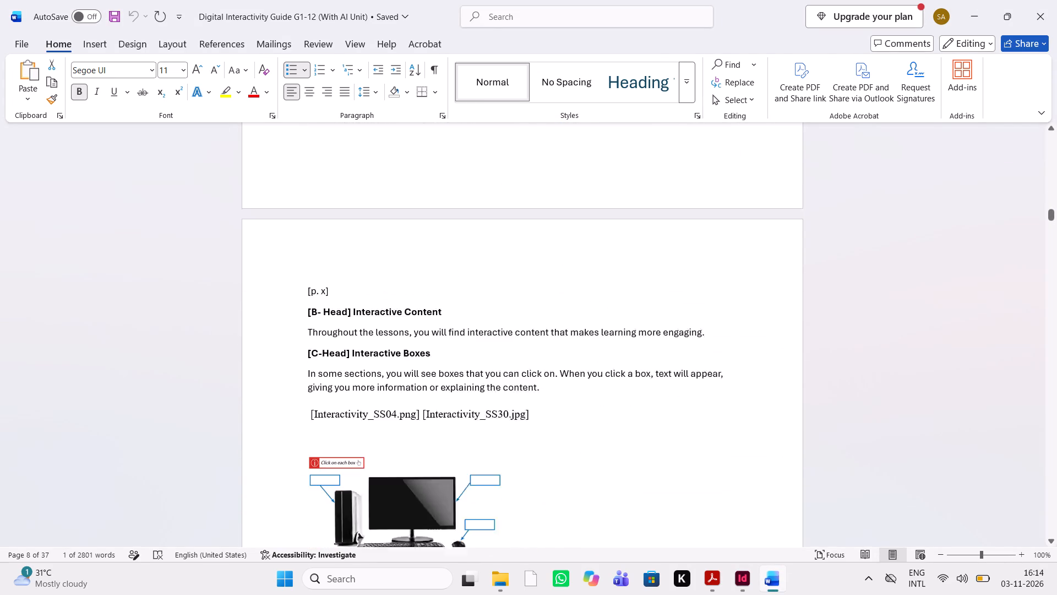
scroll(638, 354, down, 2)
scroll(642, 413, up, 4)
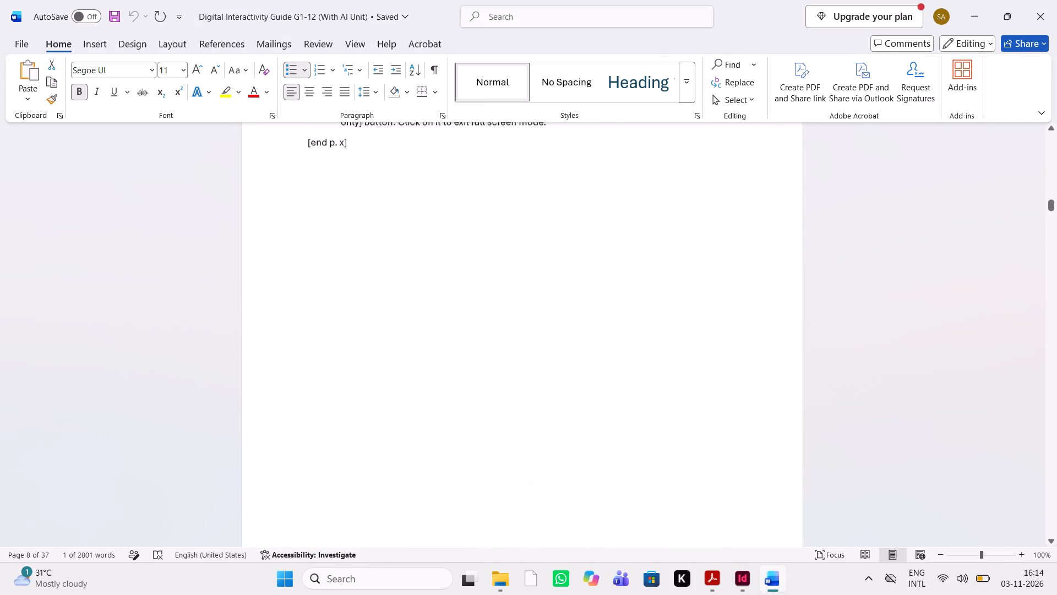
scroll(642, 413, up, 1)
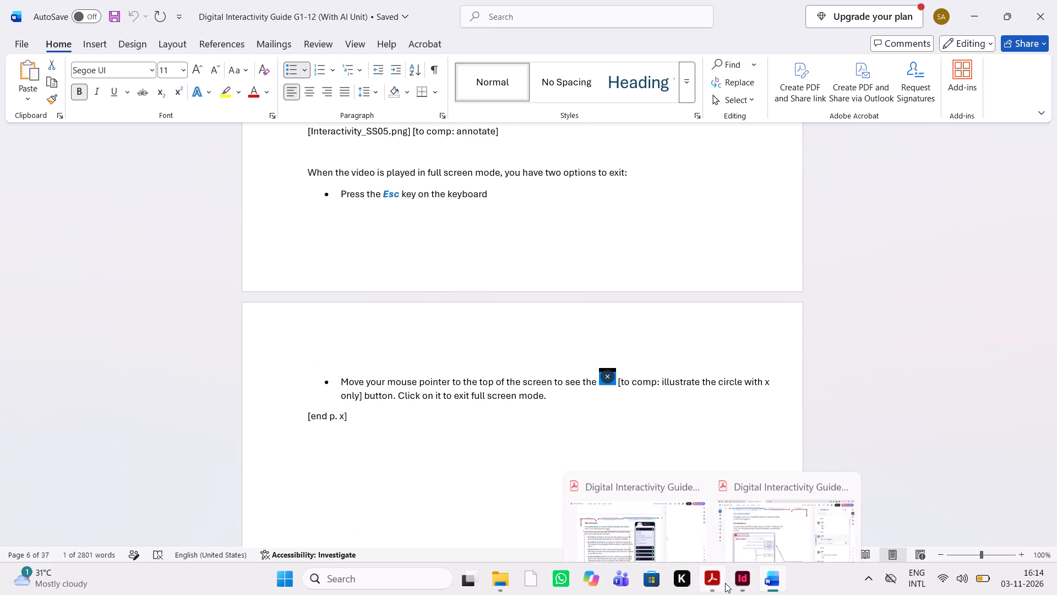
click(725, 583)
scroll(599, 407, up, 3)
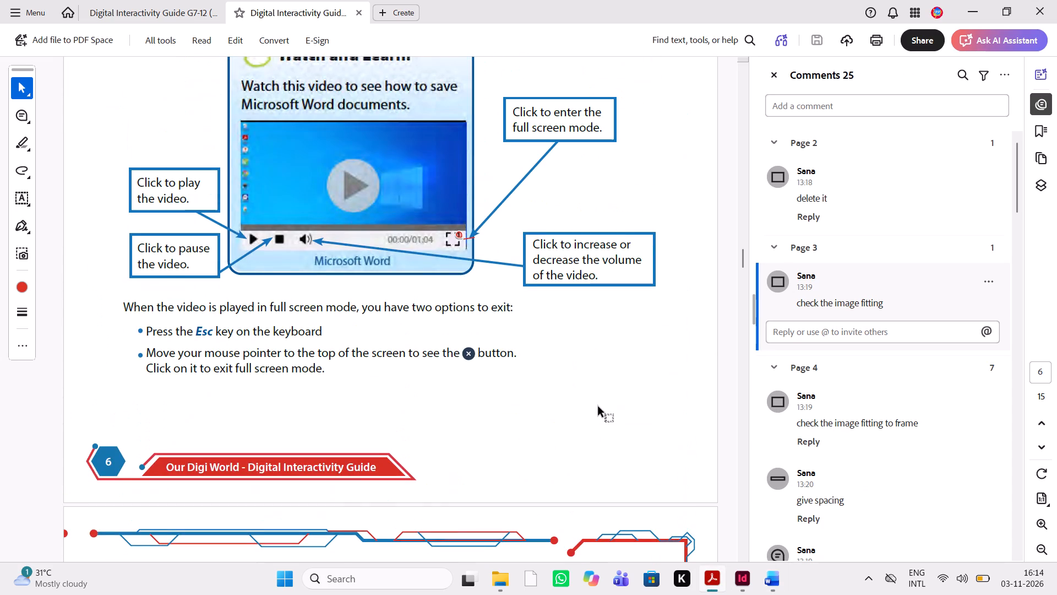
scroll(599, 407, down, 4)
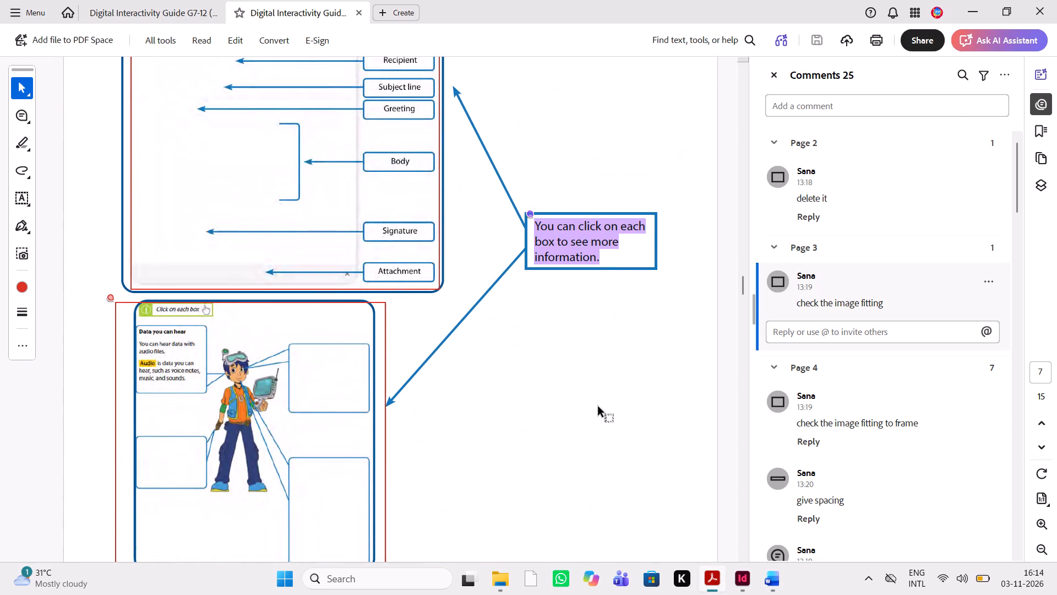
In InDesign, delete the "Welcome to School" image from inside its rounded frame under Interactive Boxes on page 7.
click(745, 581)
scroll(594, 343, right, 1)
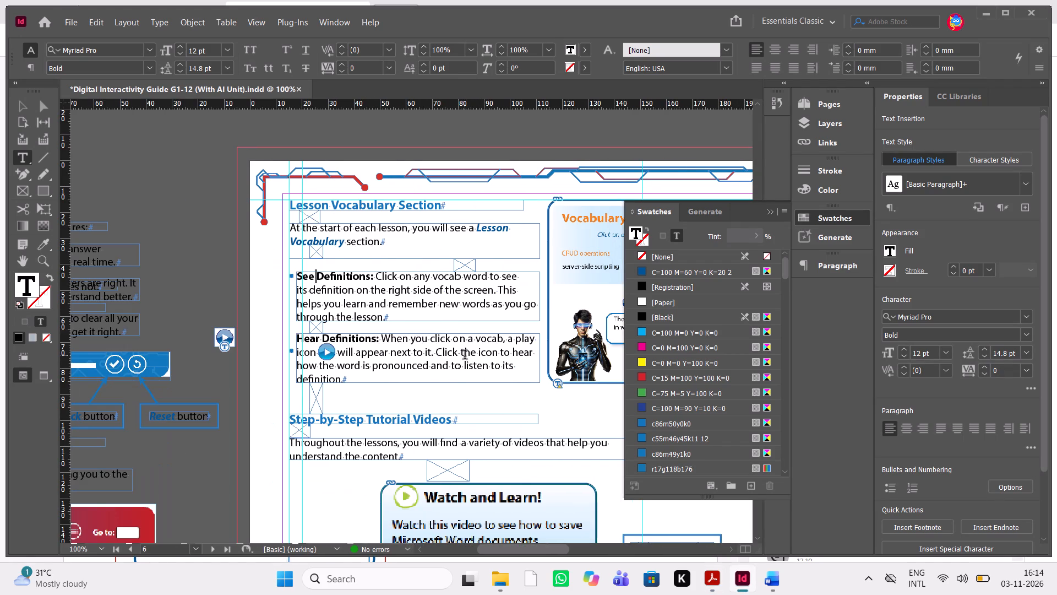
scroll(465, 356, left, 3)
scroll(465, 356, down, 1)
scroll(465, 356, up, 1)
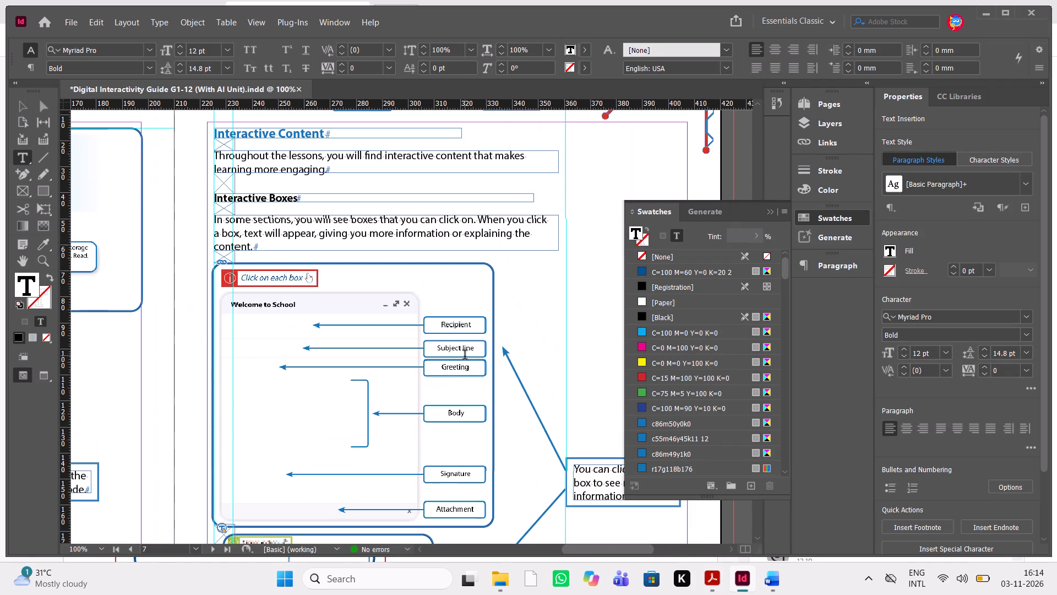
right_click(465, 356)
click(23, 104)
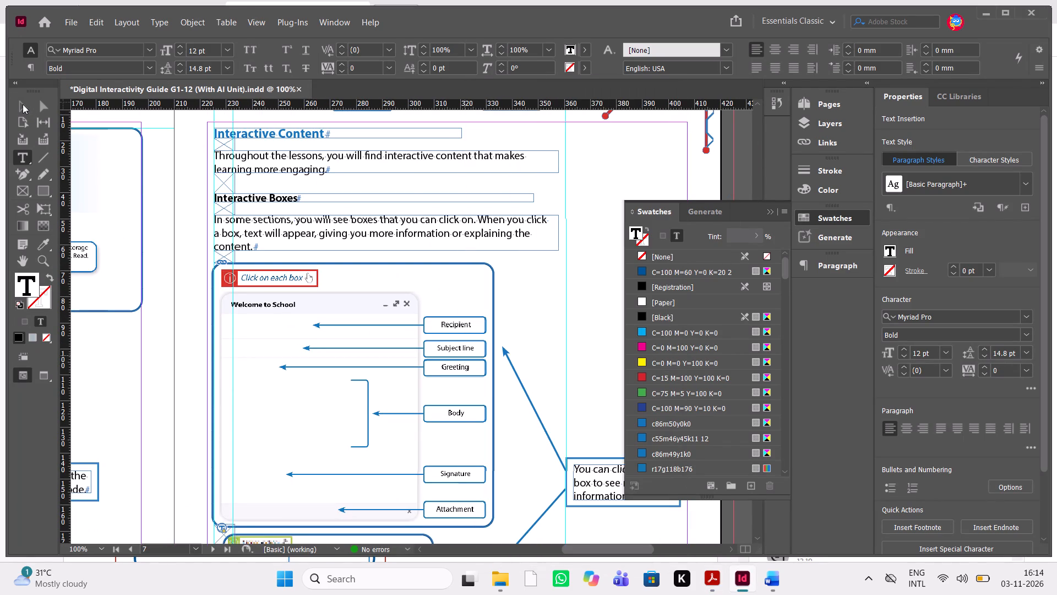
click(323, 440)
click(354, 397)
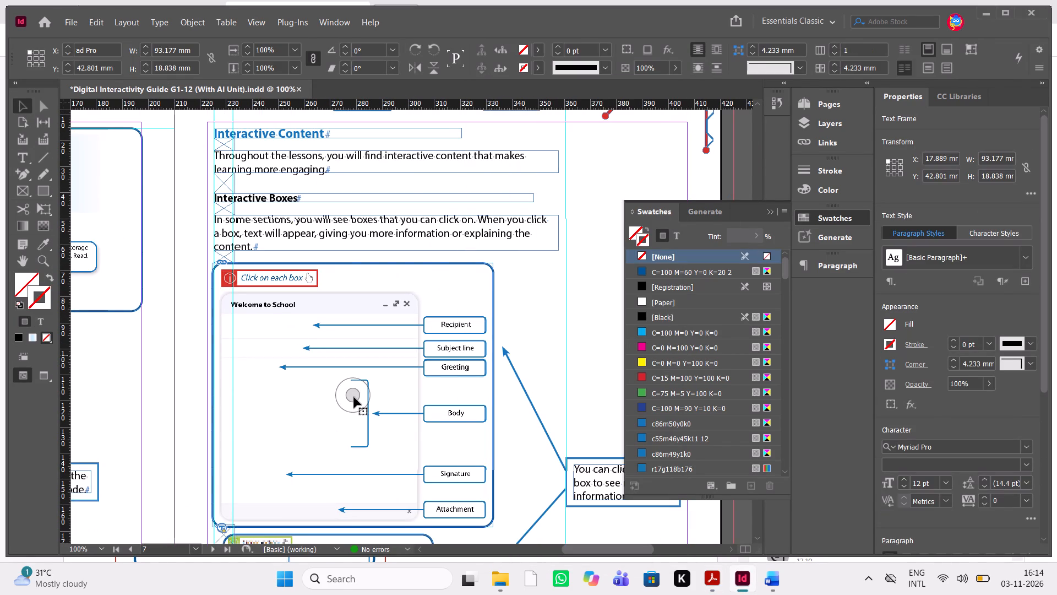
key(Delete)
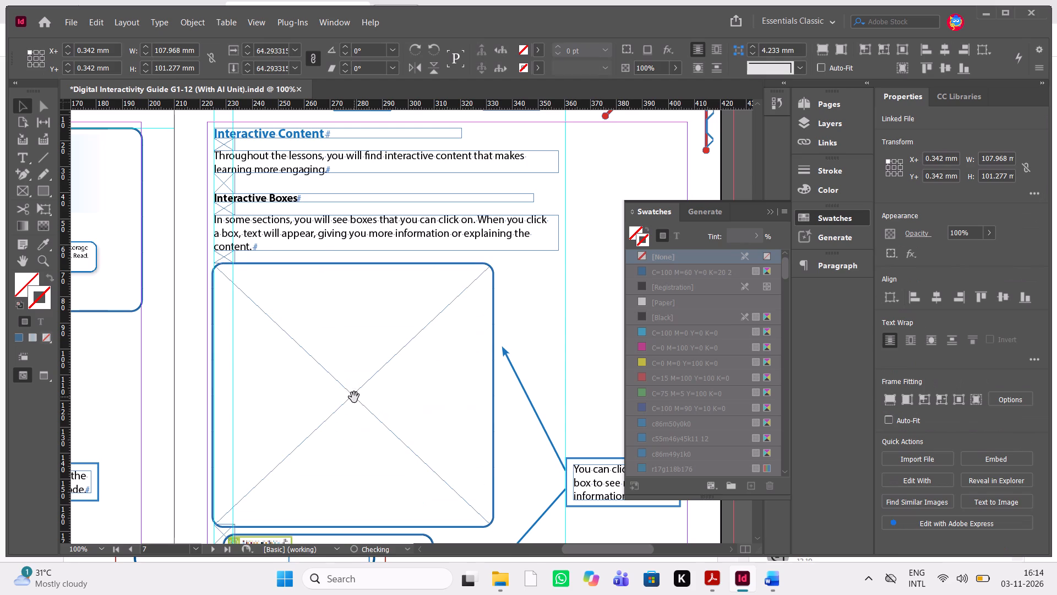
Start placing a file into the emptied Interactive Boxes frame and show the Interactivity Guide - Screenshots folder's images as extra large thumbnails.
click(354, 397)
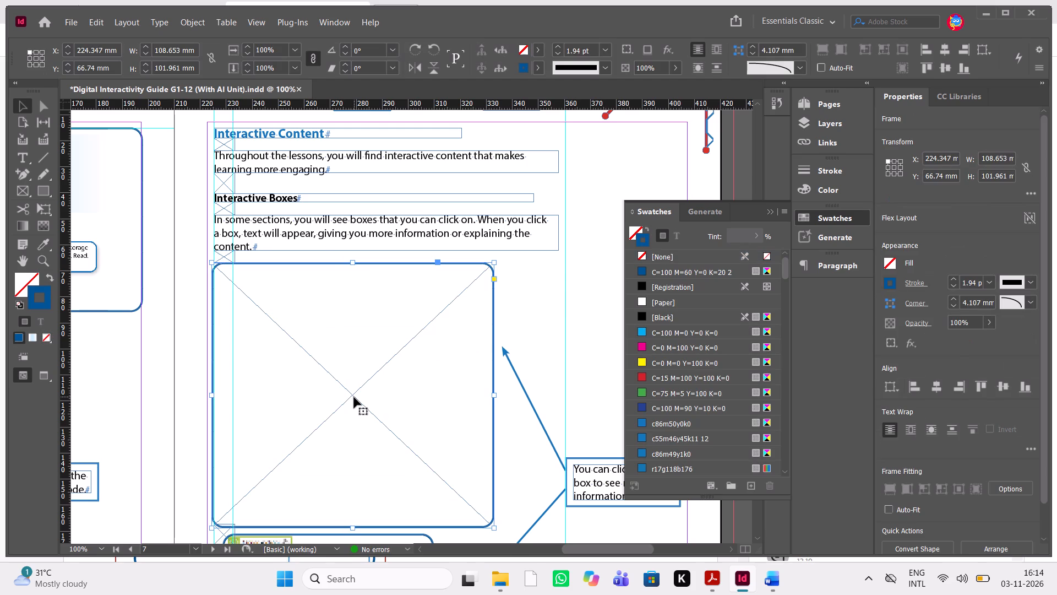
key(ctrl+d)
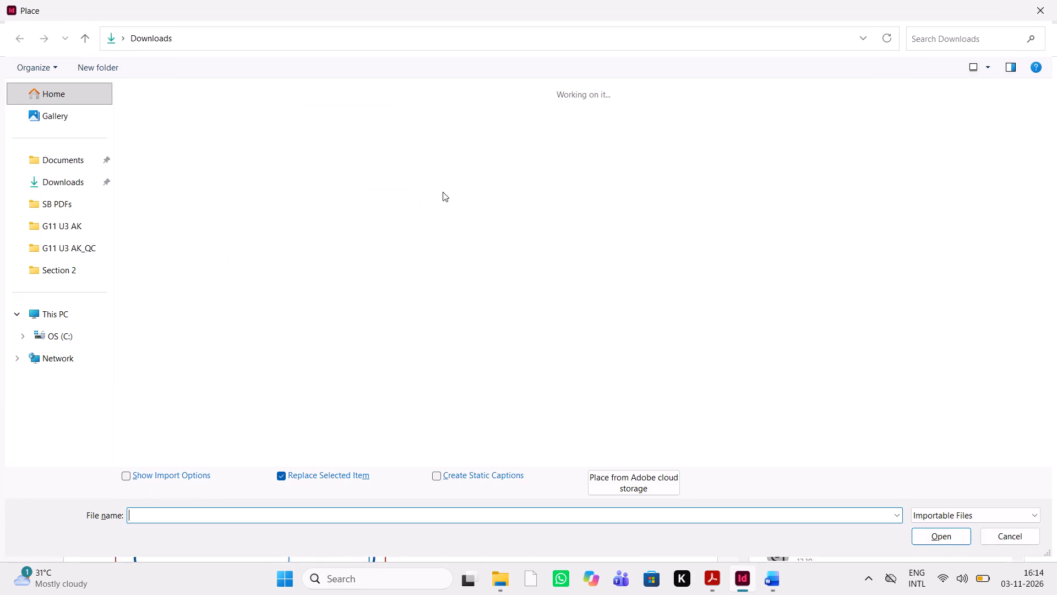
double_click(582, 175)
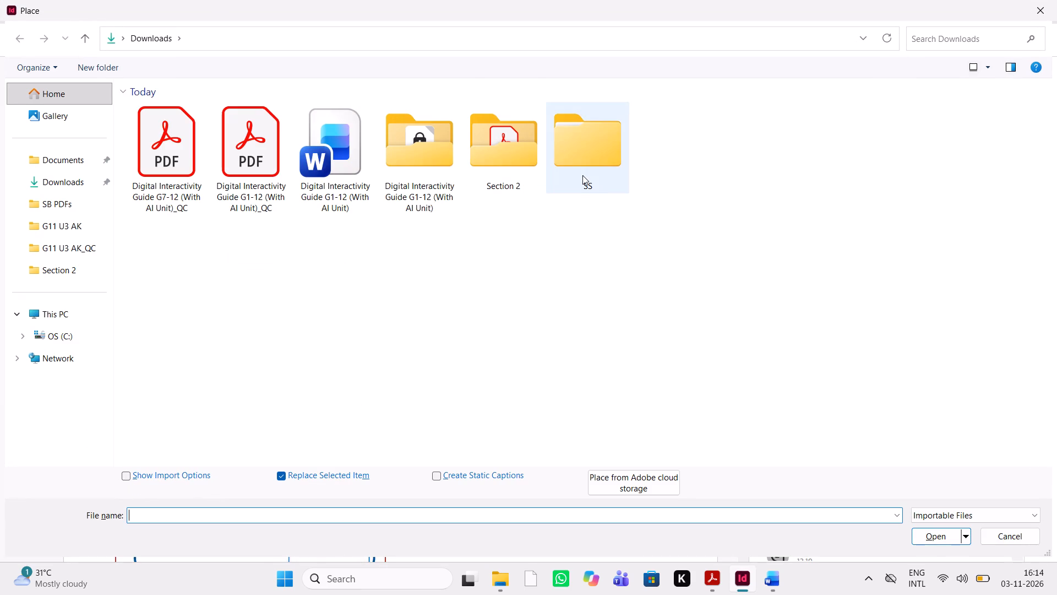
double_click(182, 131)
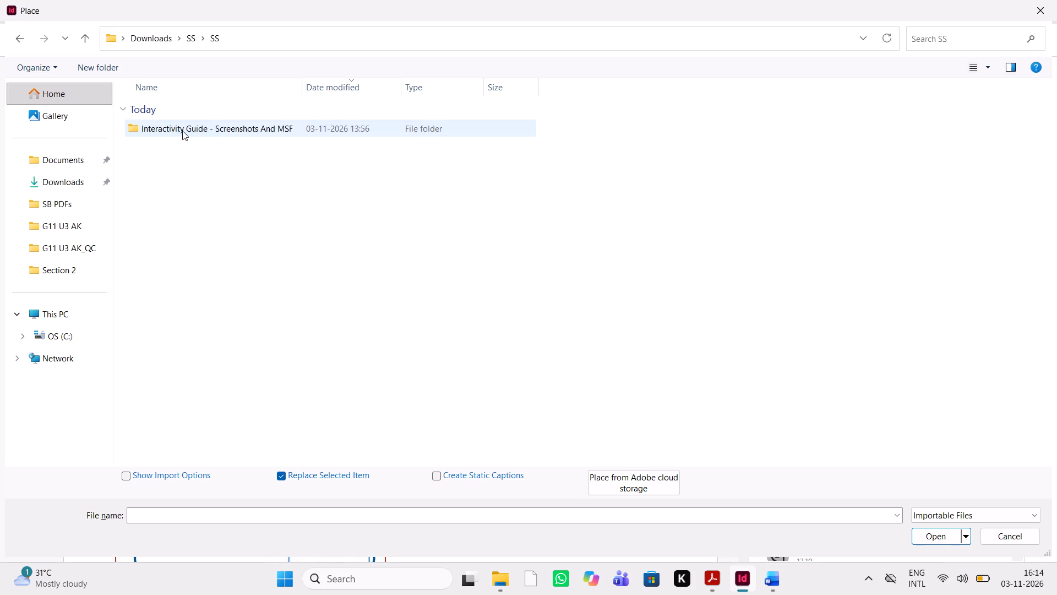
double_click(217, 131)
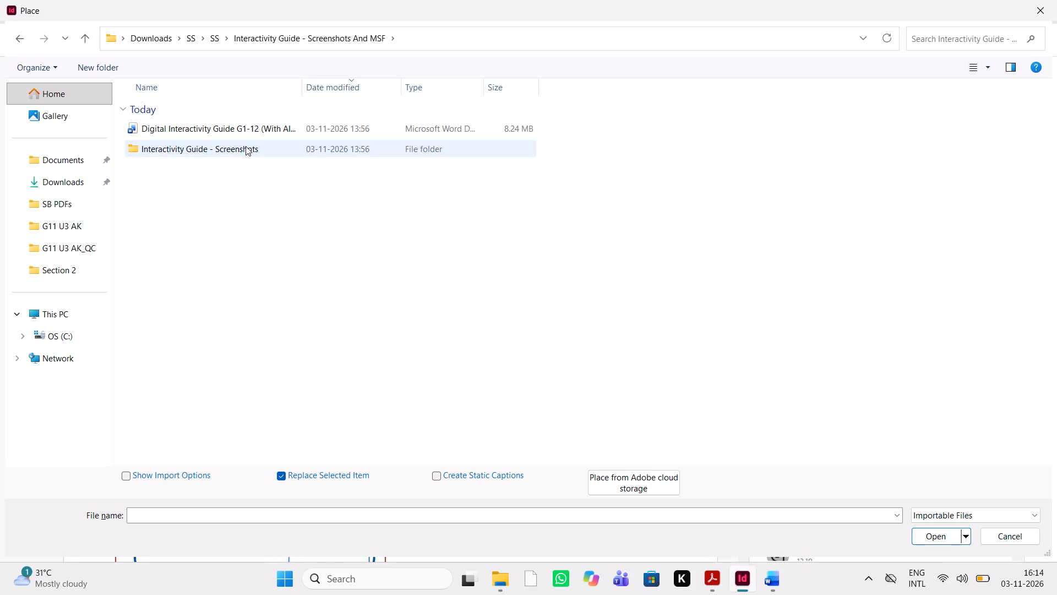
double_click(246, 146)
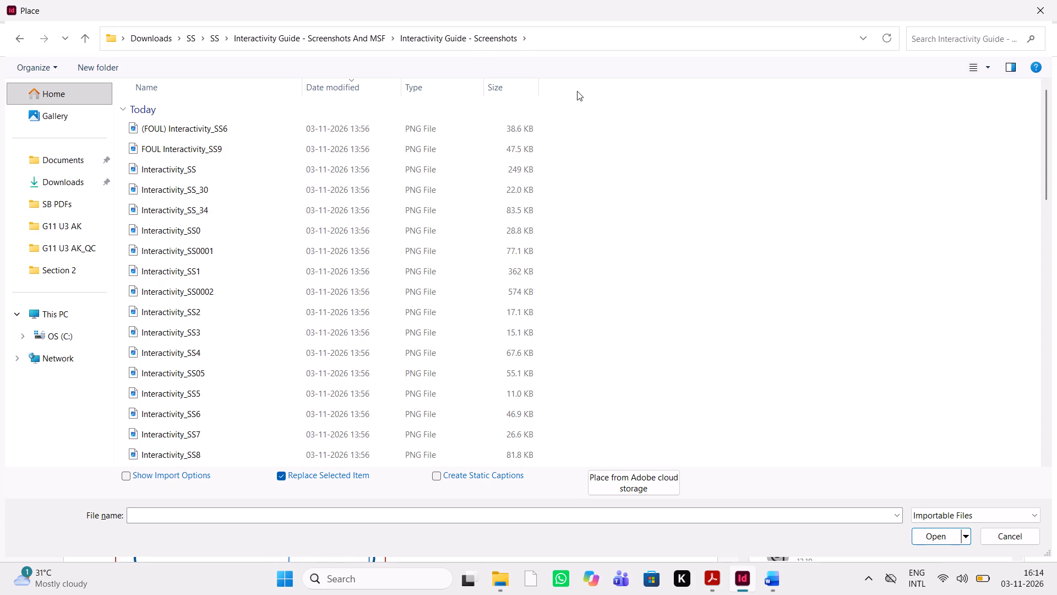
click(991, 71)
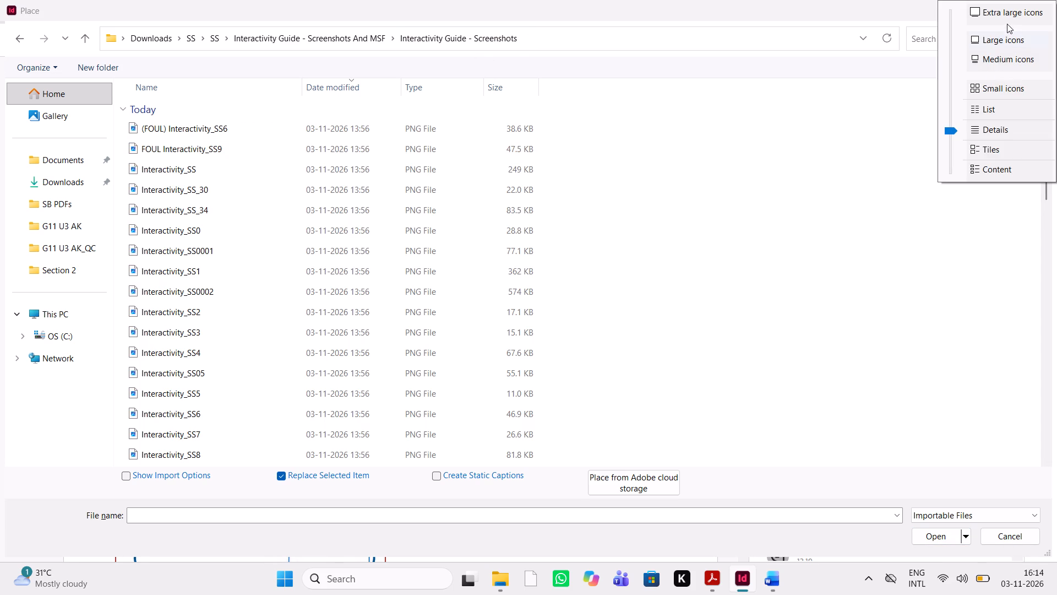
click(1004, 18)
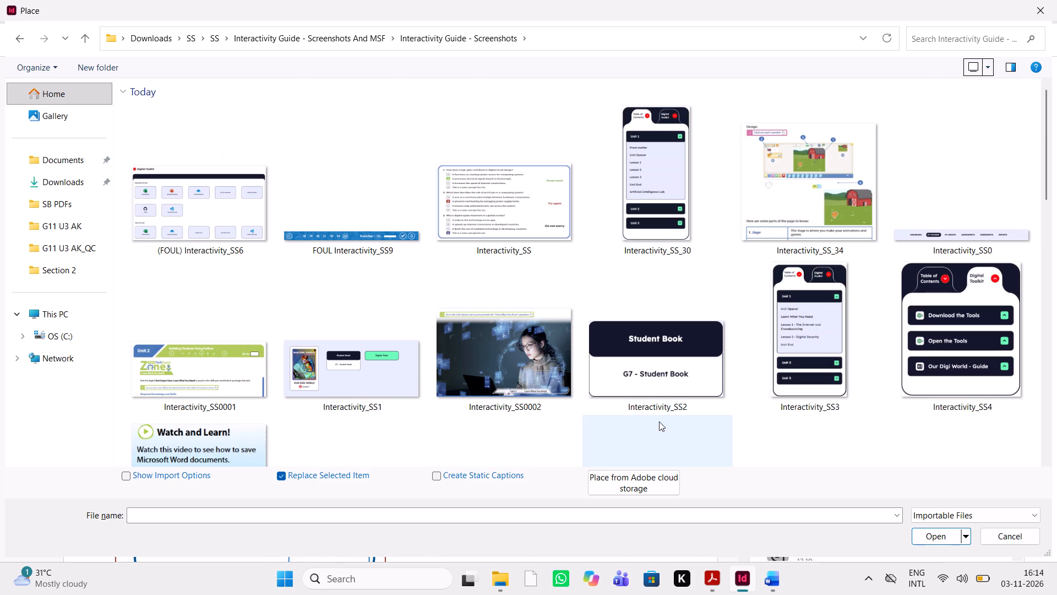
scroll(659, 421, down, 1)
scroll(659, 421, up, 1)
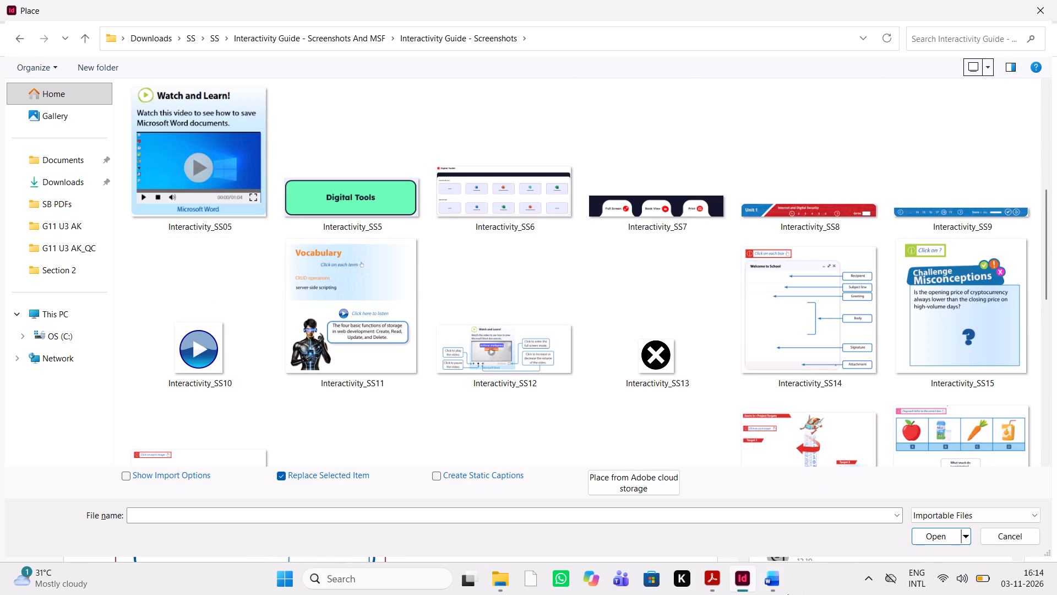
Switch to the Word manuscript and view the two Interactive Boxes images with their "Click on each box" labels.
click(767, 576)
scroll(633, 398, down, 2)
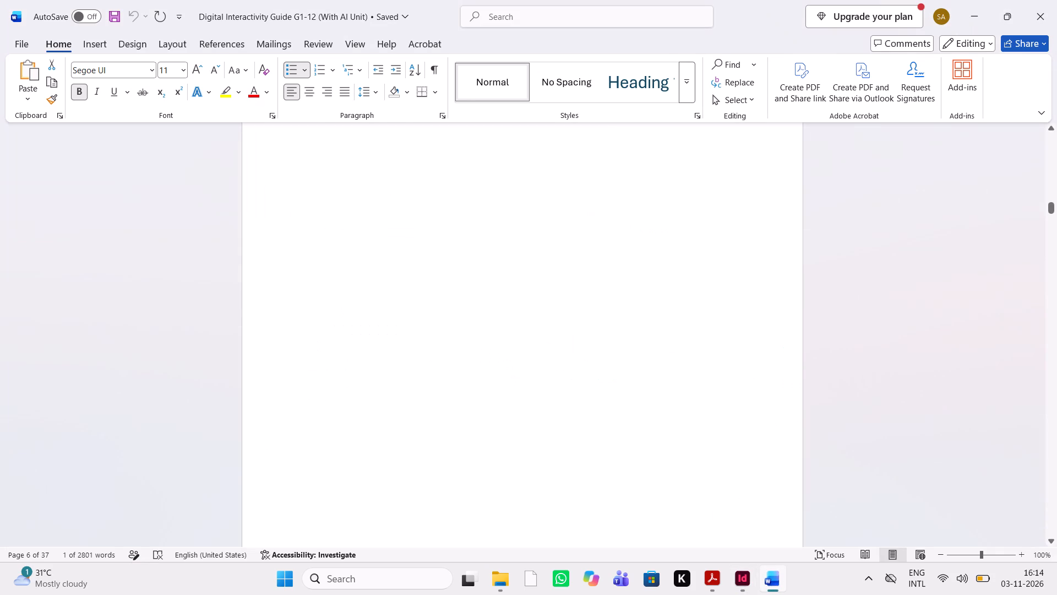
scroll(633, 398, down, 4)
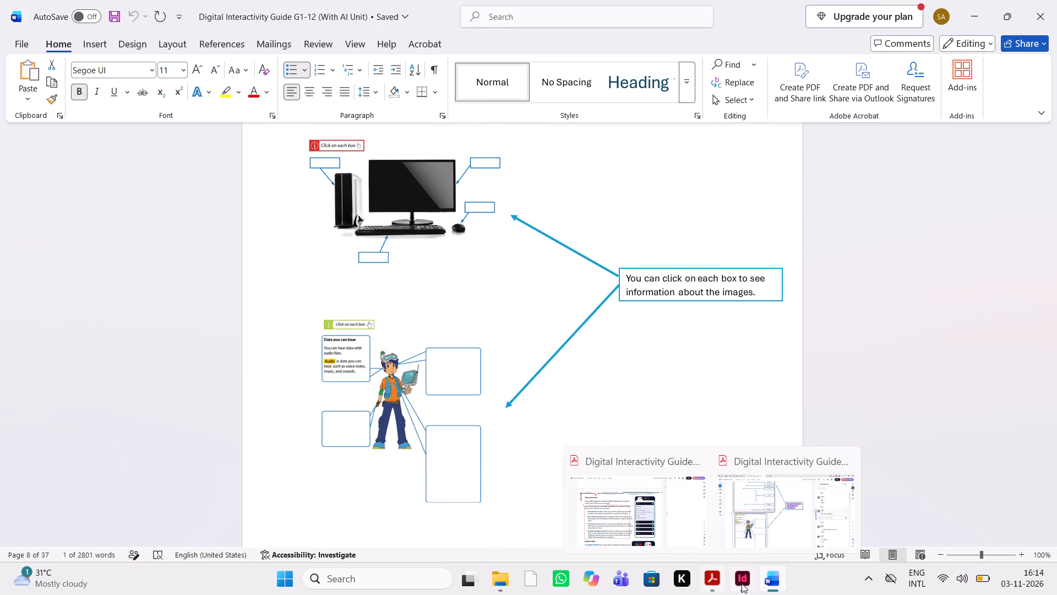
Back in InDesign's Place dialog, look through the screenshot thumbnails for the manuscript's computer and character images for Interactive Boxes.
click(743, 593)
scroll(626, 360, down, 1)
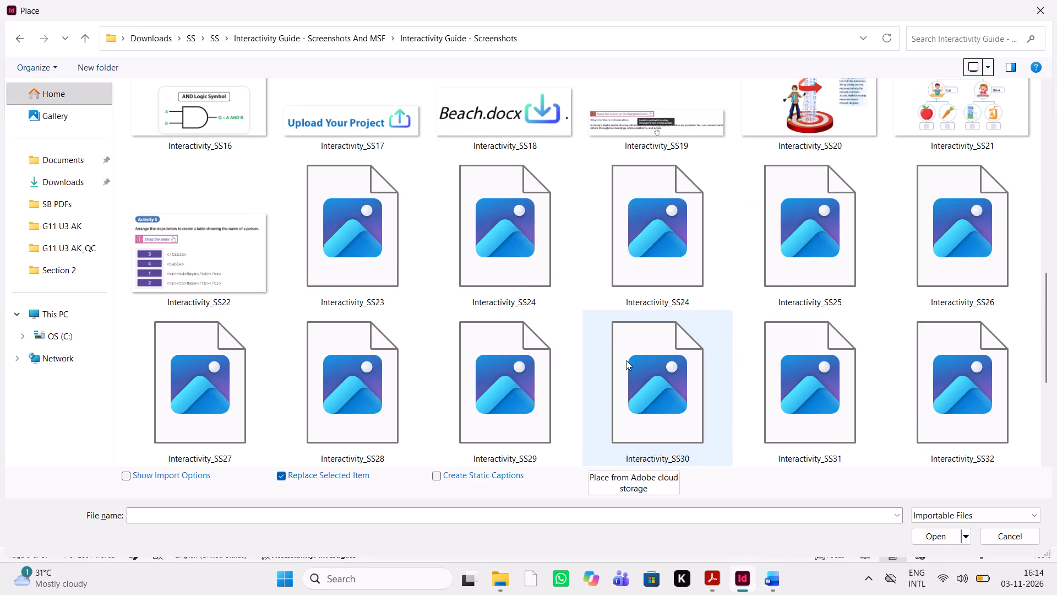
scroll(626, 360, down, 4)
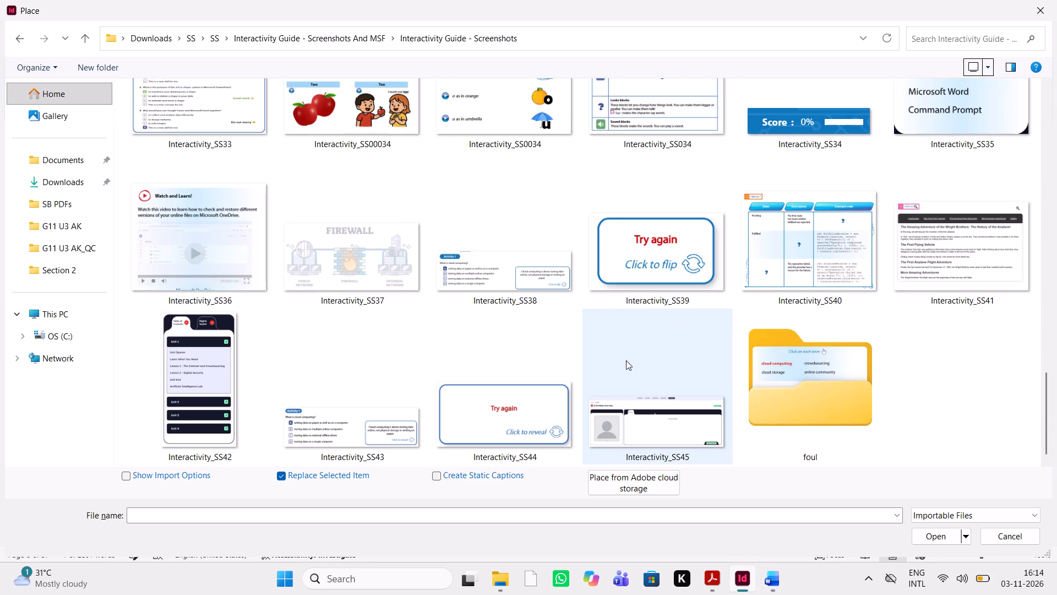
scroll(626, 360, down, 1)
scroll(626, 360, up, 2)
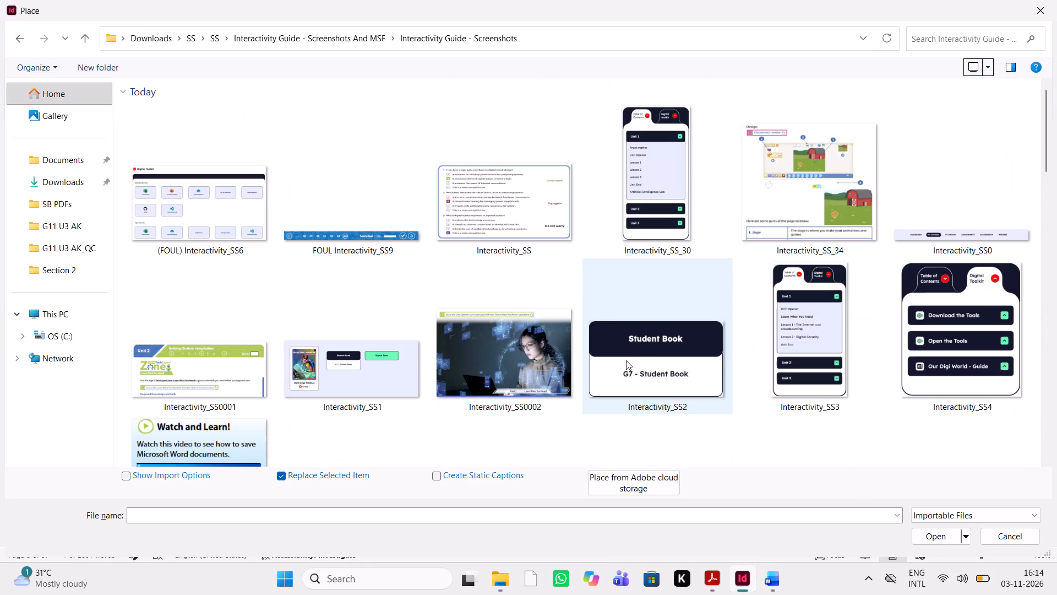
scroll(626, 360, up, 1)
scroll(626, 360, down, 2)
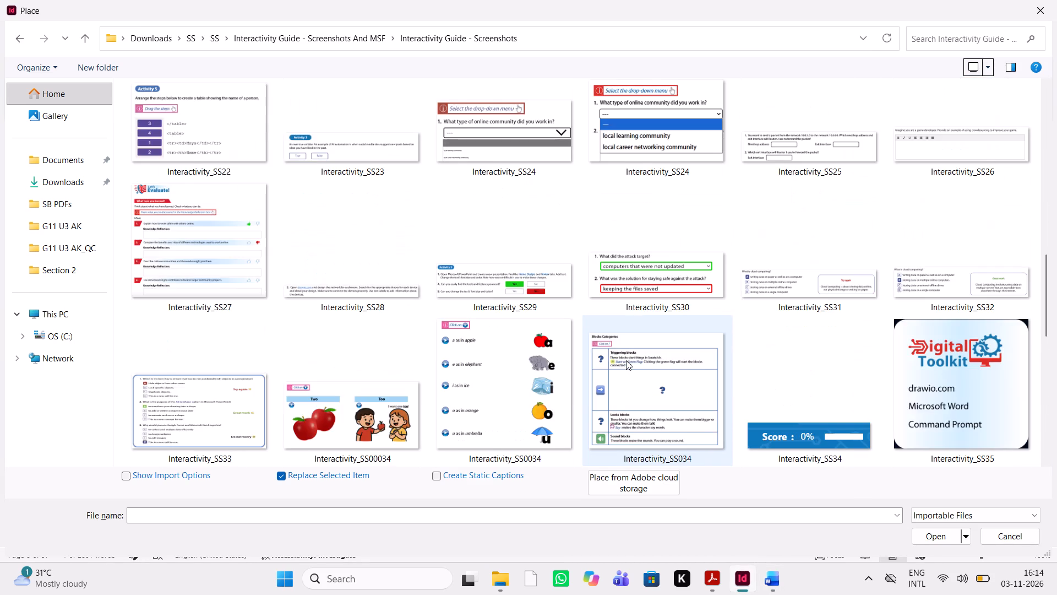
scroll(626, 360, down, 5)
scroll(626, 360, up, 1)
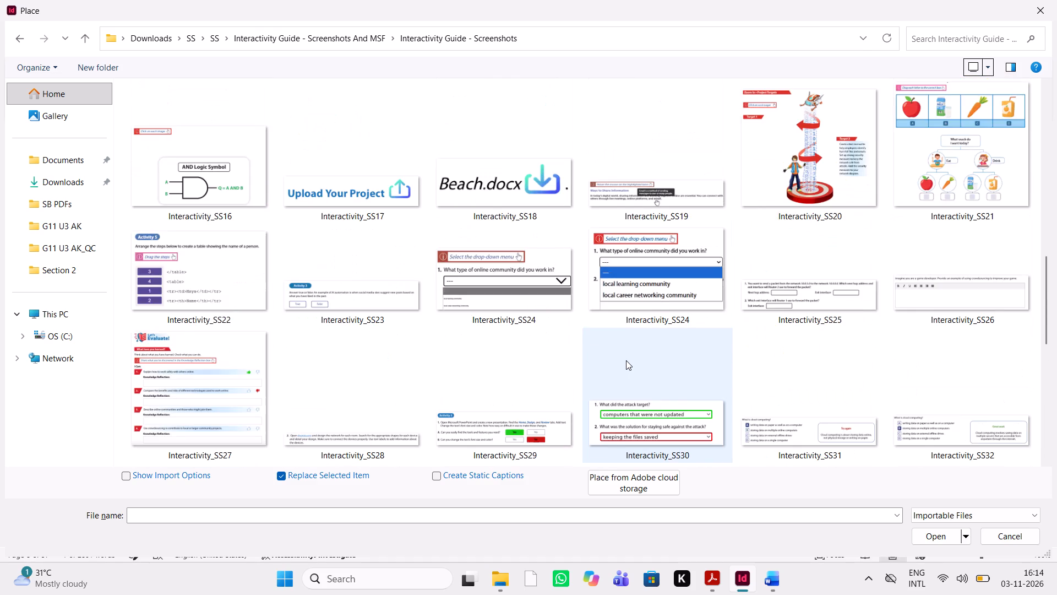
scroll(626, 360, up, 3)
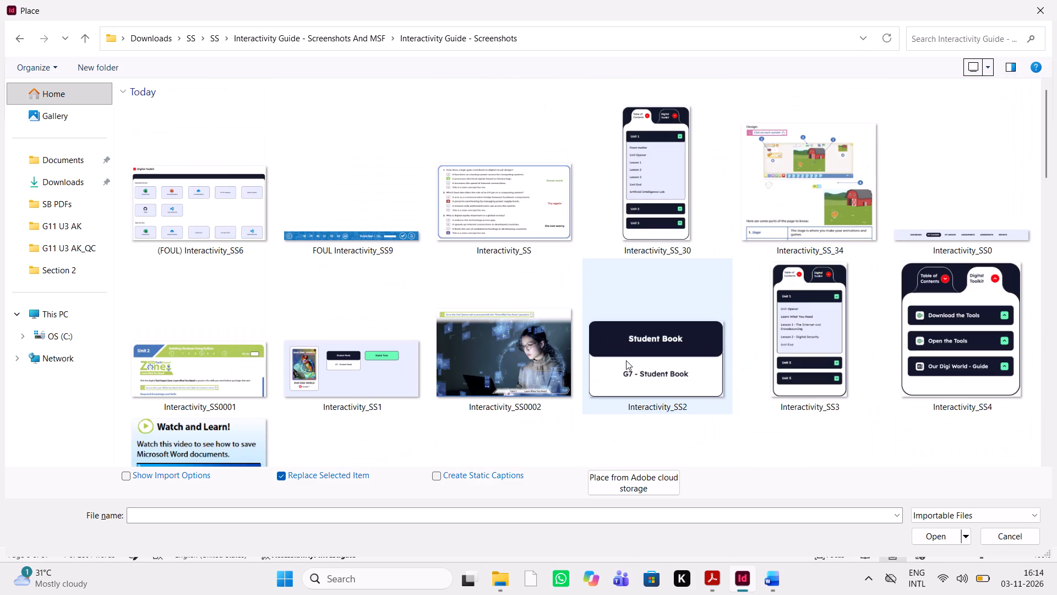
scroll(626, 360, up, 1)
scroll(626, 360, down, 1)
scroll(594, 225, down, 2)
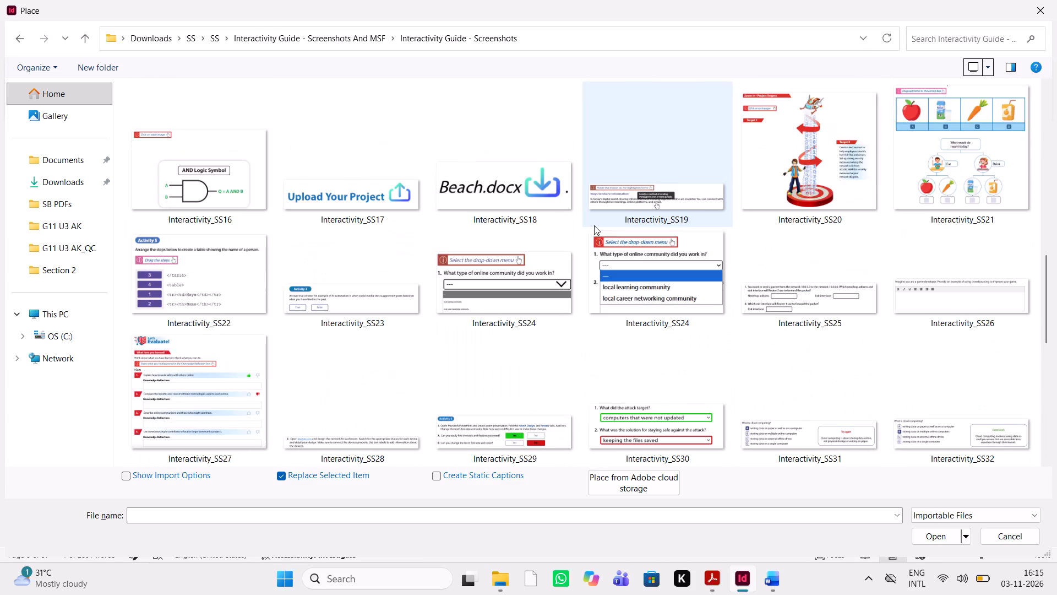
scroll(594, 225, down, 3)
scroll(594, 225, up, 1)
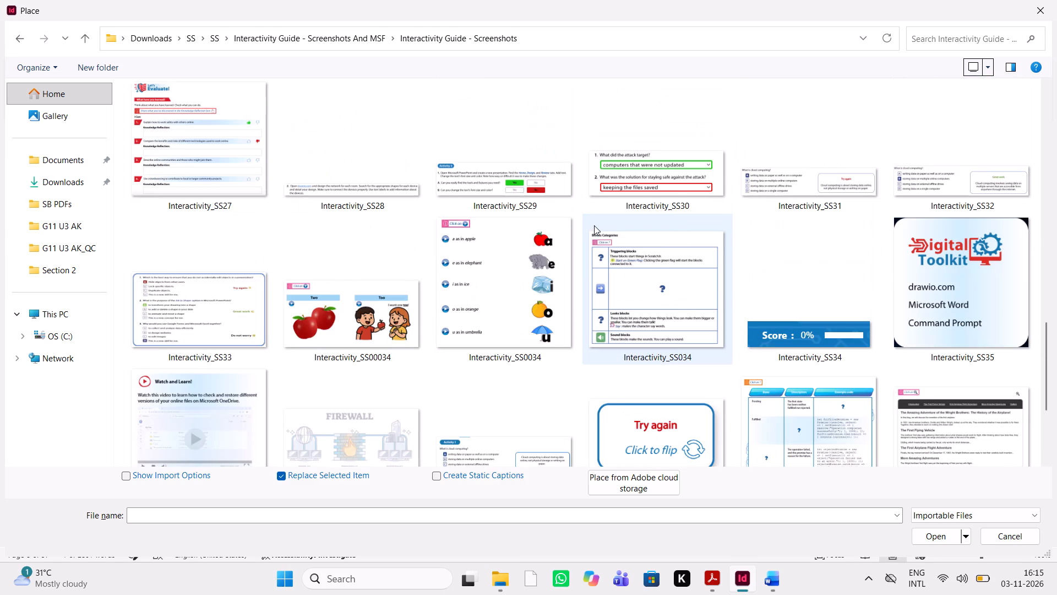
scroll(594, 225, up, 1)
scroll(594, 225, down, 2)
scroll(594, 225, up, 1)
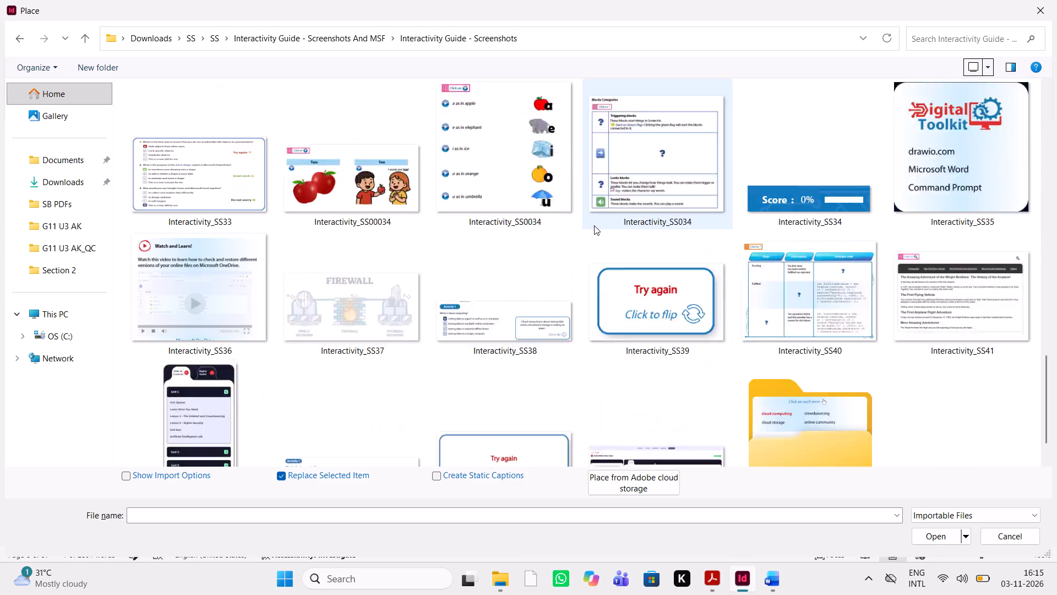
scroll(594, 225, up, 2)
scroll(594, 225, down, 3)
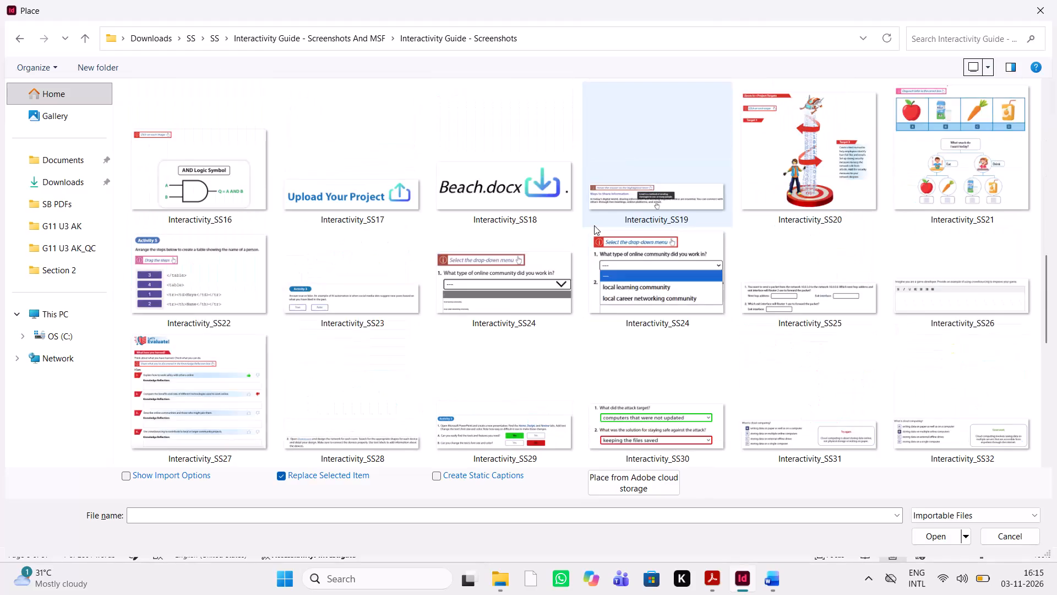
scroll(594, 225, down, 4)
scroll(594, 225, up, 2)
scroll(594, 225, down, 4)
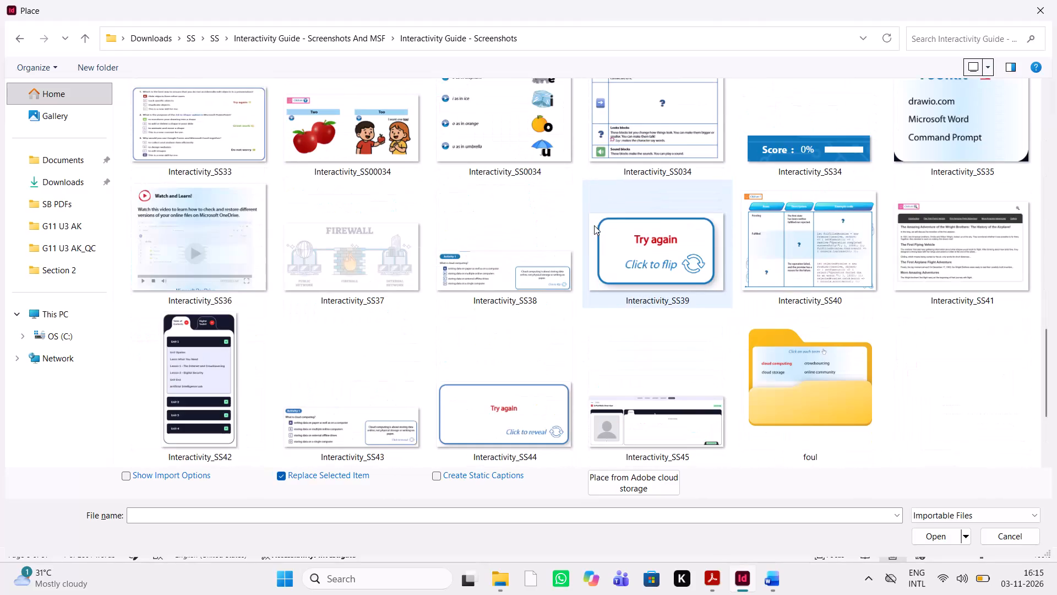
Open the foul subfolder and examine its images as extra large thumbnails for the Interactive Boxes pictures.
double_click(827, 382)
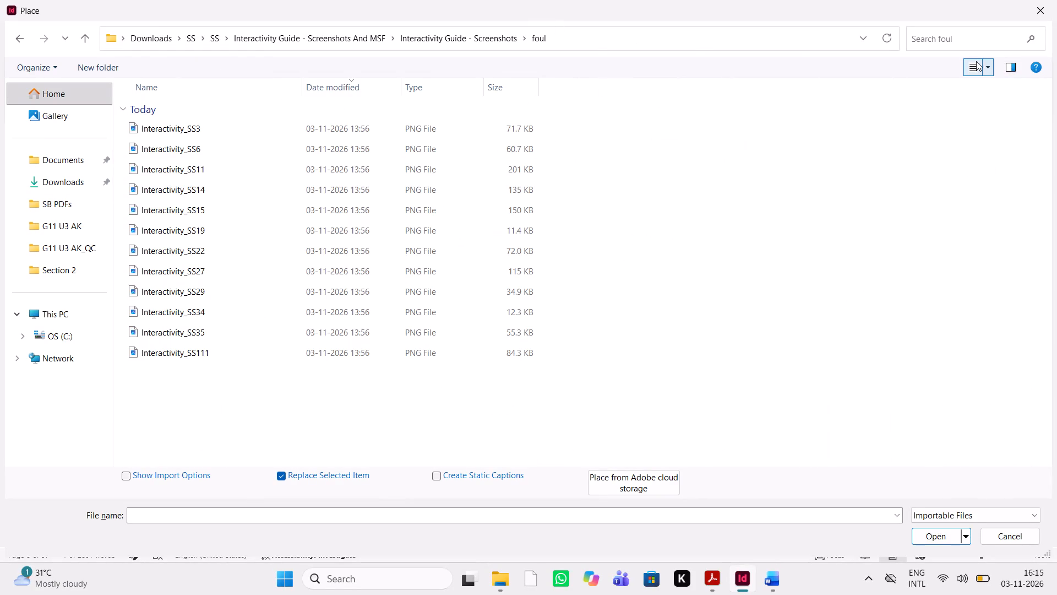
click(980, 68)
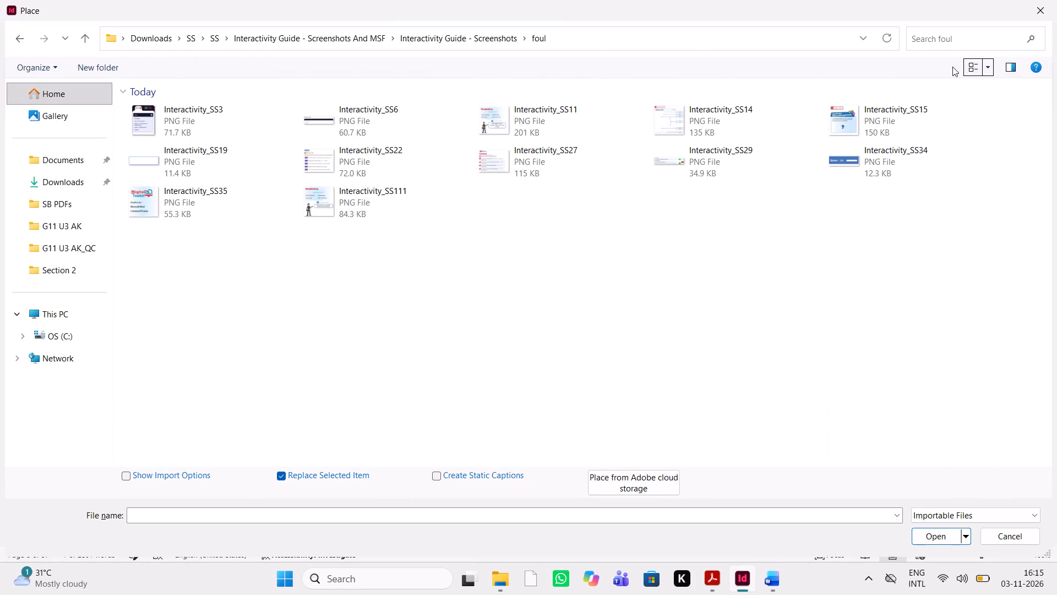
click(993, 68)
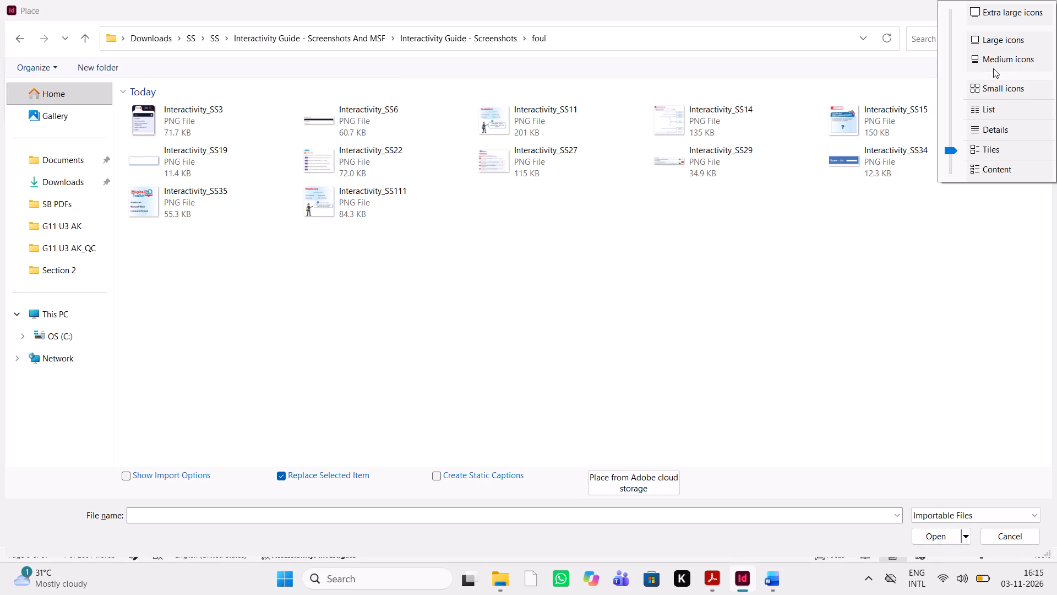
click(1009, 14)
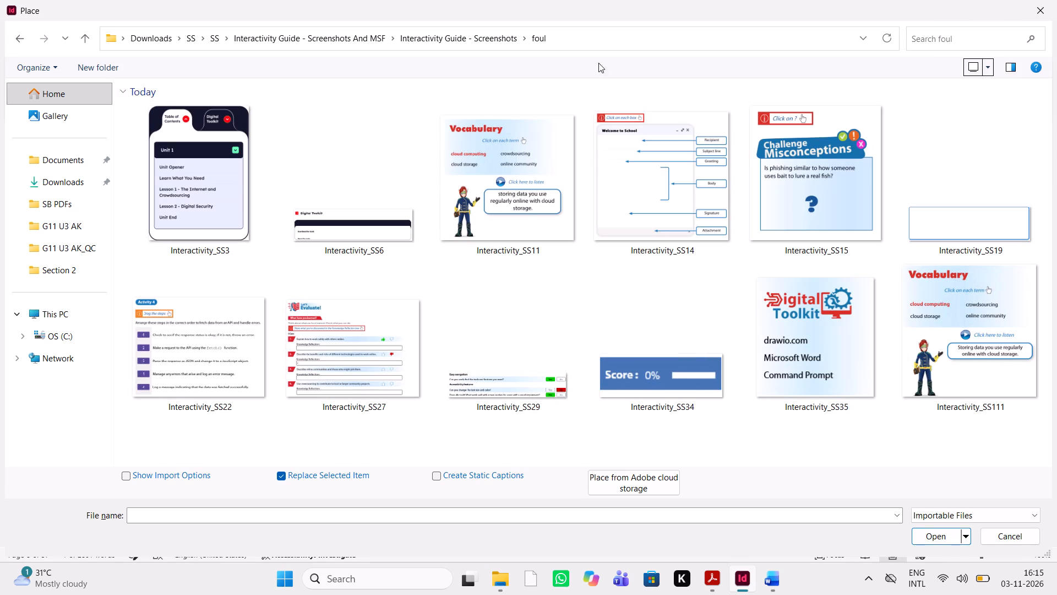
Return to the Interactivity Guide - Screenshots folder and look through its thumbnails again for the Interactive Boxes images.
click(450, 38)
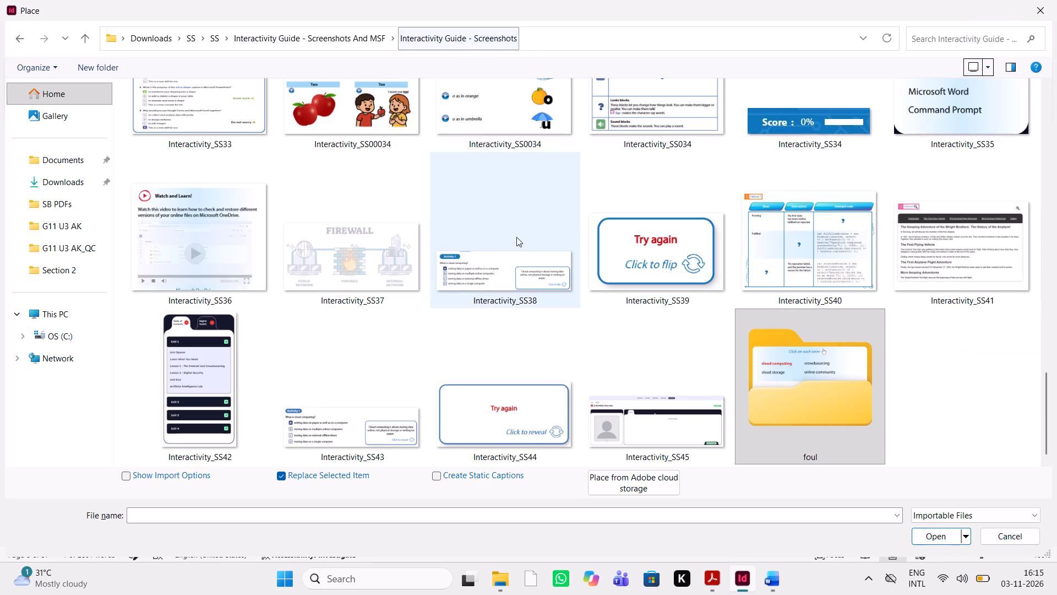
scroll(490, 296, down, 4)
scroll(490, 296, up, 2)
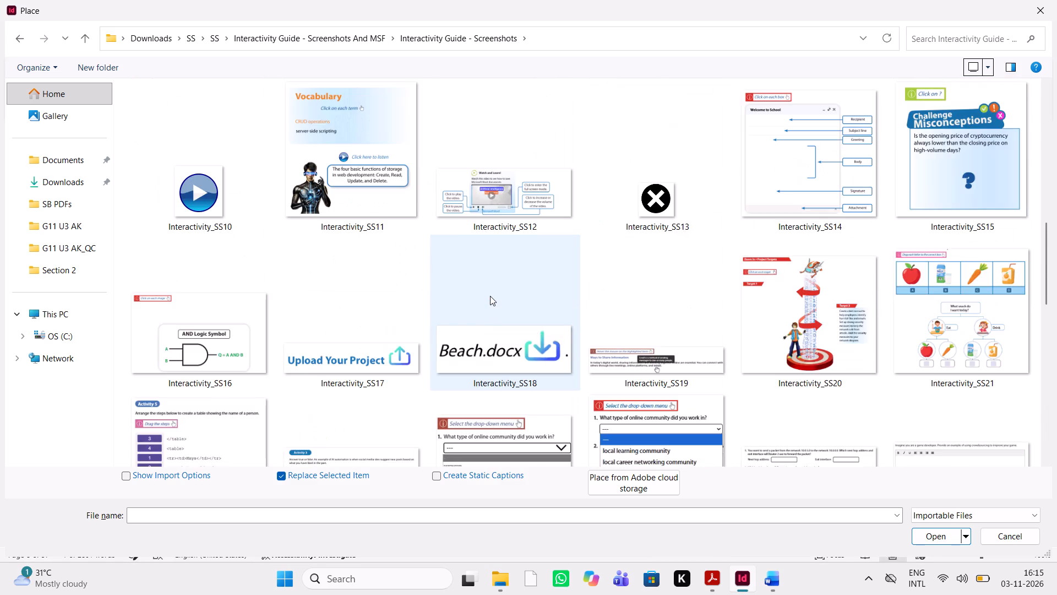
scroll(490, 296, up, 1)
scroll(490, 296, down, 4)
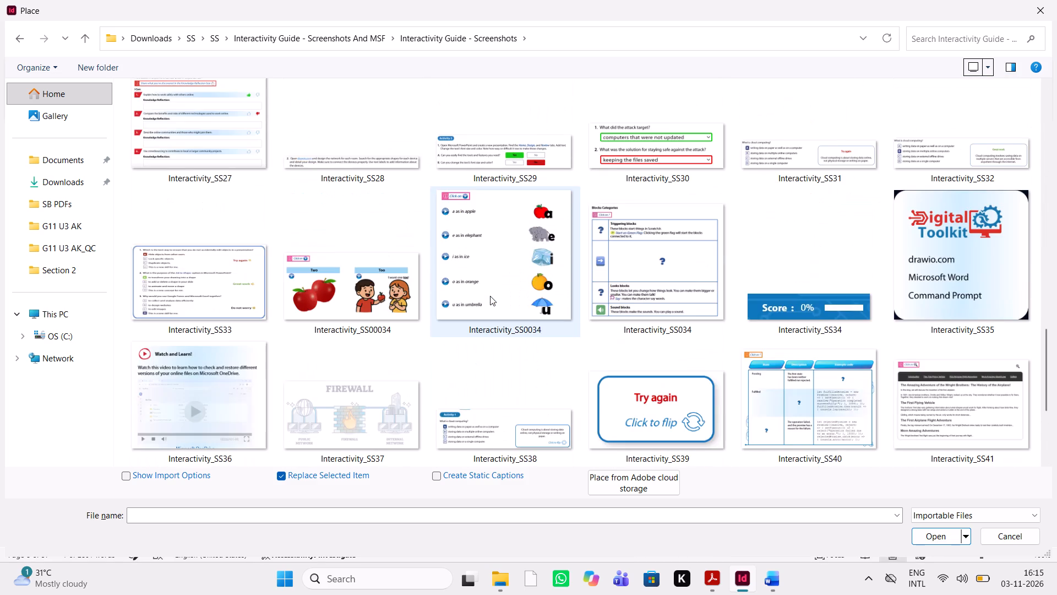
scroll(490, 296, down, 2)
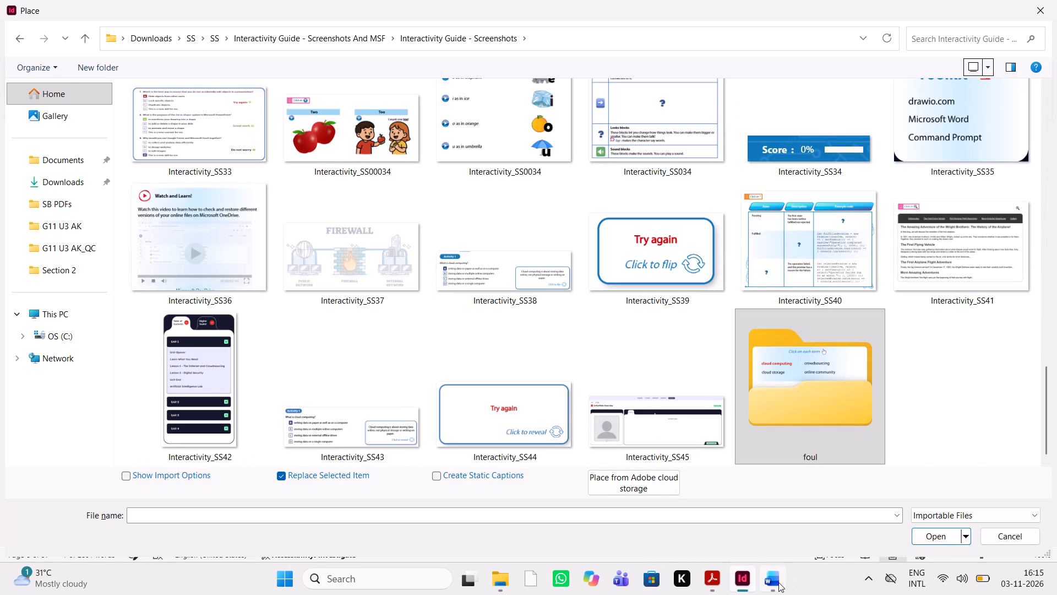
In the Word manuscript, recheck the Interactive Boxes image file references and the grouped computer and character artwork on page 8.
click(778, 582)
scroll(554, 363, up, 1)
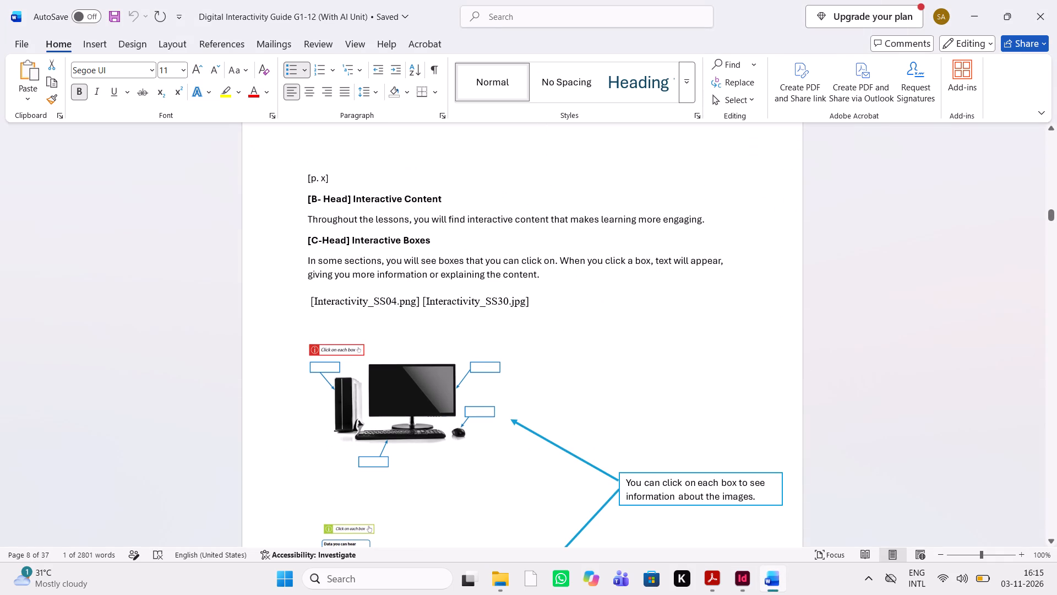
click(395, 401)
scroll(395, 401, down, 1)
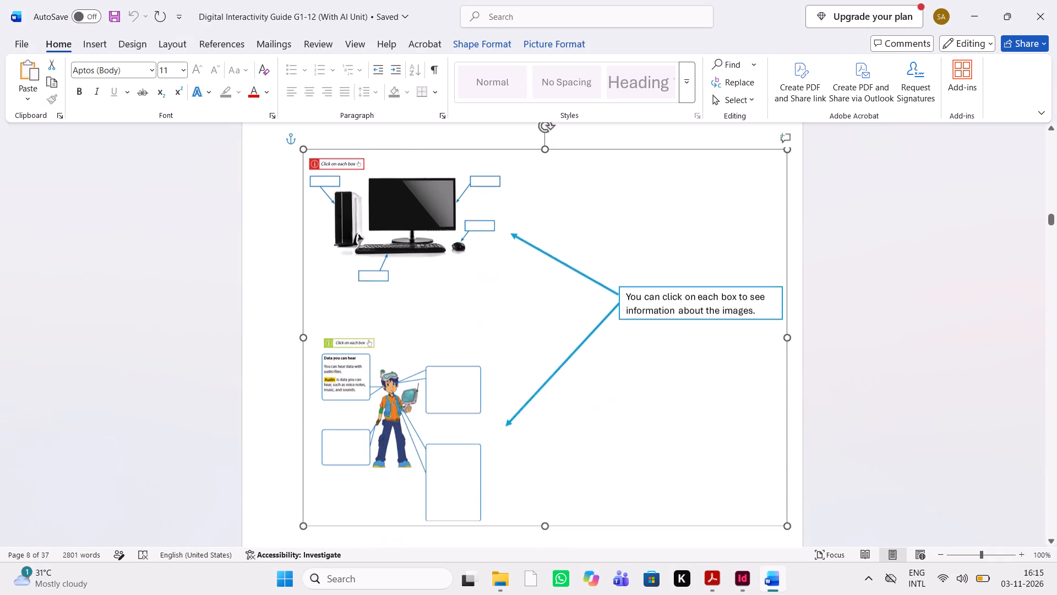
scroll(395, 401, down, 1)
scroll(395, 401, up, 1)
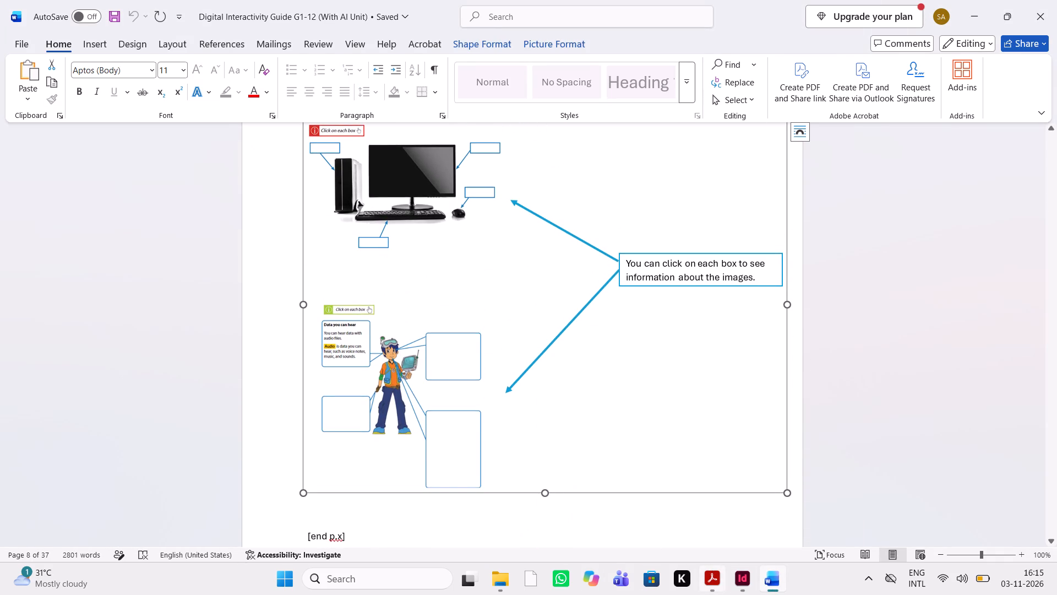
scroll(574, 278, up, 1)
scroll(574, 278, down, 2)
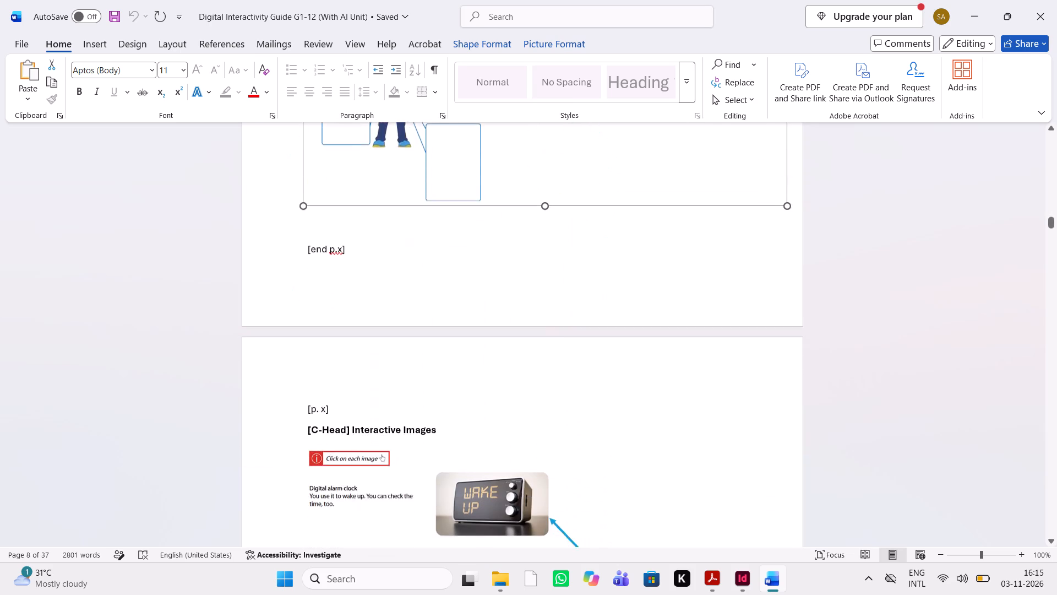
Copy the Interactivity_SS04.png file reference from the Interactive Boxes section of the manuscript.
scroll(574, 278, down, 1)
scroll(574, 278, up, 3)
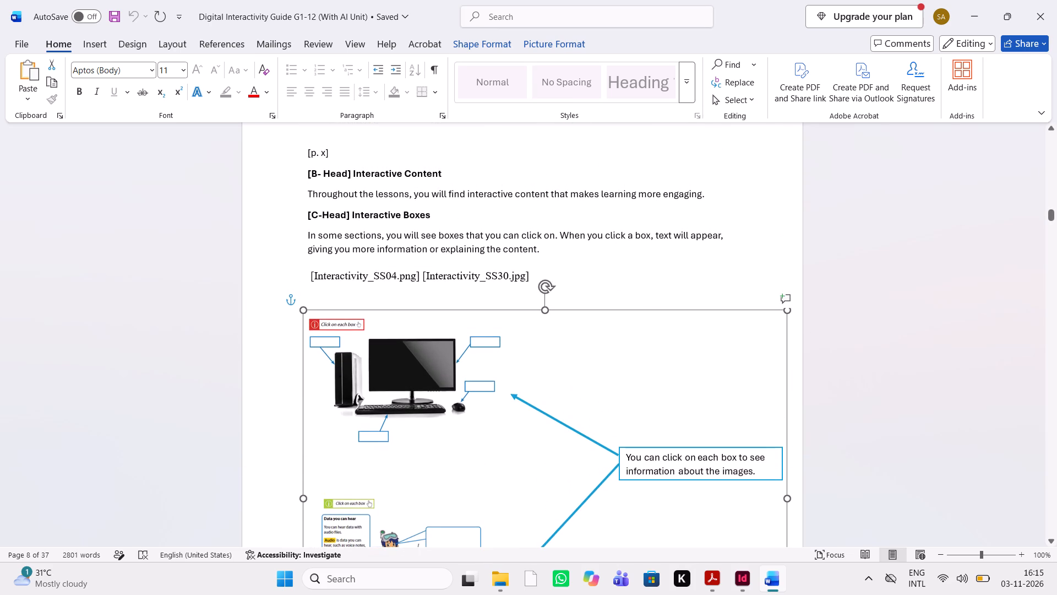
click(740, 269)
click(396, 278)
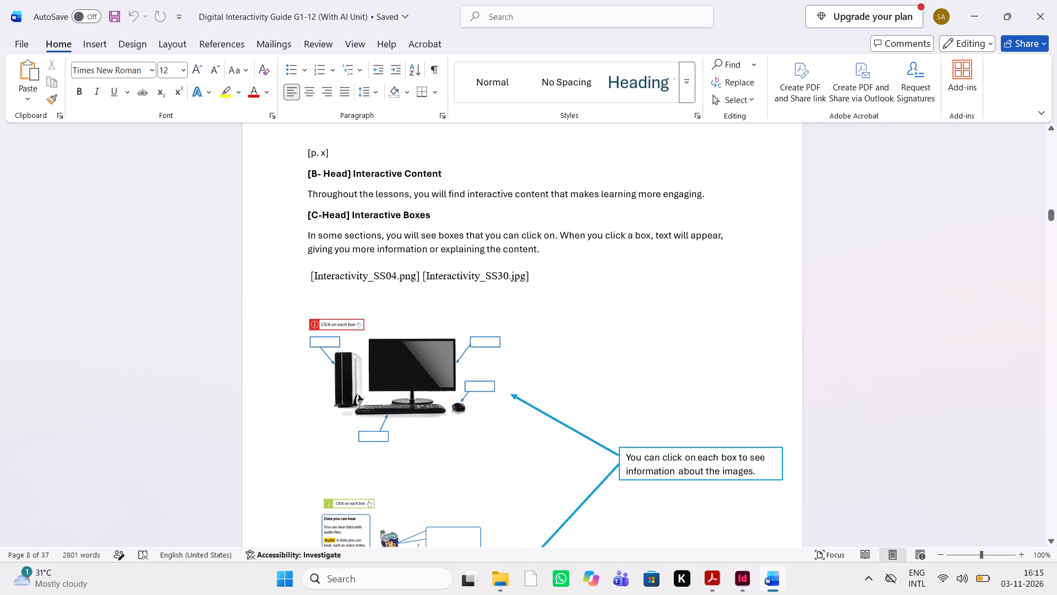
ctrl+click(375, 277)
click(531, 271)
ctrl+click(347, 271)
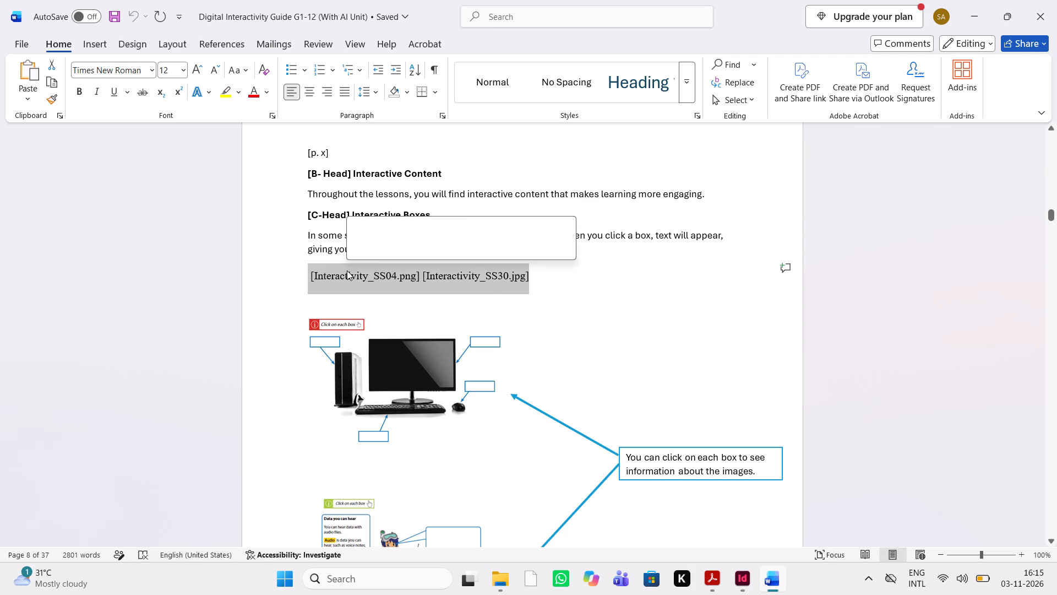
click(347, 271)
drag(418, 279, 325, 272)
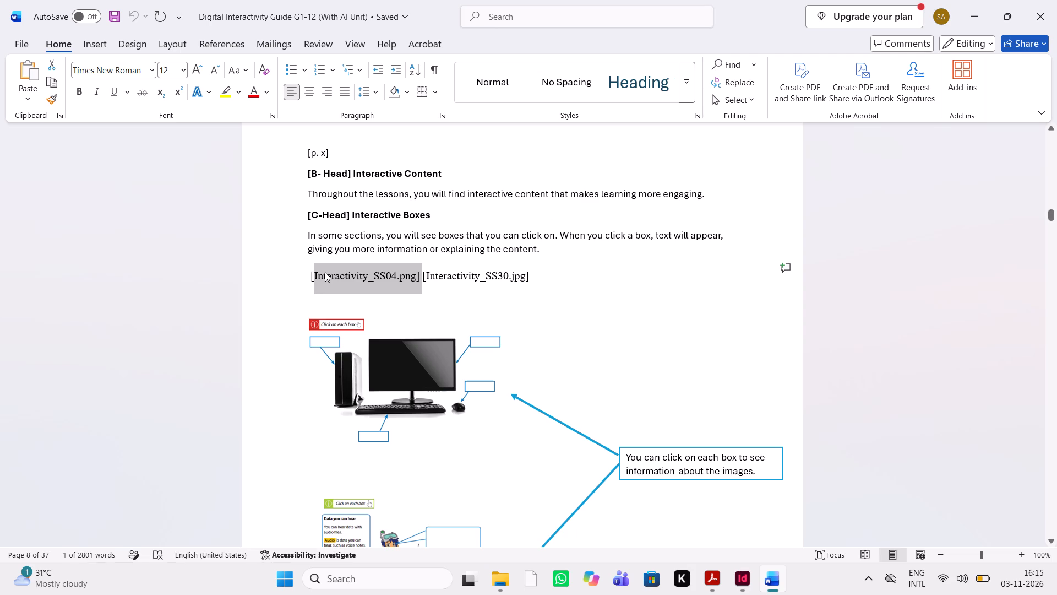
key(ctrl+c)
Switch to Google Chrome, search Google for the copied Interactivity_SS04.png reference, and look through the image and web results.
click(380, 576)
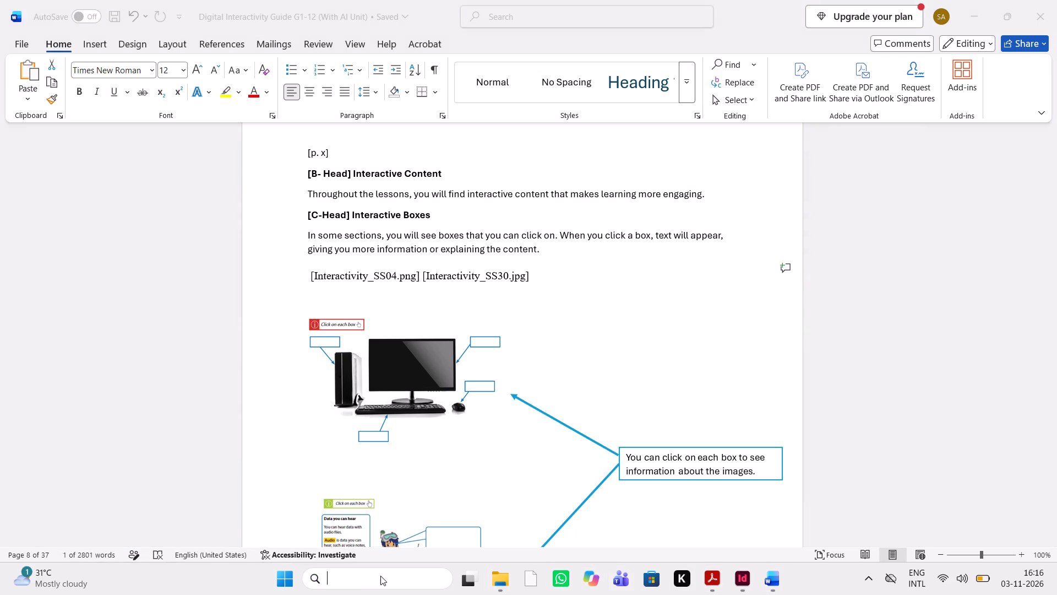
text(chrome)
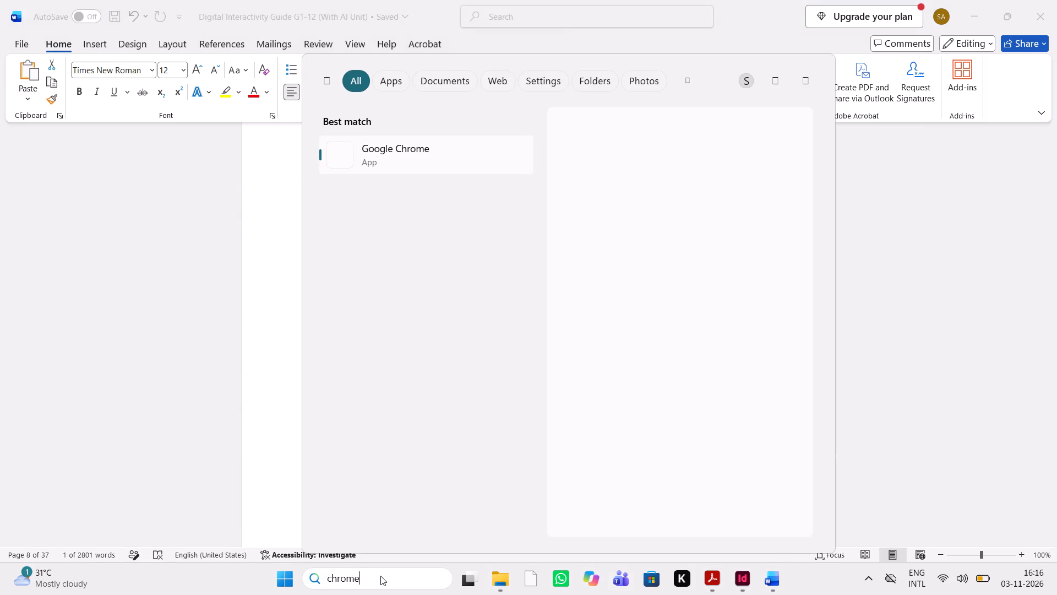
click(596, 252)
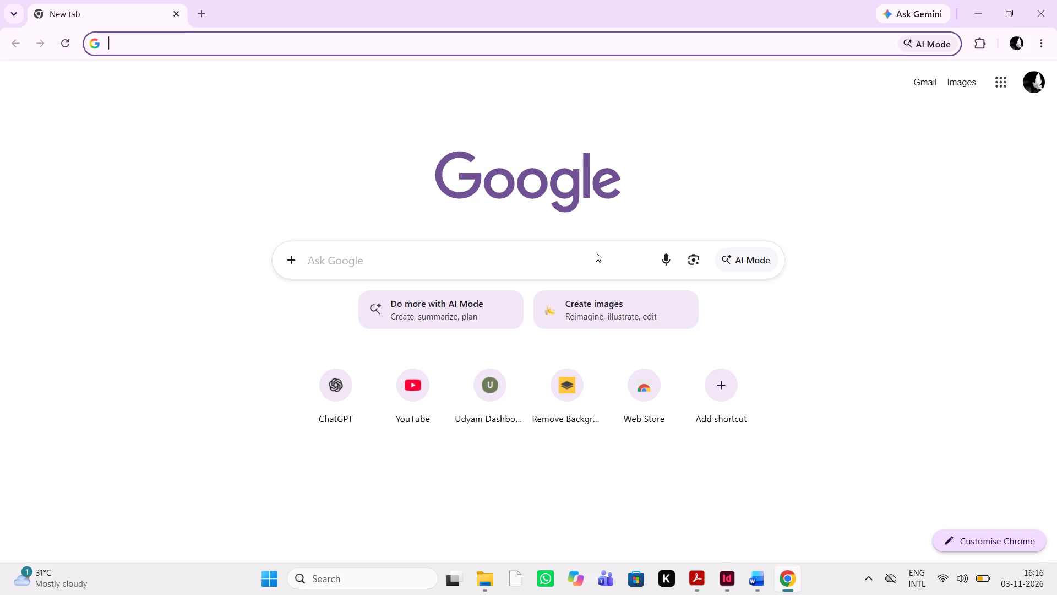
click(538, 252)
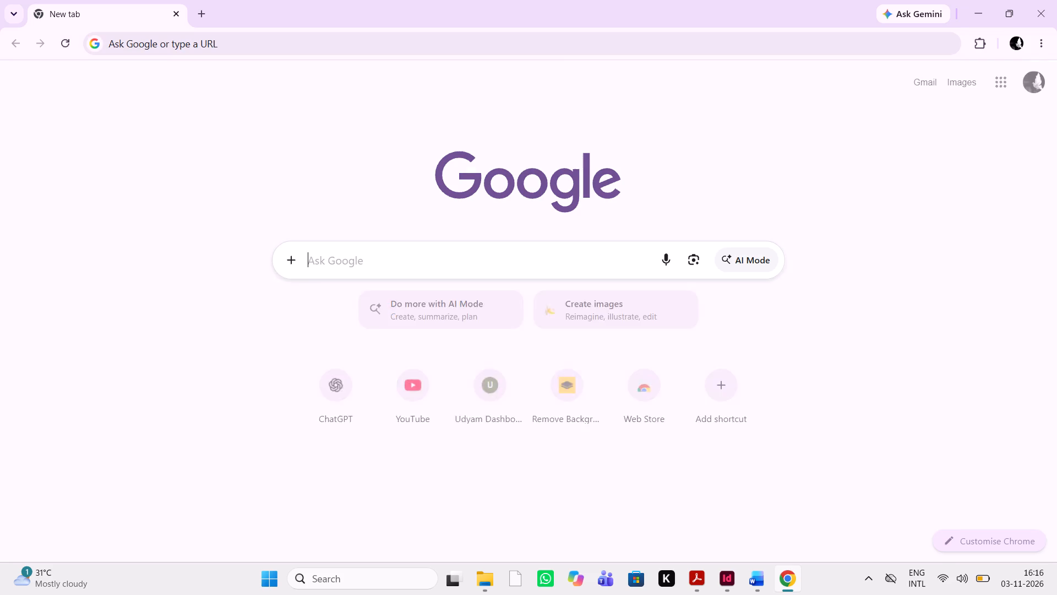
key(ctrl+v)
key(Return)
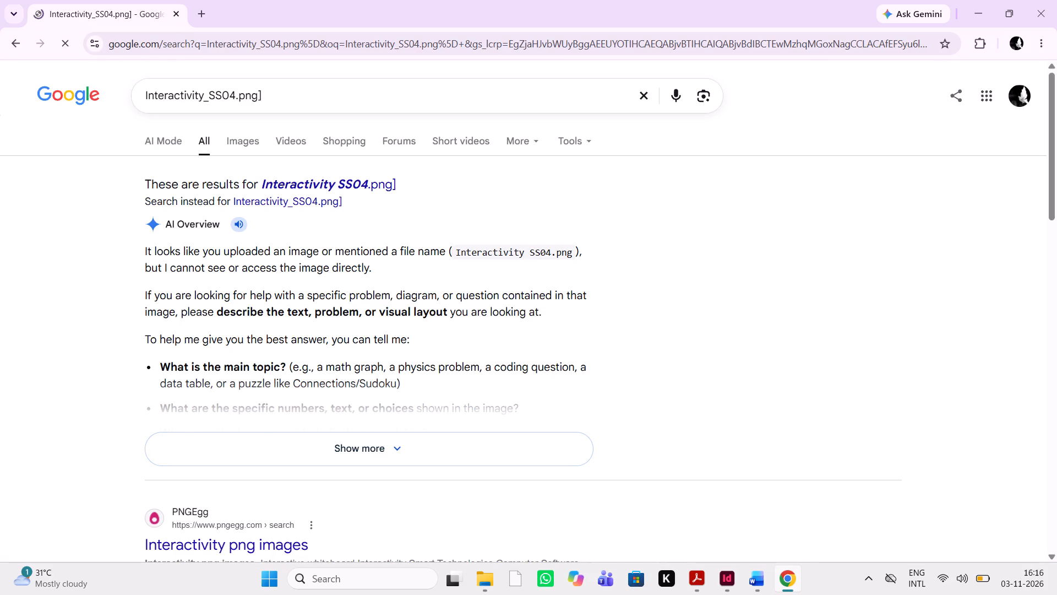
click(236, 141)
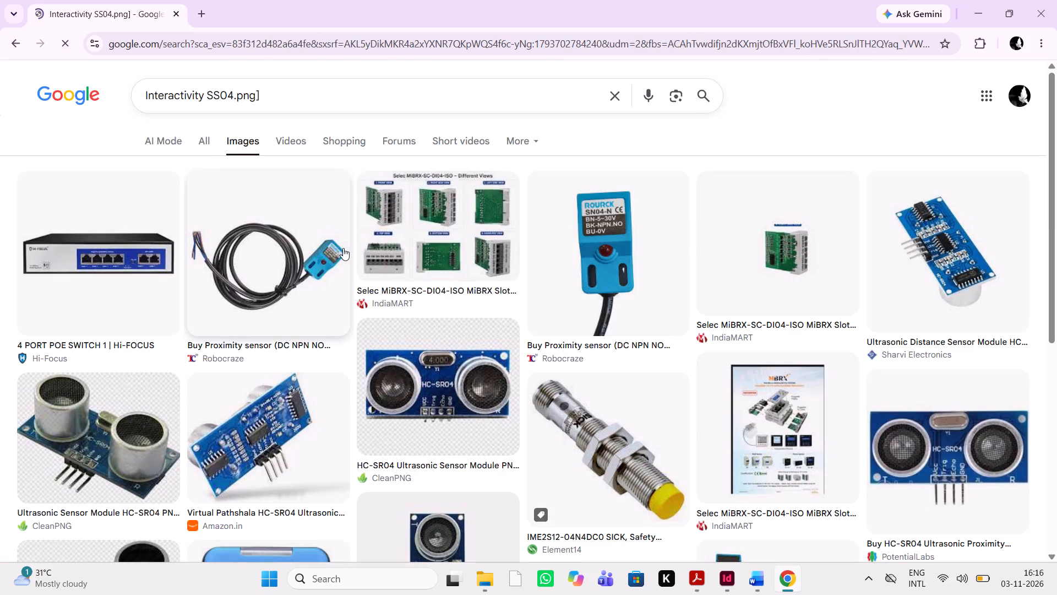
click(203, 141)
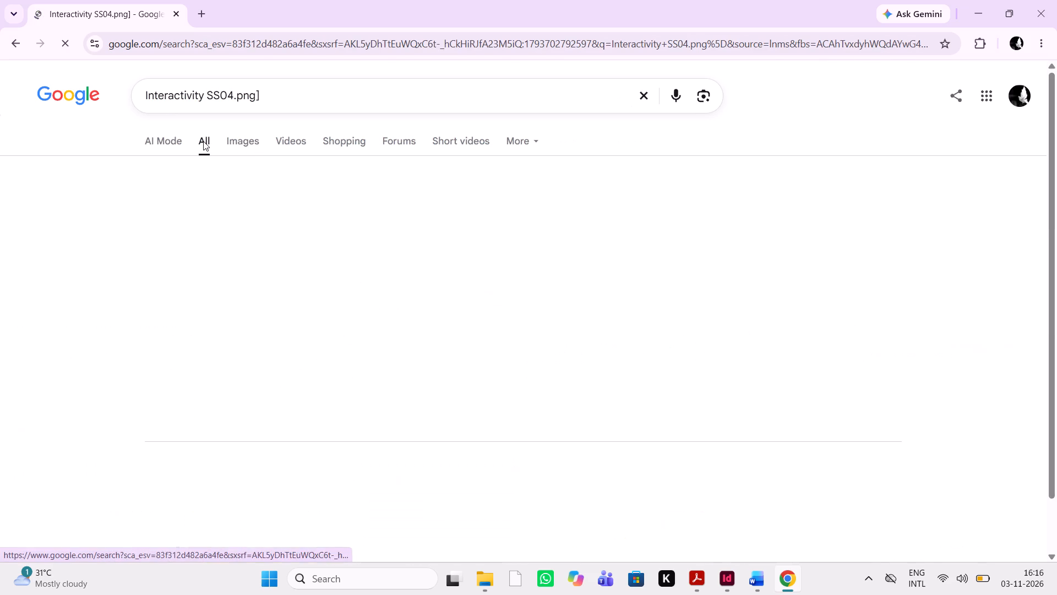
scroll(260, 320, down, 2)
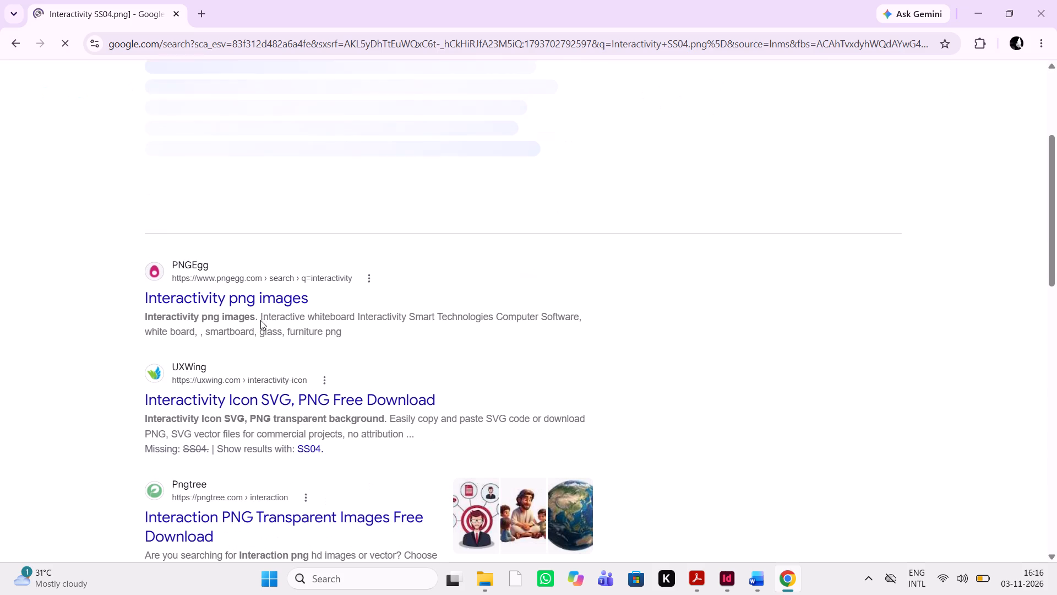
Open the PNGEgg result, search the site for Interactivity_SS04, look through its images, and close the browser.
click(288, 296)
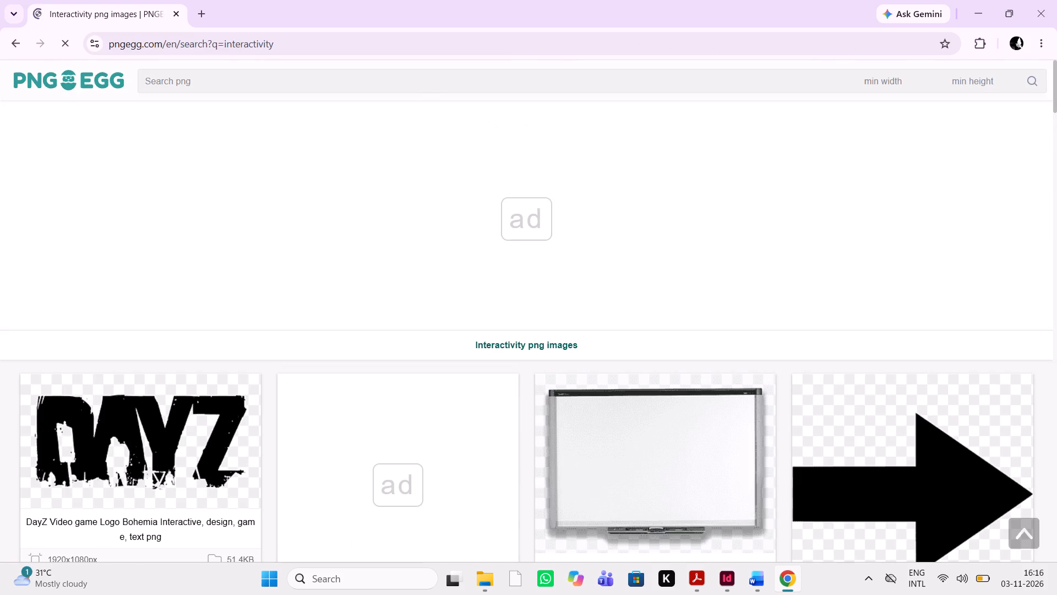
click(432, 86)
key(ctrl+v)
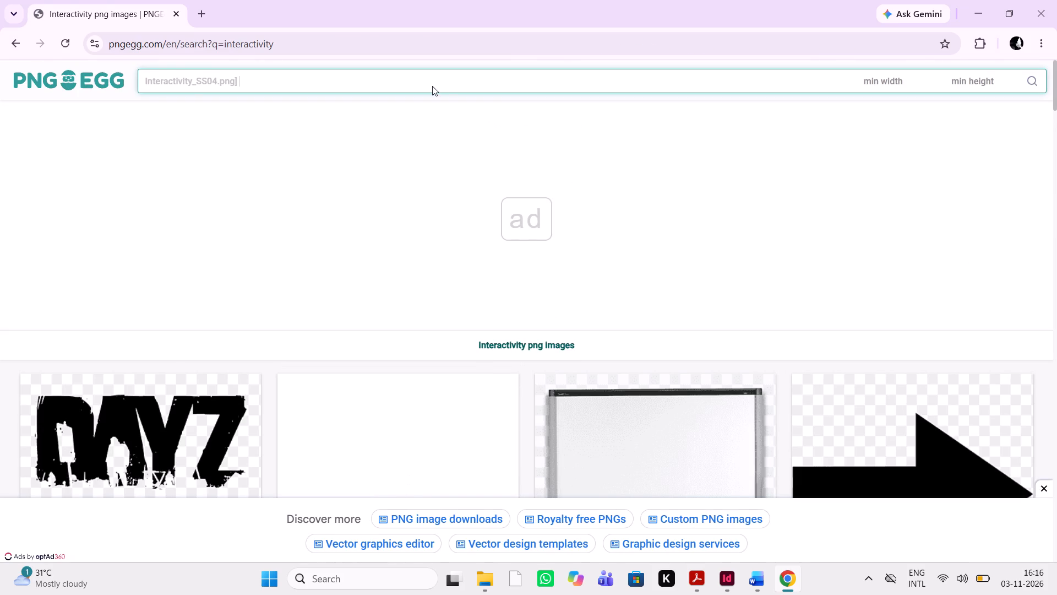
key(BackSpace)
key(BackSpace)
key(BackSpace)
key(BackSpace)
key(BackSpace)
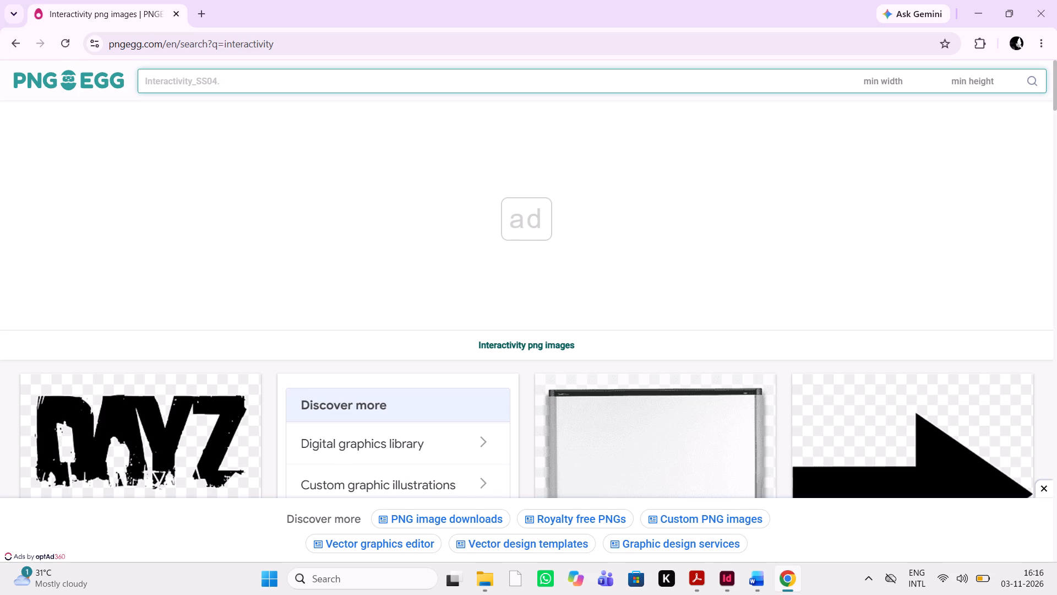
key(BackSpace)
key(Return)
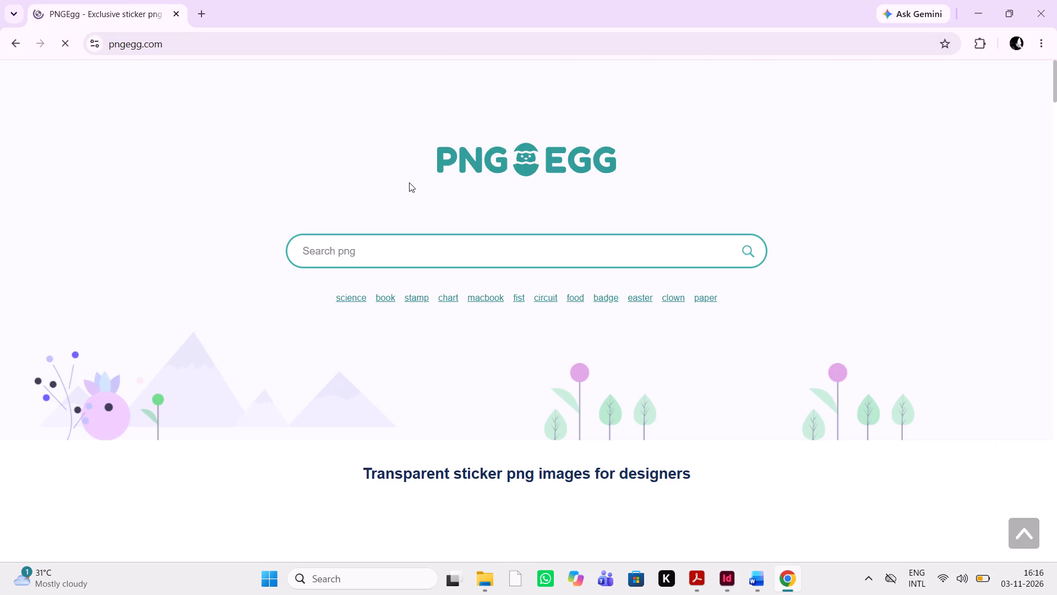
scroll(409, 182, down, 8)
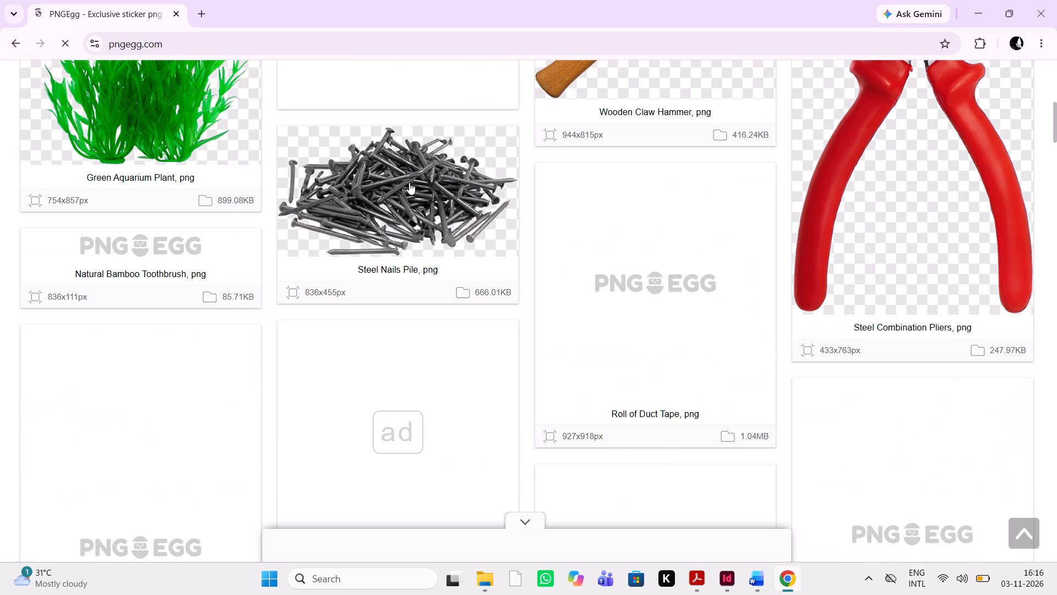
scroll(409, 182, down, 6)
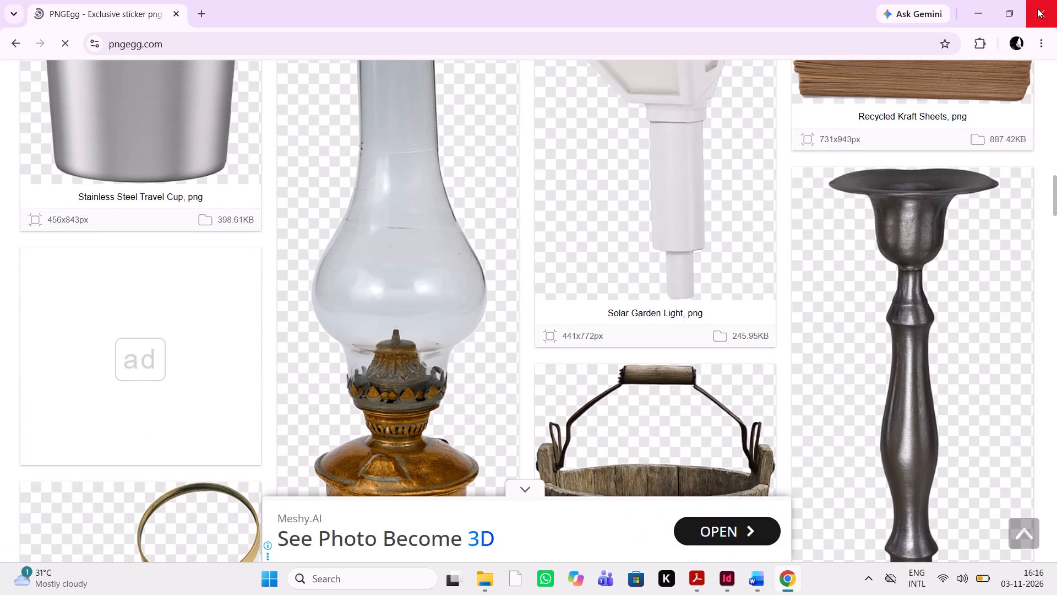
click(1037, 8)
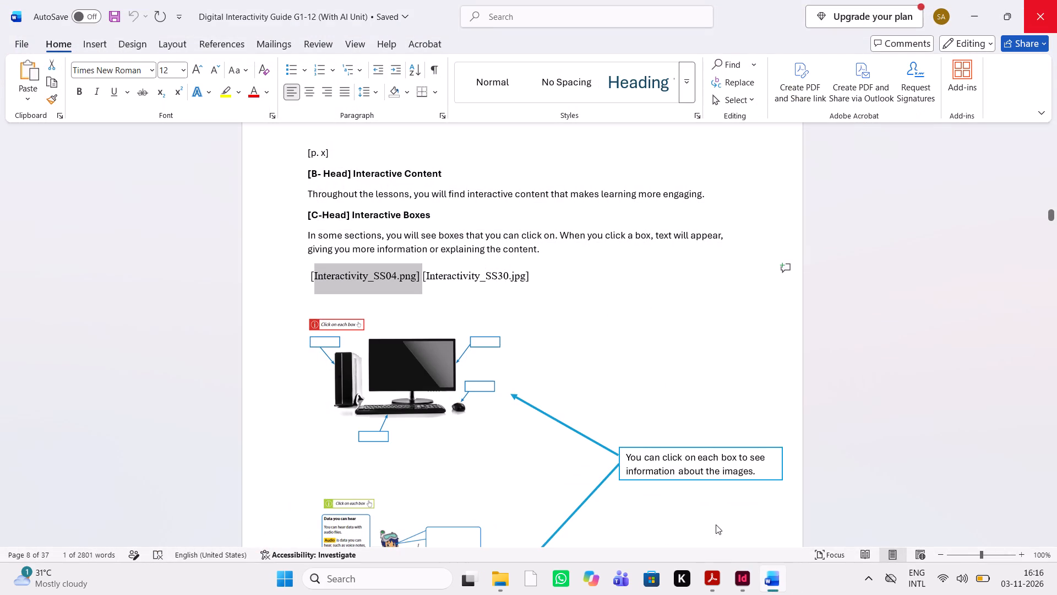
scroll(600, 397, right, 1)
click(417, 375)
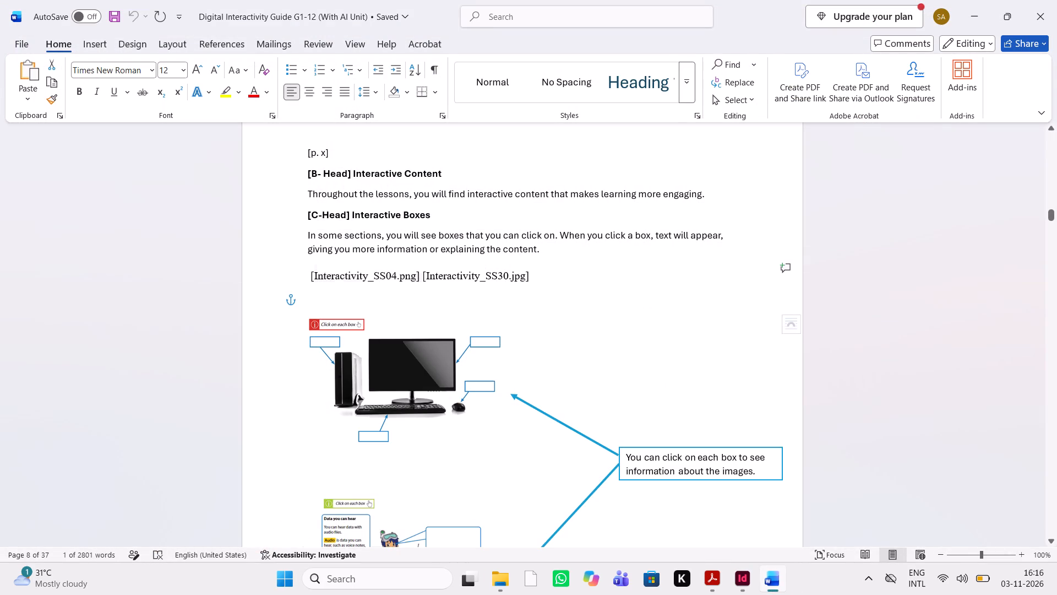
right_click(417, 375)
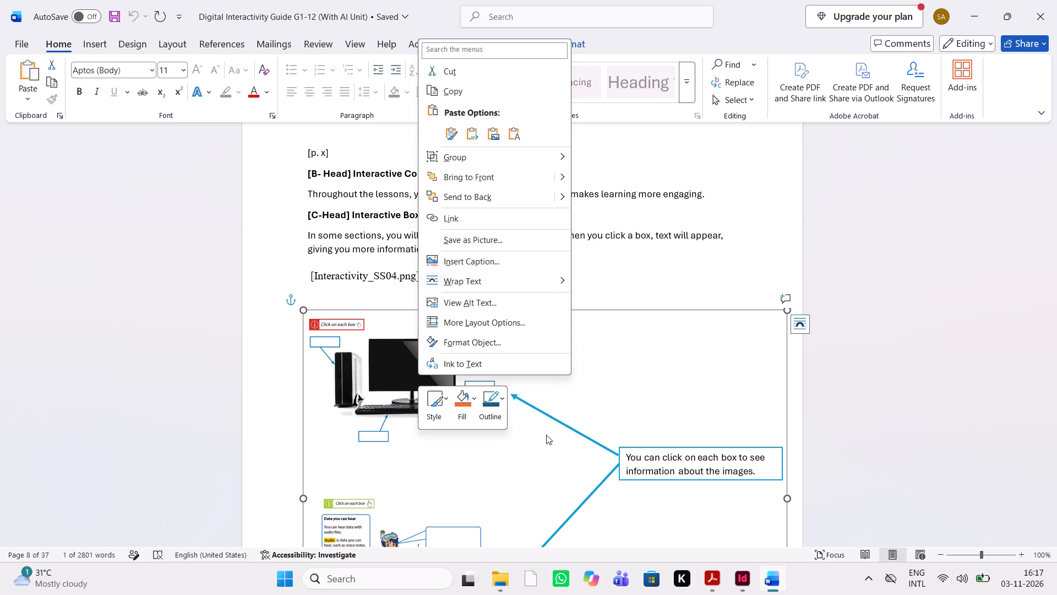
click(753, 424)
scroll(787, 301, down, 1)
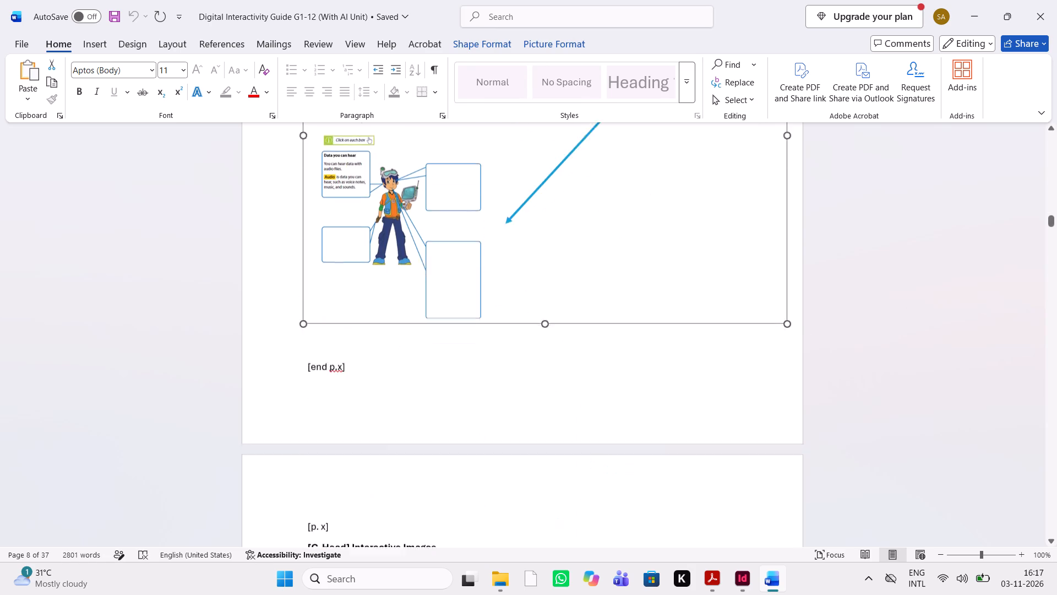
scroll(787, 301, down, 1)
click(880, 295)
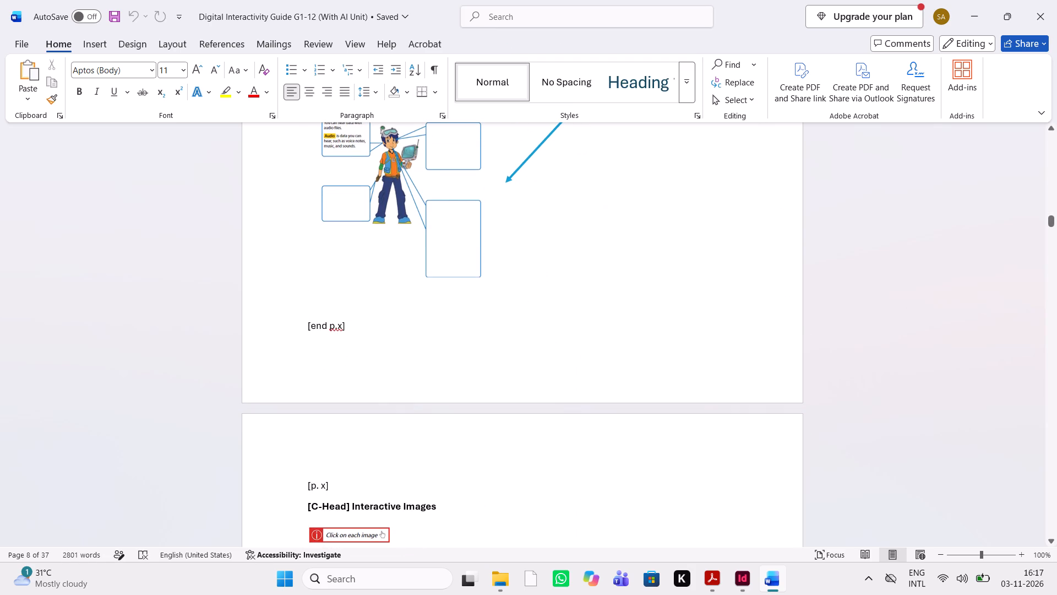
Enlarge the manuscript page to 240% and capture a region screenshot of the Interactive Boxes computer image with its label boxes.
key(ctrl+equal)
key(ctrl+equal)
key(ctrl+equal)
key(ctrl+equal)
key(ctrl+equal)
key(ctrl+equal)
scroll(880, 295, up, 3)
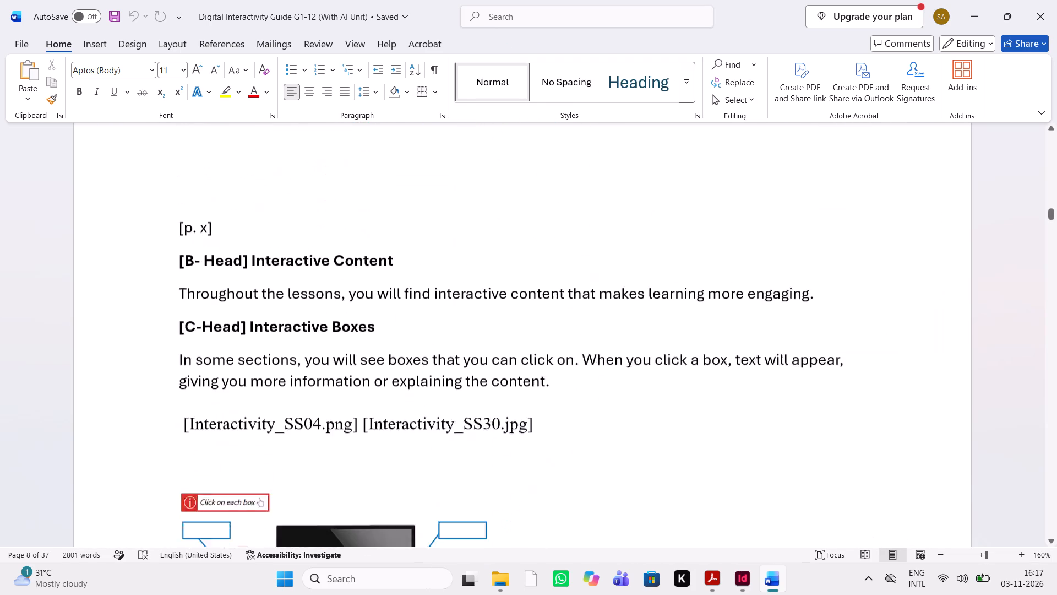
scroll(880, 295, down, 1)
scroll(880, 295, up, 1)
scroll(880, 295, right, 1)
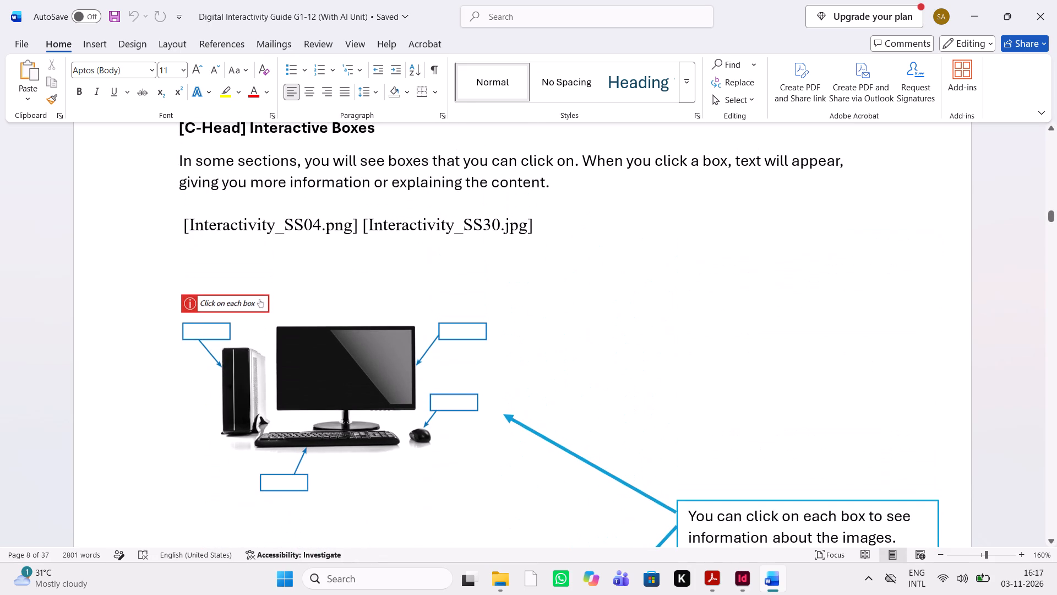
scroll(880, 295, right, 1)
key(ctrl+equal)
key(ctrl+equal)
key(ctrl+equal)
key(ctrl+equal)
key(ctrl+equal)
key(ctrl+equal)
key(ctrl+equal)
key(ctrl+equal)
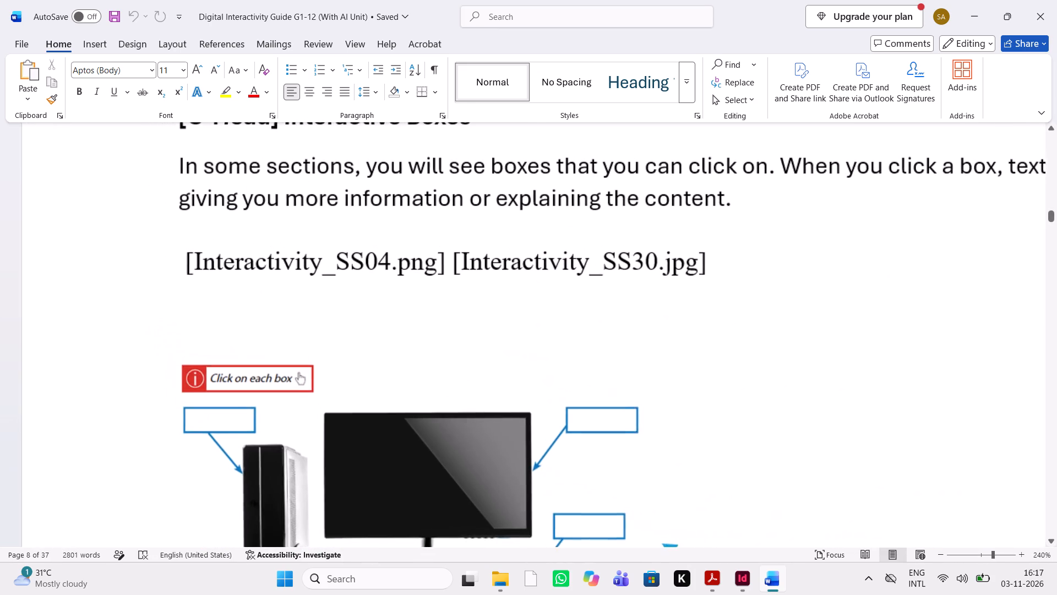
scroll(690, 372, down, 1)
scroll(690, 372, up, 1)
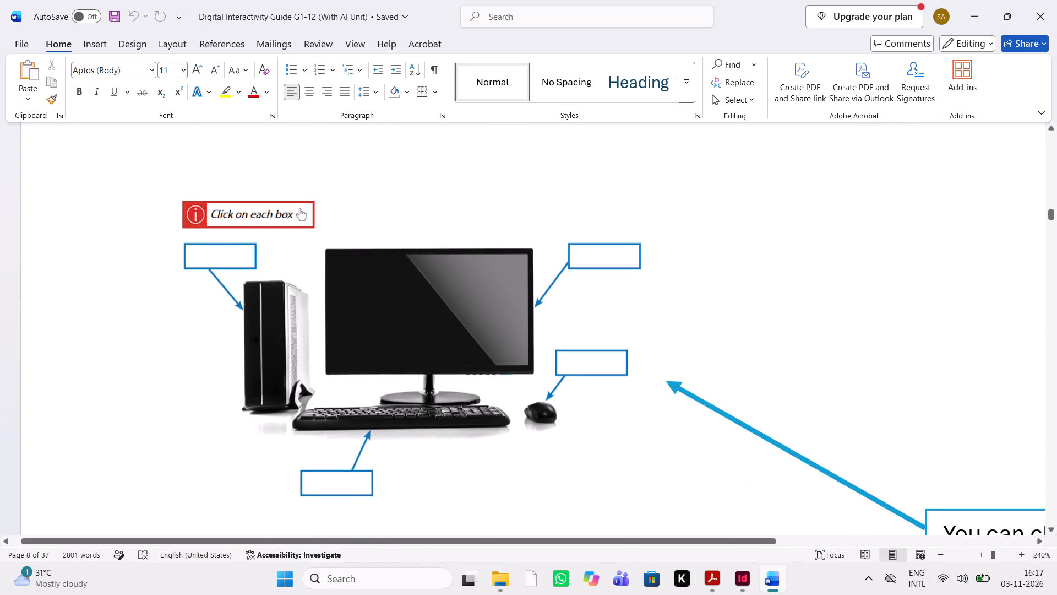
key(shift+super+s)
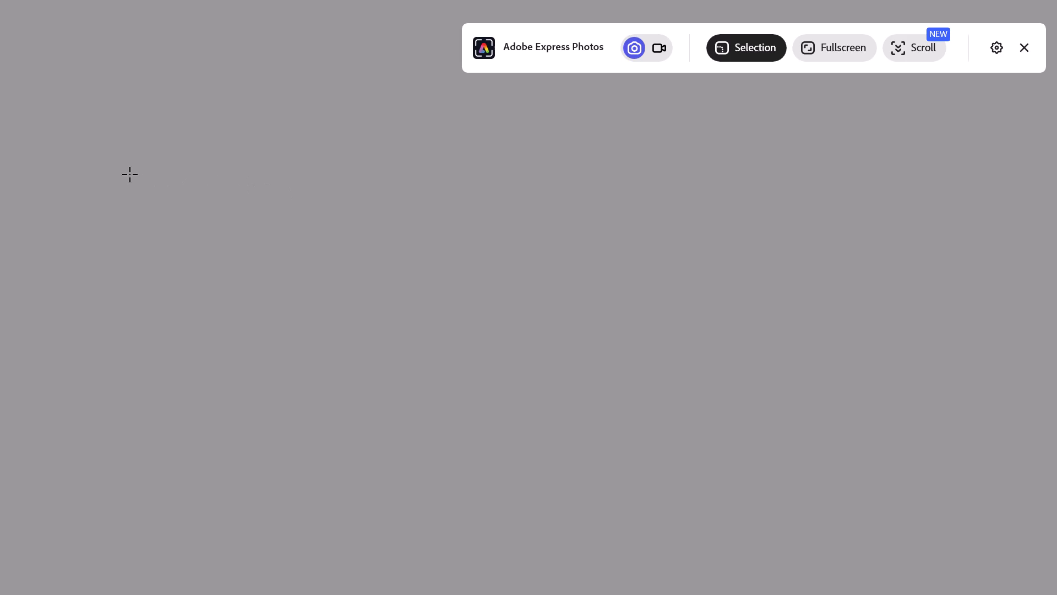
drag(130, 175, 669, 522)
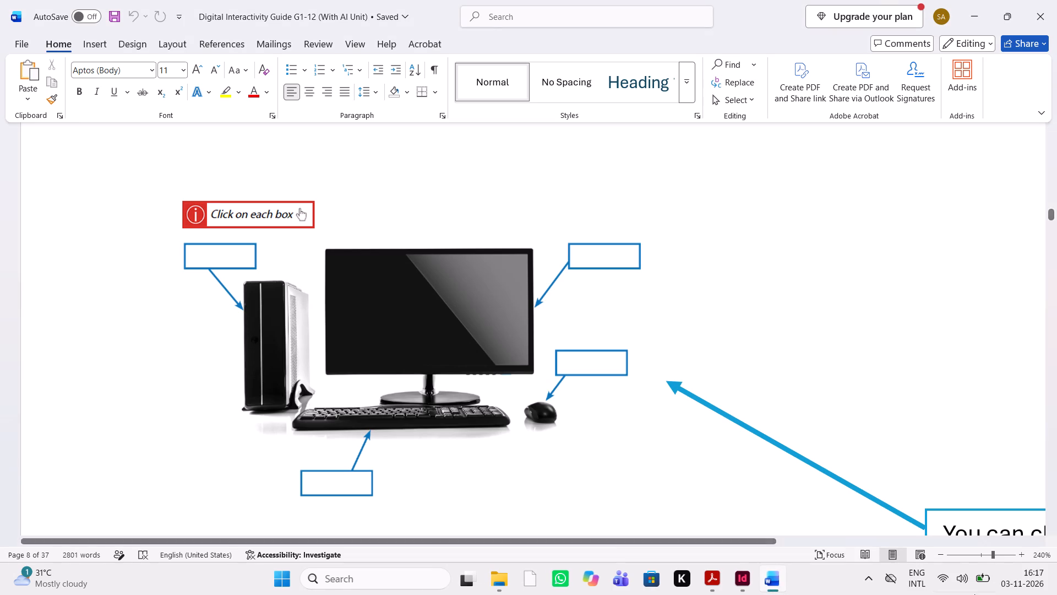
Open the captured computer screenshot in Adobe Express Photos and choose the Interactivity Guide - Screenshots folder within Downloads > SS for saving a copy.
click(972, 529)
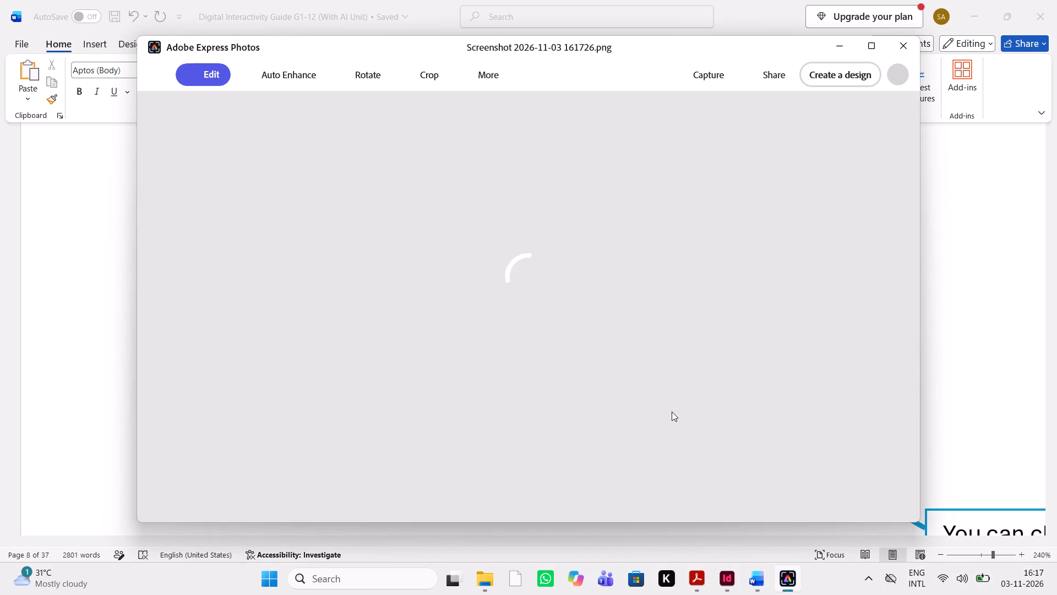
key(ctrl+shift+s)
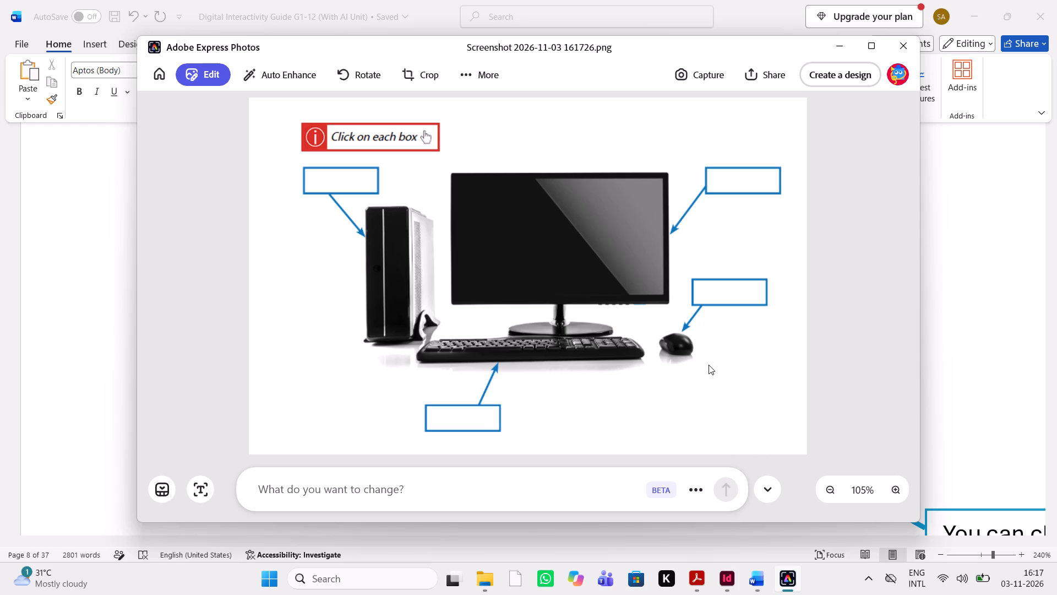
key(ctrl+shift+s)
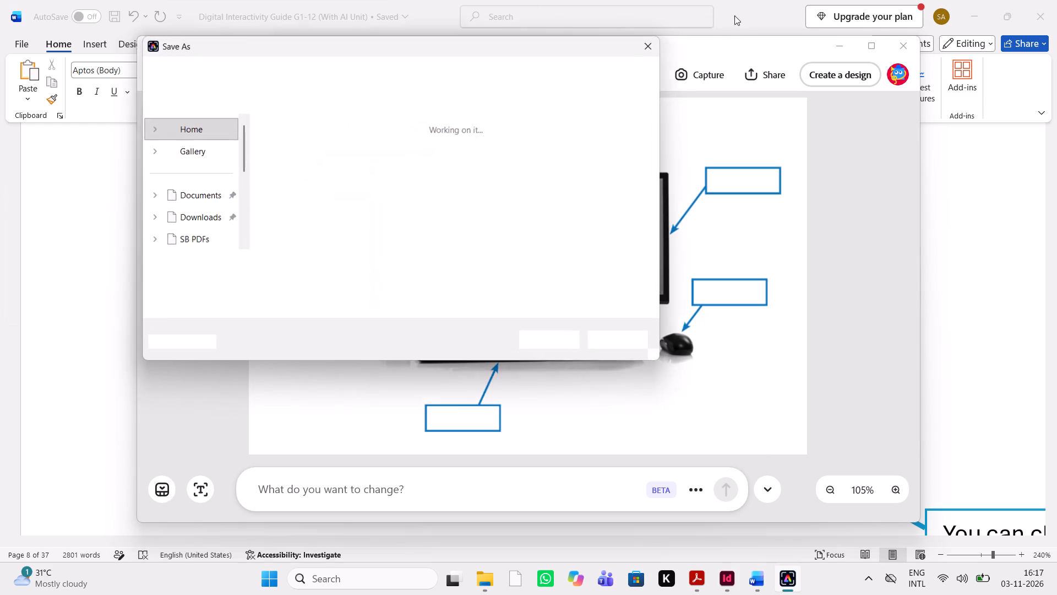
double_click(201, 214)
double_click(494, 186)
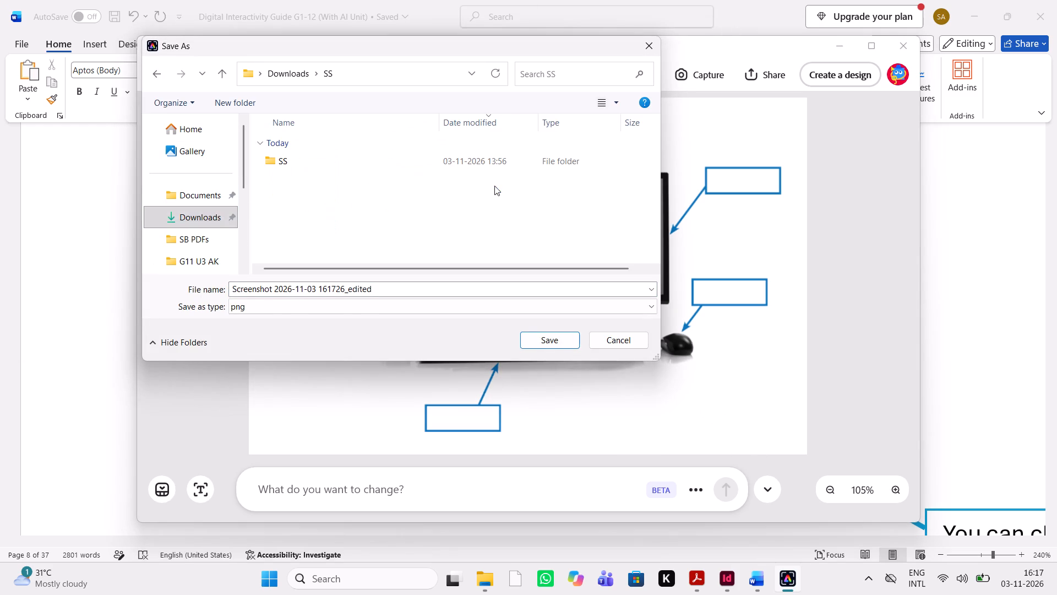
double_click(336, 154)
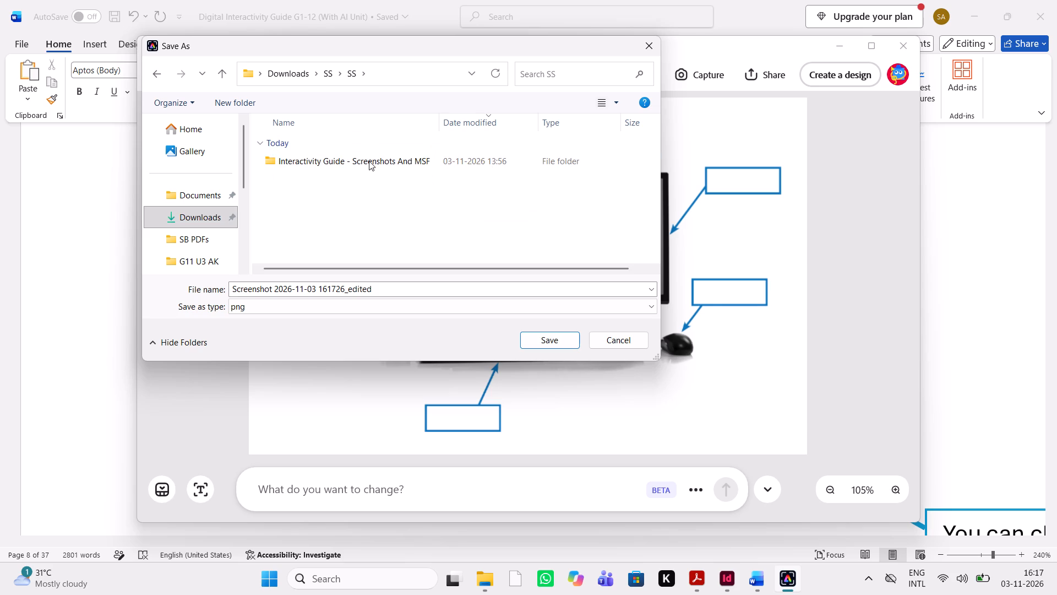
double_click(369, 161)
double_click(372, 161)
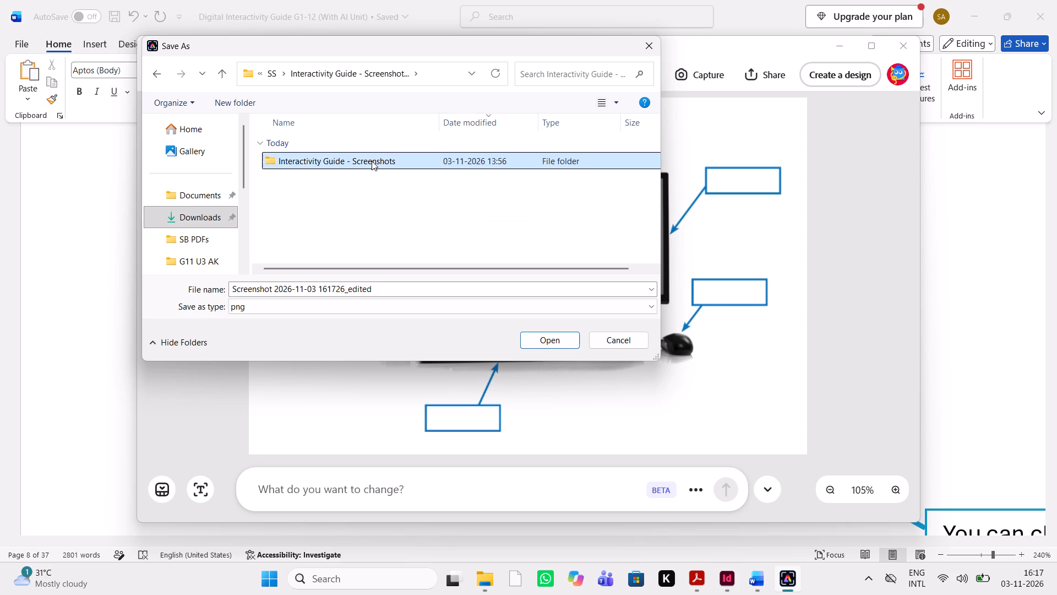
scroll(427, 203, down, 1)
scroll(427, 203, up, 1)
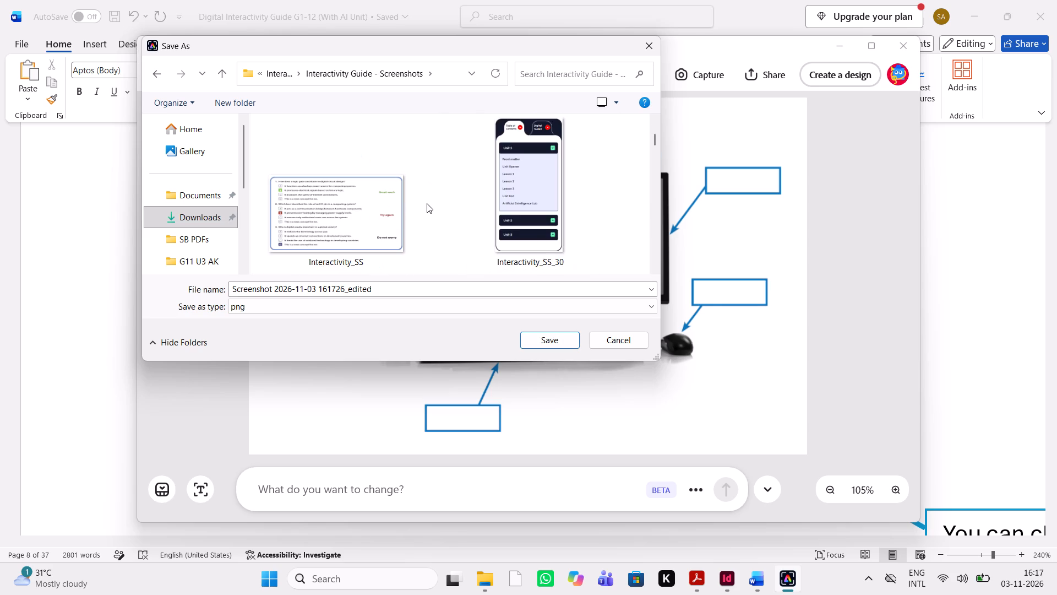
scroll(427, 203, down, 9)
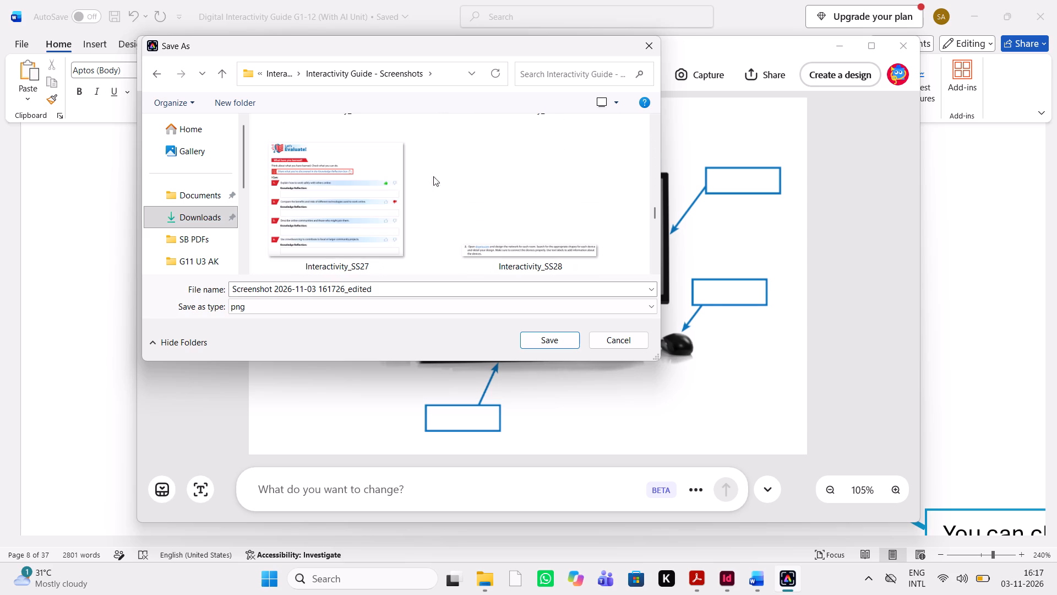
click(360, 210)
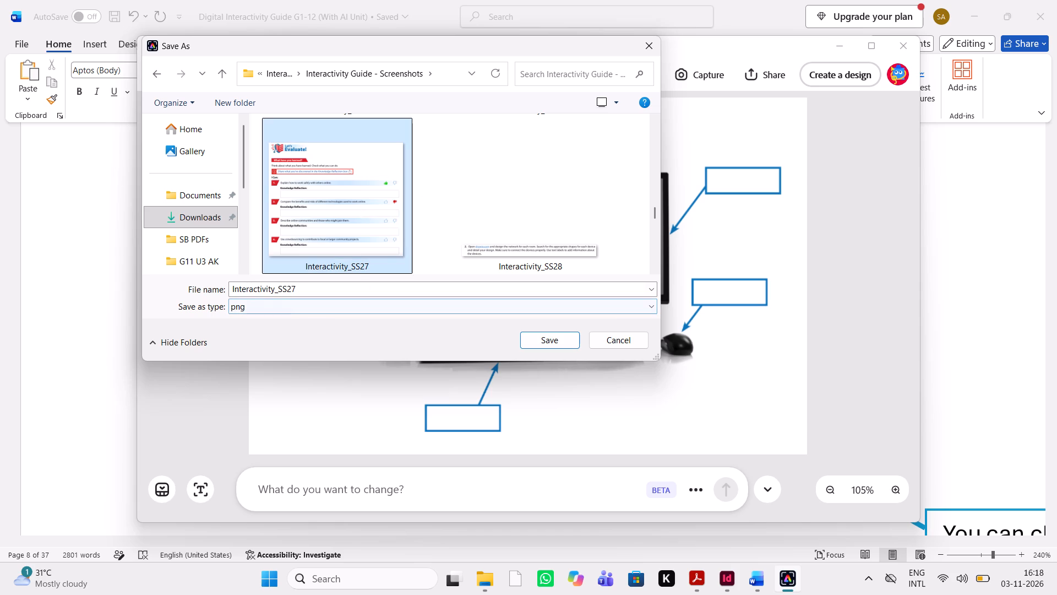
drag(308, 291, 303, 291)
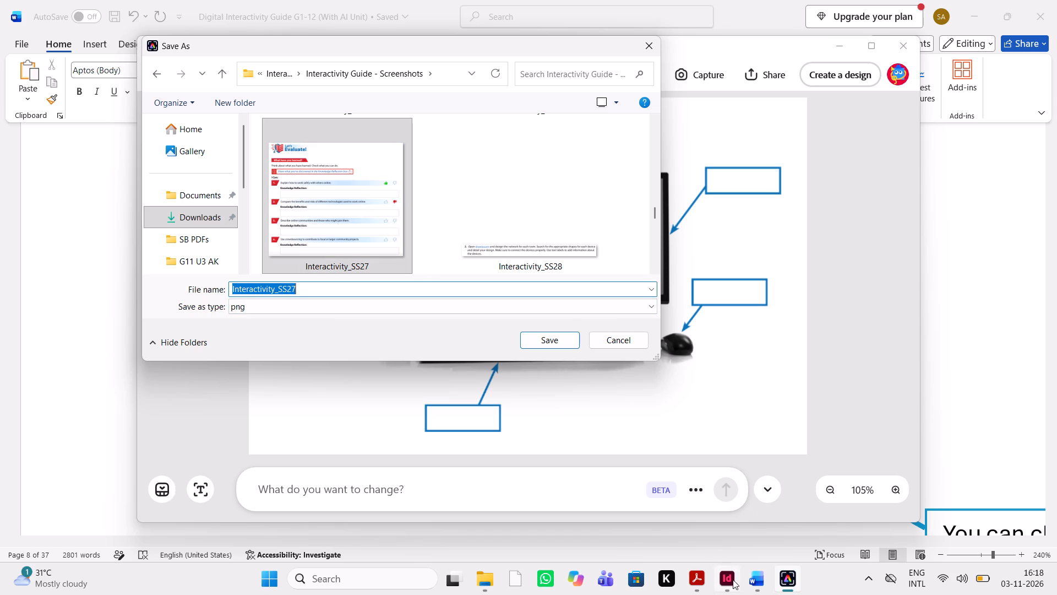
Switch to the Word manuscript and copy the name Interactivity_SS04, without its extension, from the Interactive Boxes section.
click(751, 574)
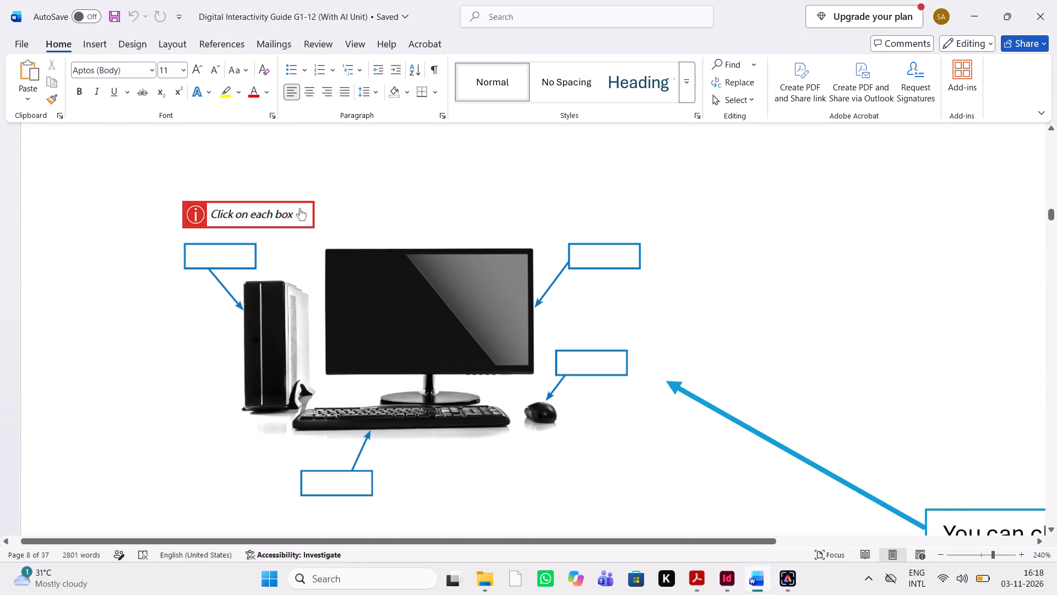
scroll(587, 388, up, 1)
scroll(587, 388, down, 1)
scroll(516, 390, up, 1)
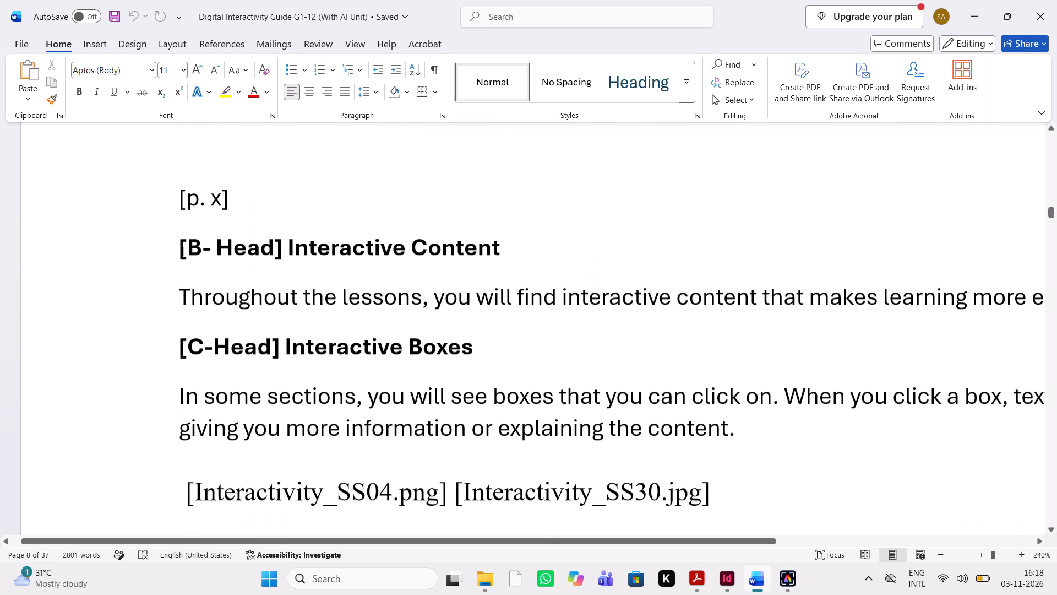
scroll(406, 430, down, 1)
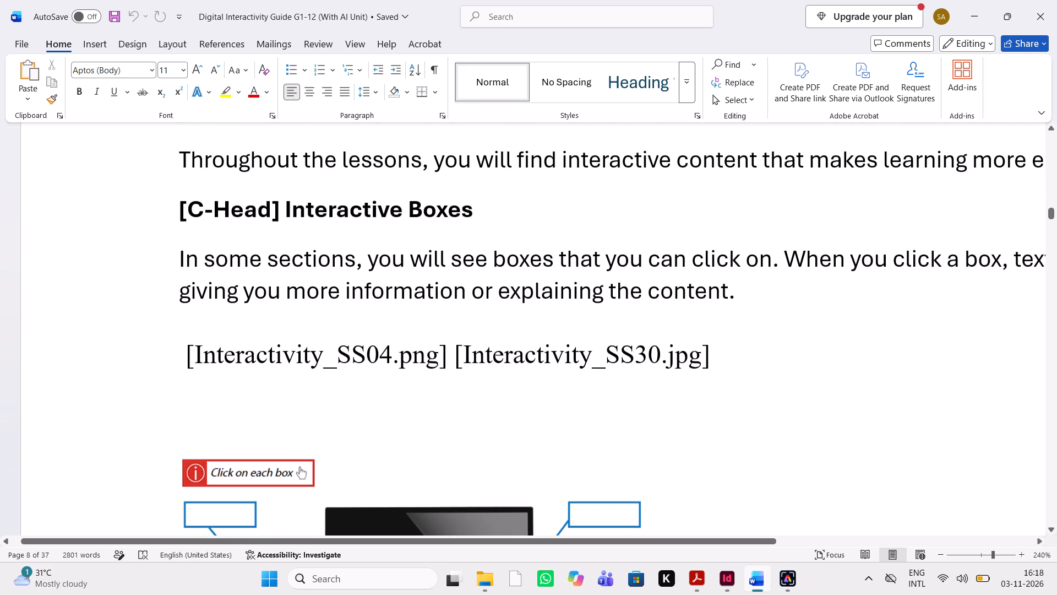
drag(388, 351, 238, 351)
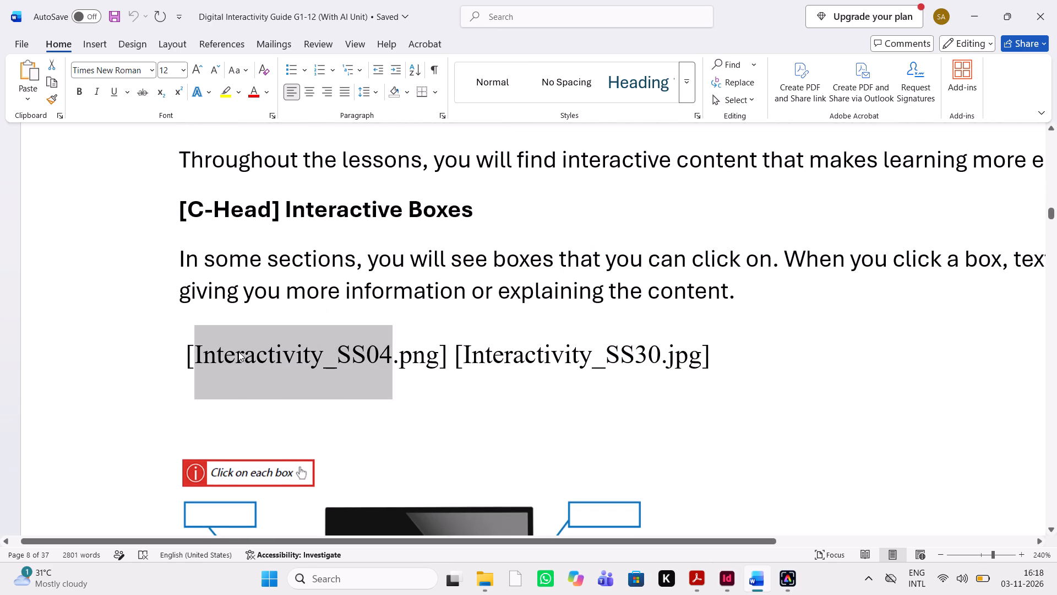
key(ctrl+c)
key(ctrl+c)
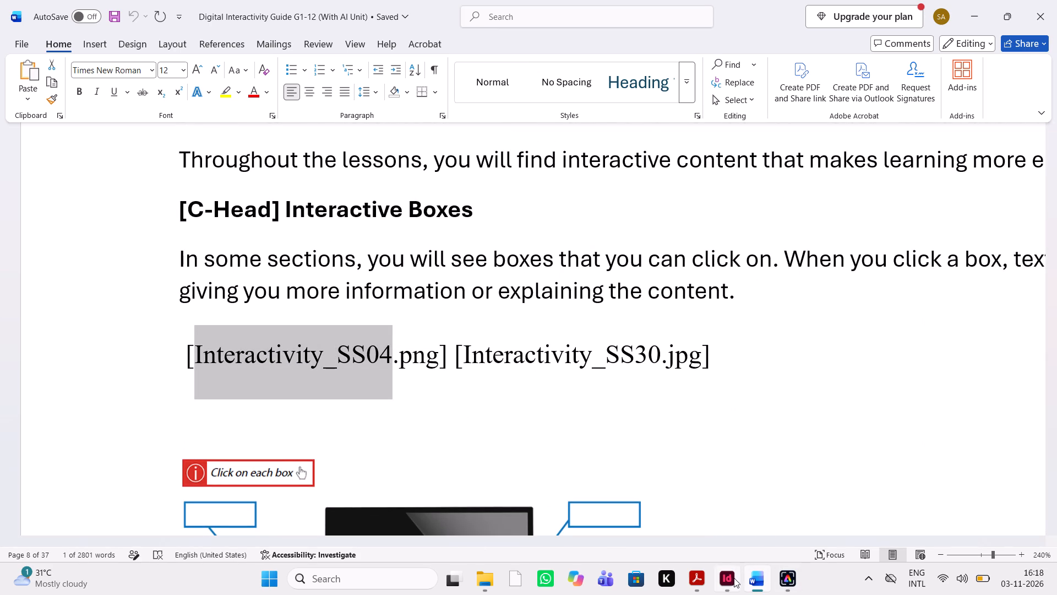
Return to Adobe Express Photos, save the screenshot as Interactivity_SS04 in PNG format in the Interactivity Guide - Screenshots folder, and close the image.
click(733, 578)
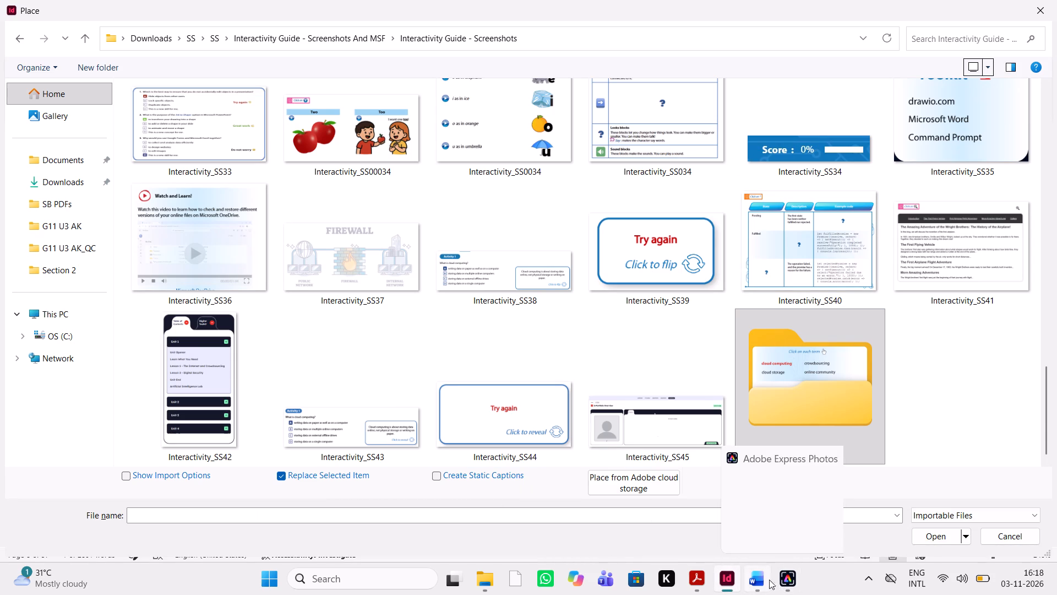
click(787, 583)
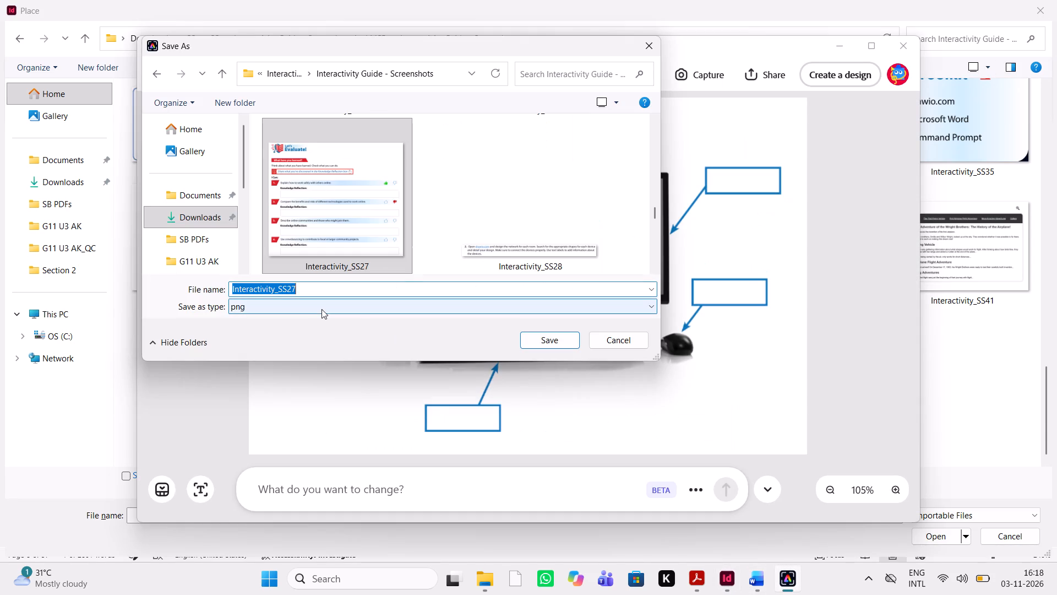
key(Delete)
key(ctrl+v)
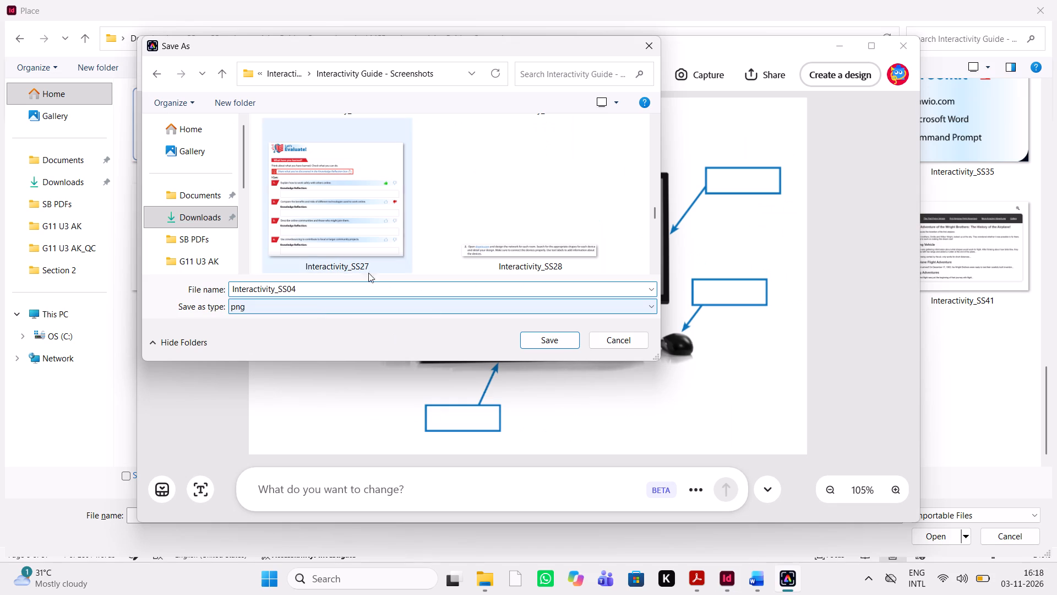
scroll(509, 217, down, 6)
scroll(509, 217, up, 6)
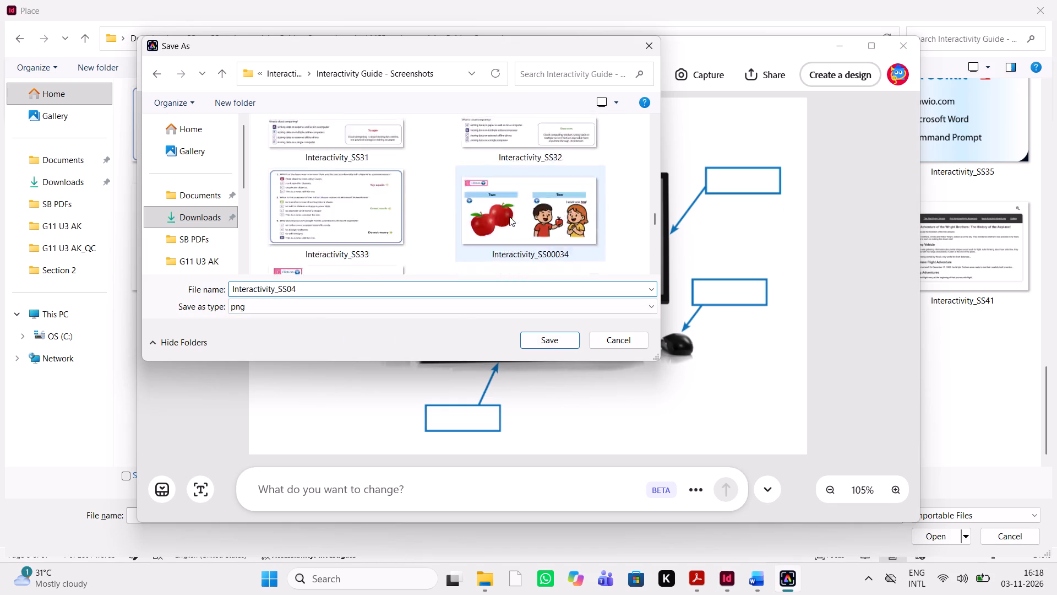
scroll(509, 217, up, 6)
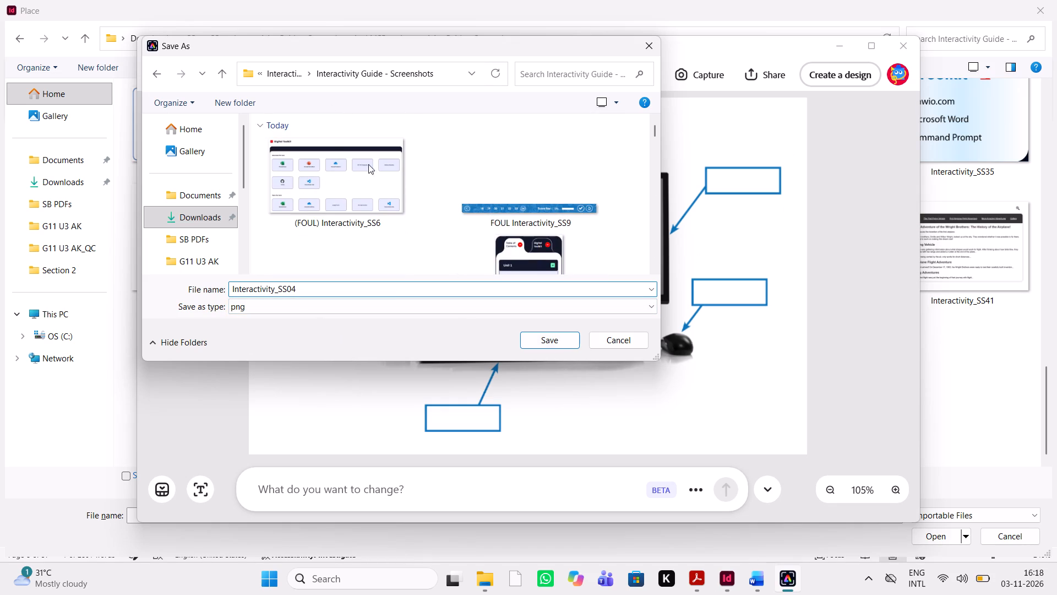
scroll(436, 198, down, 18)
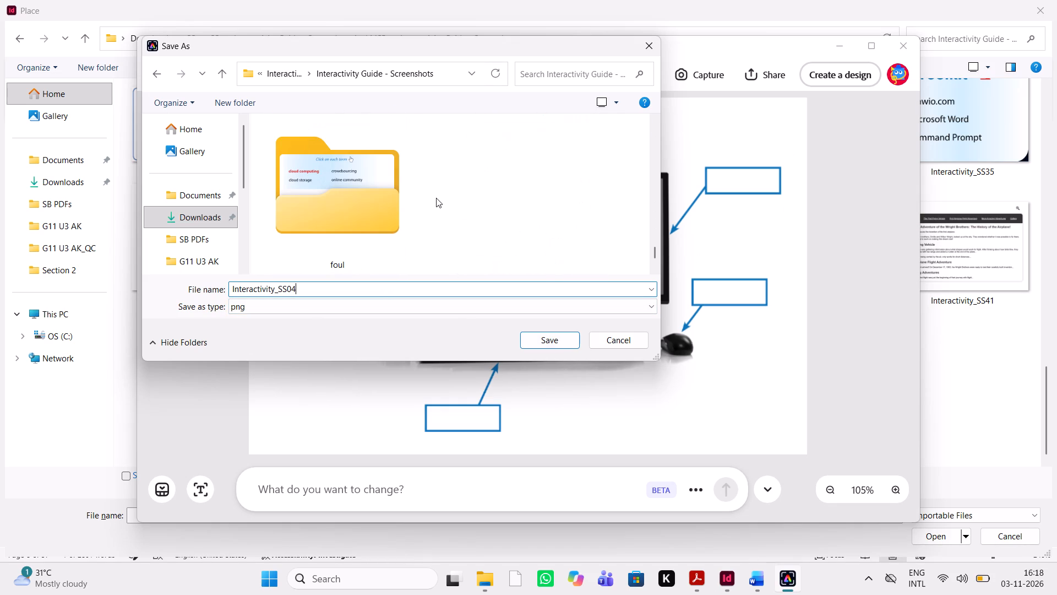
double_click(356, 210)
scroll(417, 229, down, 7)
scroll(417, 229, up, 9)
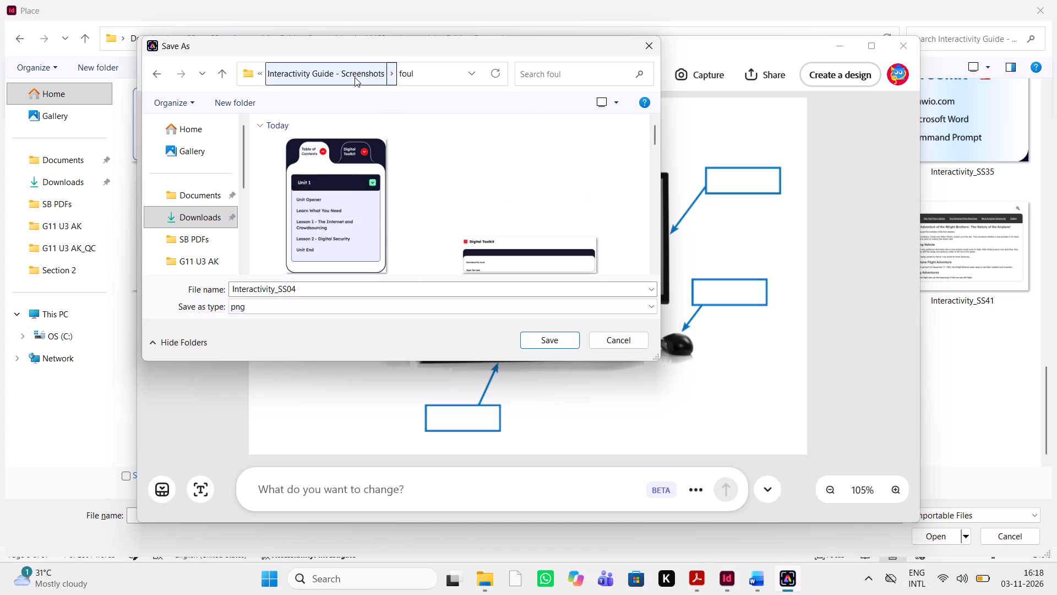
click(355, 77)
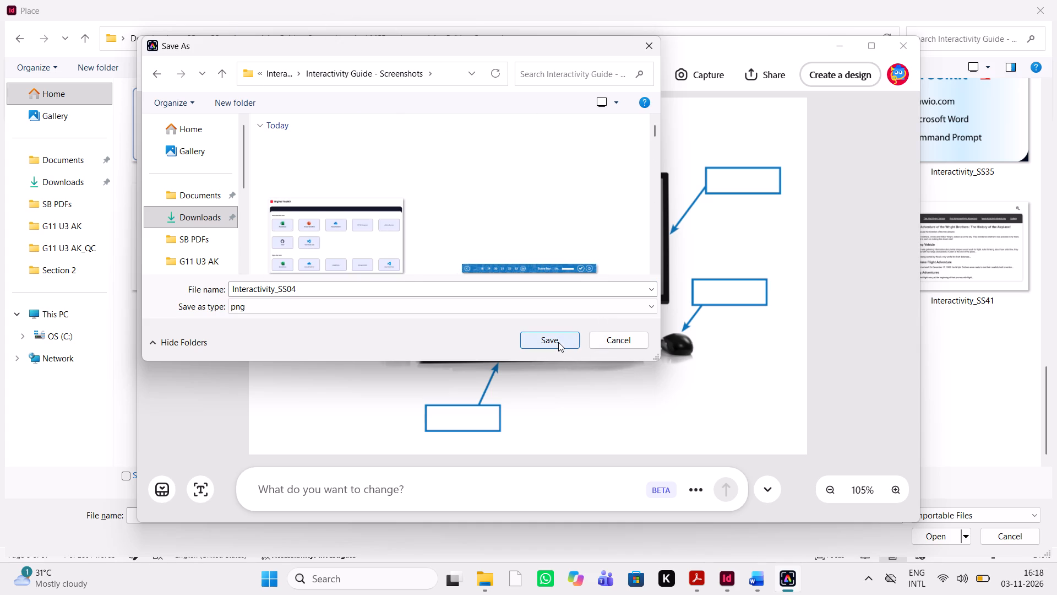
click(558, 342)
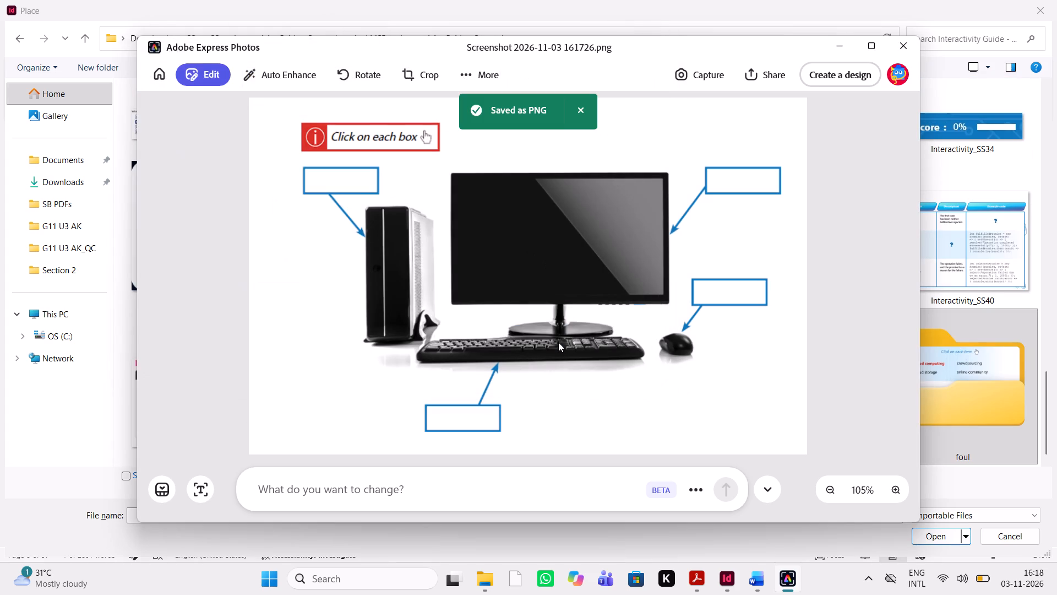
click(896, 56)
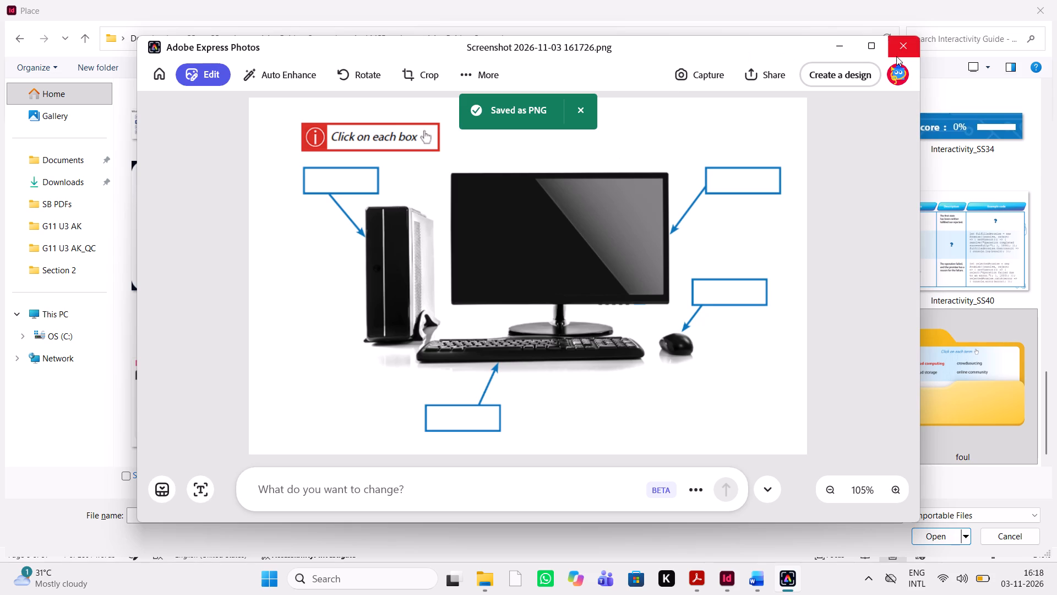
In InDesign, place the Interactivity_SS04 image into the selected Interactive Boxes frame on page 7, replacing its content.
scroll(691, 272, up, 20)
scroll(691, 272, up, 1)
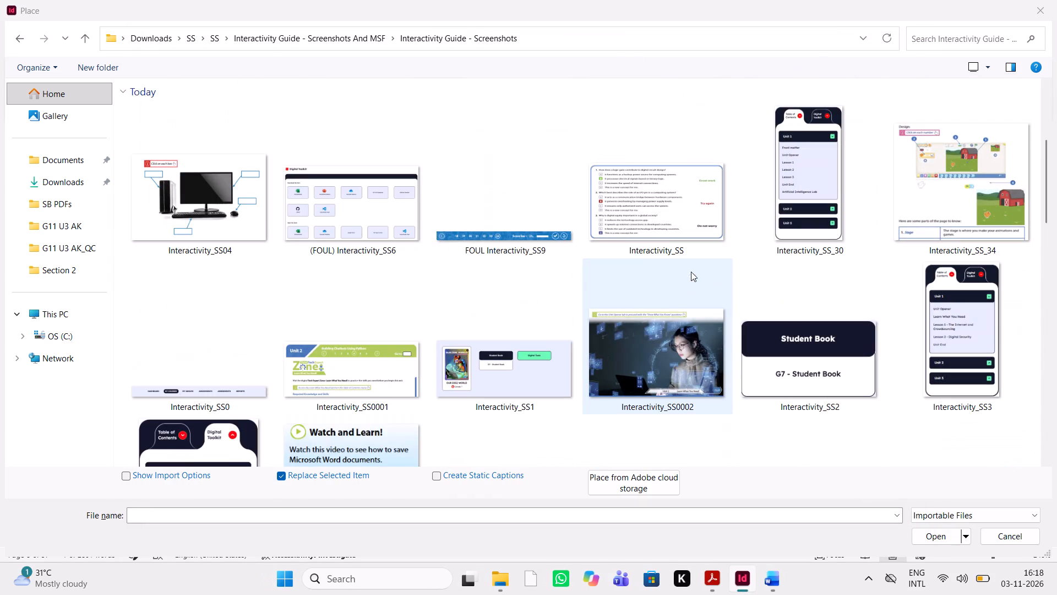
click(738, 585)
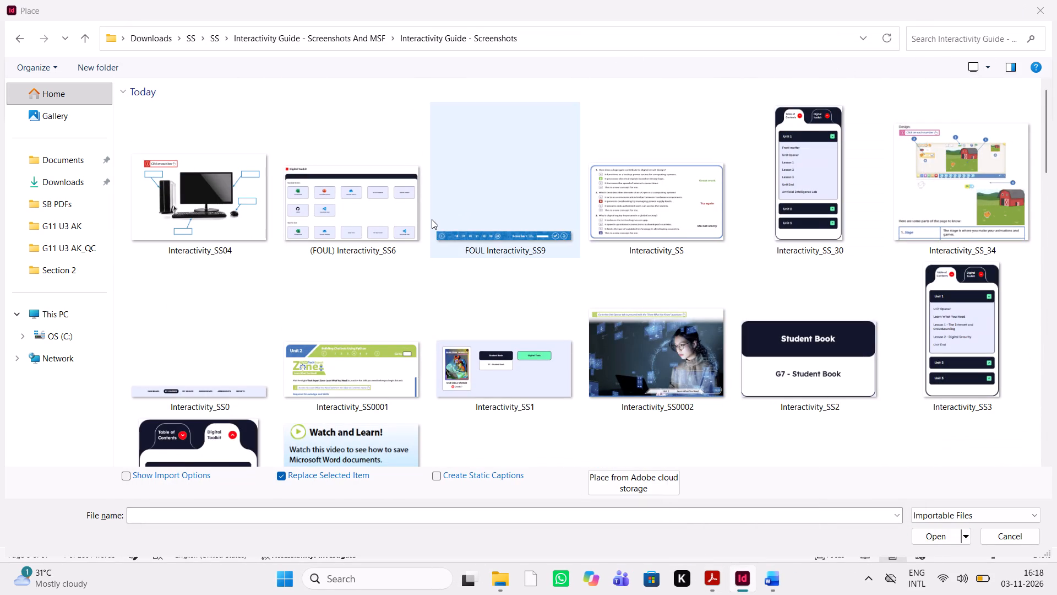
click(209, 226)
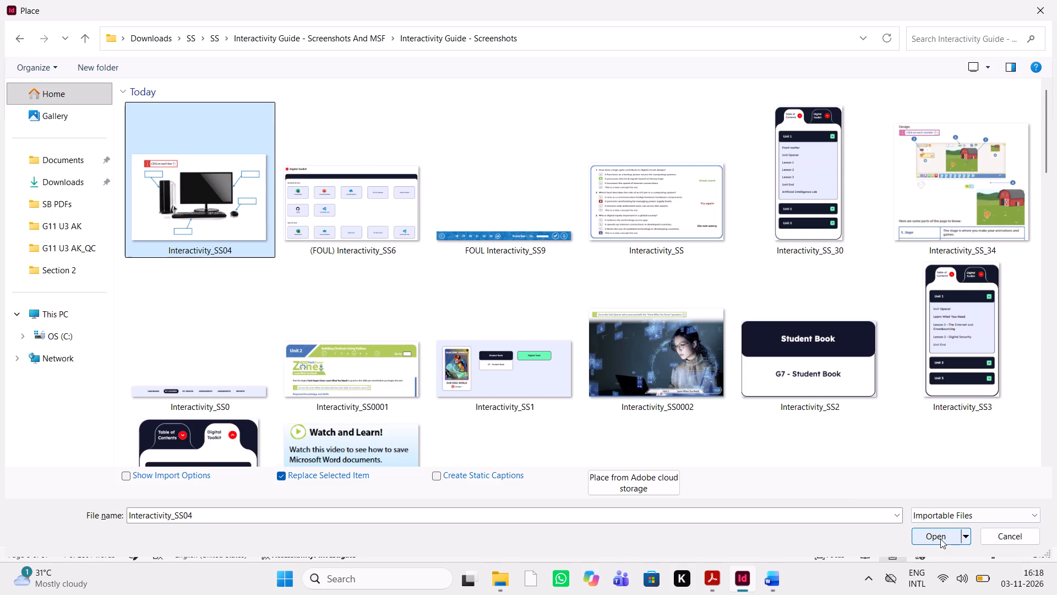
click(940, 539)
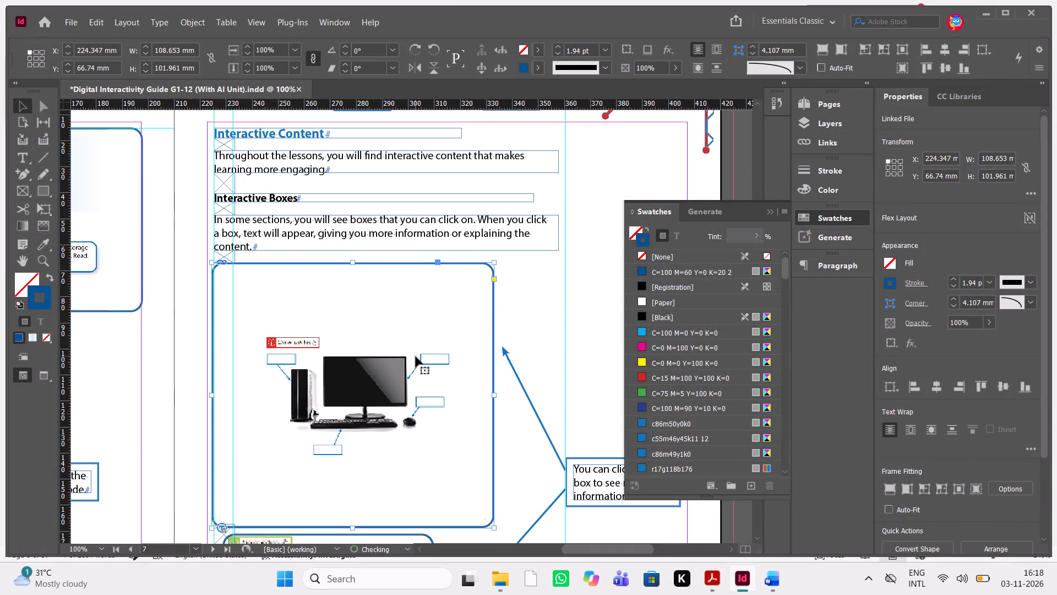
Fit the placed computer image to its rounded frame using Fit Content to Frame.
click(347, 397)
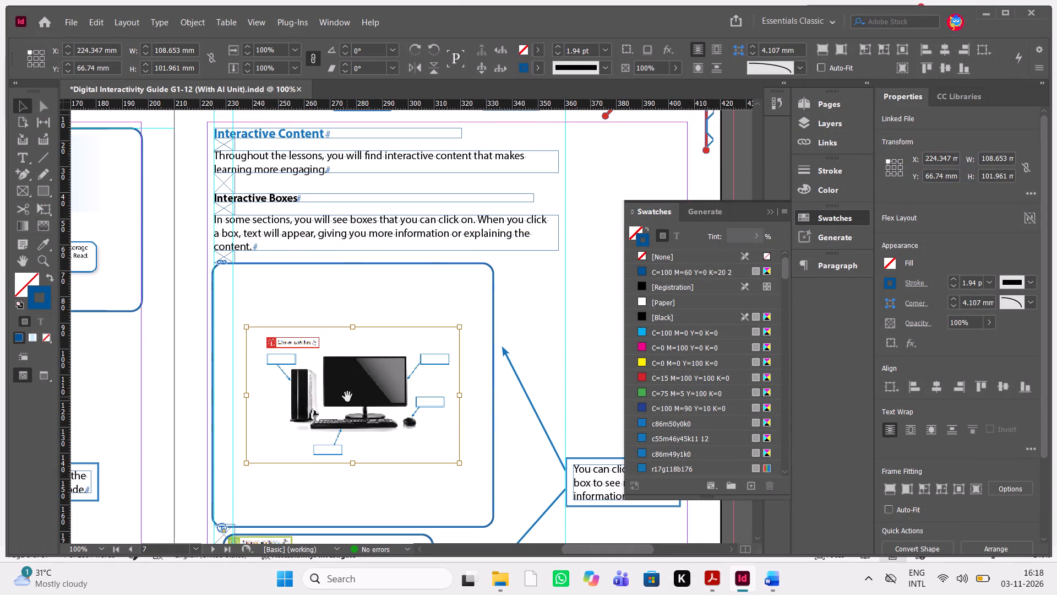
right_click(347, 397)
click(443, 314)
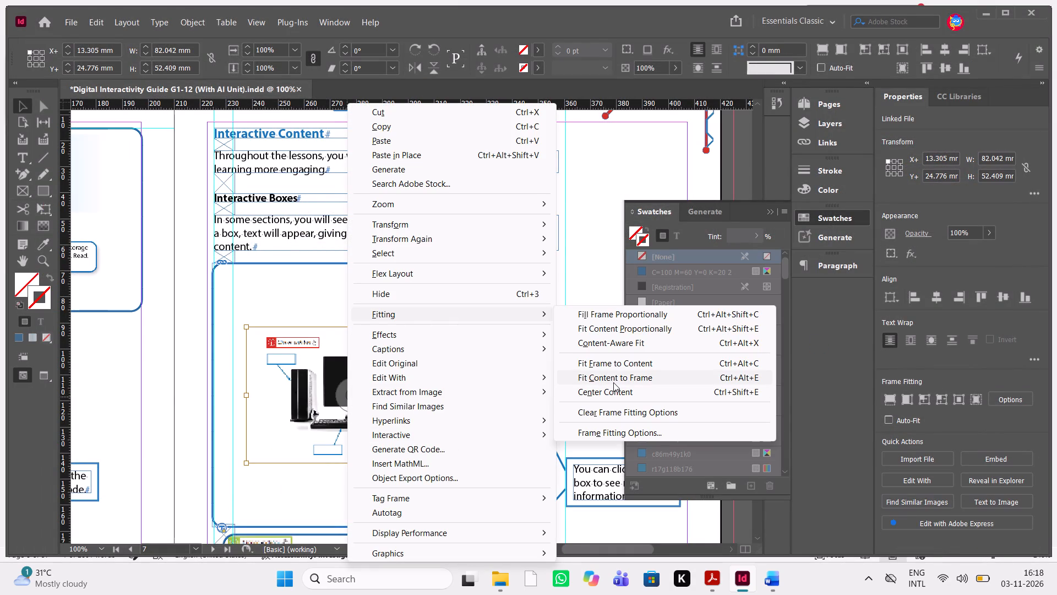
click(613, 382)
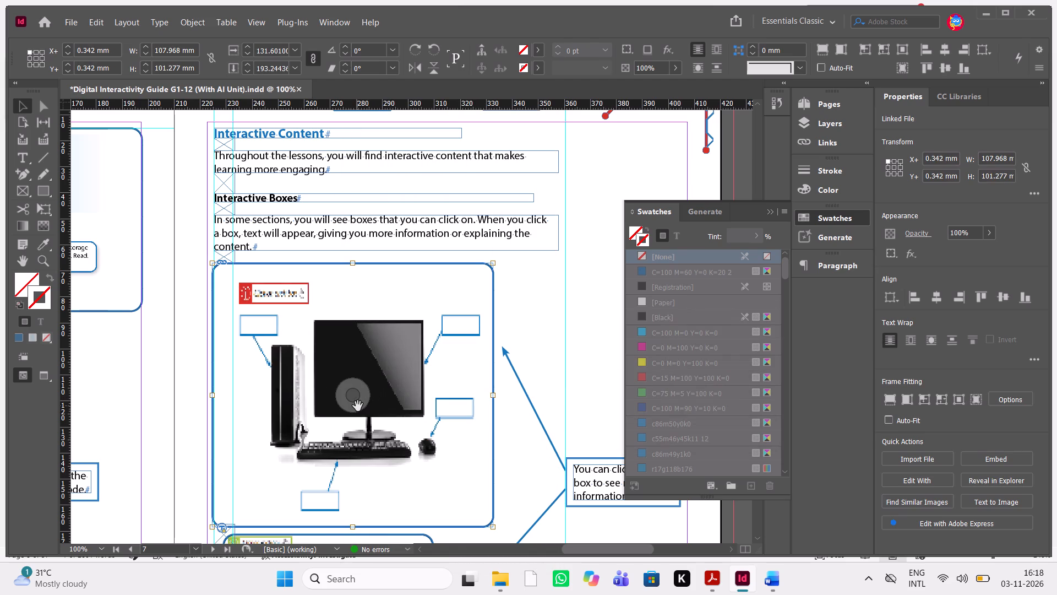
Set the computer image's display performance to High Quality Display and deselect it.
click(358, 406)
right_click(358, 406)
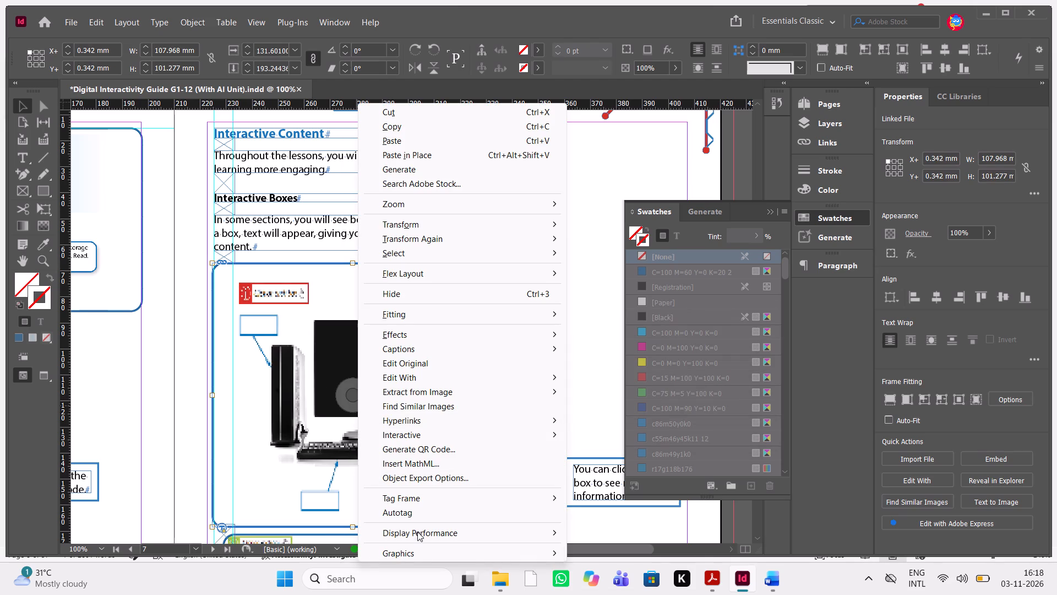
click(417, 532)
click(593, 565)
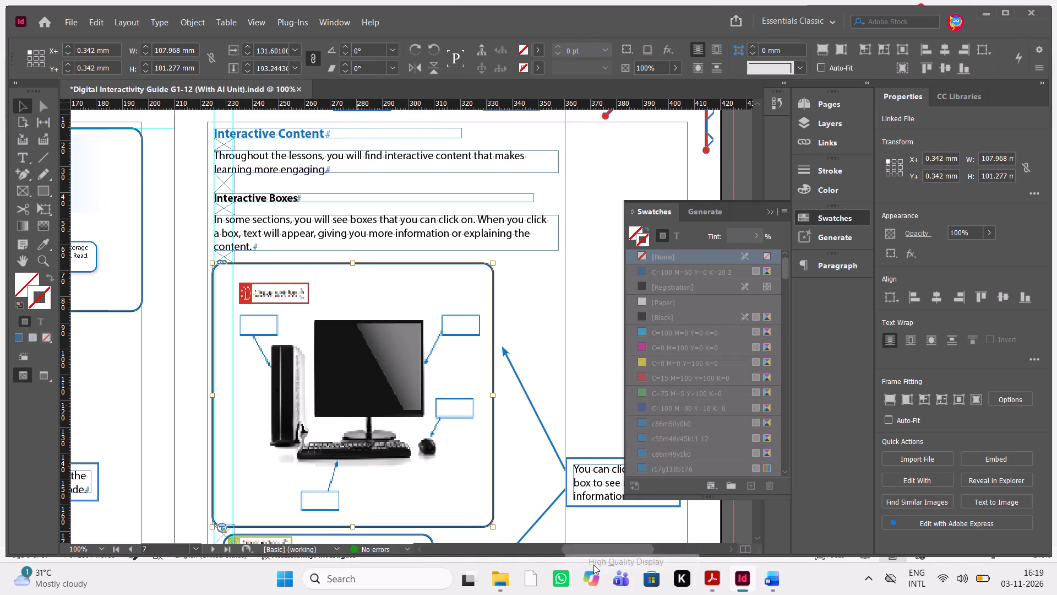
click(634, 191)
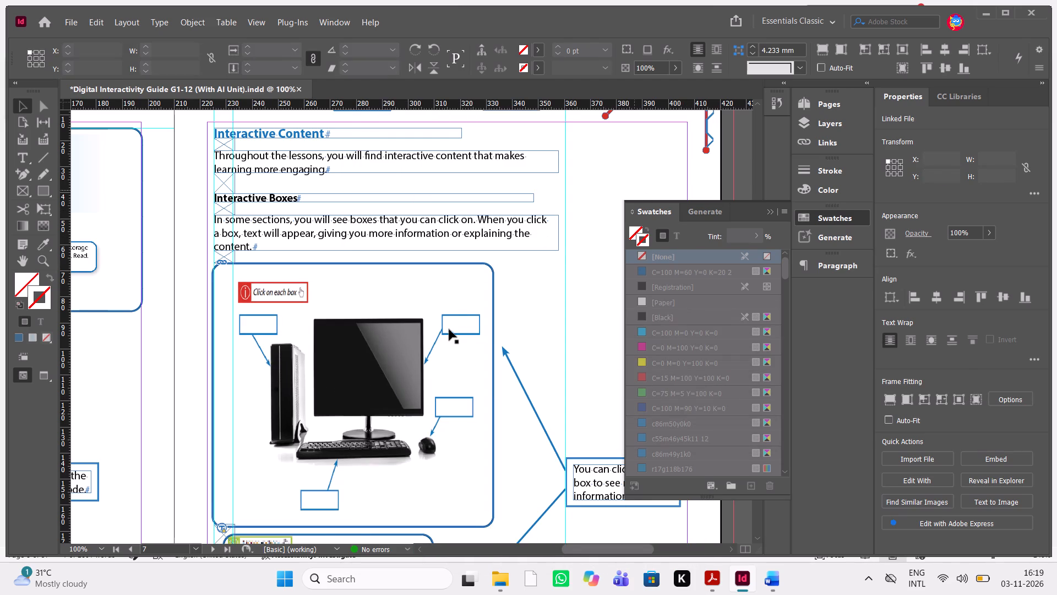
Widen the rounded frame around the computer image on page 7 to about 109.65 mm and deselect it.
click(184, 275)
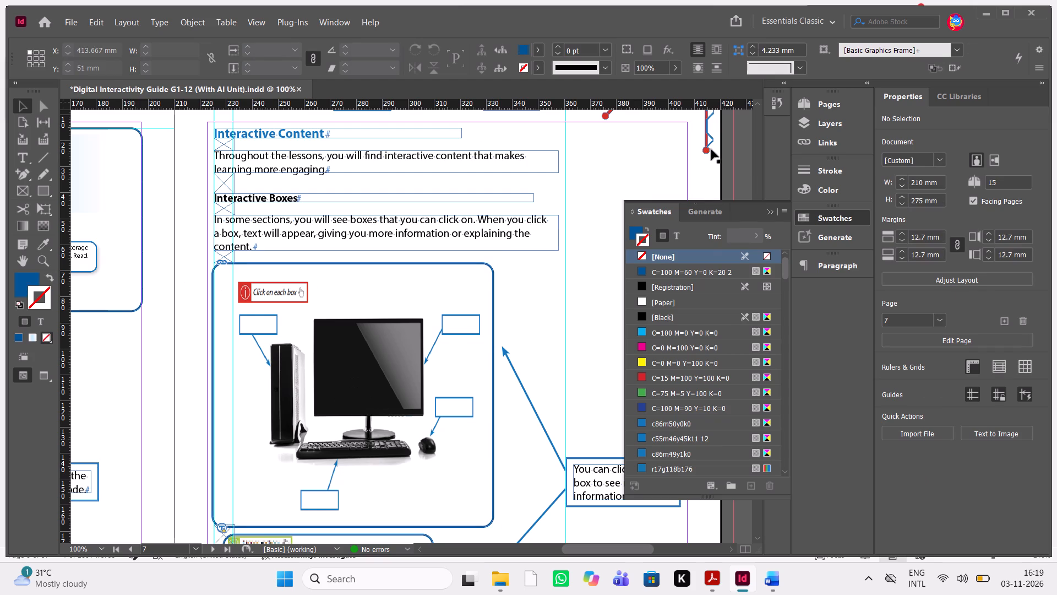
click(771, 213)
scroll(543, 337, down, 1)
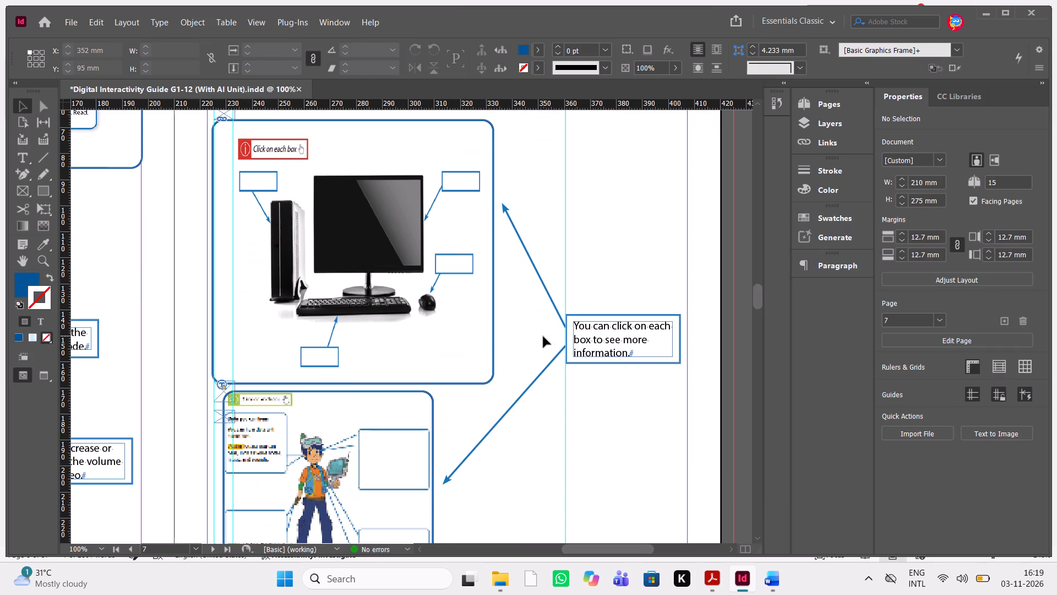
click(480, 261)
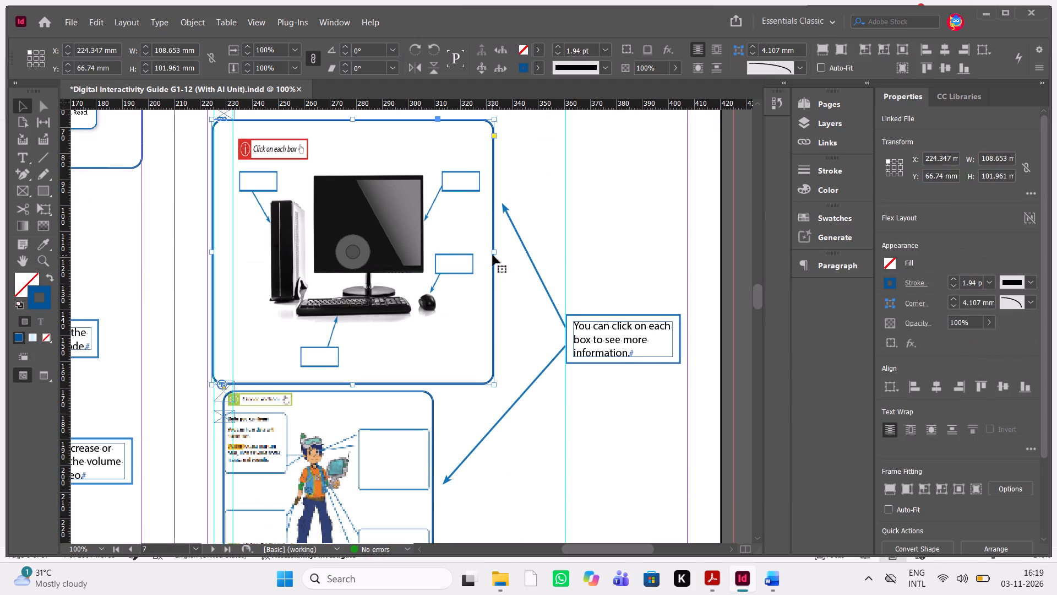
click(497, 252)
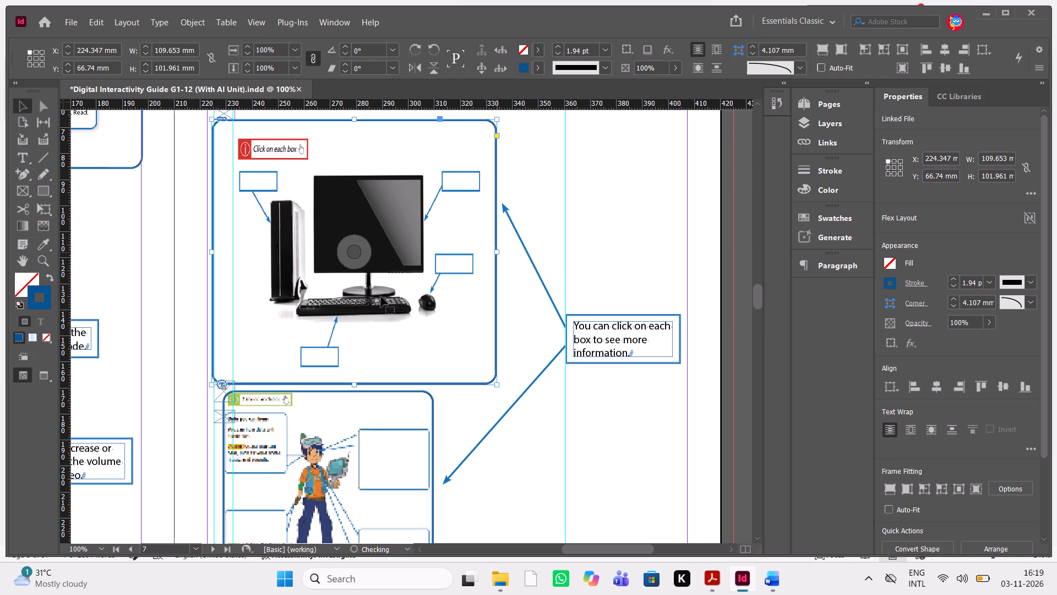
click(570, 205)
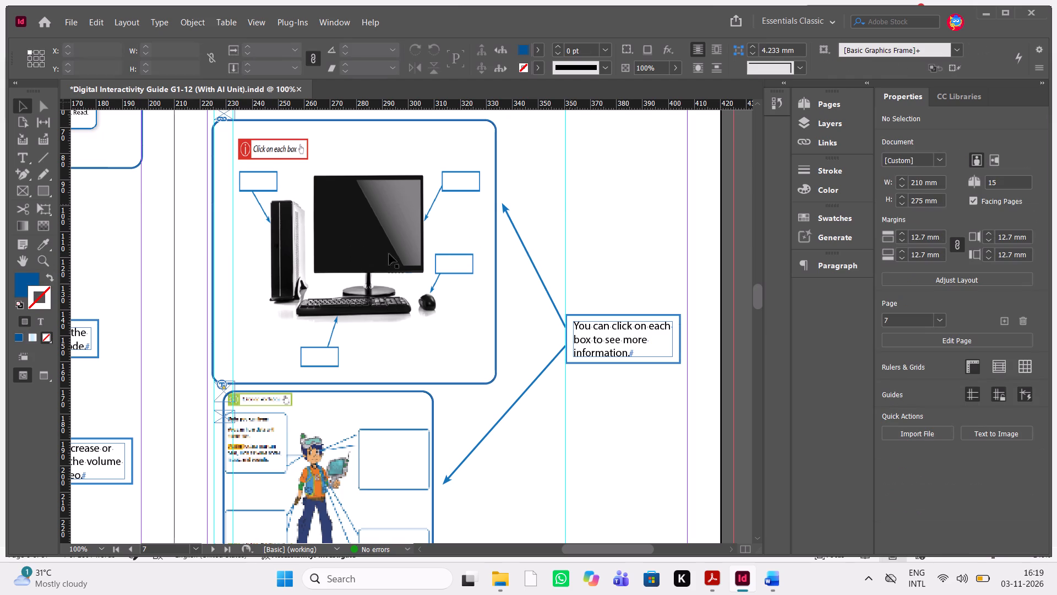
Examine the computer image, its frame and callout arrows on page 7 at closer and wider zoom.
scroll(375, 262, up, 1)
click(602, 274)
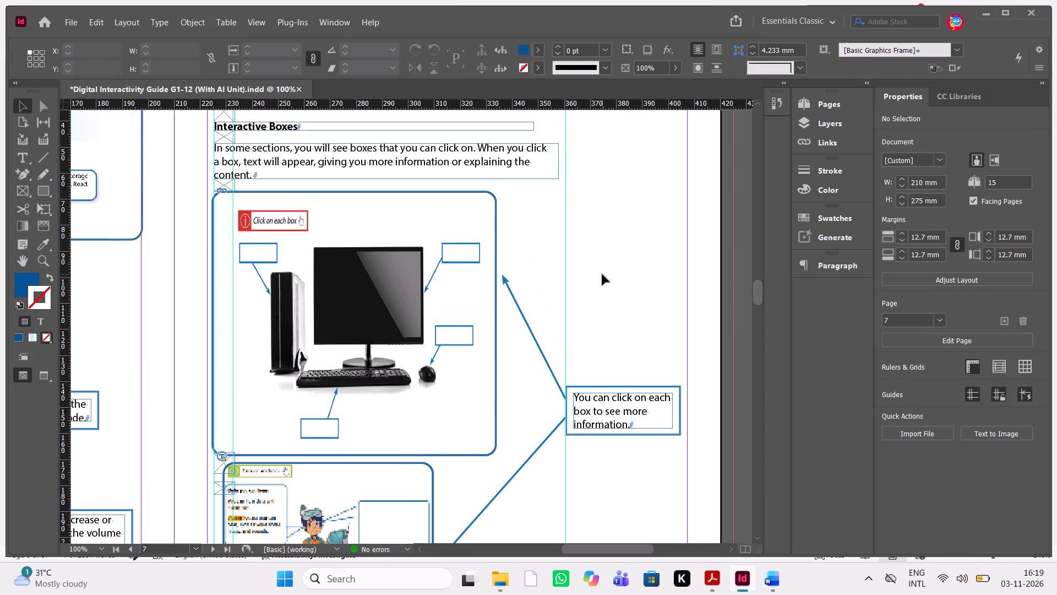
key(ctrl+equal)
key(ctrl+equal)
scroll(602, 274, up, 1)
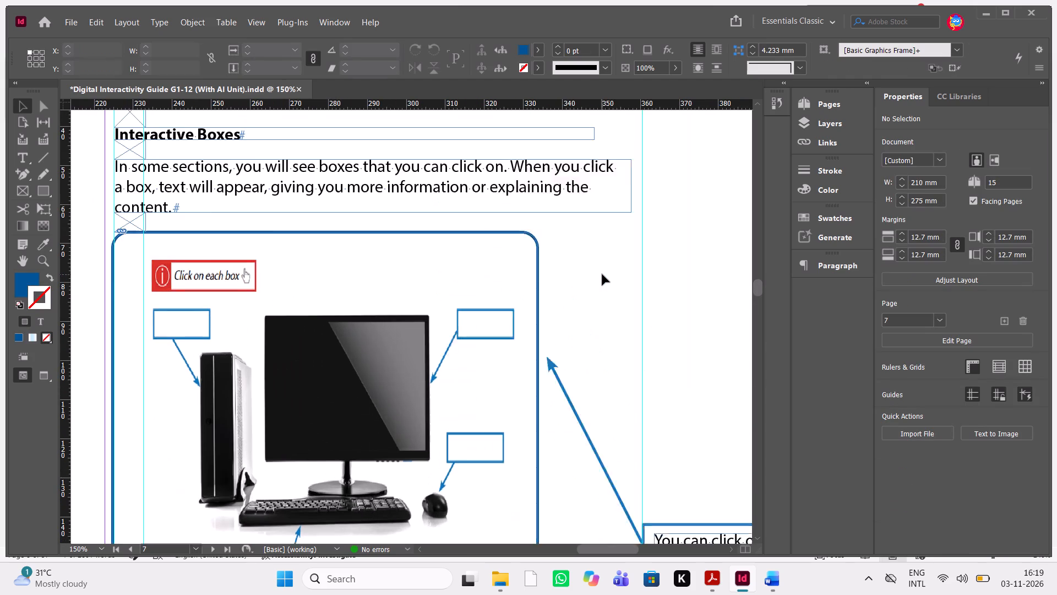
scroll(602, 274, up, 1)
scroll(602, 274, right, 1)
scroll(602, 274, down, 1)
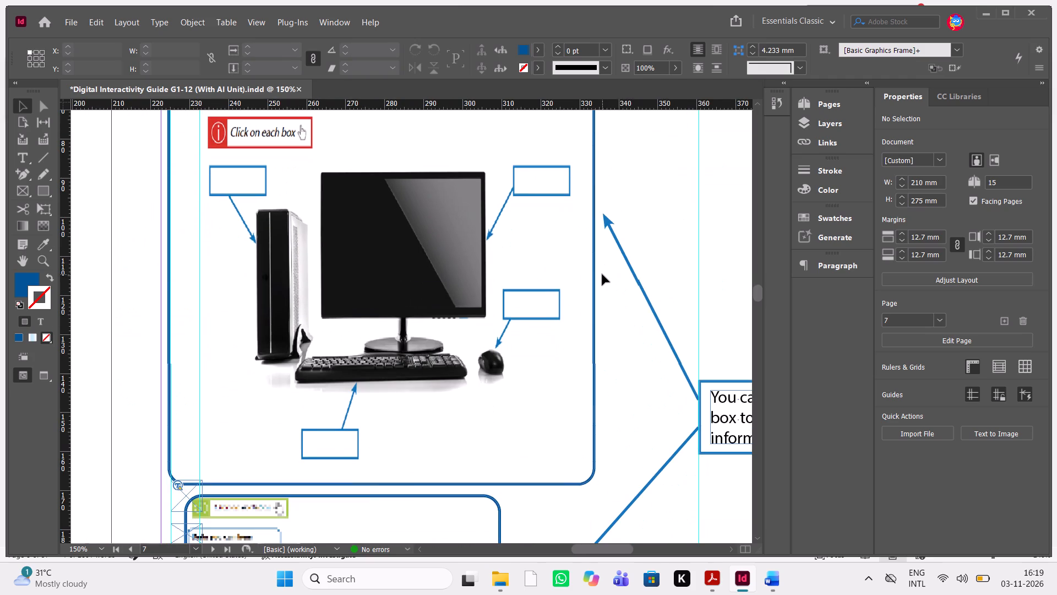
scroll(602, 274, down, 1)
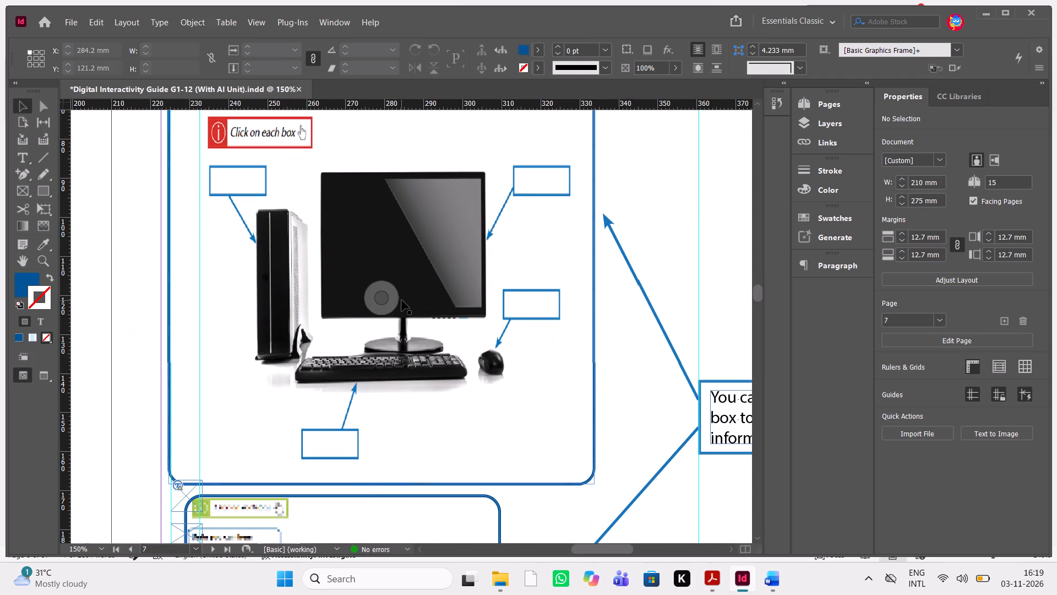
scroll(402, 300, up, 1)
key(ctrl+minus)
key(ctrl+minus)
key(ctrl+minus)
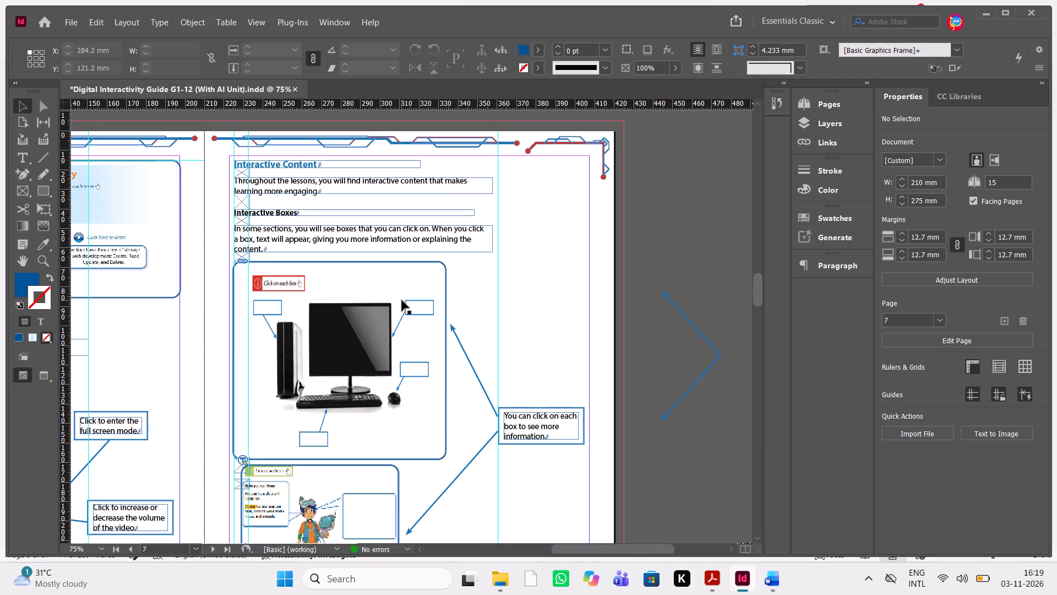
scroll(402, 300, down, 1)
Switch to the commented PDF in Acrobat and check the markup on page 7's character image.
click(723, 594)
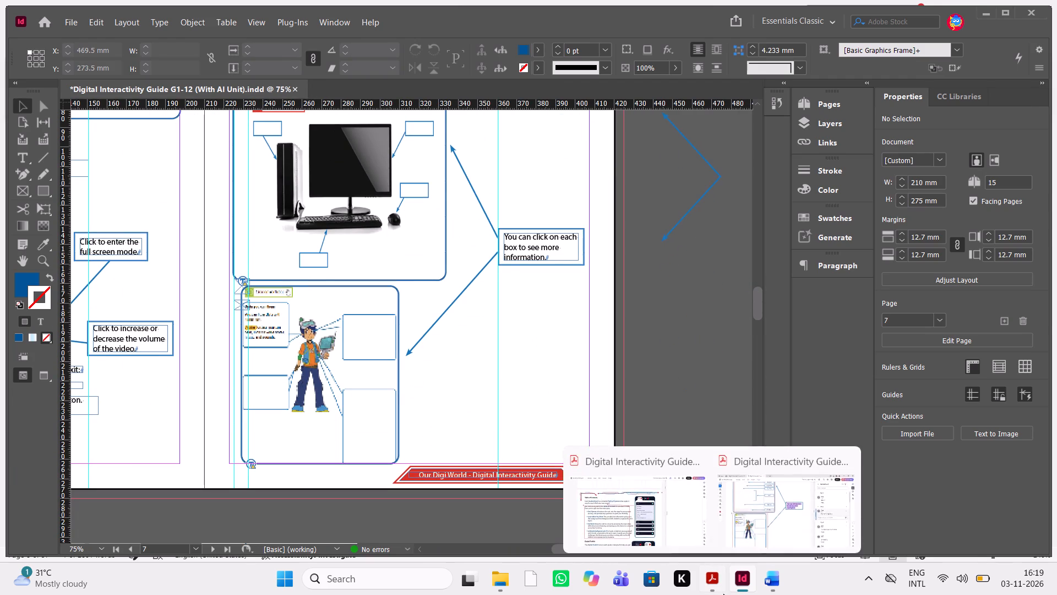
scroll(546, 436, down, 1)
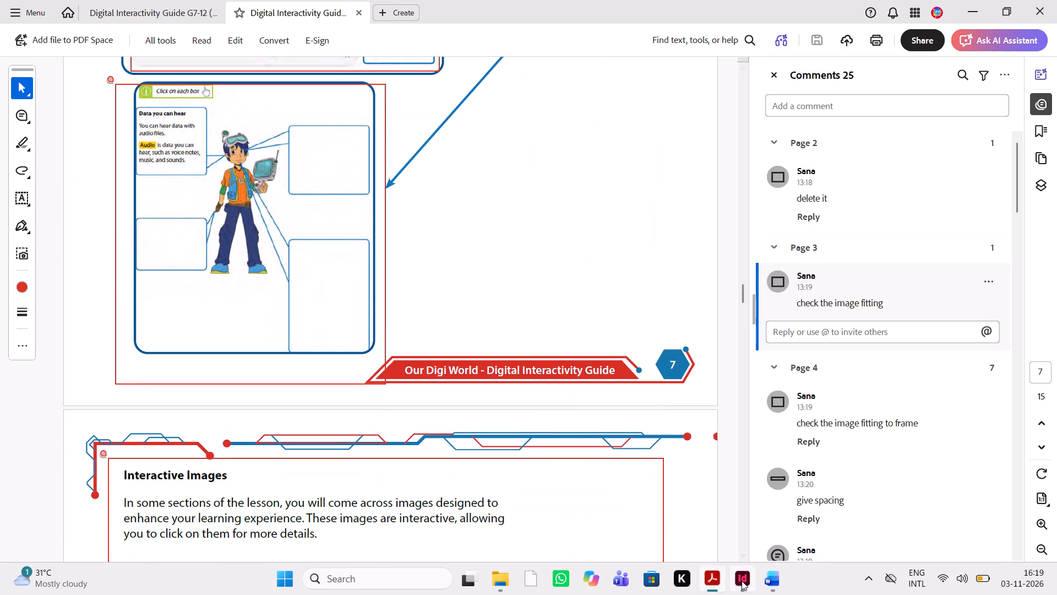
Back in InDesign, delete the two small empty frames overlapping the upper-left corner of page 7's character image.
click(742, 581)
click(313, 366)
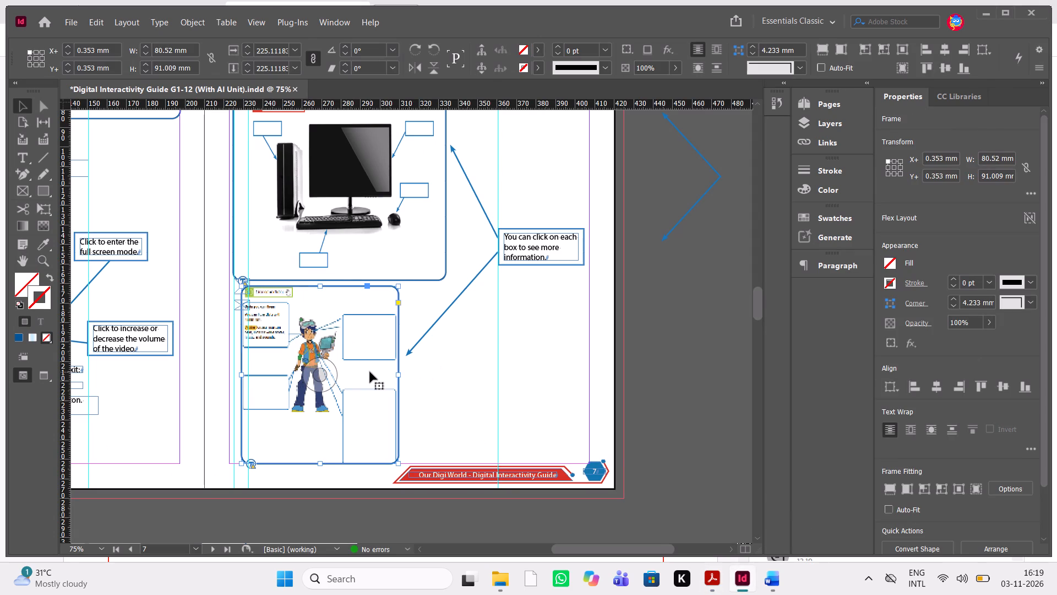
key(ctrl+equal)
key(ctrl+equal)
key(ctrl+equal)
scroll(370, 372, up, 1)
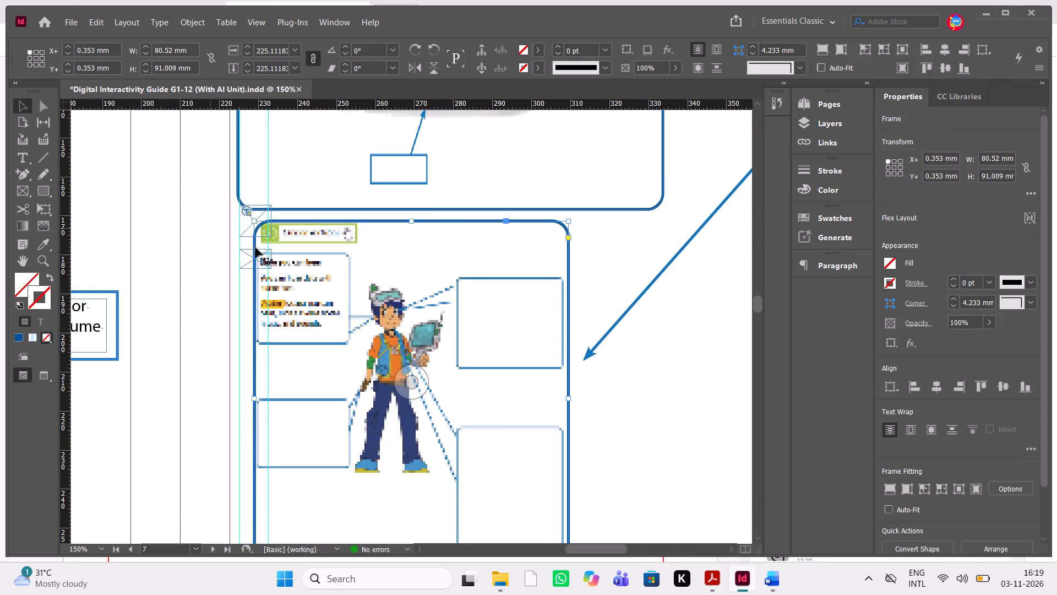
click(247, 258)
key(Delete)
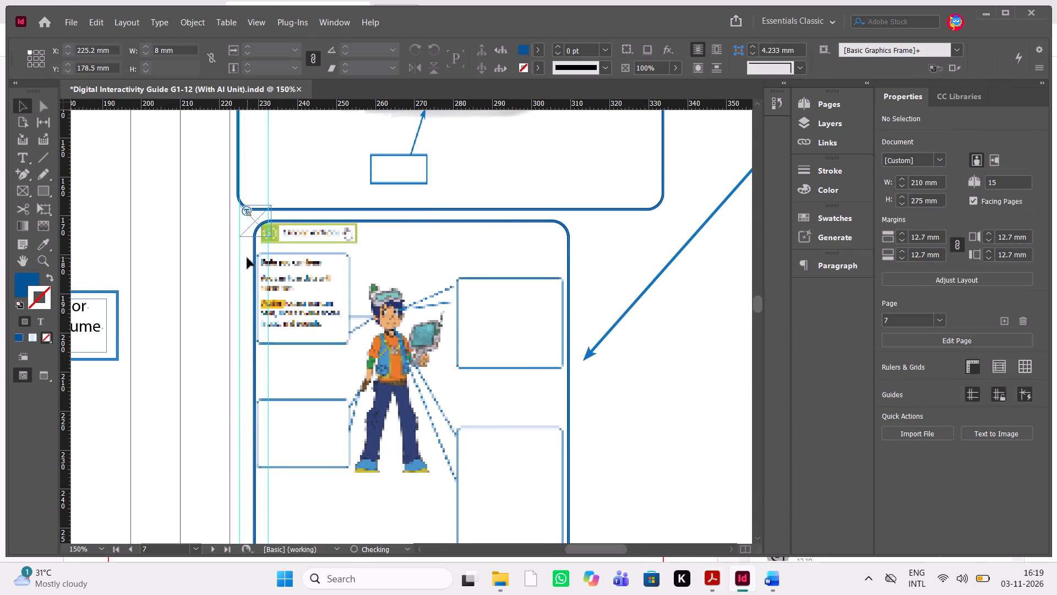
scroll(247, 258, up, 3)
scroll(247, 258, down, 1)
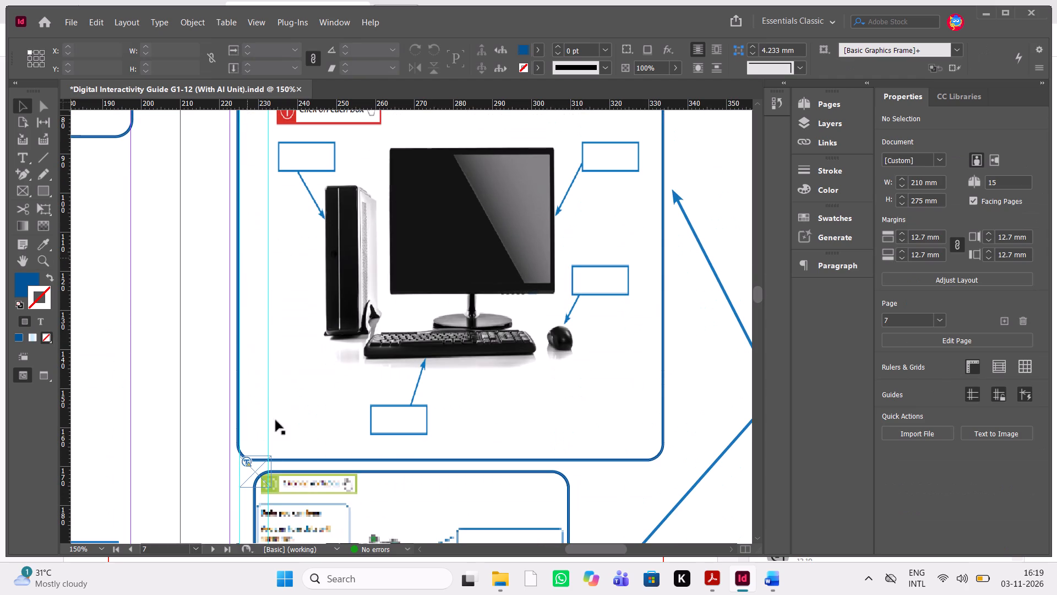
click(253, 484)
key(Delete)
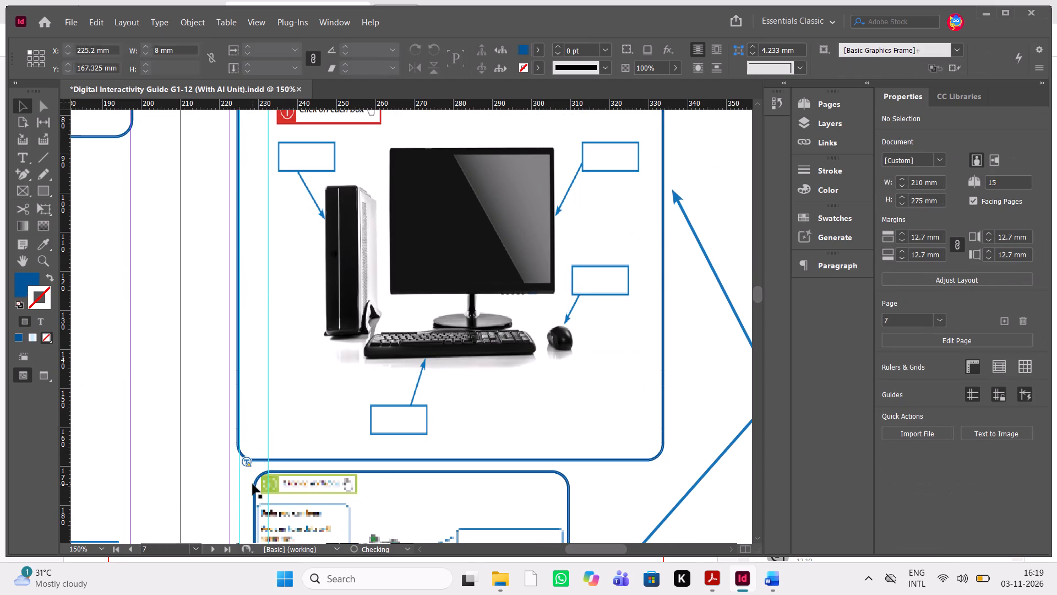
Apply Fit Content to Frame to the character image on page 7 and deselect it.
scroll(253, 484, down, 3)
scroll(253, 484, up, 1)
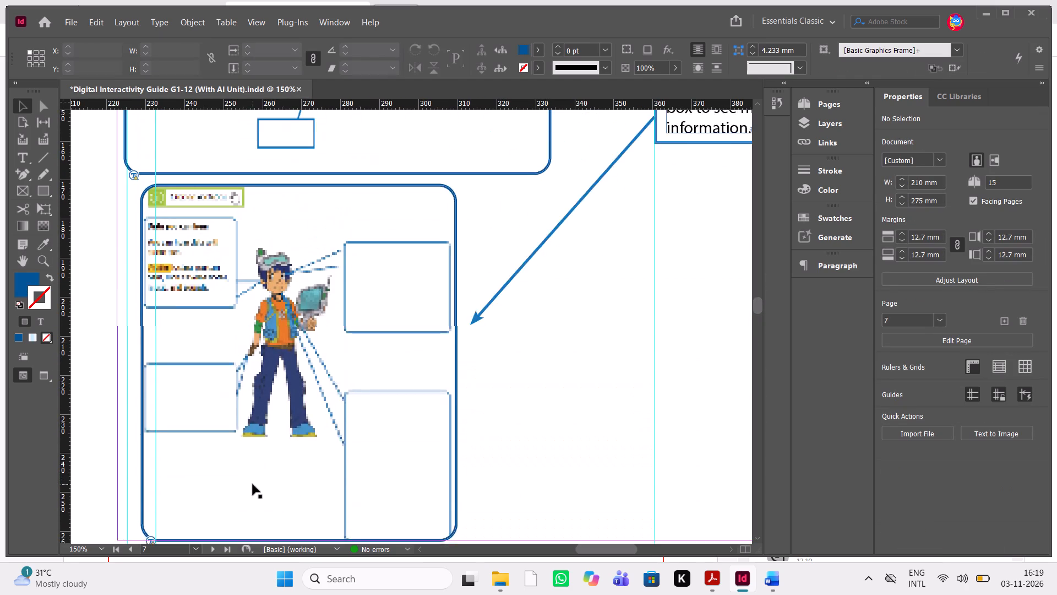
scroll(253, 484, up, 1)
scroll(253, 484, down, 1)
click(303, 367)
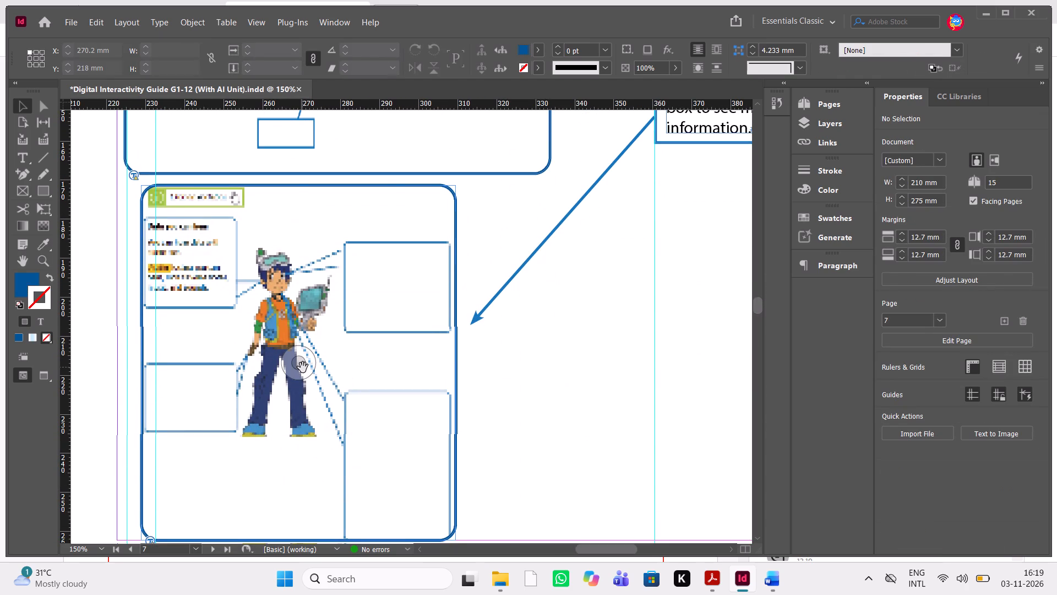
right_click(303, 367)
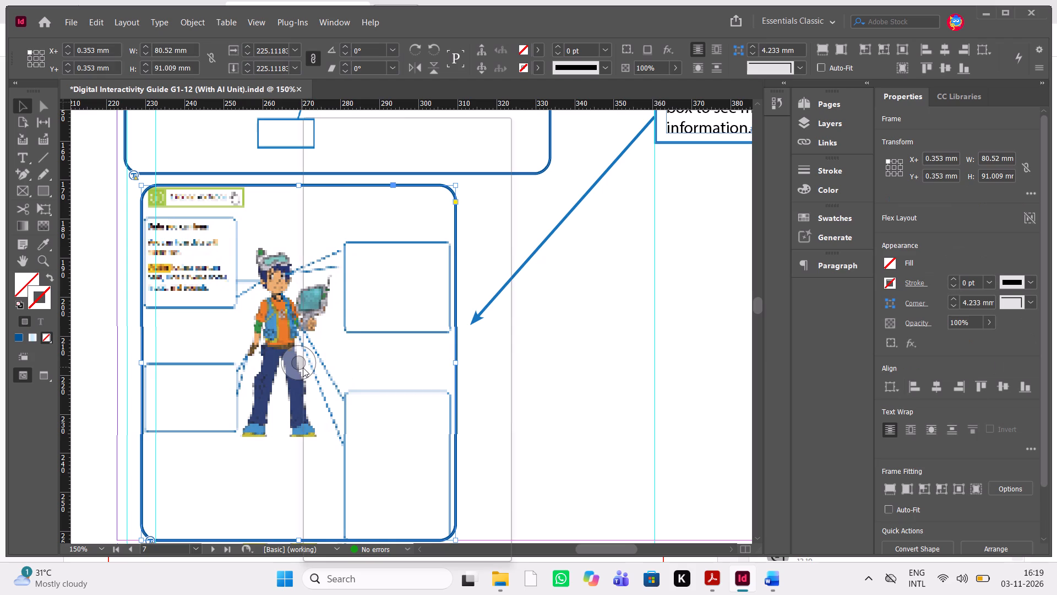
click(373, 340)
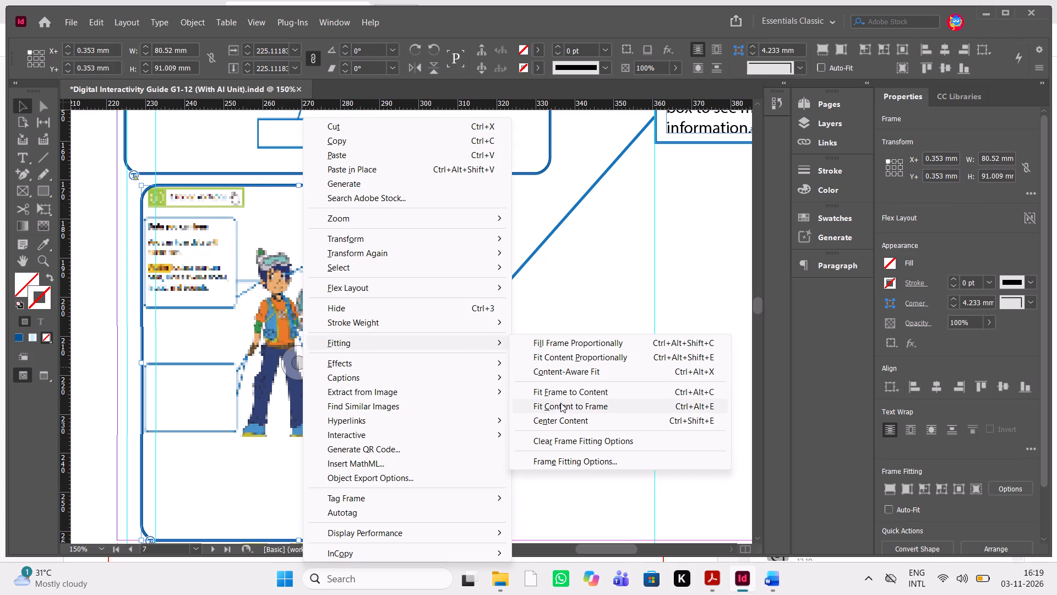
click(560, 403)
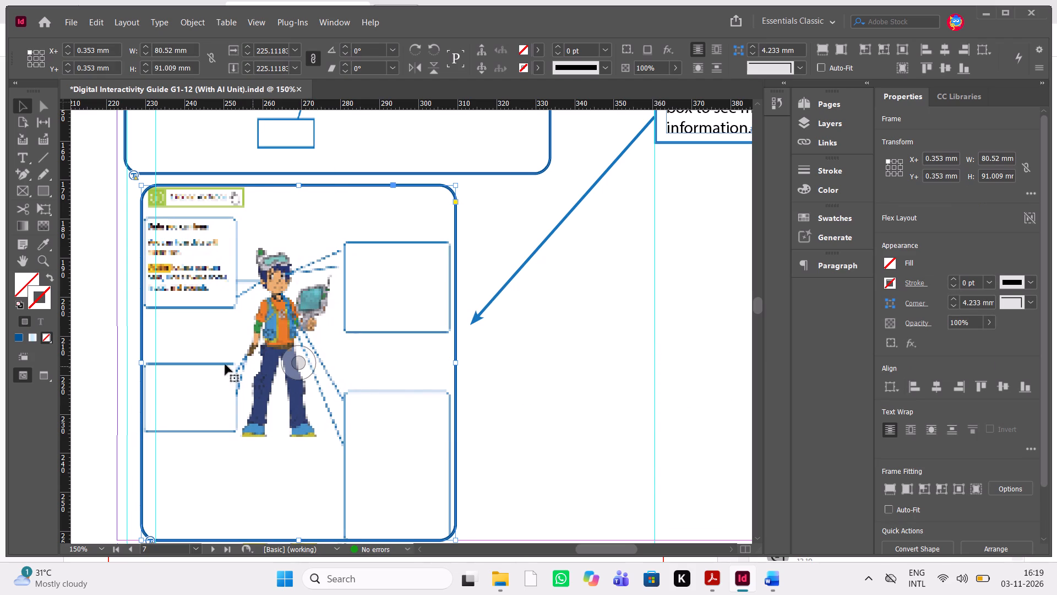
click(107, 284)
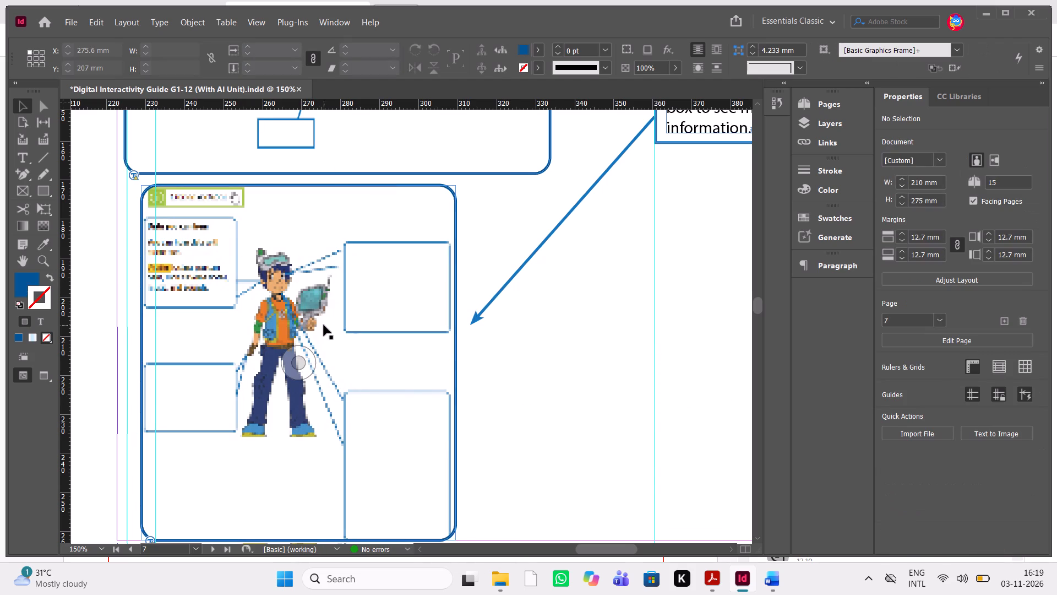
Set the character image's display performance to High Quality Display.
click(310, 359)
right_click(310, 359)
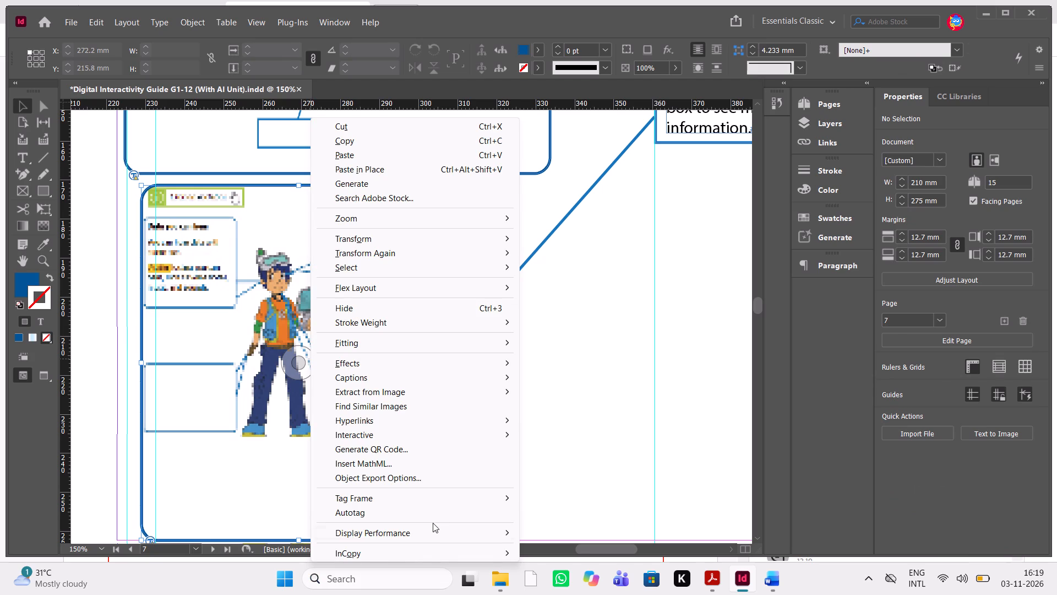
click(450, 534)
click(563, 561)
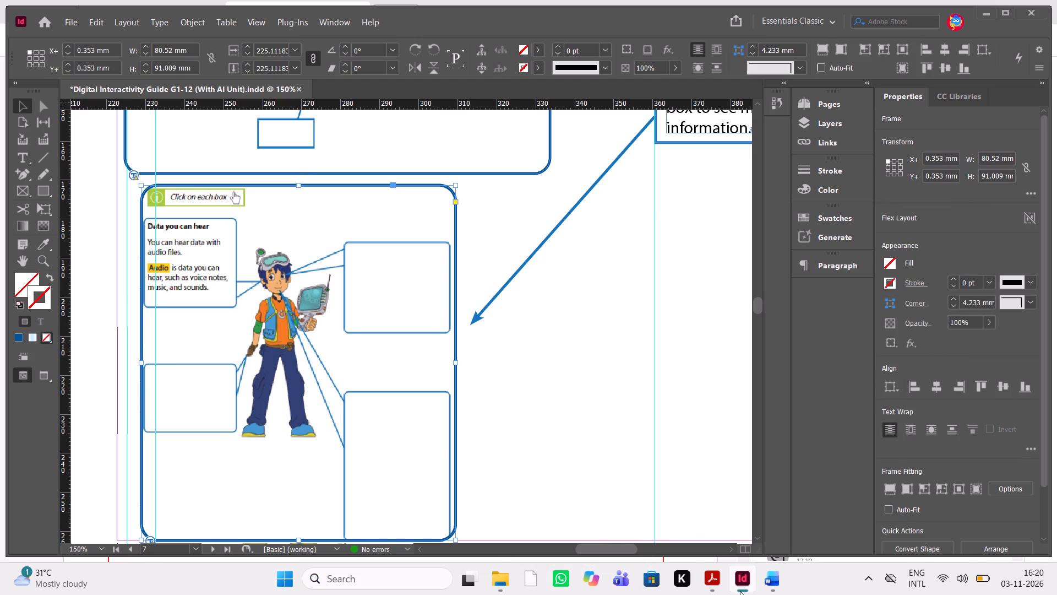
Compare the character image in the PDF with the Word manuscript's version and read the reviewer's comment on it.
click(715, 587)
scroll(464, 306, up, 1)
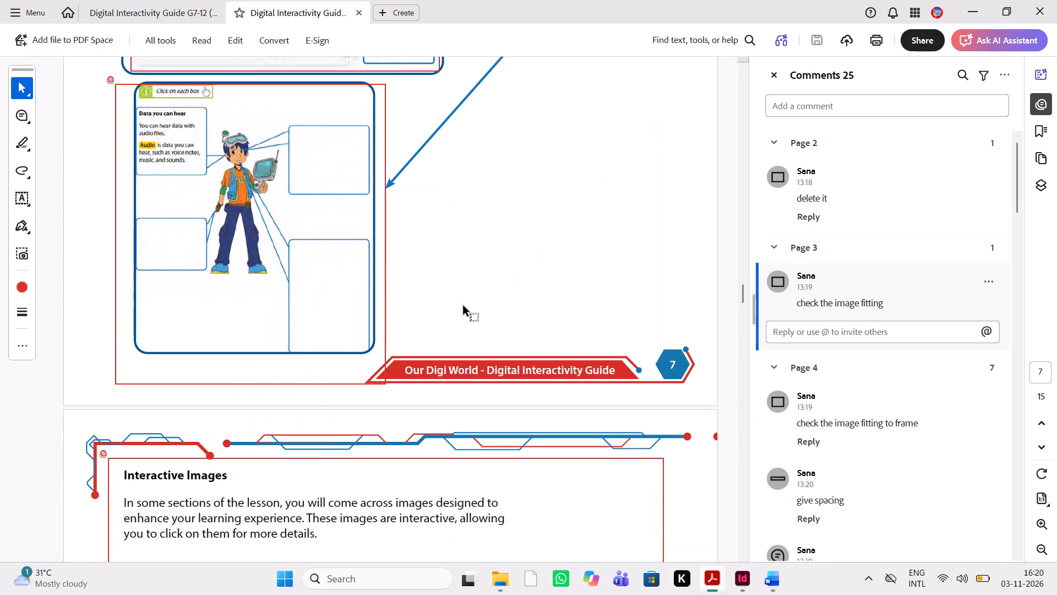
scroll(464, 306, up, 1)
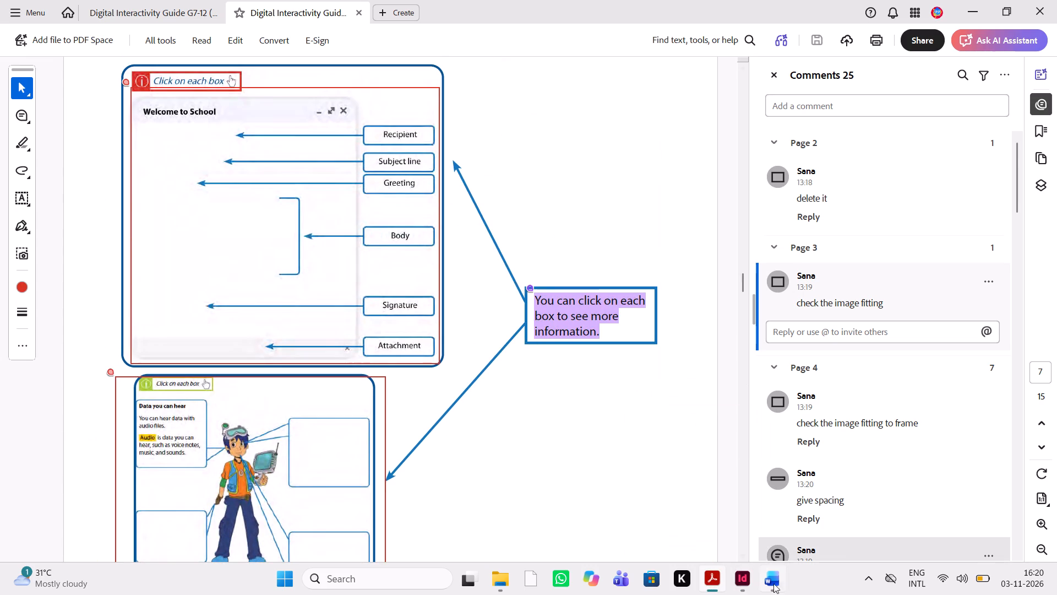
click(776, 594)
scroll(575, 296, down, 2)
scroll(575, 296, up, 1)
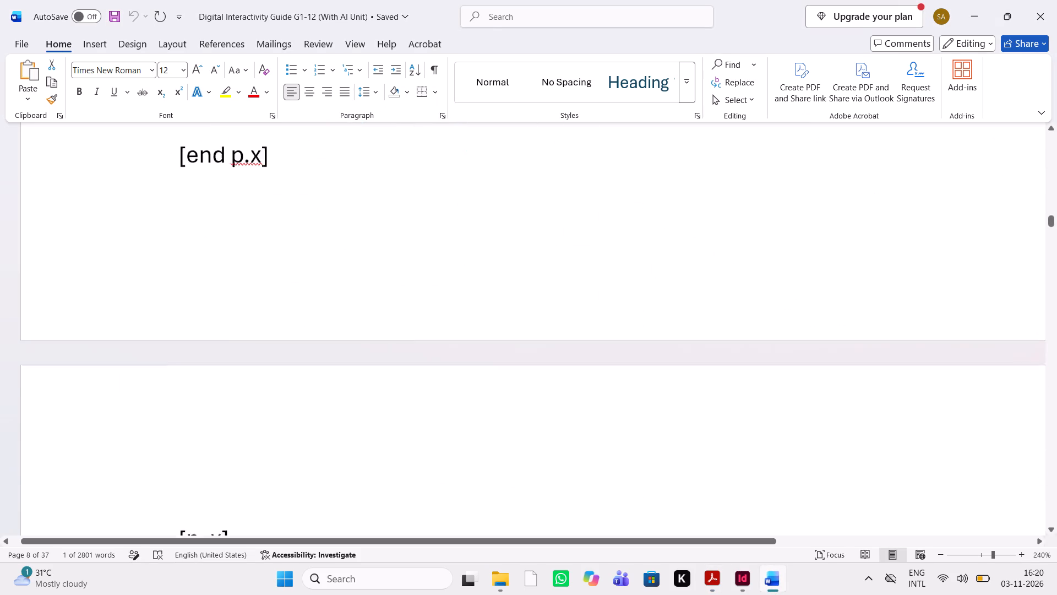
scroll(575, 296, up, 1)
scroll(575, 296, down, 1)
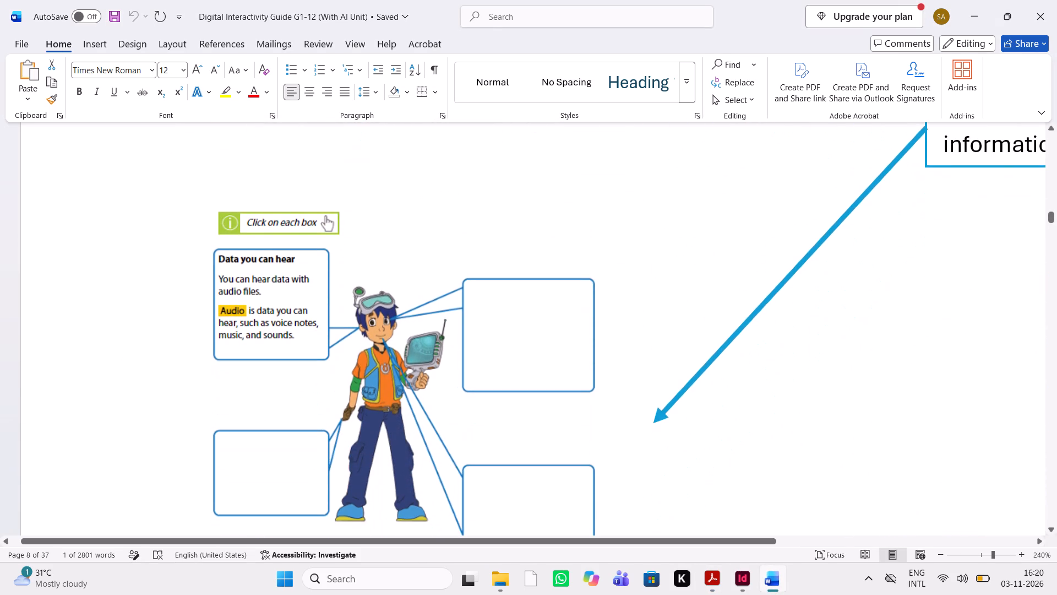
click(712, 587)
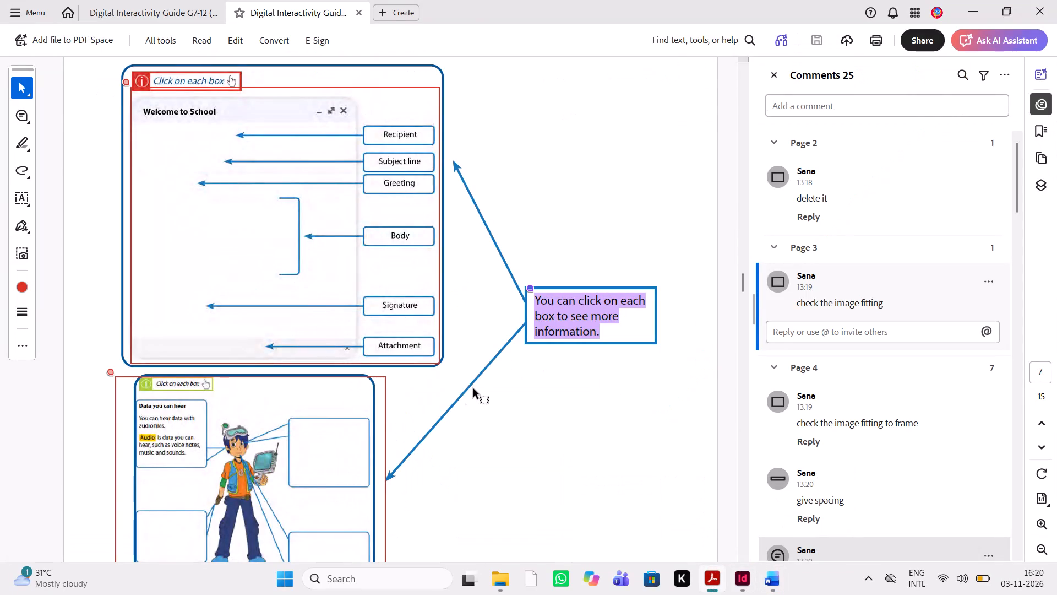
scroll(467, 406, down, 1)
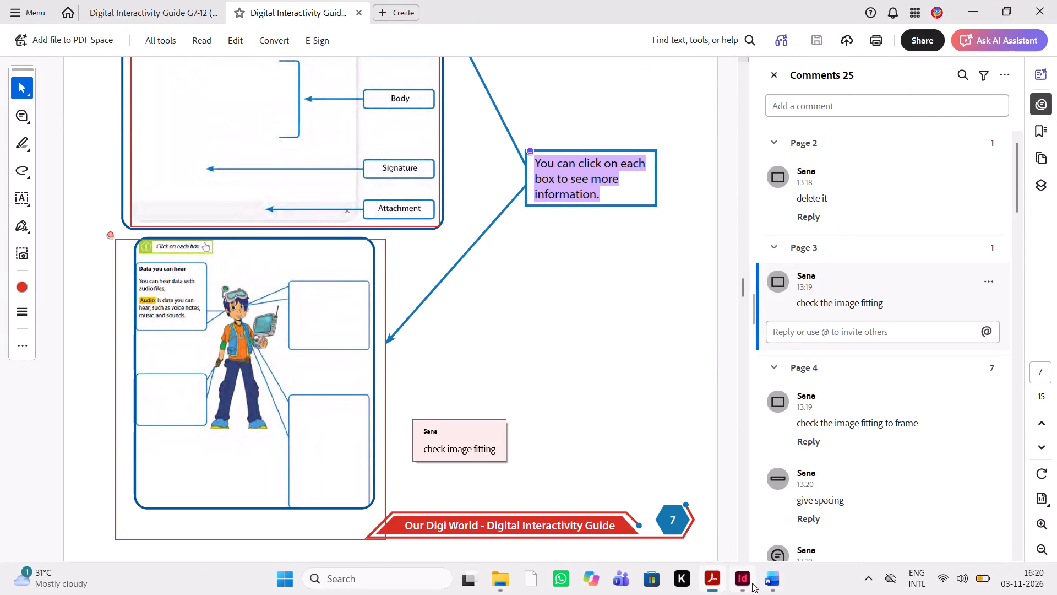
In InDesign, widen the character image's inner frame on page 7 to about 81.7 mm and deselect it.
click(745, 582)
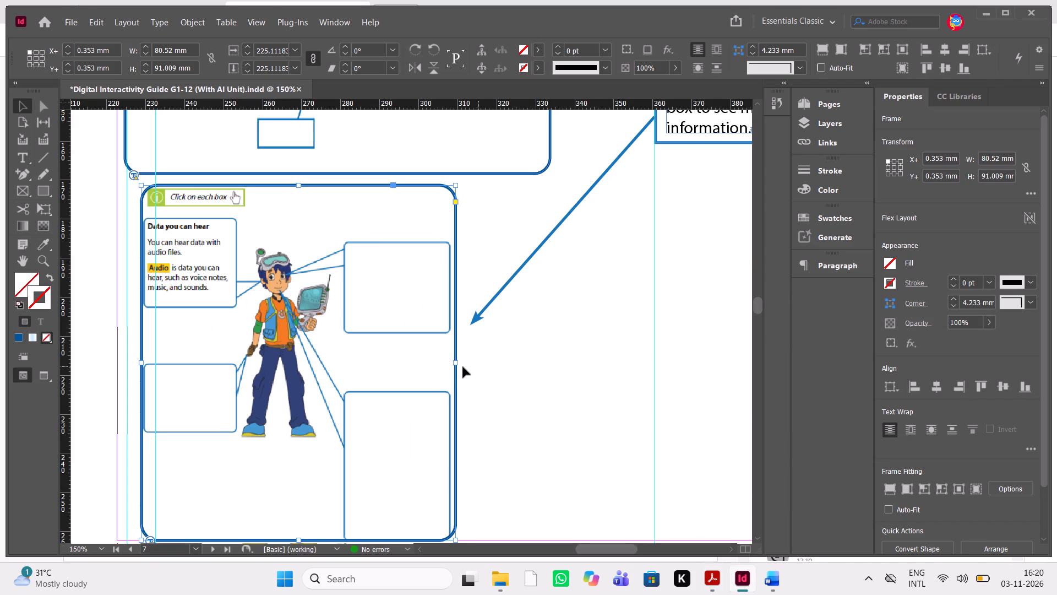
drag(457, 363, 464, 360)
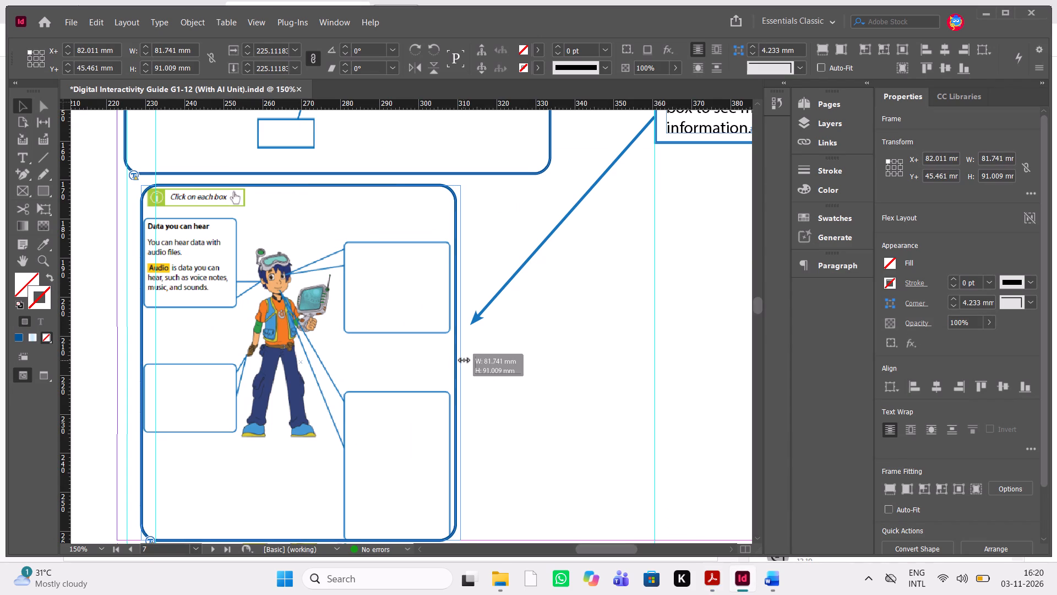
drag(464, 360, 465, 361)
drag(465, 361, 464, 362)
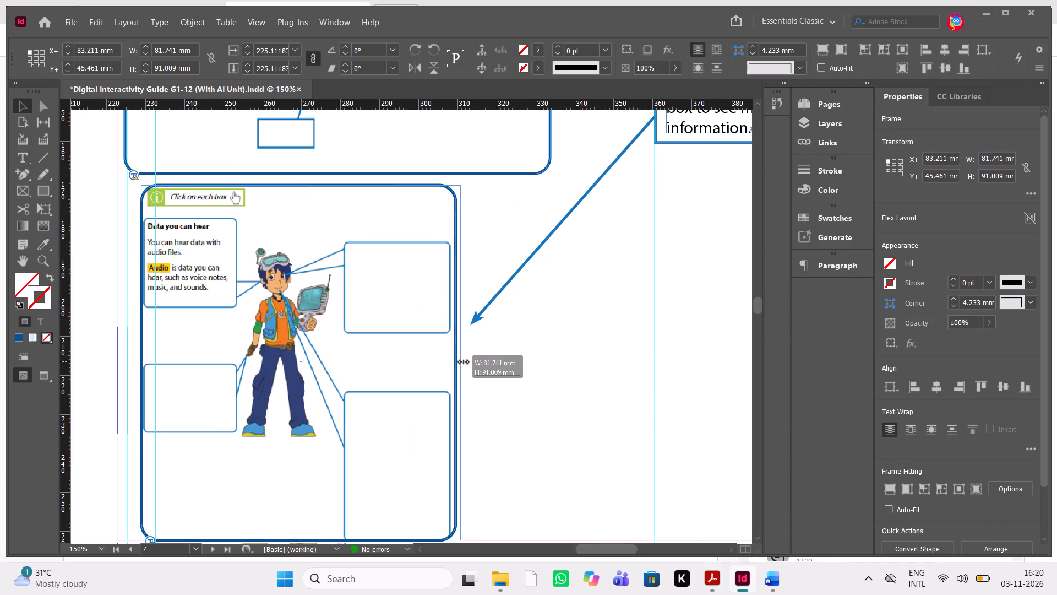
drag(464, 362, 466, 361)
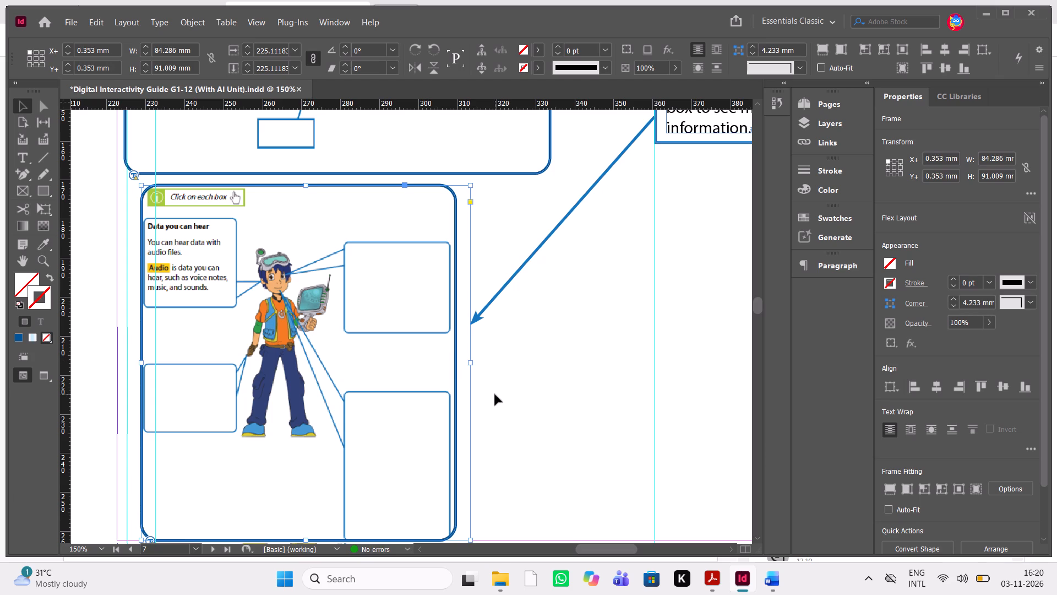
click(495, 394)
key(ctrl+z)
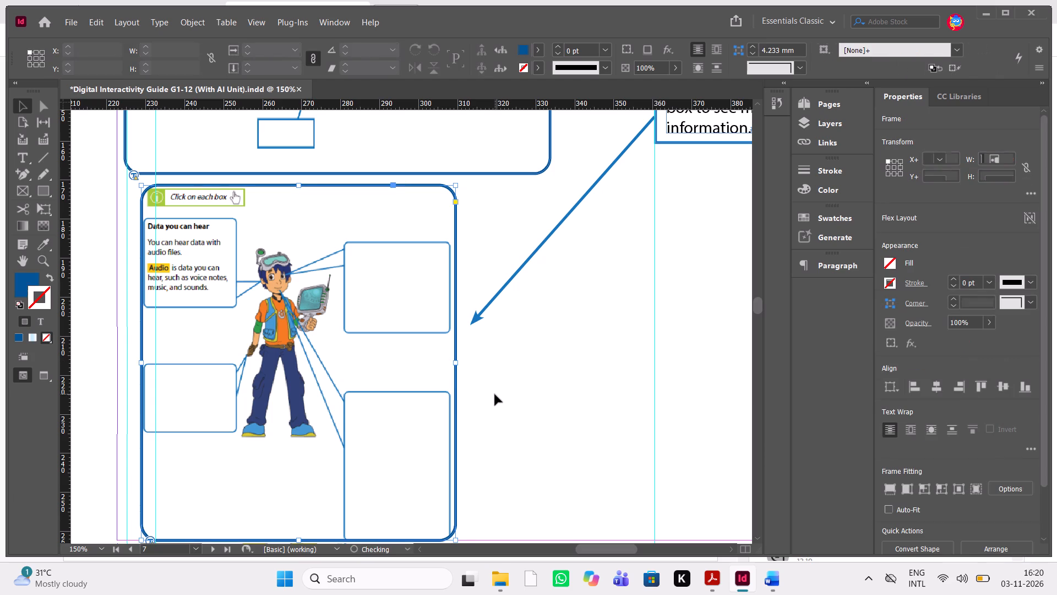
drag(456, 362, 463, 361)
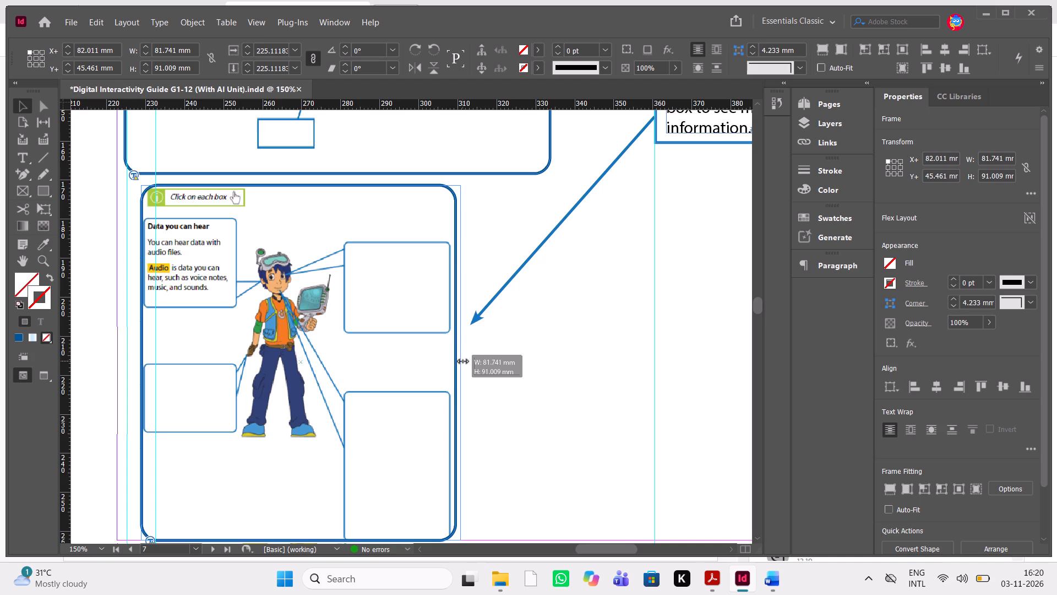
drag(463, 361, 465, 361)
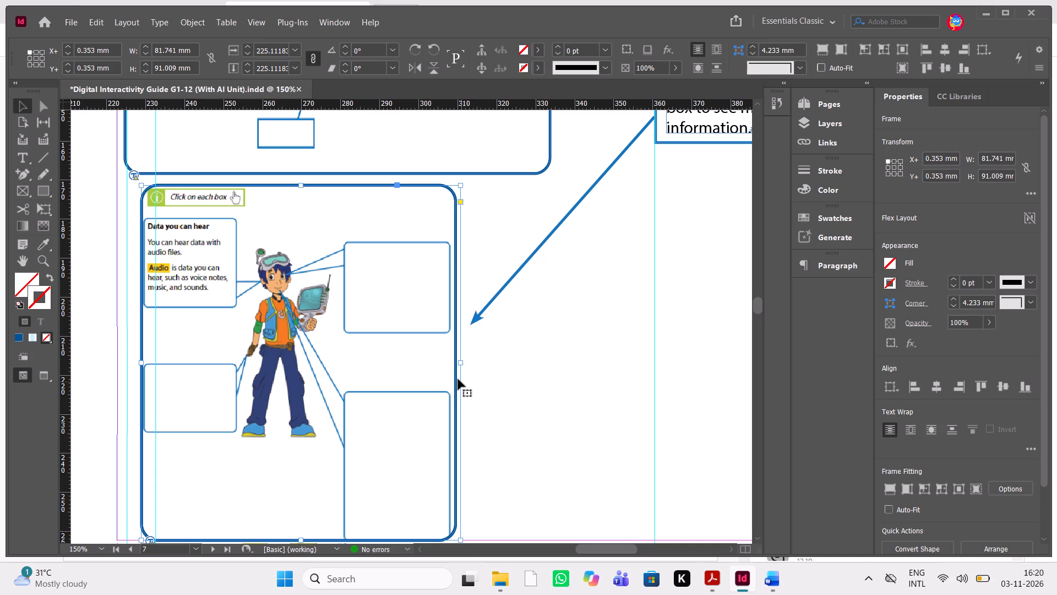
click(456, 378)
click(492, 387)
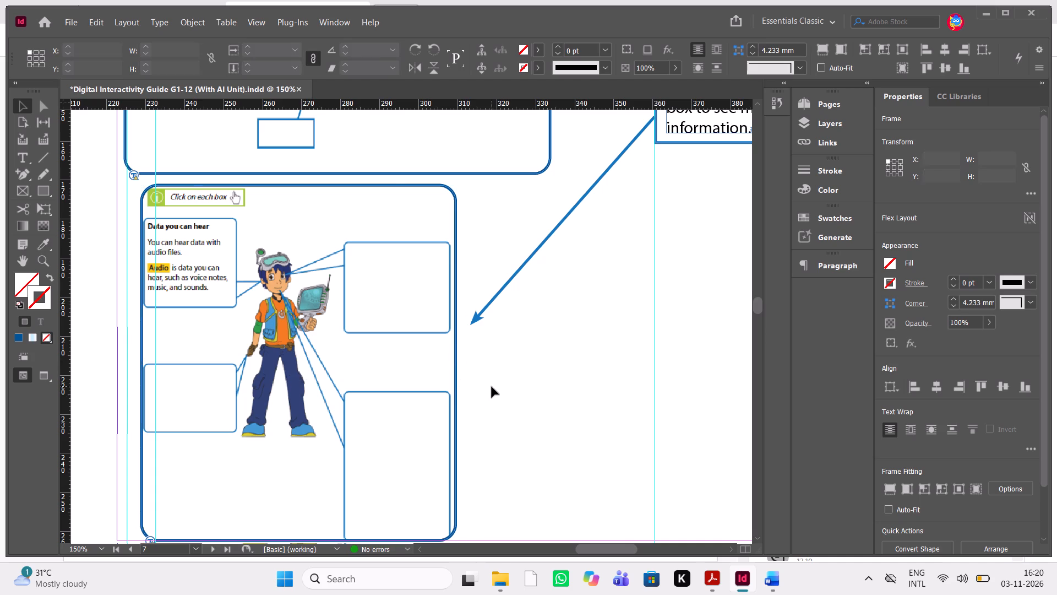
Widen the blue rounded frame around the character image on both sides to about 85.2 mm.
click(457, 373)
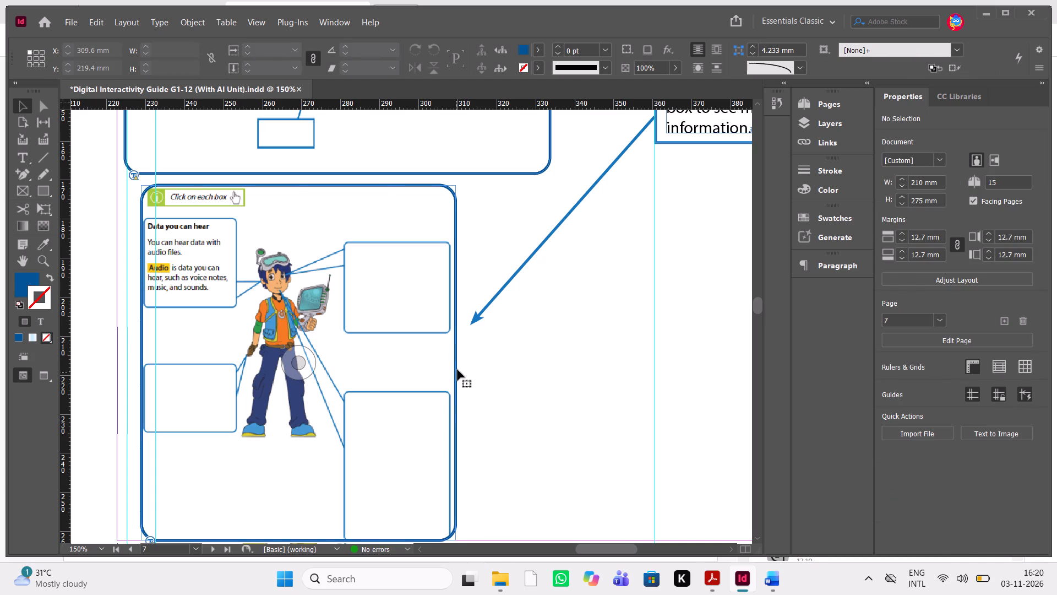
drag(458, 363, 464, 361)
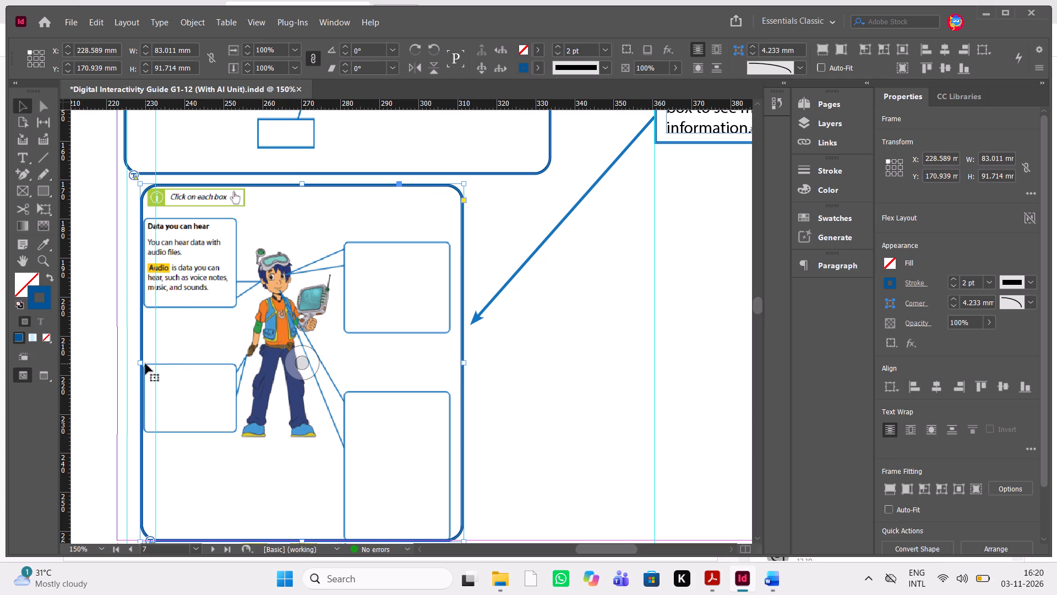
drag(141, 363, 132, 363)
Apply Fit Content to Frame to the character image inside the widened frame.
click(294, 345)
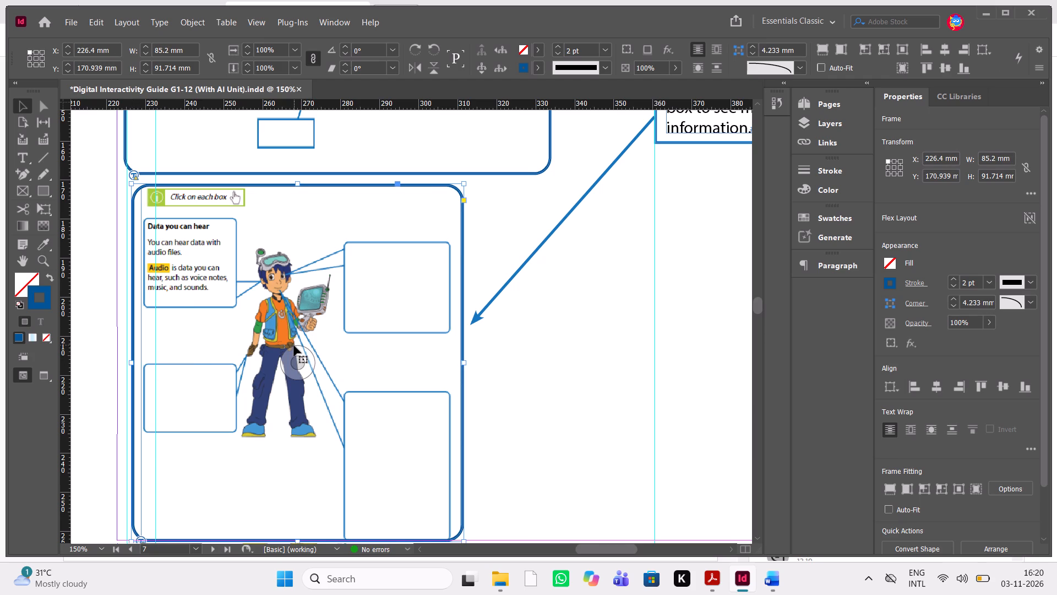
click(294, 345)
click(302, 362)
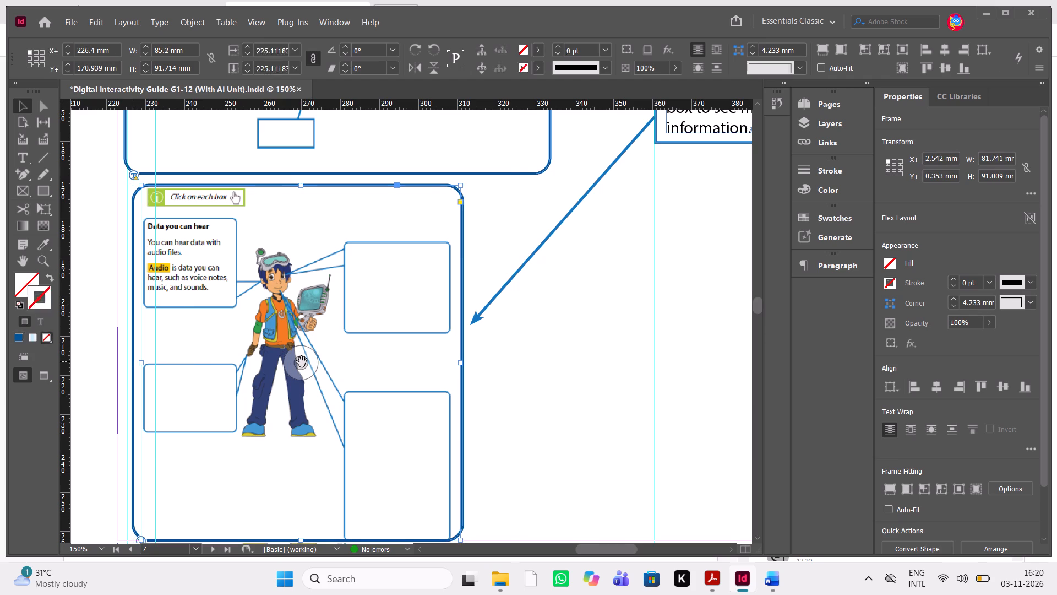
right_click(302, 362)
click(382, 343)
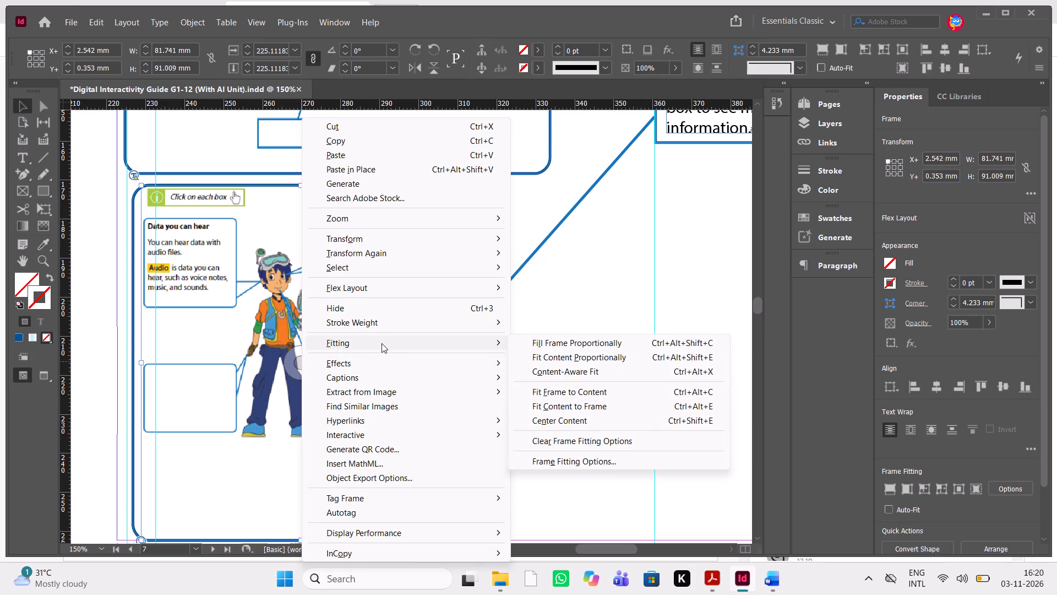
click(586, 408)
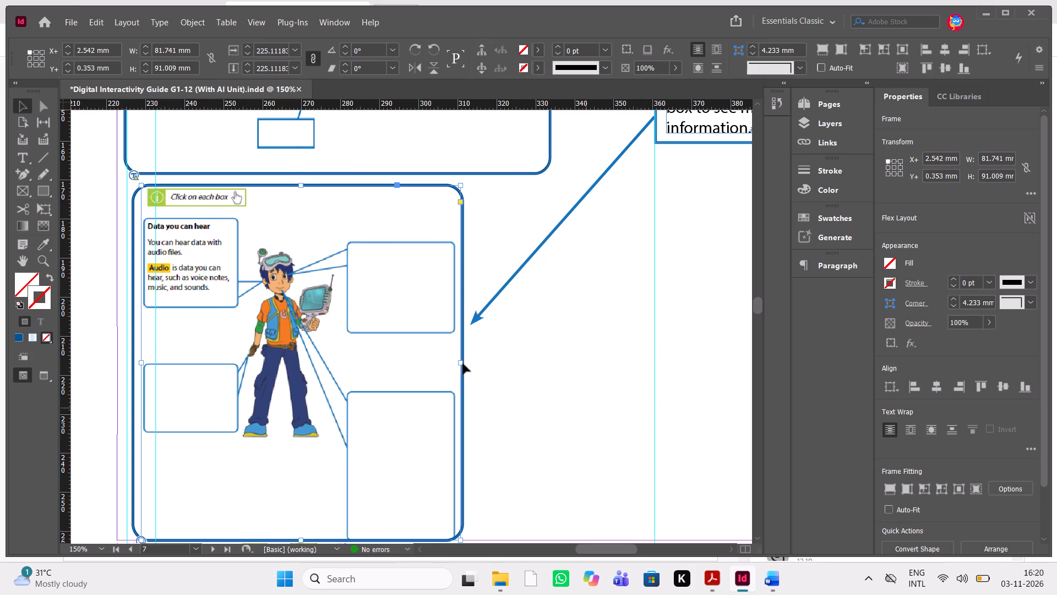
Nudge the character image within its frame 0.75 mm left and 1.25 mm down, and deselect it.
click(299, 360)
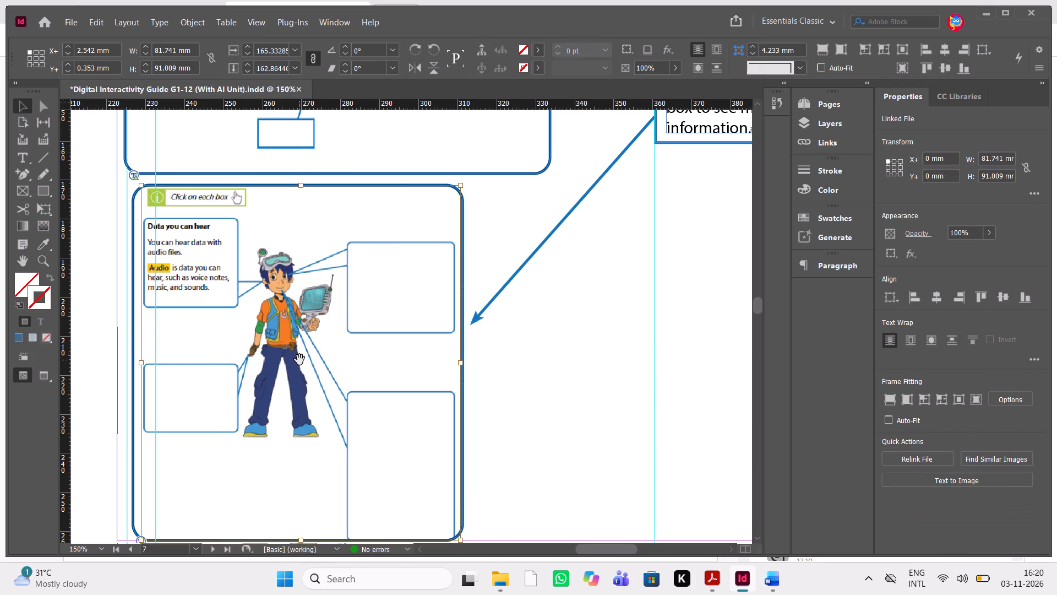
key(Left)
key(Left)
key(Left)
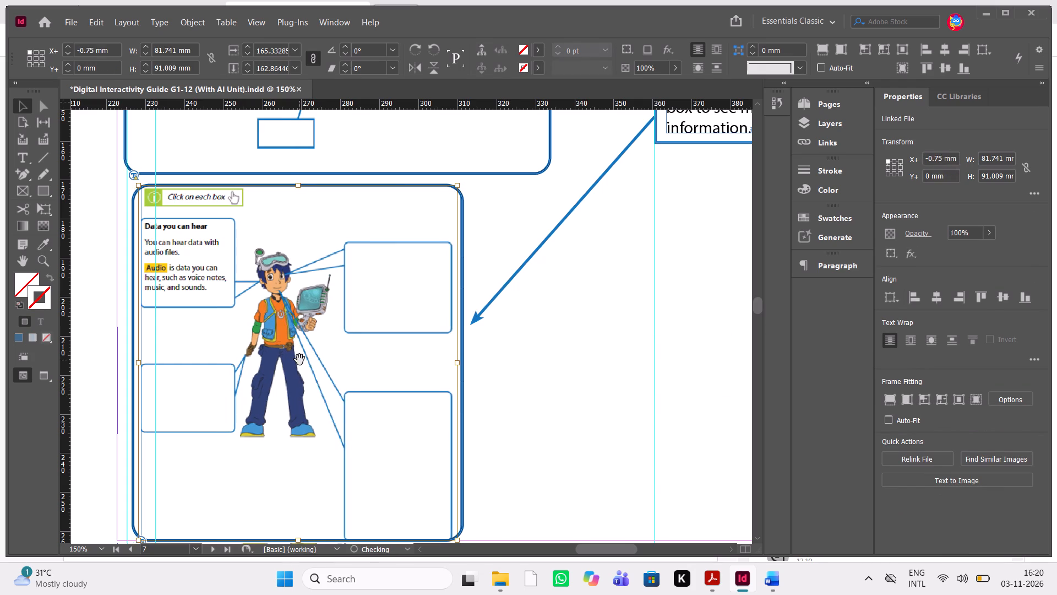
key(Left)
key(Down)
key(Down)
key(Down)
key(Down)
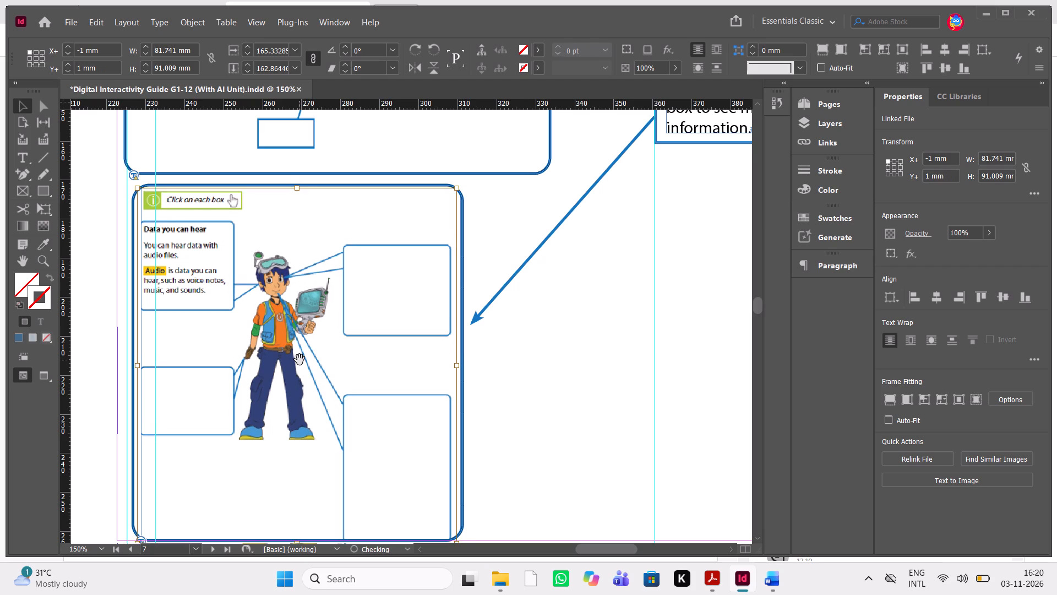
key(Right)
key(Down)
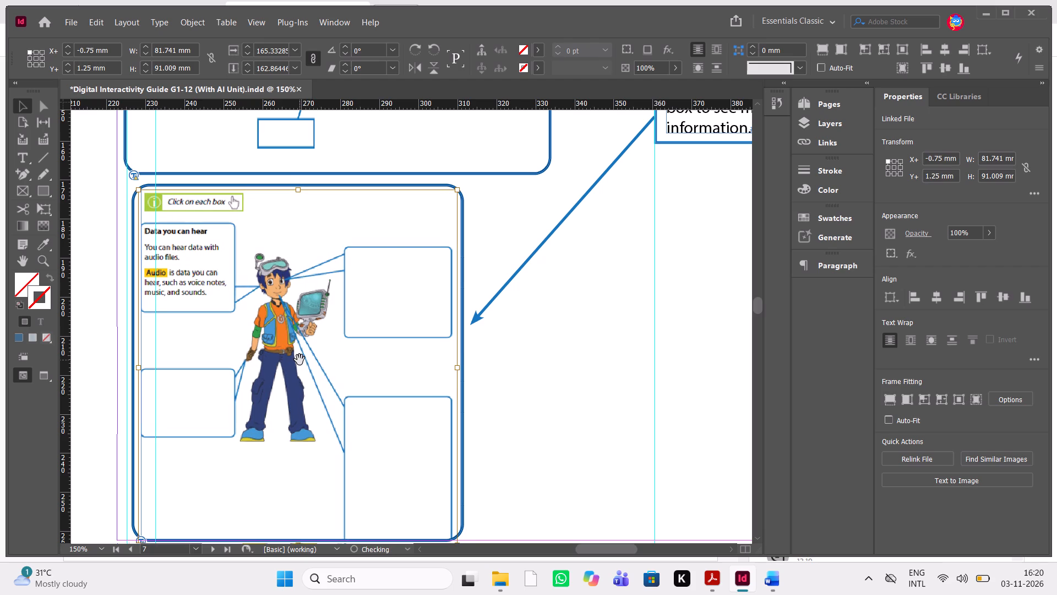
key(Up)
key(Down)
scroll(299, 360, down, 1)
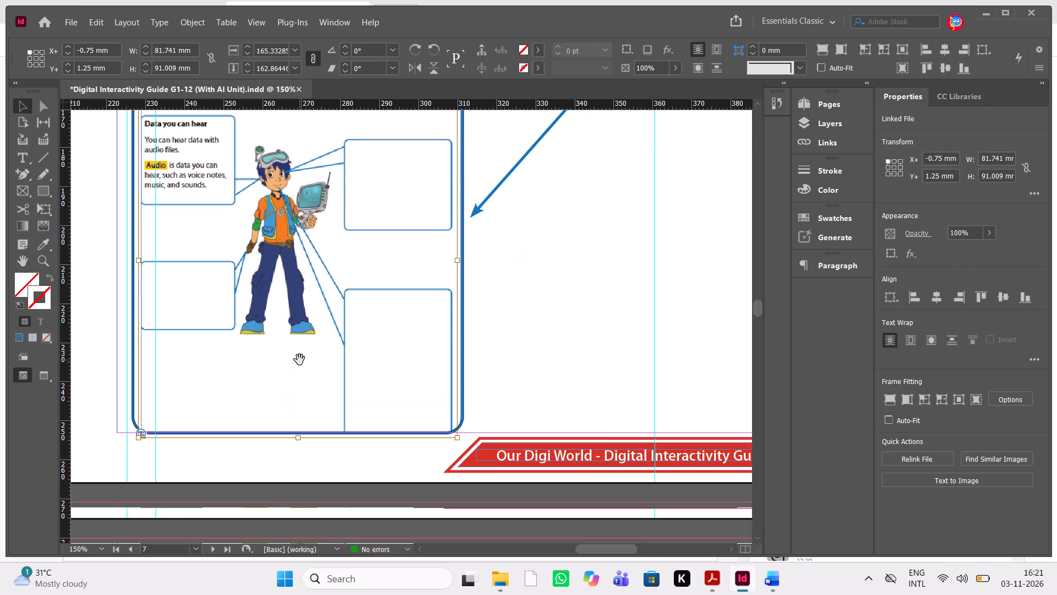
scroll(299, 360, down, 1)
click(511, 387)
Raise the bottom edge of the computer image's blue rounded frame to make it about 98.3 mm high.
scroll(511, 387, up, 1)
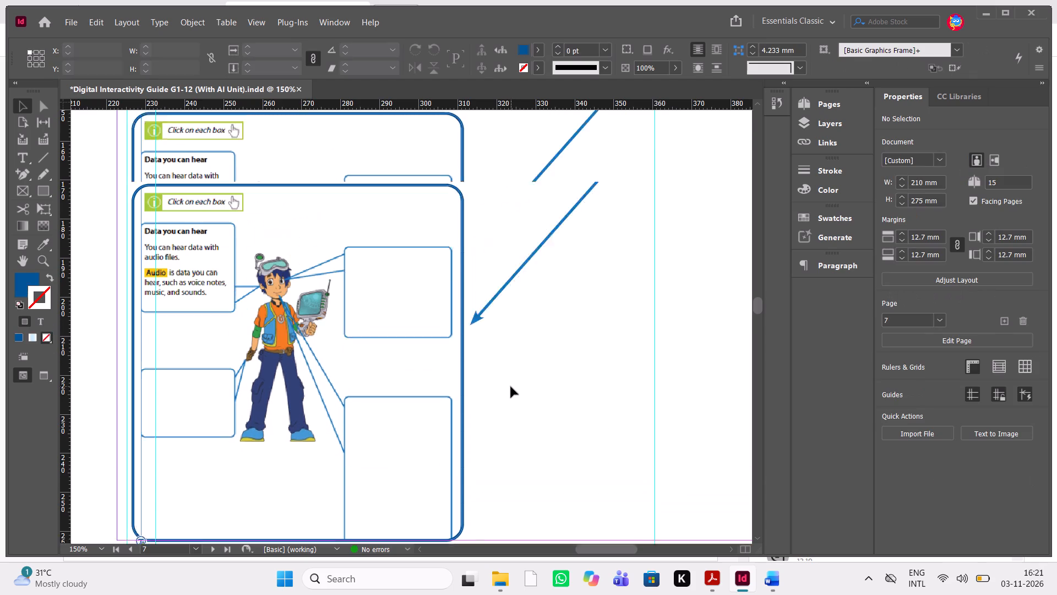
scroll(511, 387, up, 3)
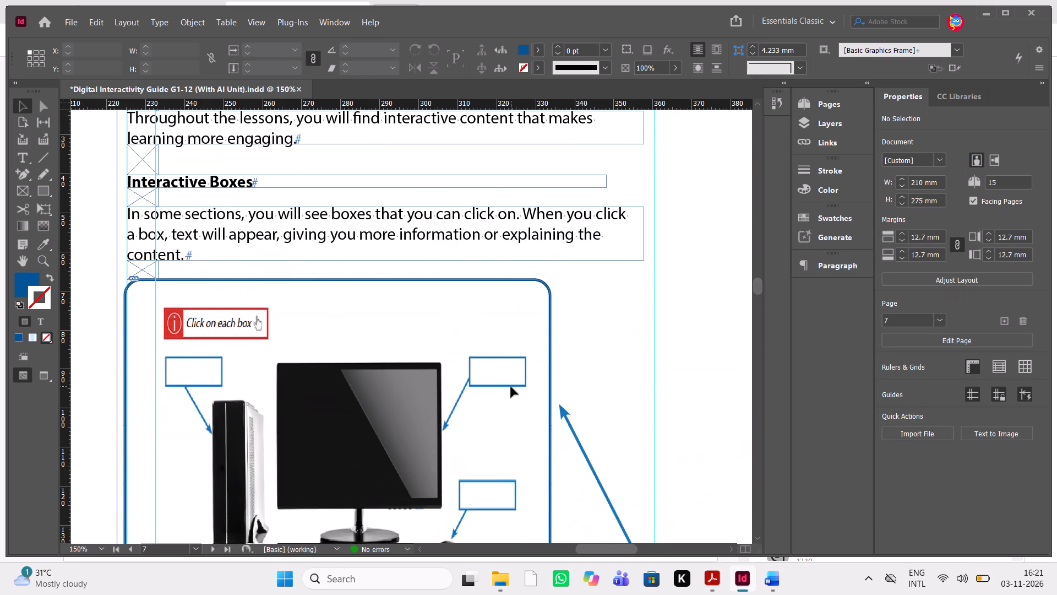
scroll(511, 387, up, 1)
scroll(511, 387, down, 2)
scroll(511, 387, up, 1)
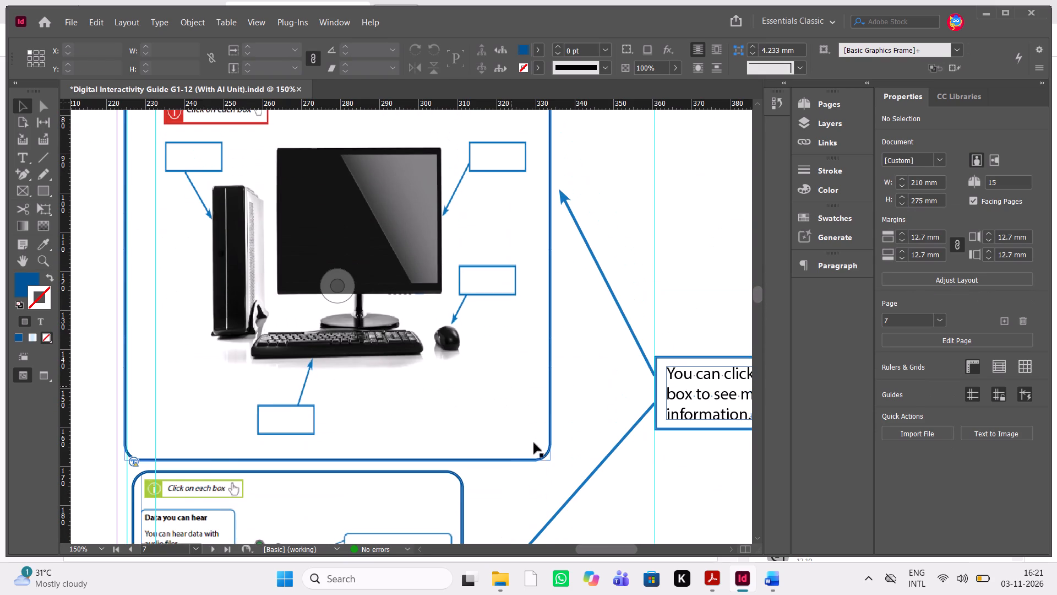
click(524, 456)
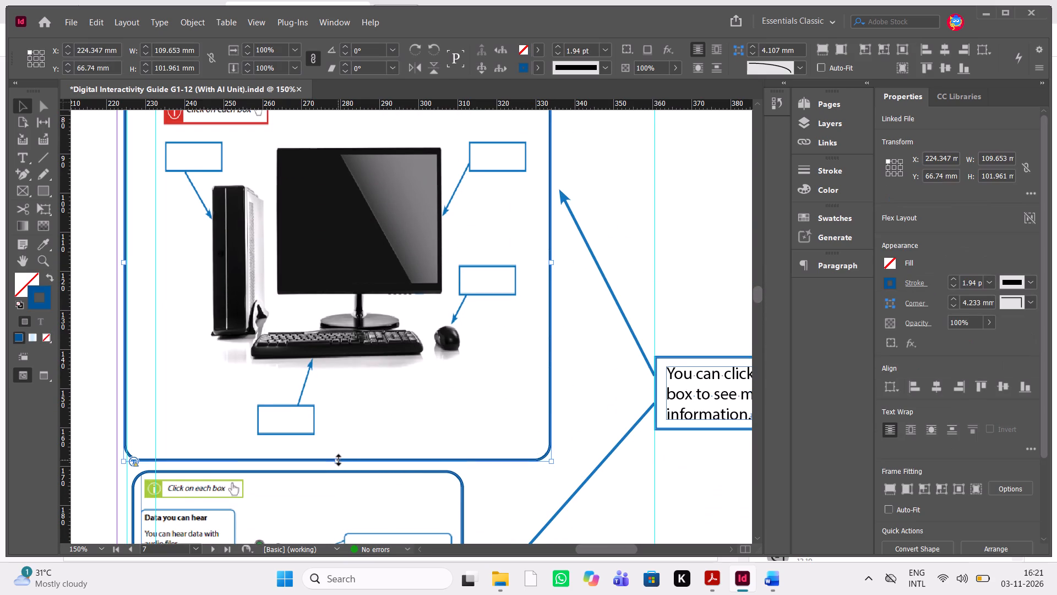
drag(338, 459, 338, 447)
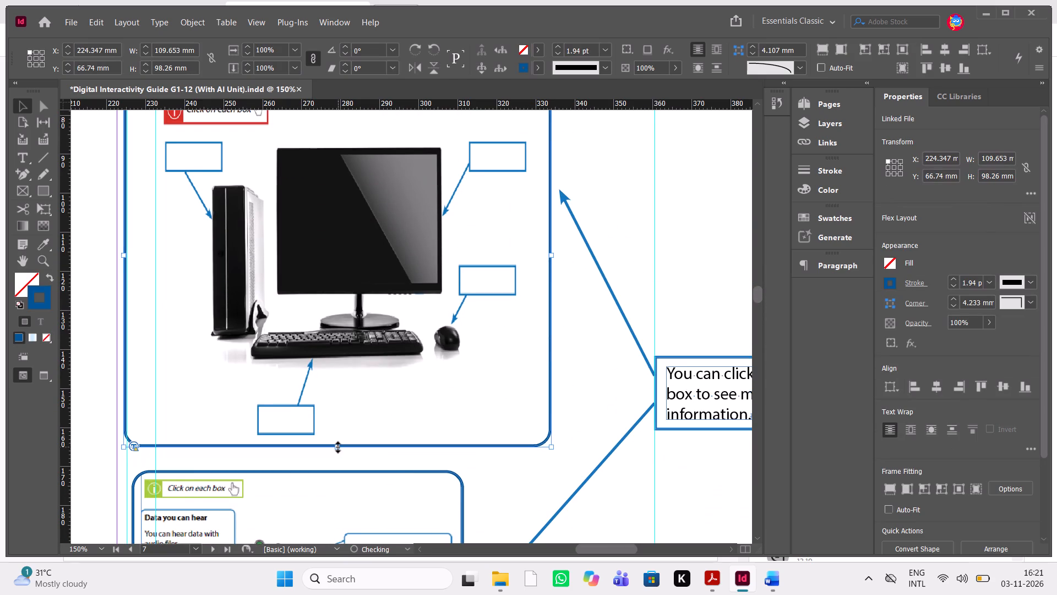
Apply Fit Content to Frame to the computer image inside the shortened frame.
click(335, 263)
right_click(335, 263)
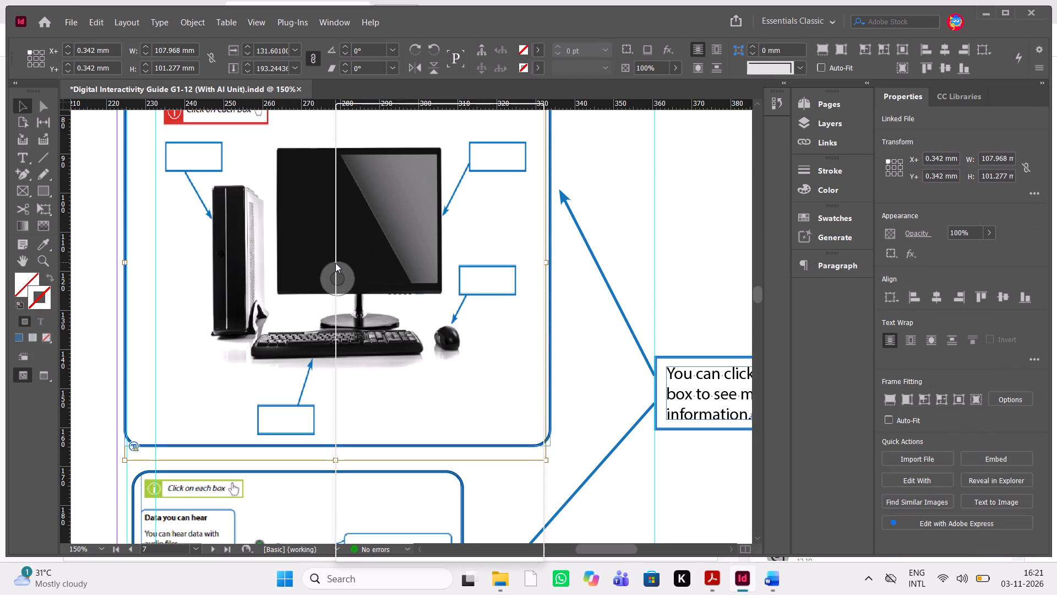
click(408, 311)
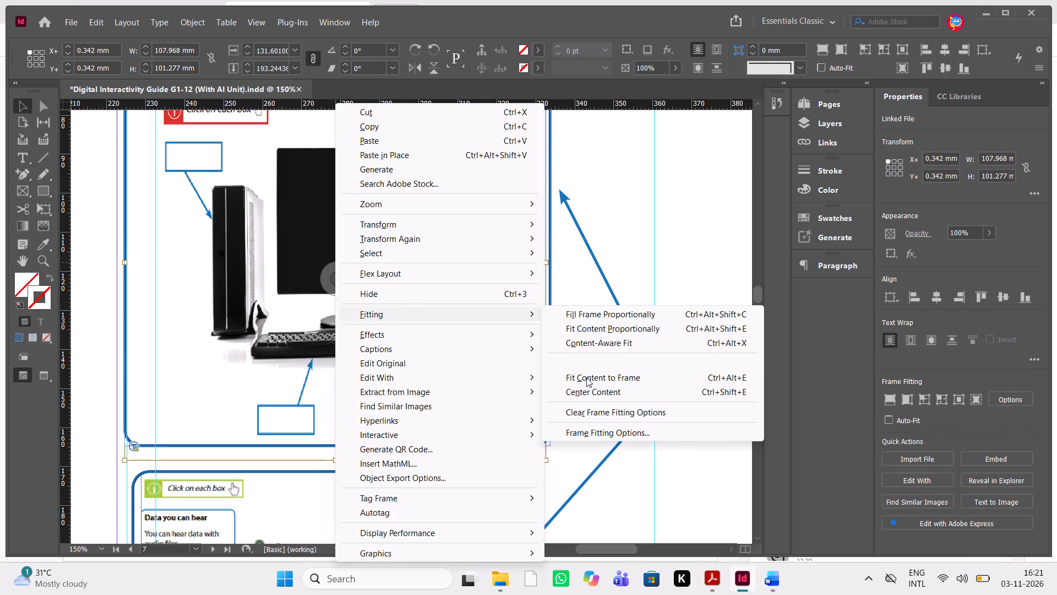
click(586, 377)
Extend the top edge of the character image's blue rounded frame upward to a height of about 93.5 mm.
scroll(426, 326, up, 1)
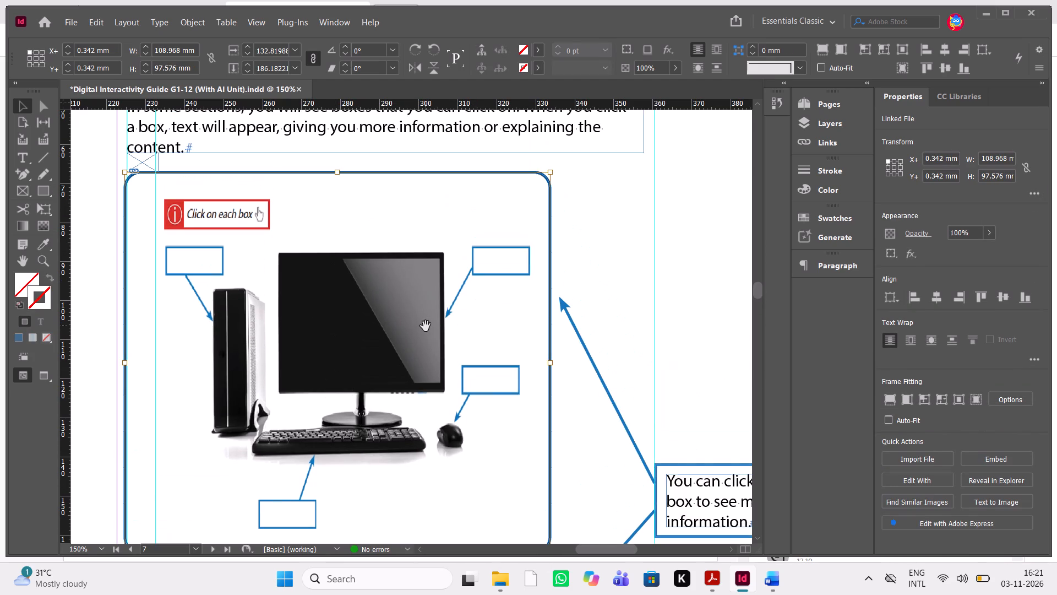
scroll(426, 326, down, 1)
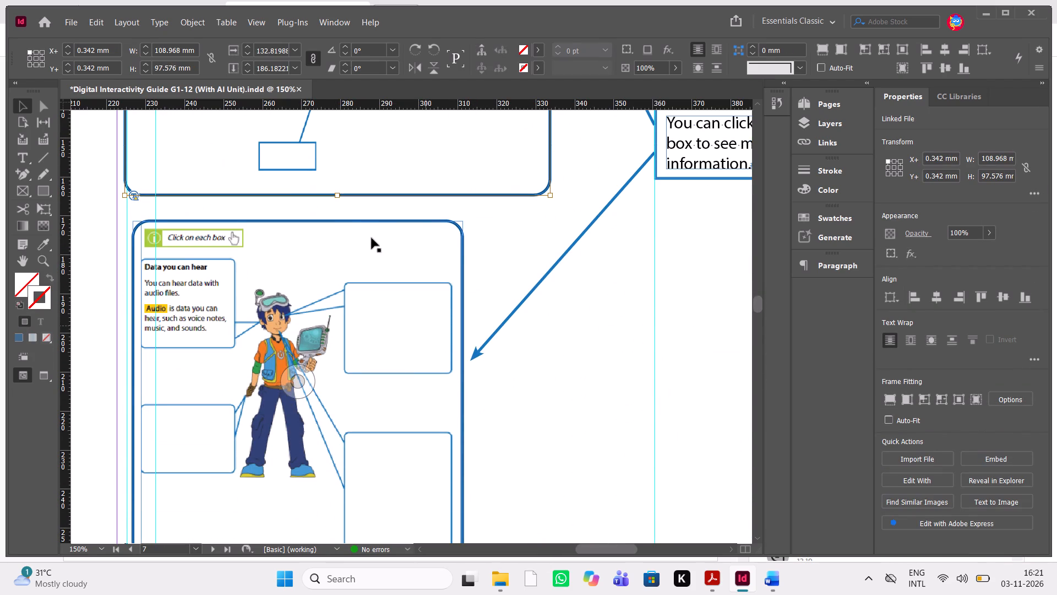
click(351, 223)
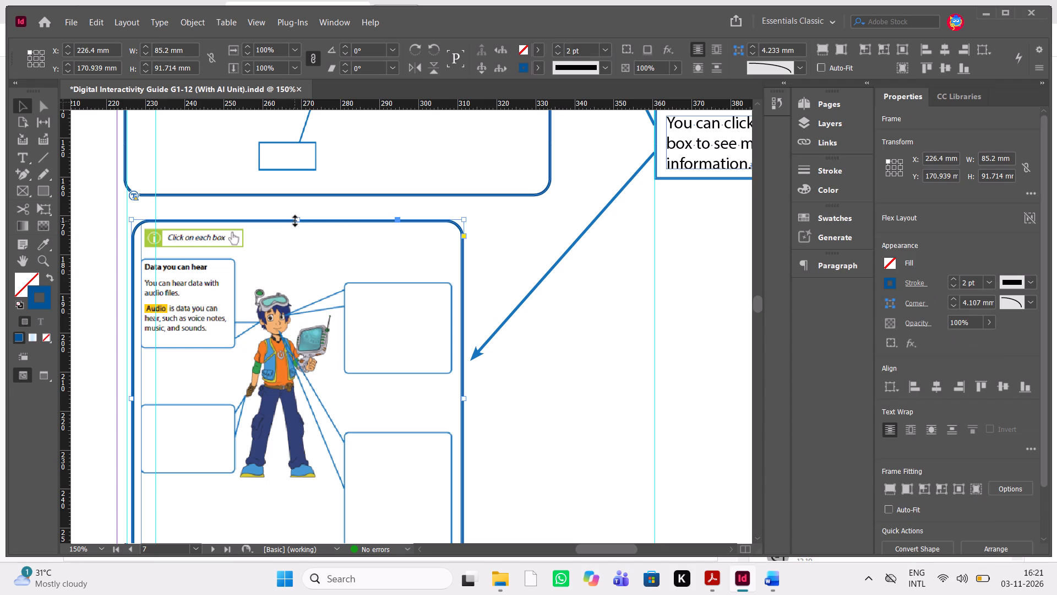
drag(295, 221, 295, 213)
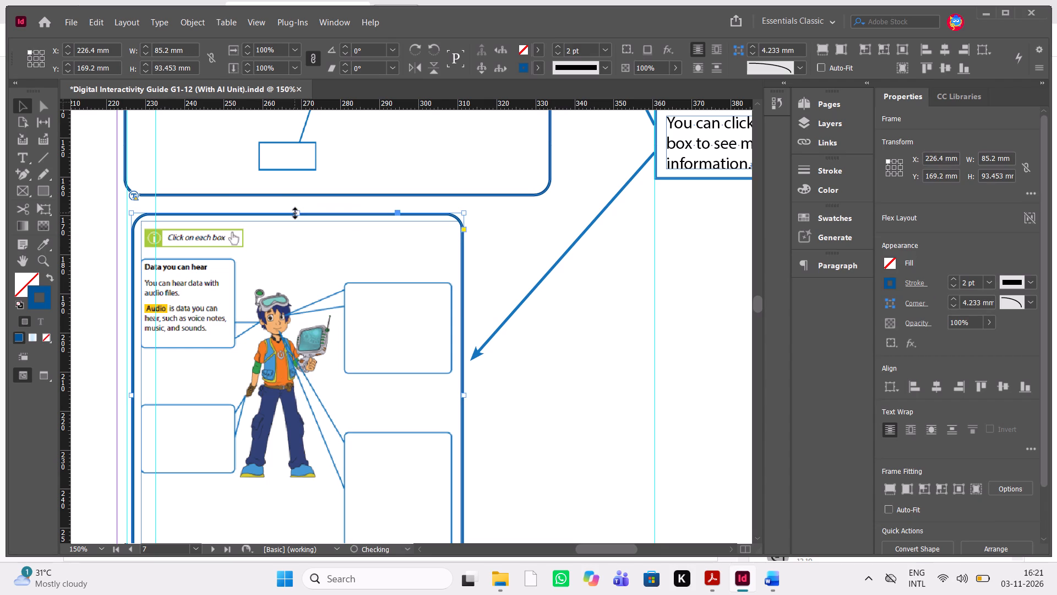
Nudge the character image's inner frame up 1.5 mm within the blue rounded frame.
click(297, 392)
scroll(297, 392, down, 1)
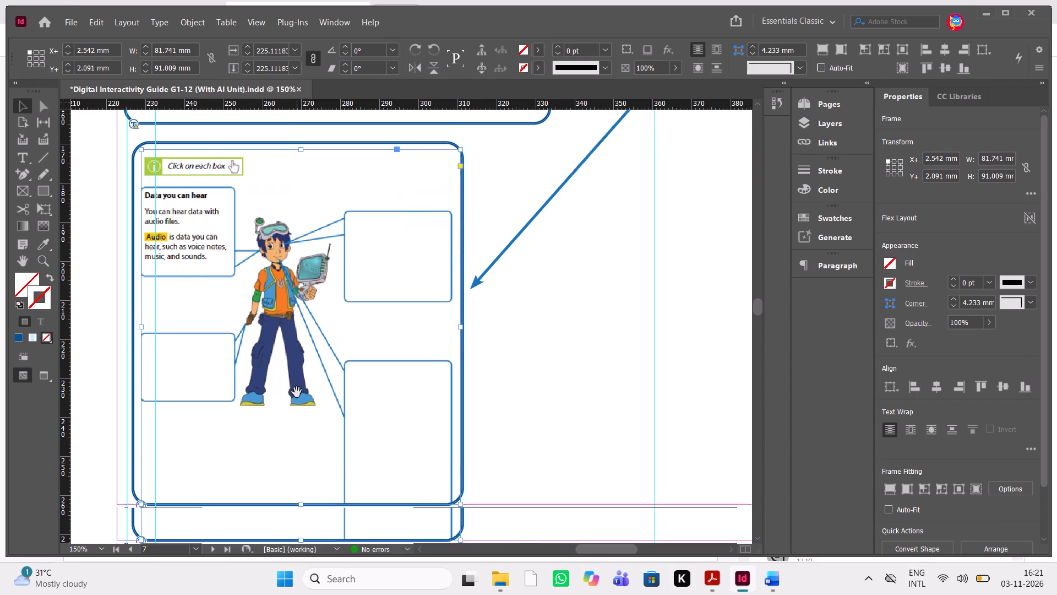
scroll(297, 392, down, 1)
key(Up)
key(Up)
key(Up)
key(Up)
key(Up)
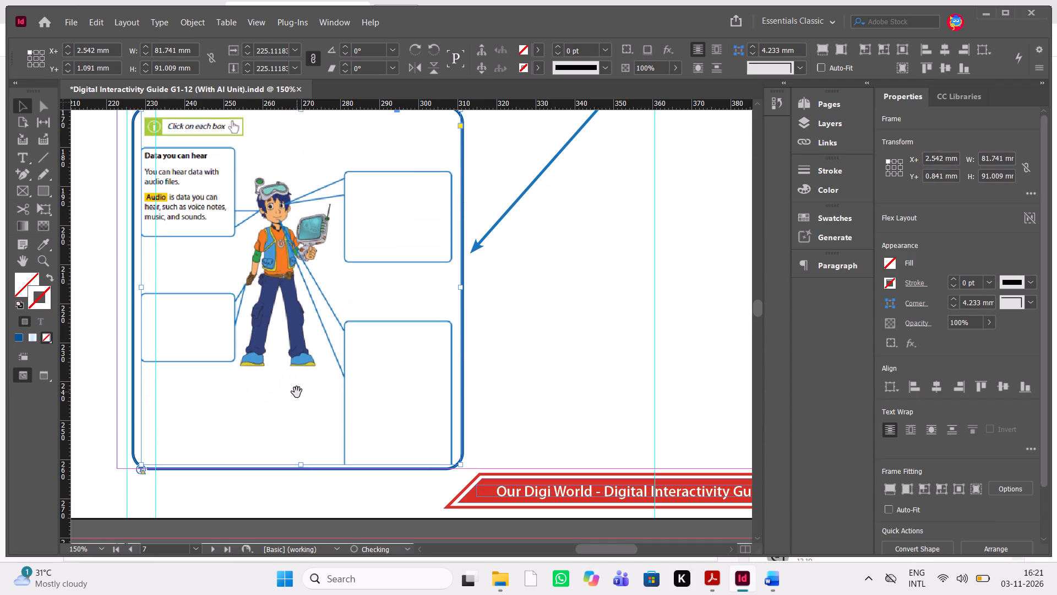
key(Up)
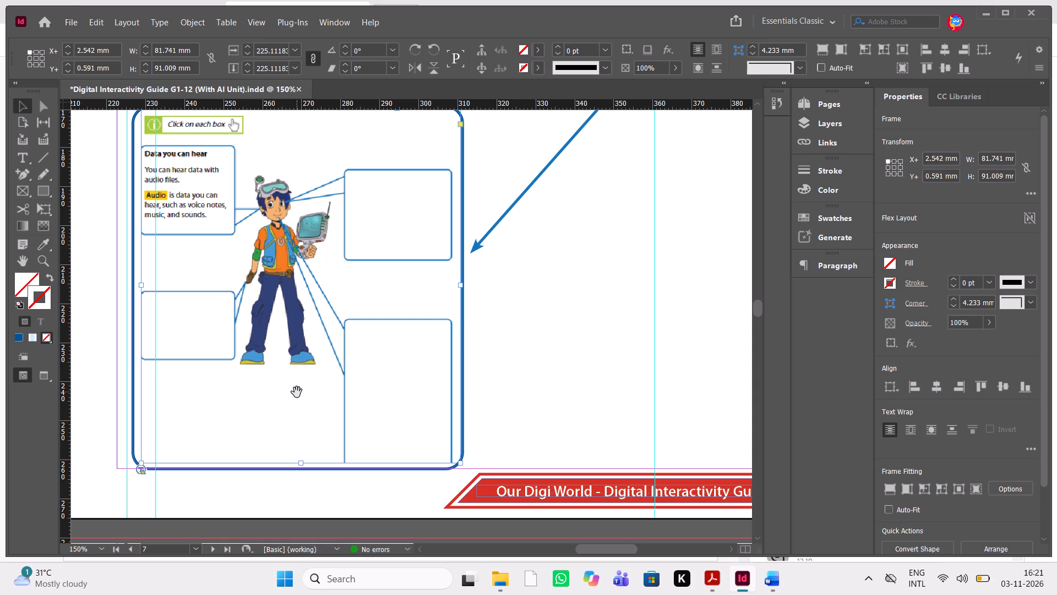
Set the character image's display performance to High Quality Display.
right_click(297, 392)
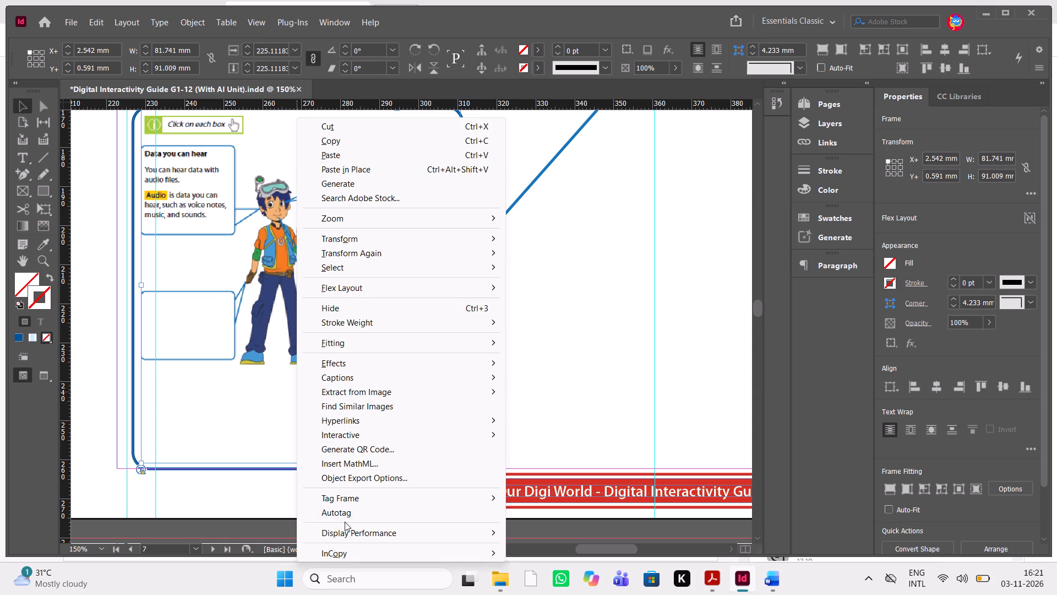
click(346, 527)
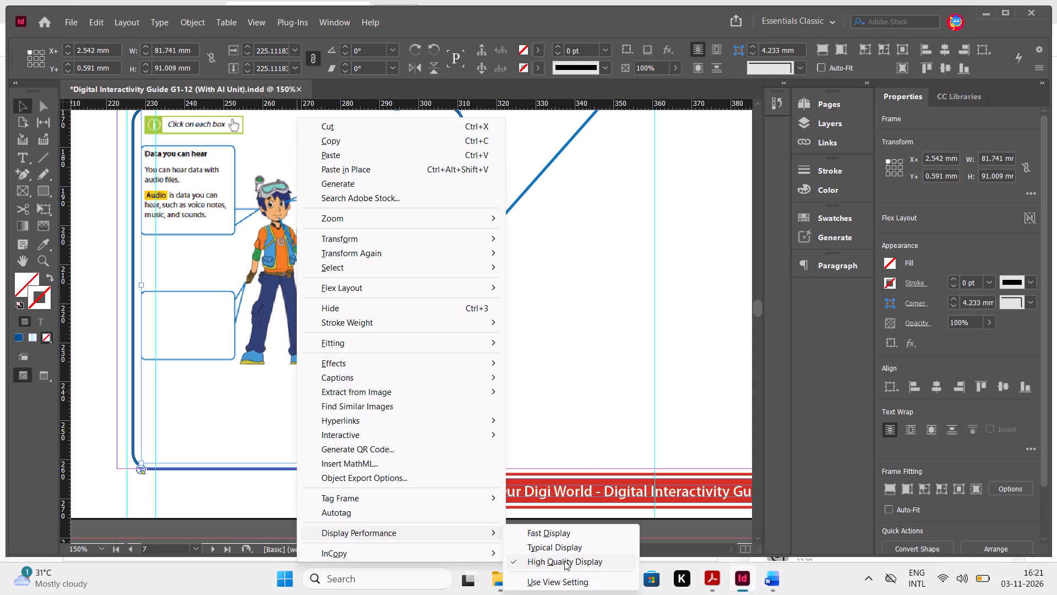
click(564, 561)
click(571, 334)
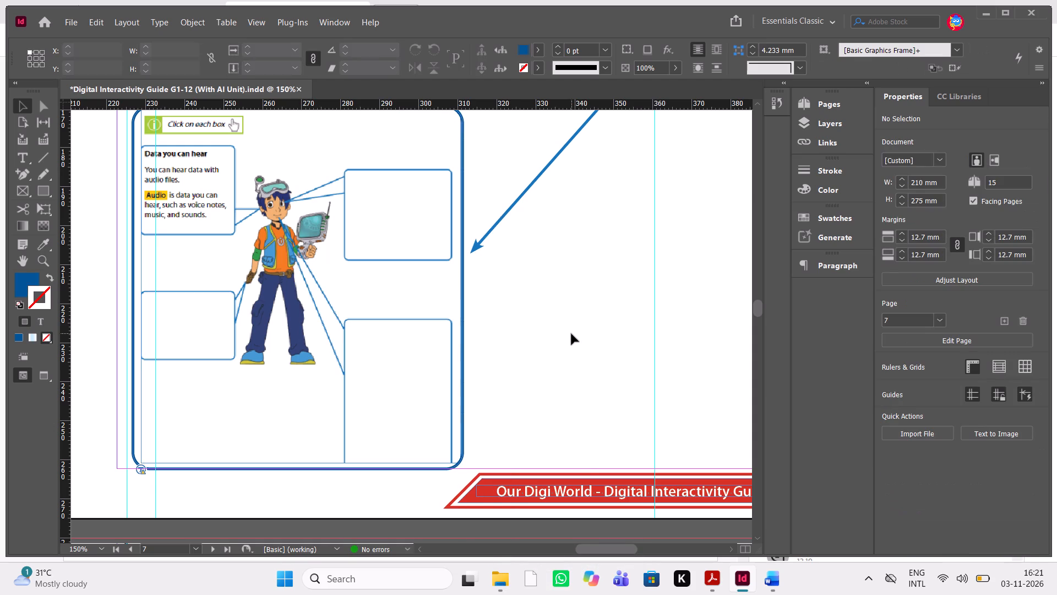
Nudge the character image's blue rounded frame up 1 mm, closer to the computer image's frame.
key(w)
click(397, 398)
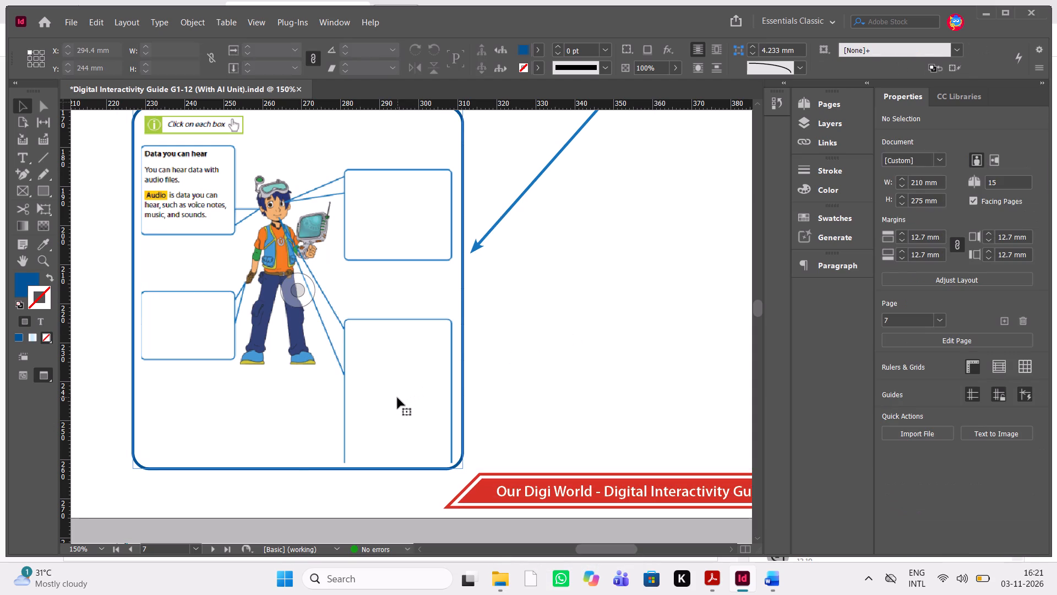
scroll(397, 398, up, 1)
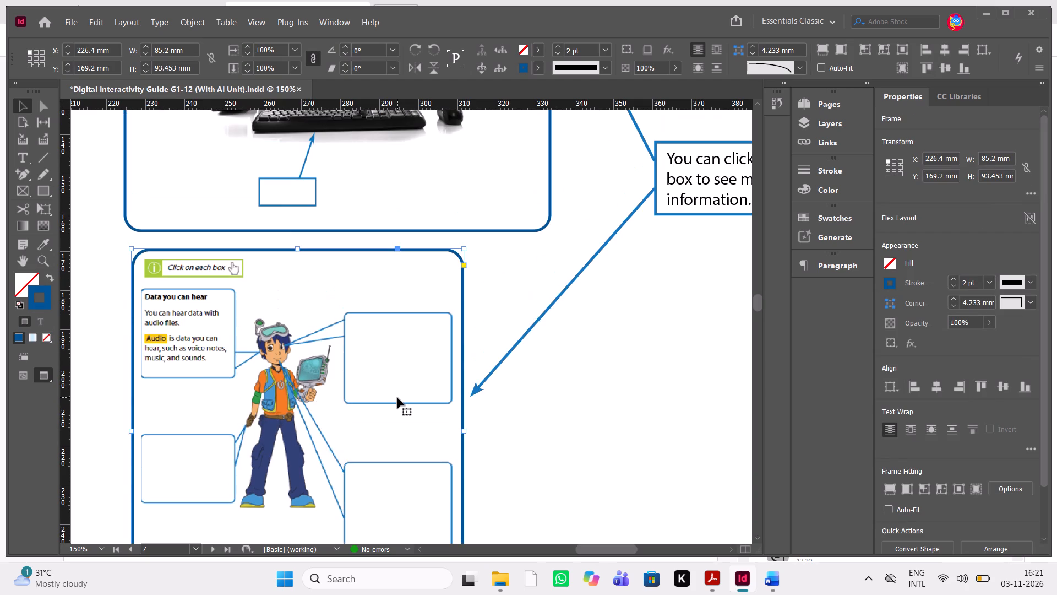
click(586, 426)
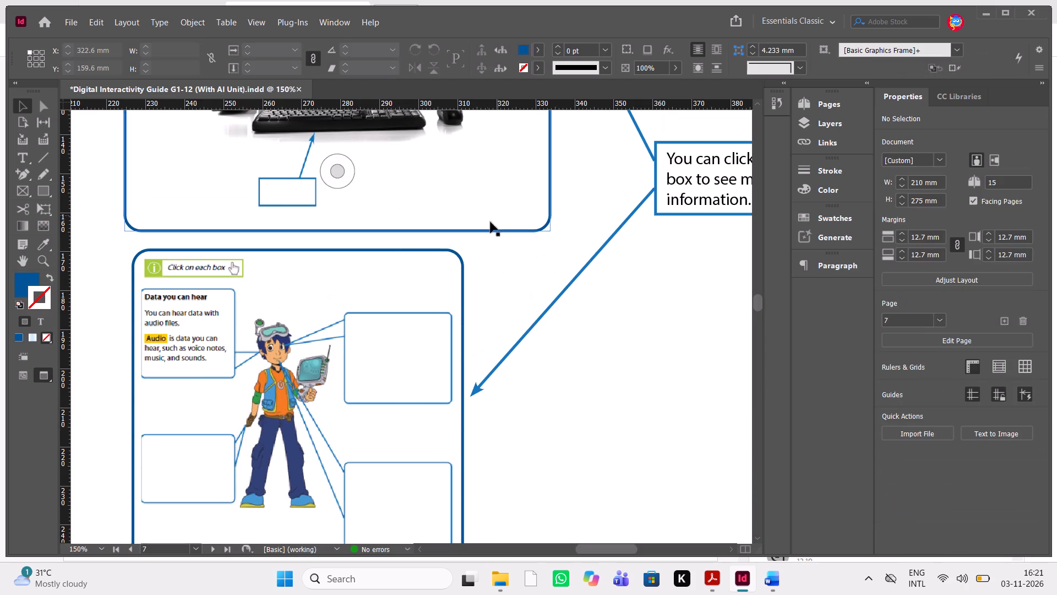
click(445, 252)
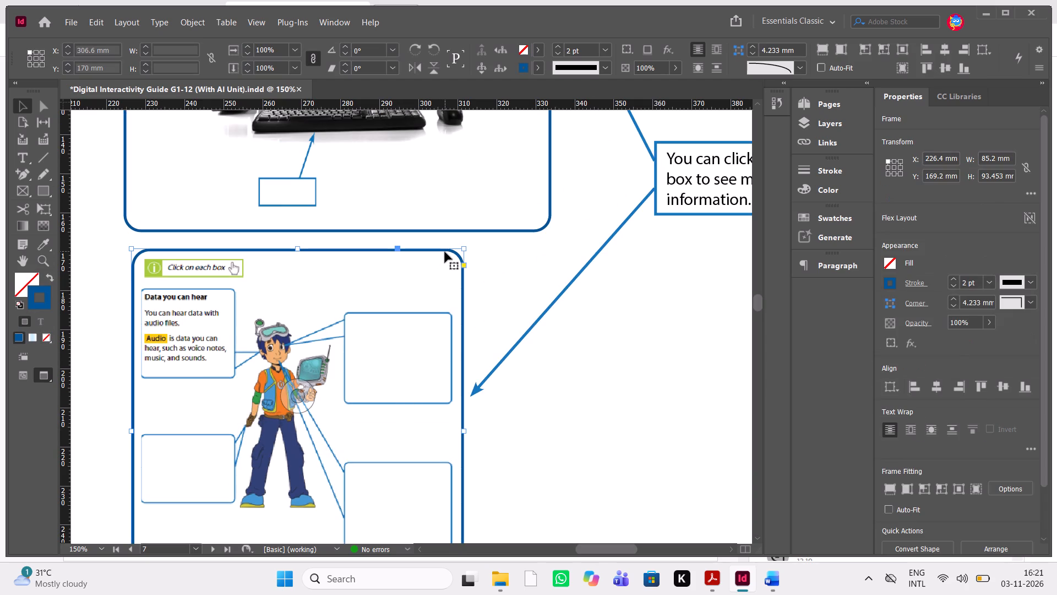
key(Up)
key(Up)
key(Up)
key(Up)
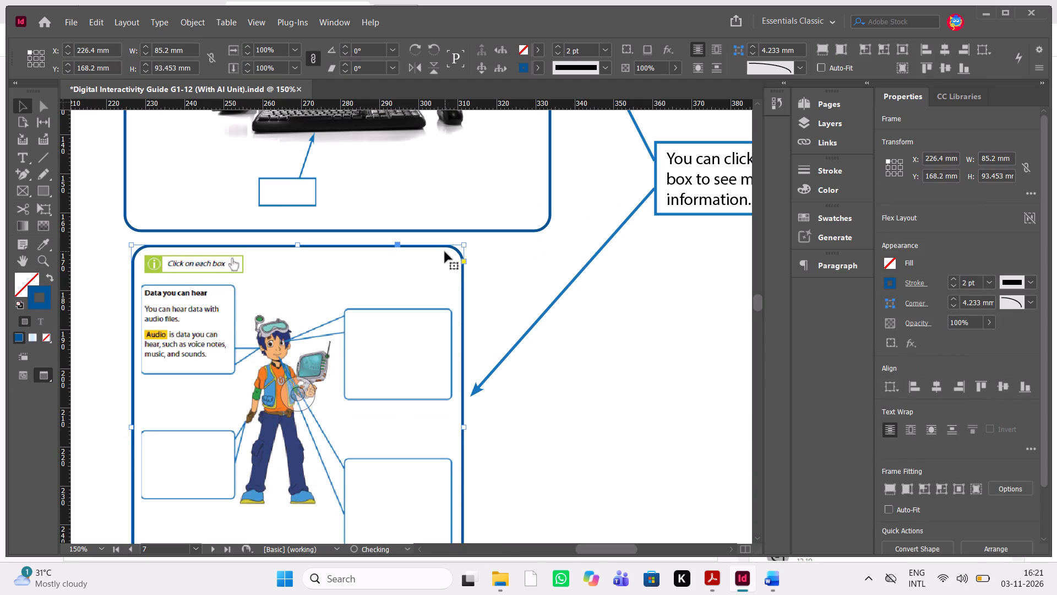
Extend the bottom edge of the character image's blue rounded frame downward to a height of about 94.1 mm.
scroll(445, 252, down, 3)
scroll(445, 252, up, 1)
scroll(386, 409, down, 1)
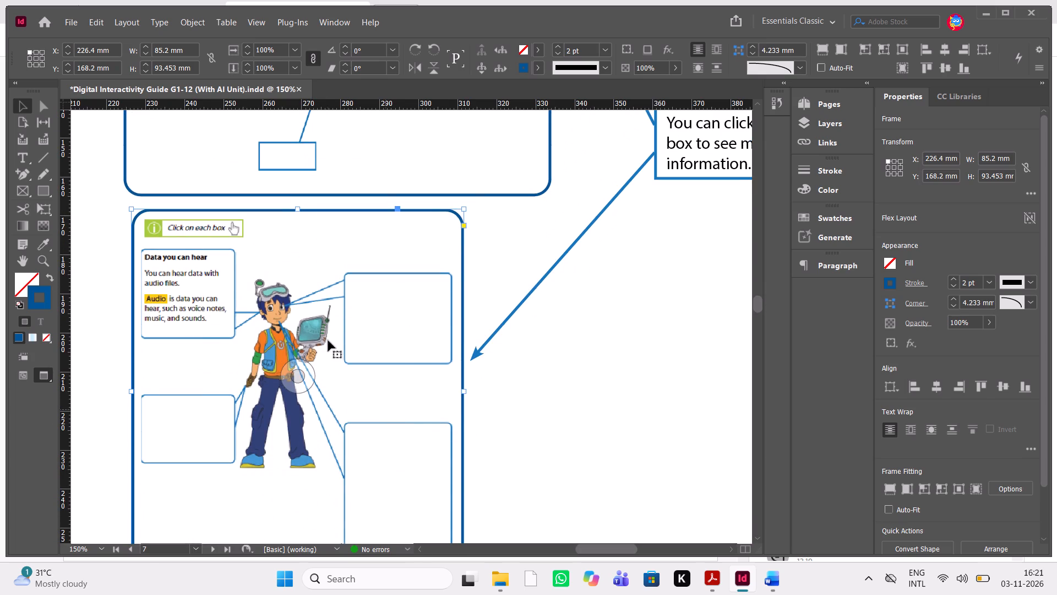
click(298, 380)
scroll(298, 380, down, 1)
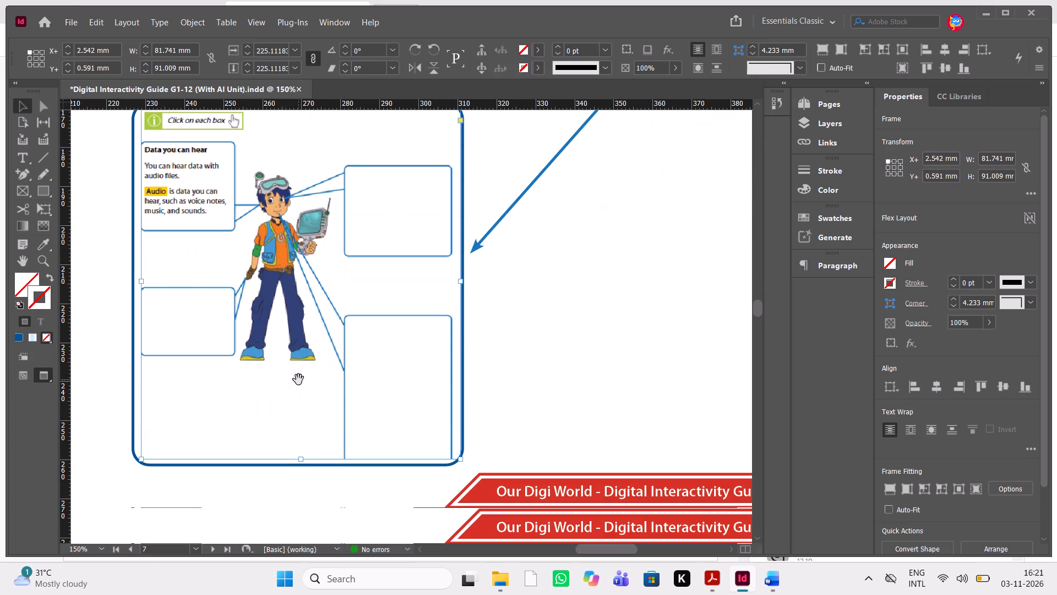
click(582, 426)
key(w)
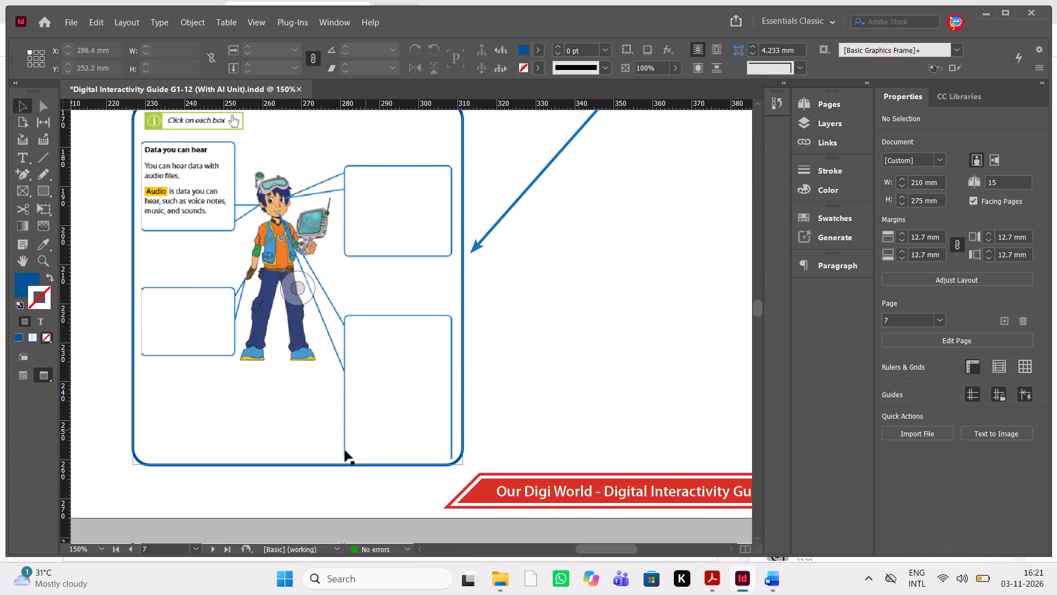
click(330, 466)
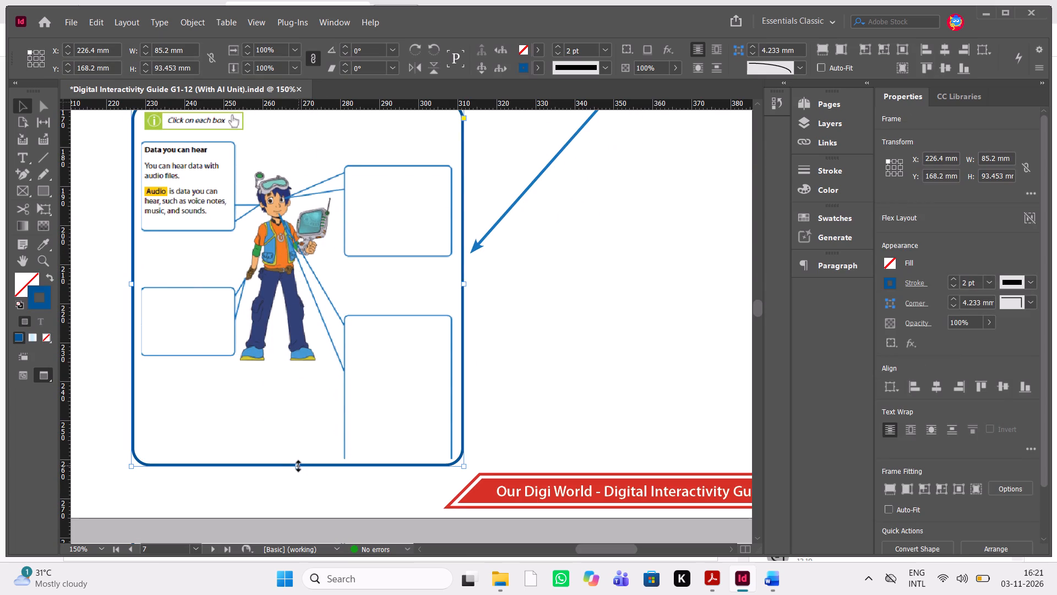
drag(298, 466, 298, 475)
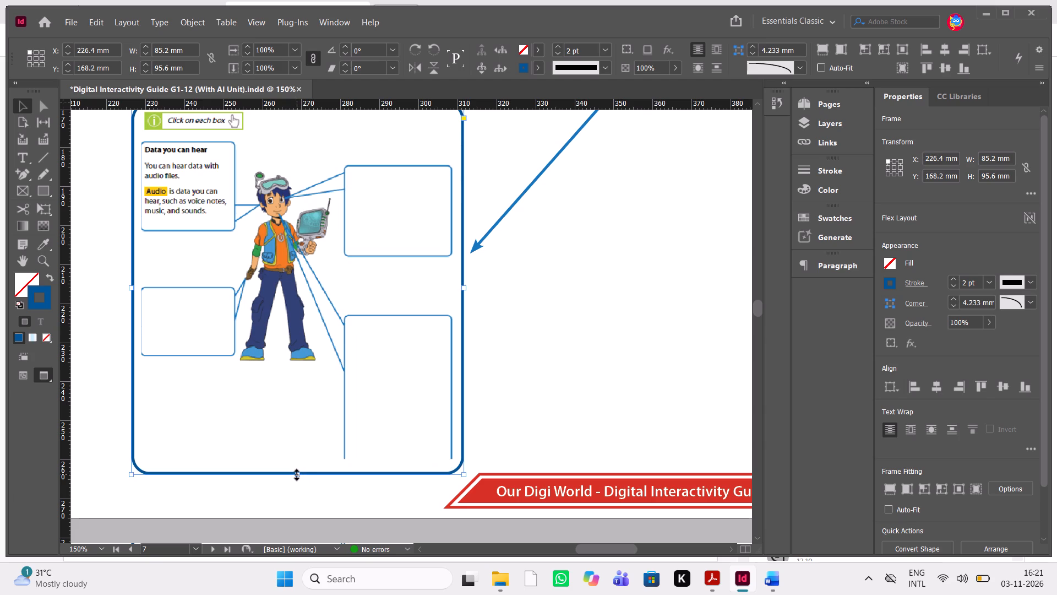
drag(297, 475, 294, 467)
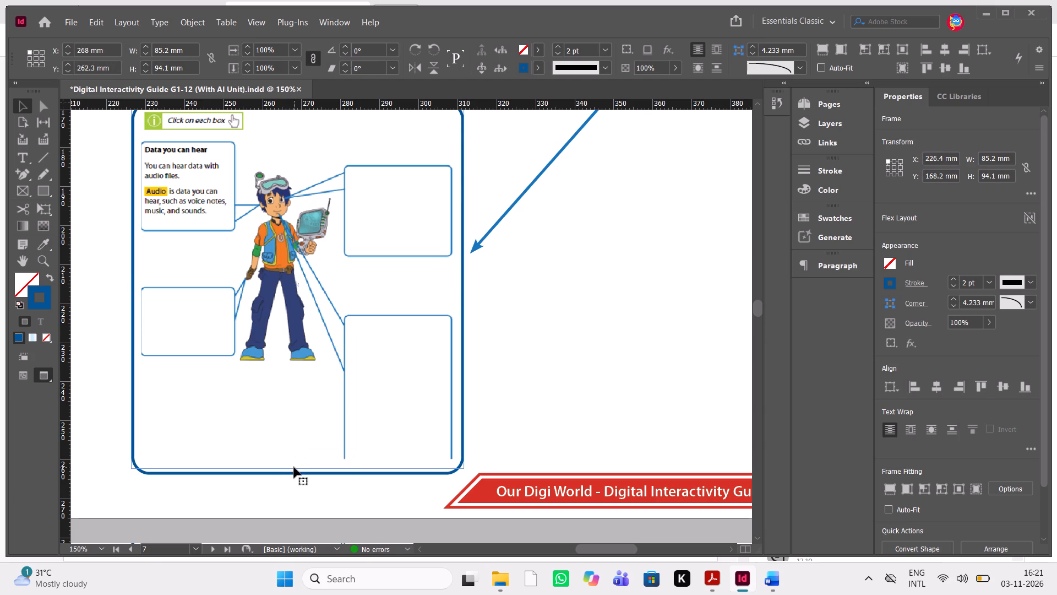
click(557, 423)
Nudge the character image's inner frame 0.5 mm down and 0.5 mm left within the blue rounded frame.
scroll(557, 423, up, 1)
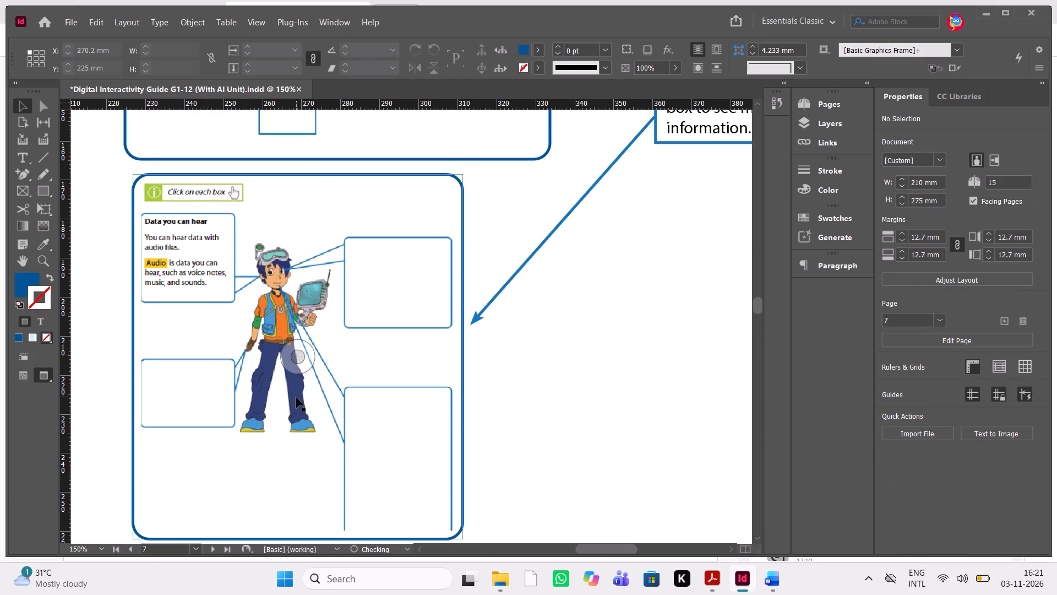
click(298, 343)
key(Down)
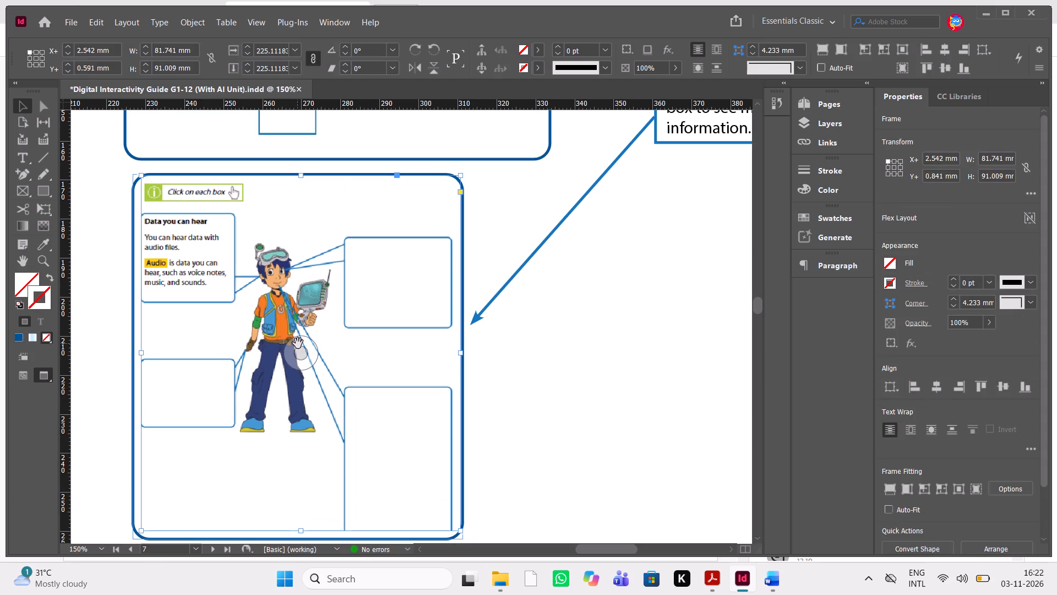
key(Down)
key(Down)
key(Up)
key(Down)
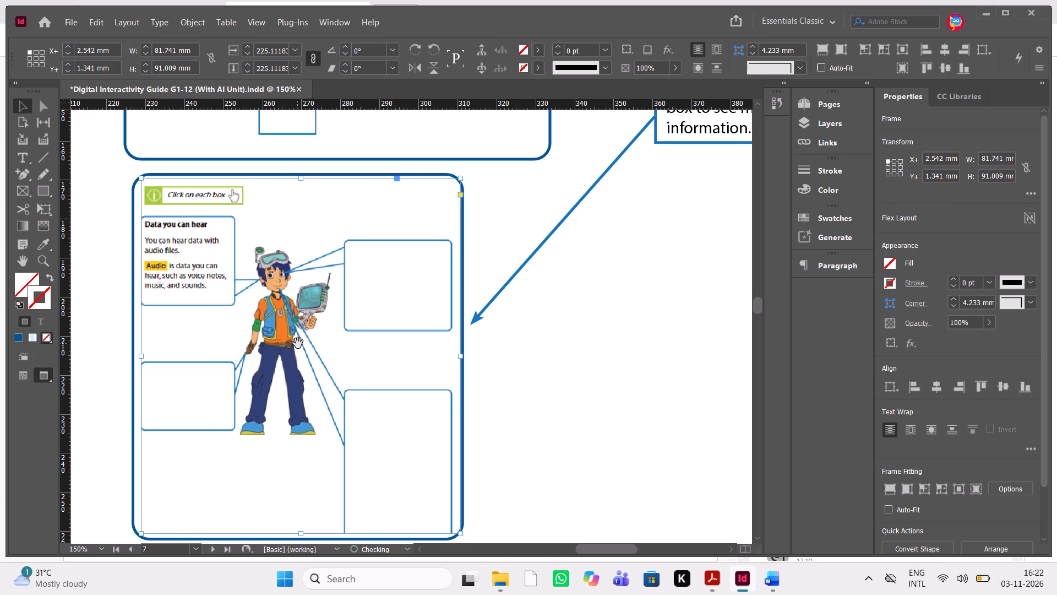
key(Up)
key(Left)
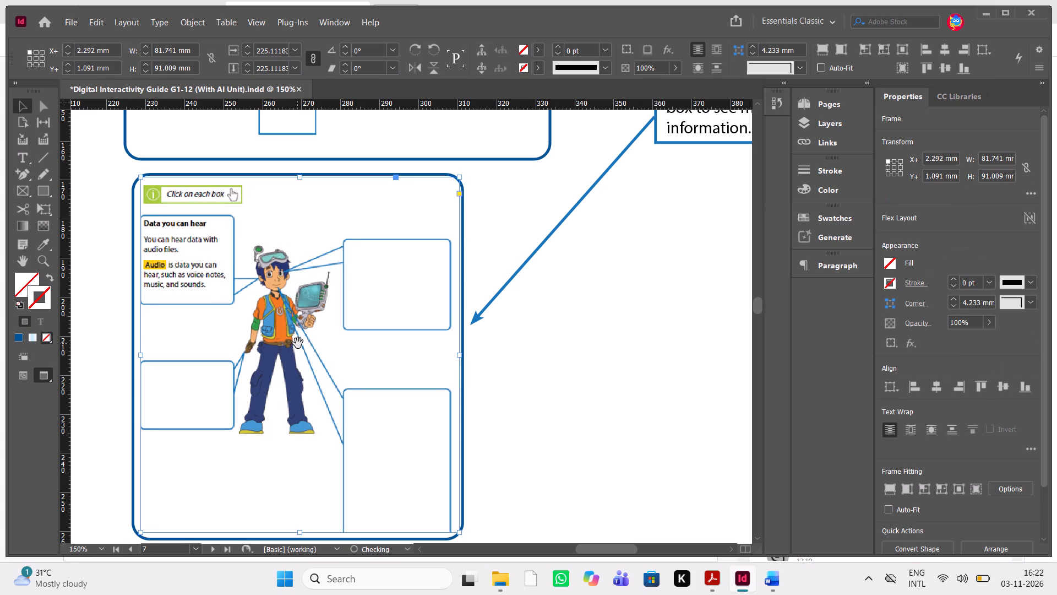
key(Left)
Reapply High Quality Display to the repositioned character image and check it in preview and normal view.
right_click(298, 343)
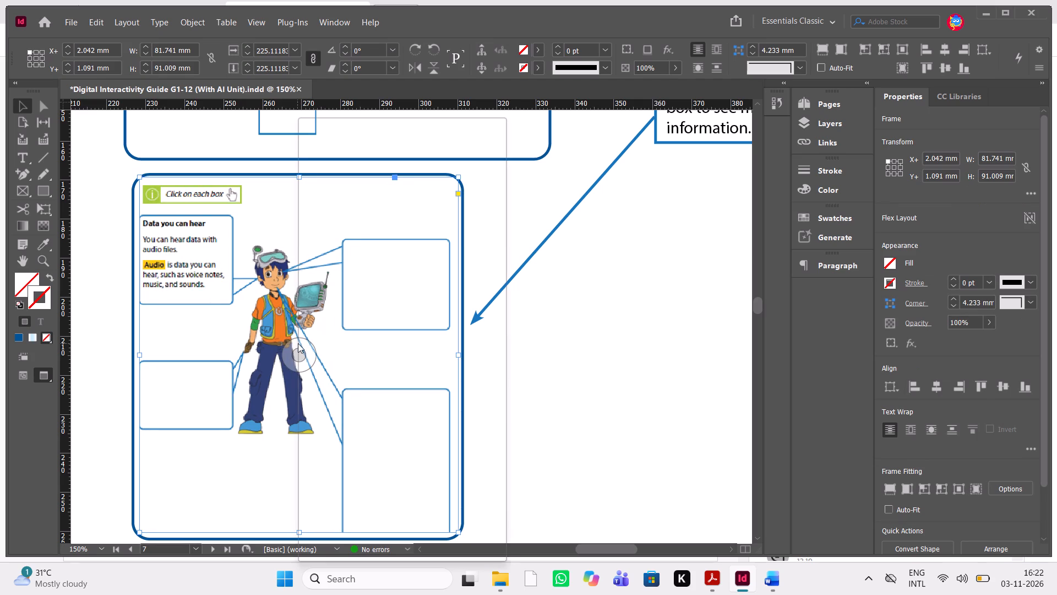
click(374, 533)
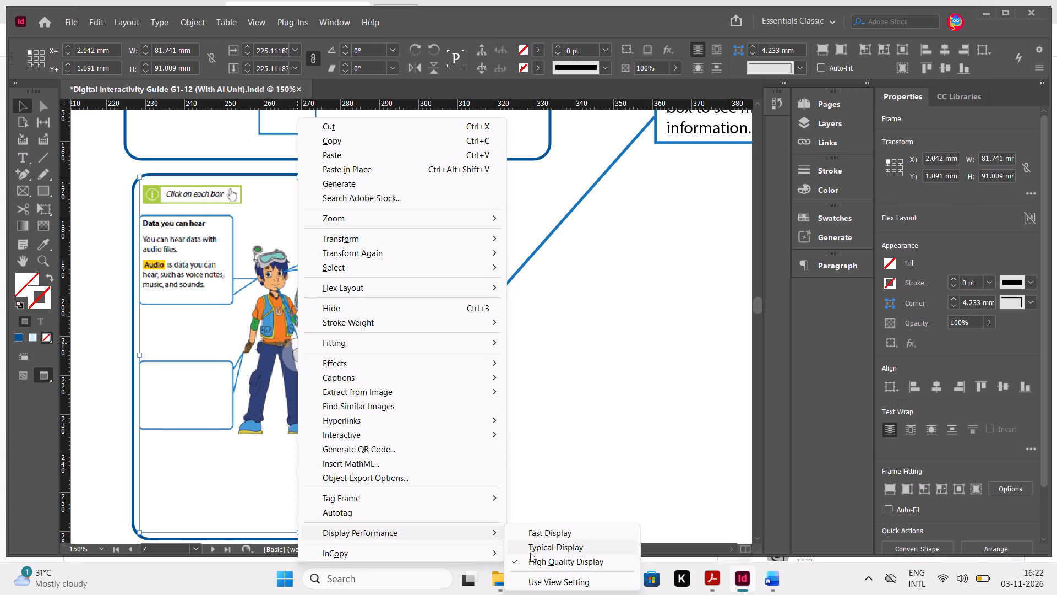
click(534, 561)
click(607, 461)
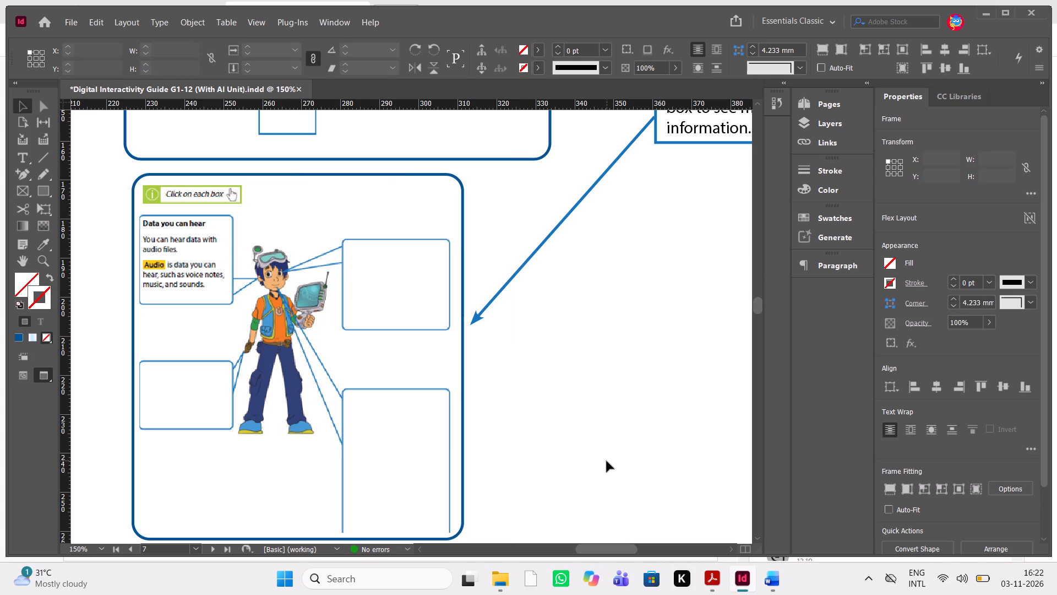
text(ww)
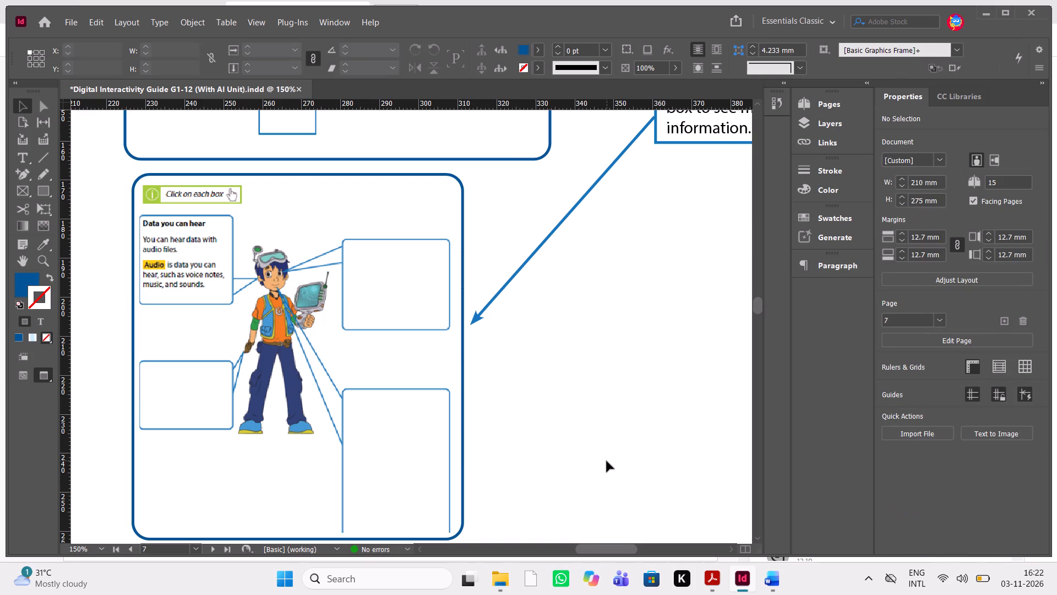
key(w)
Switch to the Word document and copy the callout text "You can click on each box to see information about the images.".
key(ctrl+minus)
key(ctrl+minus)
key(ctrl+minus)
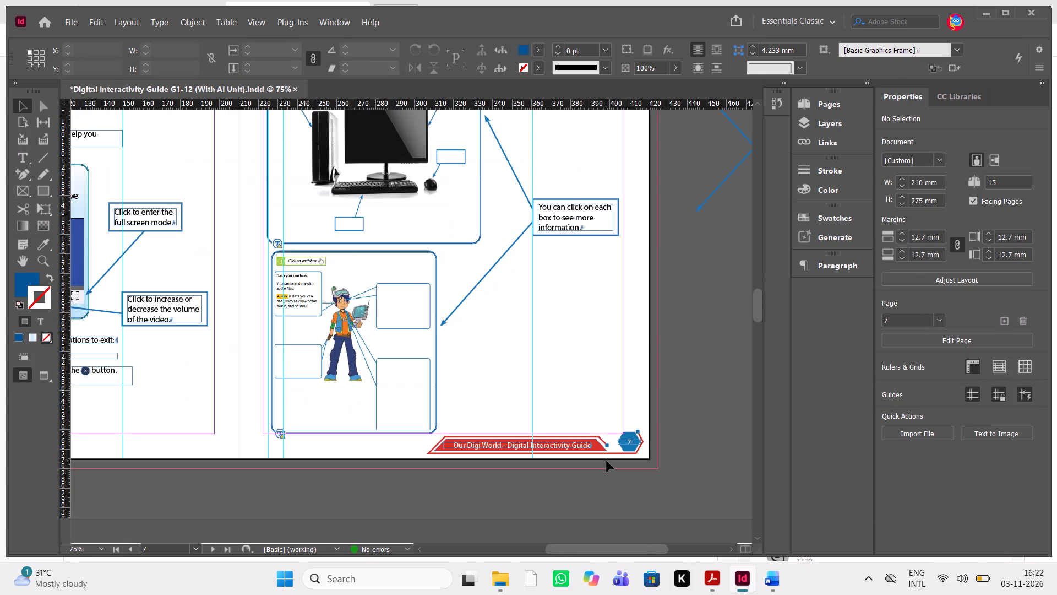
click(773, 586)
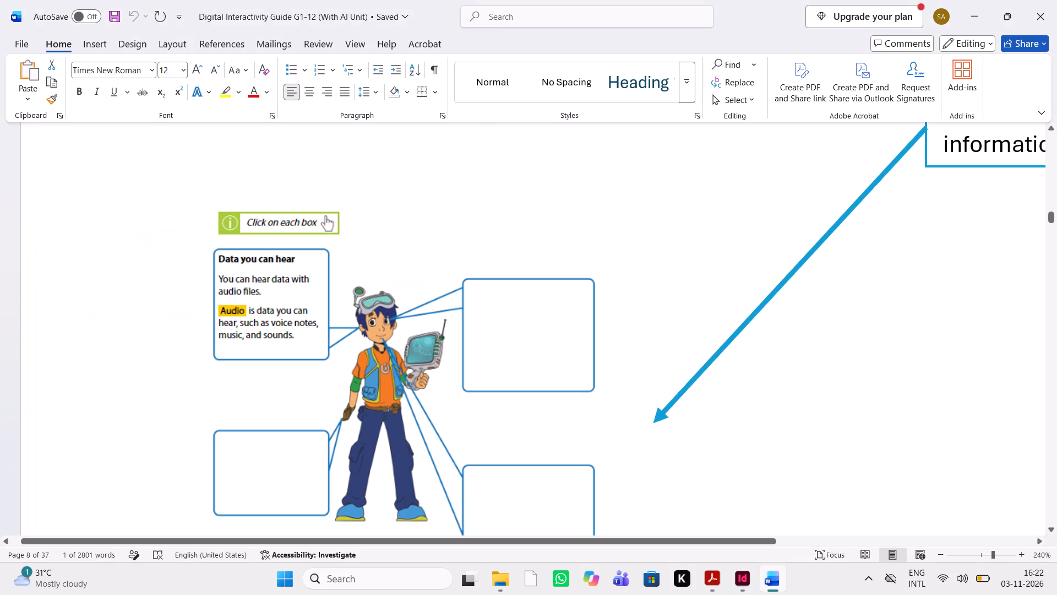
scroll(787, 431, up, 1)
scroll(892, 357, down, 1)
scroll(892, 357, up, 1)
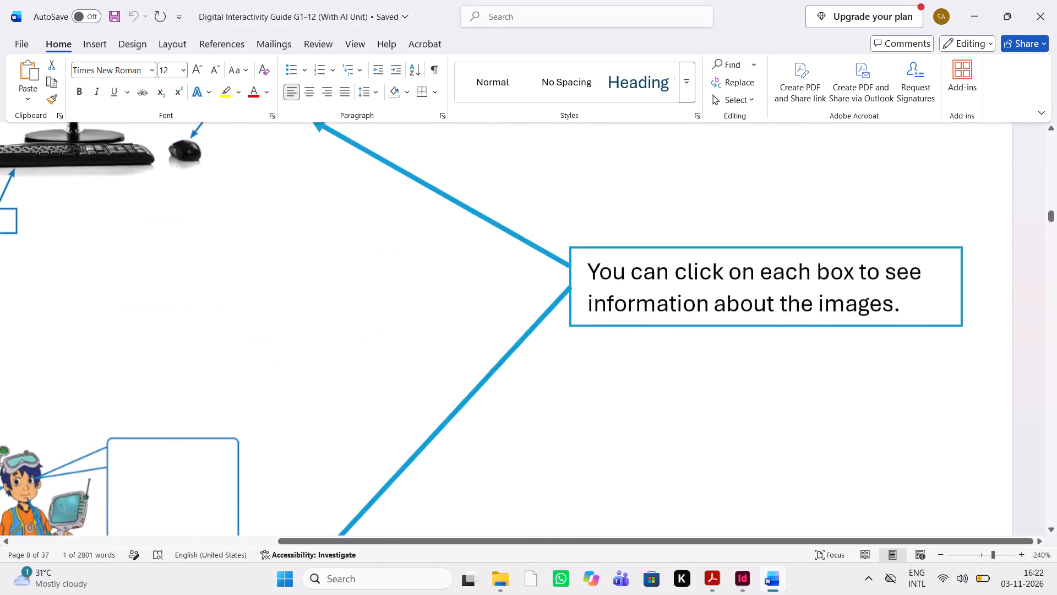
drag(907, 394, 740, 391)
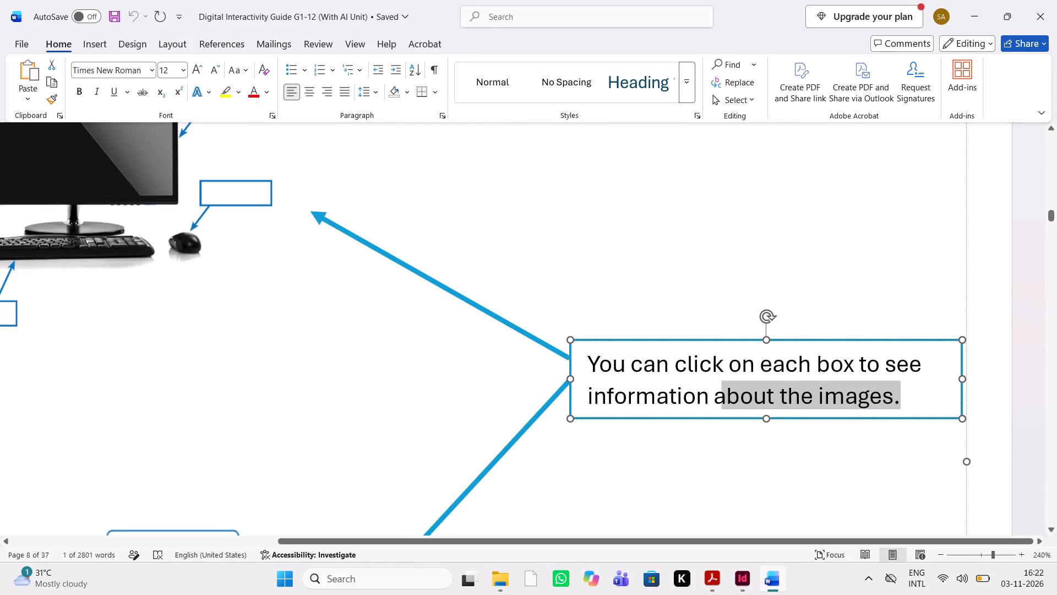
drag(740, 391, 610, 375)
key(ctrl+c)
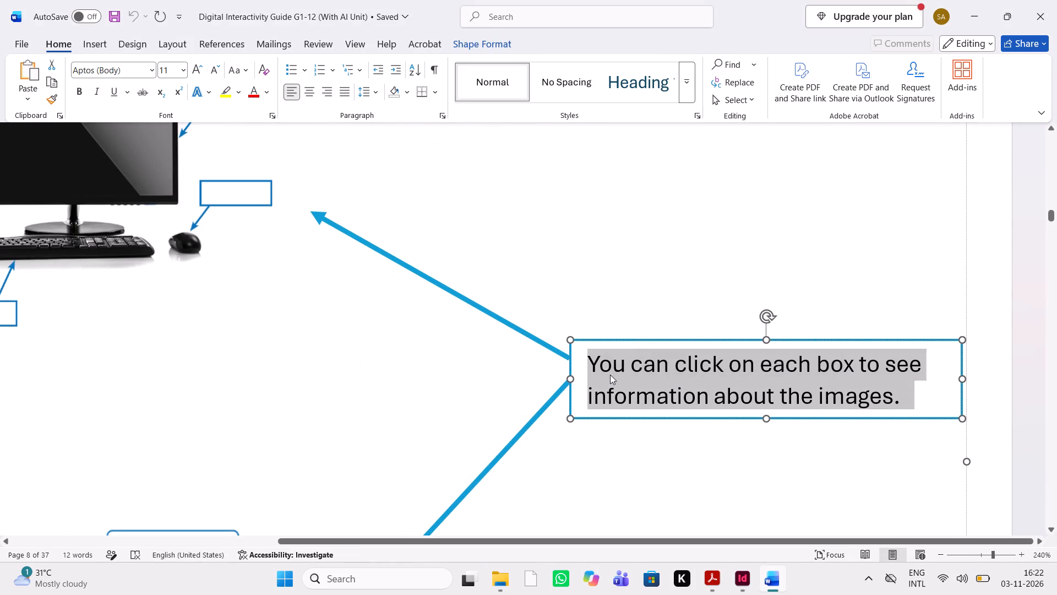
key(ctrl+c)
Back in InDesign, replace the whole text of page 7's "You can click on each box" callout with the copied sentence.
key(alt+Tab)
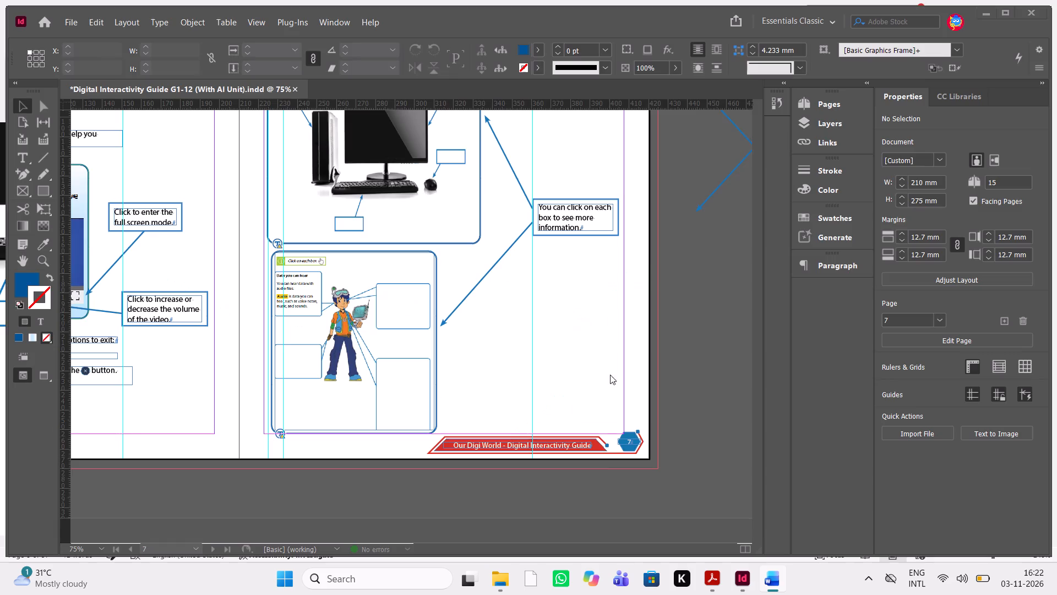
key(ctrl+equal)
key(ctrl+equal)
key(ctrl+equal)
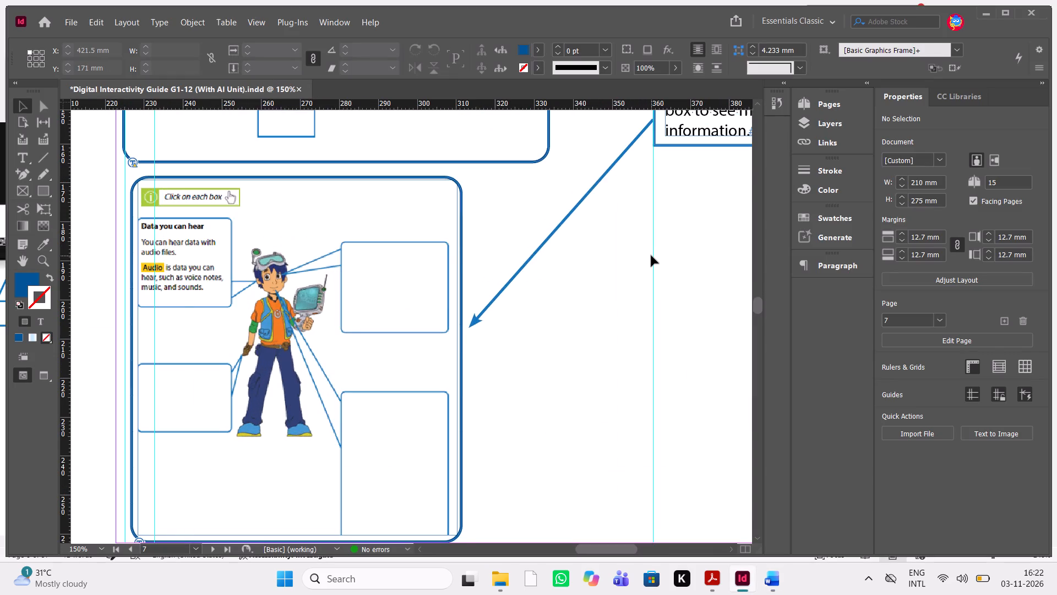
scroll(651, 256, up, 2)
scroll(651, 256, down, 1)
triple_click(466, 367)
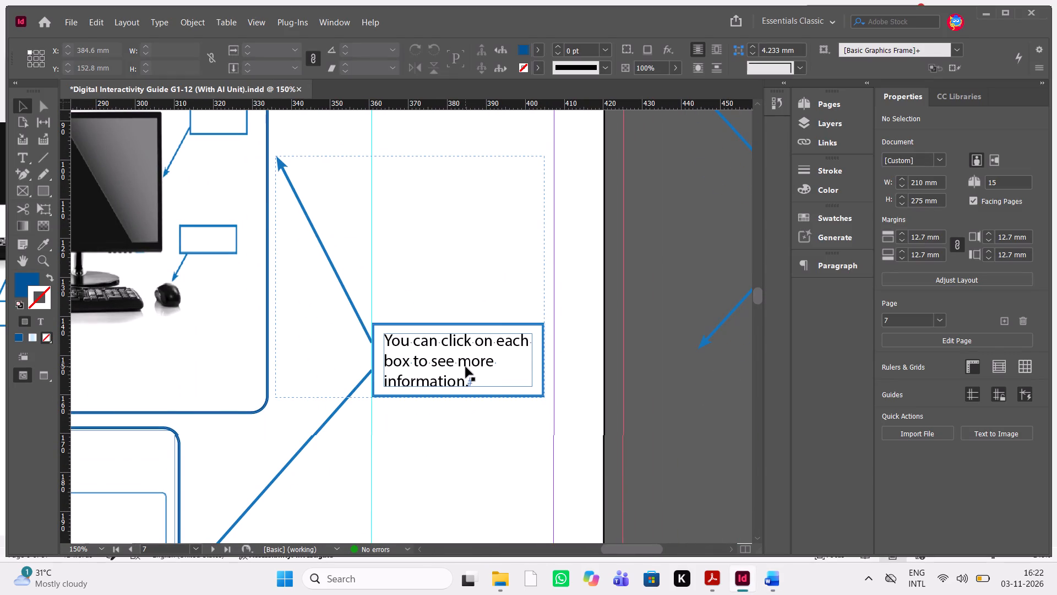
triple_click(490, 370)
click(490, 370)
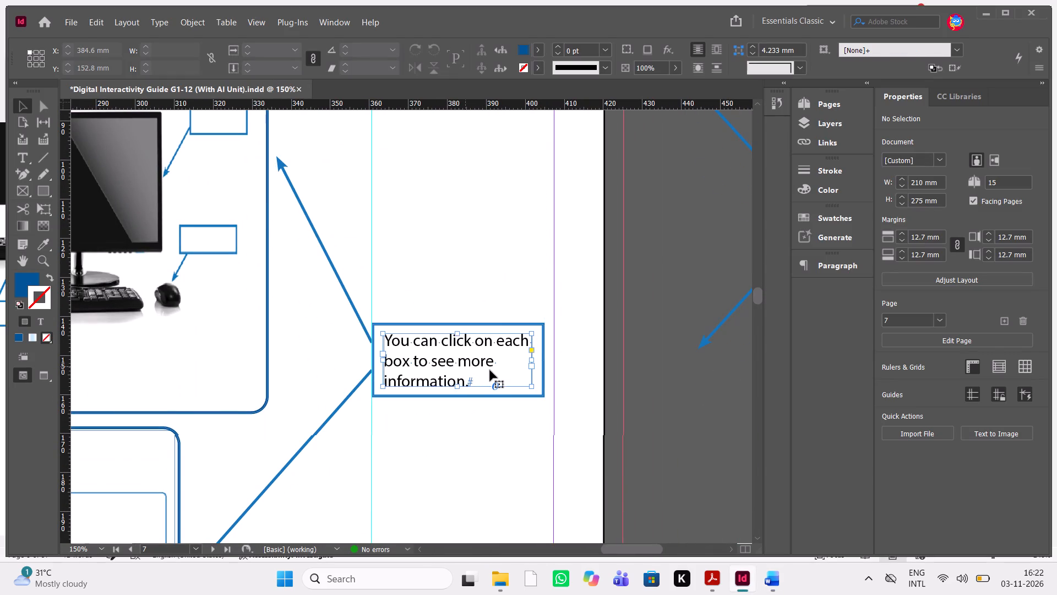
click(504, 447)
triple_click(461, 352)
double_click(475, 378)
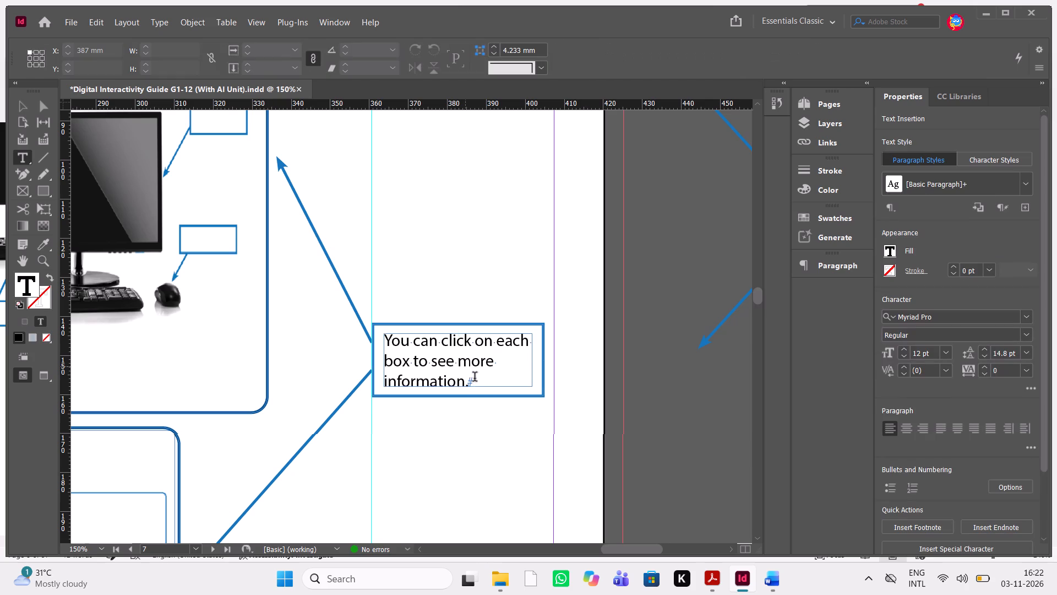
drag(471, 383, 397, 340)
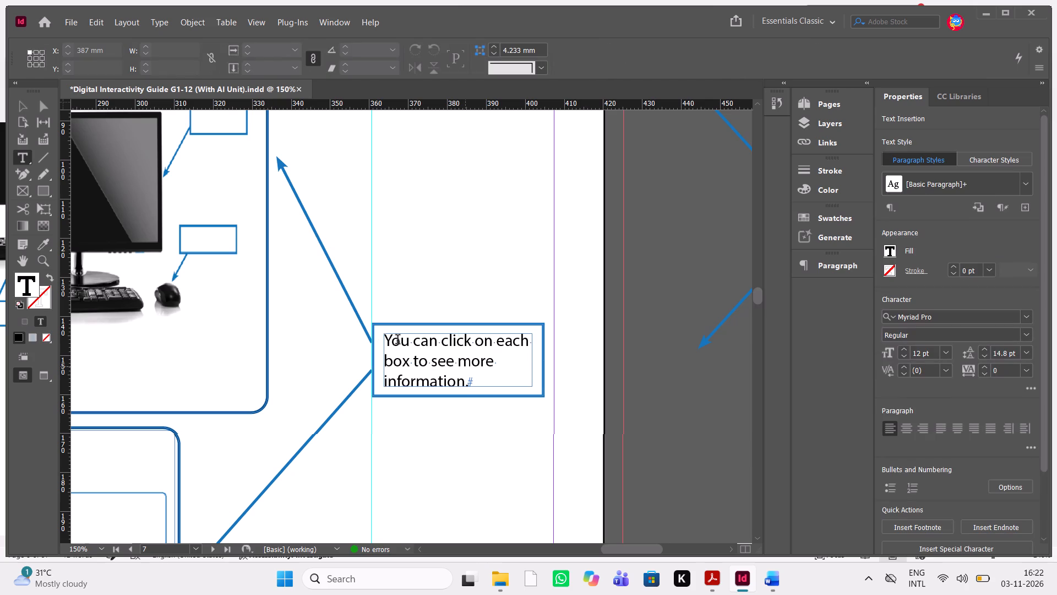
triple_click(397, 340)
drag(475, 386, 379, 337)
key(ctrl+v)
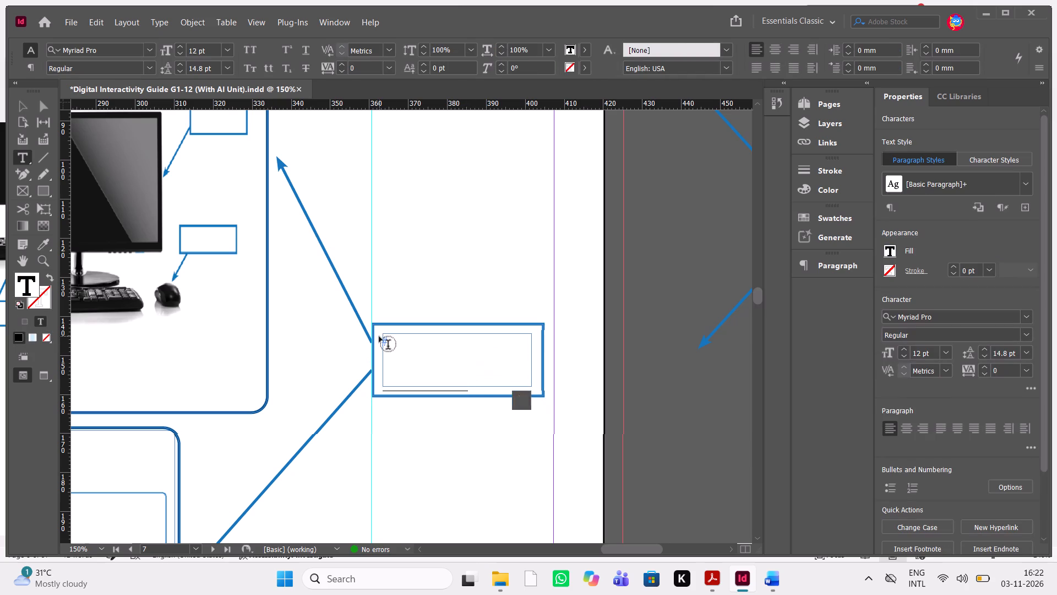
Enlarge the blue rectangle around page 7's "You can click on each box" callout to about 46.9 × 22.5 mm.
key(alt+Tab)
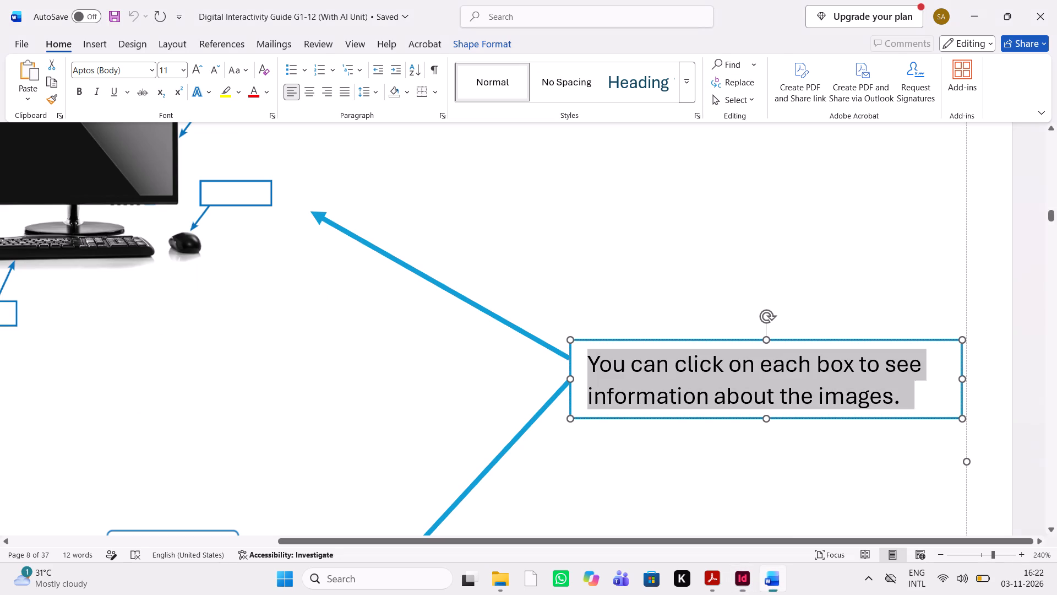
key(alt+Tab)
scroll(534, 376, down, 1)
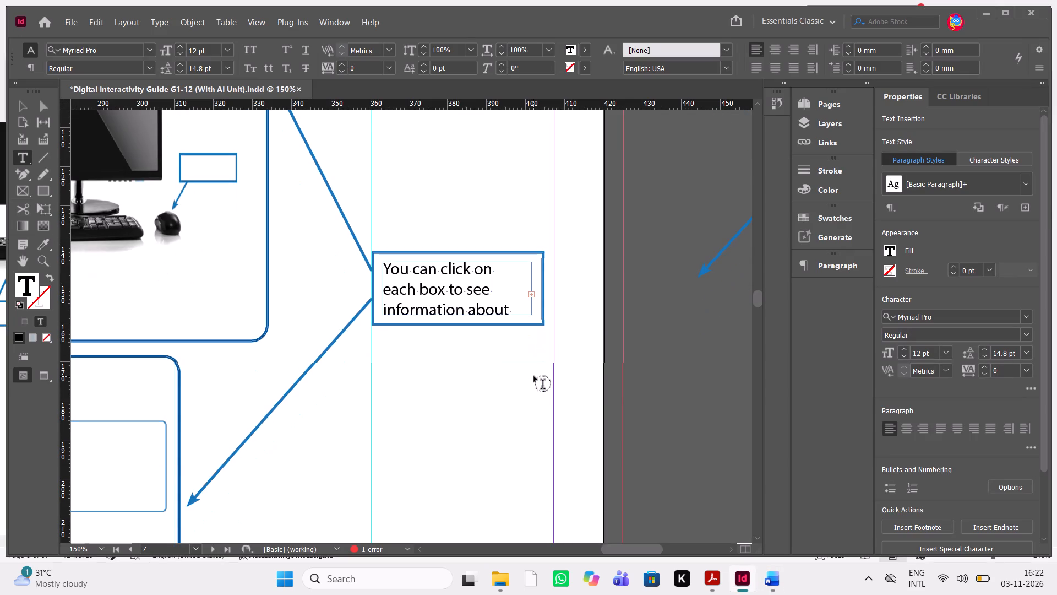
key(Escape)
click(541, 303)
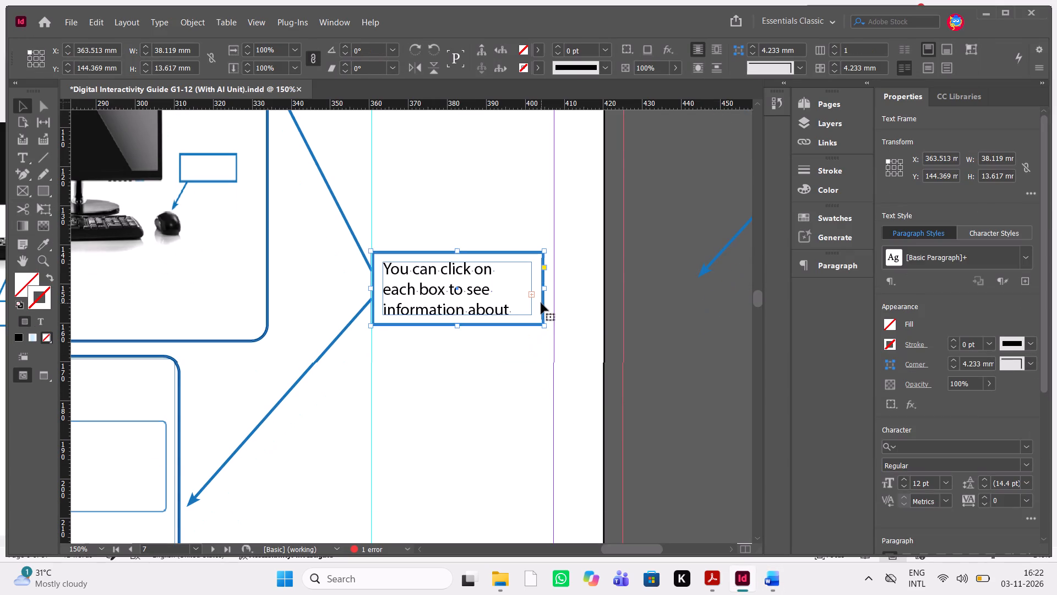
drag(542, 289, 554, 288)
drag(462, 325, 461, 337)
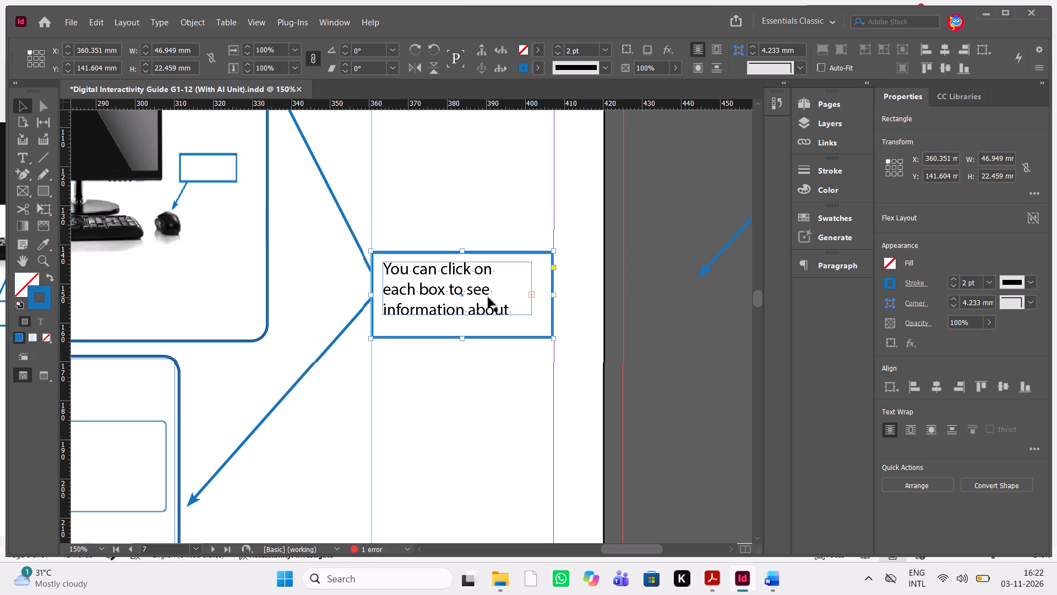
Widen the callout's inner text frame to about 41.1 mm so the whole sentence fits.
click(488, 297)
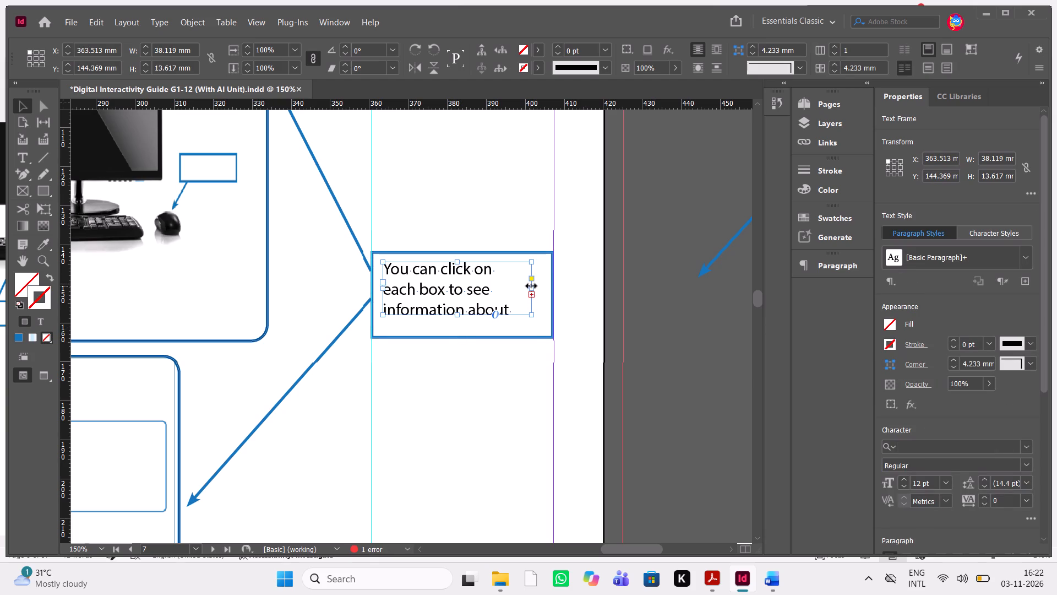
drag(531, 286, 546, 286)
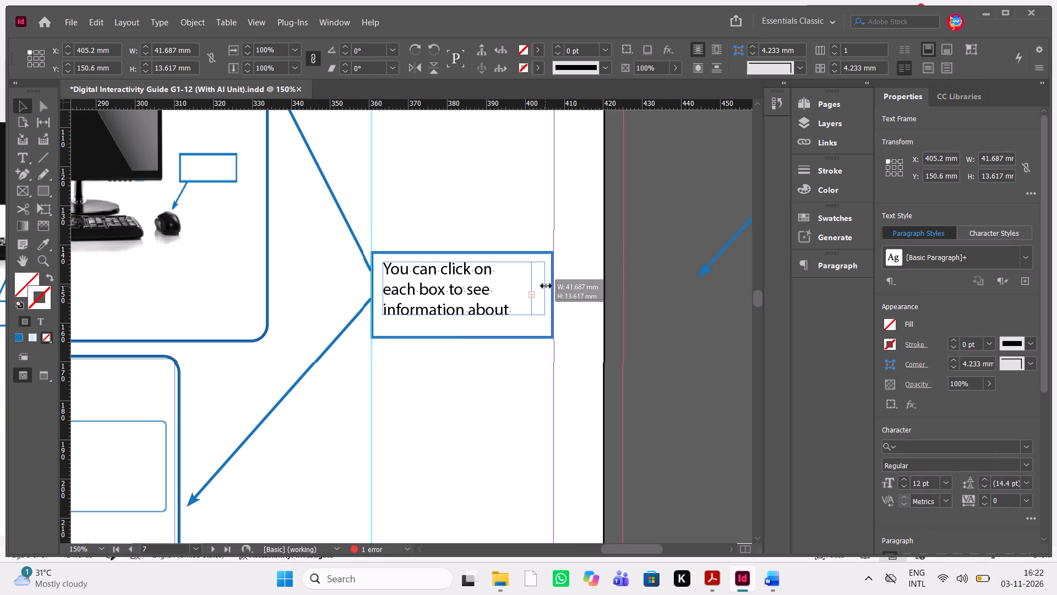
drag(546, 286, 543, 286)
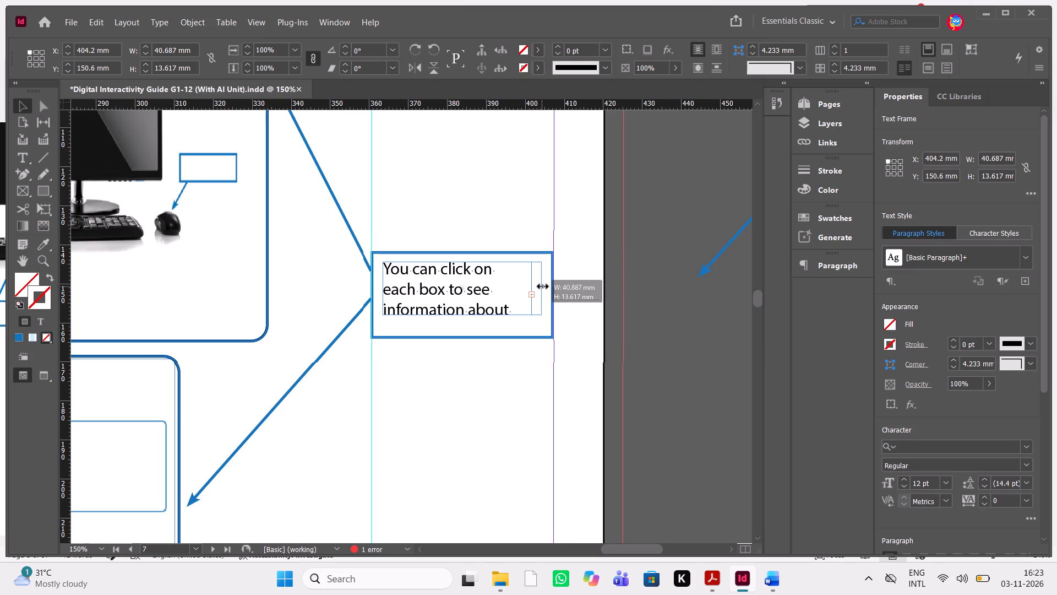
drag(543, 286, 543, 286)
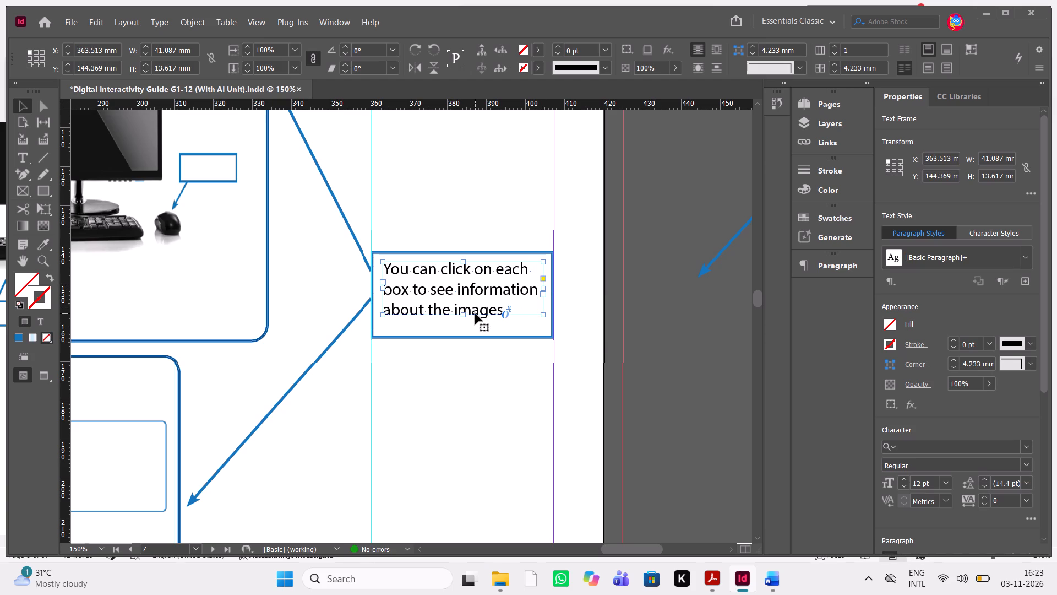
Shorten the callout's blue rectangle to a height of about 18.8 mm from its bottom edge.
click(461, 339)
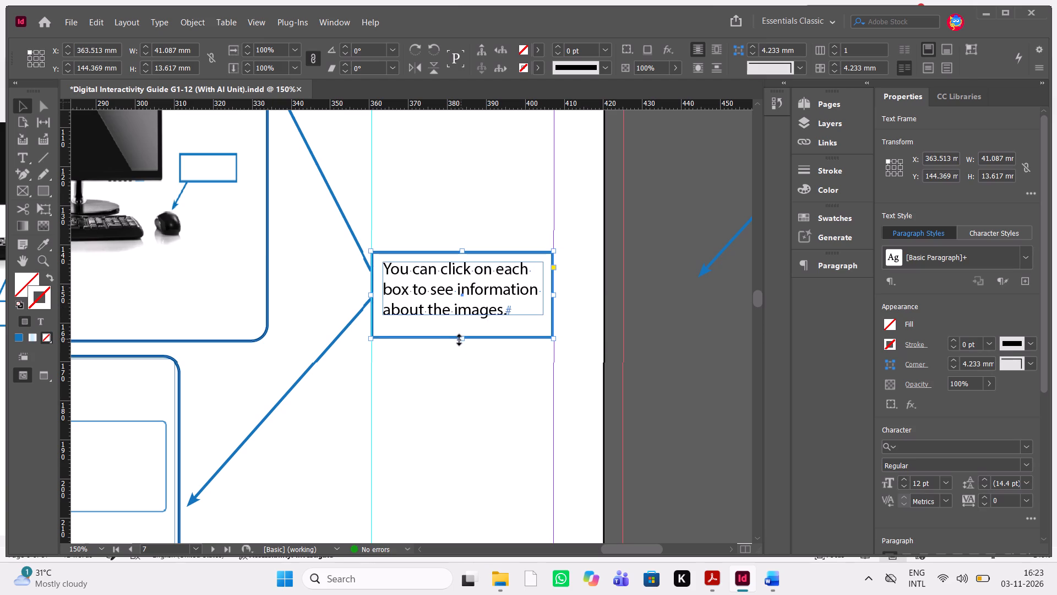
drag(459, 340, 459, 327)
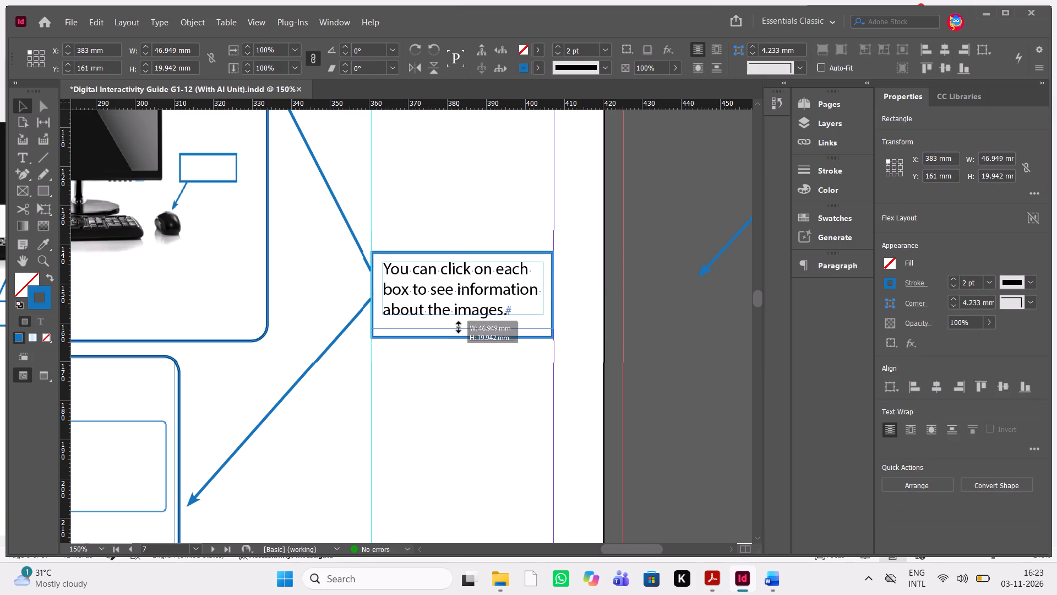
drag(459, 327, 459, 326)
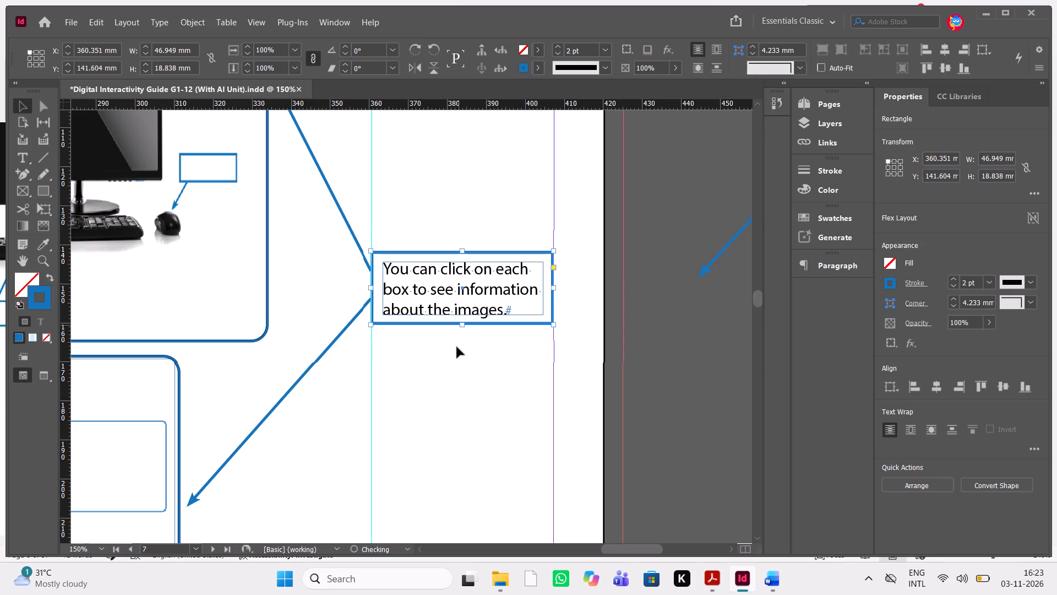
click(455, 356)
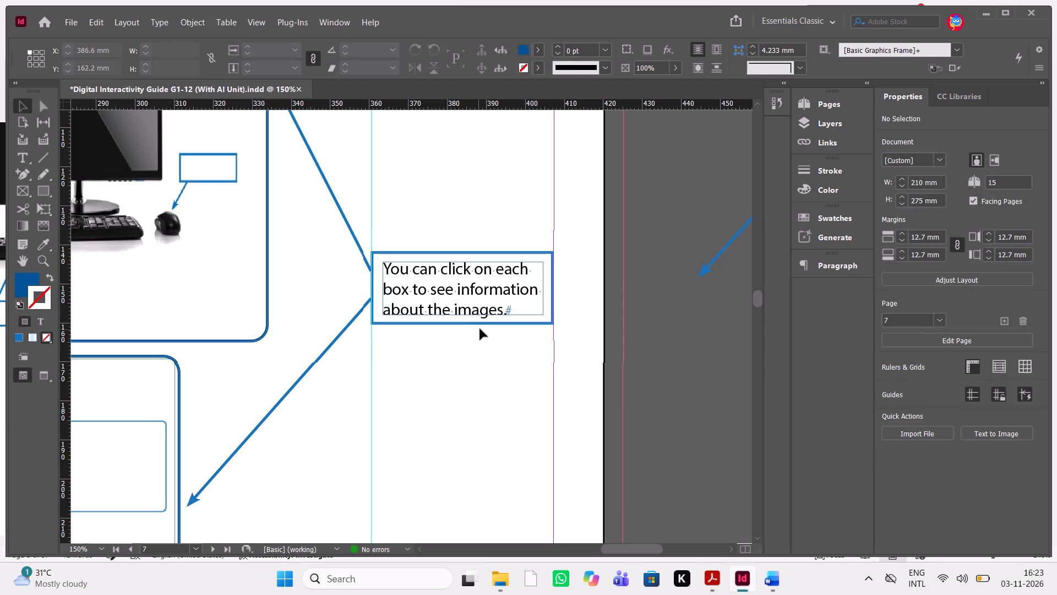
Ungroup the callout box, its text frame and the attached upper arrow.
click(499, 326)
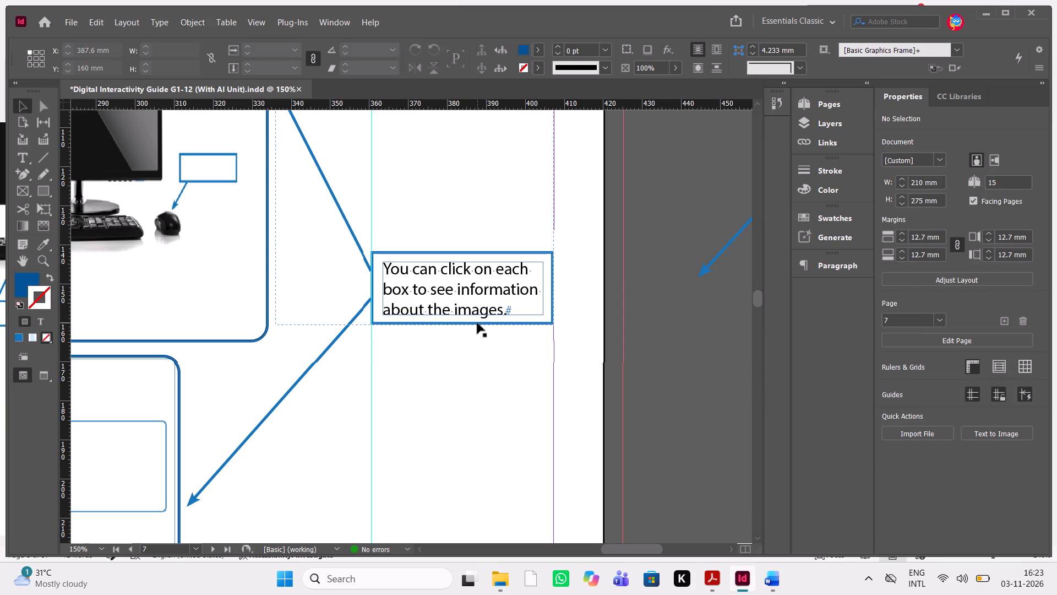
click(477, 323)
scroll(447, 334, up, 1)
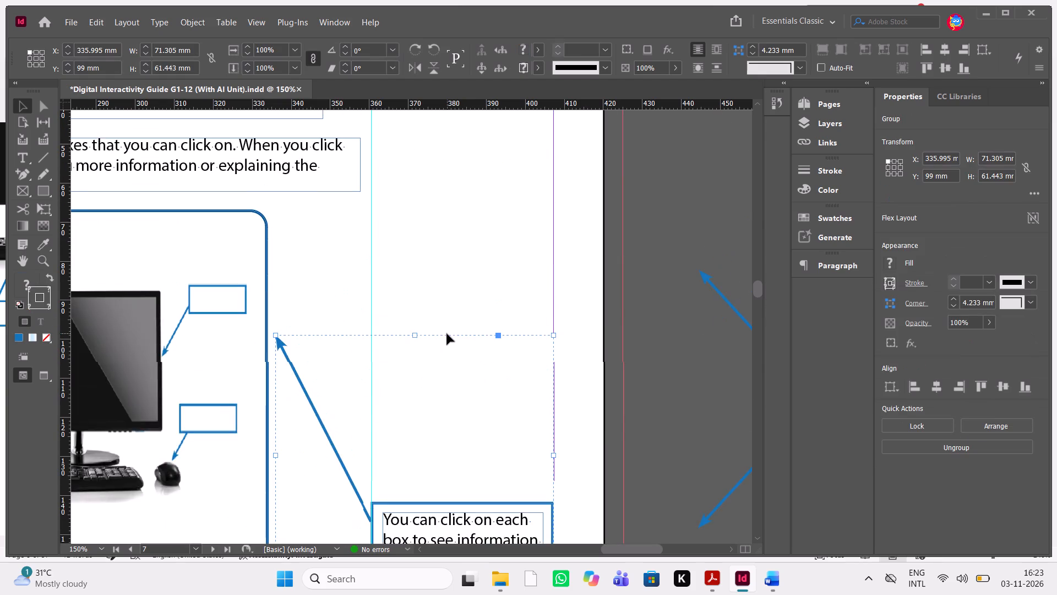
scroll(447, 334, down, 1)
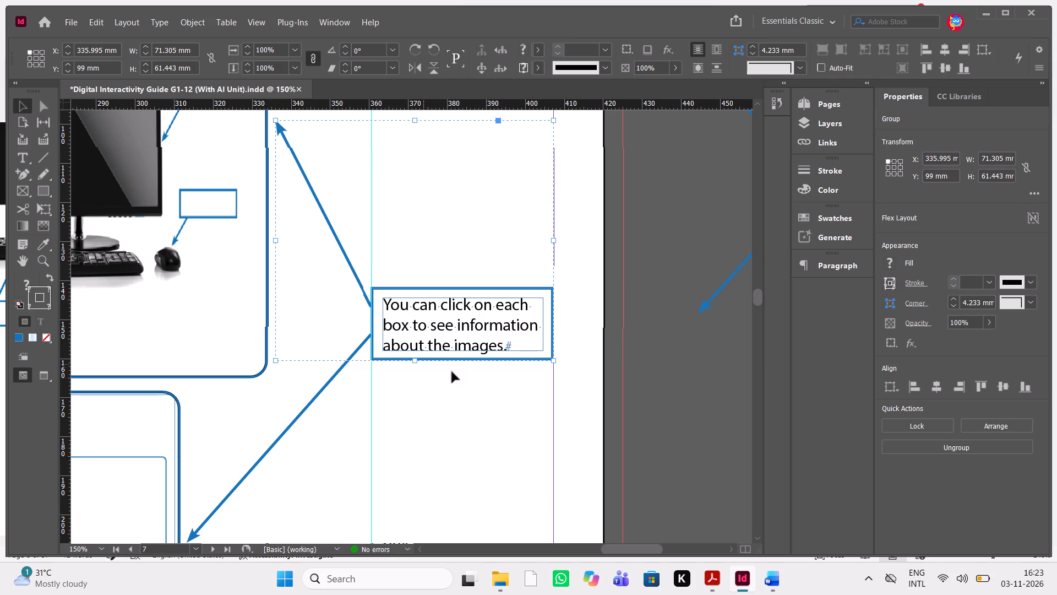
click(473, 409)
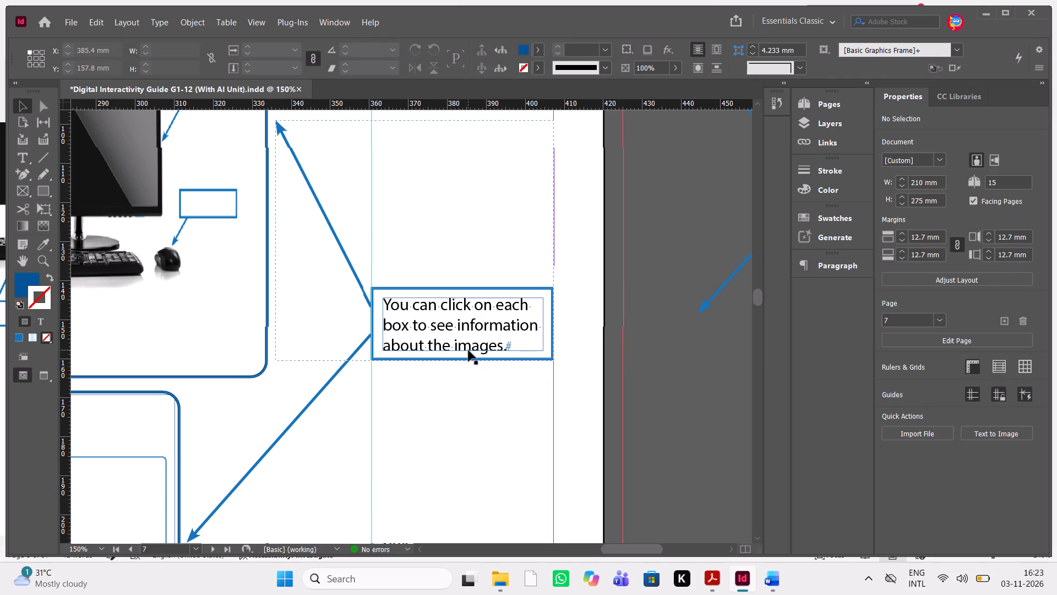
click(467, 359)
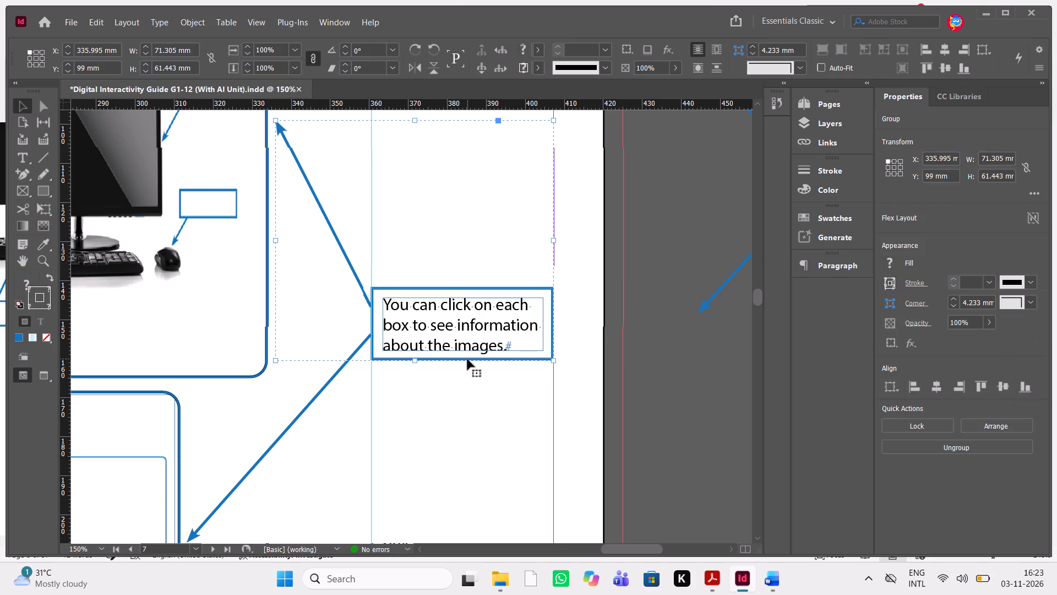
key(ctrl+shift+g)
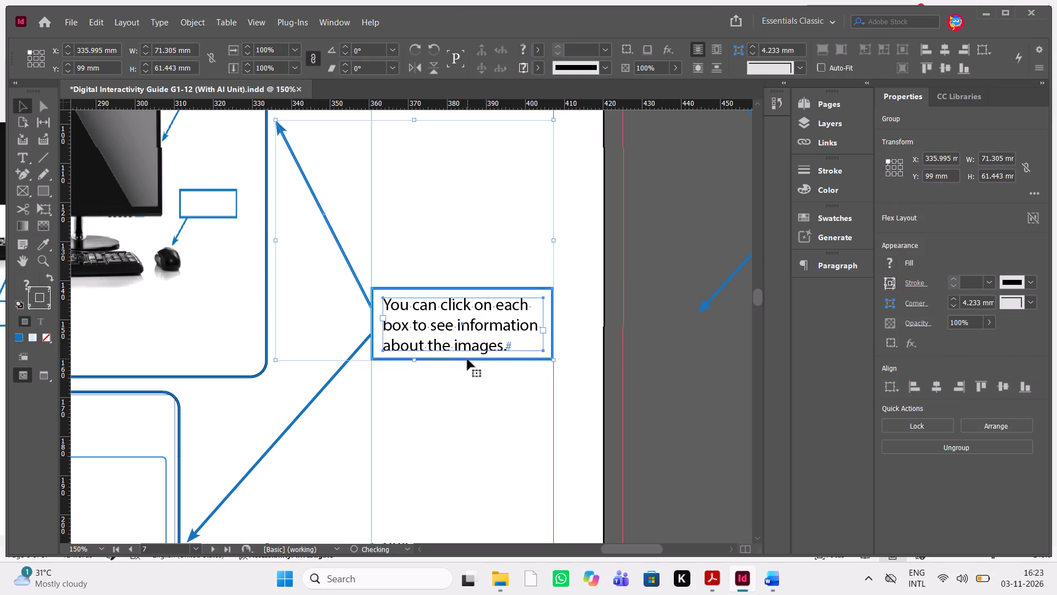
click(454, 410)
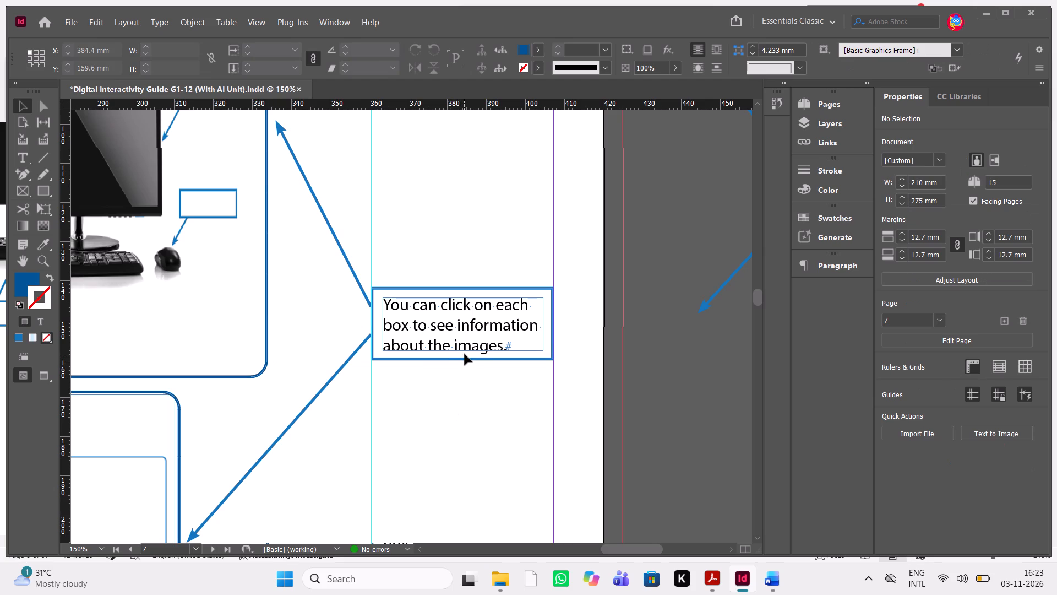
Extend the bottom edge of the callout's blue rectangle to a height of about 19.9 mm.
click(465, 354)
click(465, 359)
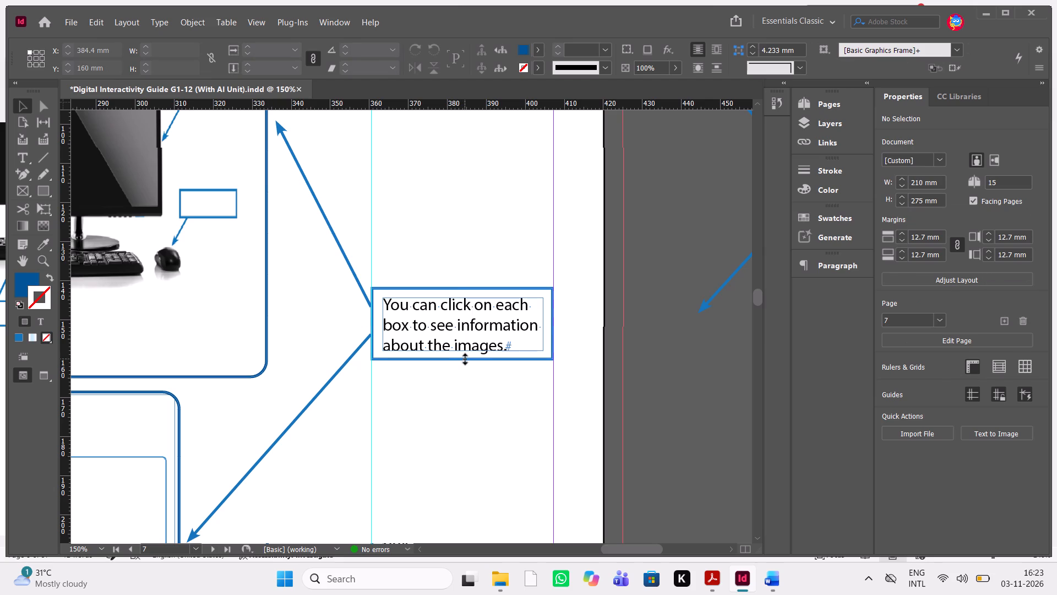
click(462, 360)
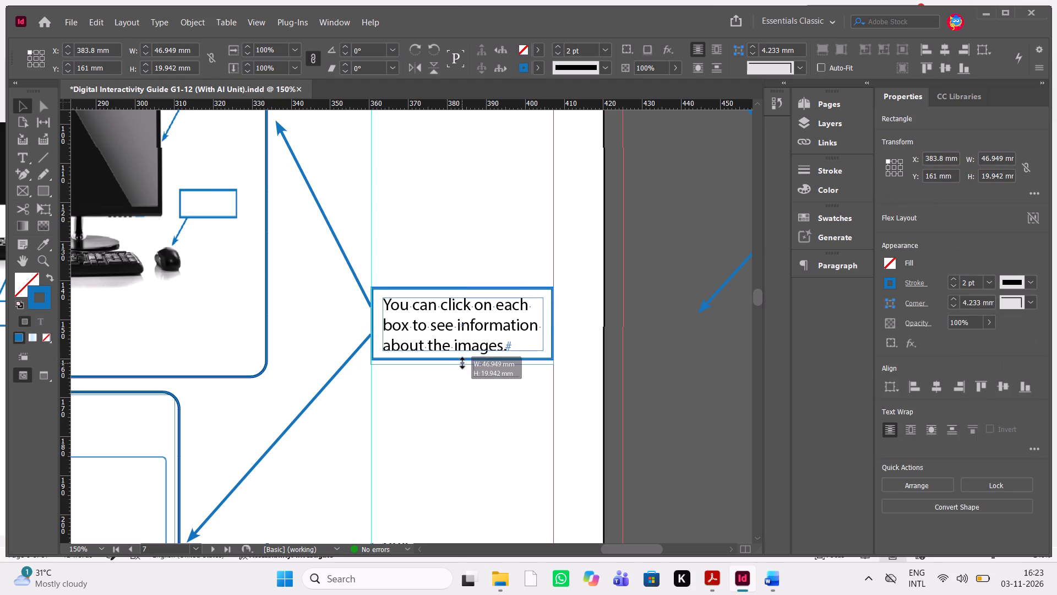
click(482, 393)
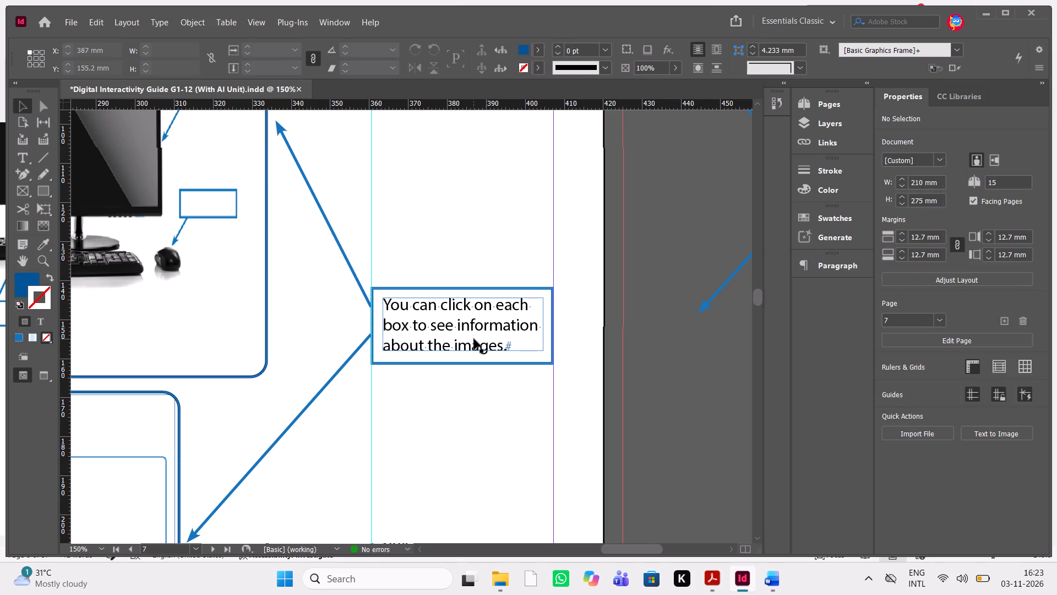
Nudge the callout's text frame 0.5 mm down and 0.25 mm left within the blue rectangle.
click(474, 339)
key(Down)
key(Down)
key(Down)
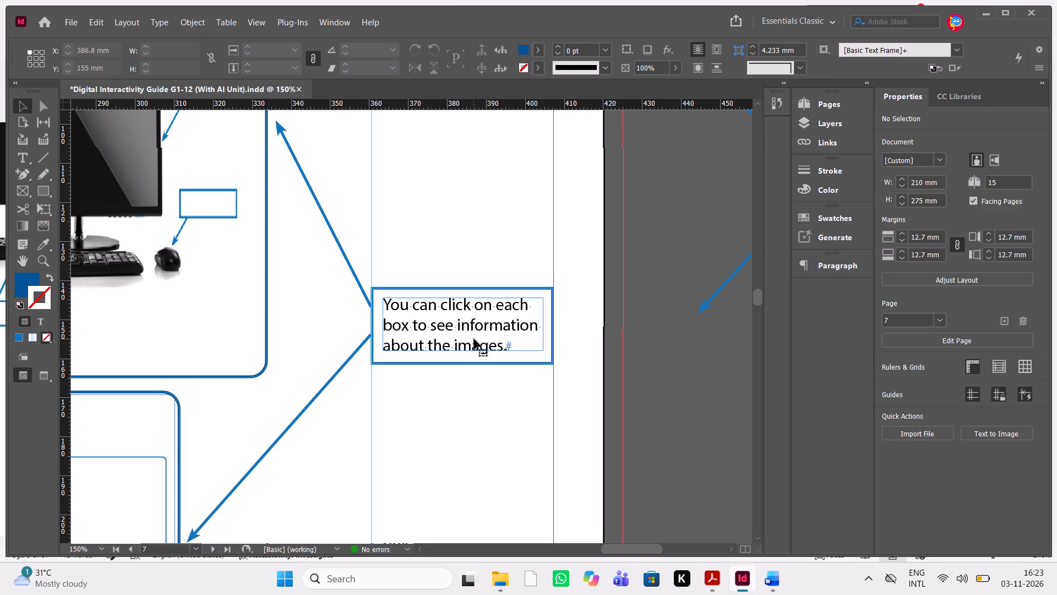
key(Down)
key(Up)
key(Up)
key(Up)
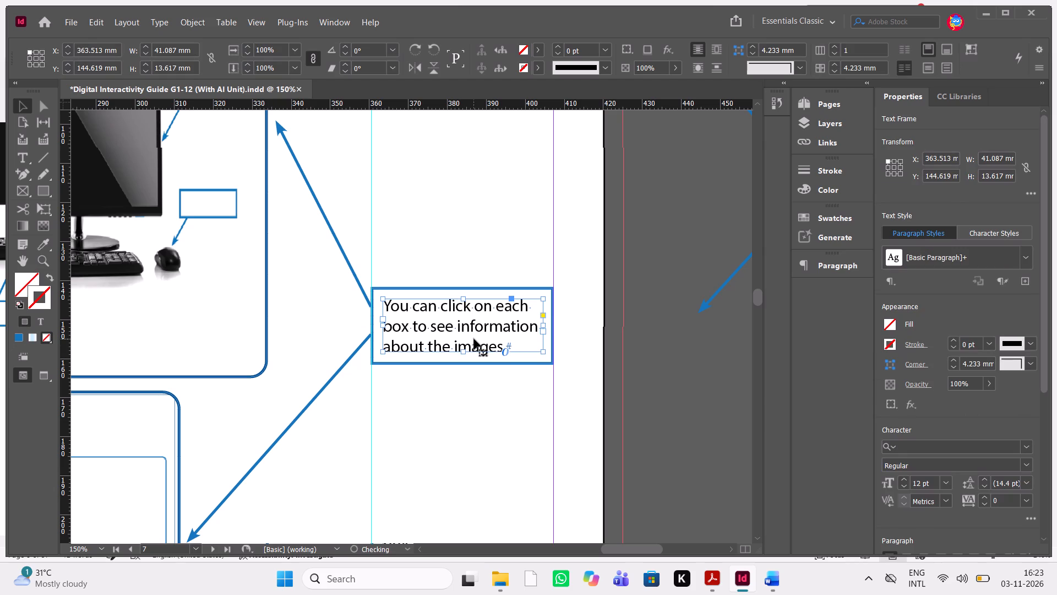
key(Left)
key(Down)
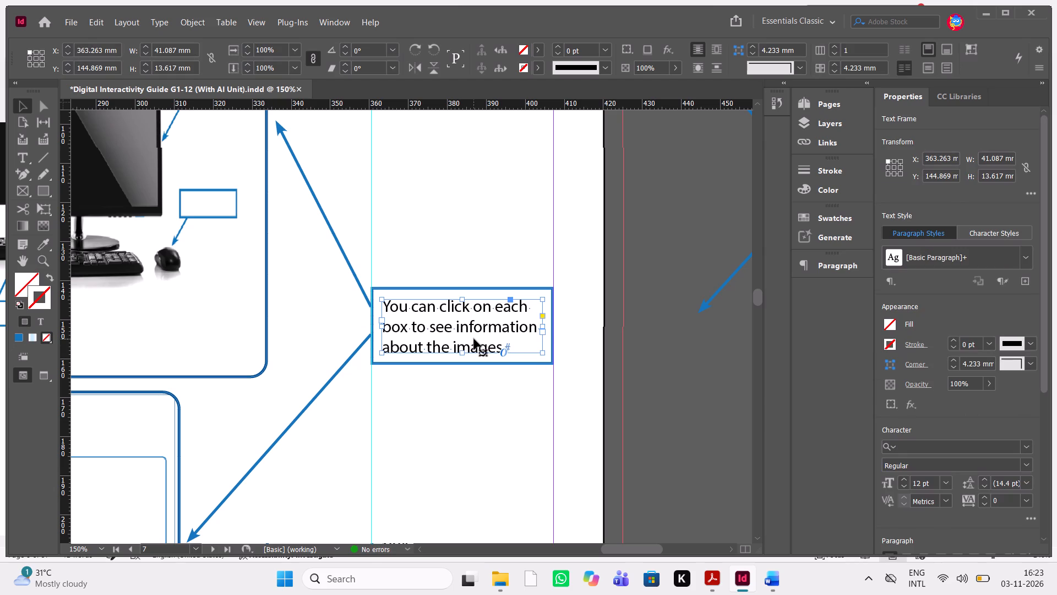
click(449, 435)
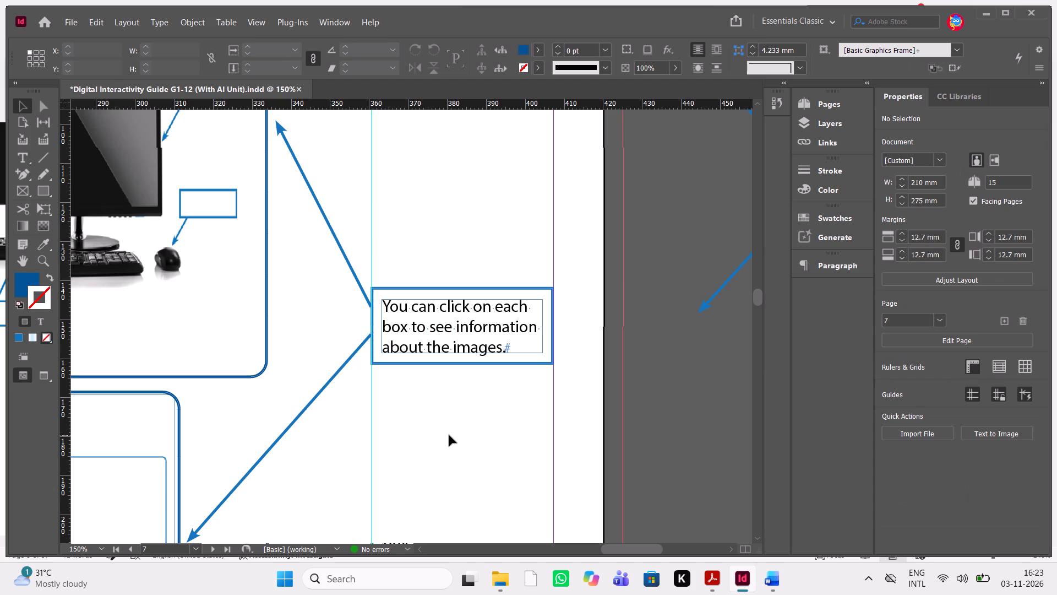
Go to page 8's Interactive Images section and check the same page in the reviewer's PDF in Acrobat.
scroll(449, 435, down, 2)
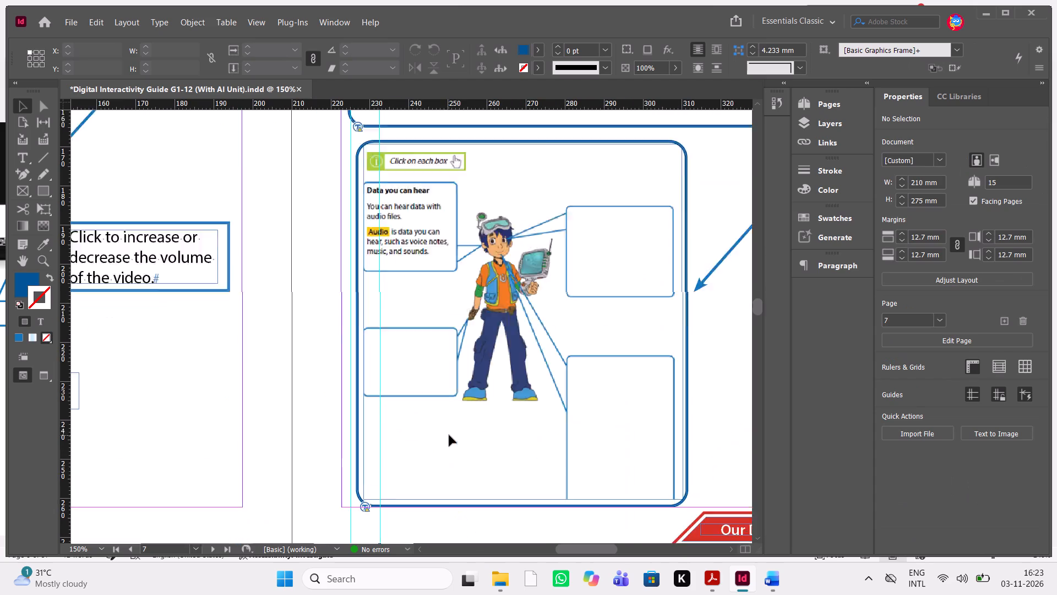
scroll(449, 435, down, 3)
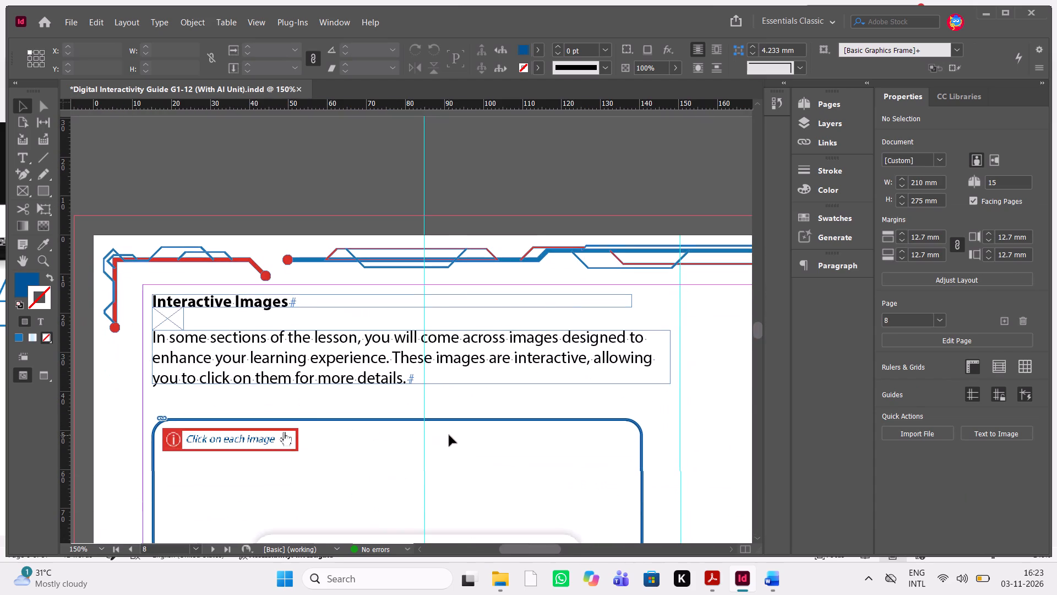
key(ctrl+minus)
key(ctrl+minus)
key(ctrl+minus)
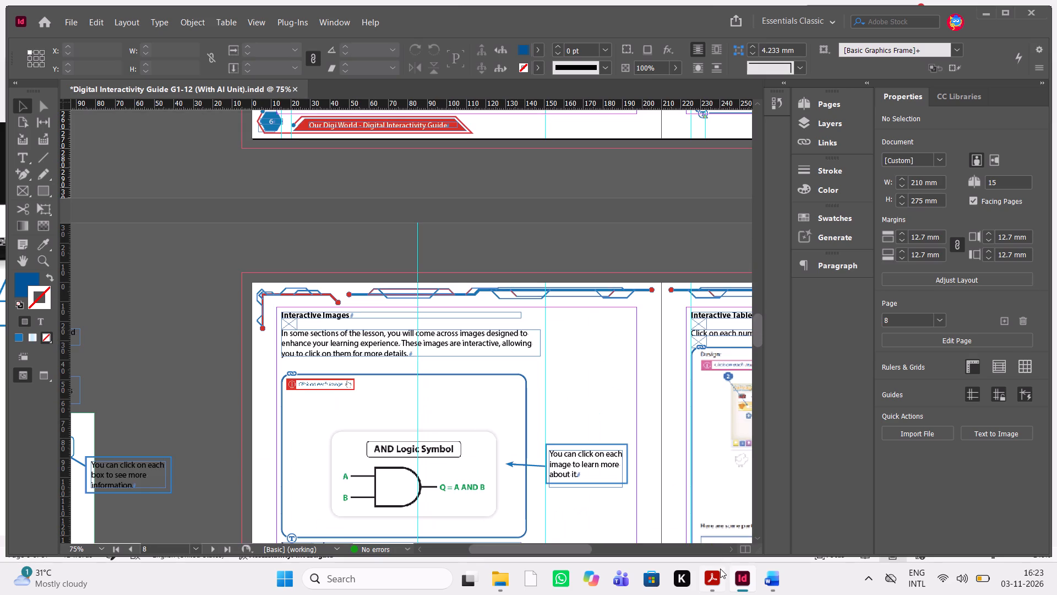
click(713, 587)
scroll(533, 371, down, 2)
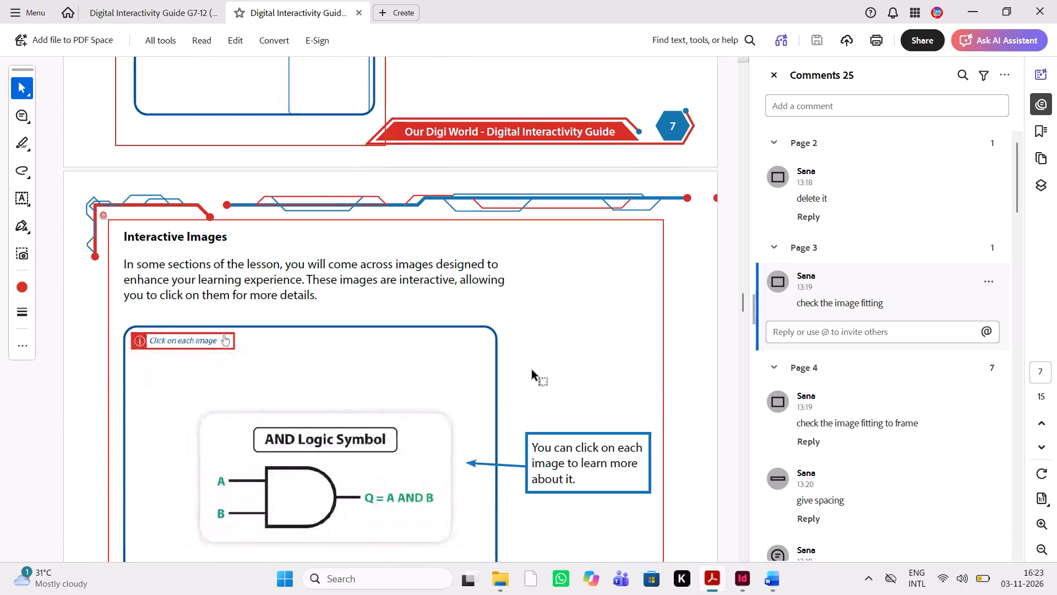
scroll(533, 371, down, 1)
scroll(533, 371, up, 1)
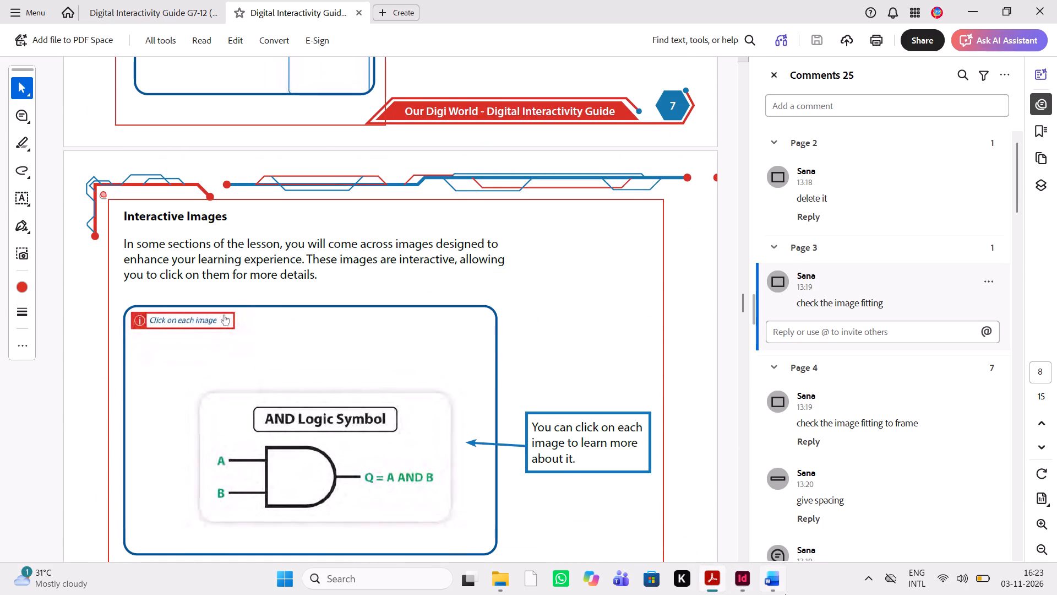
Switch to the Word document and examine the Interactive Images section's pictures, arrows and callout at 120% zoom.
click(772, 591)
scroll(647, 409, down, 3)
scroll(647, 409, right, 4)
key(ctrl+minus)
key(ctrl+minus)
key(ctrl+minus)
key(ctrl+minus)
key(ctrl+minus)
key(ctrl+minus)
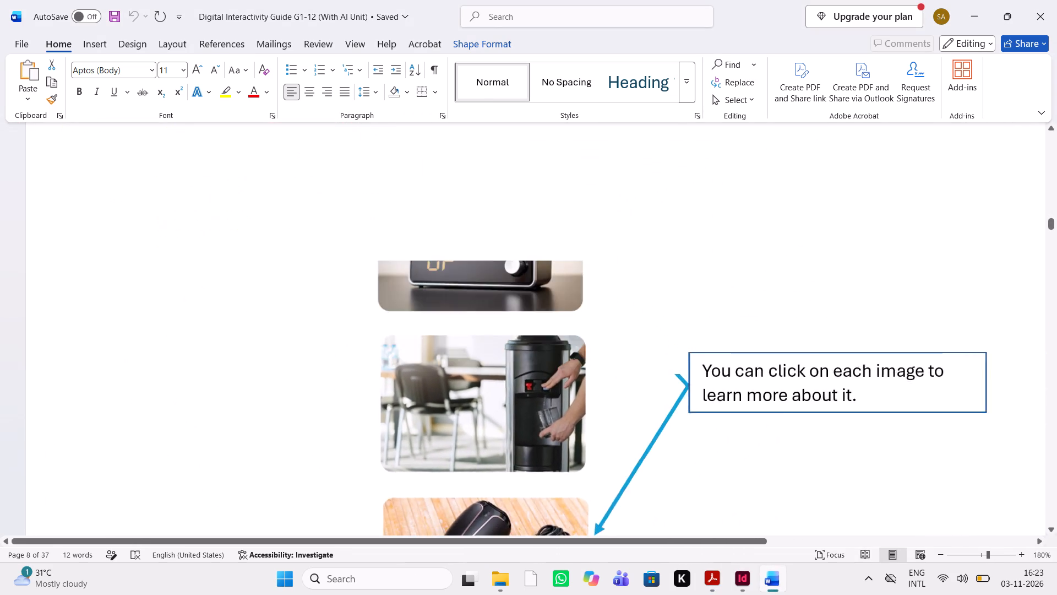
key(ctrl+minus)
key(ctrl+minus)
key(ctrl+minus)
key(ctrl+minus)
key(ctrl+minus)
key(ctrl+minus)
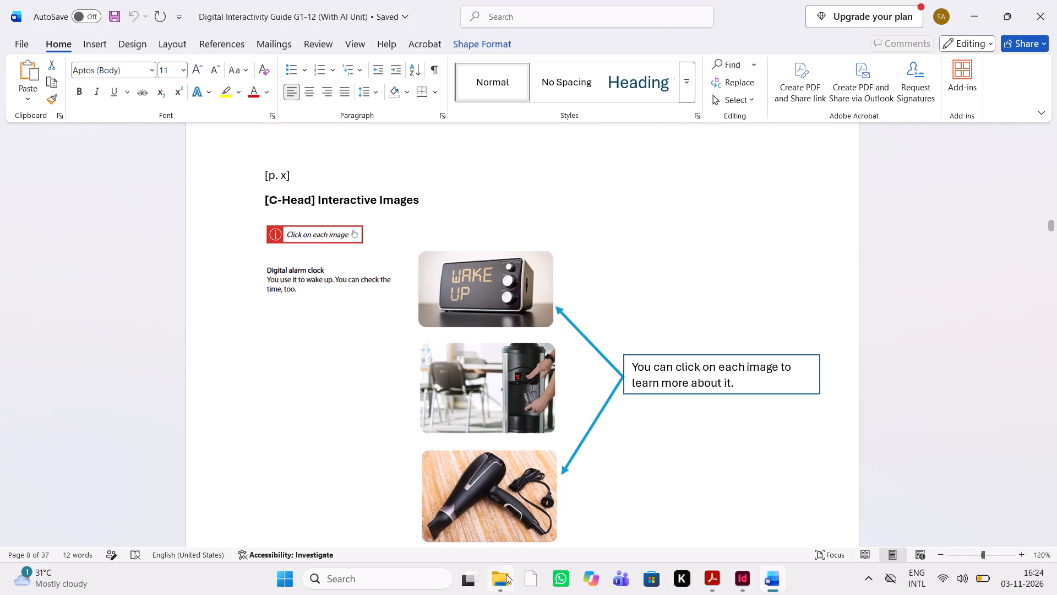
Switch to File Explorer and look through the Interactivity Guide - Screenshots folder for the Interactive Images pictures shown in Word.
click(506, 574)
scroll(522, 343, up, 3)
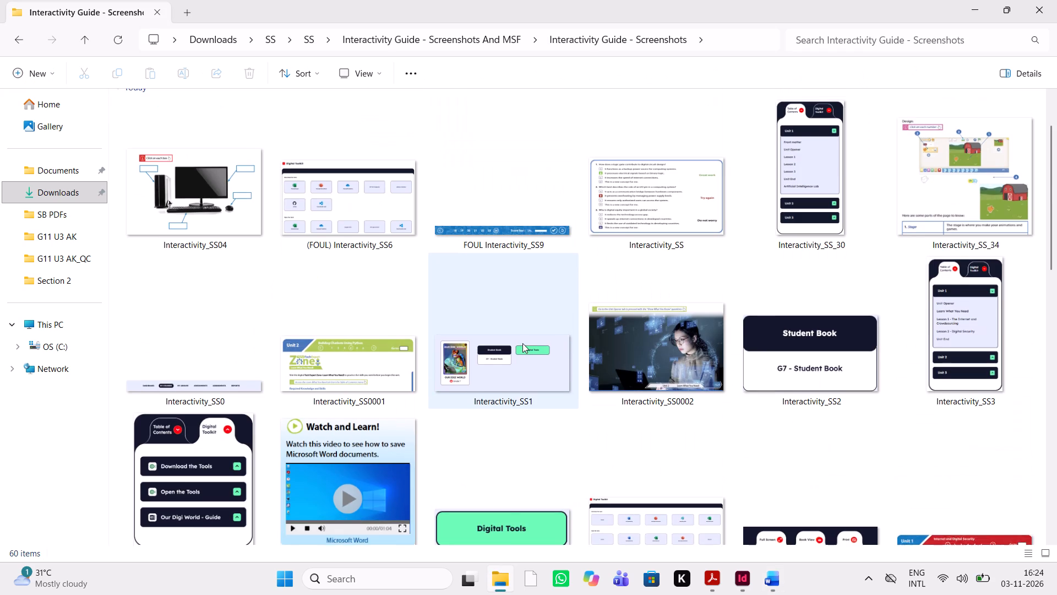
scroll(522, 343, up, 8)
scroll(522, 343, down, 4)
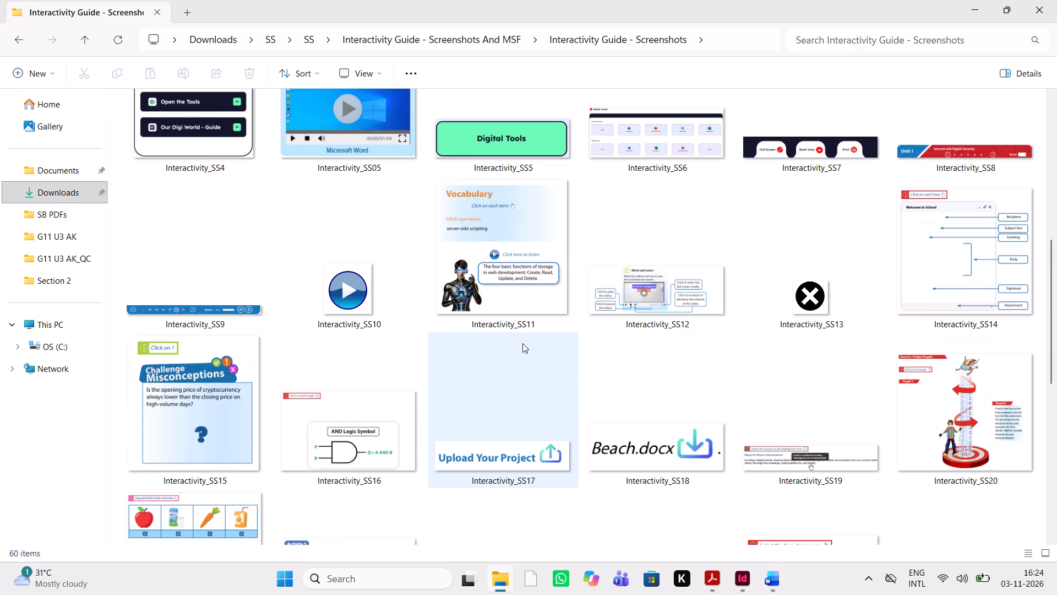
scroll(522, 343, down, 4)
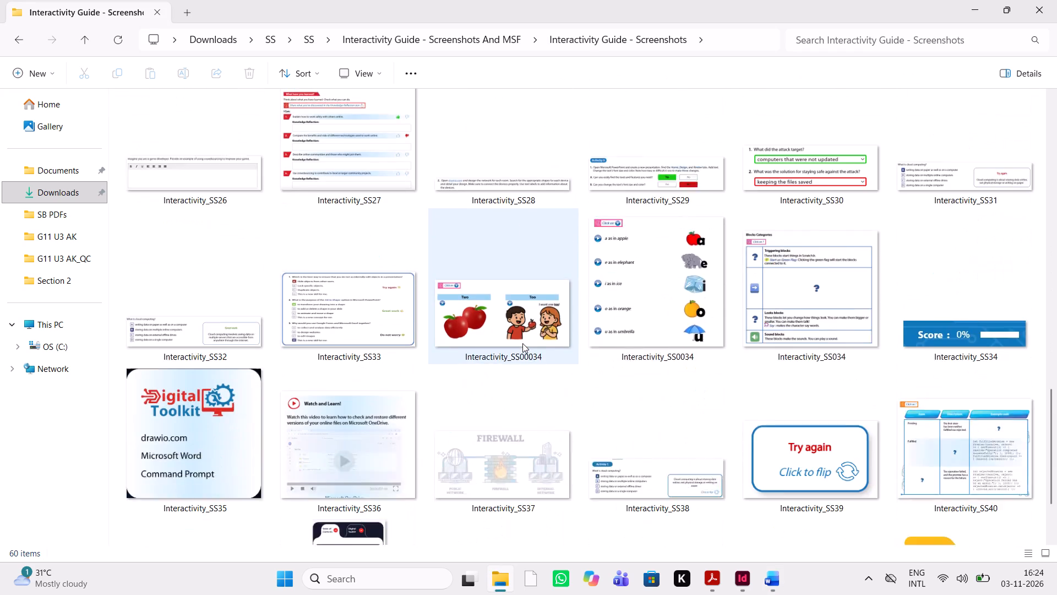
scroll(522, 343, down, 5)
scroll(522, 343, up, 5)
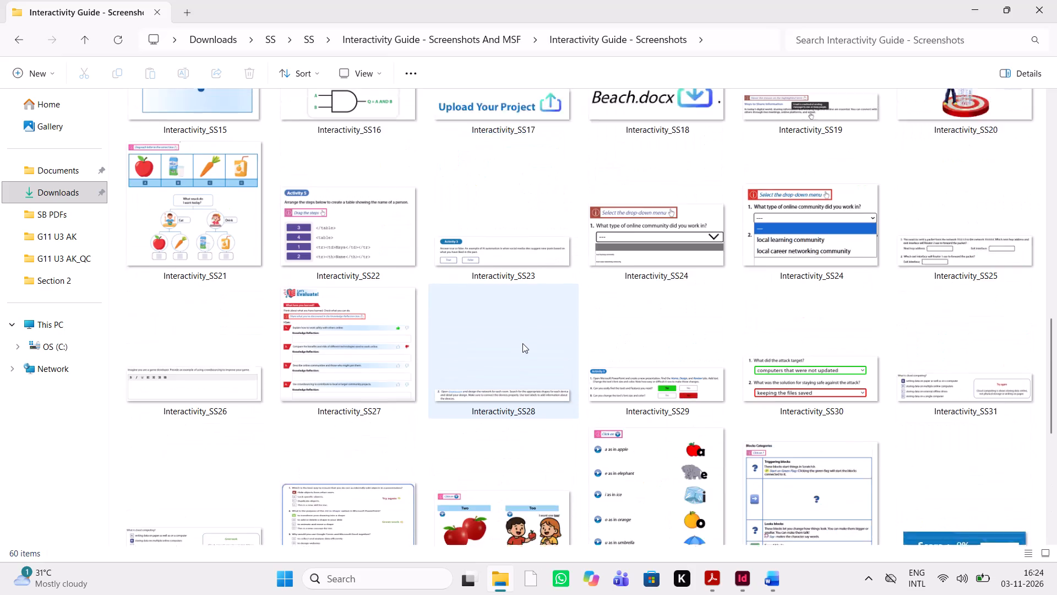
scroll(522, 343, up, 13)
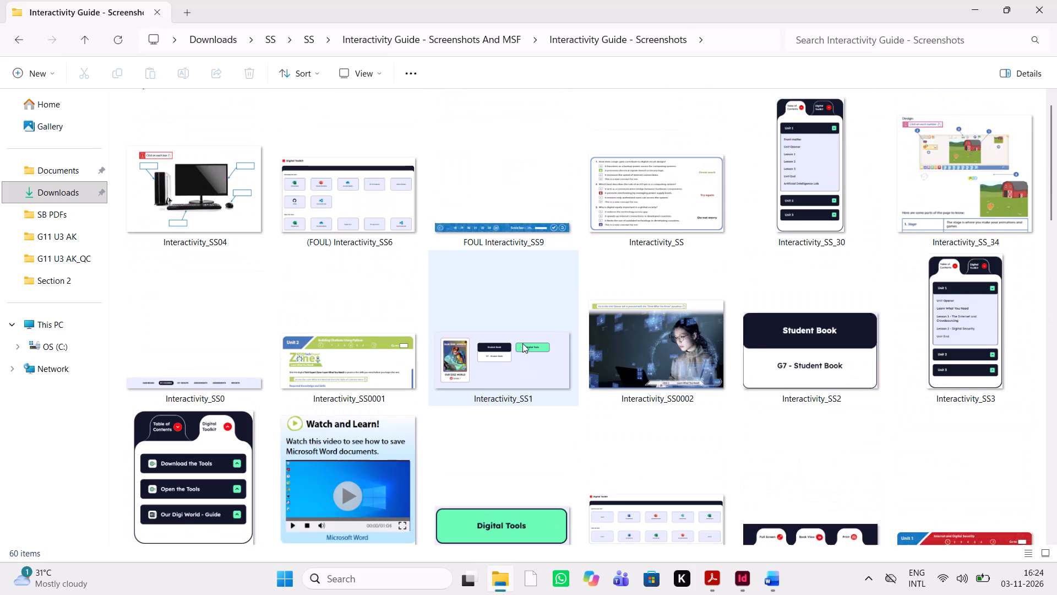
scroll(522, 343, down, 15)
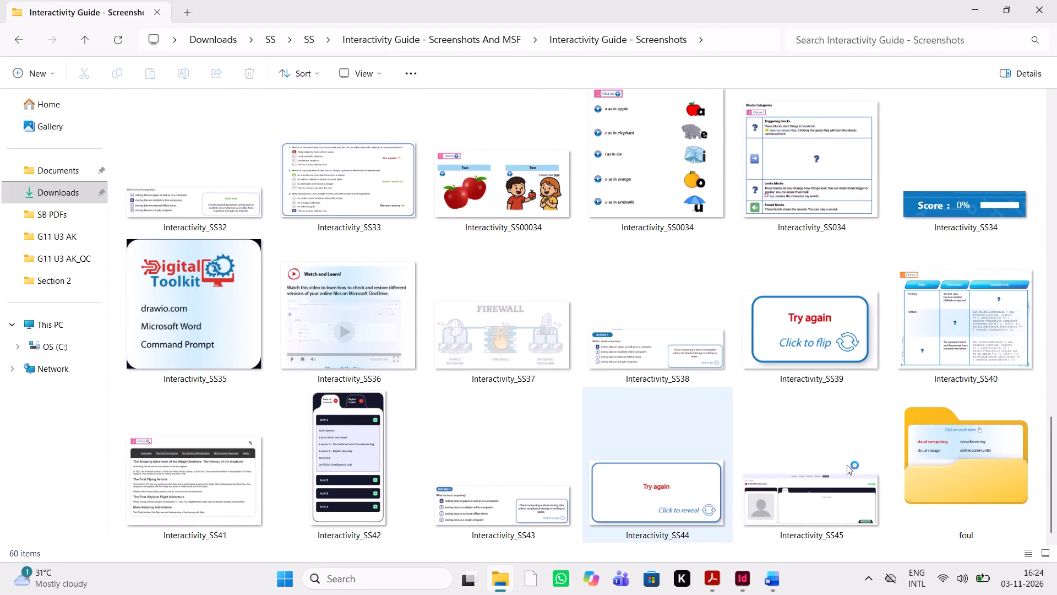
scroll(847, 465, down, 7)
Open the foul subfolder and look through its screenshots as large thumbnails for the same pictures.
double_click(948, 484)
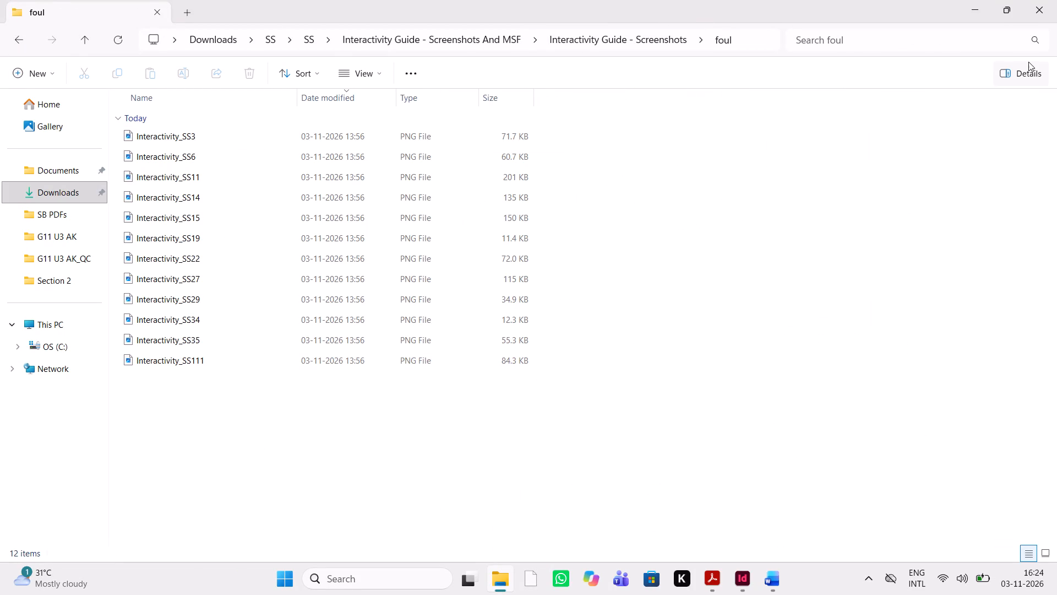
click(372, 74)
click(385, 102)
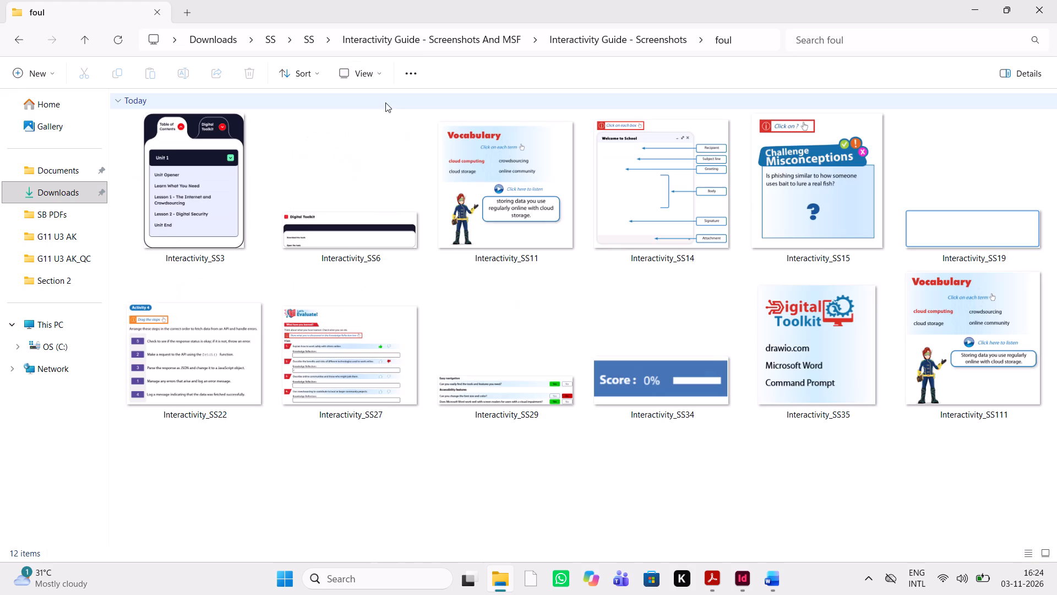
scroll(579, 477, down, 3)
scroll(579, 477, up, 1)
Return to the Interactivity Guide - Screenshots folder and look through all its thumbnails again for the Interactive Images pictures.
click(563, 39)
scroll(429, 253, down, 6)
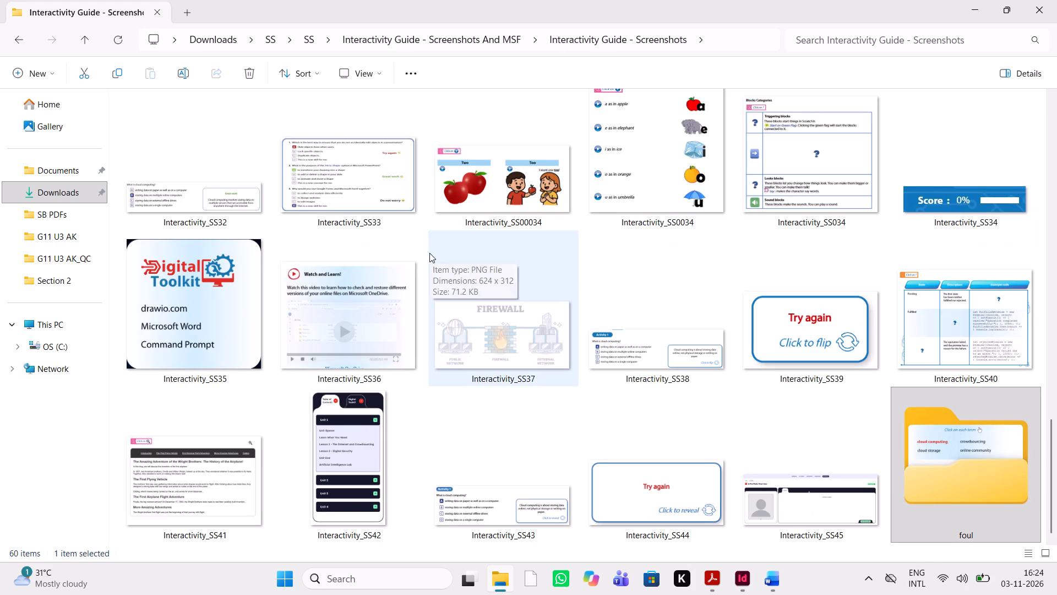
scroll(429, 253, down, 2)
scroll(429, 253, up, 10)
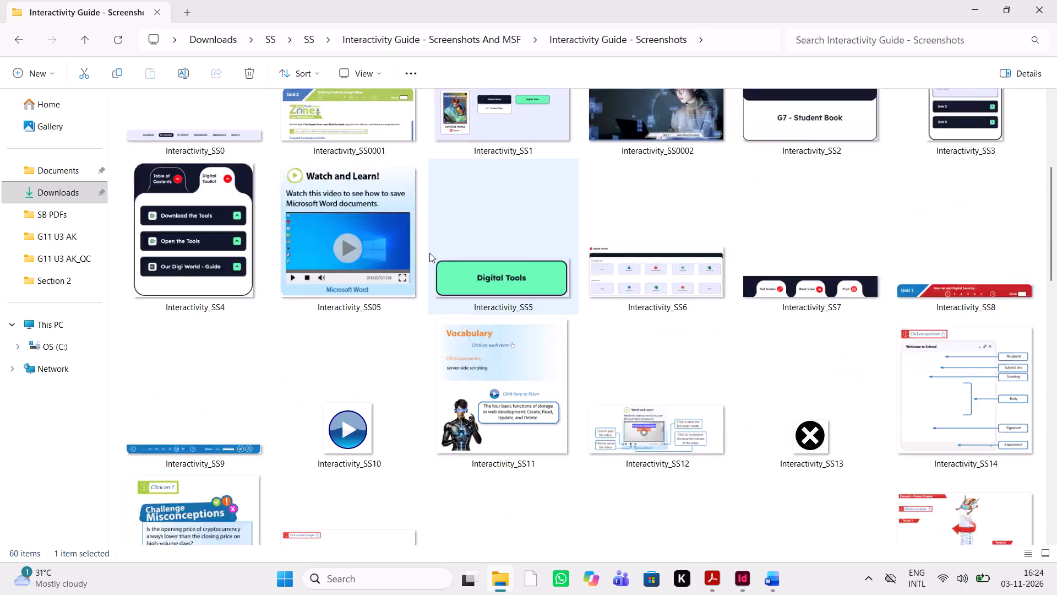
scroll(429, 253, up, 5)
scroll(429, 253, down, 3)
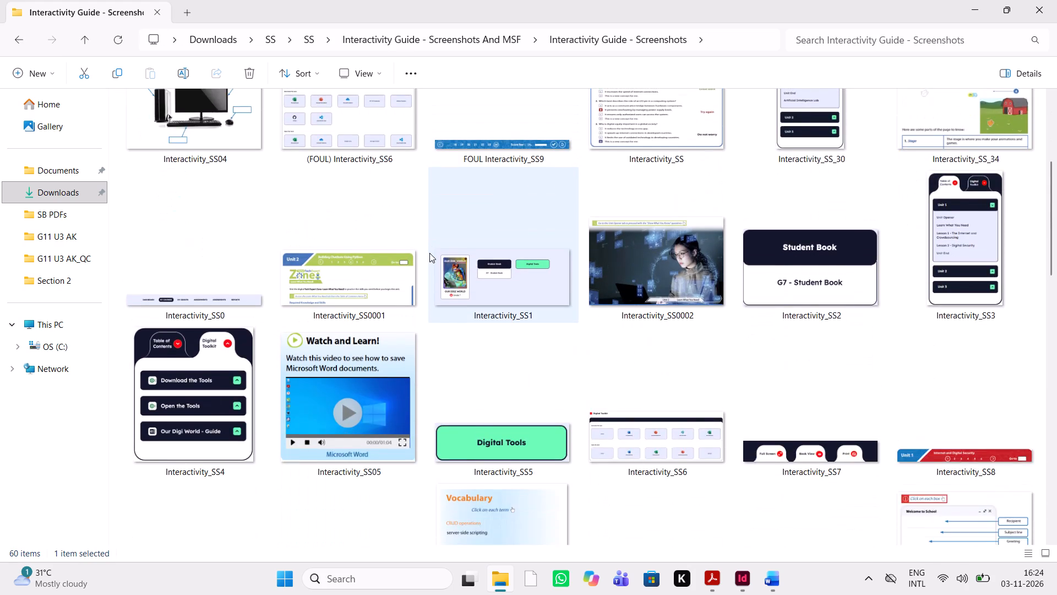
scroll(429, 253, down, 9)
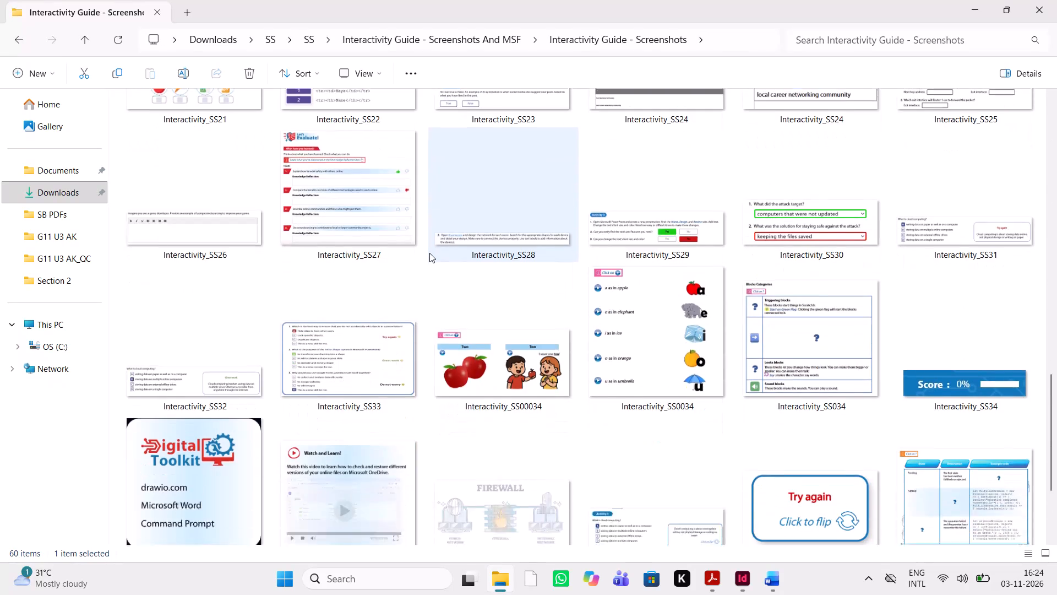
scroll(429, 253, down, 5)
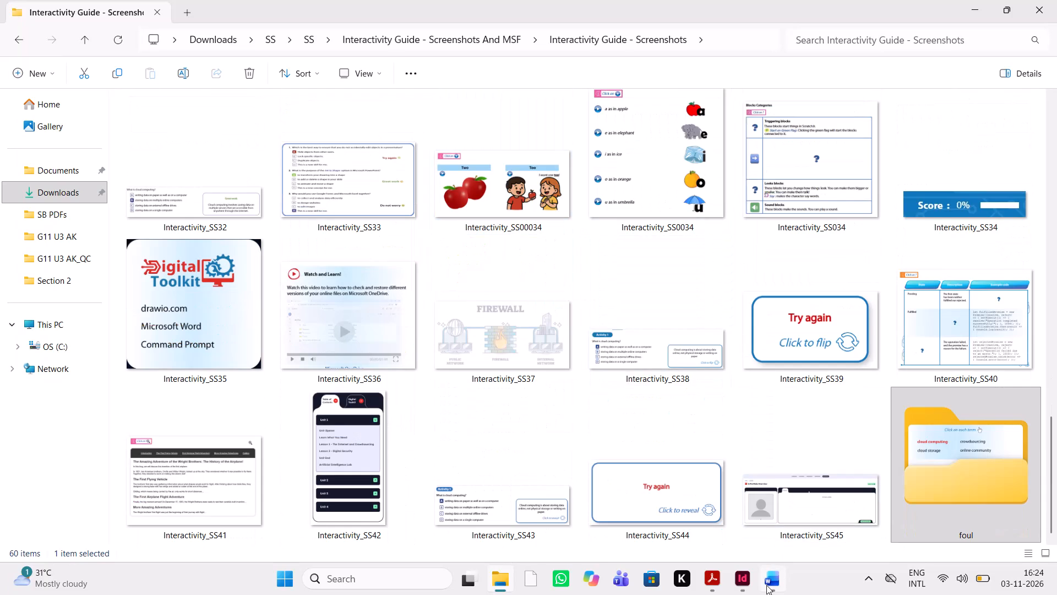
Compare the Word document's Interactive Images pictures and callout with page 8 in InDesign and in the reviewer's PDF.
click(766, 585)
scroll(579, 388, down, 2)
scroll(579, 388, up, 2)
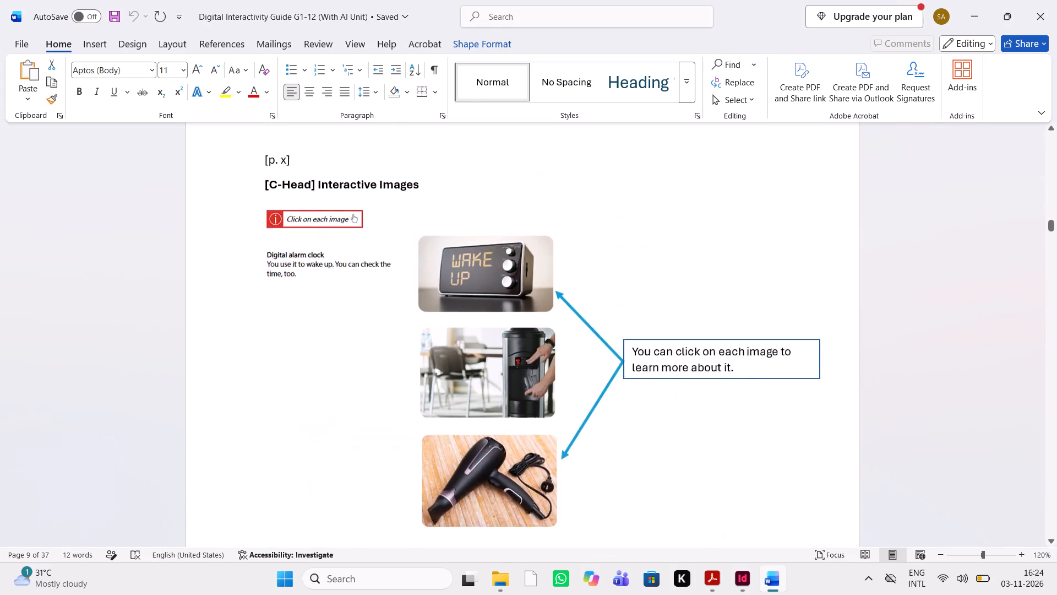
scroll(579, 388, up, 2)
scroll(509, 444, down, 1)
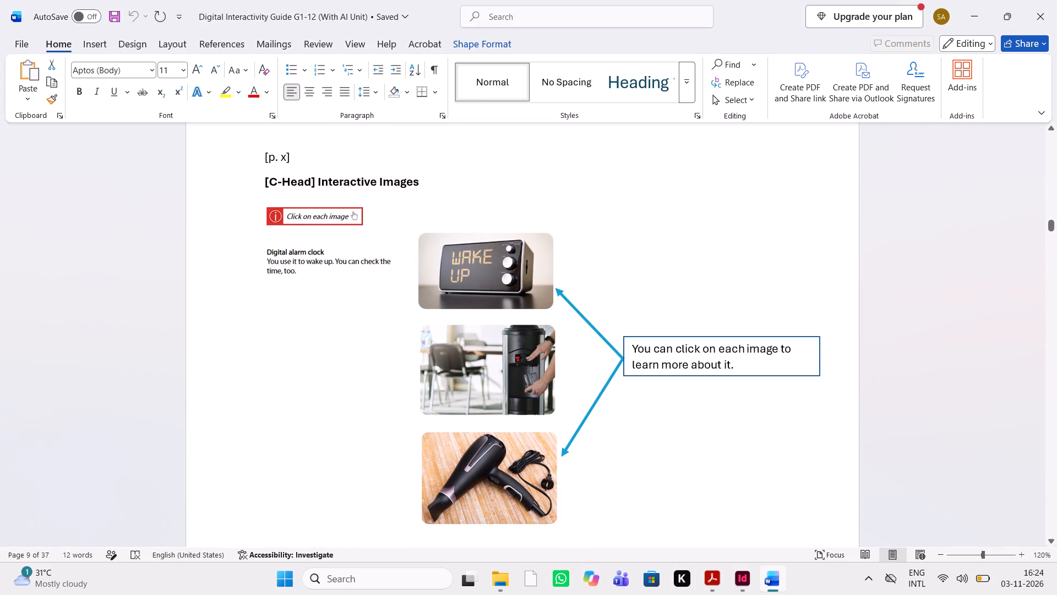
click(528, 274)
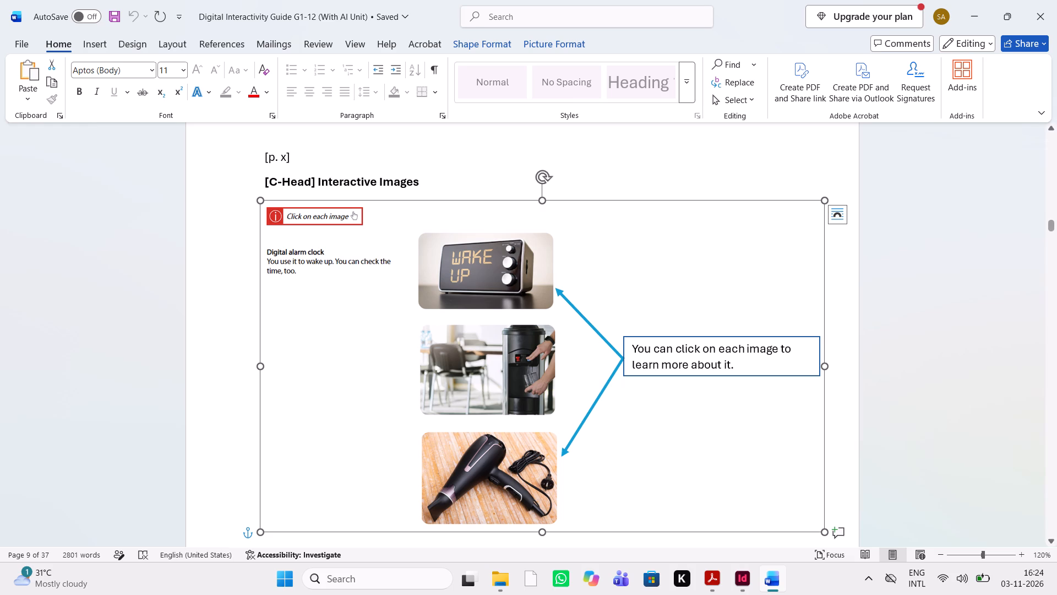
scroll(495, 340, up, 1)
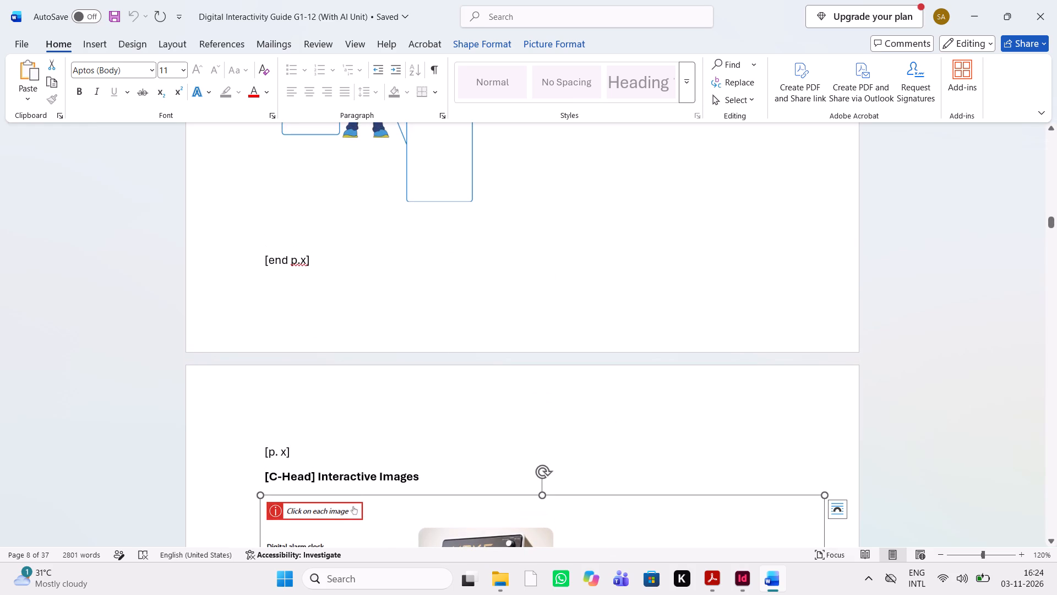
click(739, 578)
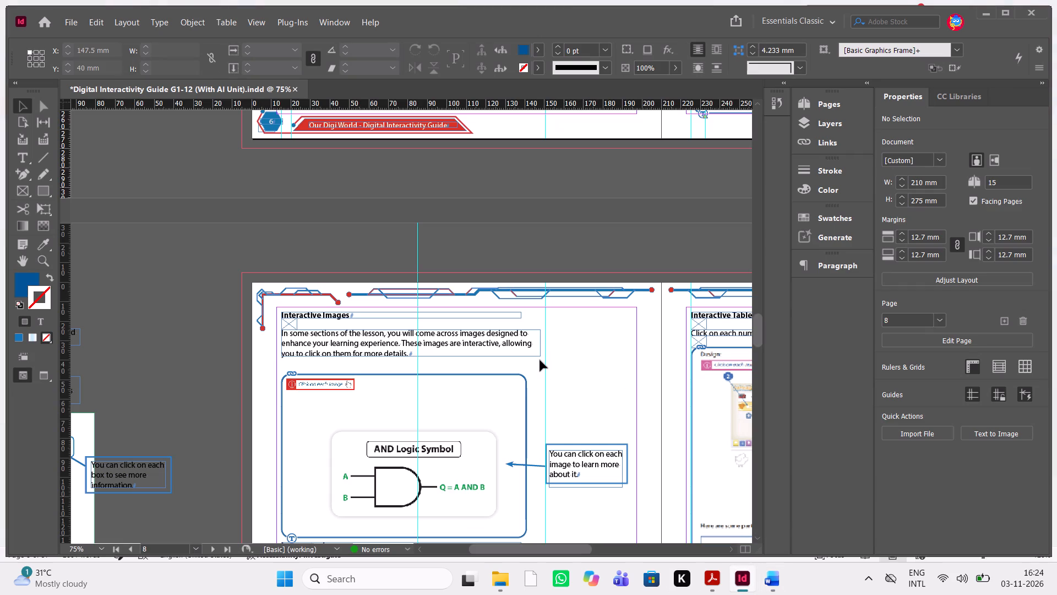
click(718, 578)
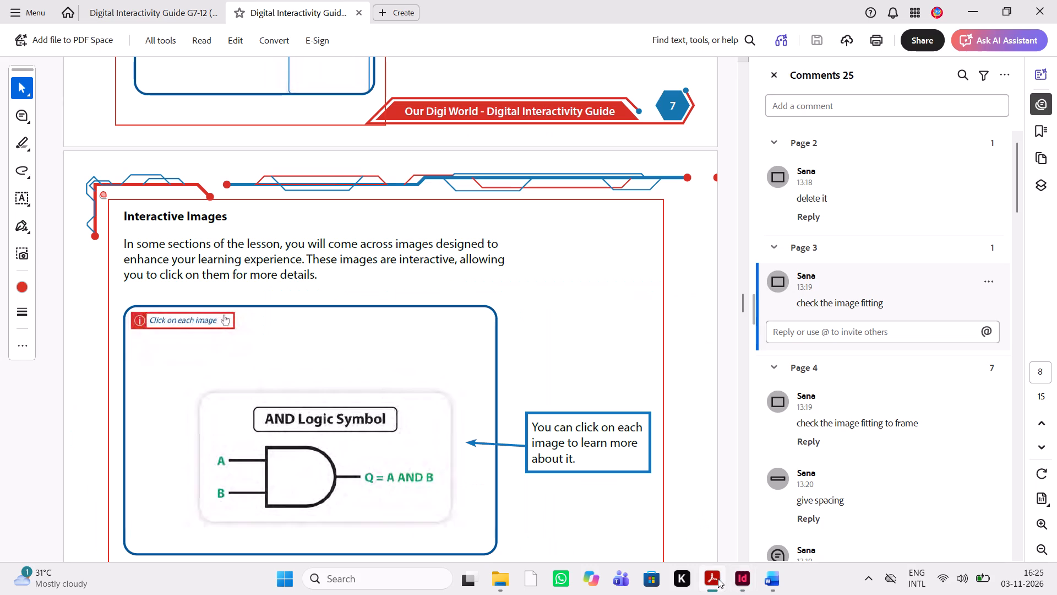
click(744, 582)
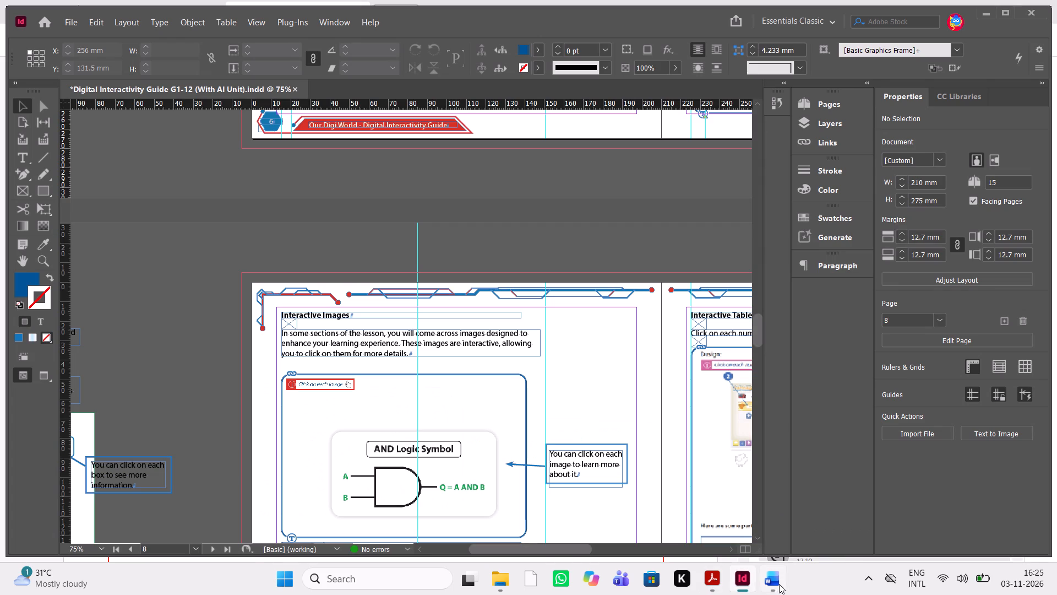
click(778, 585)
scroll(629, 477, down, 3)
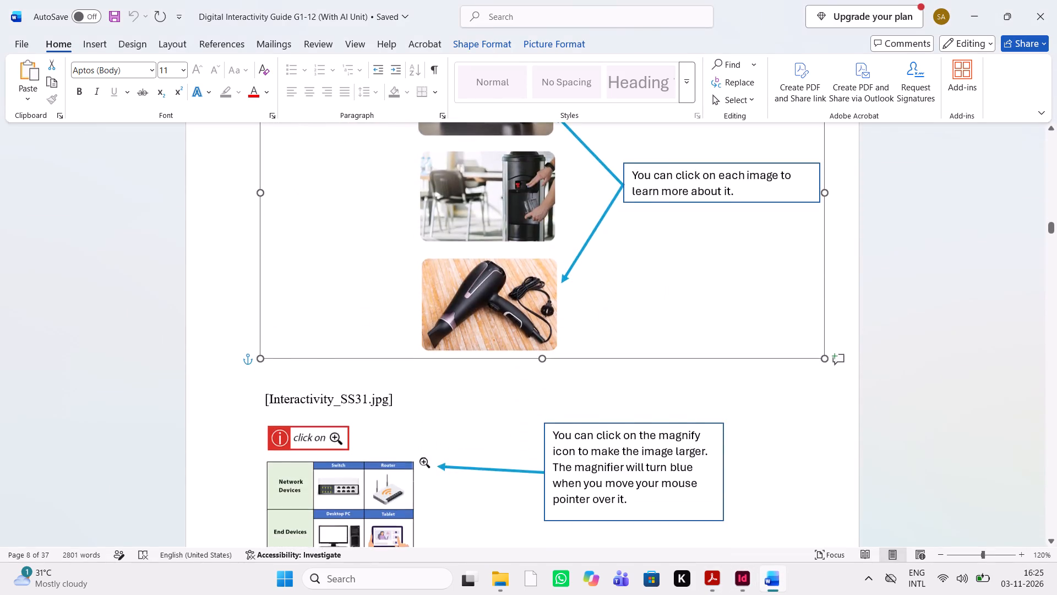
scroll(629, 477, down, 1)
scroll(629, 477, up, 1)
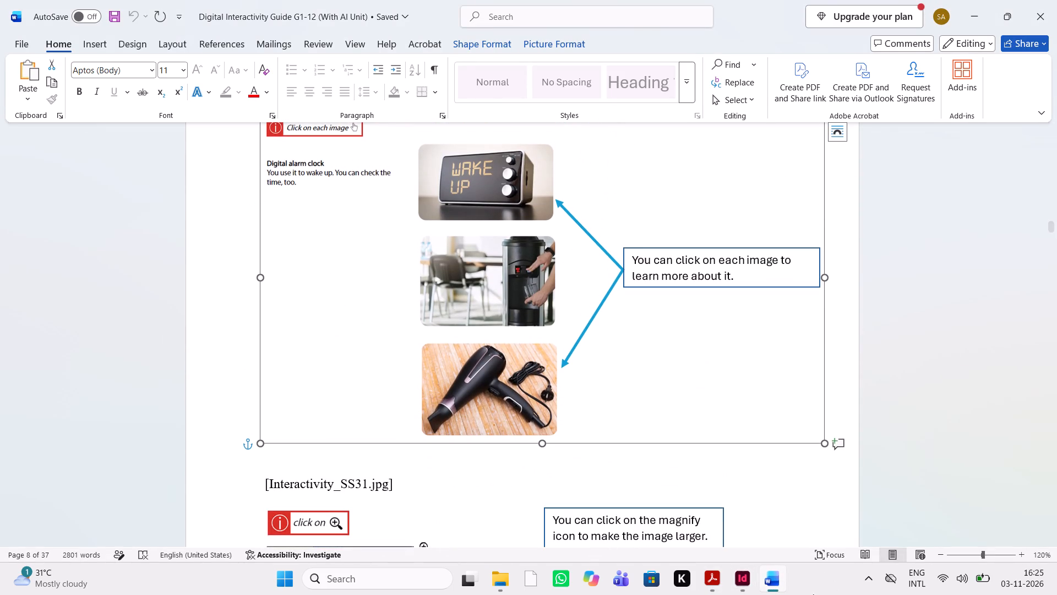
In InDesign, delete page 8's introductory paragraph, AND Logic Symbol image frame, and callout with its arrow below the Interactive Images heading.
click(736, 589)
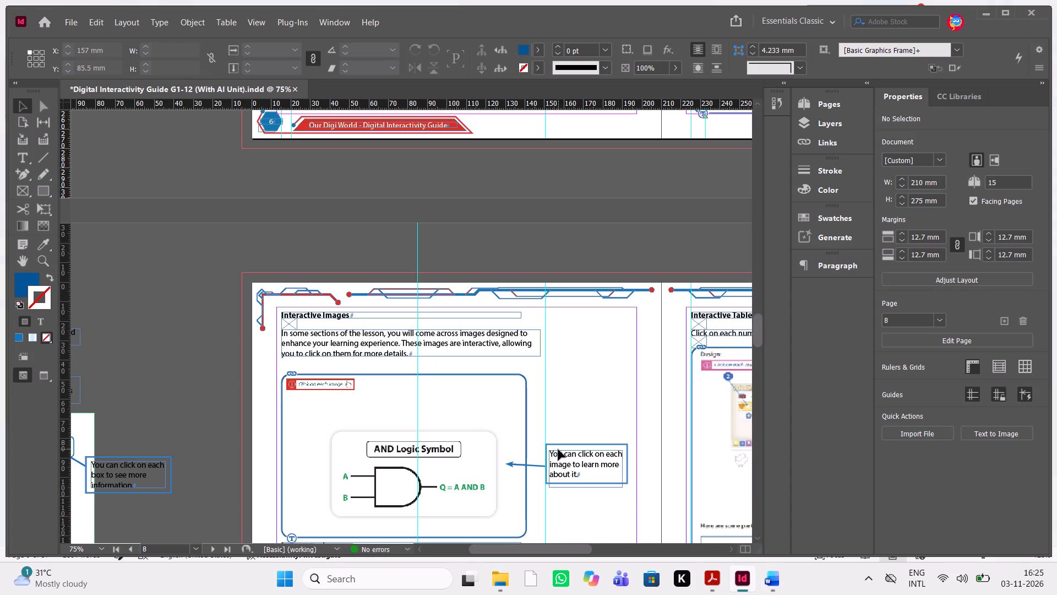
scroll(558, 450, left, 1)
scroll(558, 450, right, 1)
key(ctrl+equal)
key(ctrl+equal)
scroll(558, 450, up, 1)
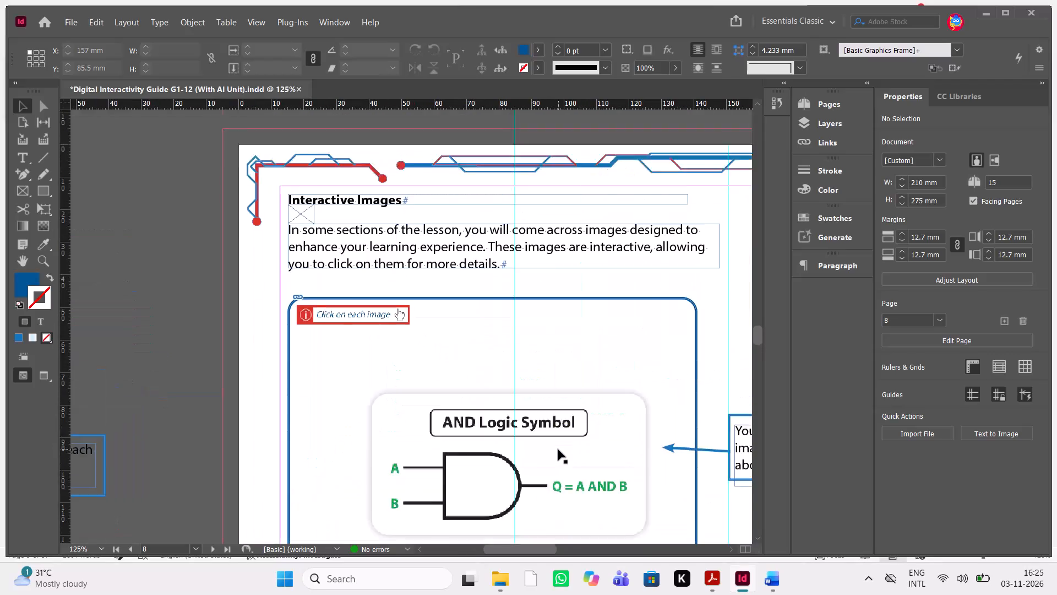
scroll(558, 450, up, 1)
scroll(558, 450, down, 1)
drag(587, 509, 135, 178)
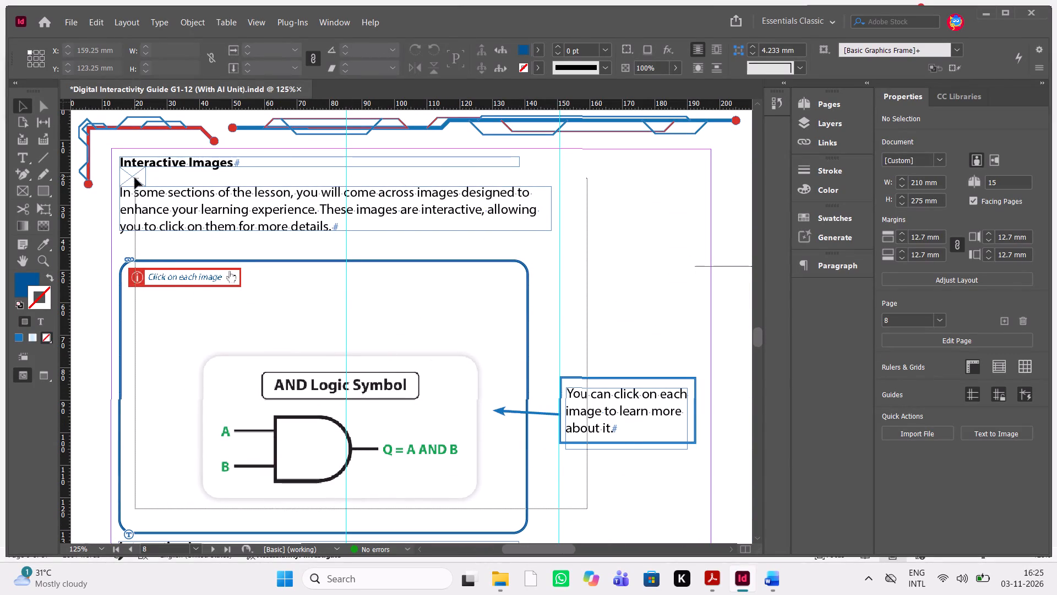
drag(135, 178, 127, 178)
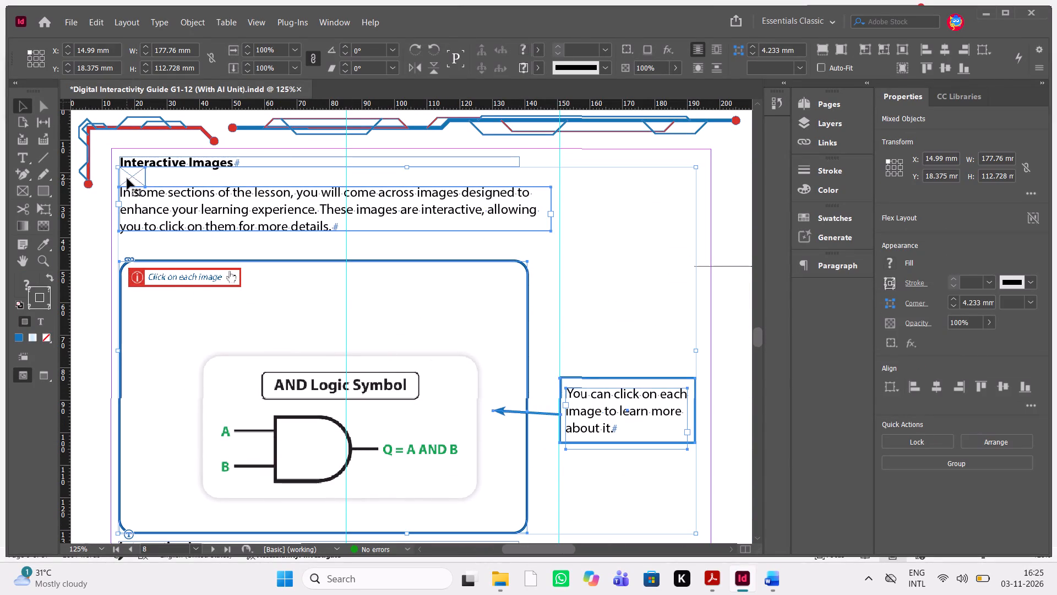
key(Delete)
Delete page 8's whole Interactive Icons section, including its heading, upload and download images, arrows and callouts.
scroll(261, 293, down, 2)
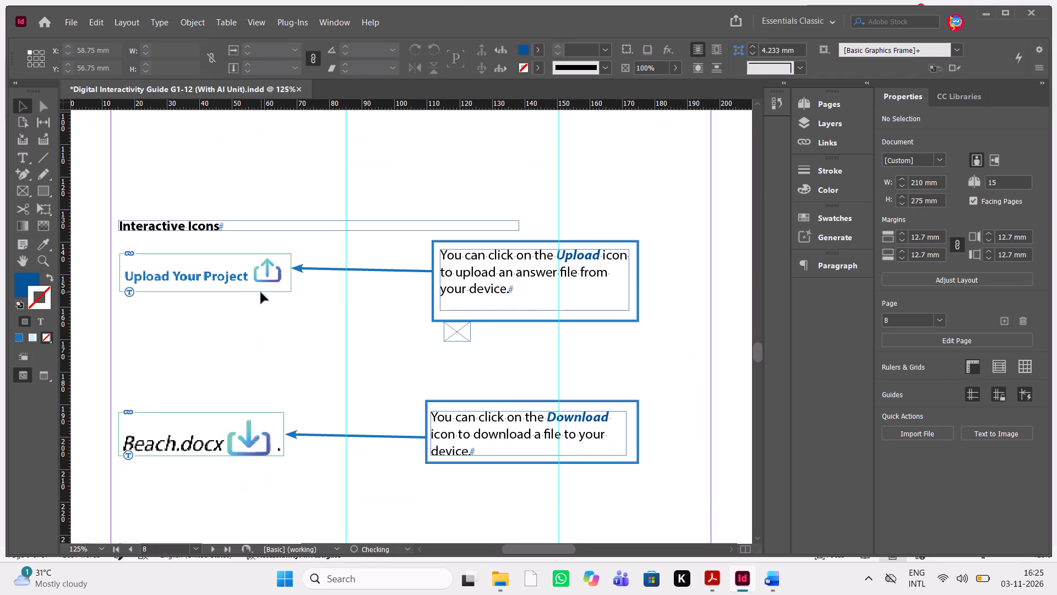
drag(617, 517, 151, 192)
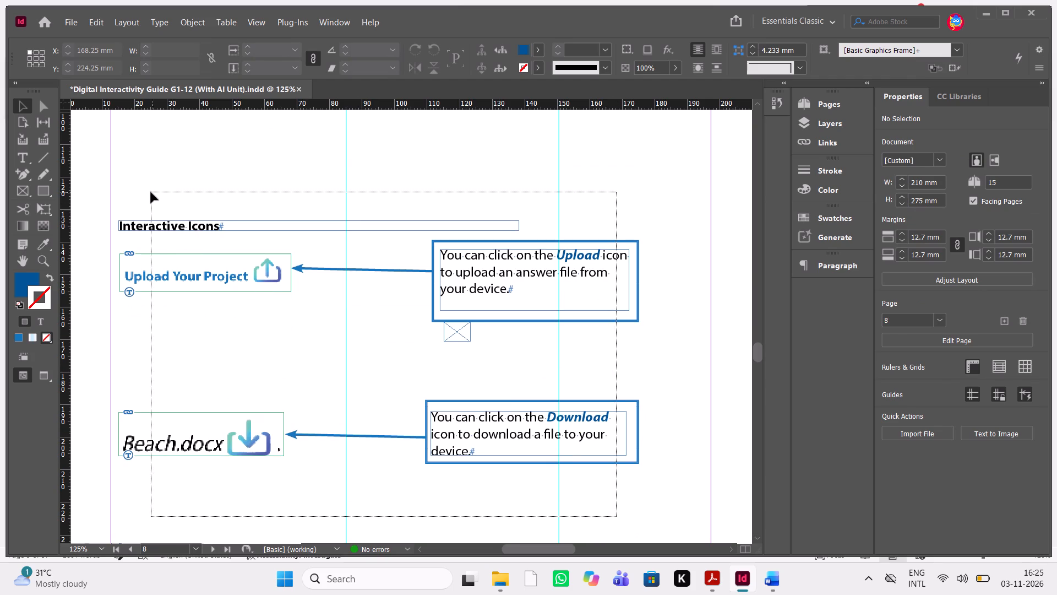
drag(151, 192, 149, 192)
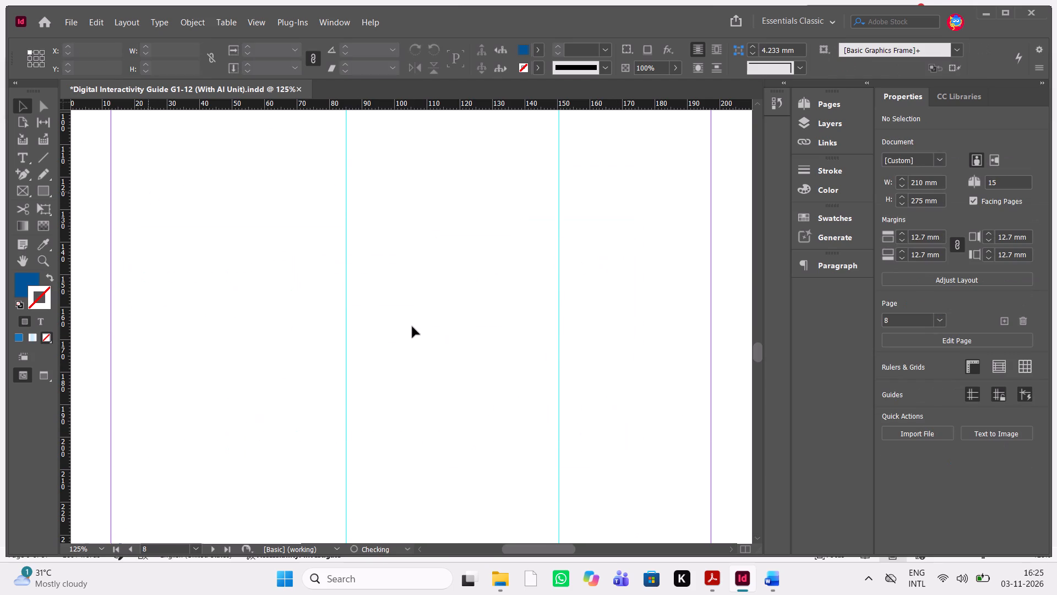
Review InDesign pages 7 and 8, then examine the Interactive Images pictures and magnify-icon callout in the Word document.
scroll(412, 327, down, 2)
scroll(412, 327, up, 5)
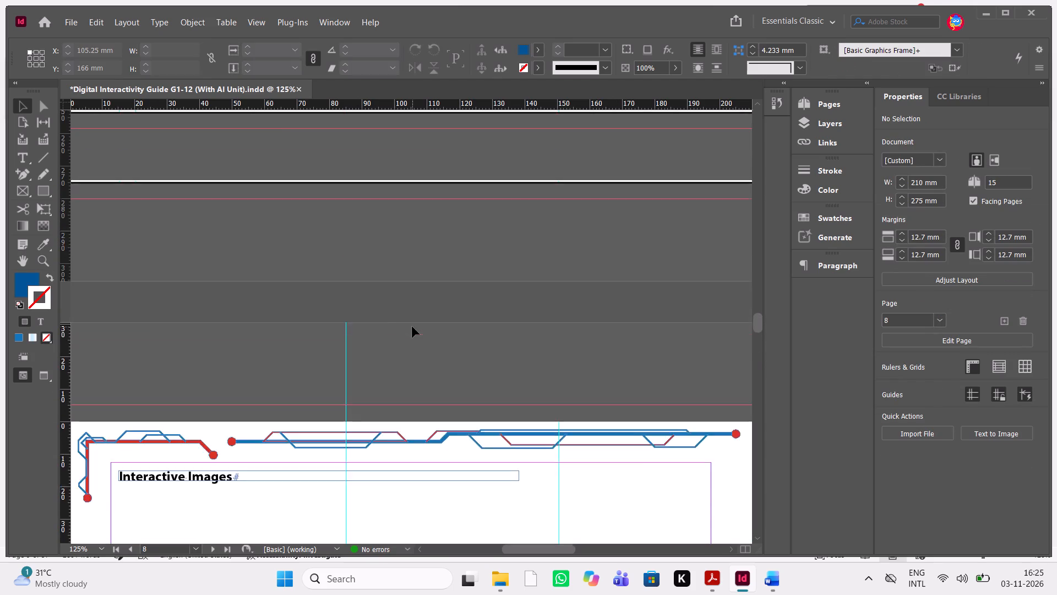
scroll(412, 327, up, 6)
scroll(412, 327, down, 1)
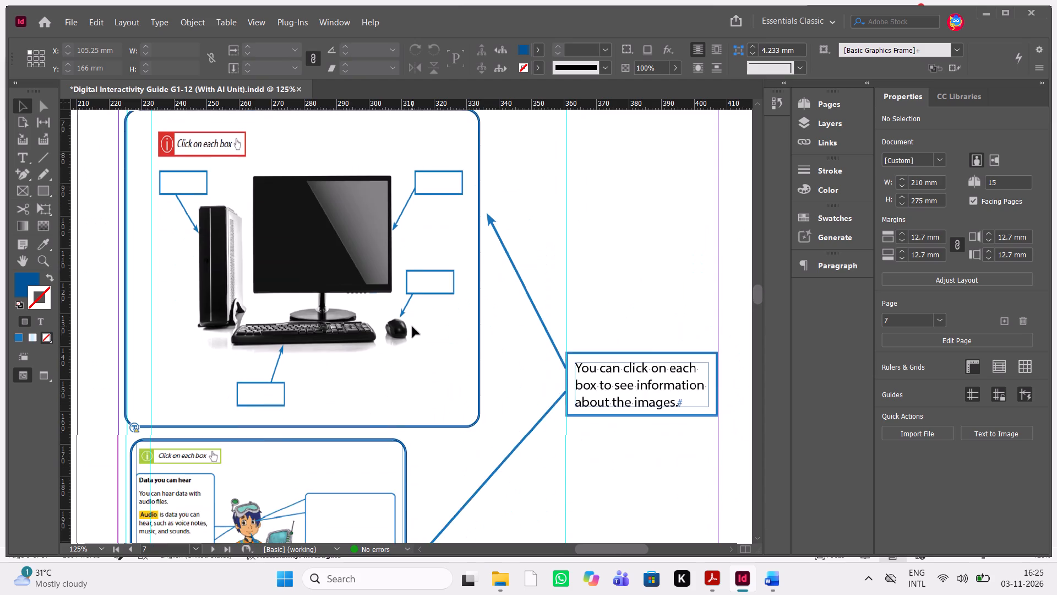
scroll(412, 327, down, 1)
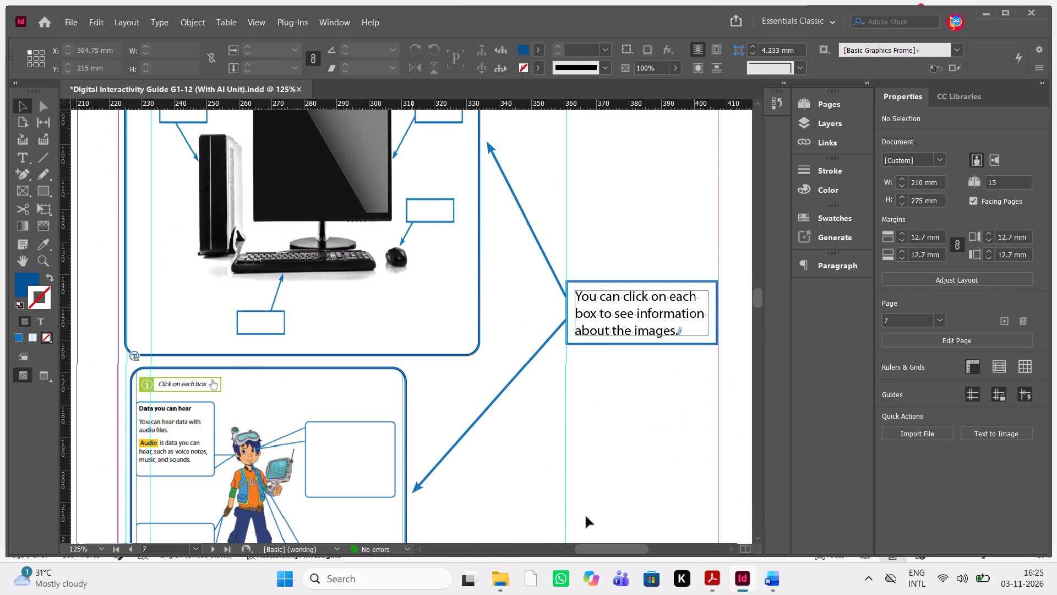
click(740, 579)
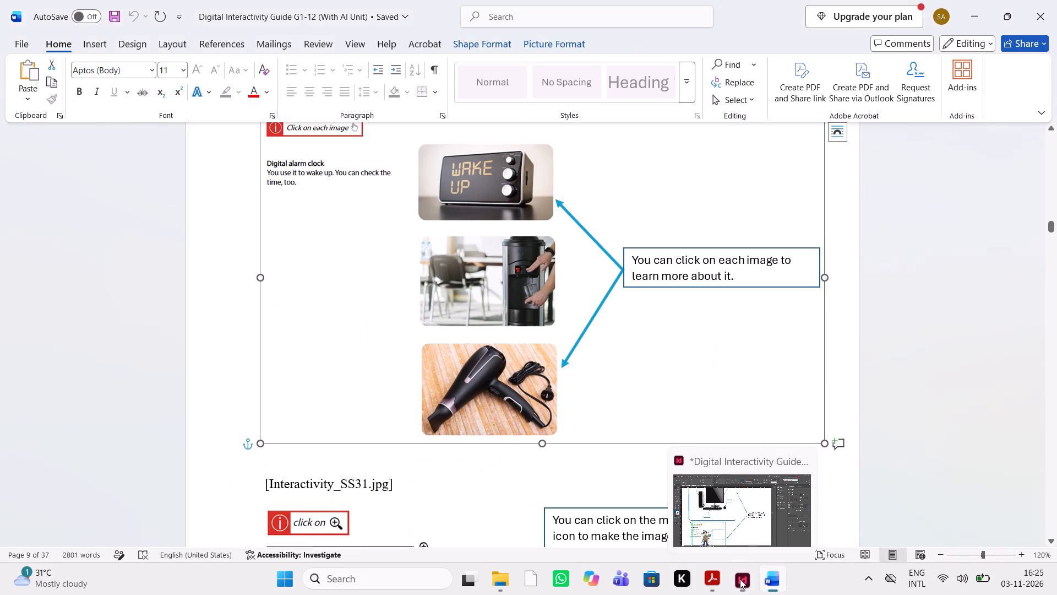
scroll(628, 428, down, 2)
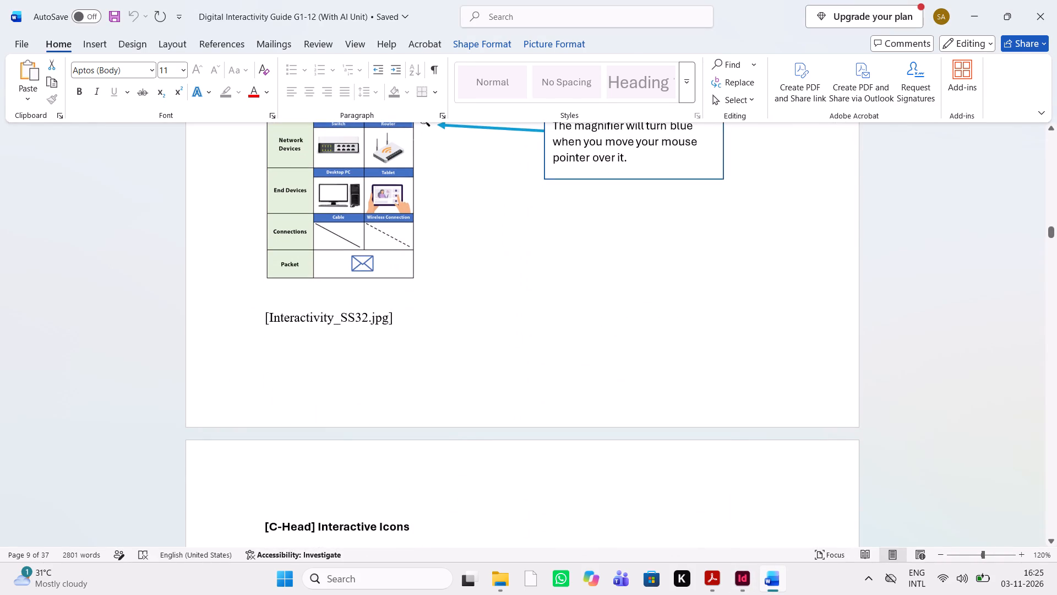
click(367, 198)
scroll(427, 255, up, 2)
scroll(427, 255, down, 1)
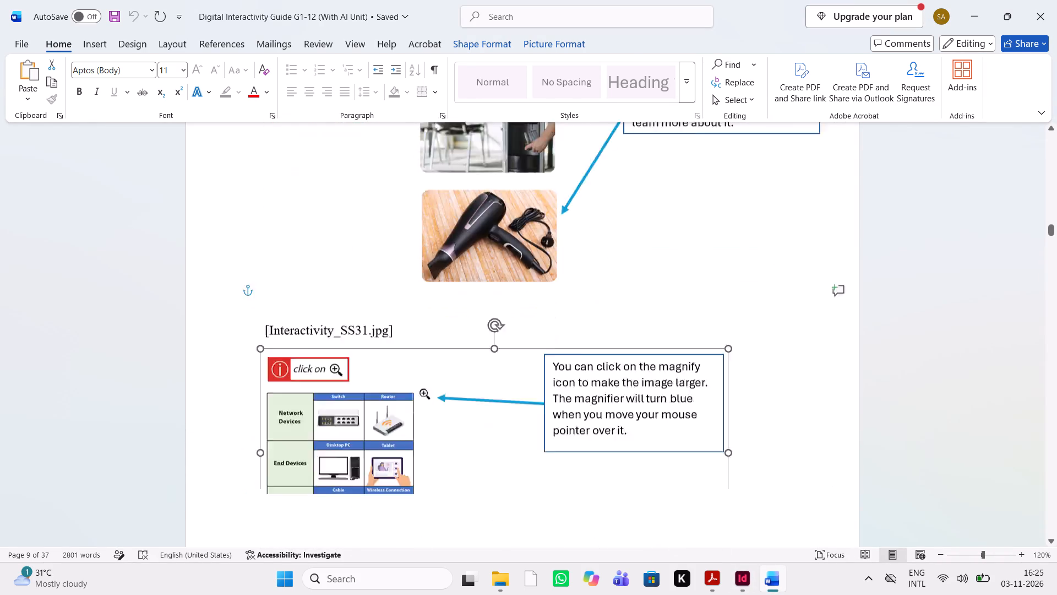
scroll(427, 255, down, 1)
scroll(427, 255, up, 1)
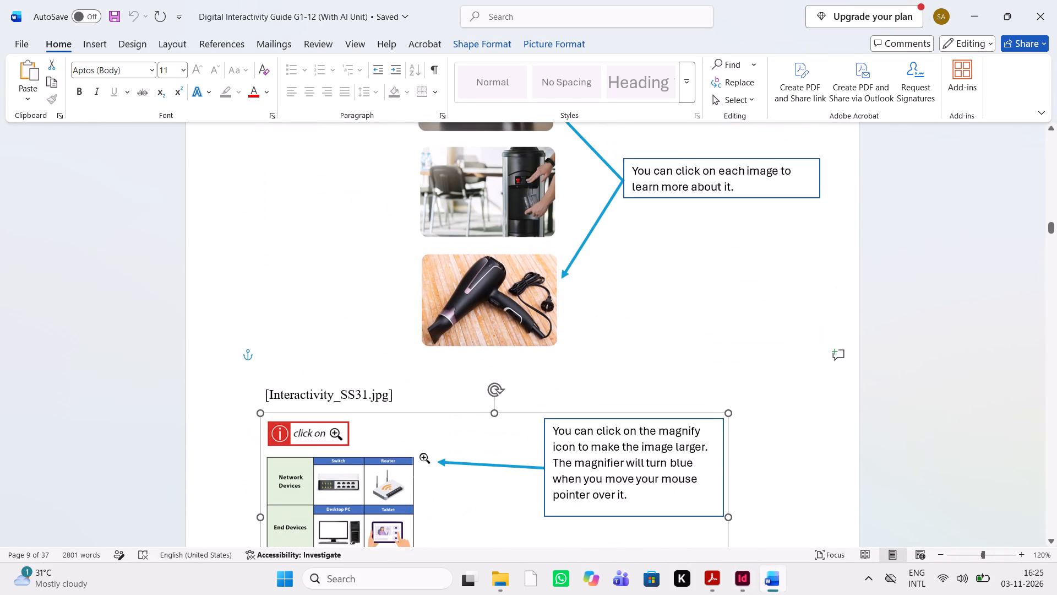
scroll(427, 255, up, 2)
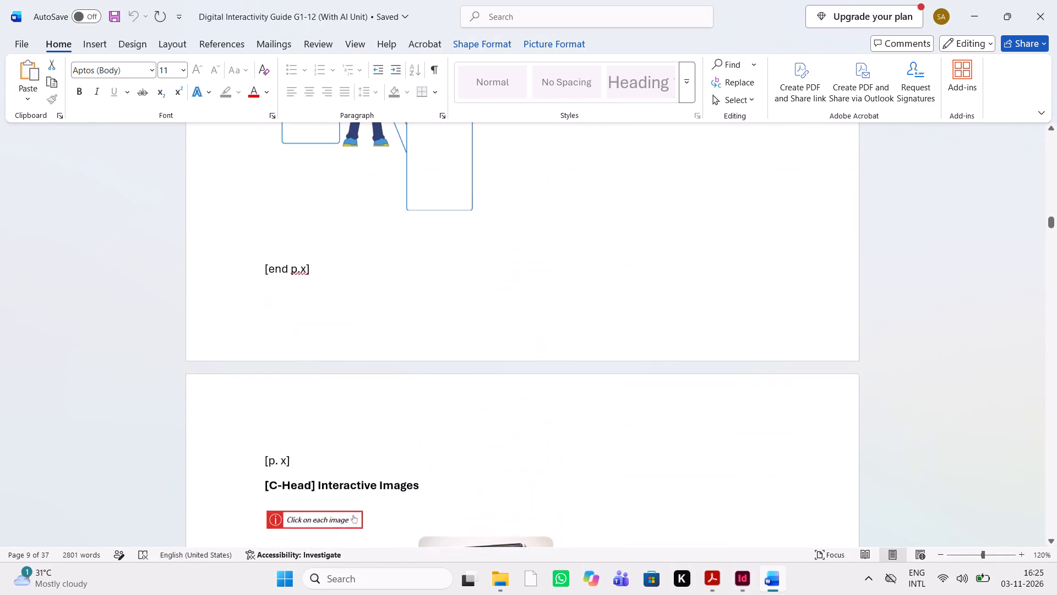
scroll(427, 255, down, 1)
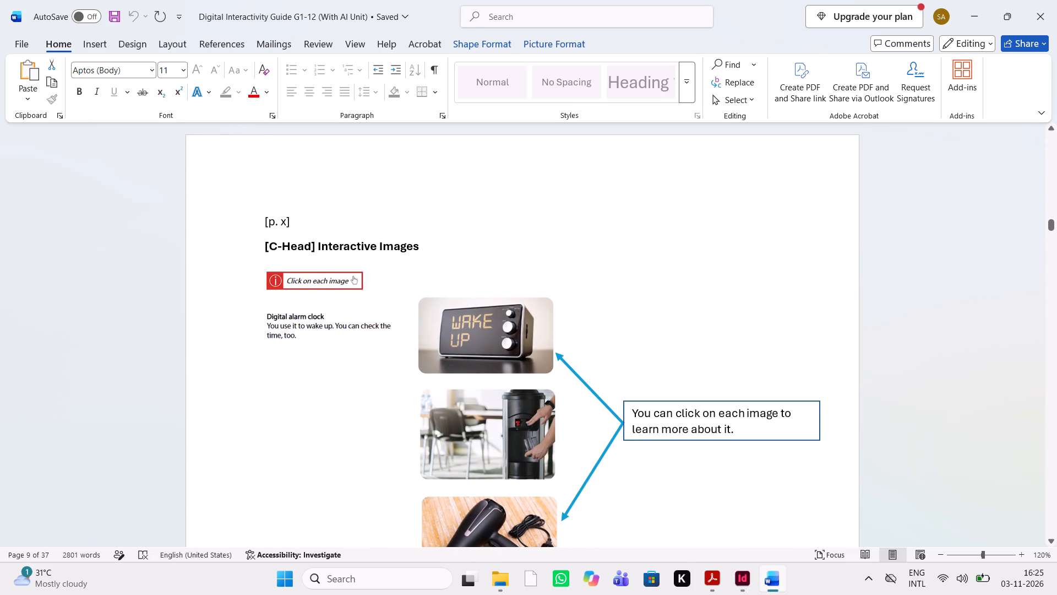
scroll(487, 329, down, 2)
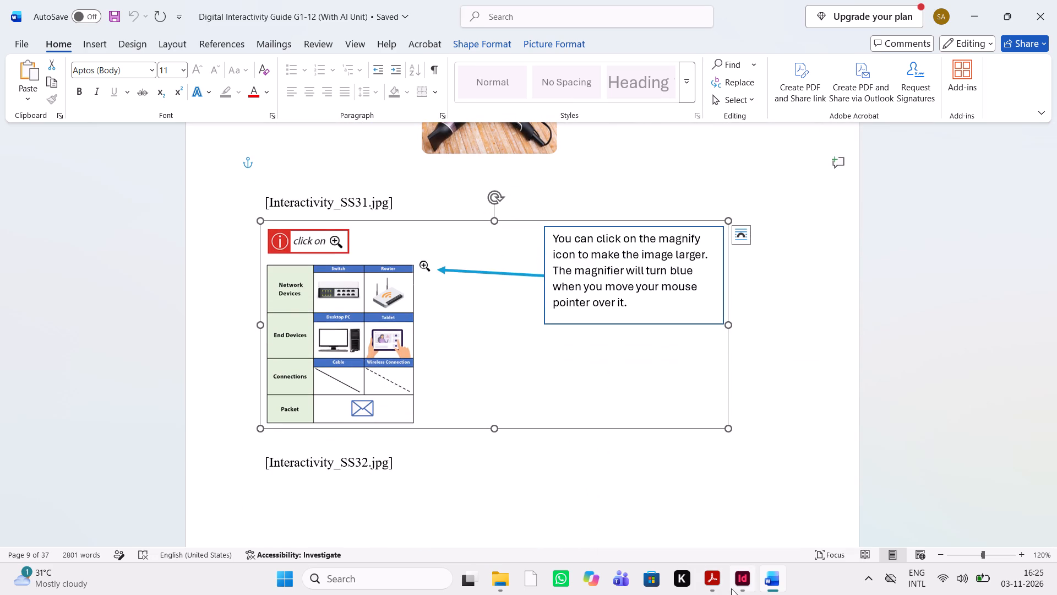
Compare page 8 in the reviewer's PDF with the InDesign pages and the Word document's Interactive Images section.
right_click(739, 585)
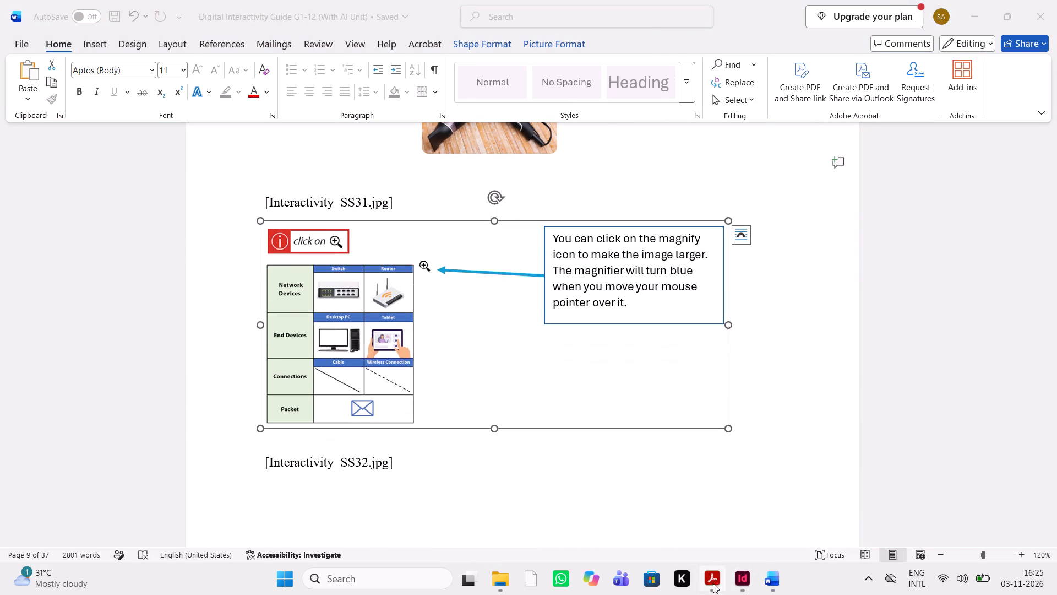
click(713, 583)
scroll(522, 472, down, 1)
scroll(522, 472, up, 2)
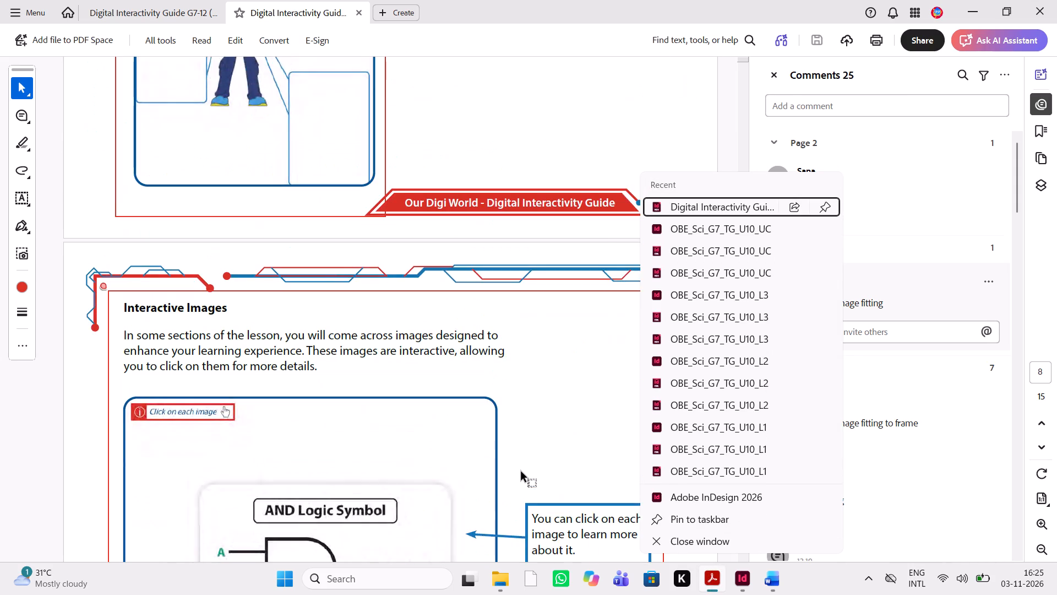
scroll(522, 472, down, 5)
scroll(522, 472, up, 1)
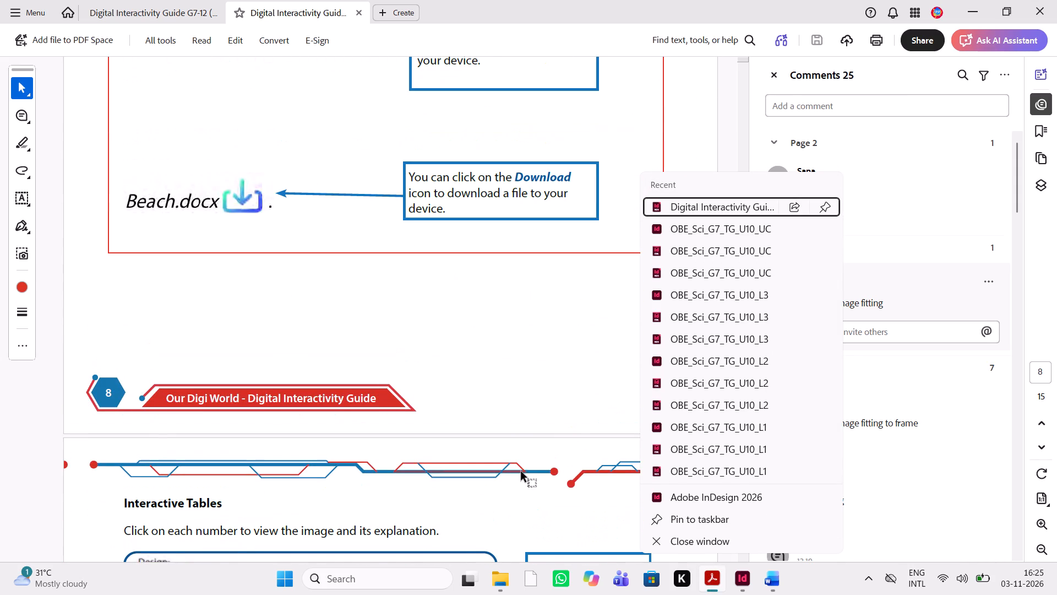
click(742, 585)
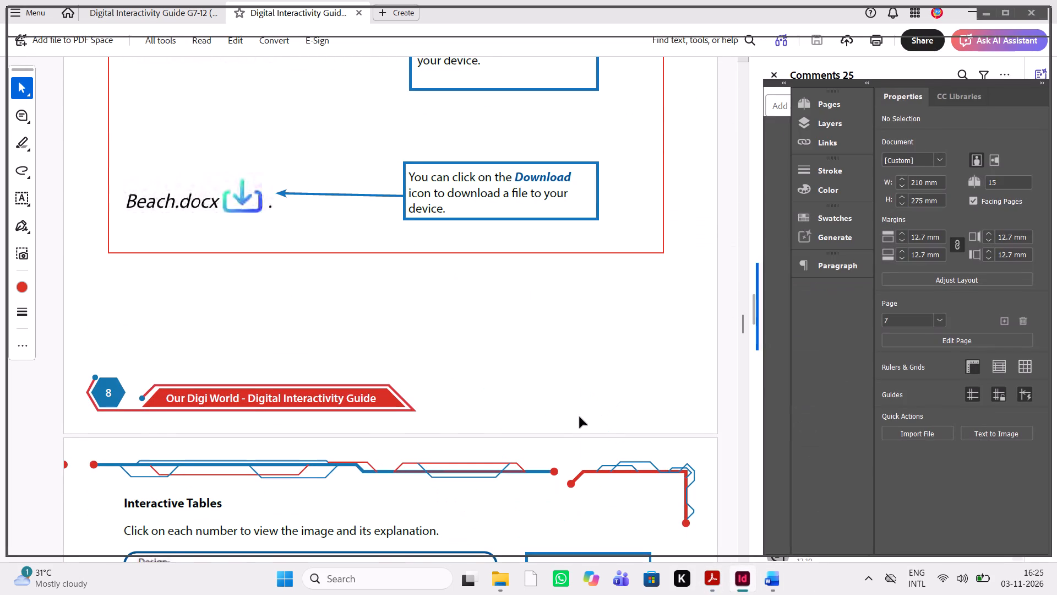
scroll(566, 426, down, 2)
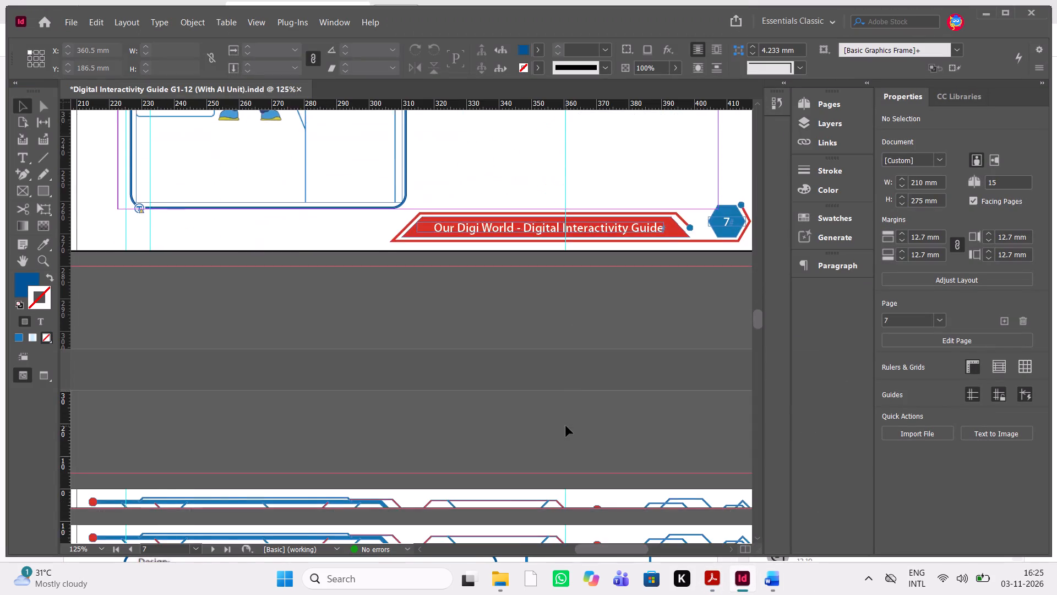
scroll(566, 426, down, 2)
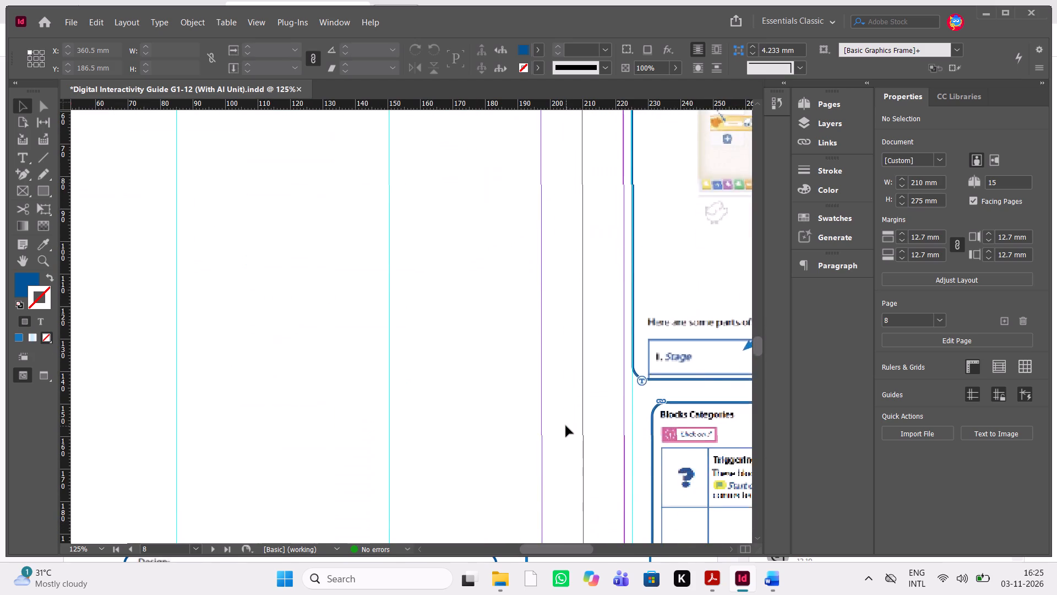
scroll(566, 426, up, 4)
drag(688, 463, 675, 410)
click(675, 410)
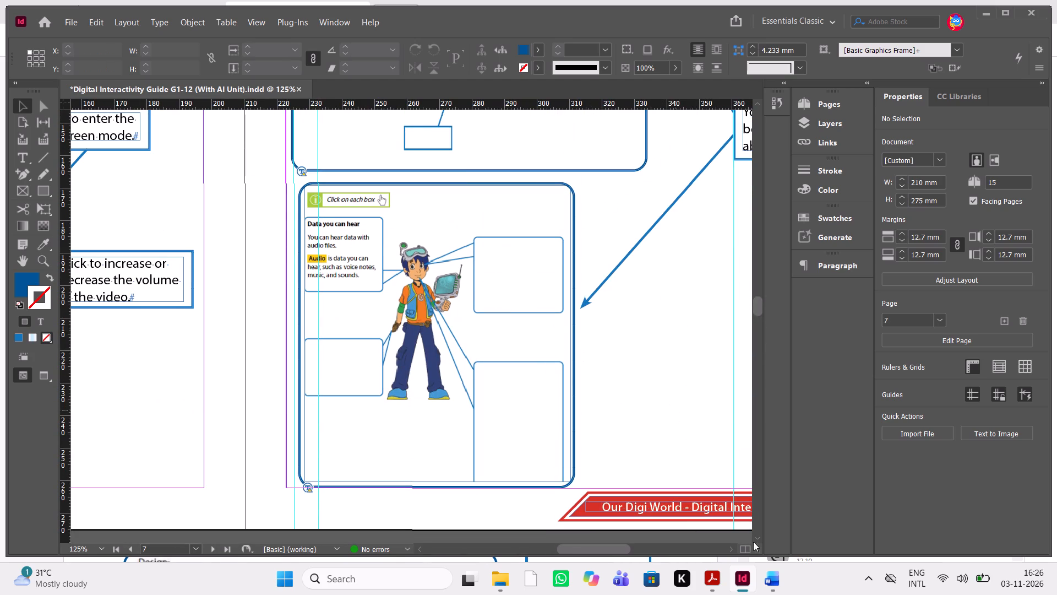
click(720, 584)
scroll(559, 385, up, 1)
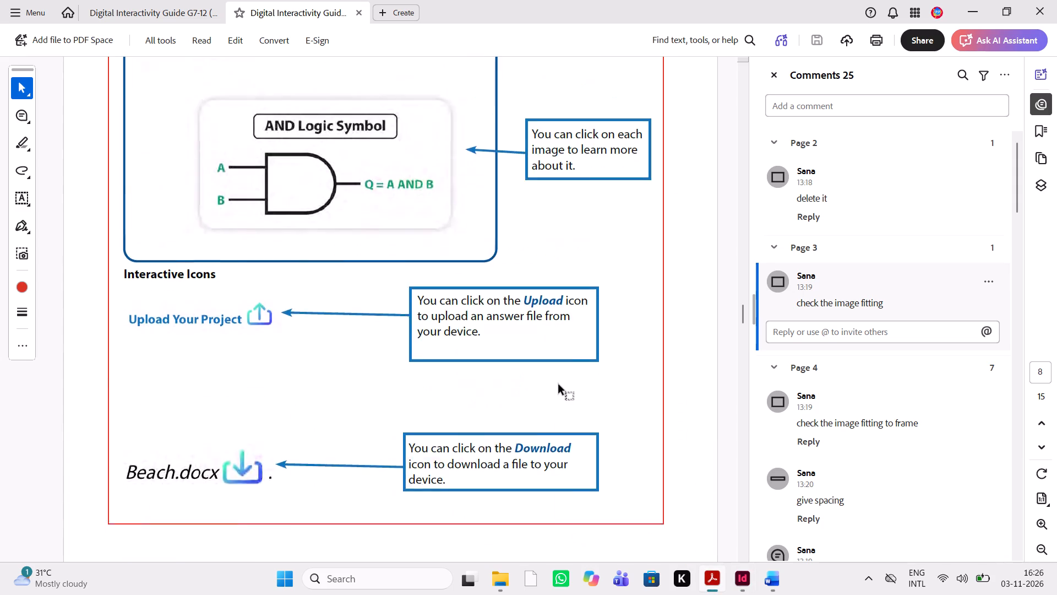
scroll(559, 385, up, 2)
scroll(559, 385, down, 1)
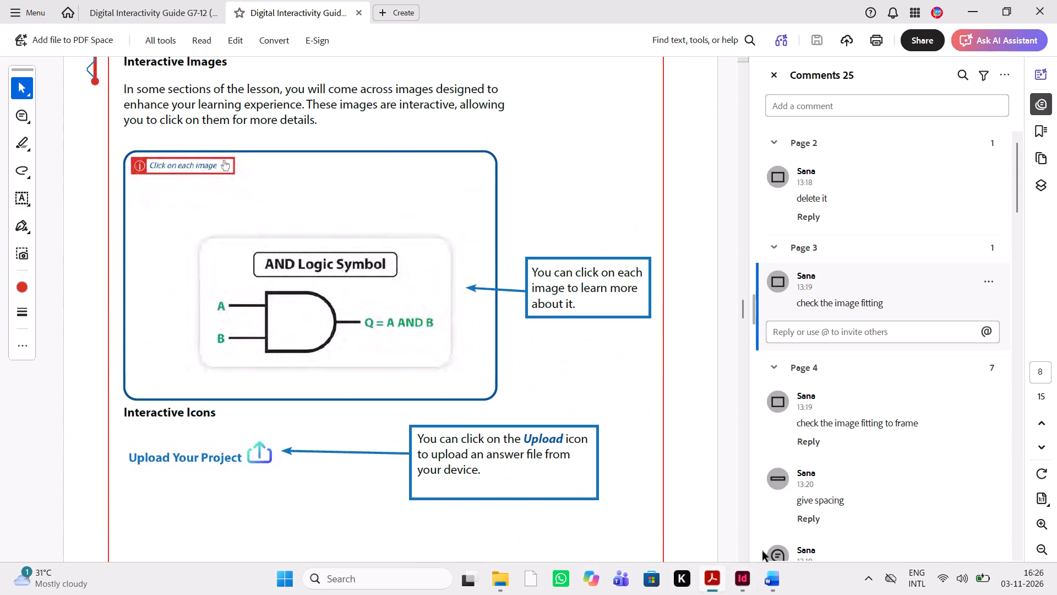
click(766, 571)
scroll(666, 320, up, 3)
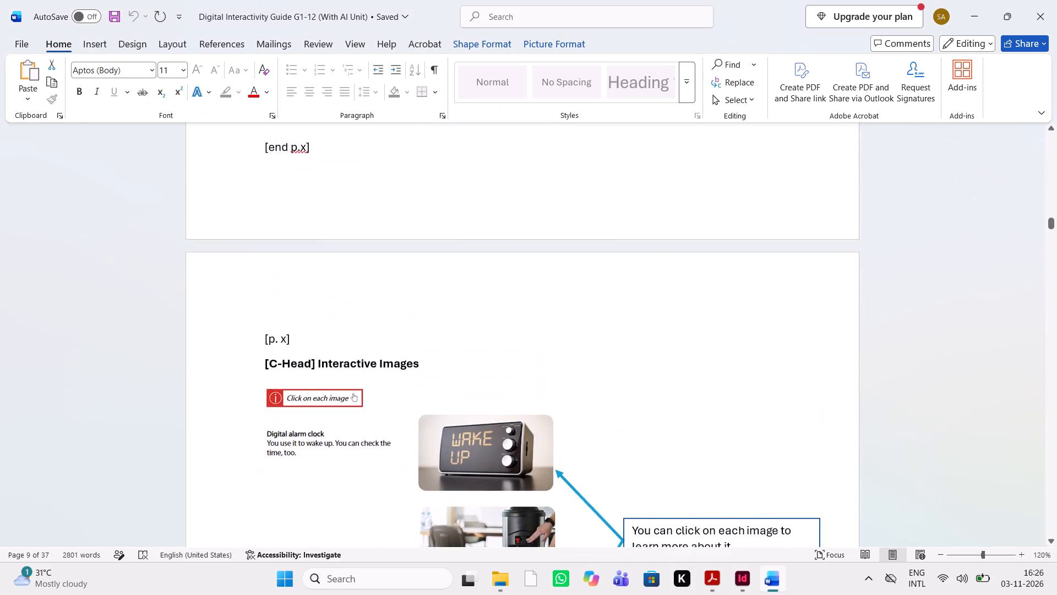
scroll(666, 320, down, 1)
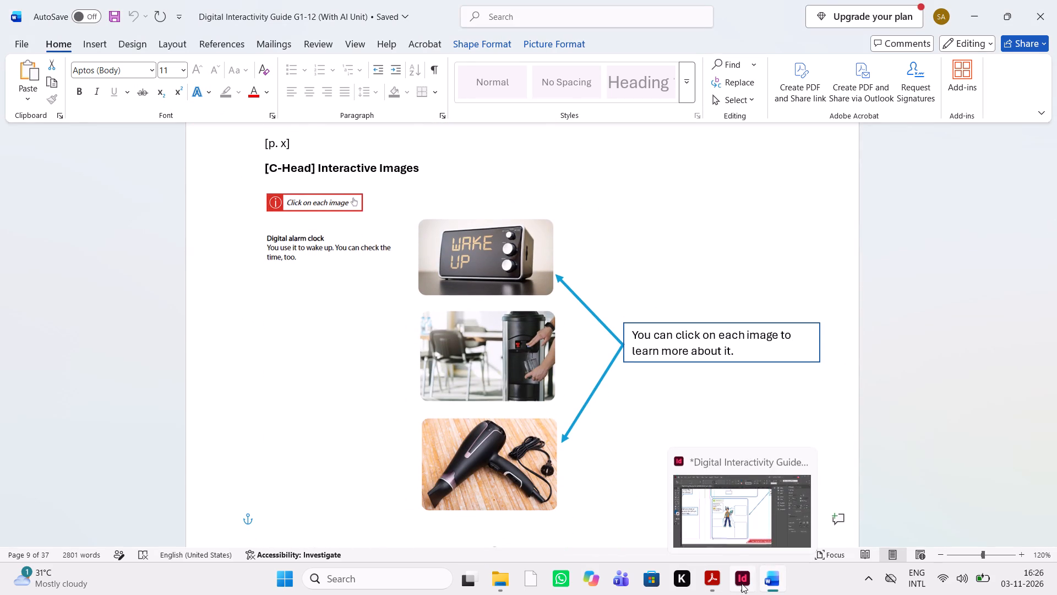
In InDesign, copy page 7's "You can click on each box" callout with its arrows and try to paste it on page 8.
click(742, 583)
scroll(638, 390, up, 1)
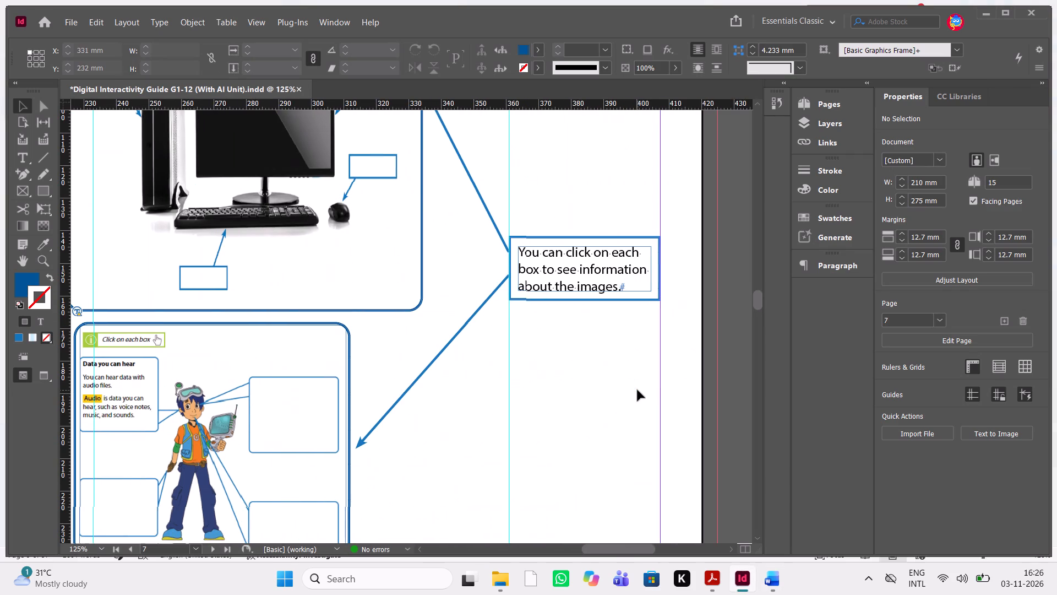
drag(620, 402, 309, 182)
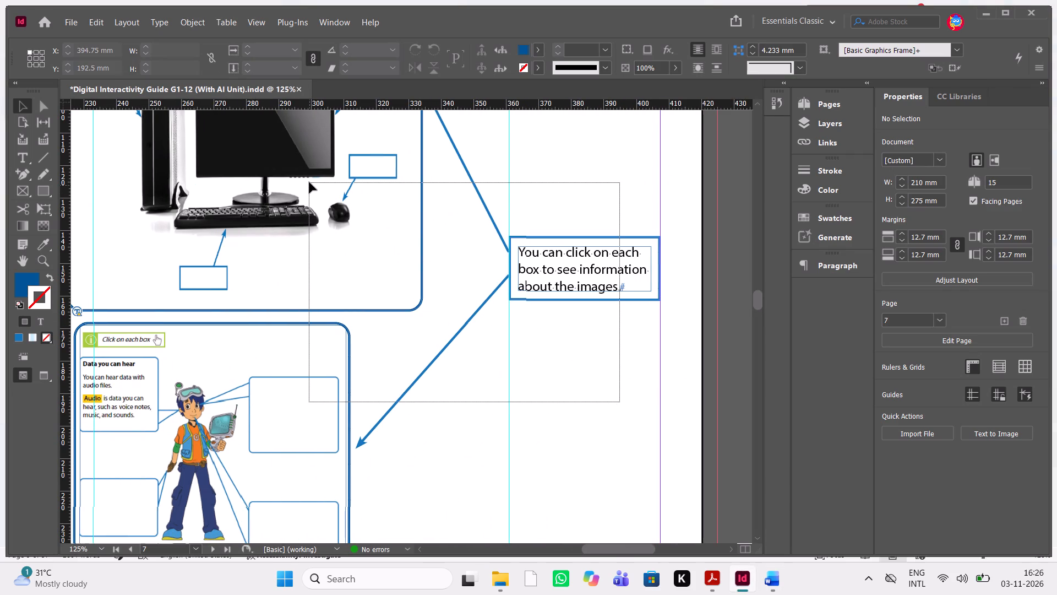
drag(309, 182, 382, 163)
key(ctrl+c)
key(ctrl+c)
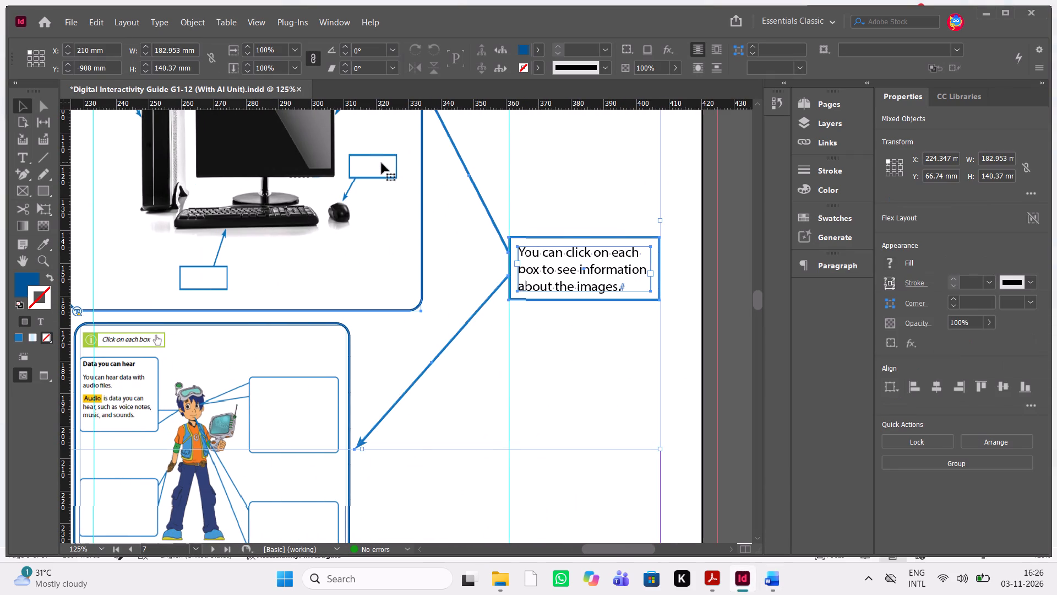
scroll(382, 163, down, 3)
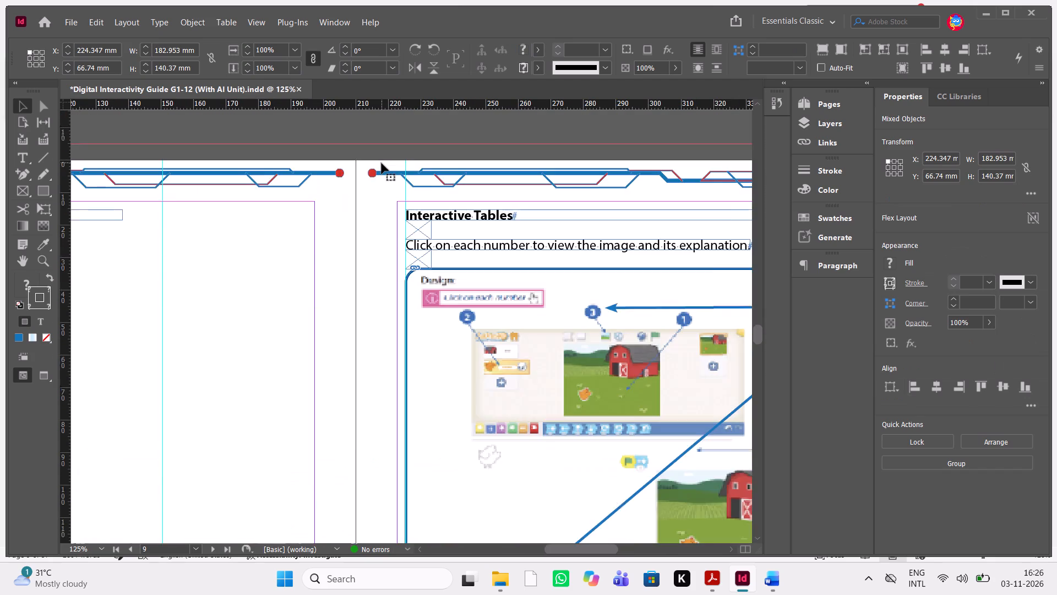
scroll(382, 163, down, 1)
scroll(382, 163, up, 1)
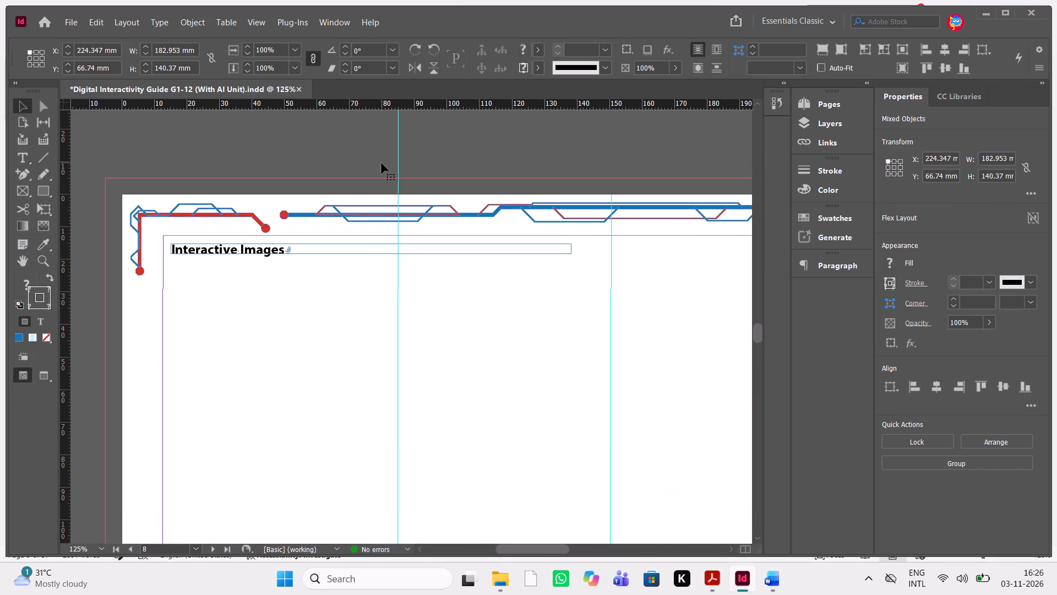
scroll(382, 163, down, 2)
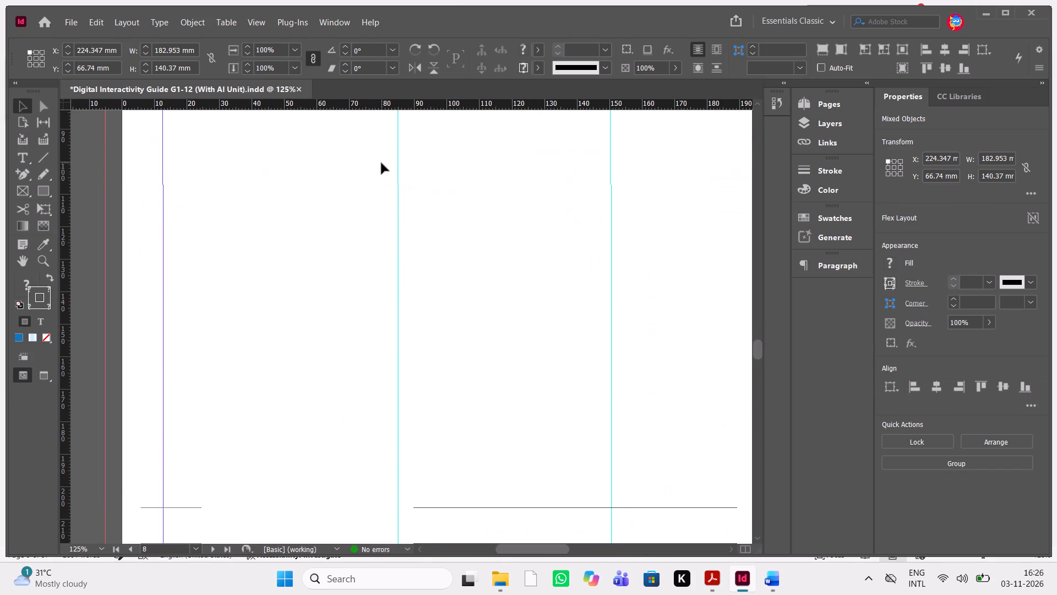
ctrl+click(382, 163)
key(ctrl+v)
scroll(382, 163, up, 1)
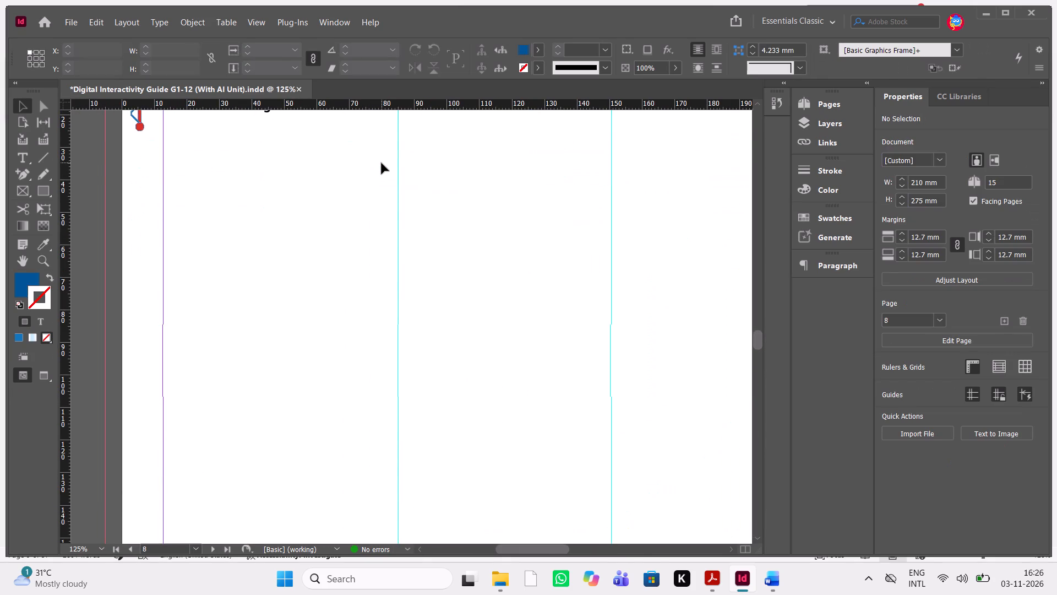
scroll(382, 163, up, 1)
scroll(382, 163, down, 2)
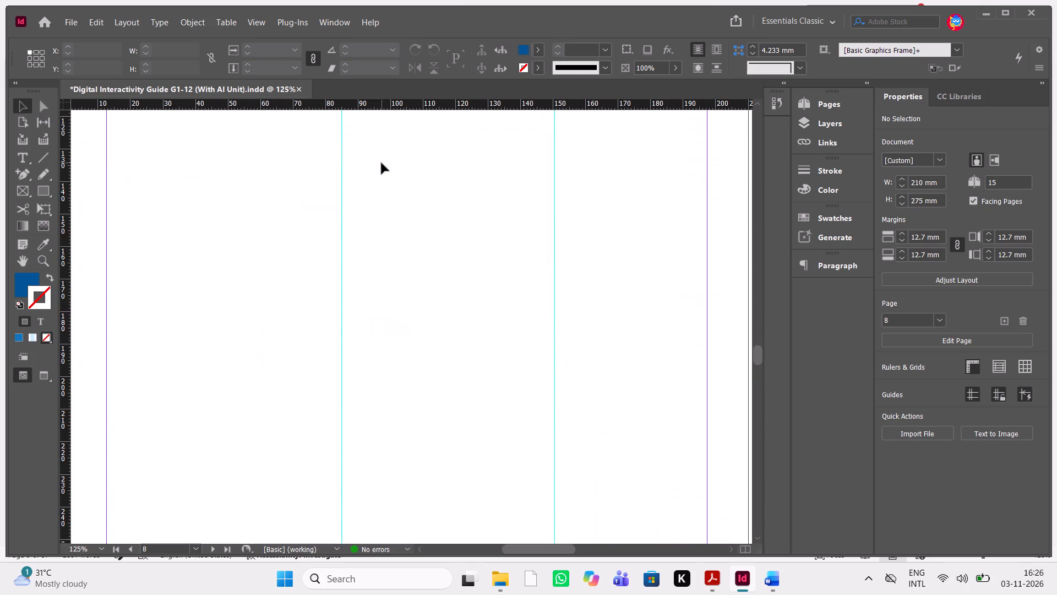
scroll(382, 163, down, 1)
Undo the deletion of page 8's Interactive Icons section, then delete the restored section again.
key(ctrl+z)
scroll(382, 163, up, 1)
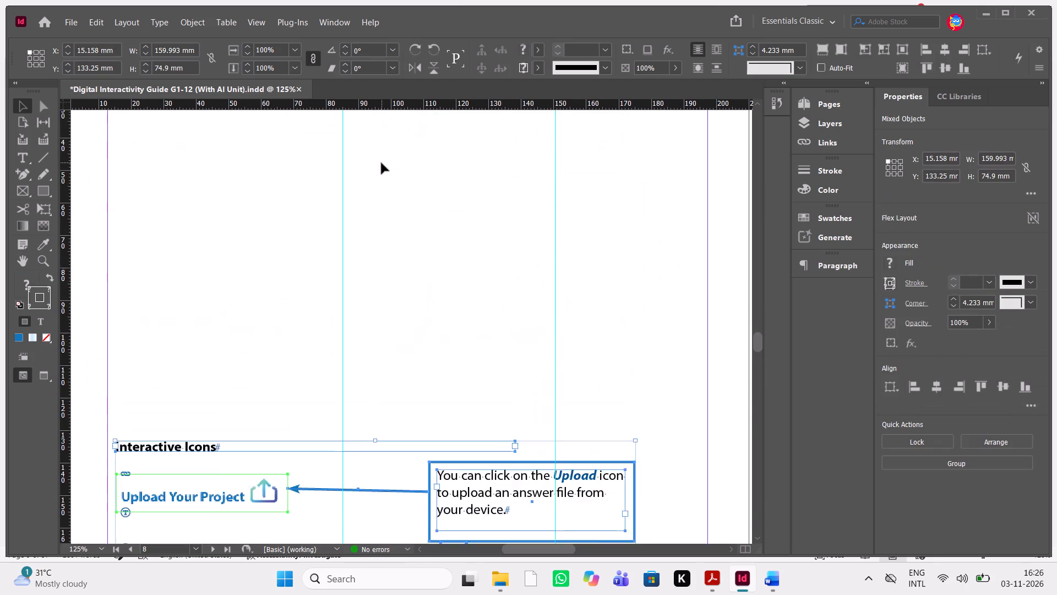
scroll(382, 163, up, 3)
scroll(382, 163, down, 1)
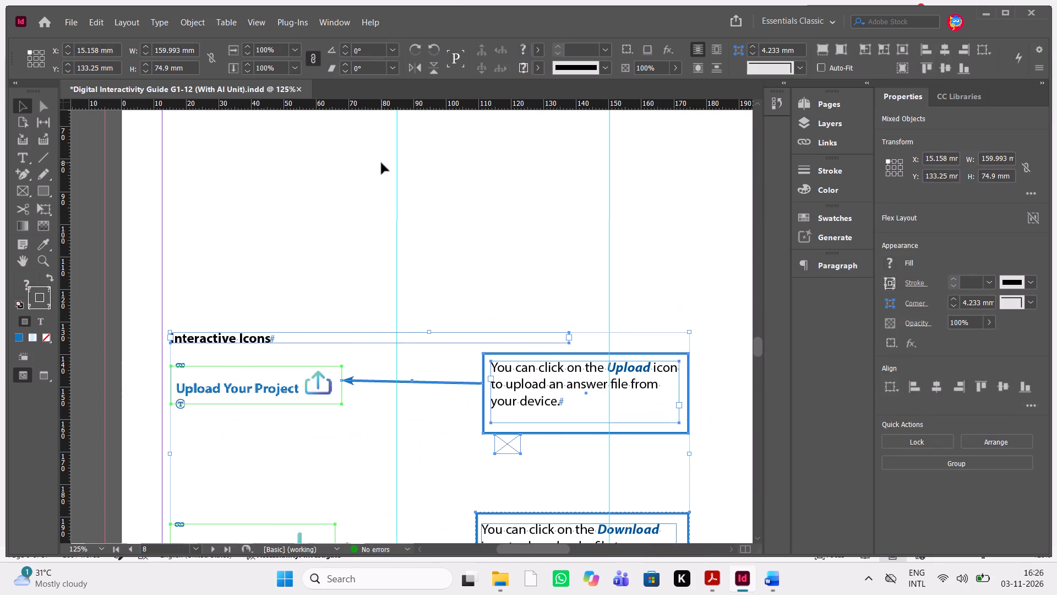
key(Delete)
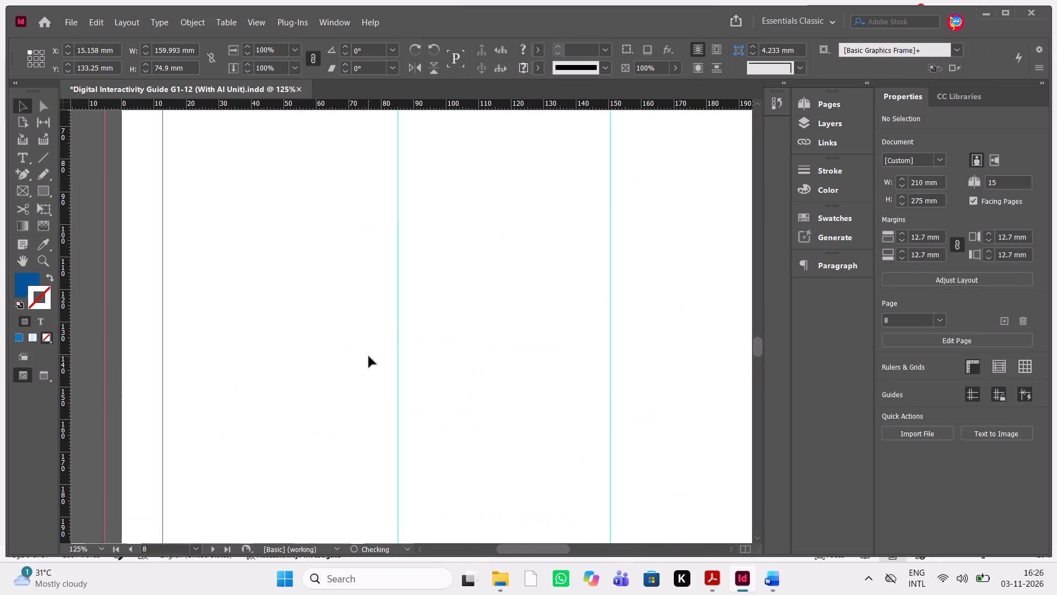
Copy page 7's computer image frame with its "You can click on each box" callout and arrows, and paste them below page 8's Interactive Images heading.
scroll(369, 356, up, 11)
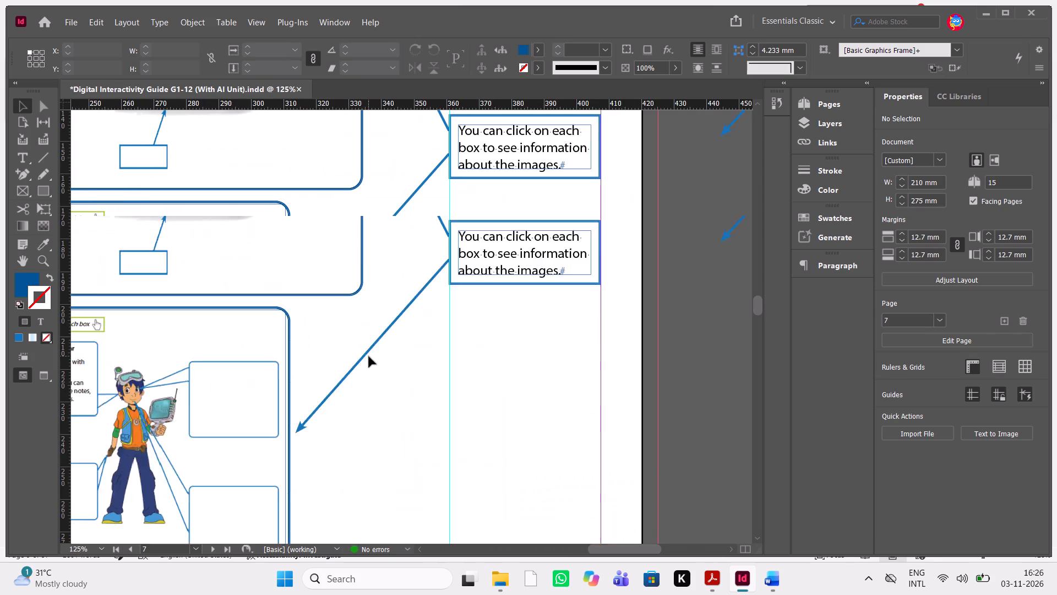
scroll(369, 356, up, 2)
scroll(380, 311, down, 1)
drag(556, 525, 481, 477)
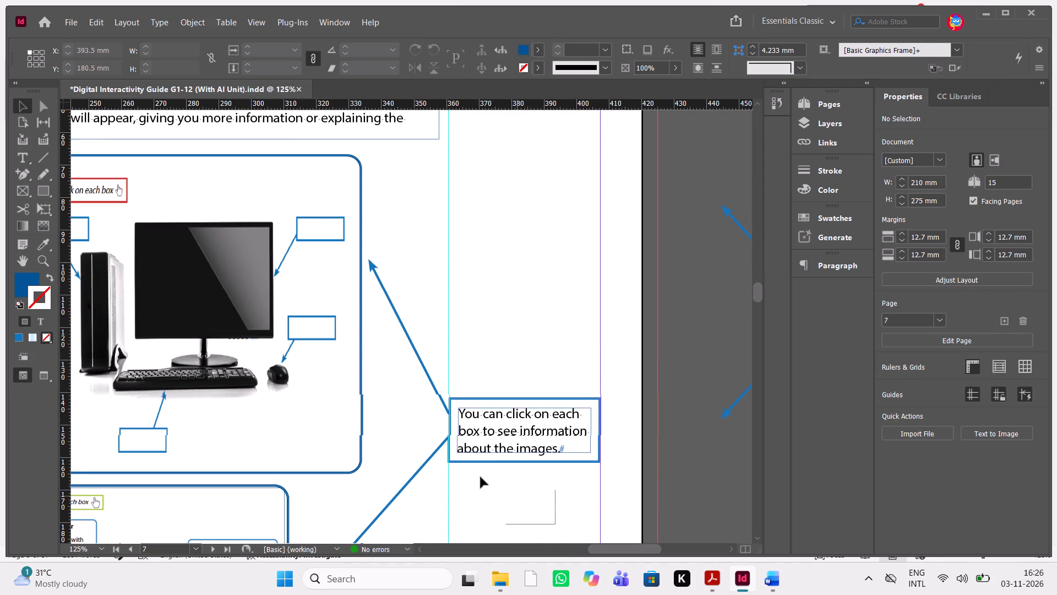
drag(481, 477, 322, 323)
right_click(322, 323)
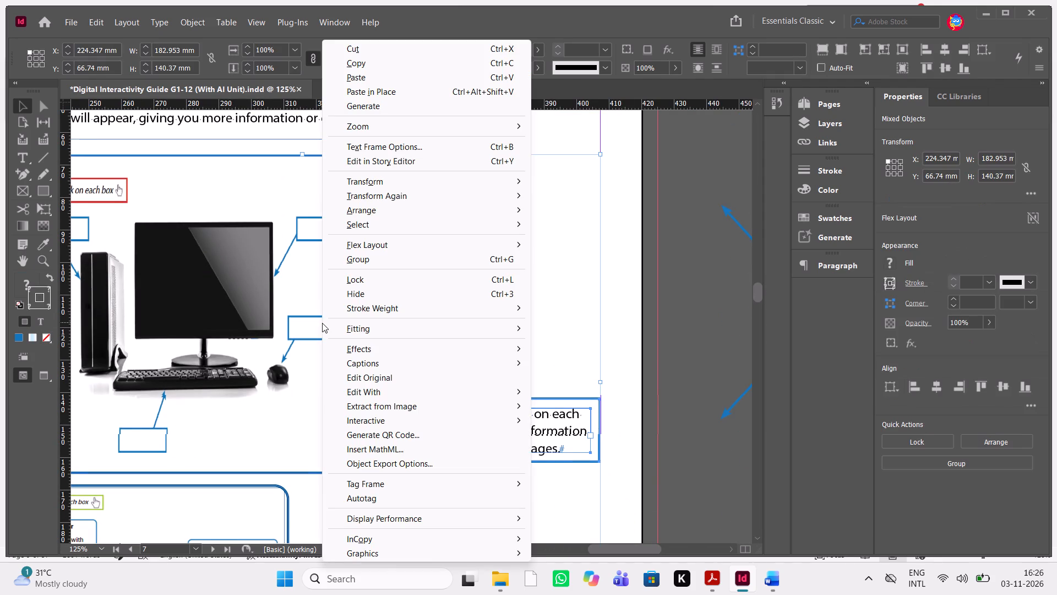
click(372, 64)
scroll(393, 337, down, 2)
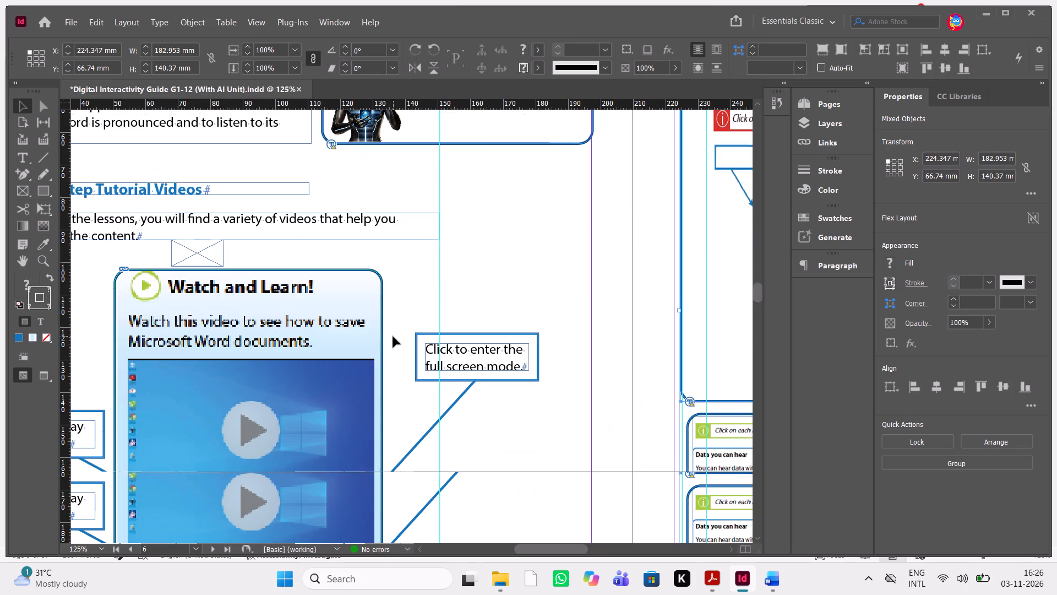
scroll(393, 337, down, 3)
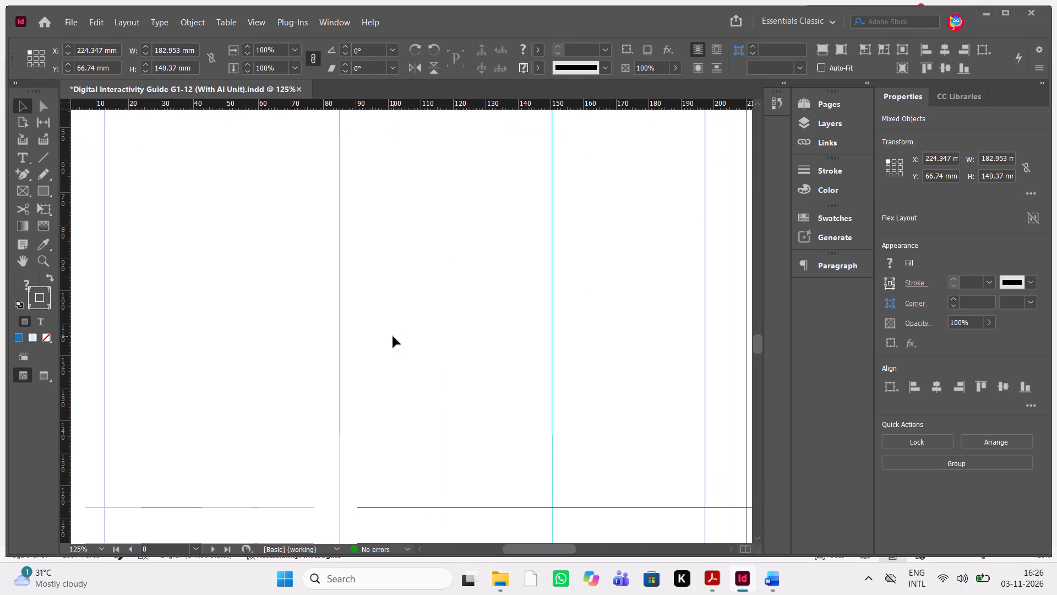
key(ctrl+v)
scroll(393, 337, up, 1)
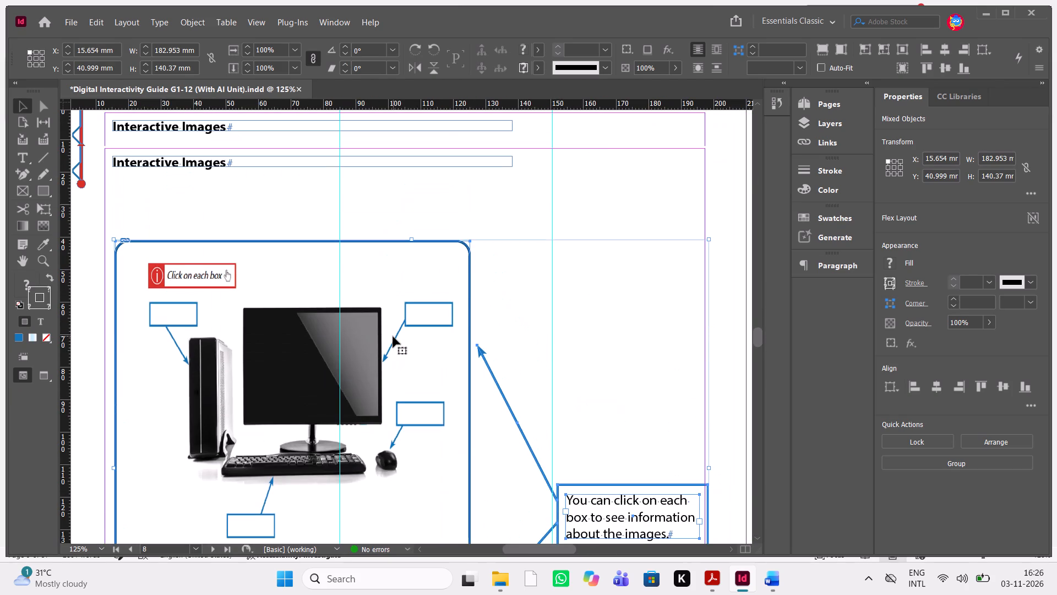
click(443, 193)
Copy the 8 × 6 mm spacer frame below page 9's Interactive Tables heading and place the copy below page 8's Interactive Images heading.
scroll(443, 193, up, 1)
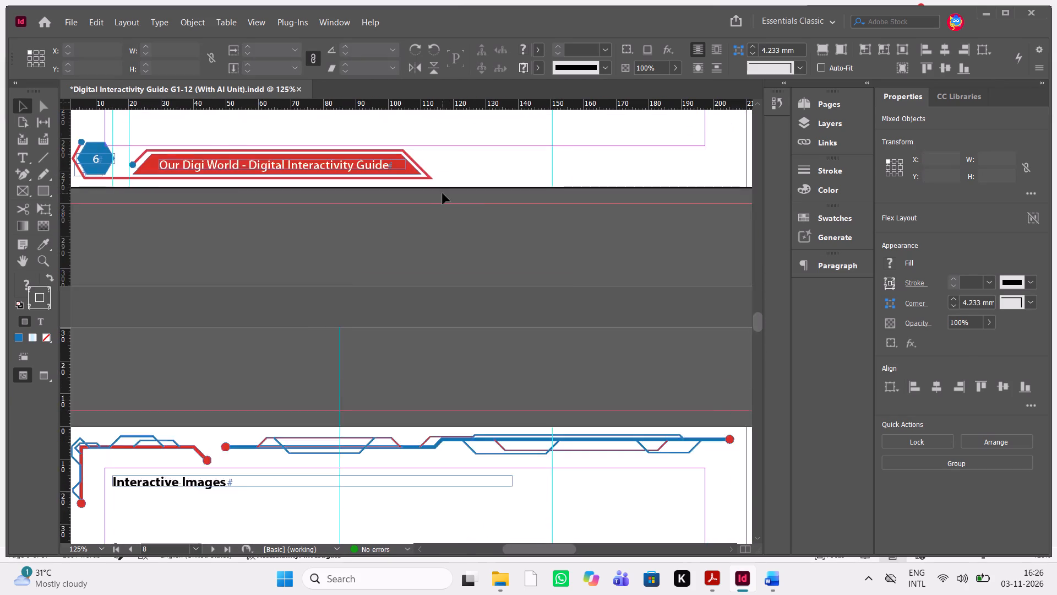
scroll(443, 193, up, 4)
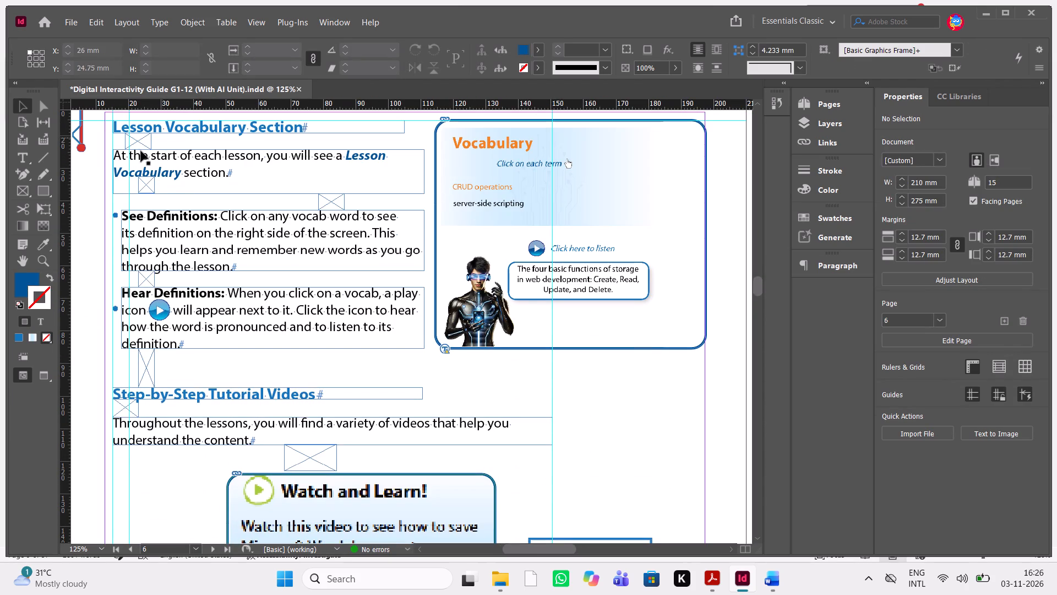
scroll(455, 399, down, 3)
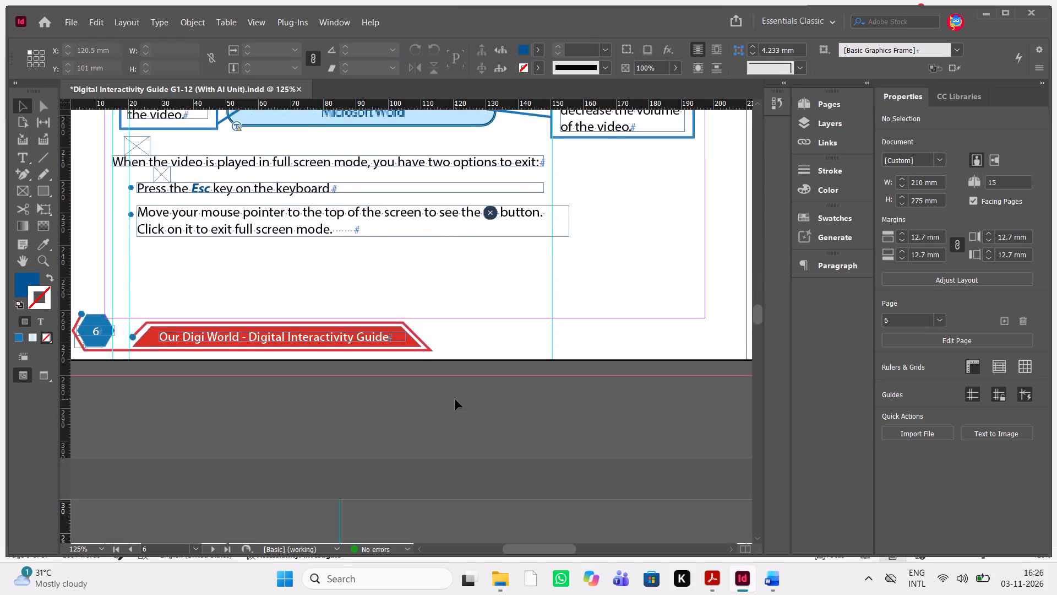
scroll(455, 399, down, 2)
scroll(455, 399, up, 1)
scroll(455, 399, down, 2)
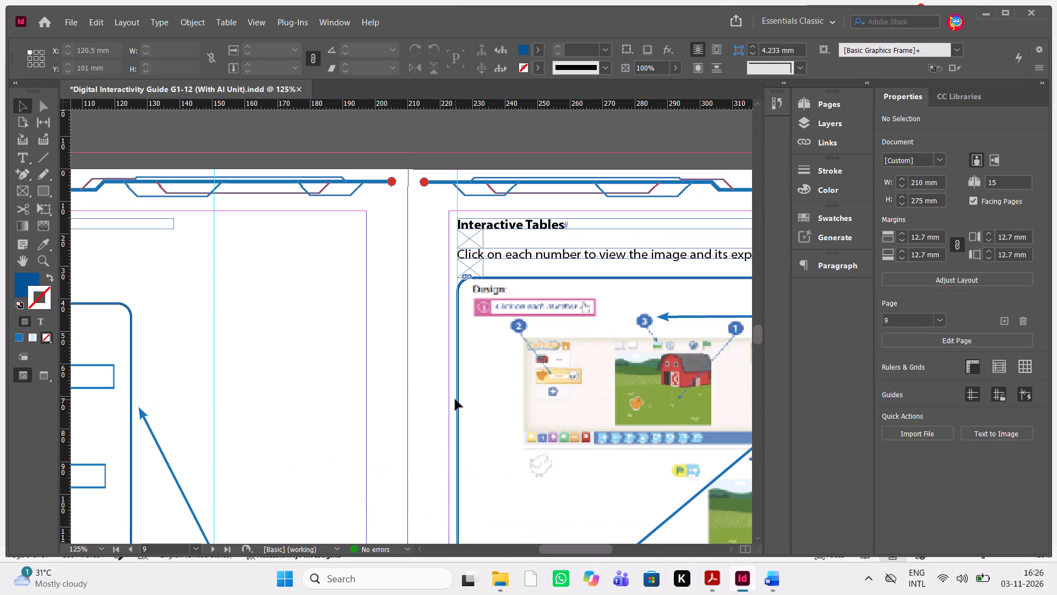
click(471, 237)
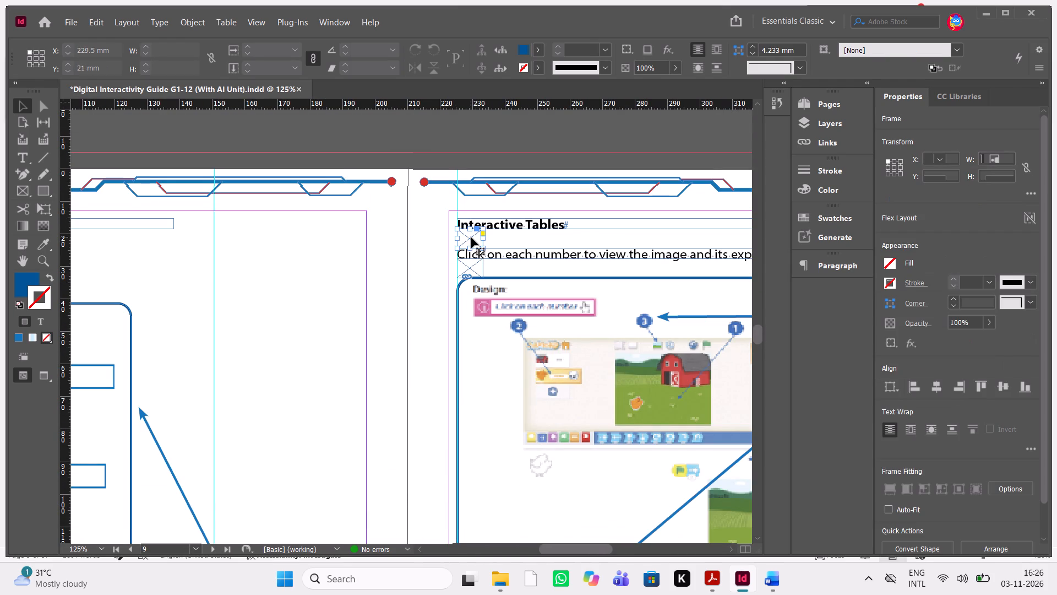
key(ctrl+c)
scroll(328, 292, right, 1)
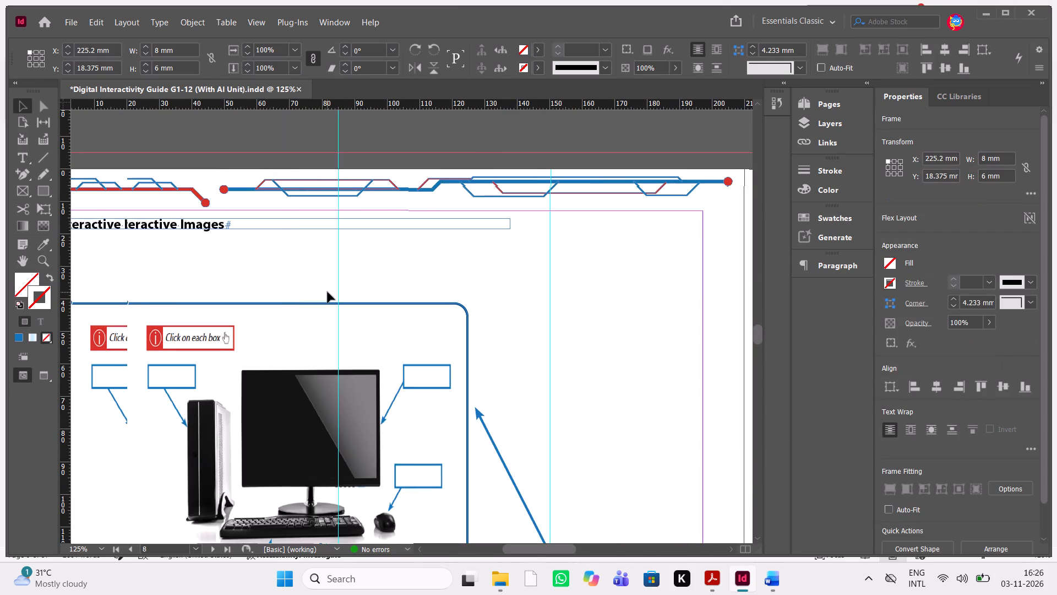
right_click(328, 292)
click(245, 267)
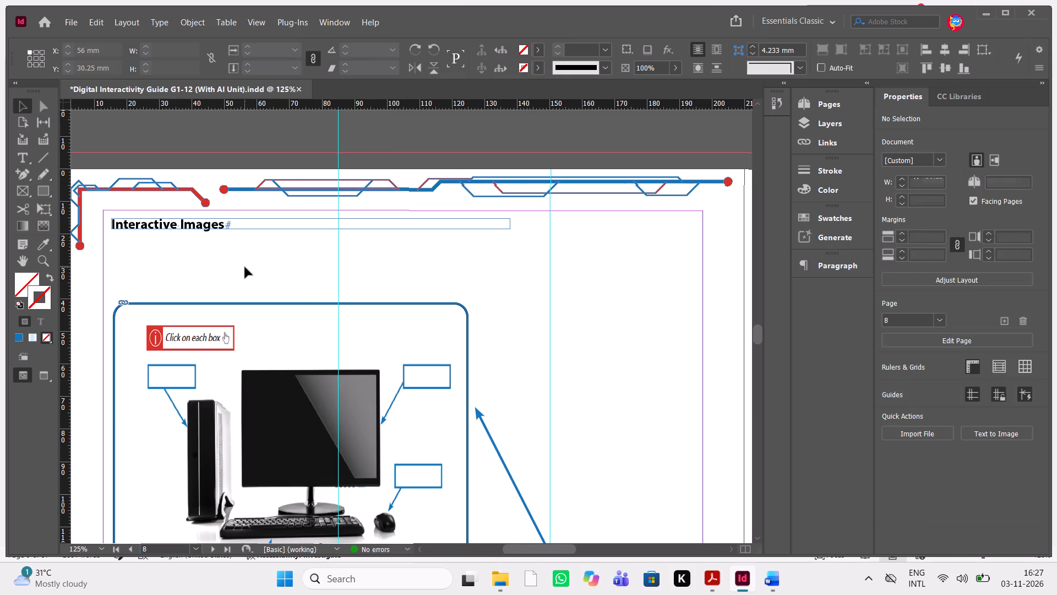
key(ctrl+v)
drag(411, 327, 359, 313)
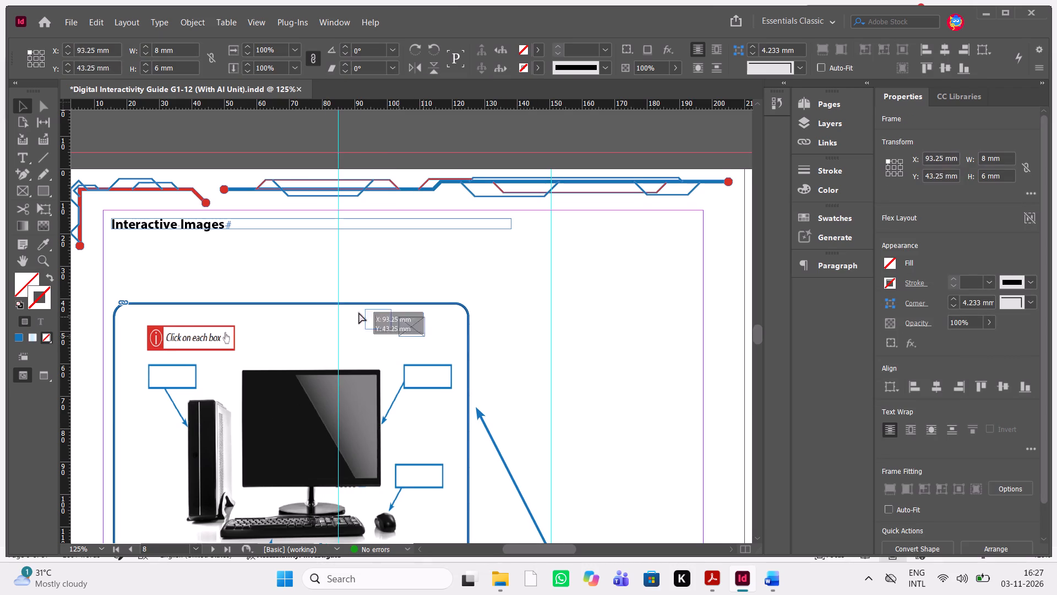
drag(359, 313, 132, 241)
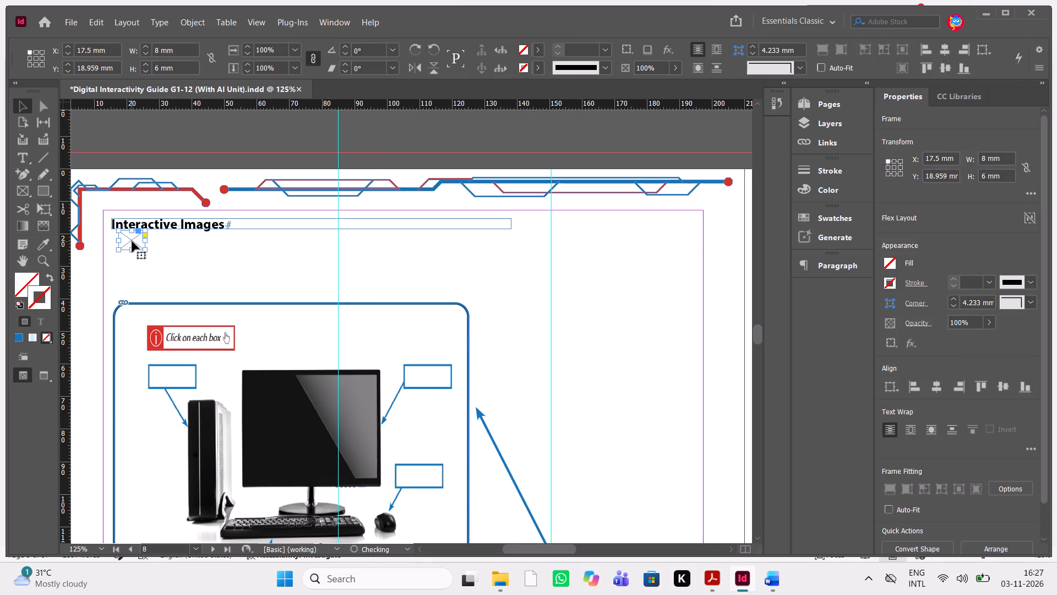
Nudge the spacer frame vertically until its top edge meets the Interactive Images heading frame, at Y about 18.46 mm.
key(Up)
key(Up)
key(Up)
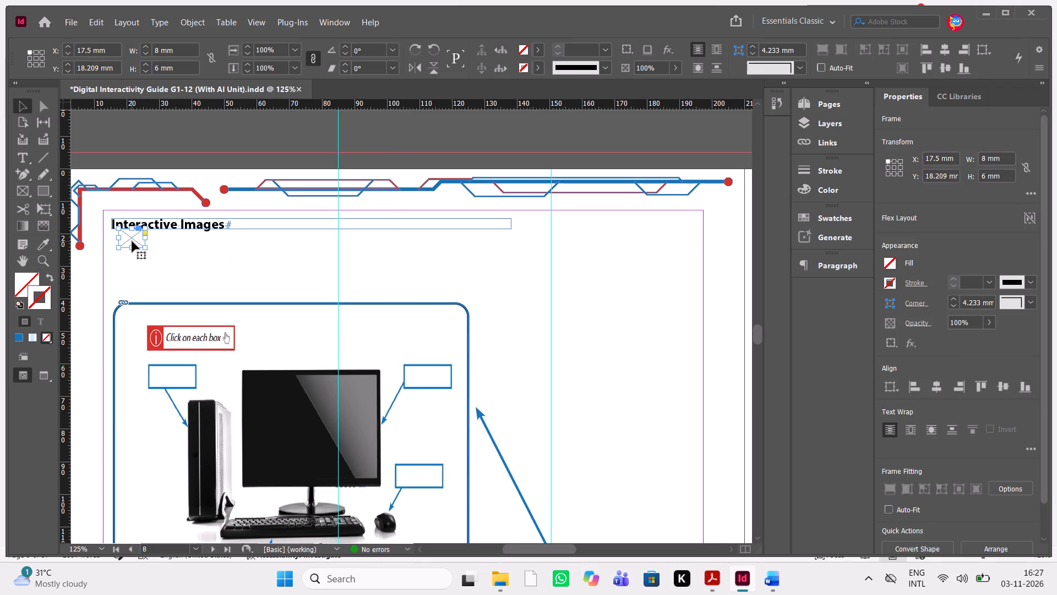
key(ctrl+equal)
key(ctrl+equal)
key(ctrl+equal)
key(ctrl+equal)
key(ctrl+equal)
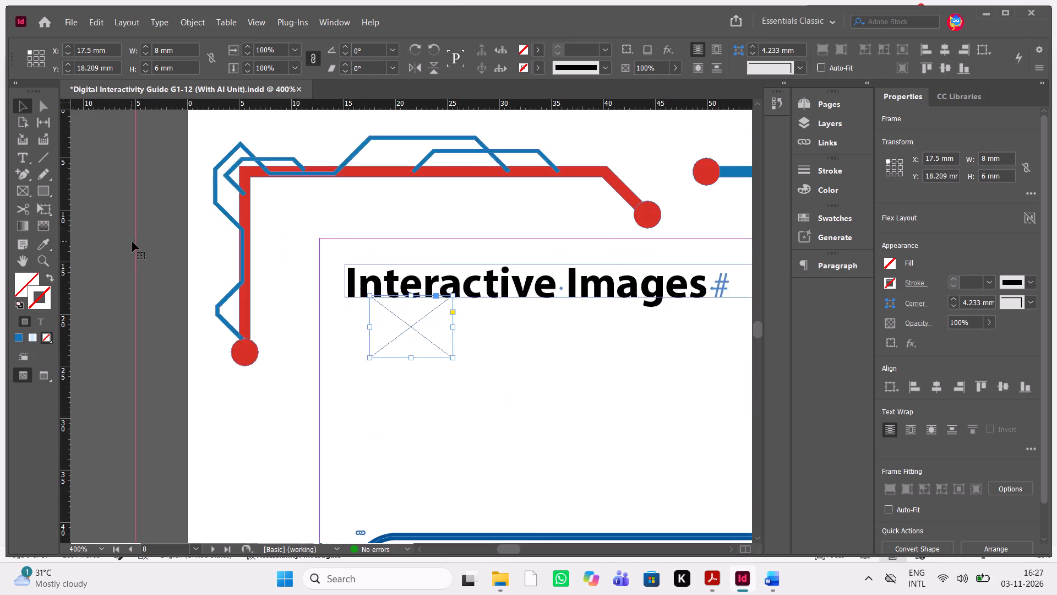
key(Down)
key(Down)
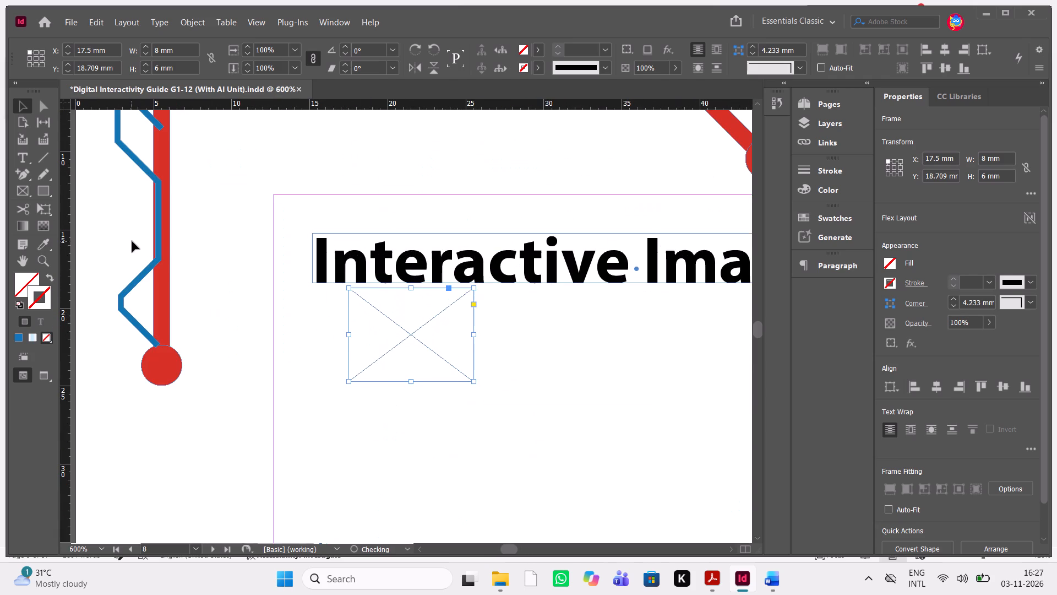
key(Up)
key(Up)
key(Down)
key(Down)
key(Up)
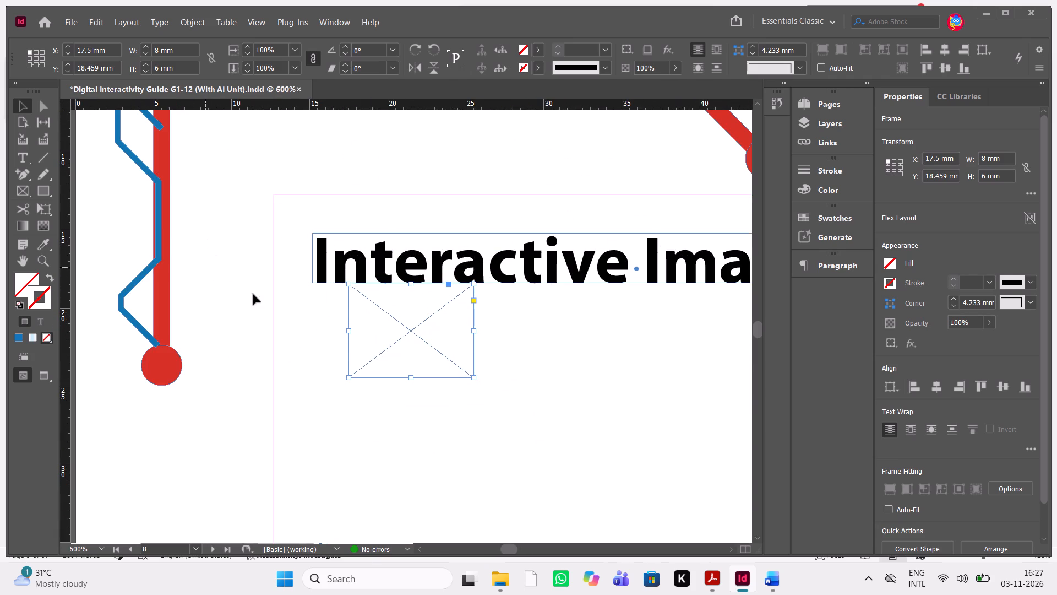
Align the spacer frame with the left and bottom edges of the Interactive Images heading frame, at X 15.25 mm and Y 18.375 mm.
click(341, 328)
drag(393, 324, 507, 327)
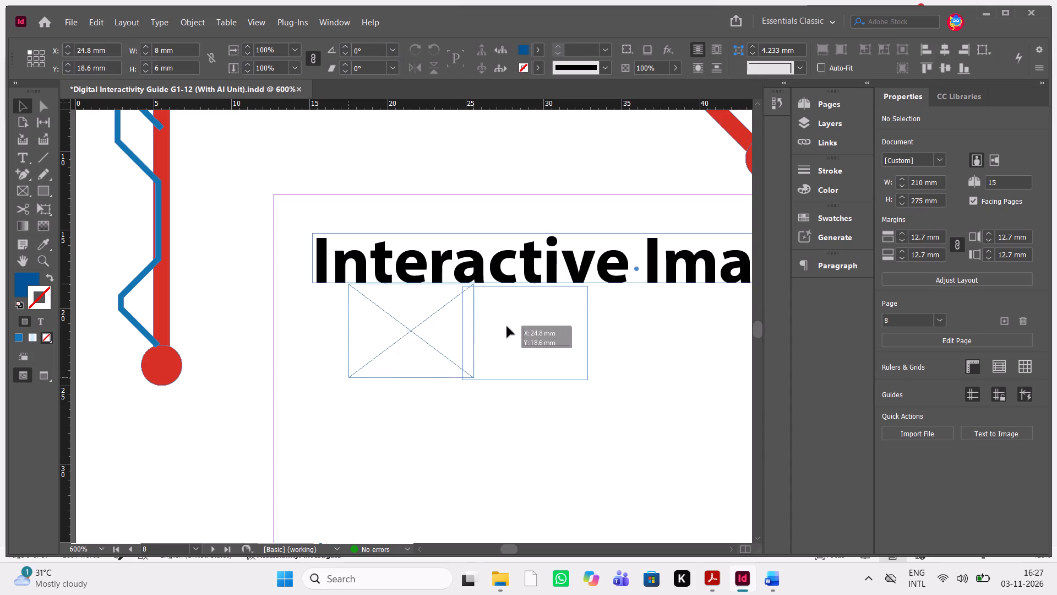
drag(507, 327, 585, 325)
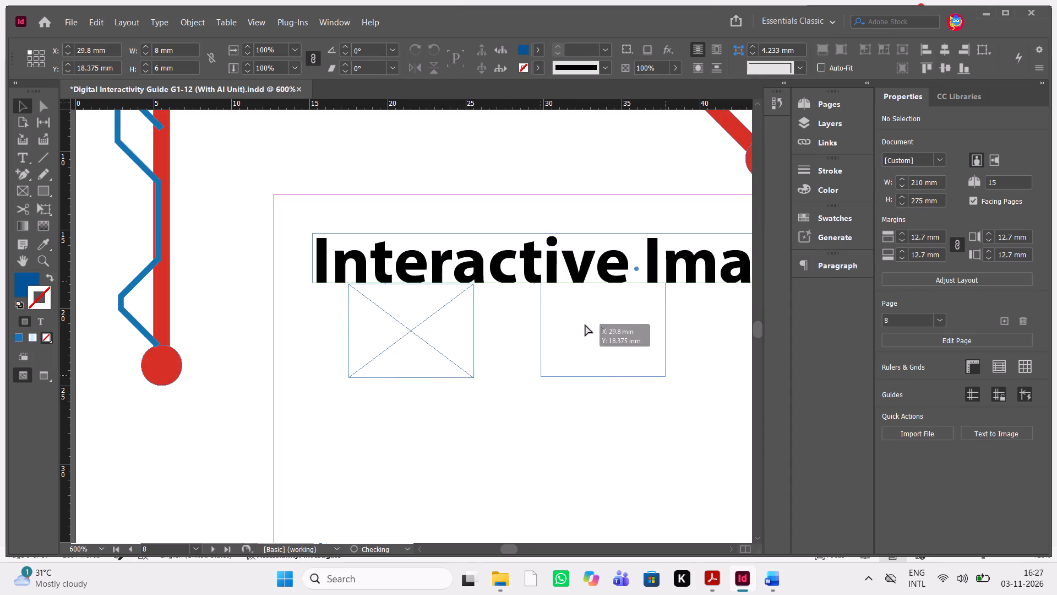
drag(585, 325, 585, 325)
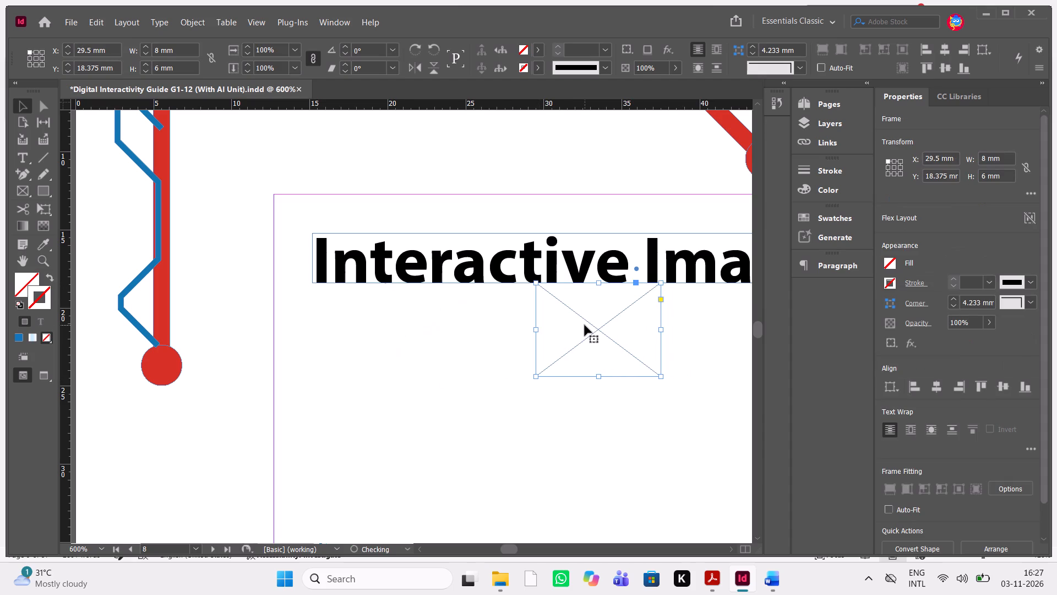
key(Left)
key(Left)
key(Left)
key(Left)
key(Left)
key(Left)
key(Left)
key(Left)
key(Left)
key(Left)
key(Left)
key(Left)
key(Left)
key(Left)
key(Left)
key(Left)
key(Left)
key(Left)
key(Left)
key(Left)
key(Left)
key(Left)
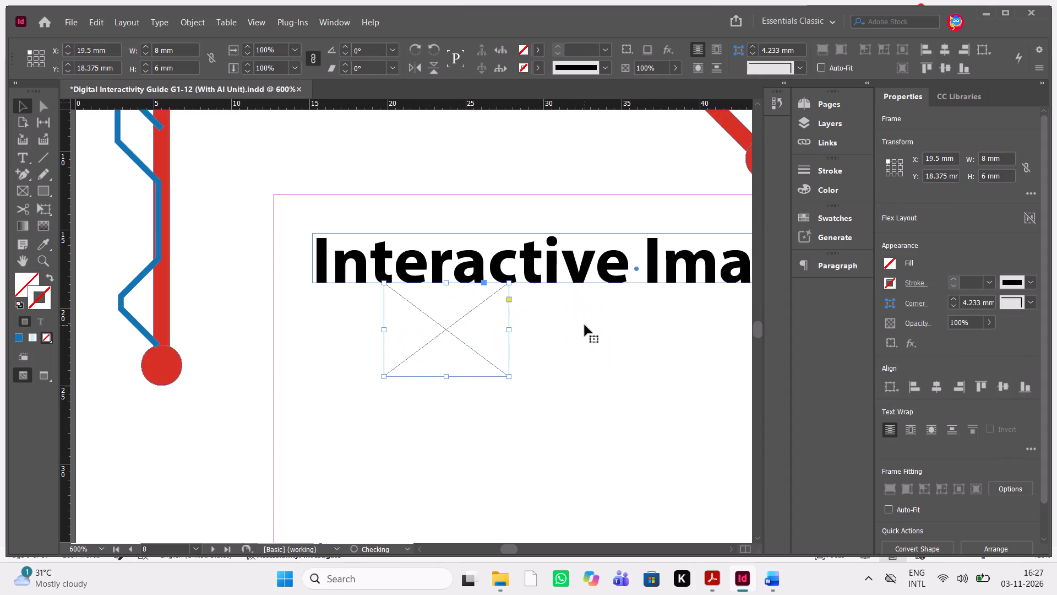
key(Left)
key(Left)
key(Left)
key(Left)
key(Left)
key(Left)
key(Left)
key(Left)
key(Left)
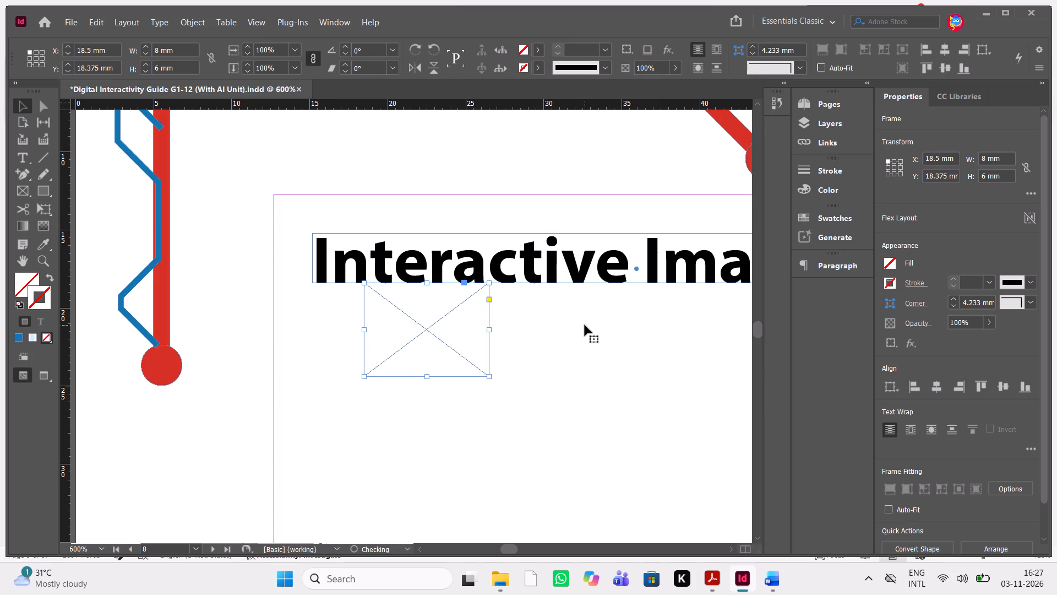
key(Left)
key(Left)
key(Left)
key(Left)
key(Left)
key(Left)
key(Left)
key(Left)
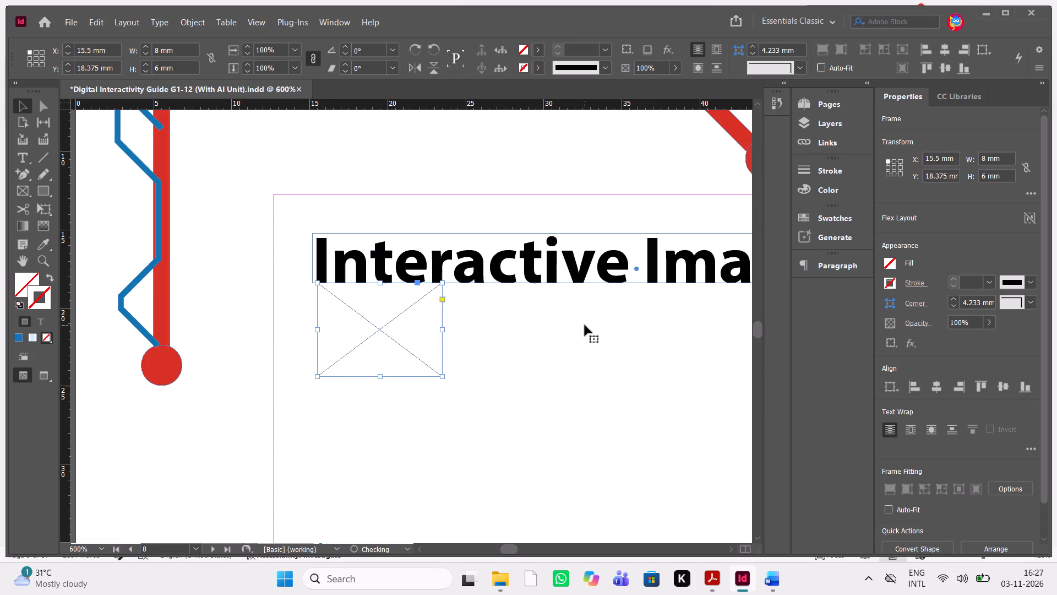
key(Left)
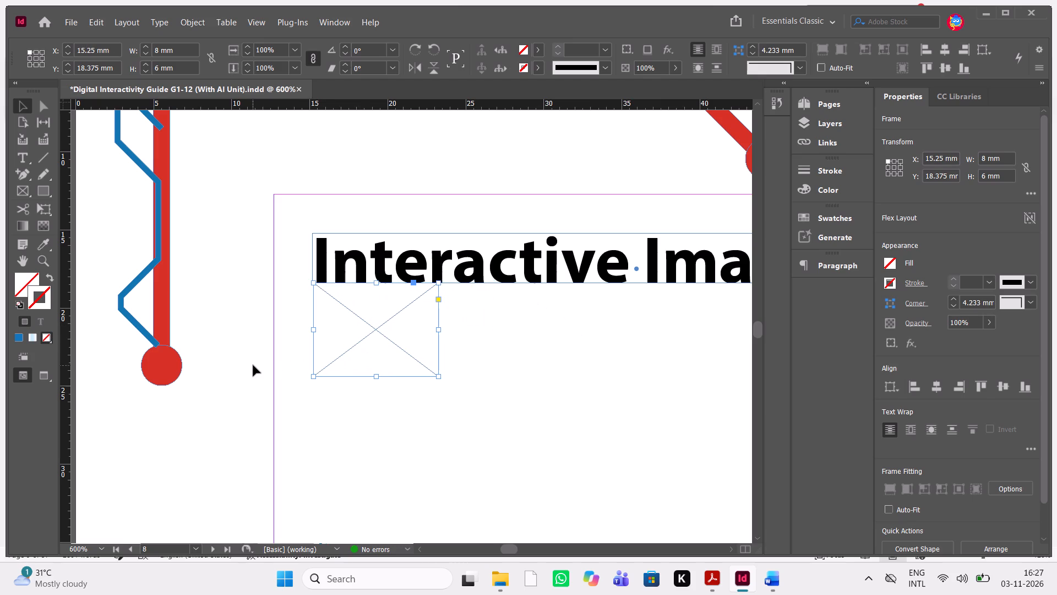
click(253, 365)
click(380, 364)
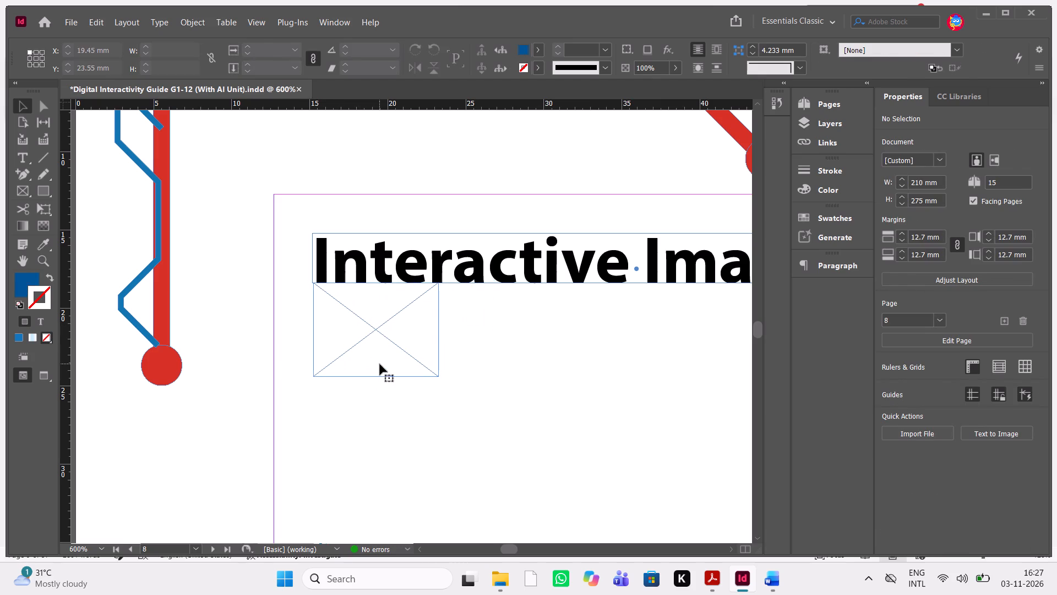
key(Left)
click(250, 350)
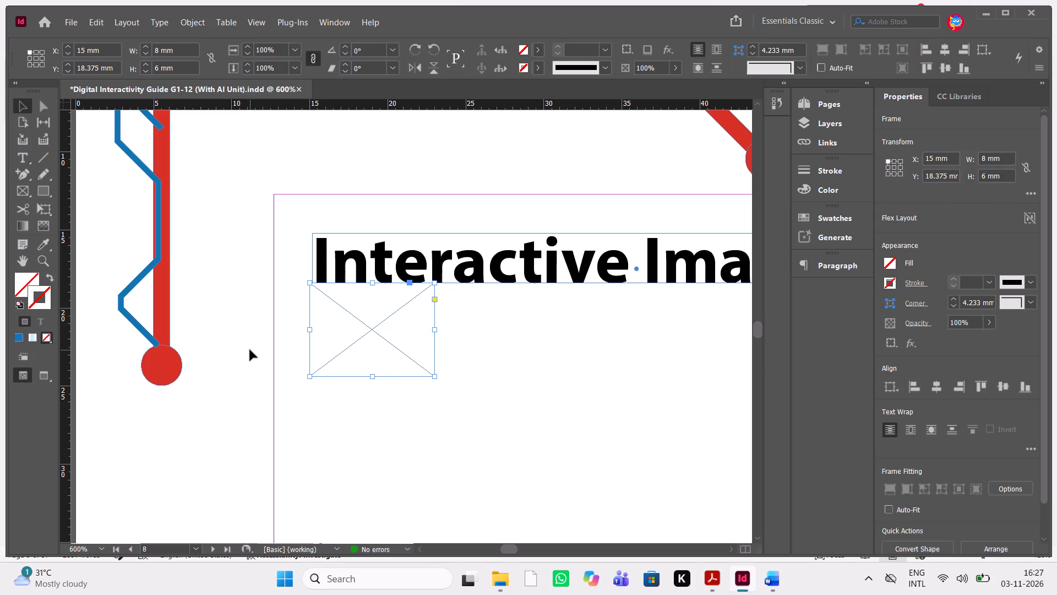
click(390, 327)
key(Right)
click(481, 400)
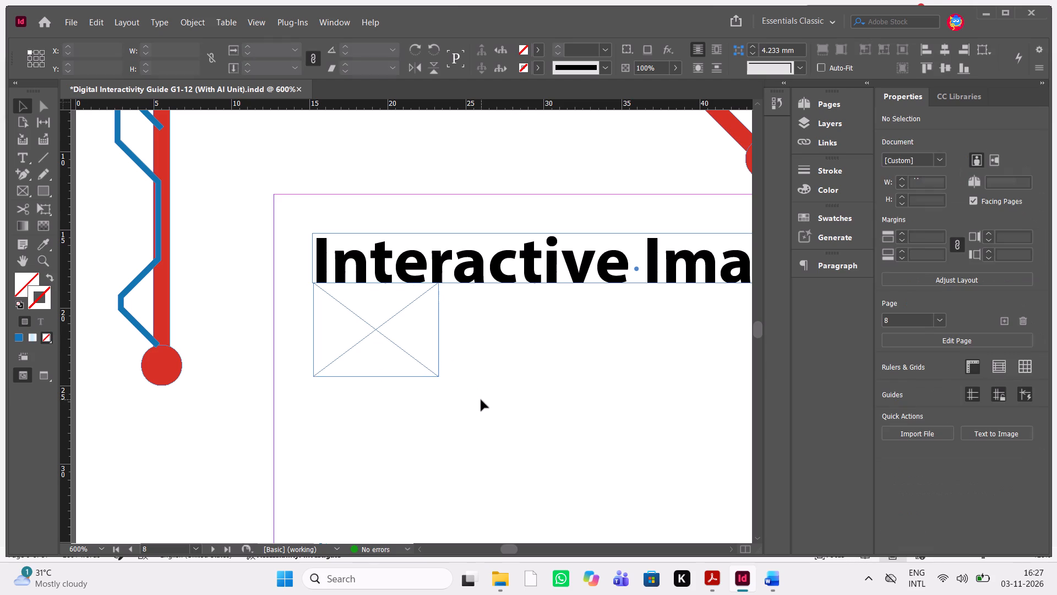
Select page 8's pasted computer image frame, callout and arrows together and move them up and slightly left, to X 13.154 mm and Y 30.999 mm.
key(ctrl+minus)
key(ctrl+minus)
key(ctrl+minus)
scroll(481, 400, left, 1)
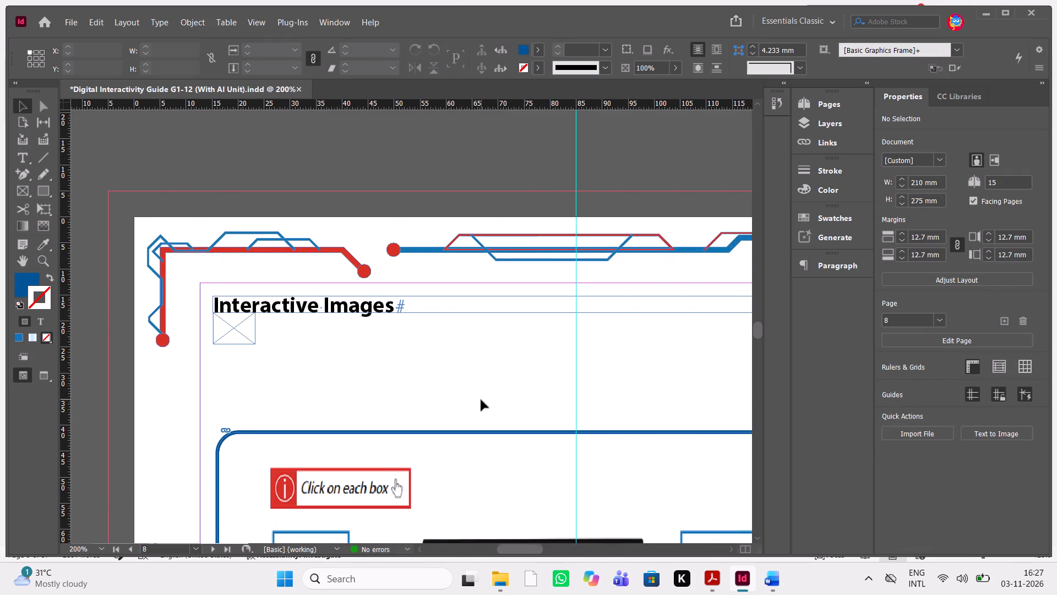
scroll(481, 400, down, 1)
key(ctrl+minus)
key(ctrl+minus)
key(ctrl+minus)
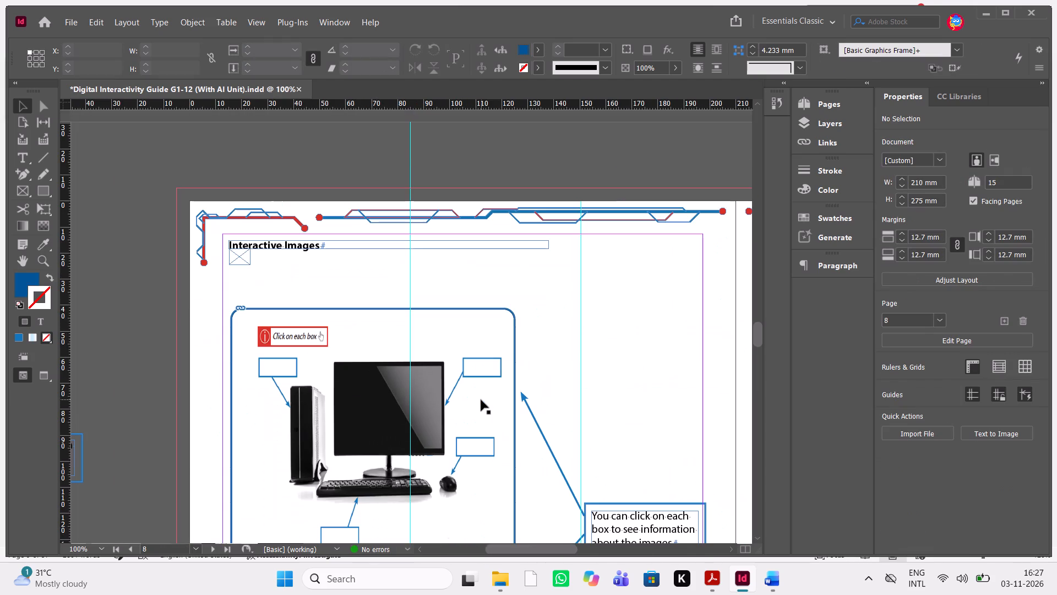
scroll(481, 400, down, 1)
drag(629, 478, 406, 290)
scroll(406, 290, up, 1)
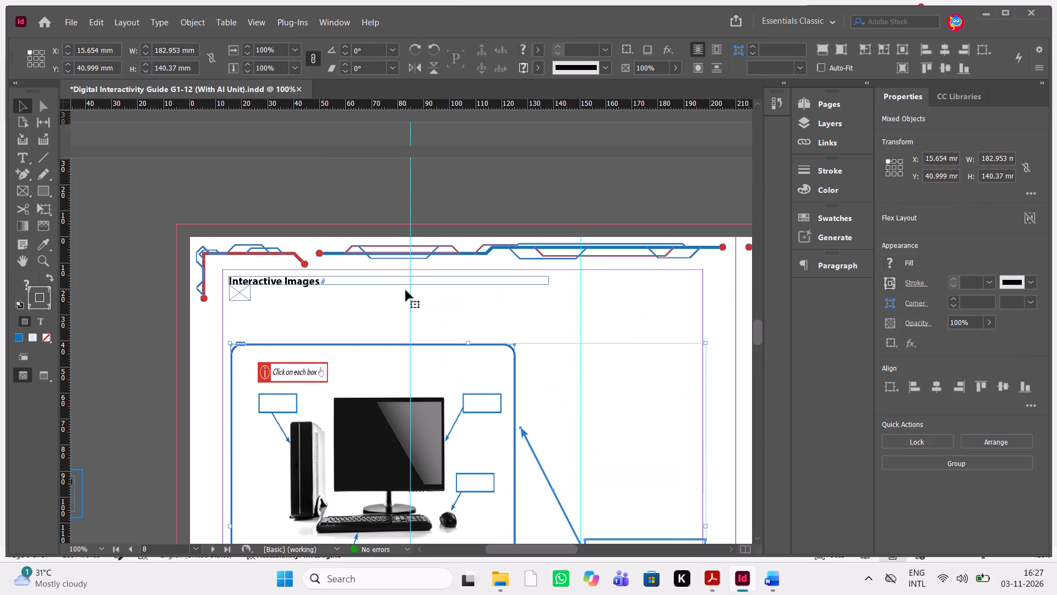
key(shift+Up)
key(shift+Up)
key(shift+Up)
key(shift+Up)
key(shift+Left)
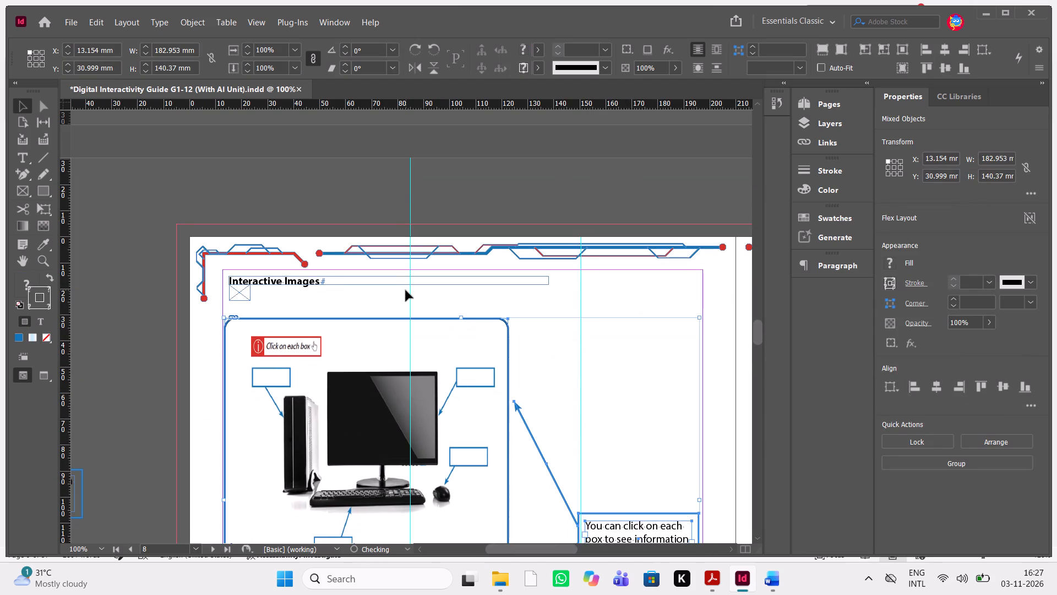
Nudge the selected image frame, callout and arrows until they sit just below the spacer frame, at X 14.154 mm and Y 24.499 mm.
key(shift+Up)
key(shift+Up)
key(shift+Up)
key(shift+Down)
key(Up)
key(Up)
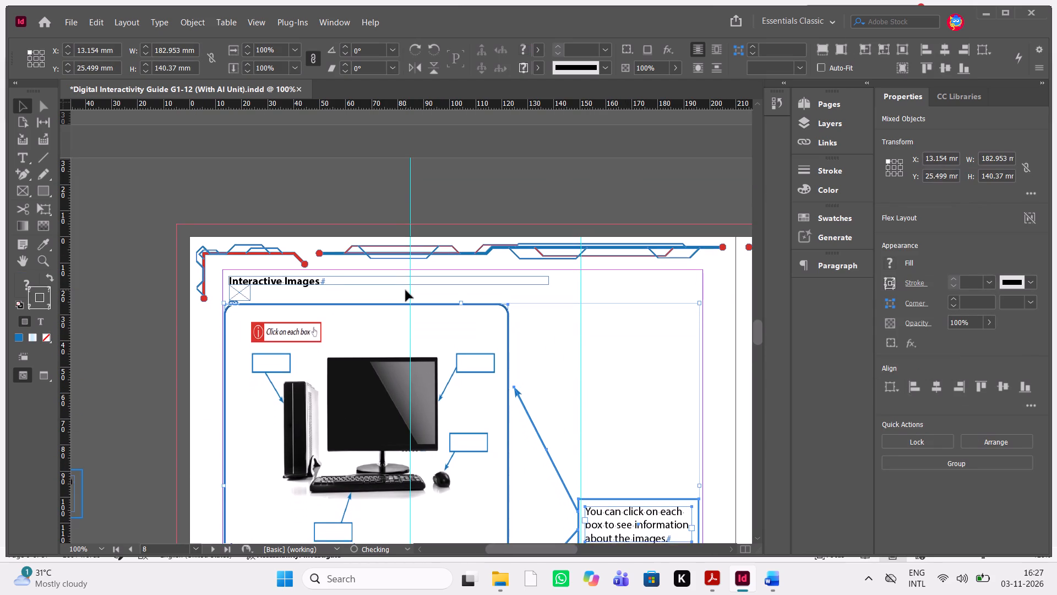
key(Up)
key(Up)
key(Up)
key(Up)
key(Right)
key(Right)
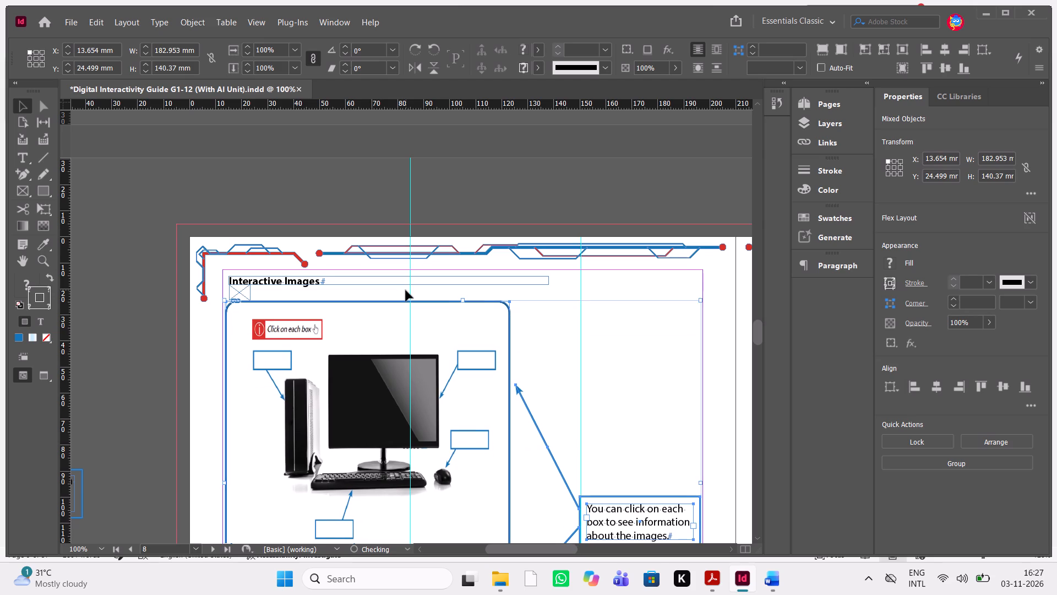
key(Right)
key(Right)
Switch to the Word source and save the grouped picture under its Interactive Images heading as Picture1 in PNG format in Downloads.
scroll(406, 290, down, 1)
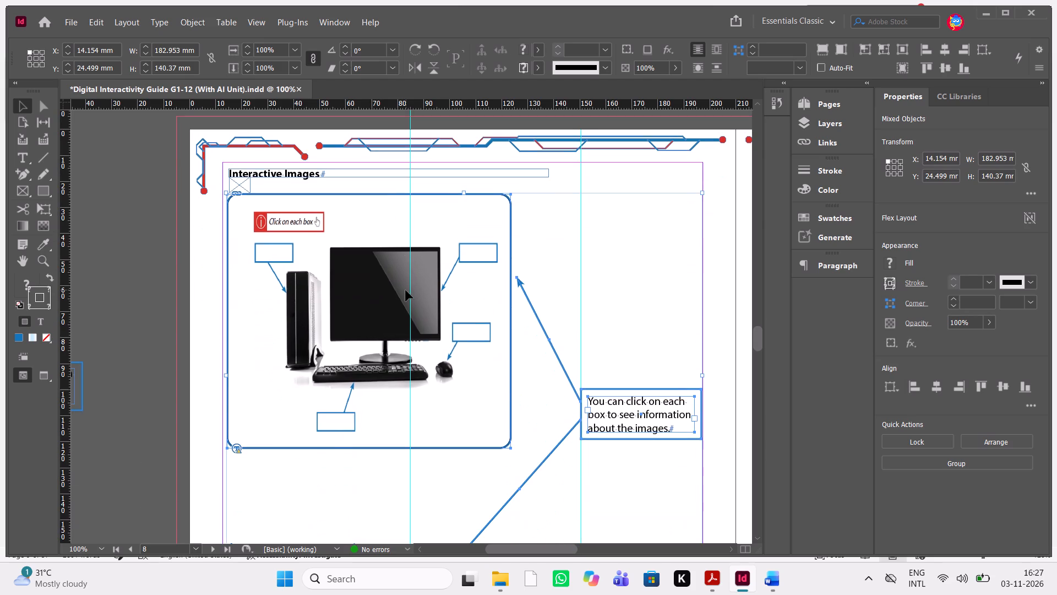
scroll(406, 290, down, 1)
scroll(485, 347, up, 4)
scroll(485, 347, down, 2)
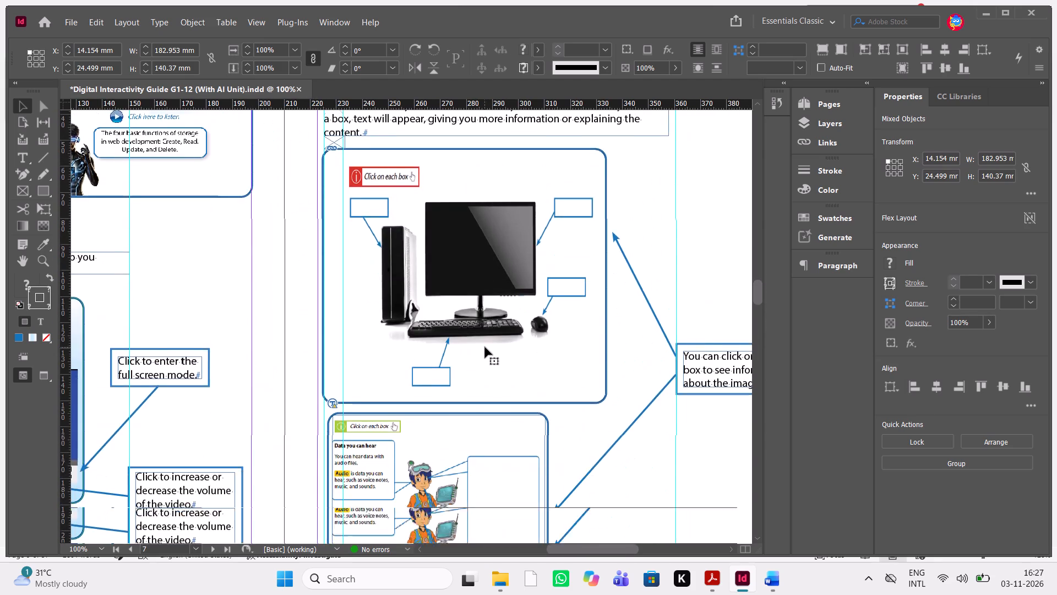
scroll(485, 347, down, 4)
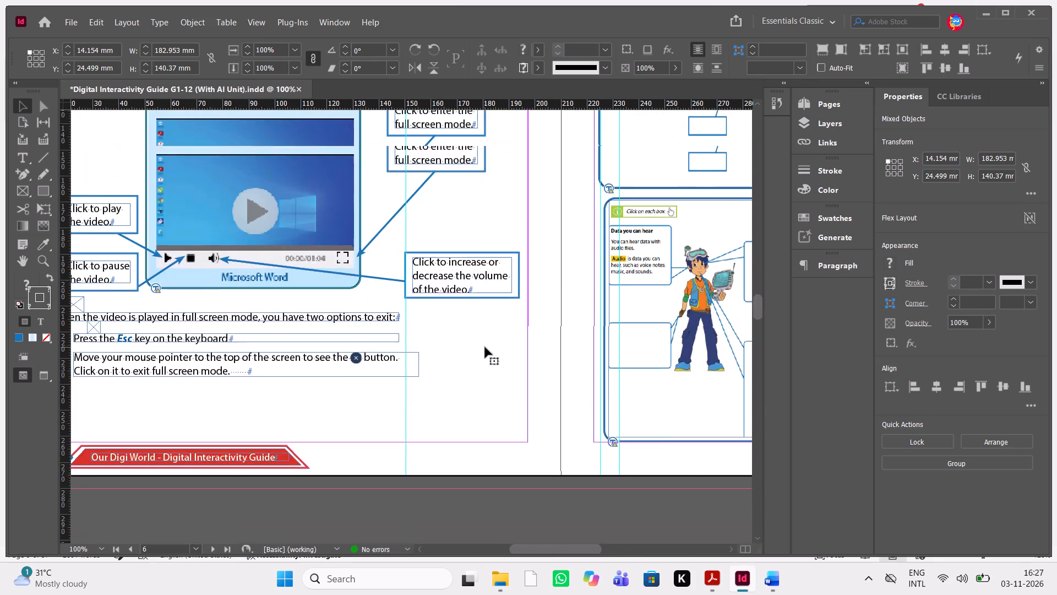
scroll(485, 347, down, 2)
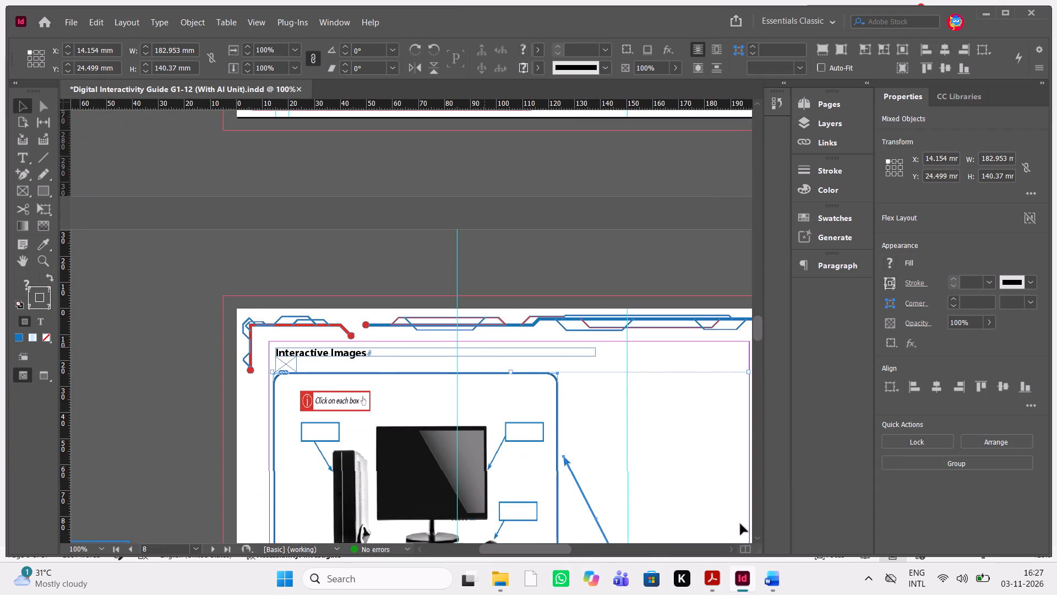
click(777, 580)
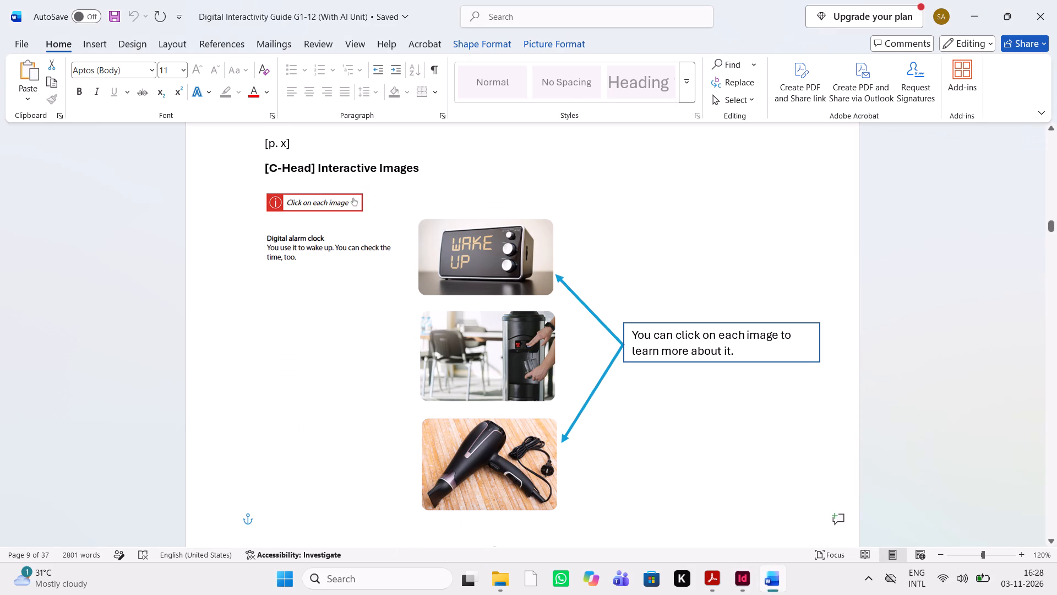
scroll(524, 349, down, 1)
scroll(524, 349, up, 1)
click(419, 253)
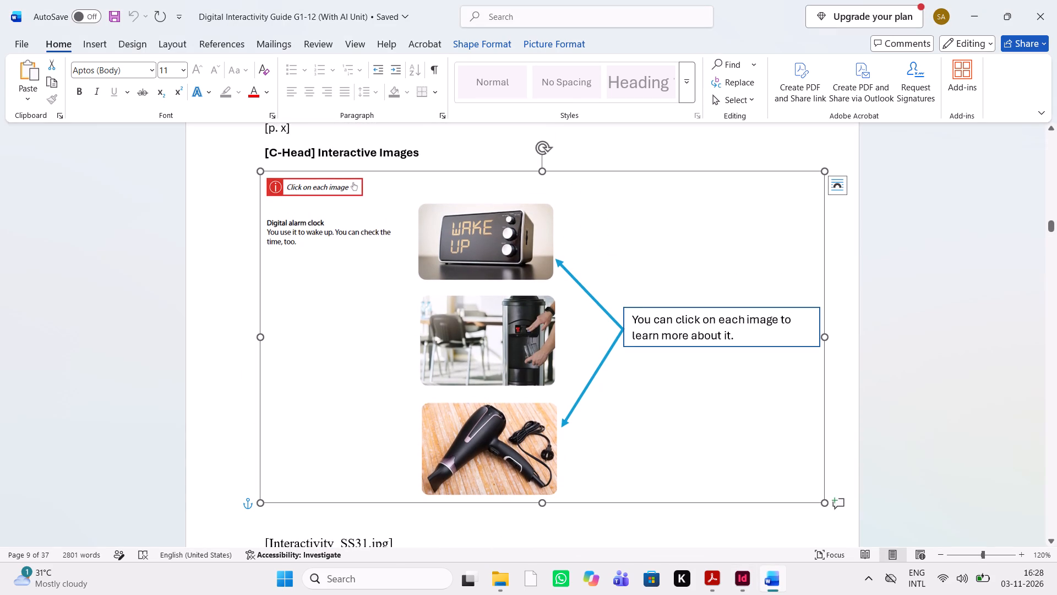
right_click(473, 299)
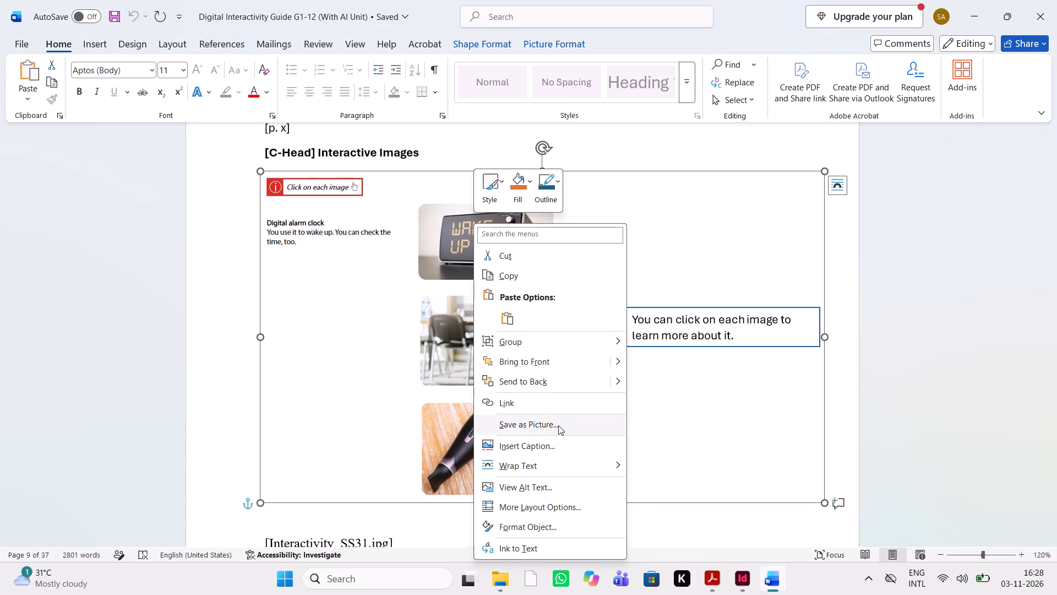
click(558, 425)
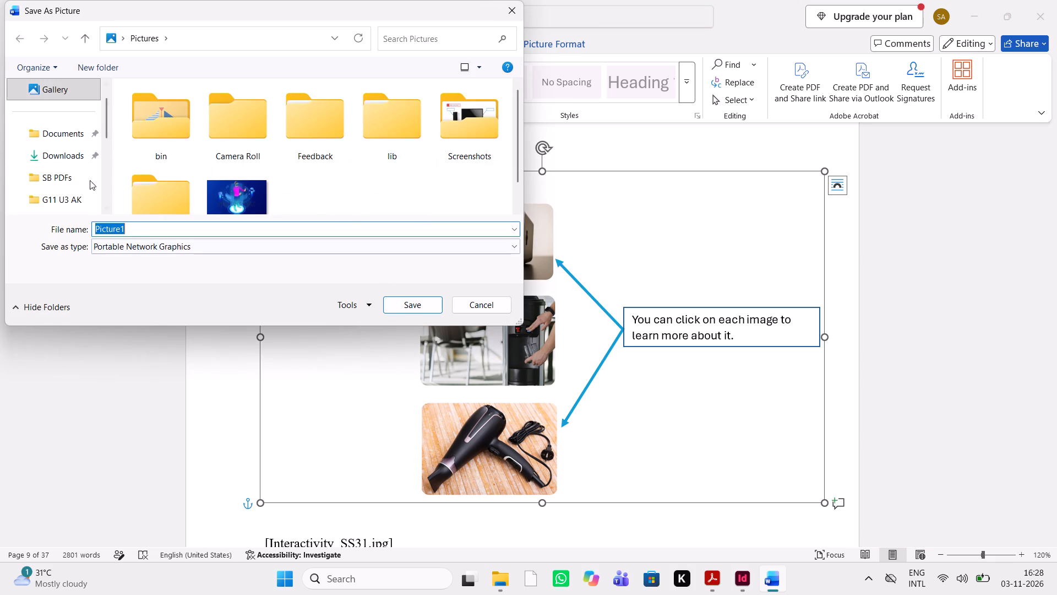
double_click(54, 147)
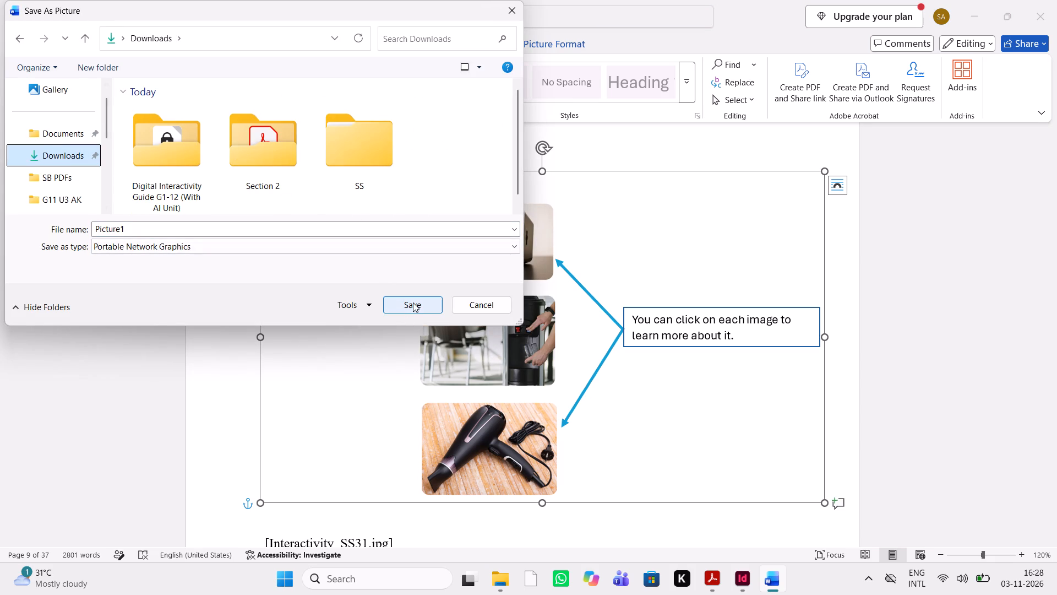
click(413, 302)
Open Picture1.png from the Downloads folder in Photos, maximize the viewer and start editing the image.
click(503, 580)
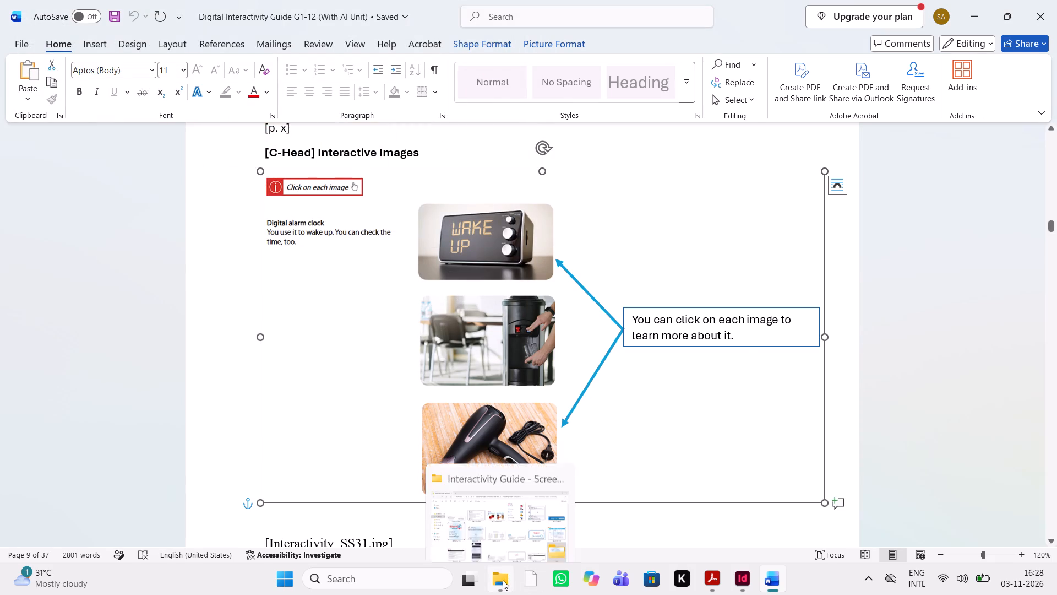
double_click(59, 186)
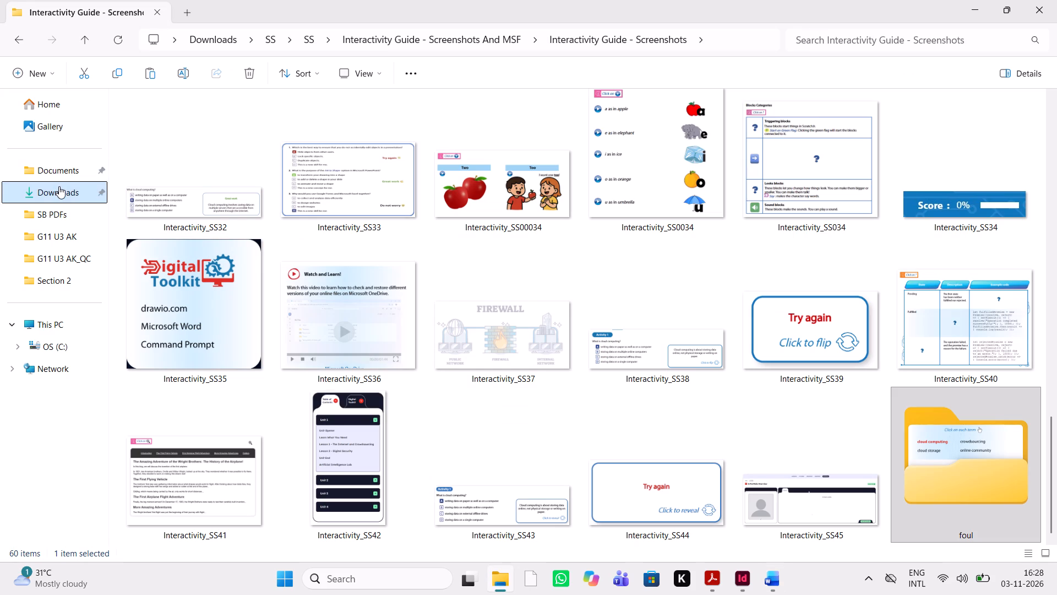
double_click(165, 203)
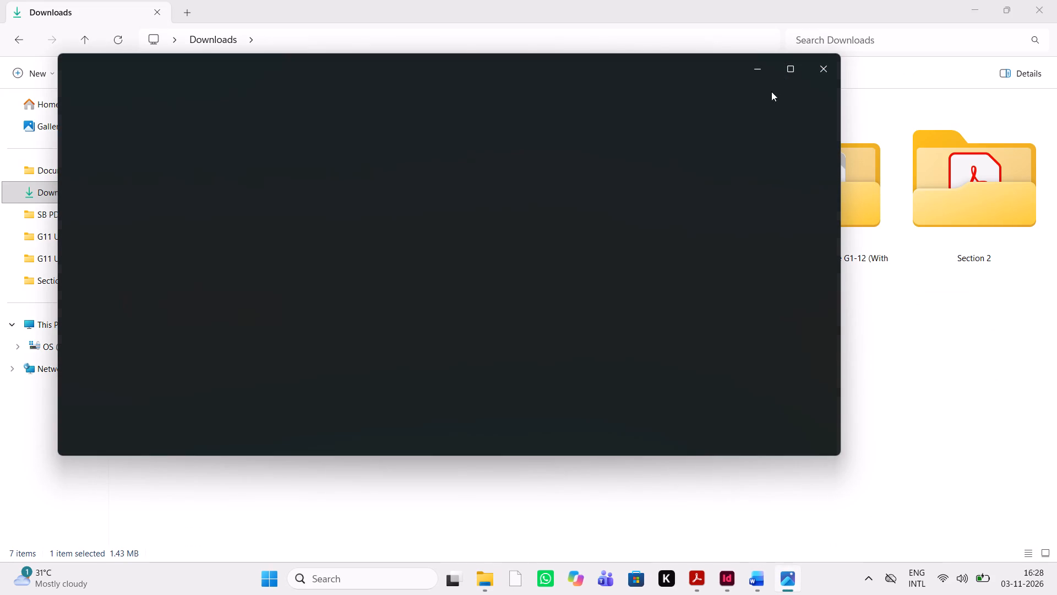
click(789, 75)
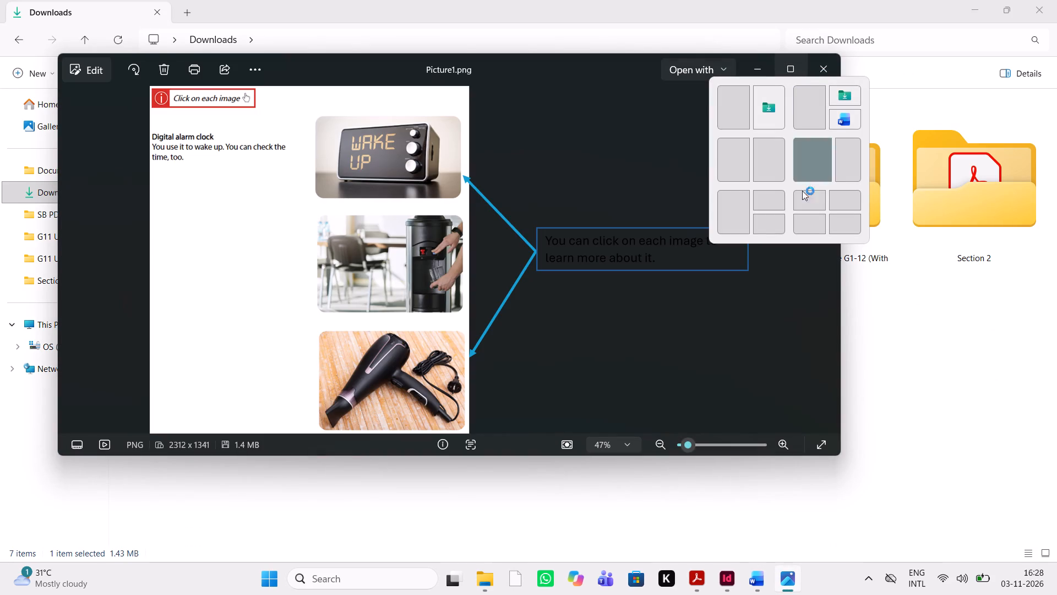
click(794, 70)
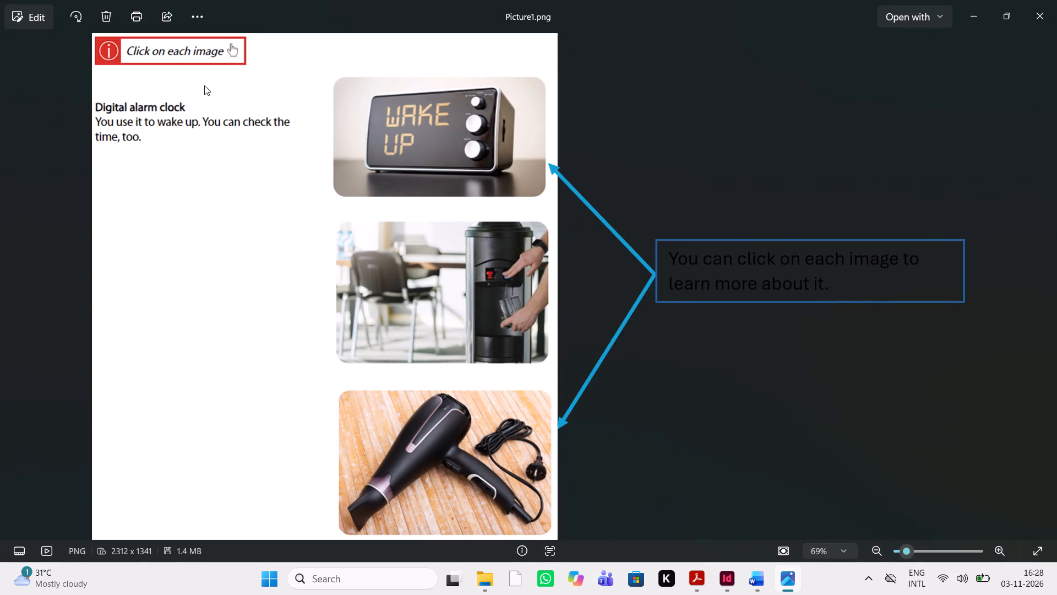
click(34, 19)
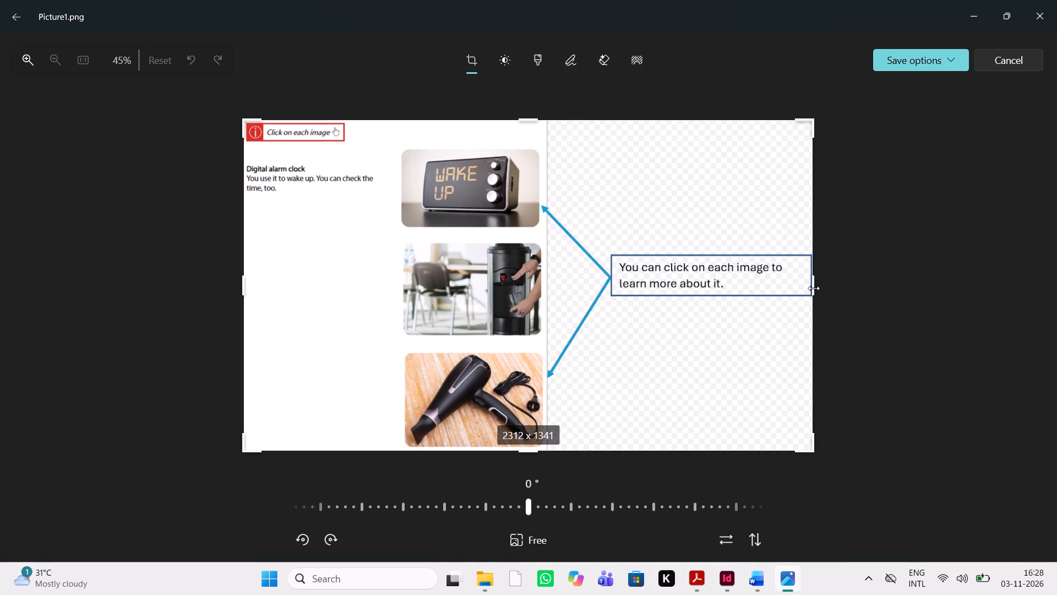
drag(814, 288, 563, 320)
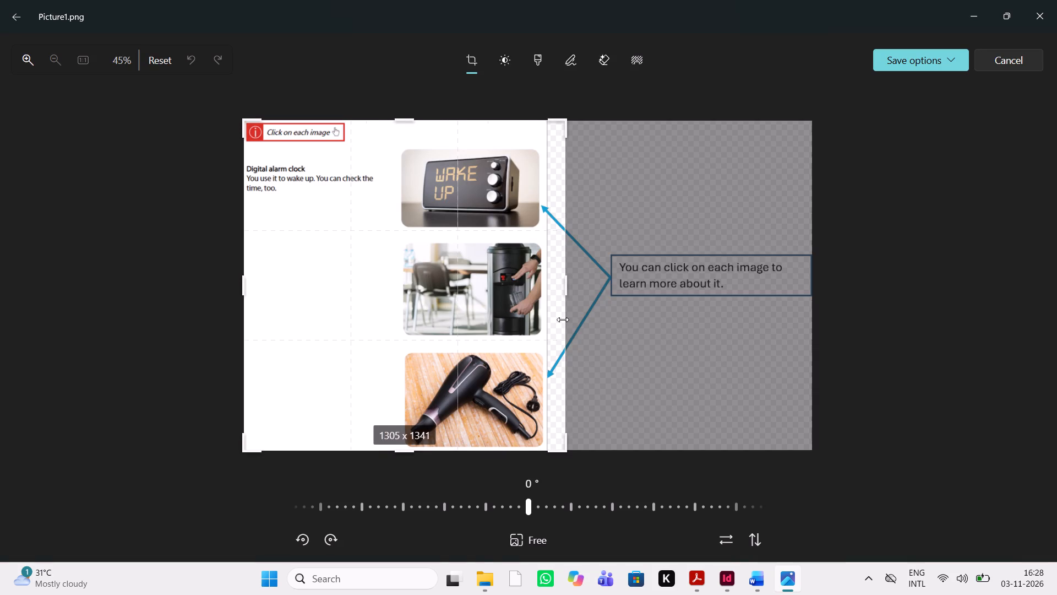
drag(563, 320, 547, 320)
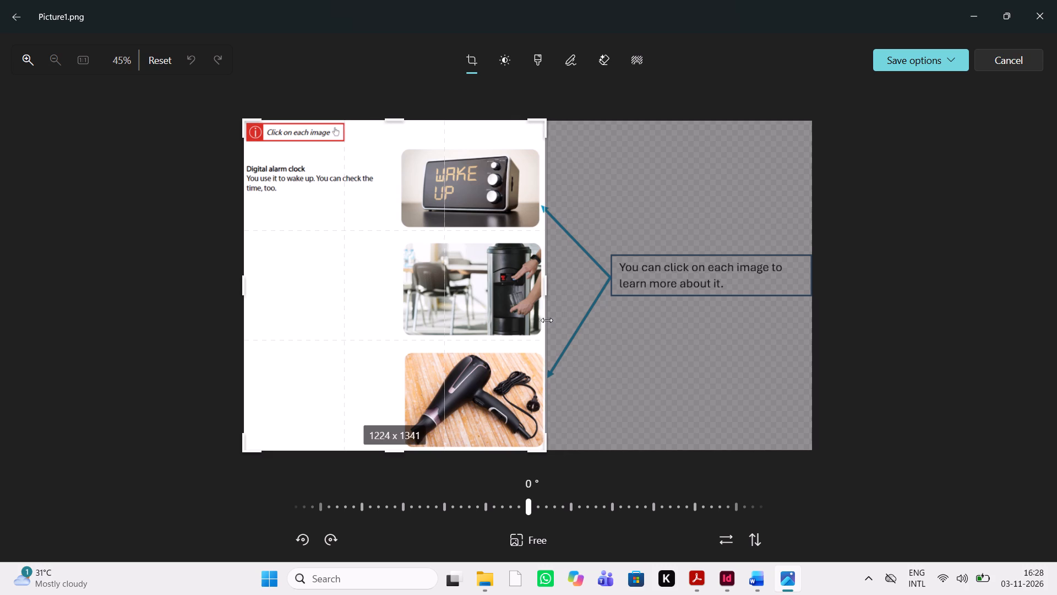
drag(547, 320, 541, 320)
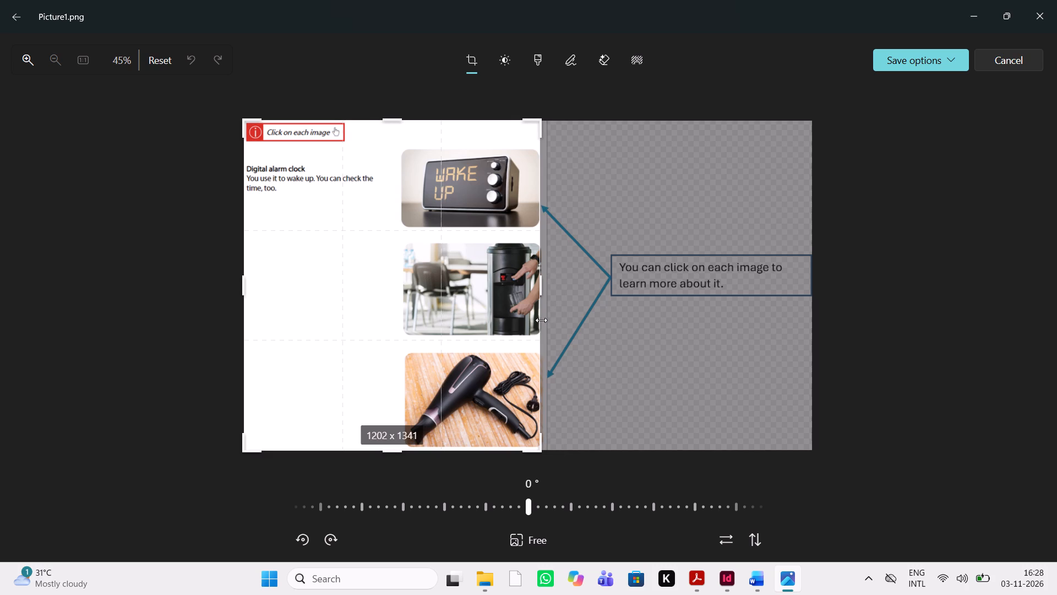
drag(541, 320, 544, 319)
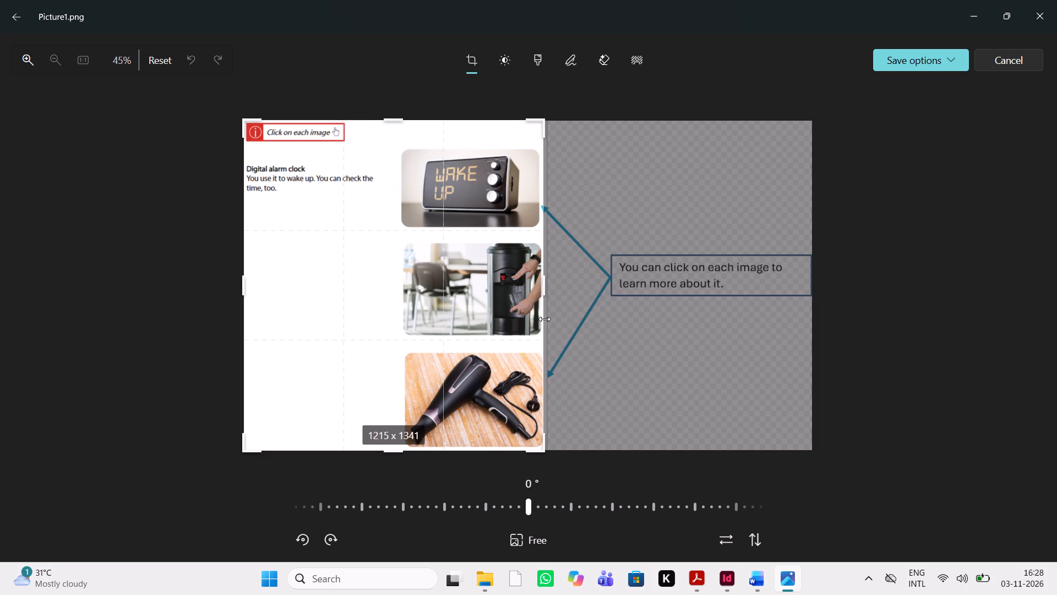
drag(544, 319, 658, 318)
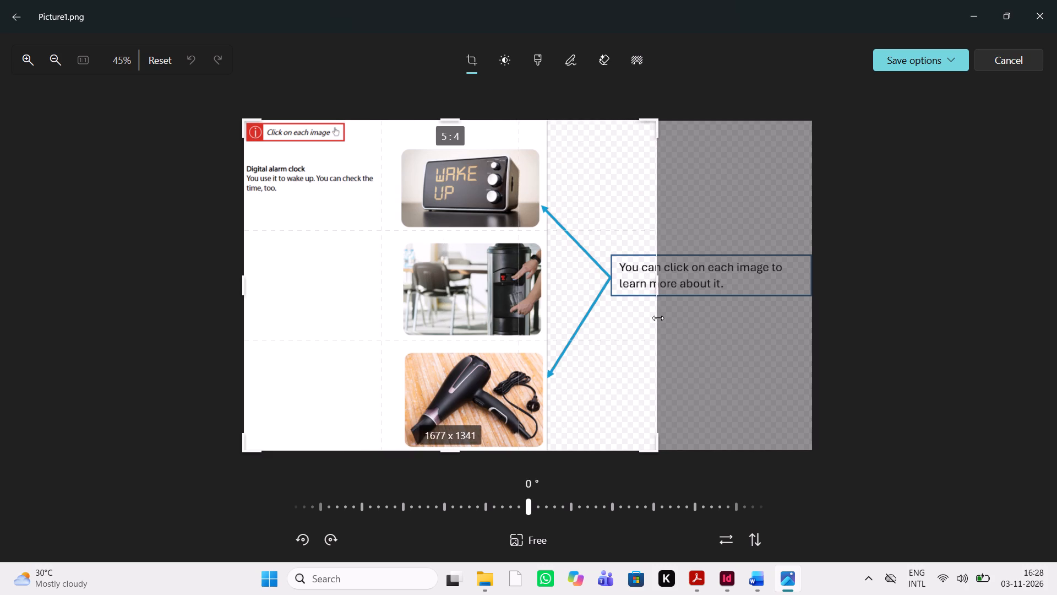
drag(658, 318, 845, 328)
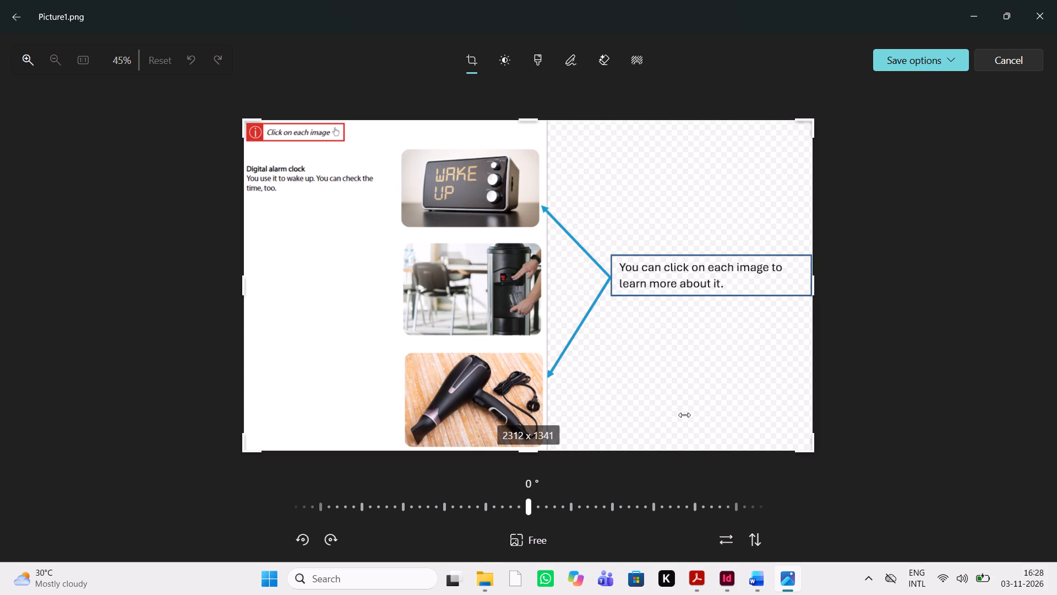
Crop Picture1.png to 1210 x 879, keeping the instruction label, the alarm clock text and image, and the water dispenser image.
drag(532, 453, 520, 424)
drag(520, 424, 509, 346)
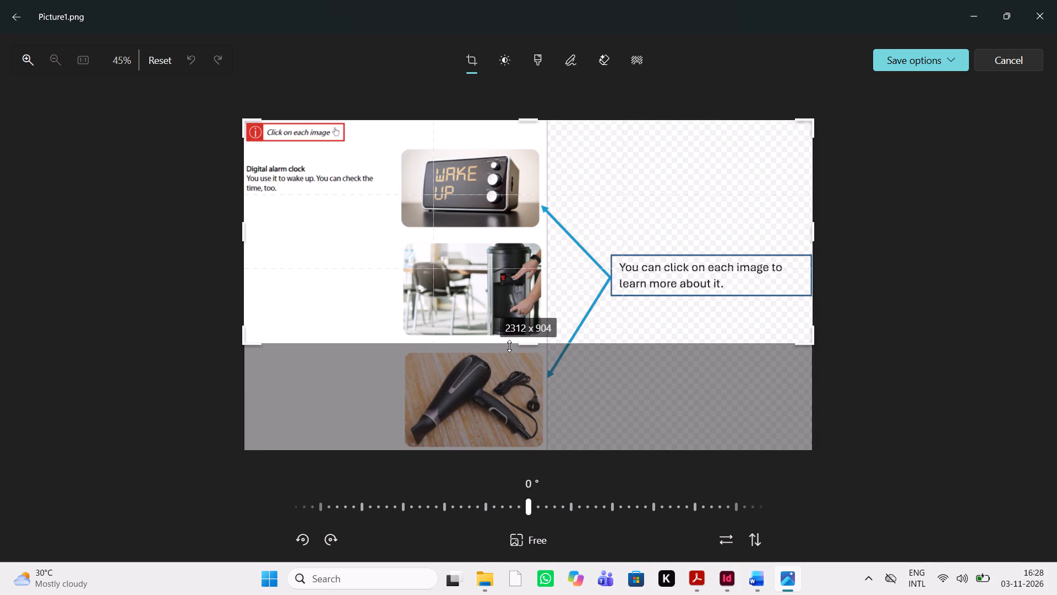
drag(509, 346, 541, 340)
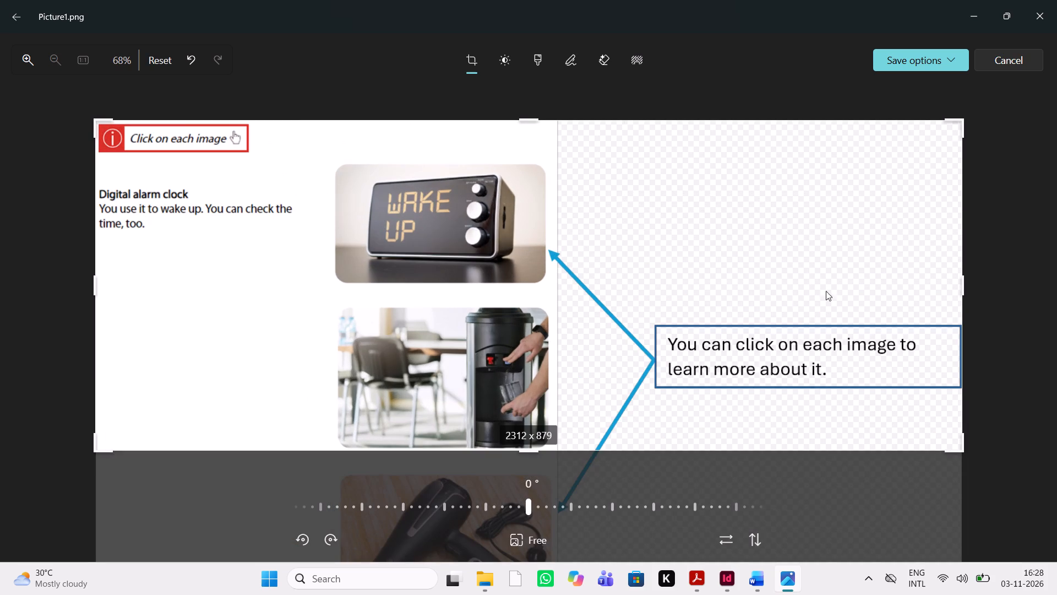
click(968, 287)
drag(968, 287, 551, 344)
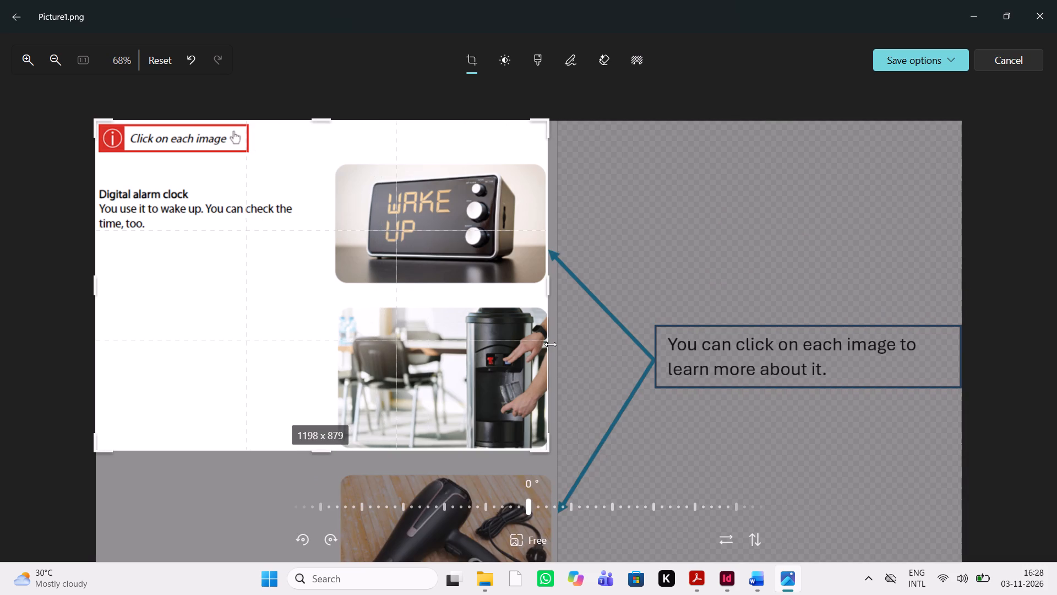
drag(551, 344, 555, 345)
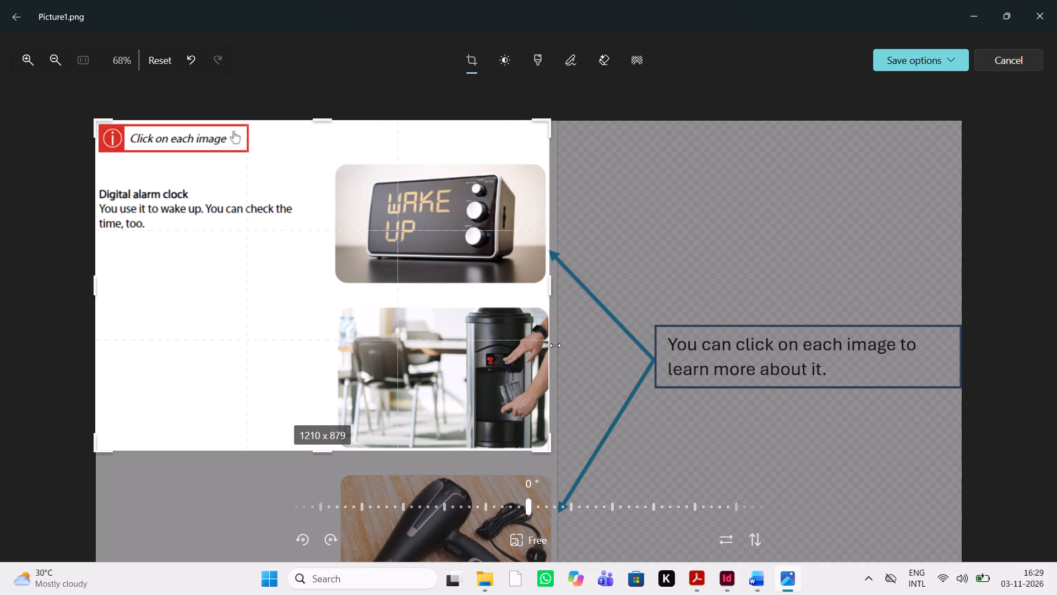
drag(555, 345, 555, 345)
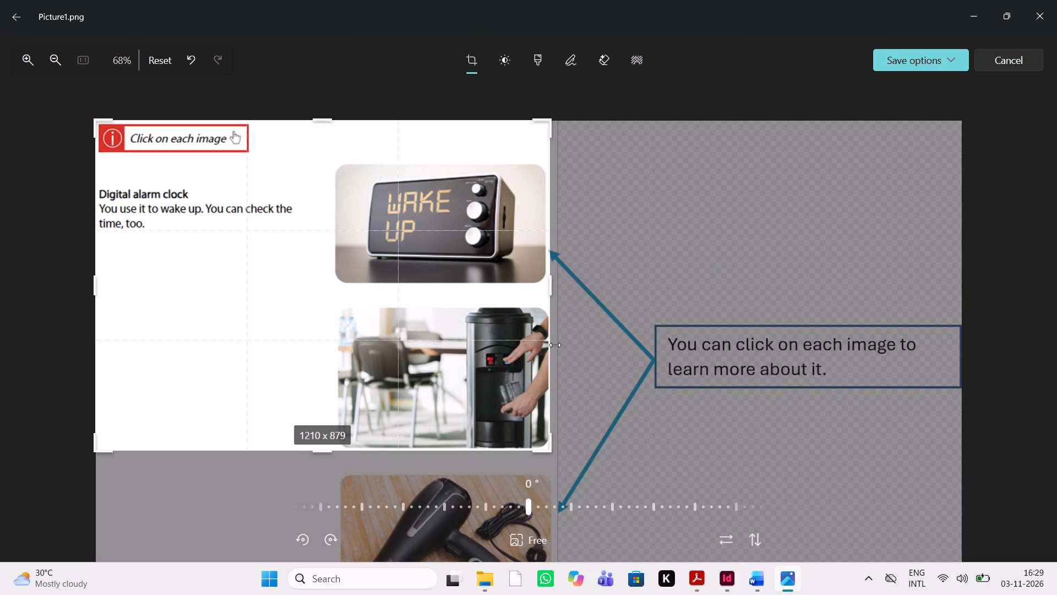
drag(555, 345, 555, 345)
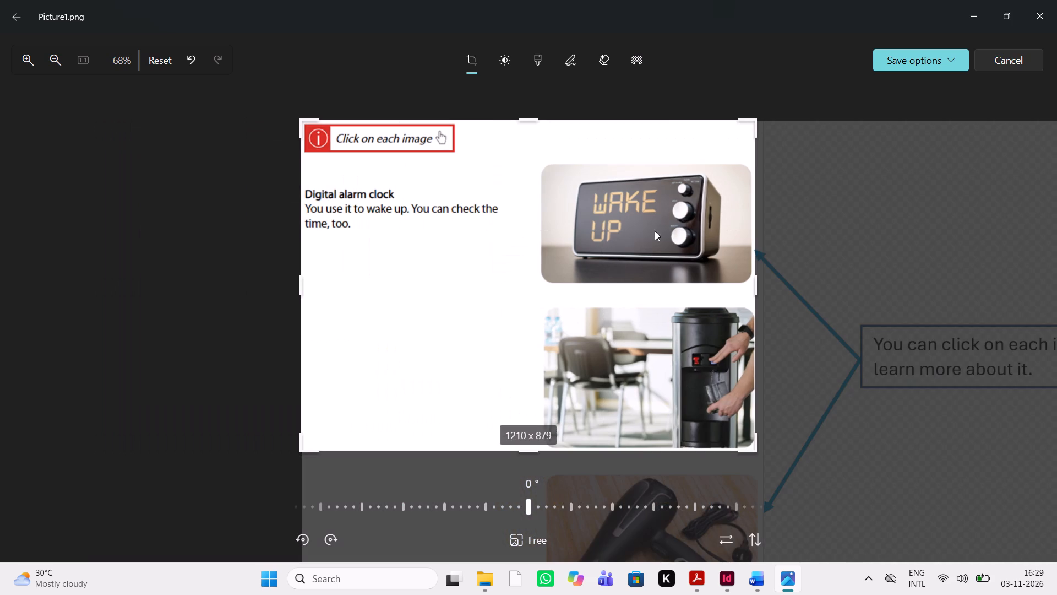
Save the cropped picture as a PNG copy named 1 in the Interactivity Guide - Screenshots folder, inside the SS folders under Downloads.
click(955, 60)
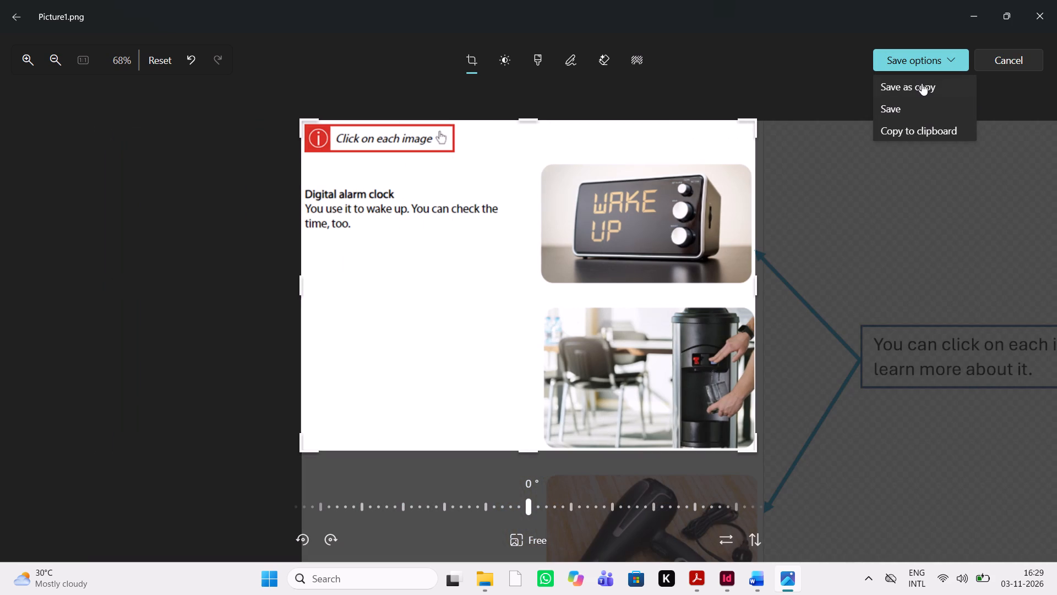
click(922, 83)
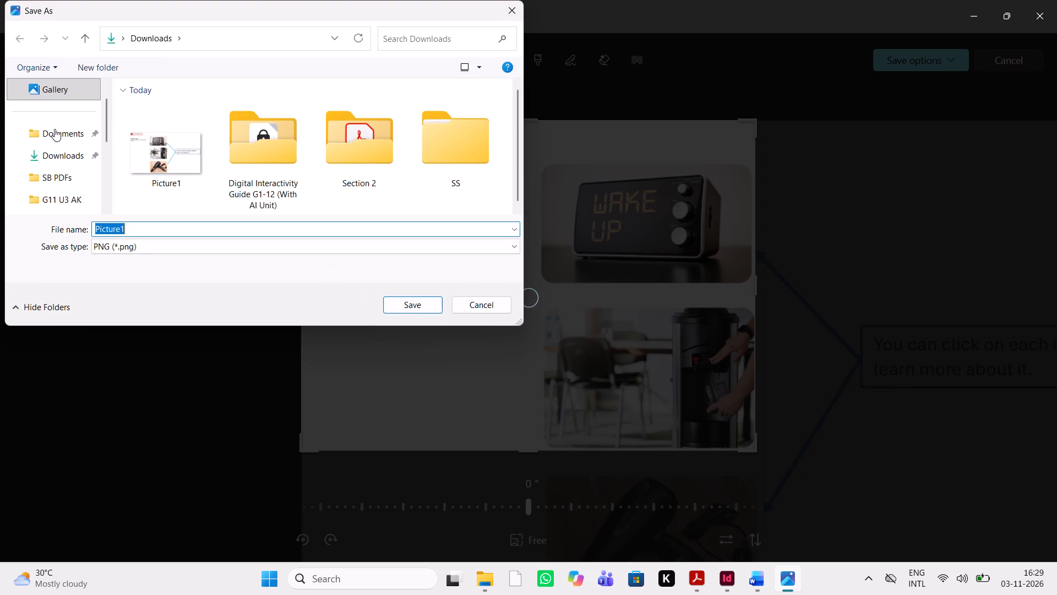
key(BackSpace)
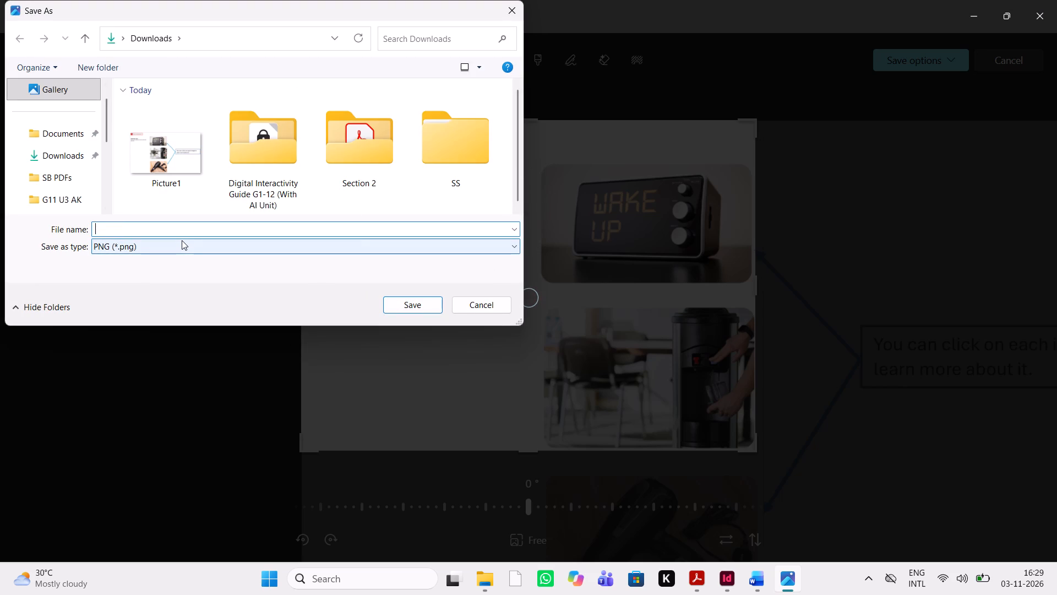
key(1)
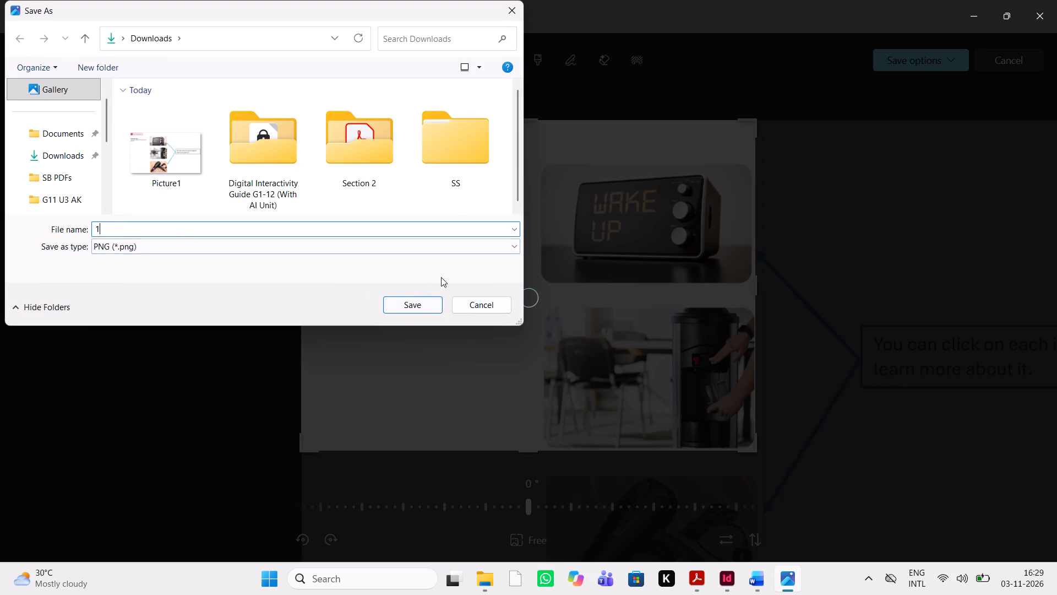
double_click(460, 186)
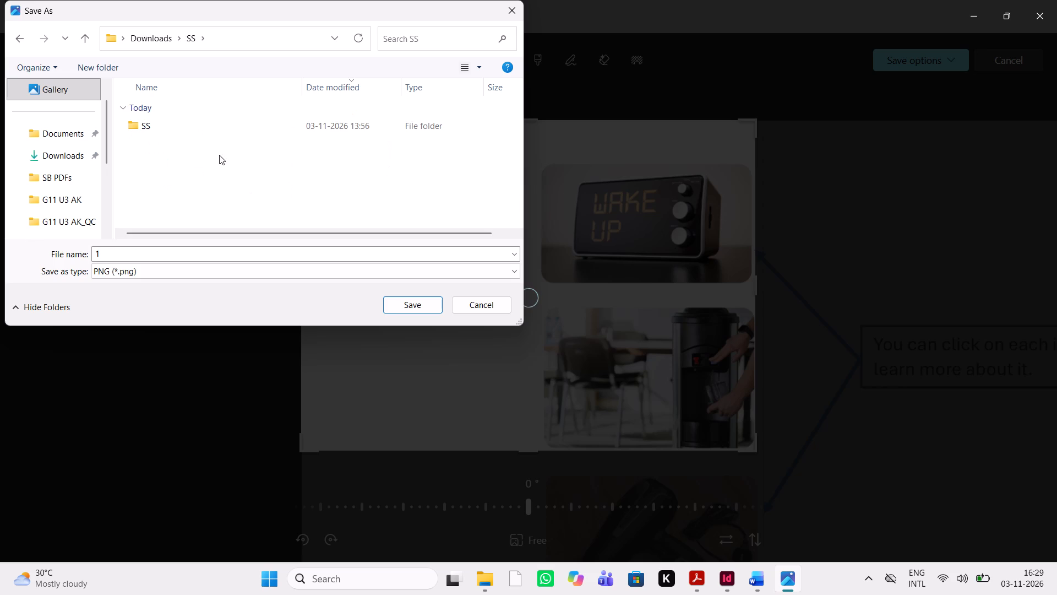
double_click(227, 132)
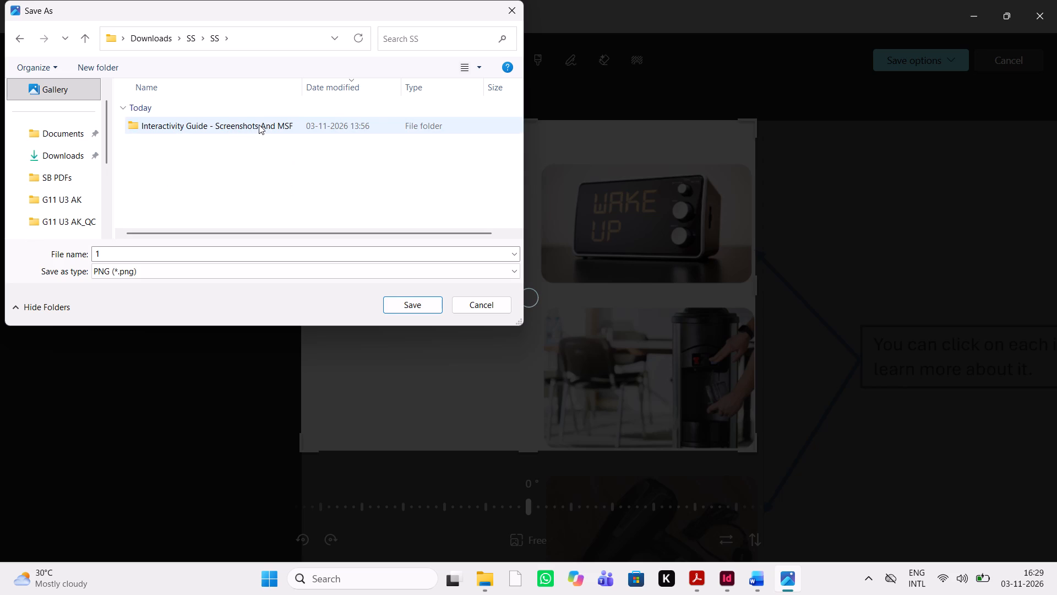
double_click(259, 125)
double_click(284, 128)
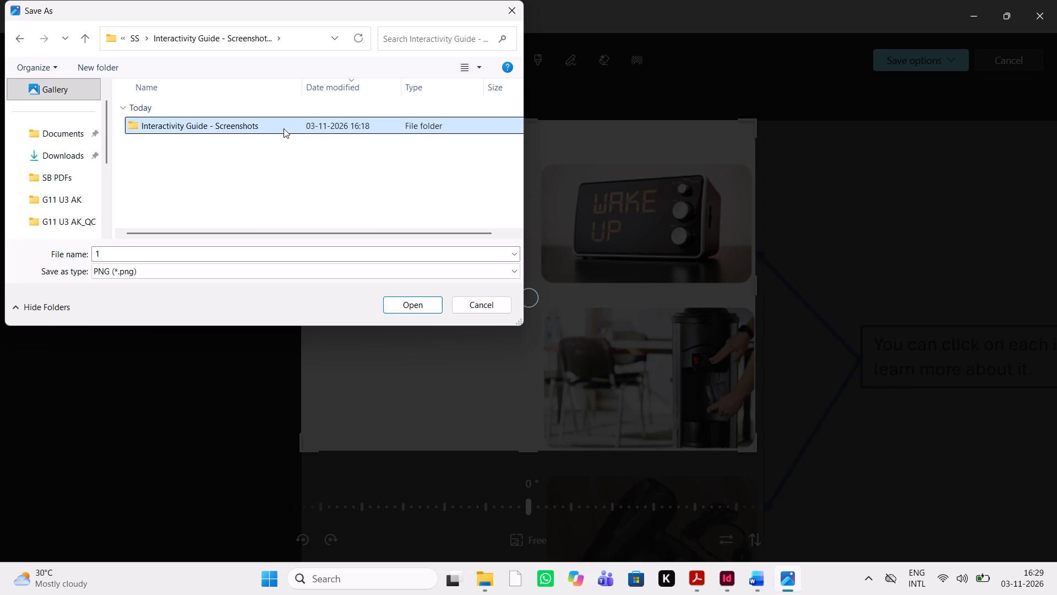
click(406, 302)
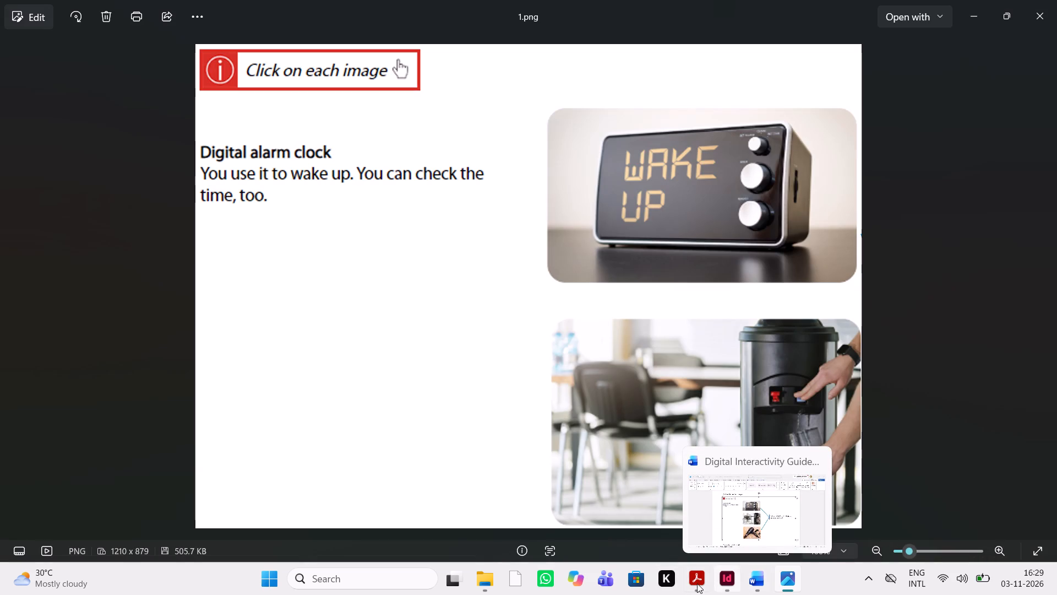
Switch to the Word source and examine the grouped picture under Interactive Images and the magnifier section below it.
click(756, 581)
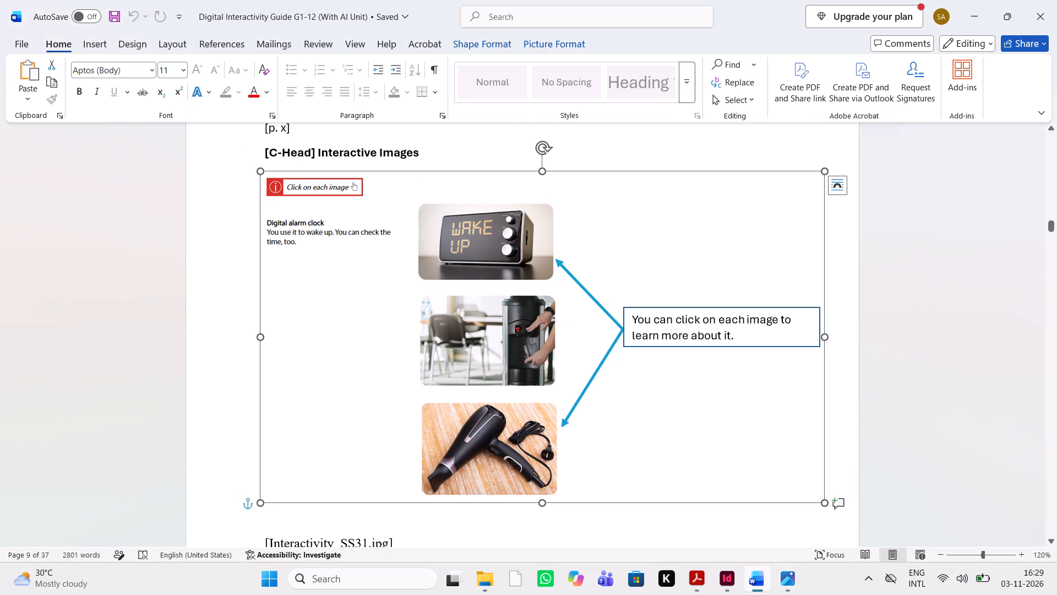
scroll(613, 348, up, 1)
scroll(613, 348, down, 3)
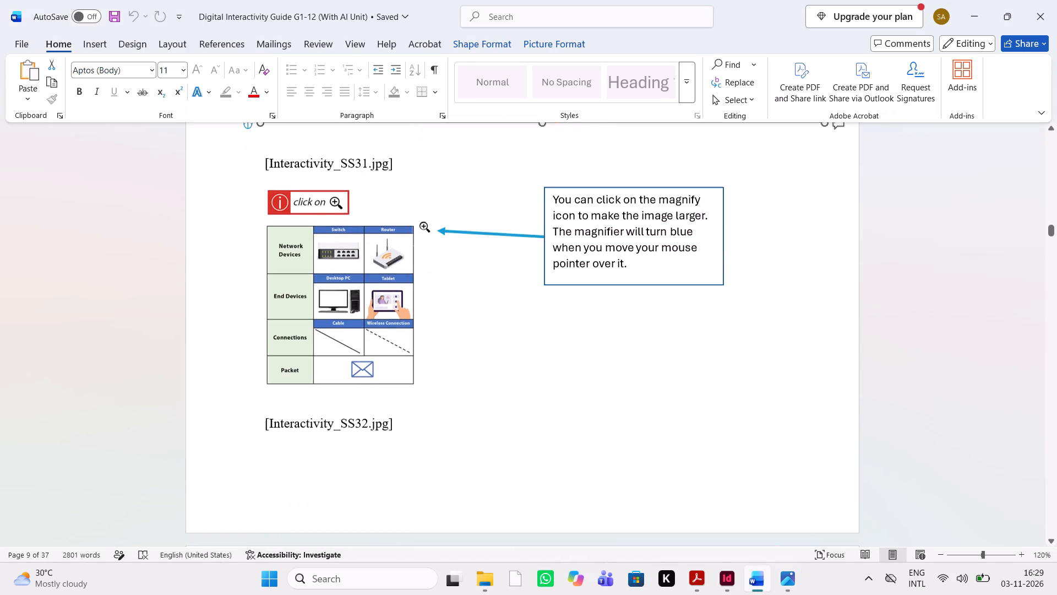
scroll(613, 348, down, 3)
scroll(613, 348, up, 2)
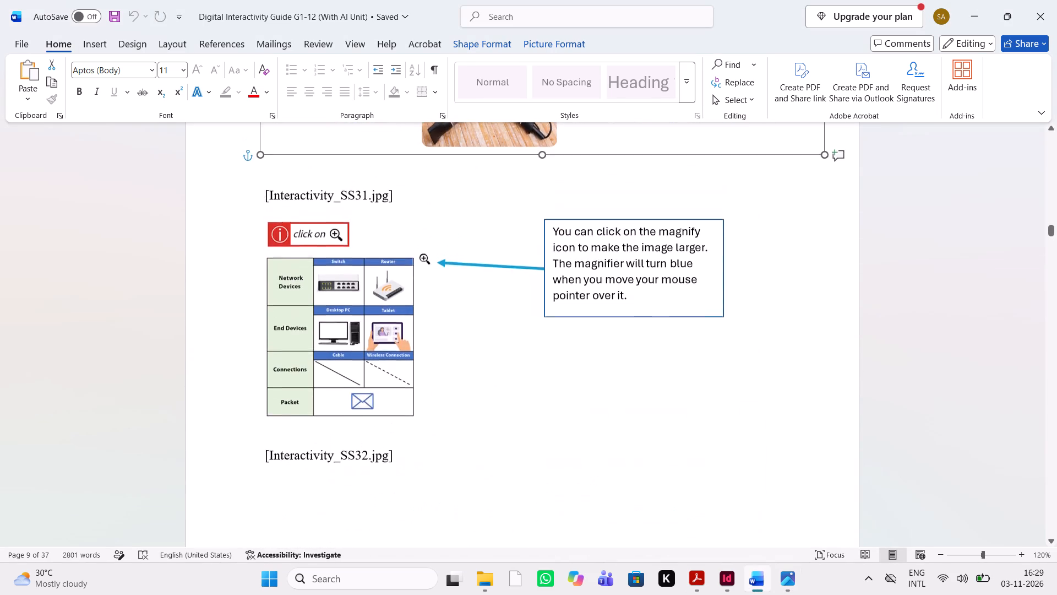
scroll(613, 348, up, 2)
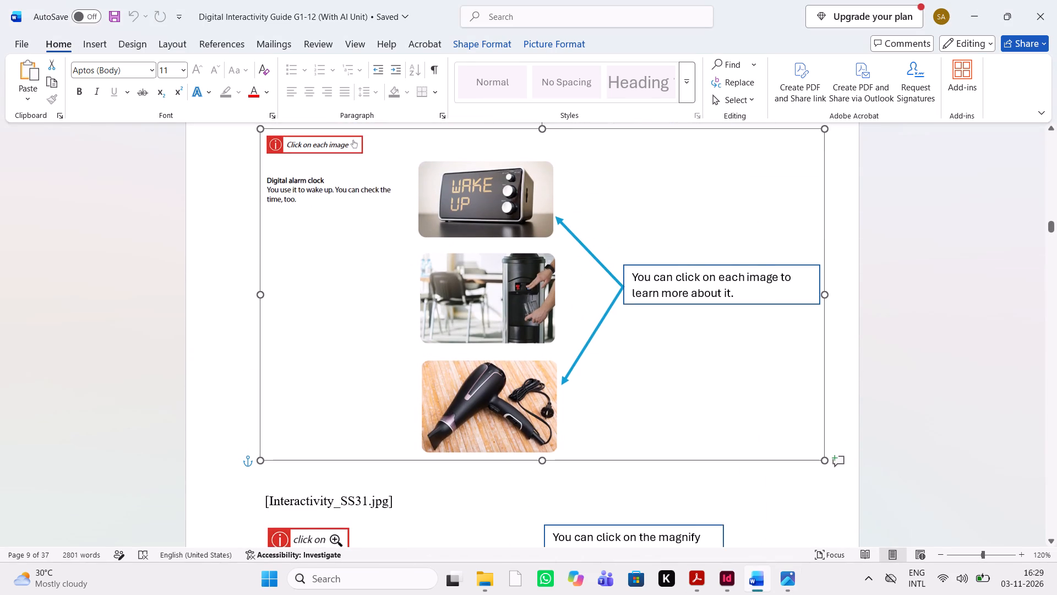
scroll(613, 348, up, 3)
scroll(613, 348, down, 3)
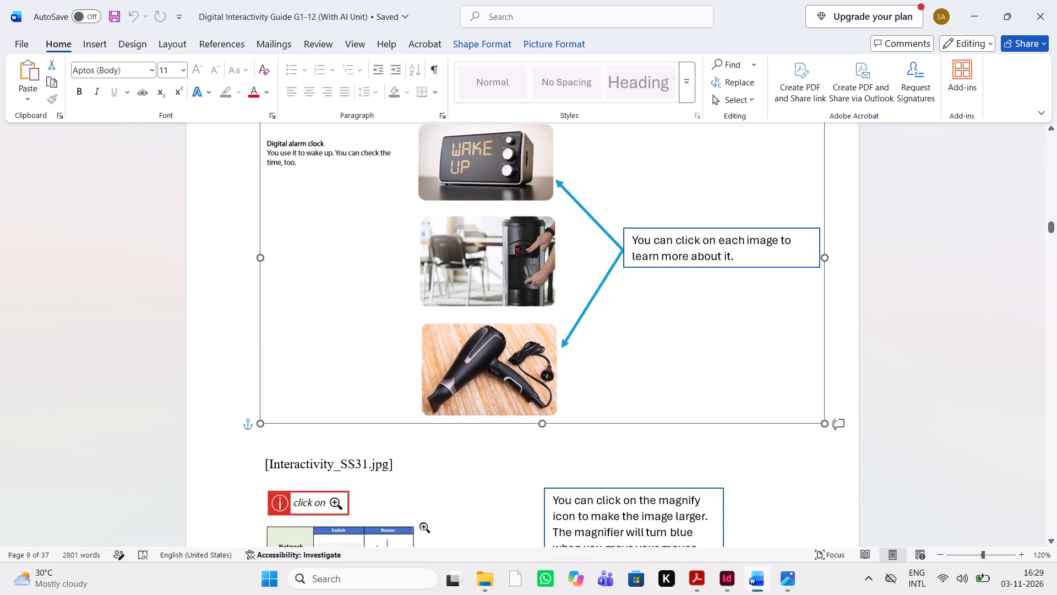
scroll(613, 348, up, 3)
scroll(613, 348, down, 1)
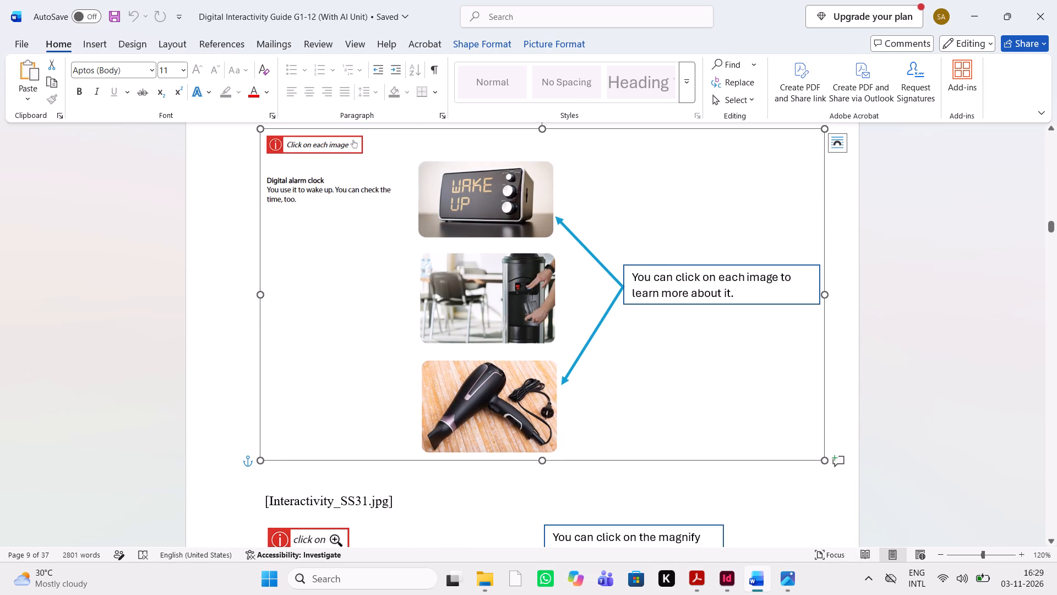
Return to the cropped copy 1.png in Photos, check its content and close the viewer.
click(722, 580)
click(781, 580)
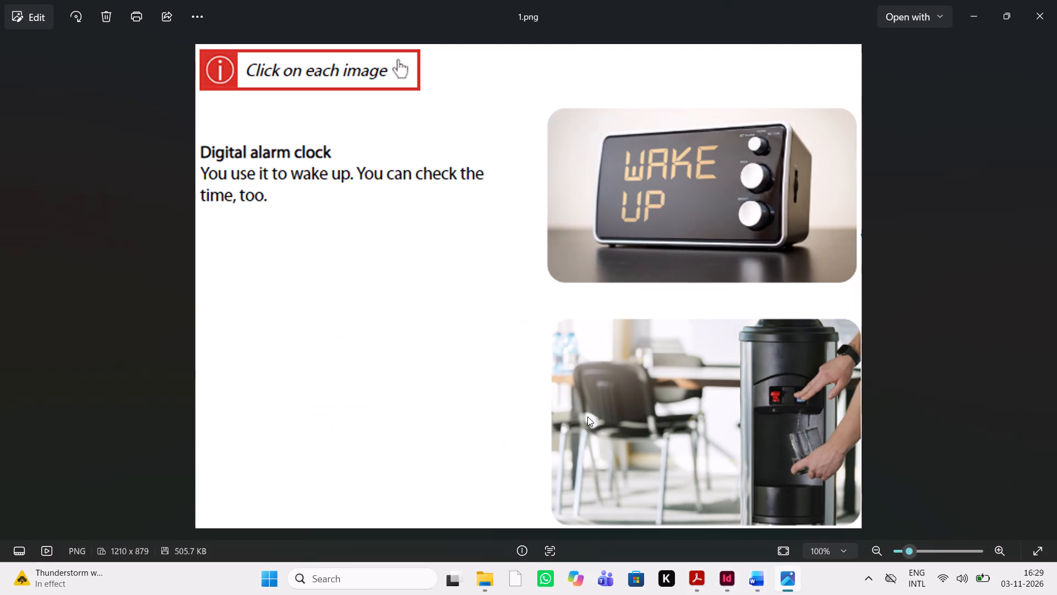
scroll(557, 280, left, 1)
scroll(557, 280, down, 1)
ctrl+scroll(557, 280, down, 1)
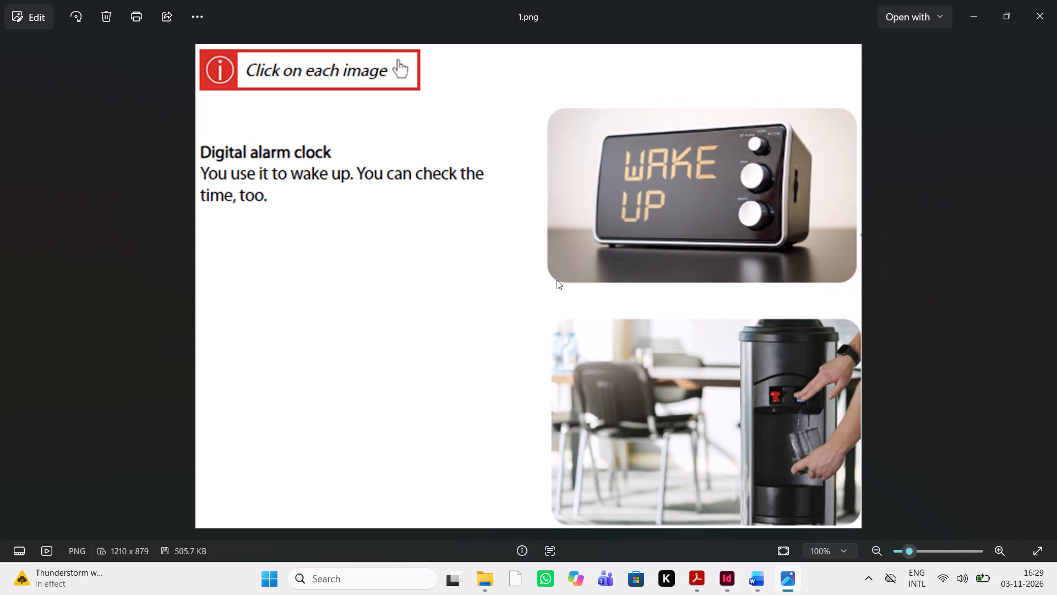
ctrl+scroll(557, 280, down, 3)
click(1039, 0)
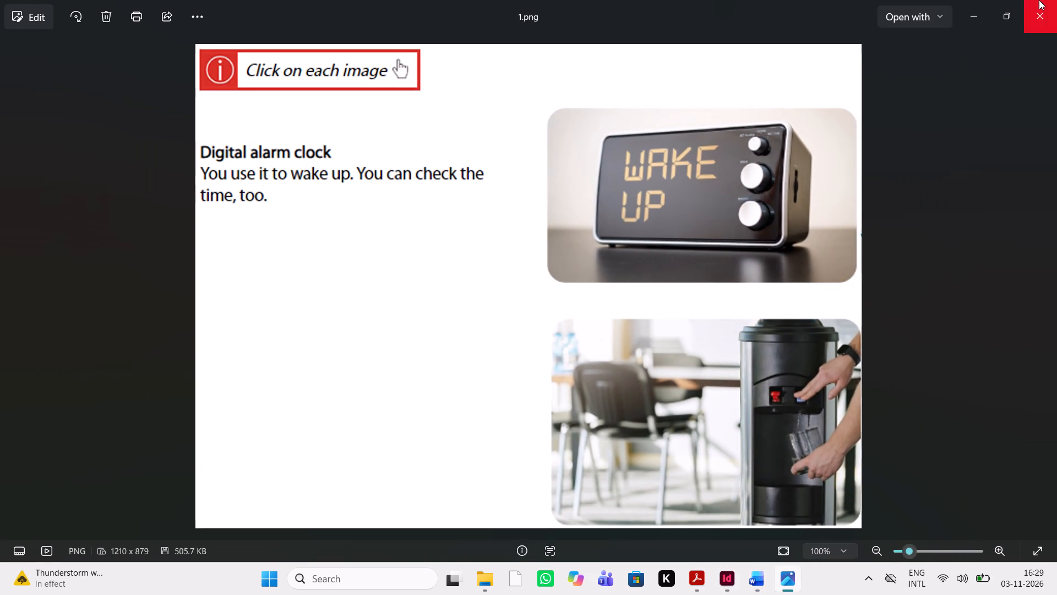
Reopen the original Picture1.png from the Downloads folder and capture a screenshot of just its hair dryer image with a thin white margin.
click(502, 581)
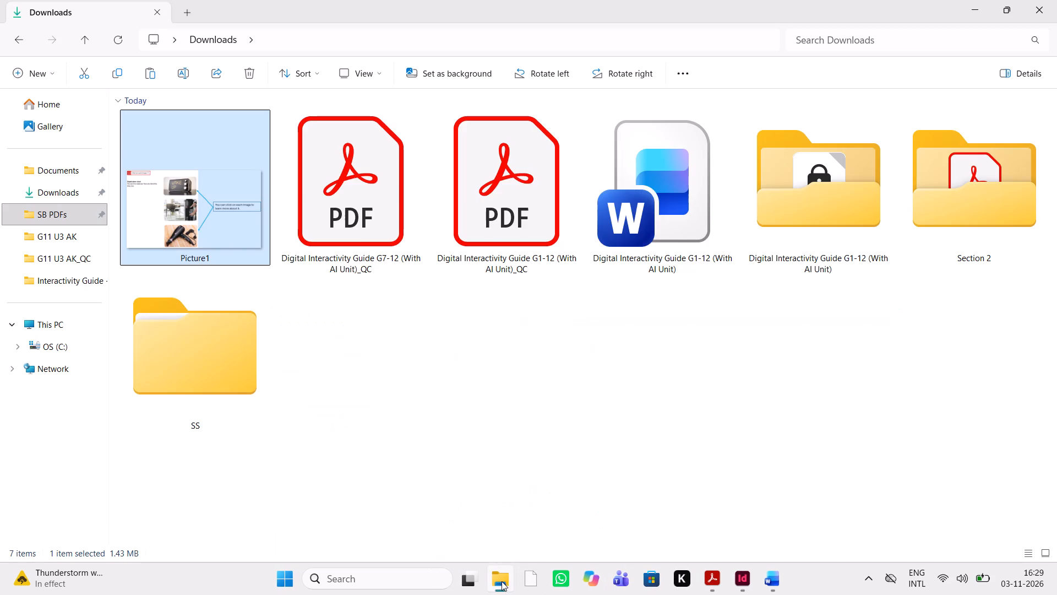
double_click(218, 215)
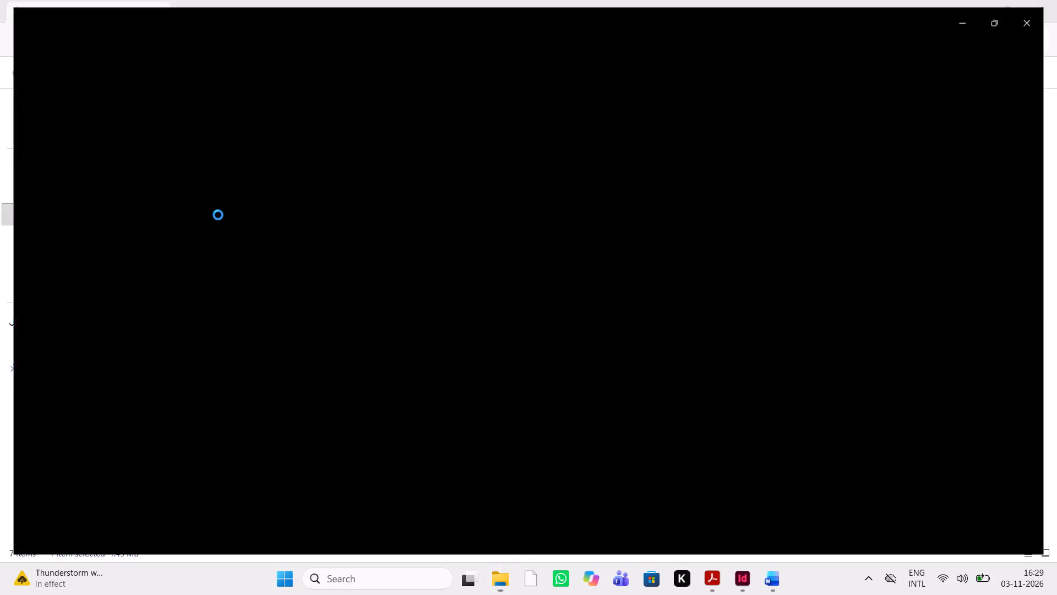
scroll(377, 296, down, 1)
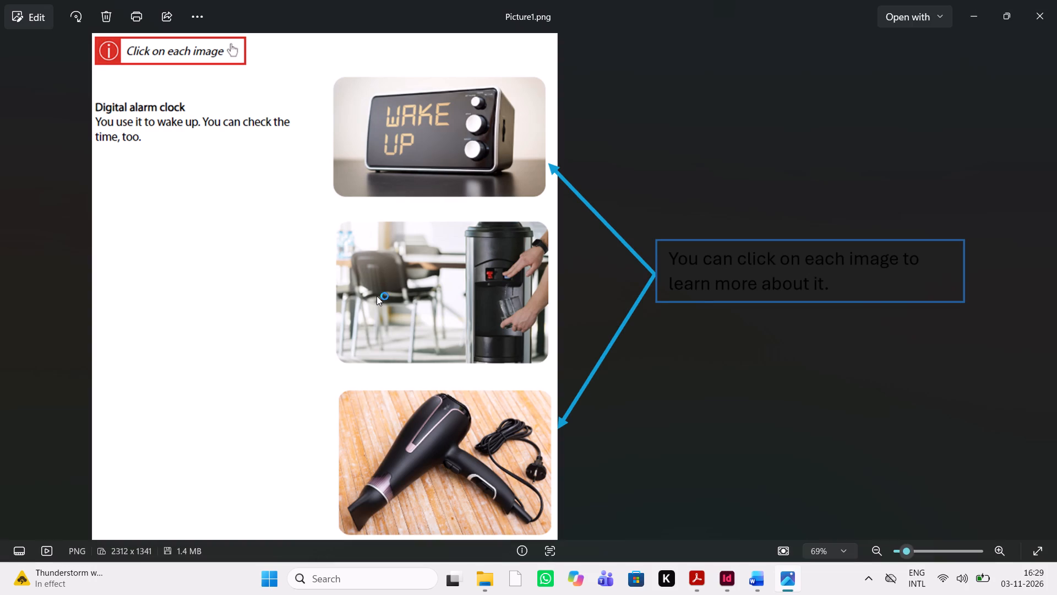
scroll(377, 296, down, 1)
key(shift+super+s)
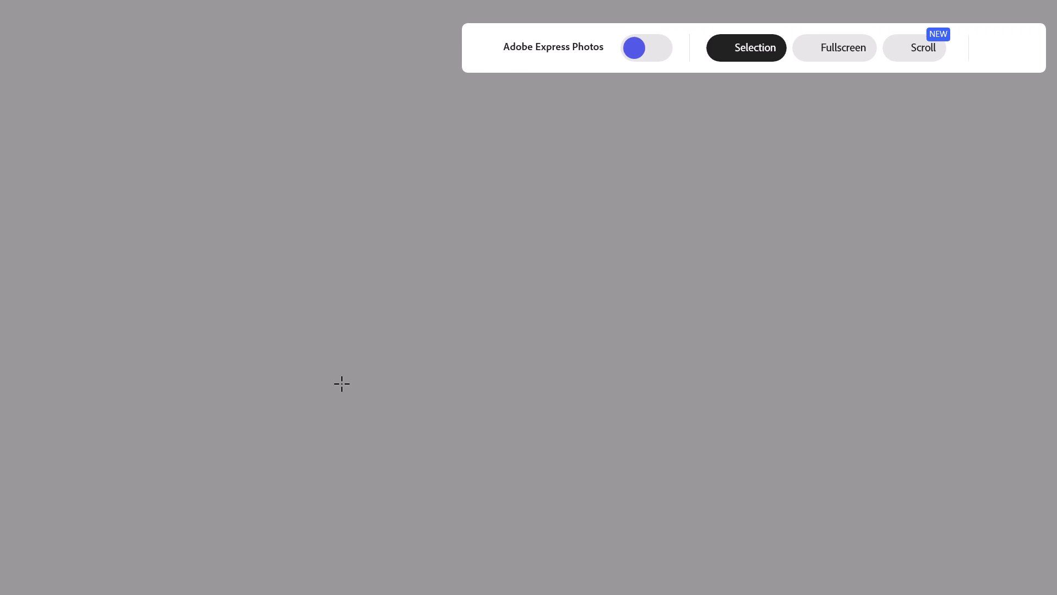
drag(330, 381, 548, 531)
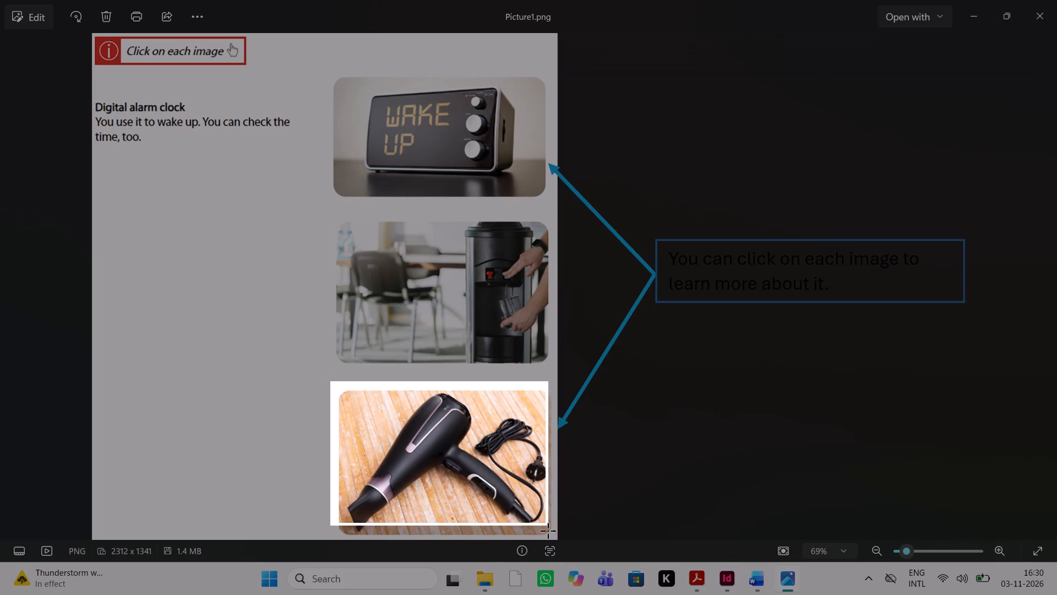
drag(548, 531, 556, 543)
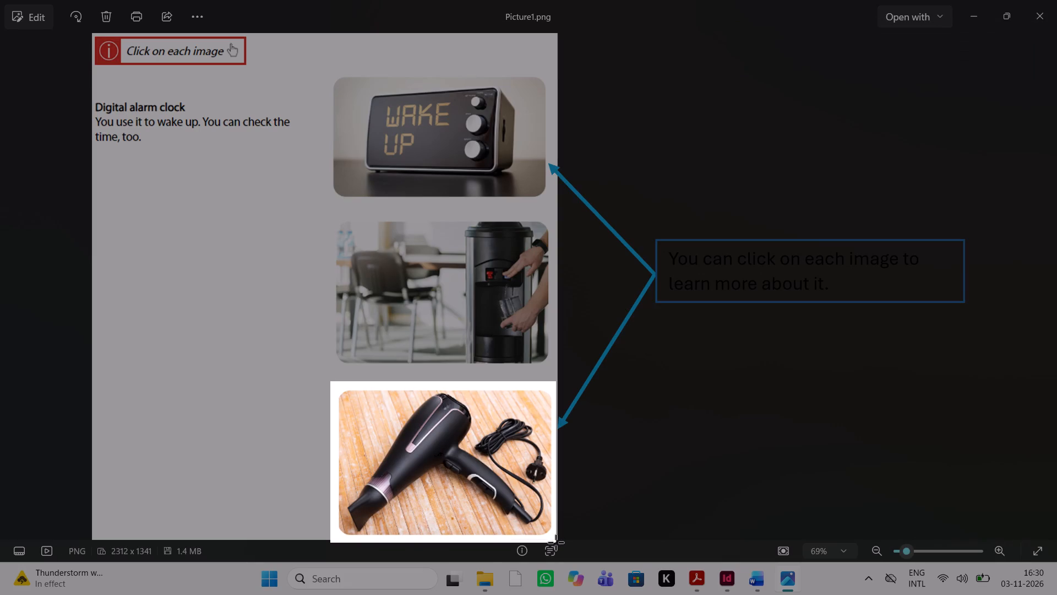
drag(556, 543, 566, 542)
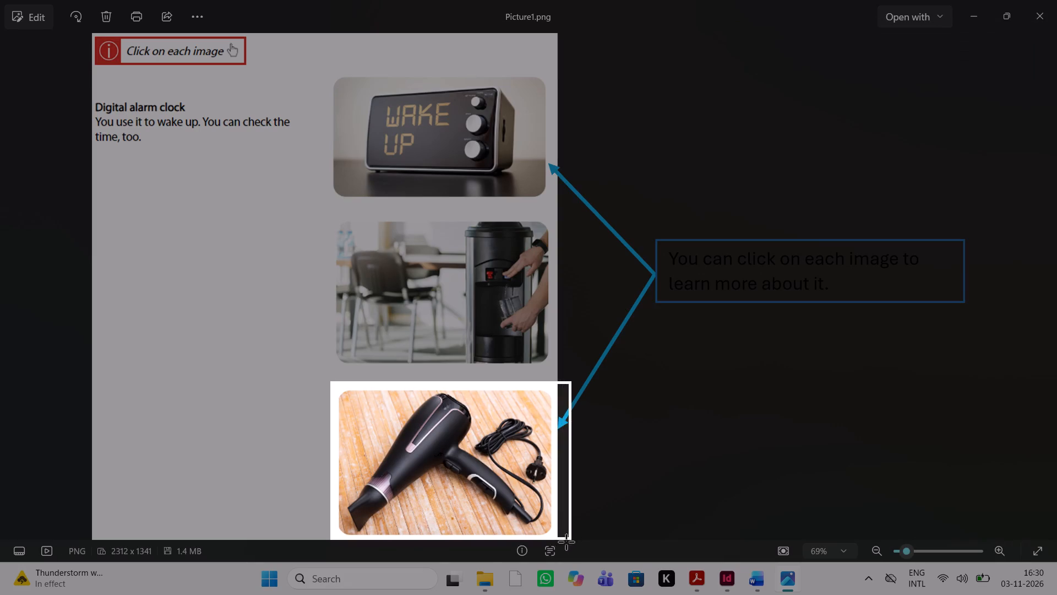
drag(566, 542, 560, 537)
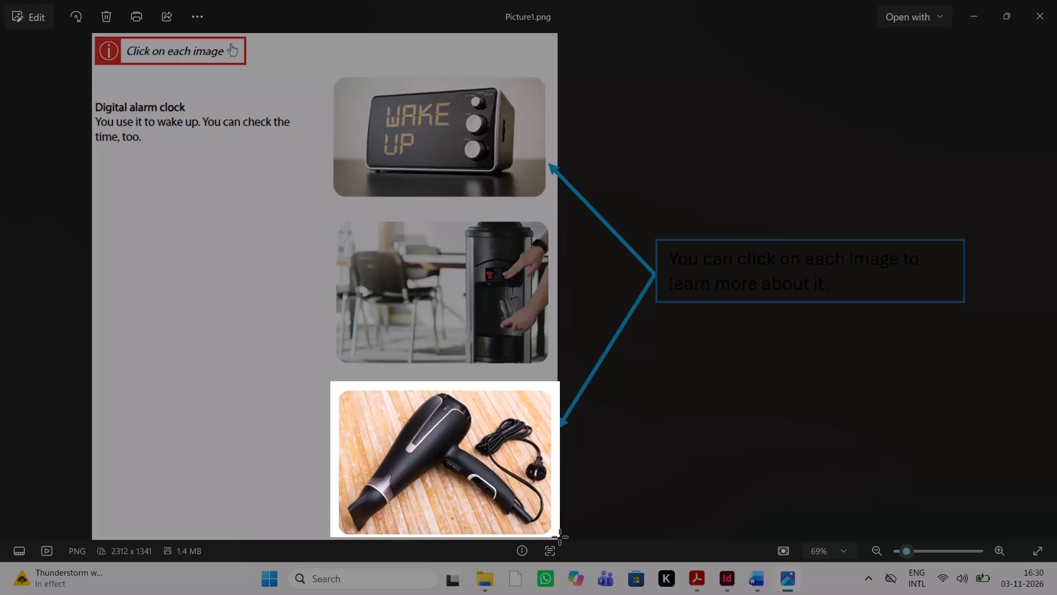
drag(560, 537, 560, 541)
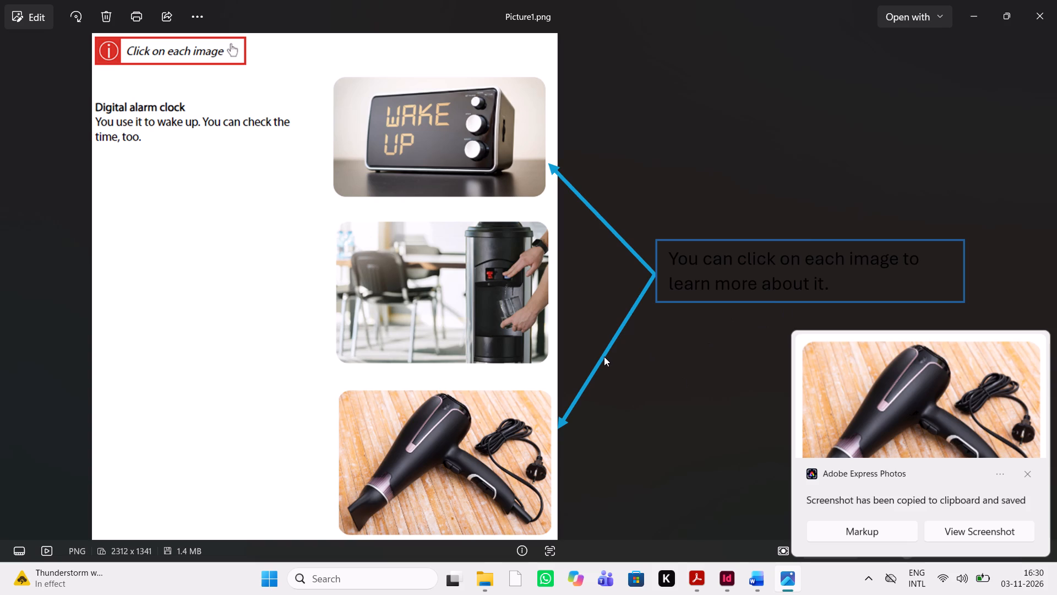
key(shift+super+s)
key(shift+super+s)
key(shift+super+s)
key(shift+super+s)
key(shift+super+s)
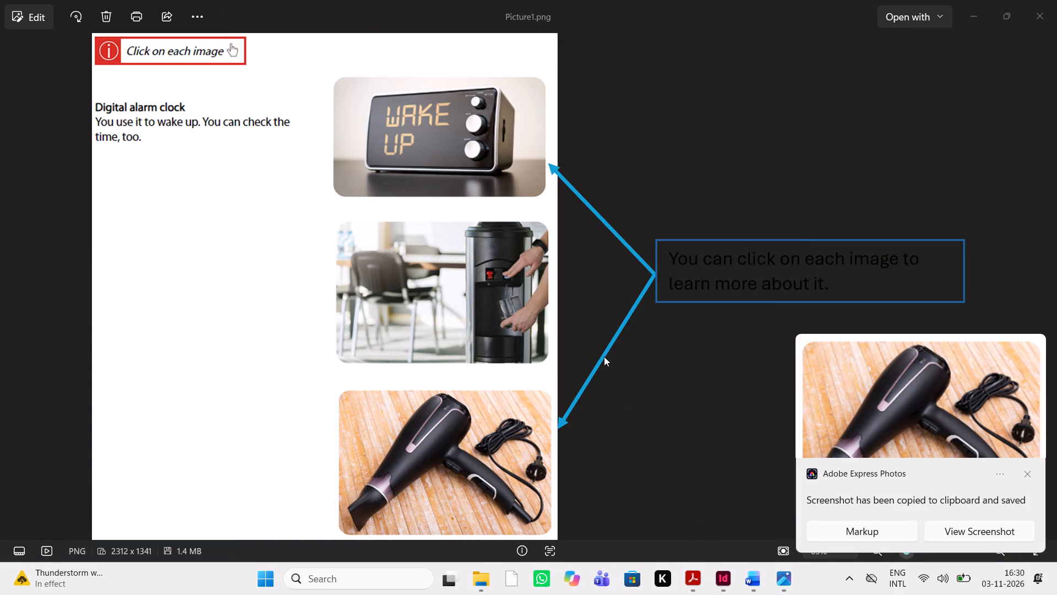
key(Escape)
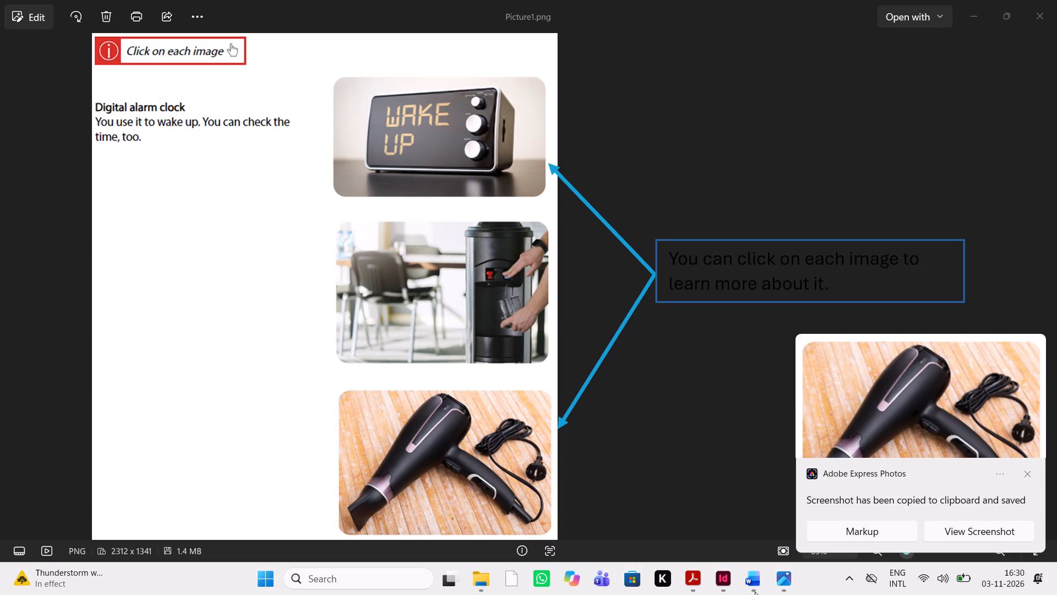
Switch to the Word source and capture a screenshot of the alarm clock and water cooler images, enlarged to 220%, with a thin white margin.
click(754, 579)
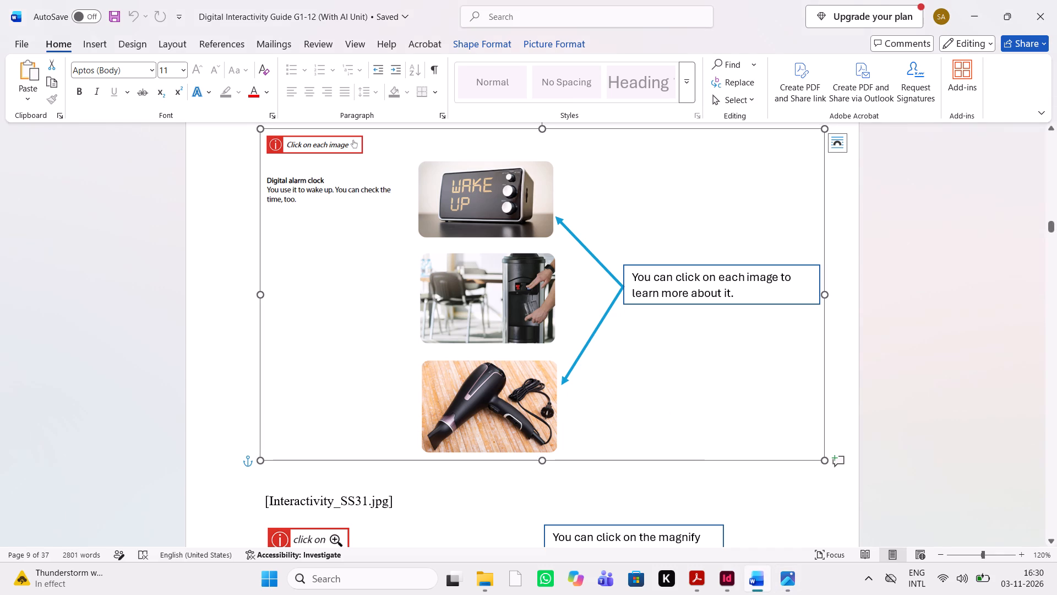
key(ctrl+equal)
key(ctrl+equal)
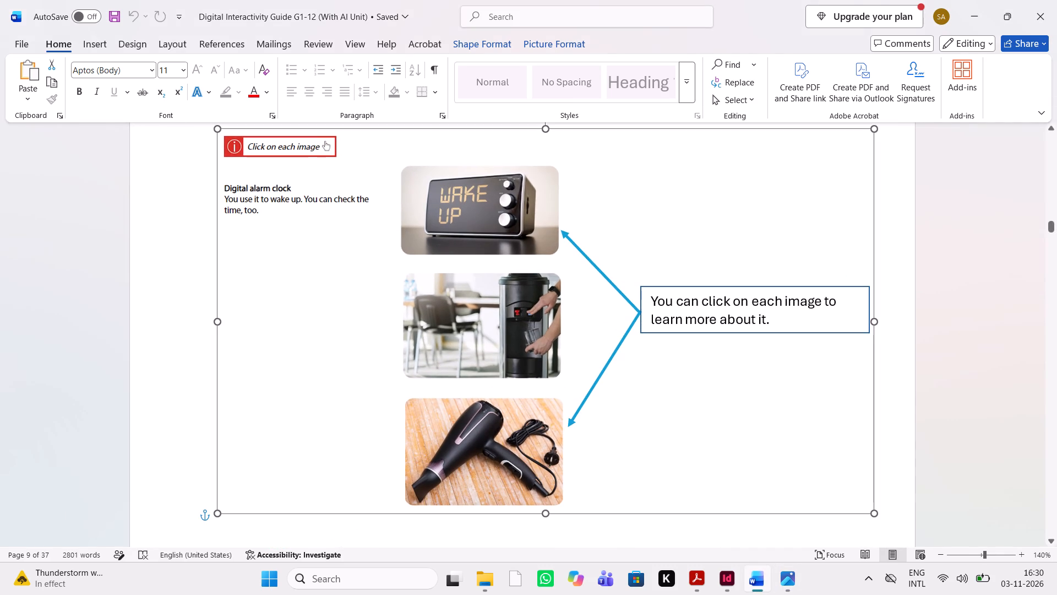
key(ctrl+equal)
key(ctrl+equal)
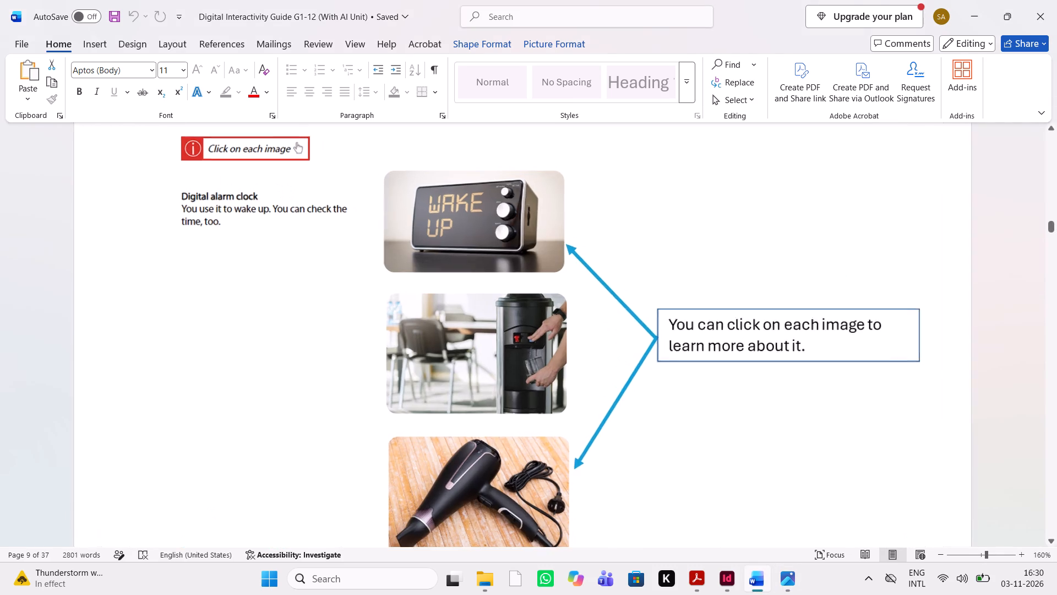
key(ctrl+equal)
key(ctrl+equal)
key(ctrl+equal)
key(ctrl+equal)
key(ctrl+equal)
key(ctrl+equal)
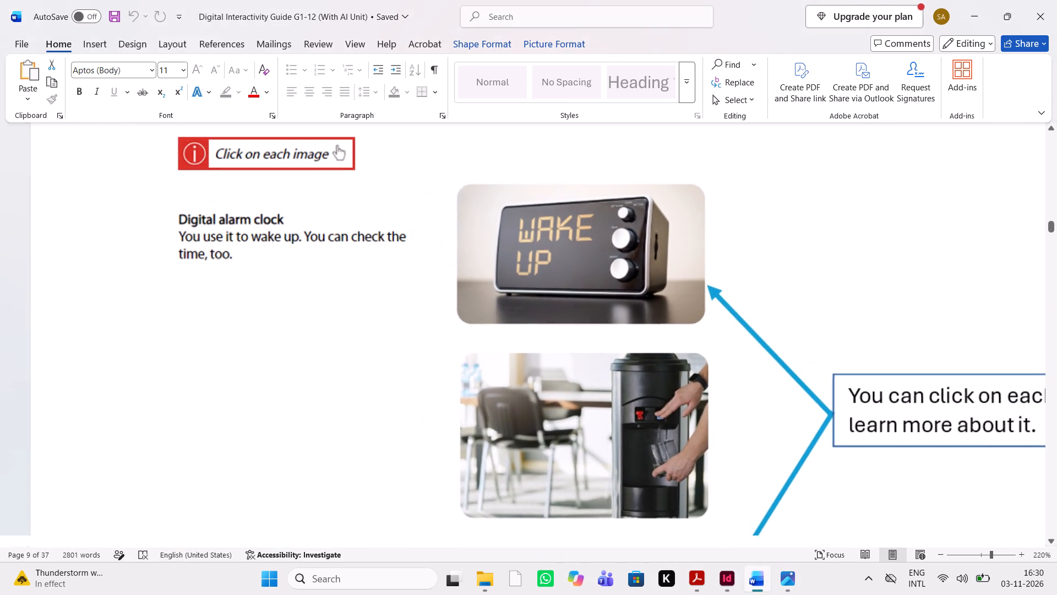
key(shift+super+s)
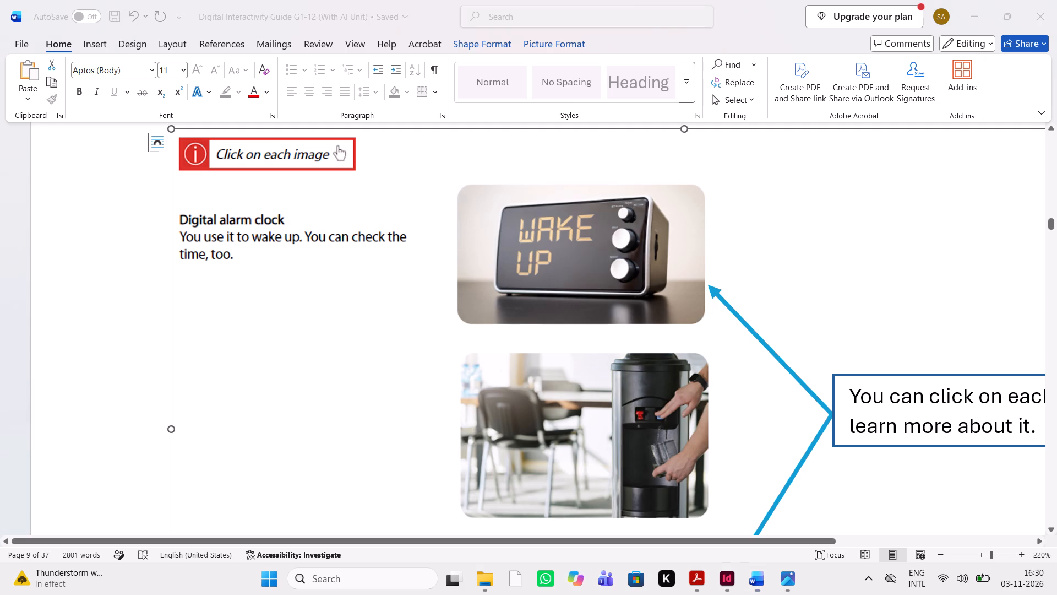
drag(443, 178, 725, 517)
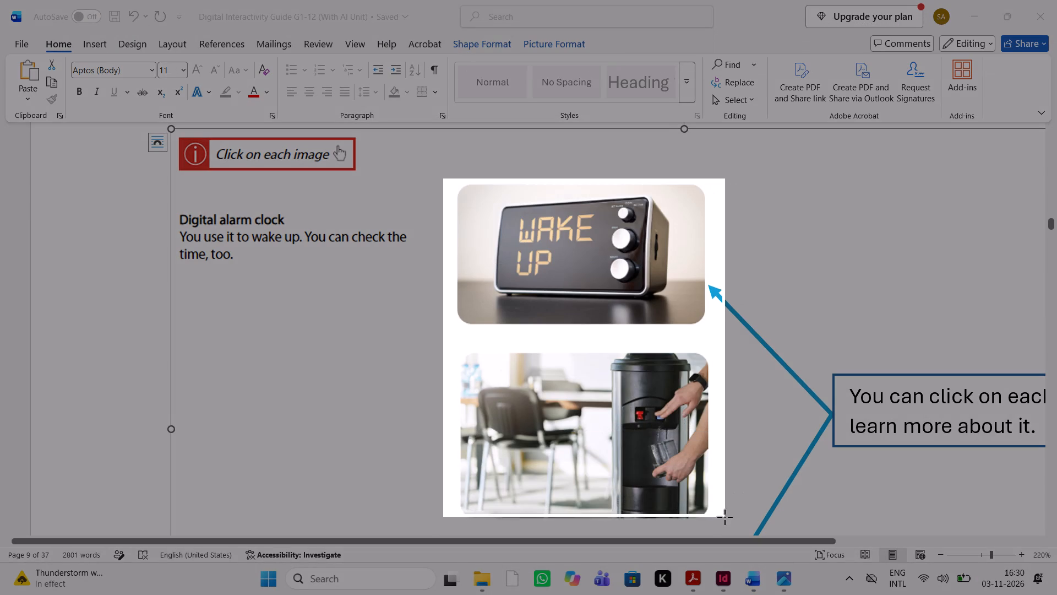
drag(725, 517, 711, 532)
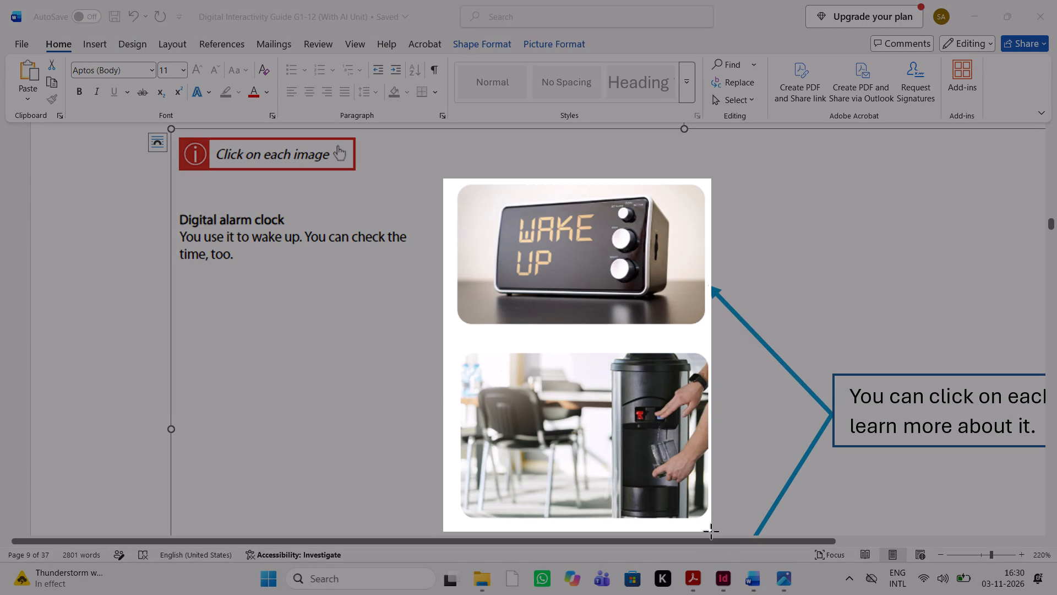
drag(711, 532, 713, 530)
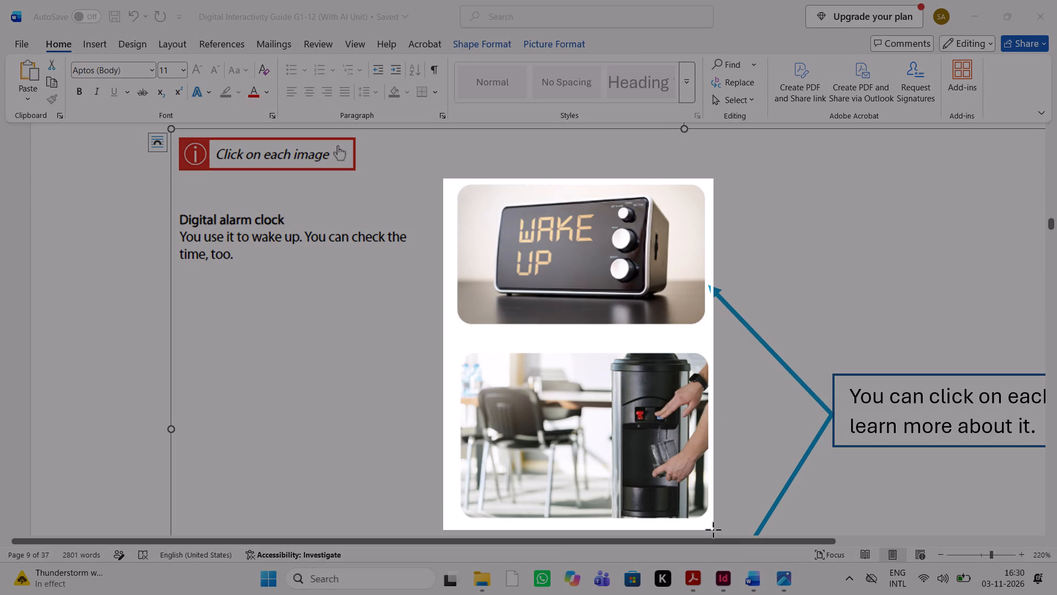
drag(713, 530, 712, 535)
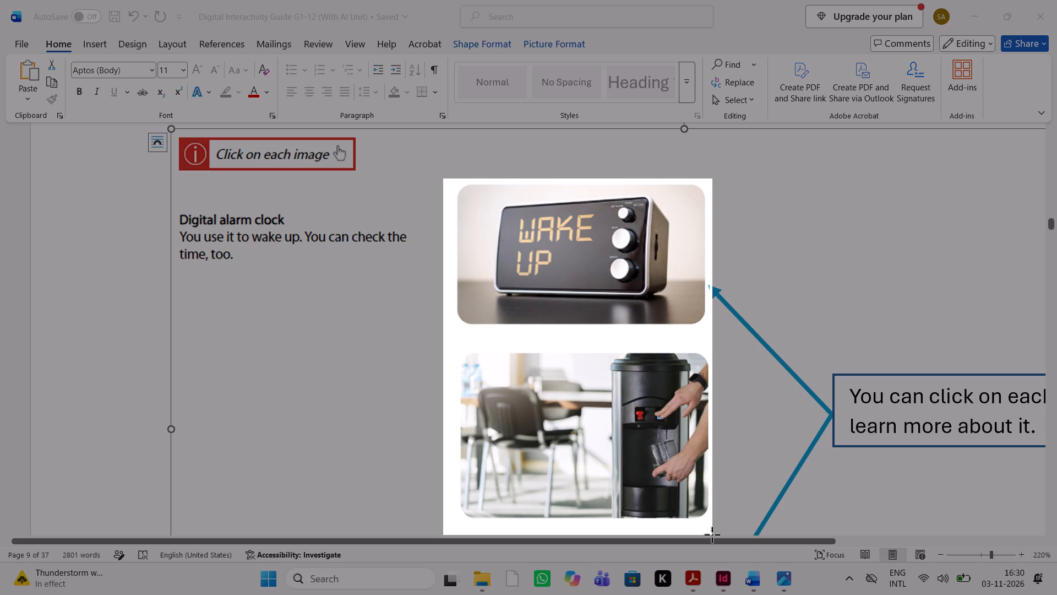
drag(712, 535, 709, 532)
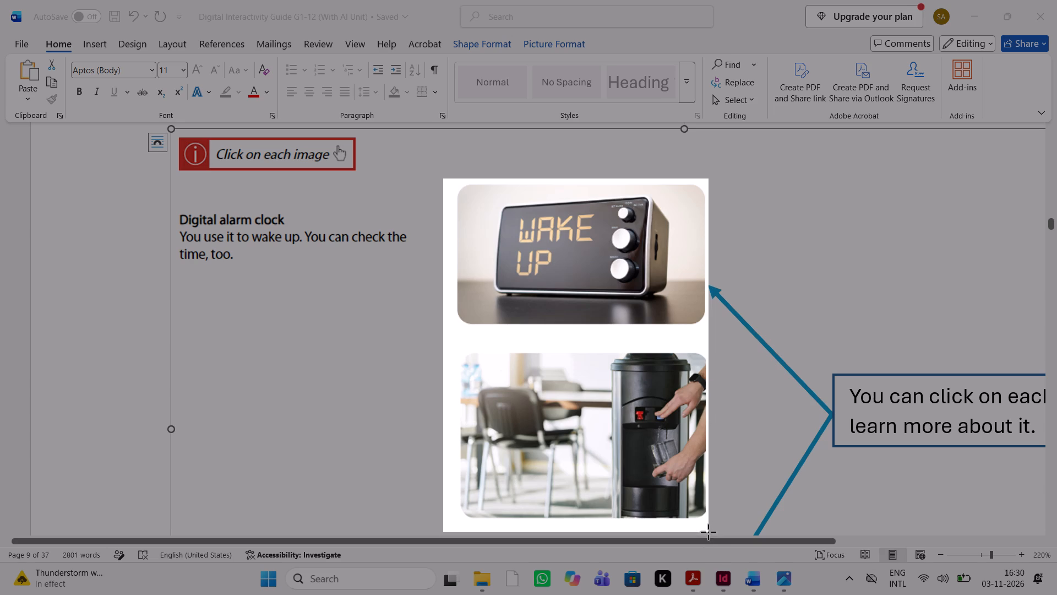
drag(709, 532, 711, 524)
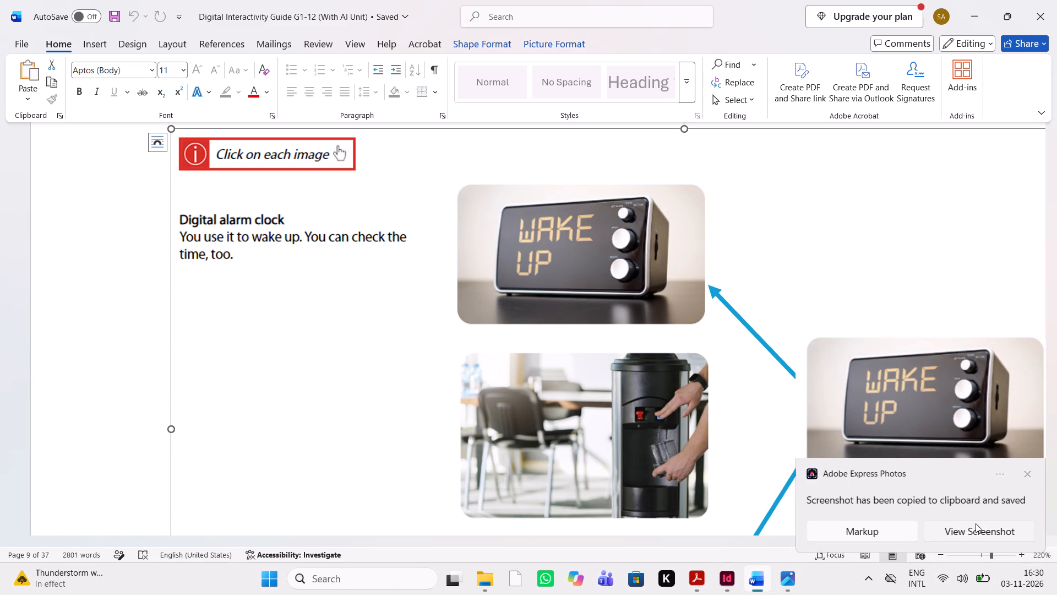
Open the new screenshot and start saving a PNG copy in the Interactivity Guide - Screenshots folder, picking the existing name 1.
click(974, 528)
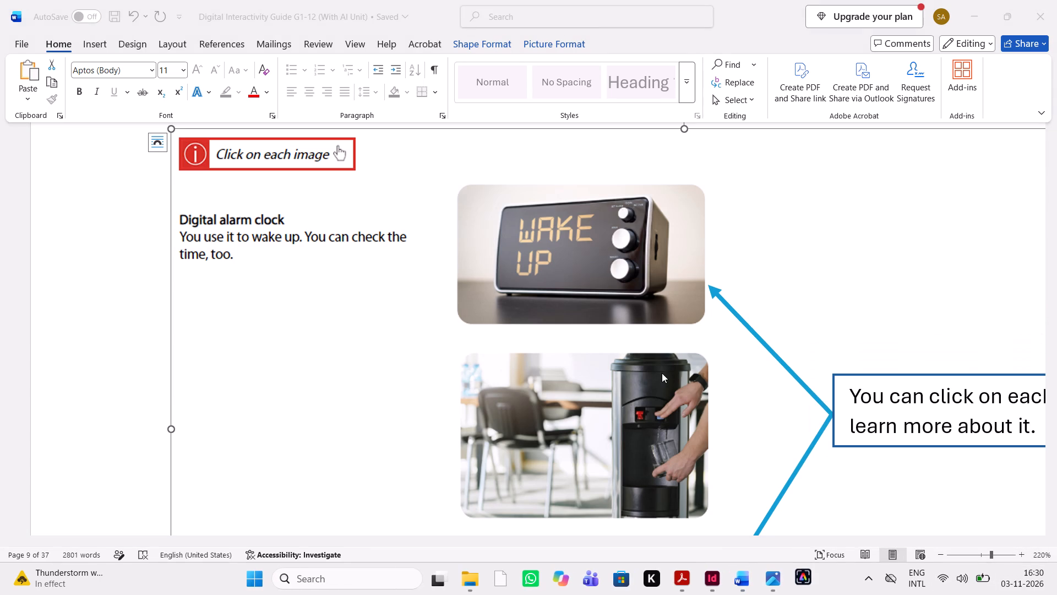
scroll(434, 335, down, 2)
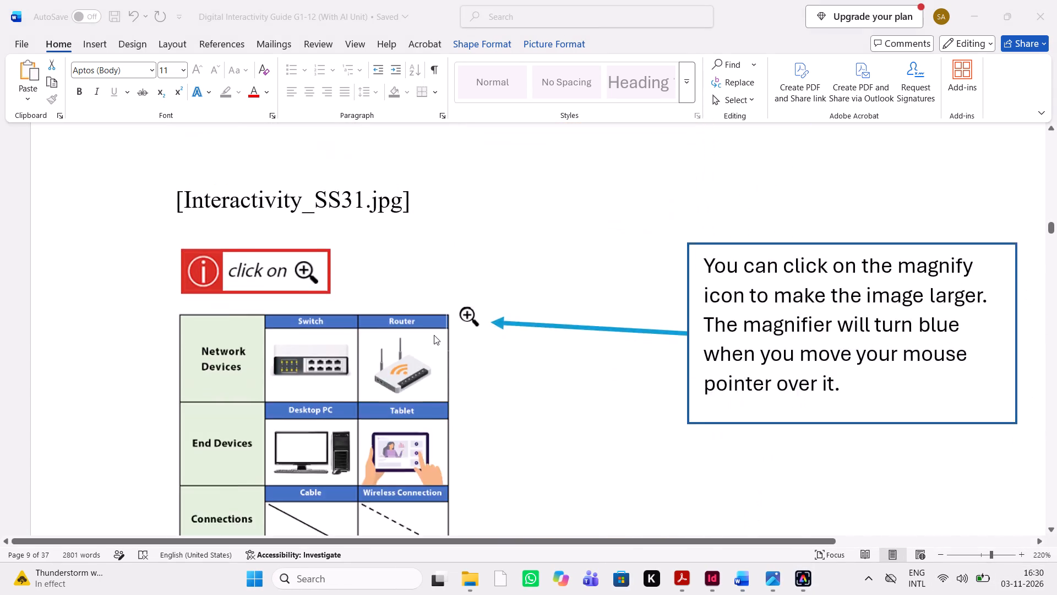
scroll(434, 335, up, 1)
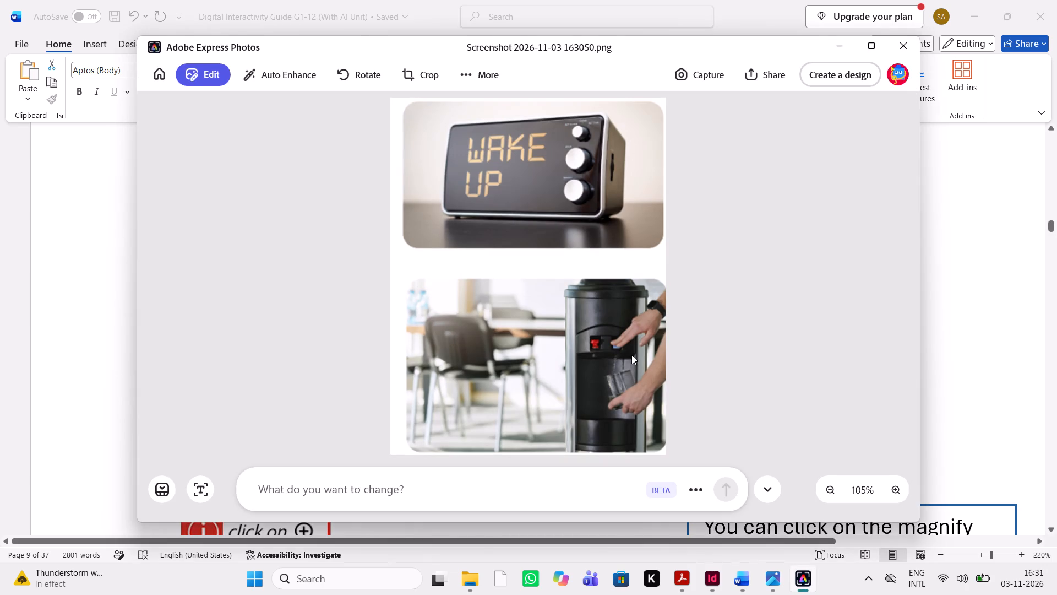
key(ctrl+shift+s)
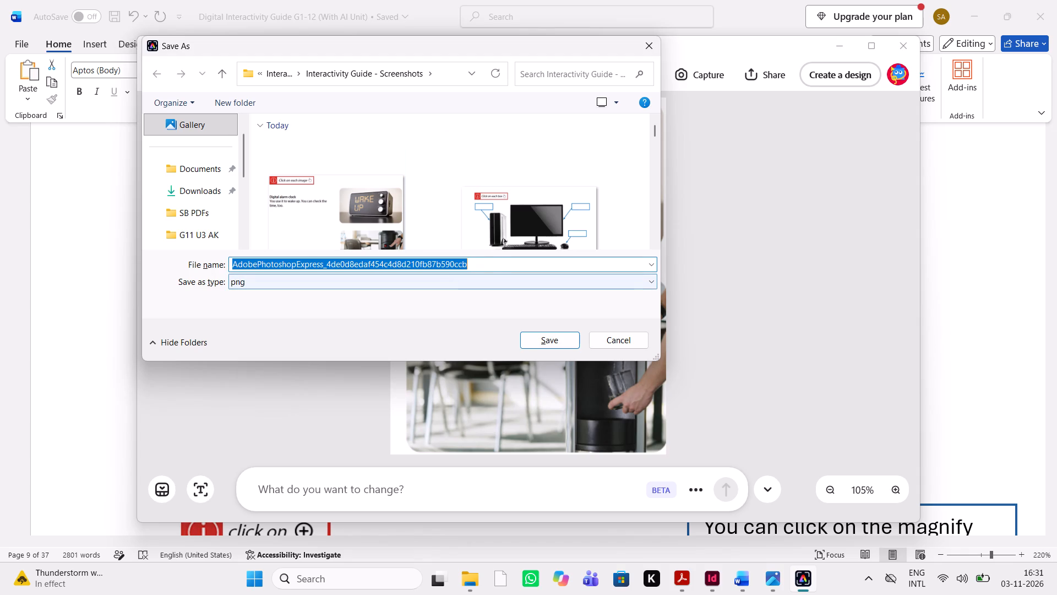
key(BackSpace)
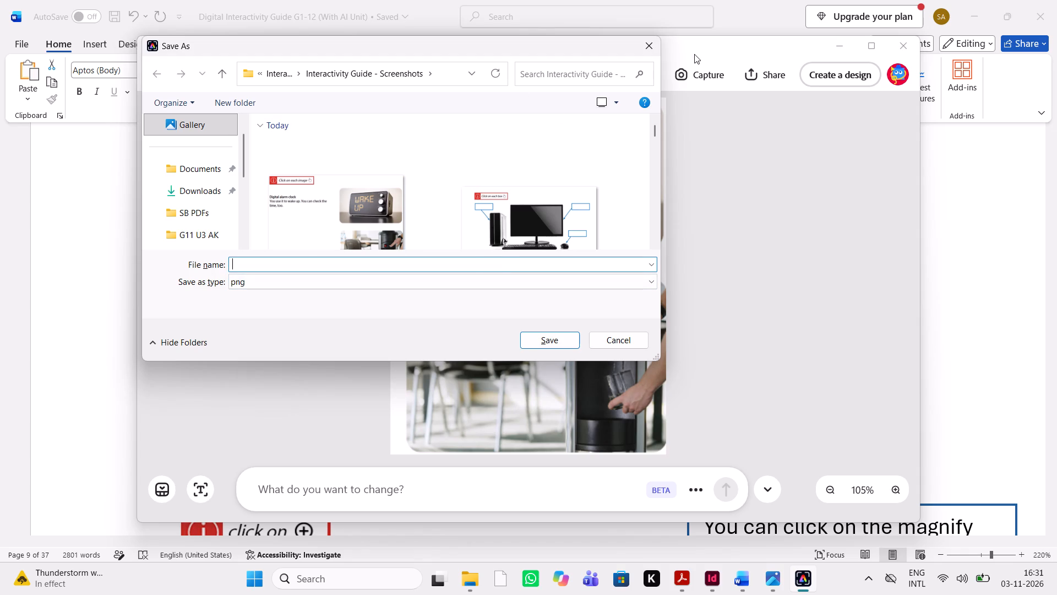
click(364, 188)
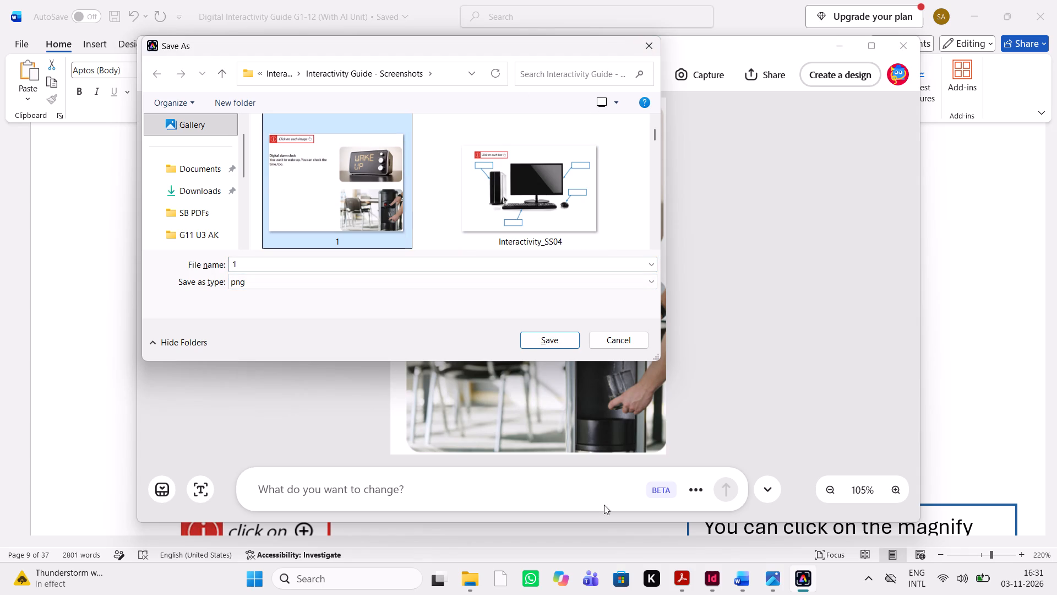
Switch to the Word source and copy the name Interactivity_SS31, without its extension, from the label below the Interactive Images picture.
click(744, 581)
scroll(442, 456, down, 1)
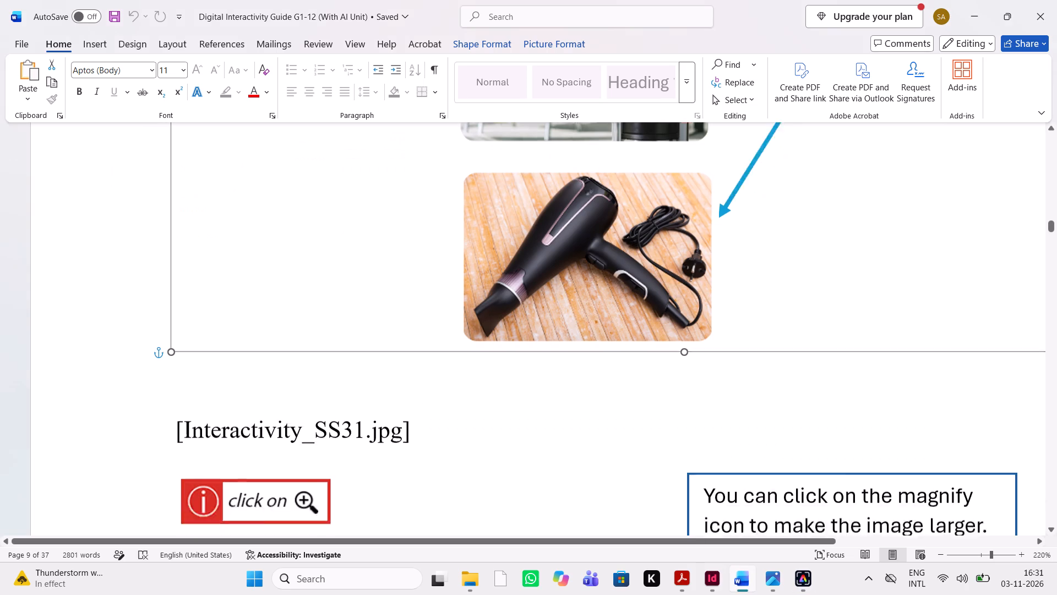
scroll(442, 456, down, 1)
scroll(218, 321, down, 5)
scroll(218, 321, up, 2)
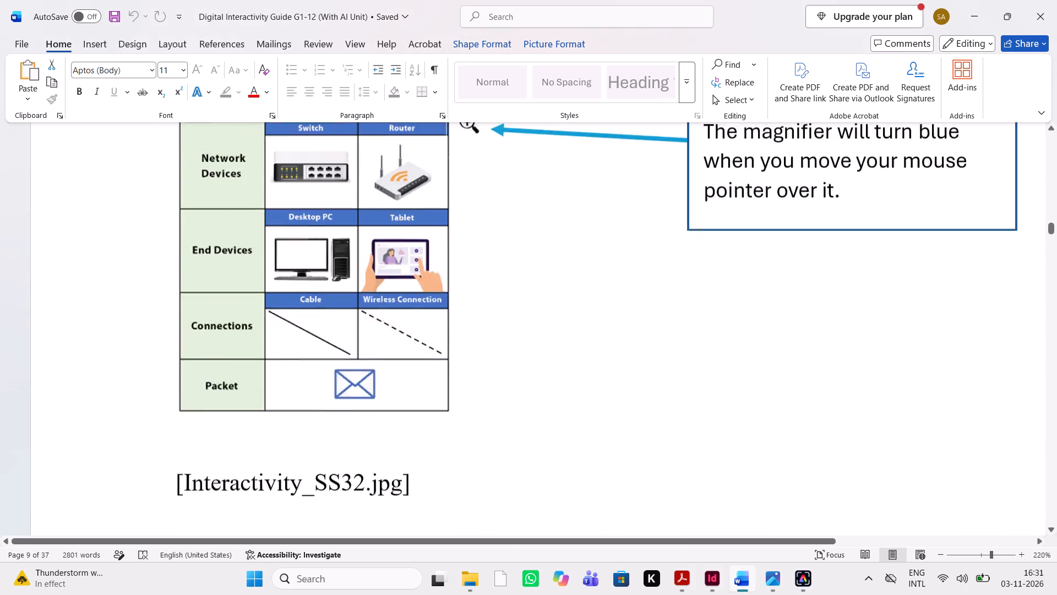
scroll(218, 321, up, 2)
scroll(218, 321, down, 1)
scroll(218, 321, left, 1)
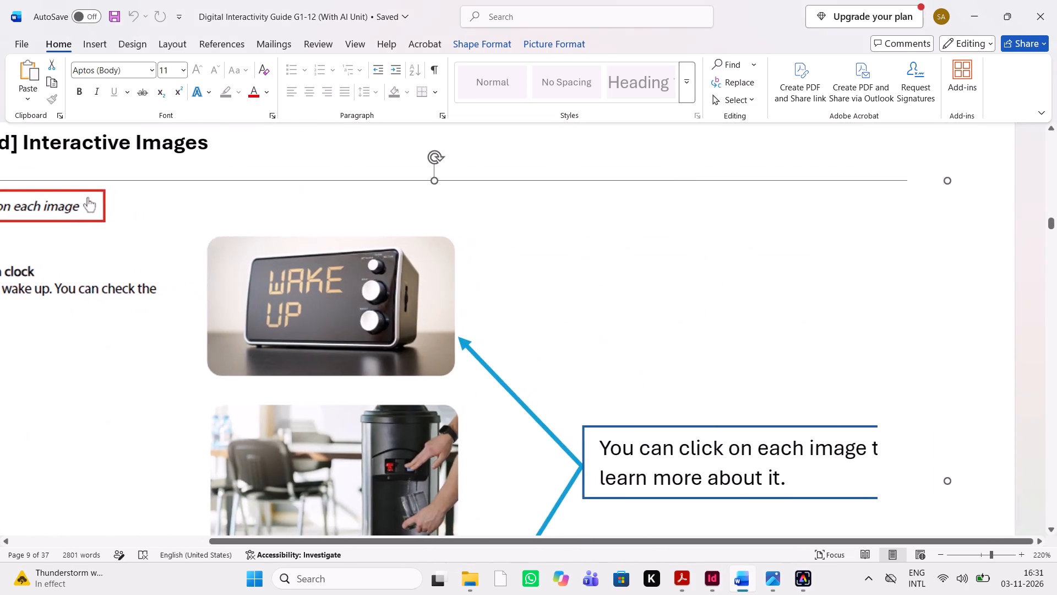
scroll(218, 321, down, 1)
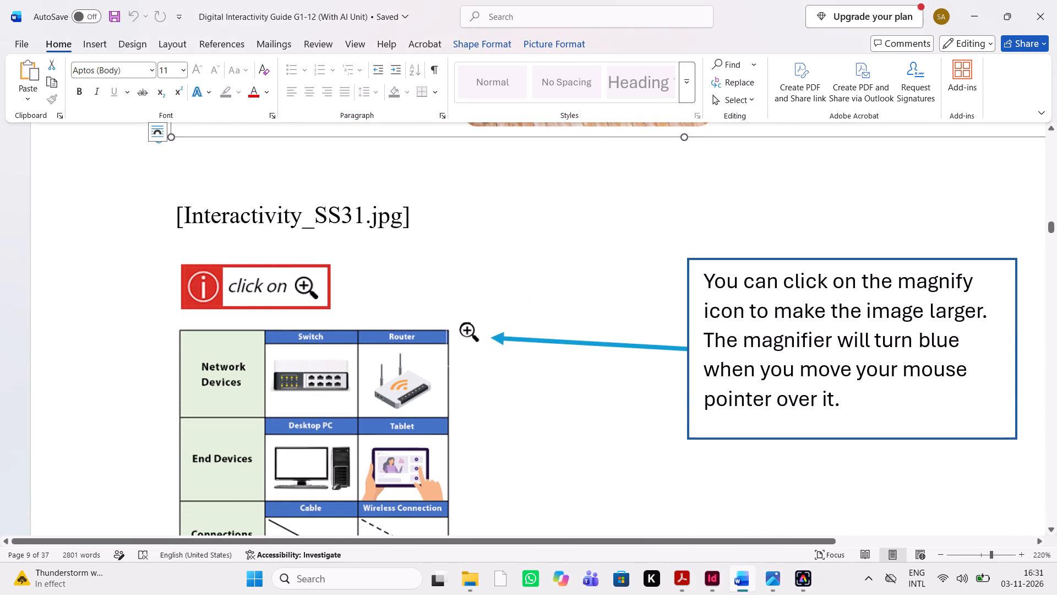
drag(185, 214, 378, 223)
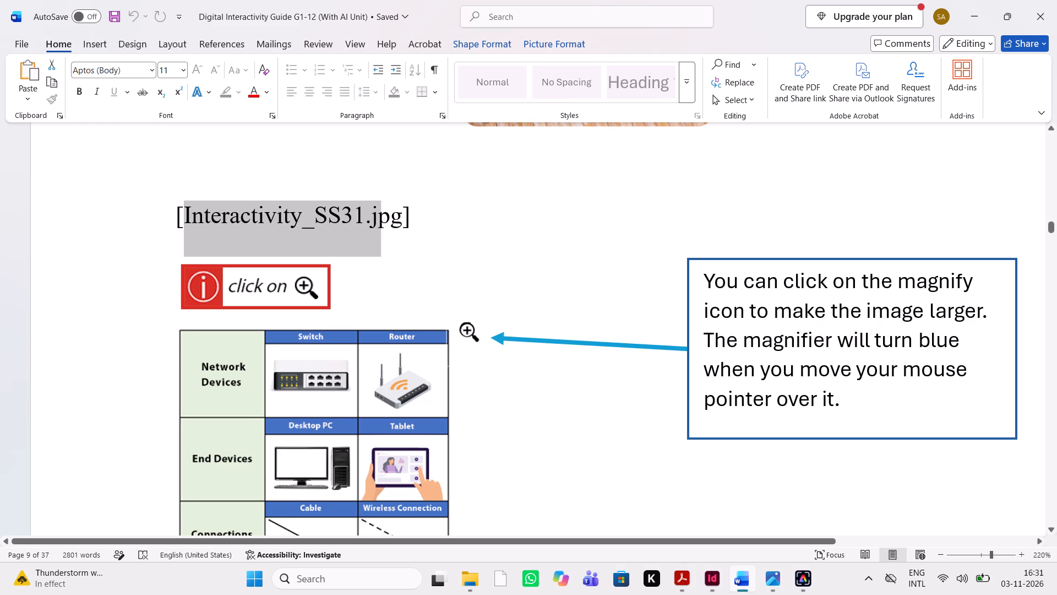
drag(378, 223, 364, 218)
key(ctrl+c)
key(ctrl+c)
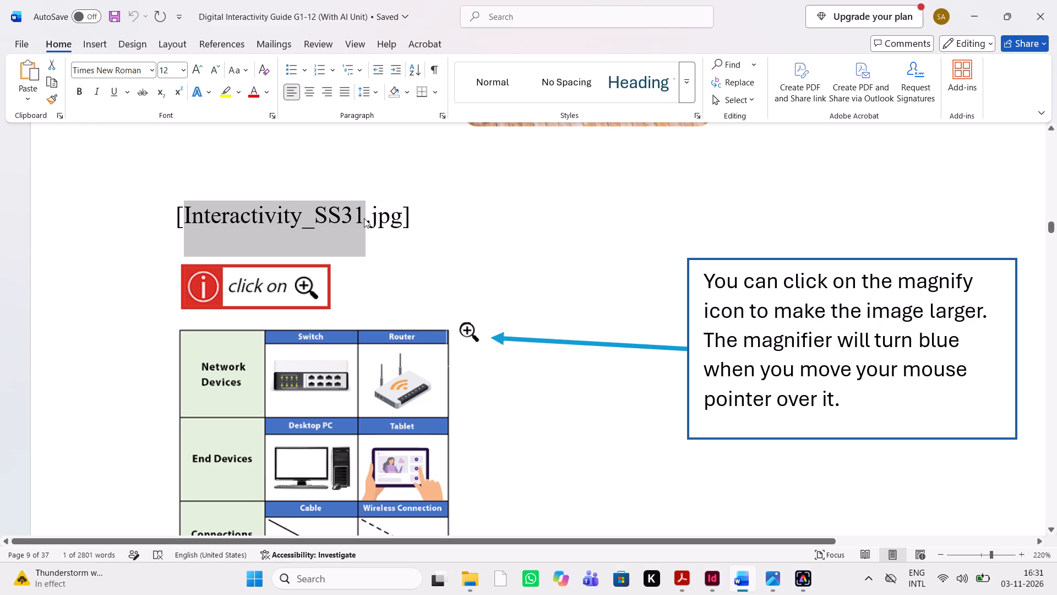
Return to the pending PNG save of the alarm clock and water cooler screenshot and name the file Interactivity_SS31.png.
click(711, 578)
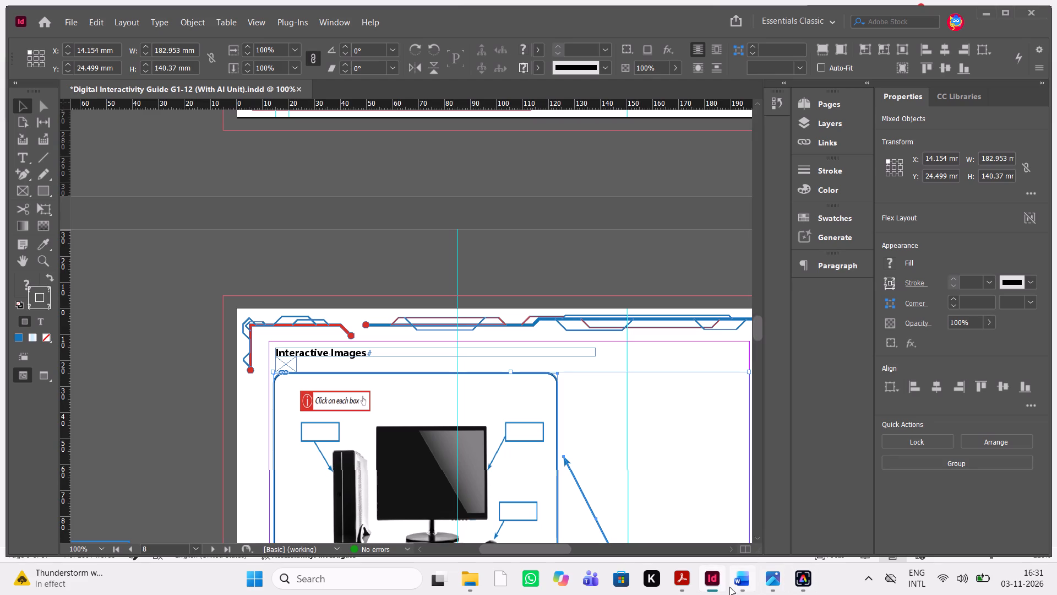
click(709, 579)
click(709, 579)
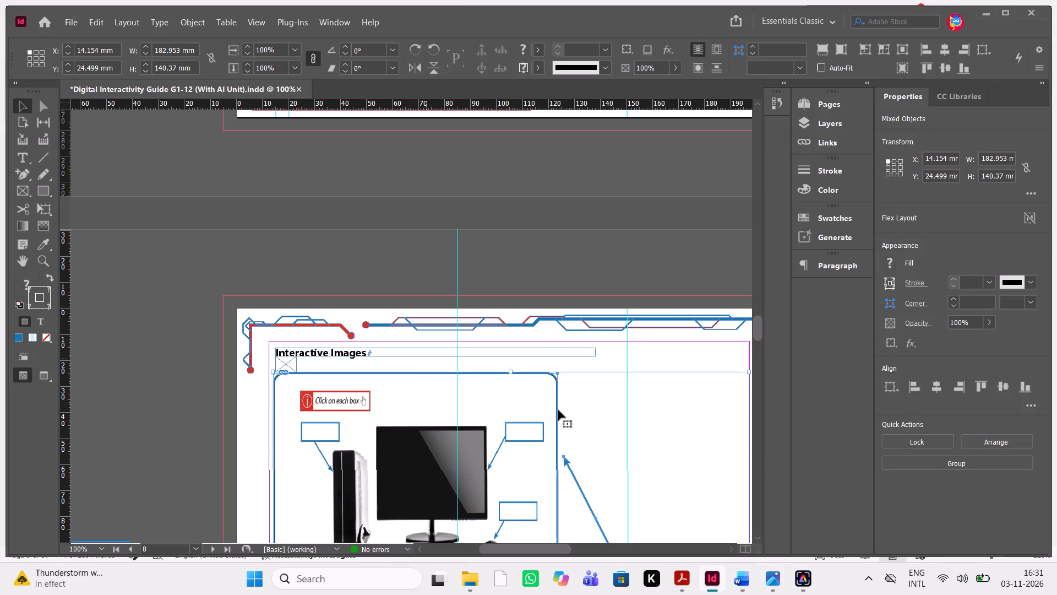
click(804, 576)
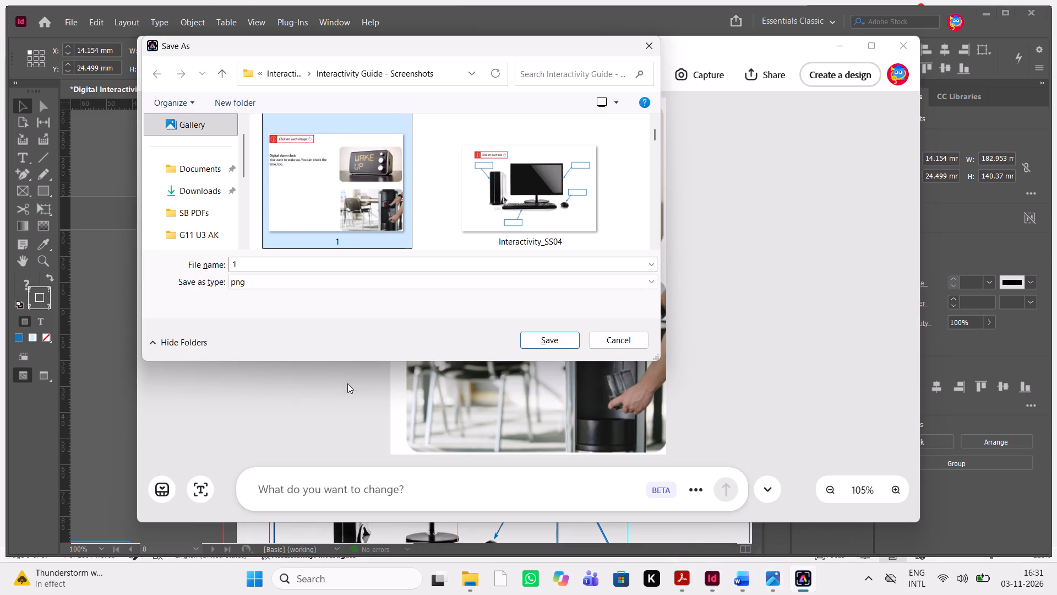
drag(248, 270, 199, 262)
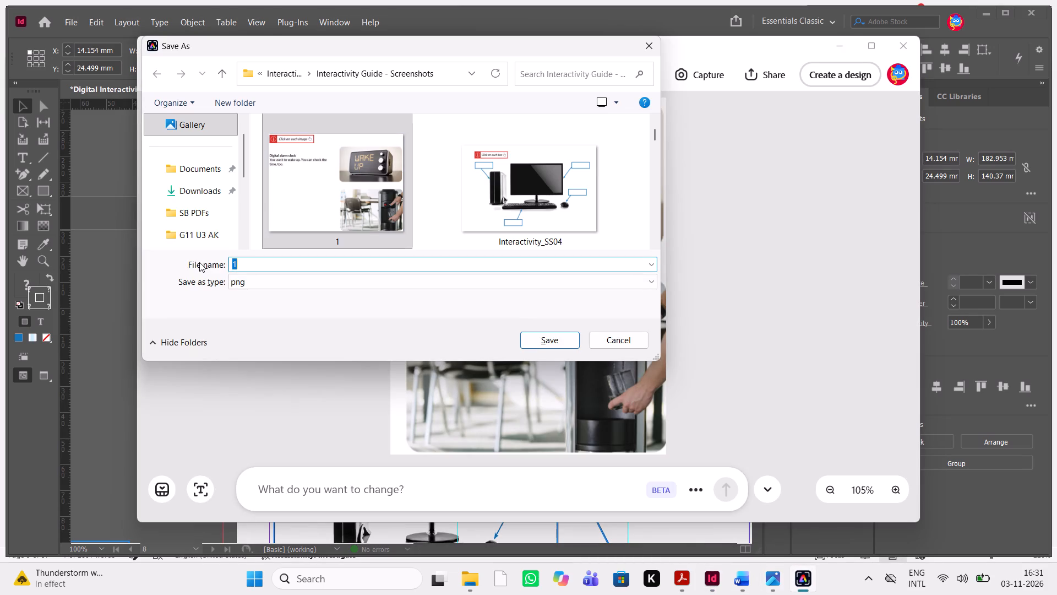
key(BackSpace)
key(ctrl+v)
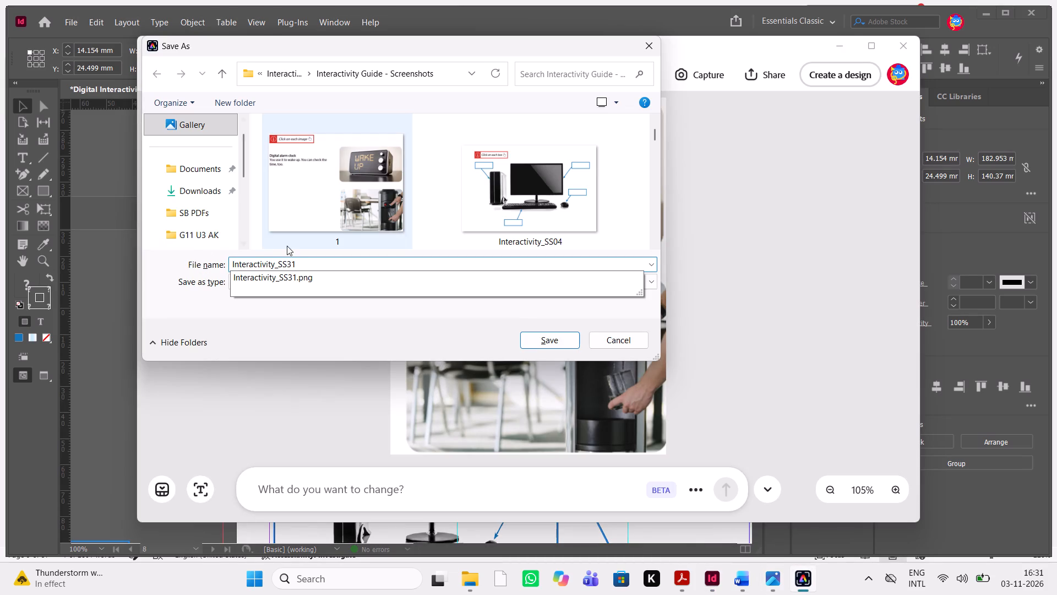
click(289, 278)
click(289, 278)
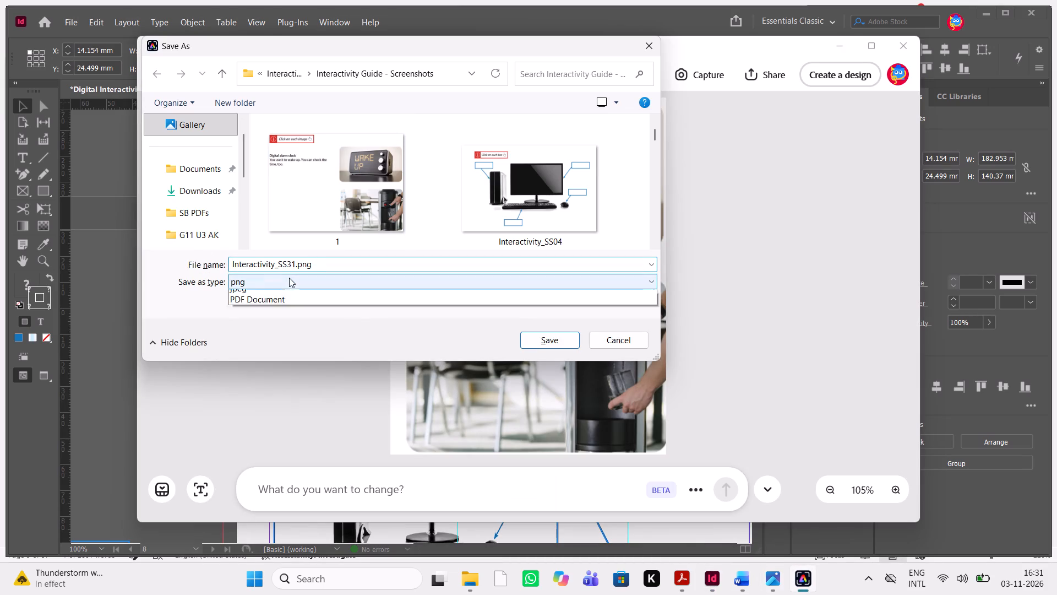
click(346, 261)
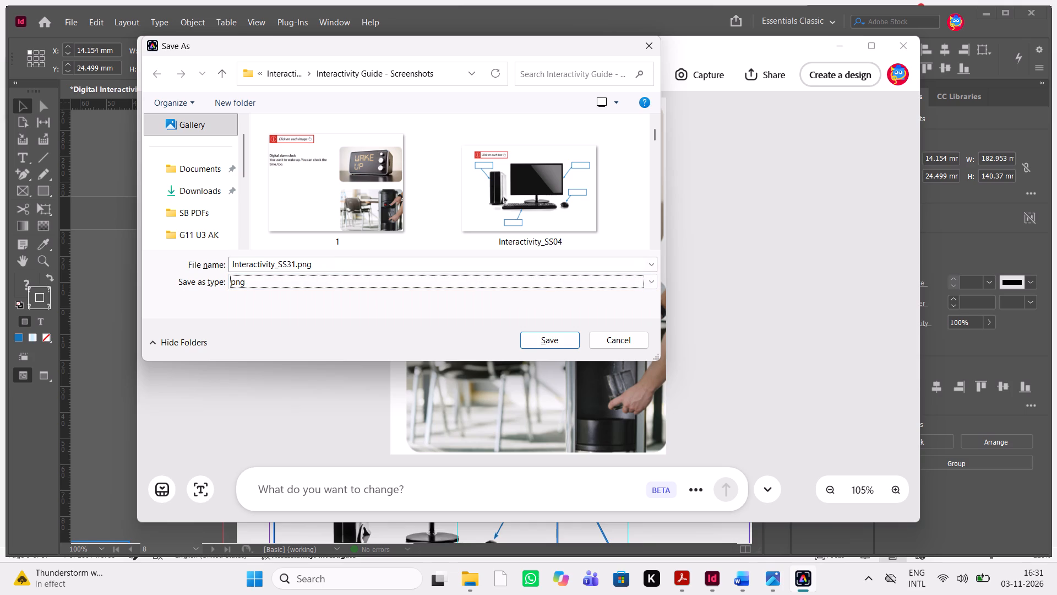
click(333, 263)
click(332, 260)
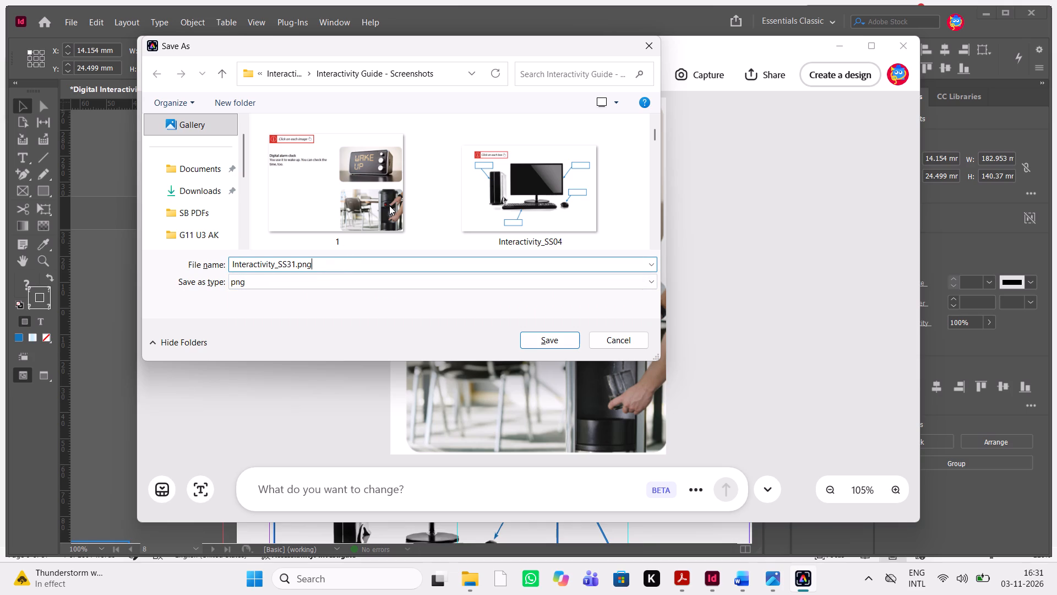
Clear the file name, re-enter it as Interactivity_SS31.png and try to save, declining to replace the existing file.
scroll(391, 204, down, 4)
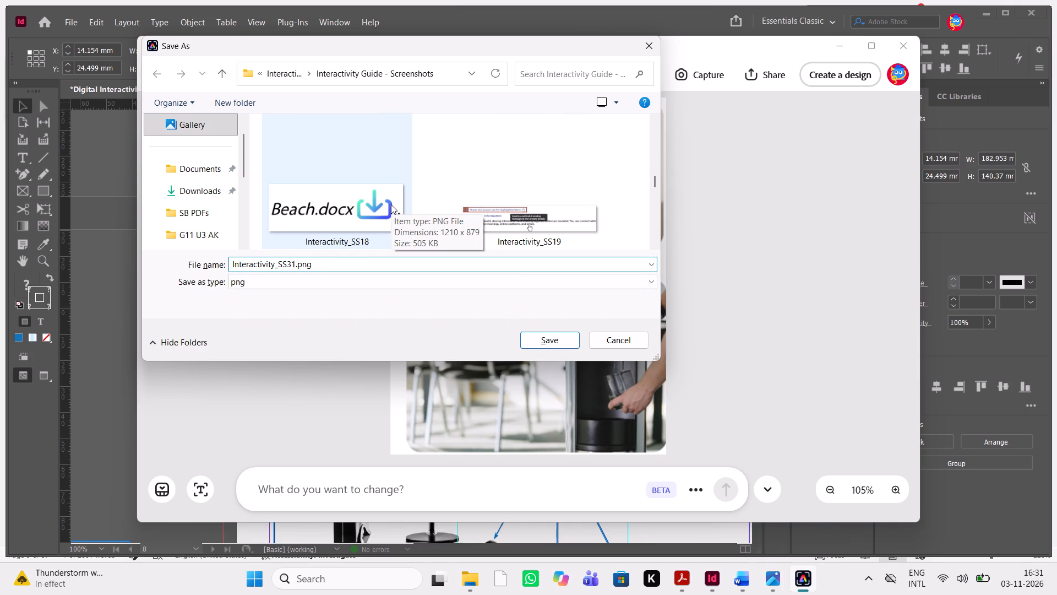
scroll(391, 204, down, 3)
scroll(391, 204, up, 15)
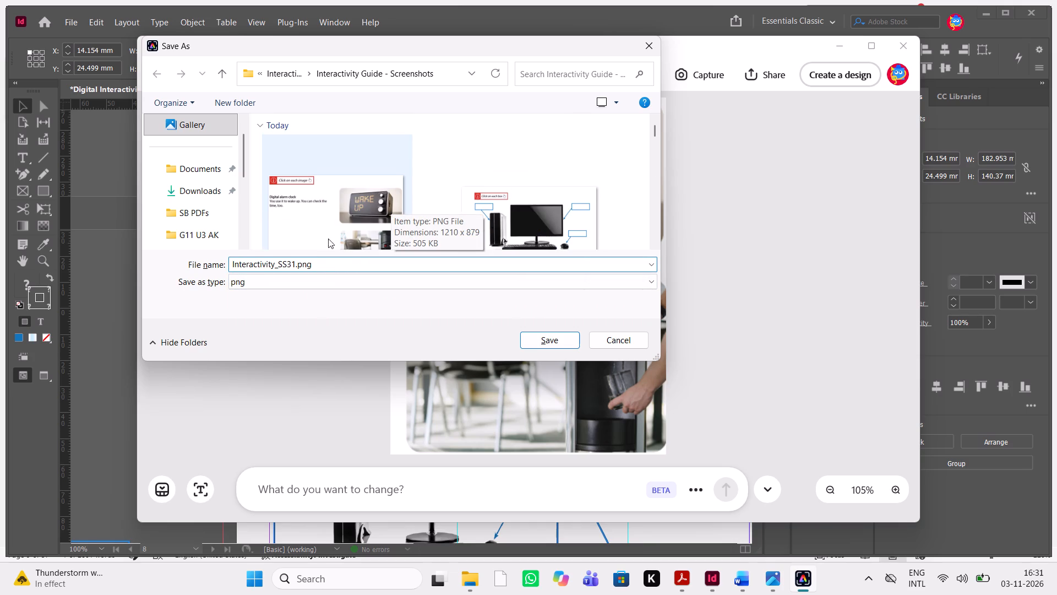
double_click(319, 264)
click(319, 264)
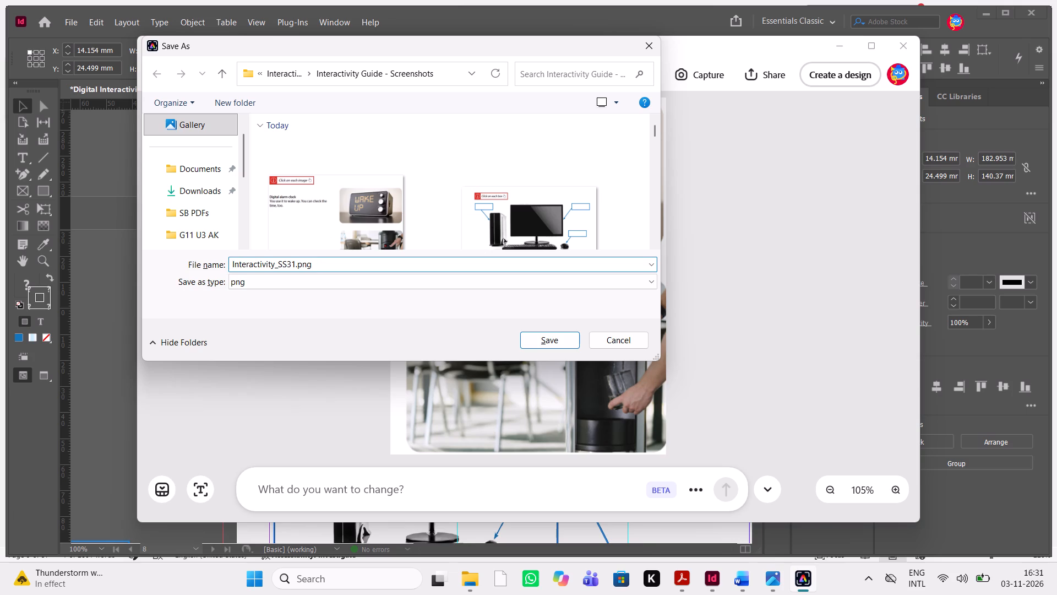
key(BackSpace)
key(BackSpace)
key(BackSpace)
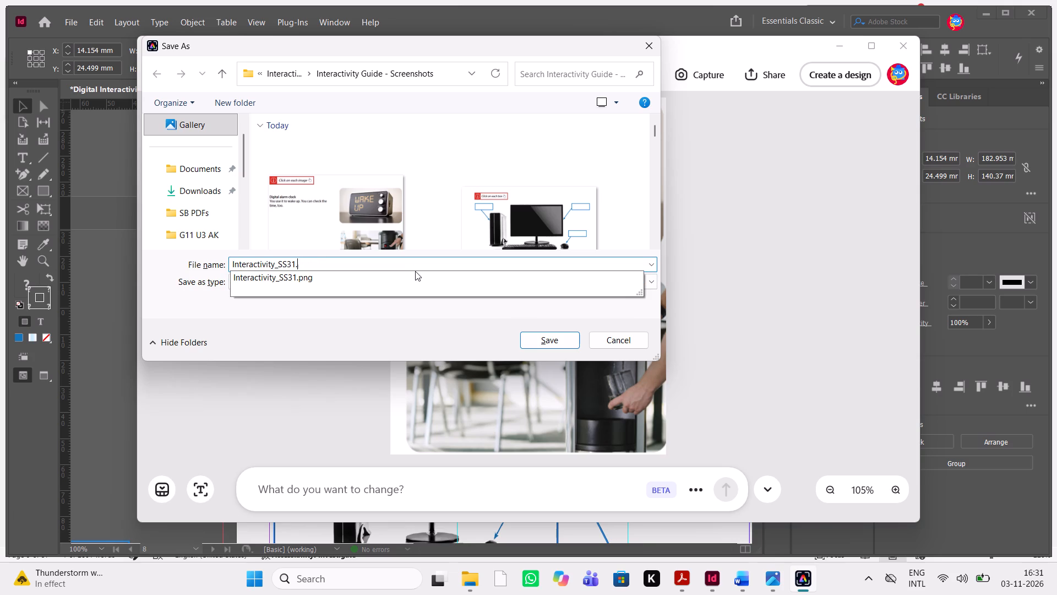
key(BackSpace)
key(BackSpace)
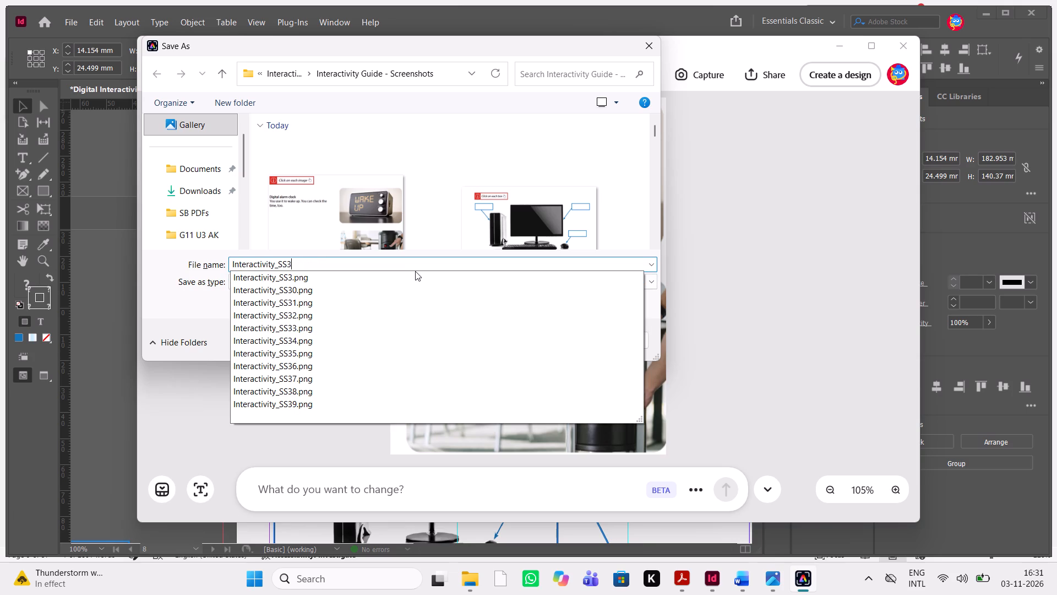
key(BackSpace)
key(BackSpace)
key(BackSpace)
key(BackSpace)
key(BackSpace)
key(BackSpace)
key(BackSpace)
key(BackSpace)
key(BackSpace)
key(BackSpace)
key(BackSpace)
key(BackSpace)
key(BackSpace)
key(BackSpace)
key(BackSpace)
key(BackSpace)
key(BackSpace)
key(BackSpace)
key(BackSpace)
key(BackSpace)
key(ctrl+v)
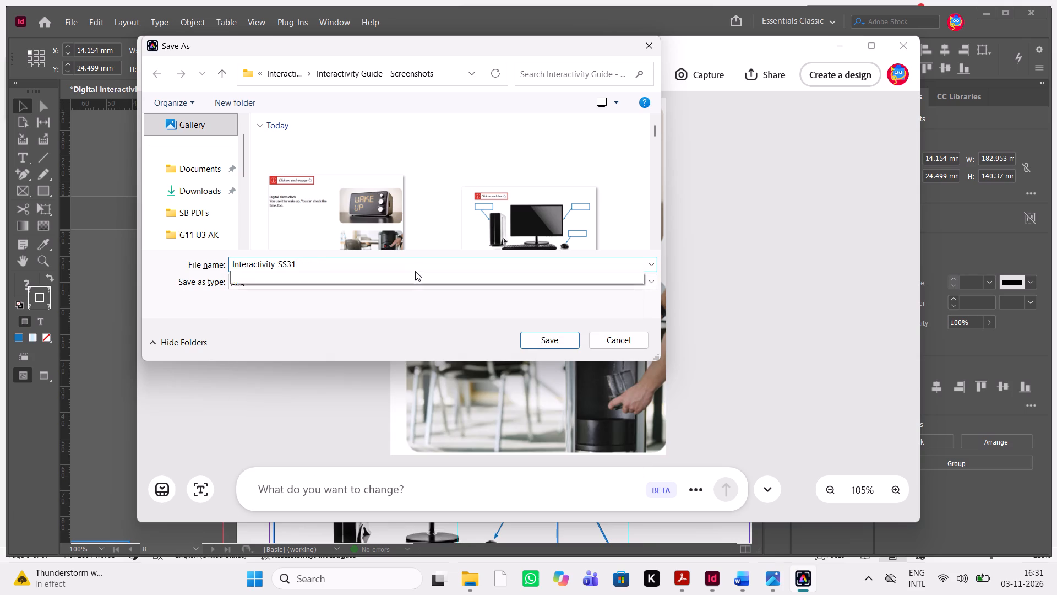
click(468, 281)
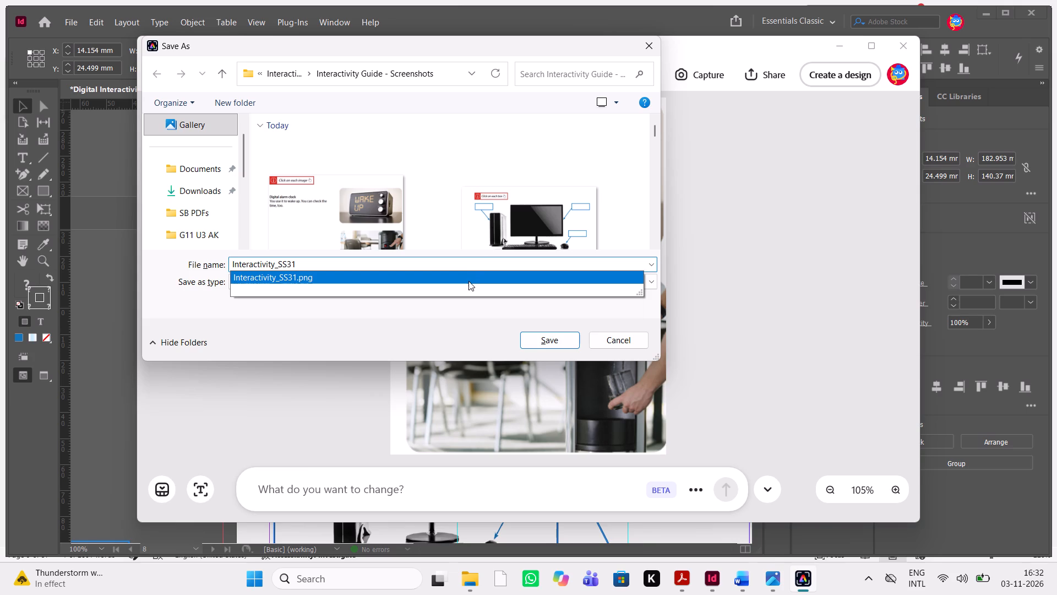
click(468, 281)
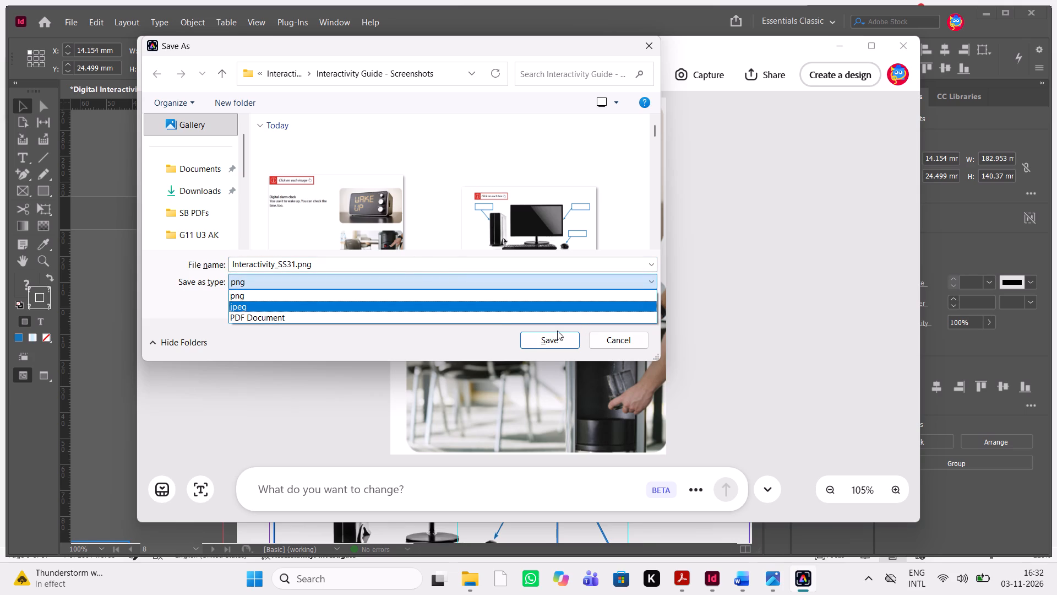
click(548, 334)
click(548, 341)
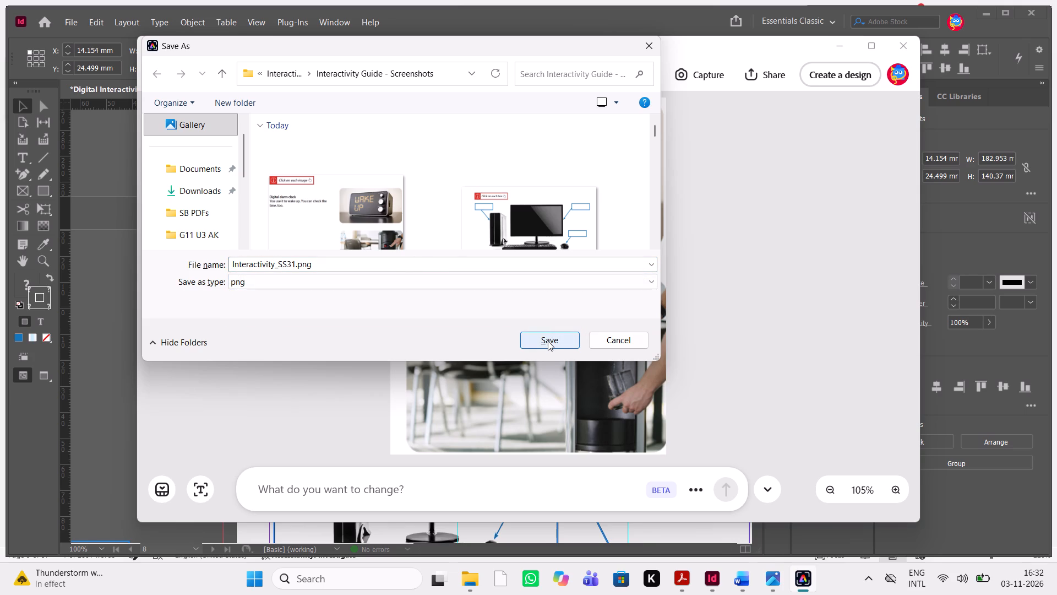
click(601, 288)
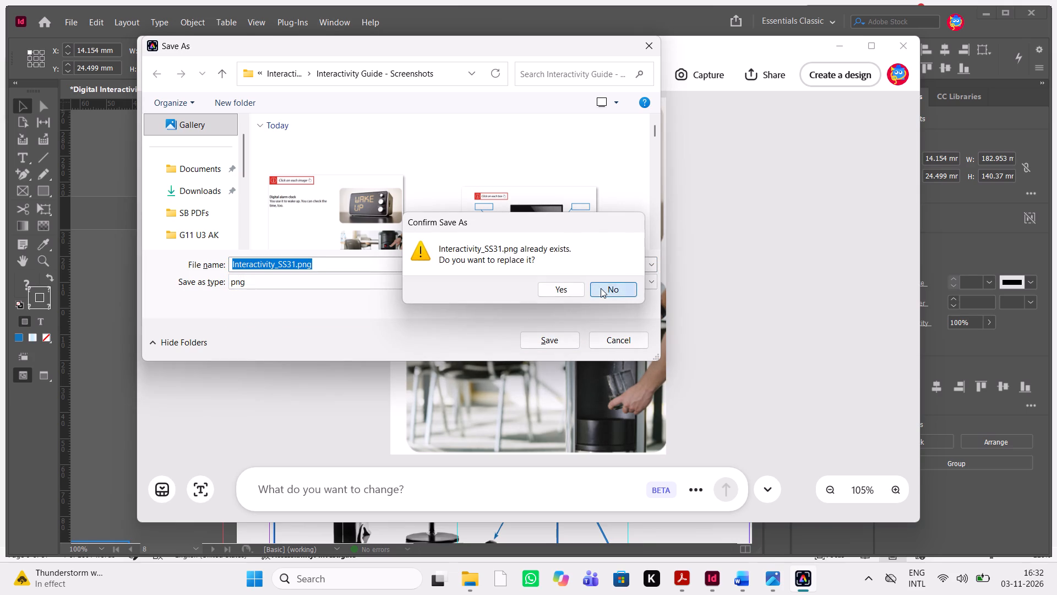
Open the Interactivity Guide - Screenshots folder inside Downloads' SS folder in File Explorer and look through the existing screenshots and their names.
click(475, 594)
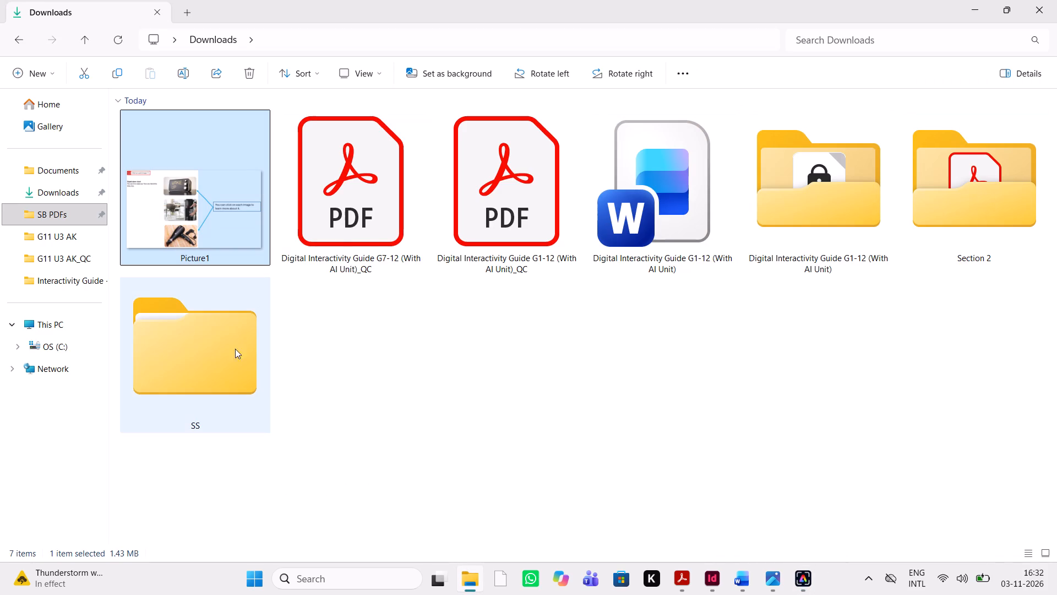
double_click(221, 356)
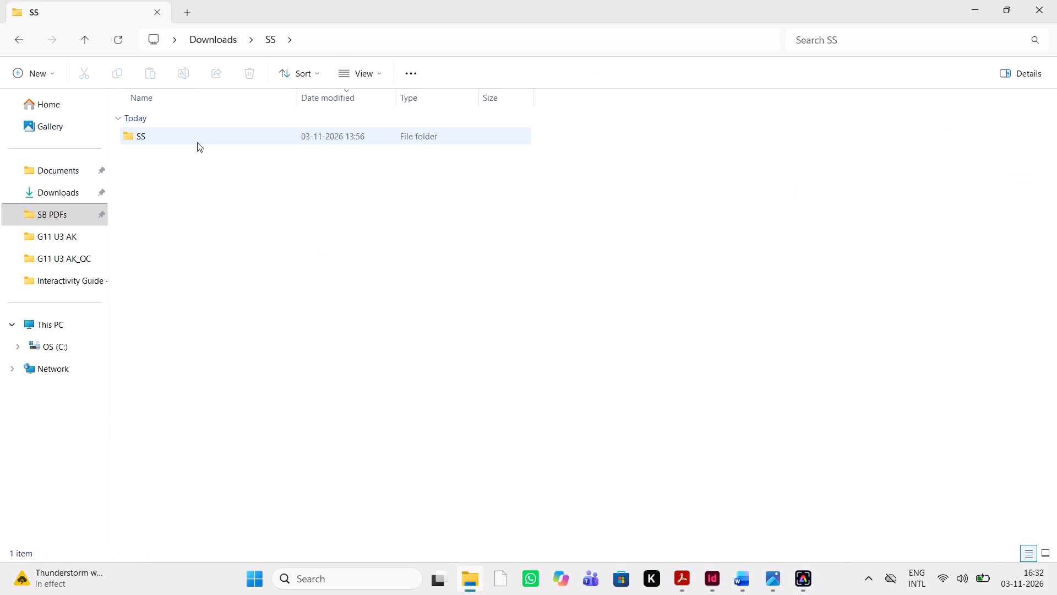
double_click(207, 139)
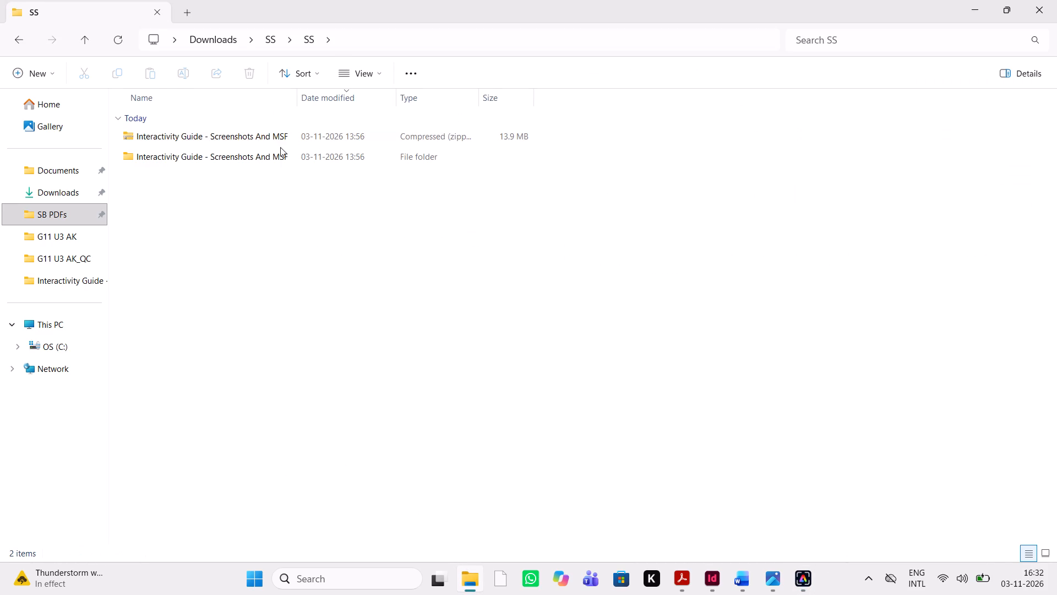
double_click(275, 153)
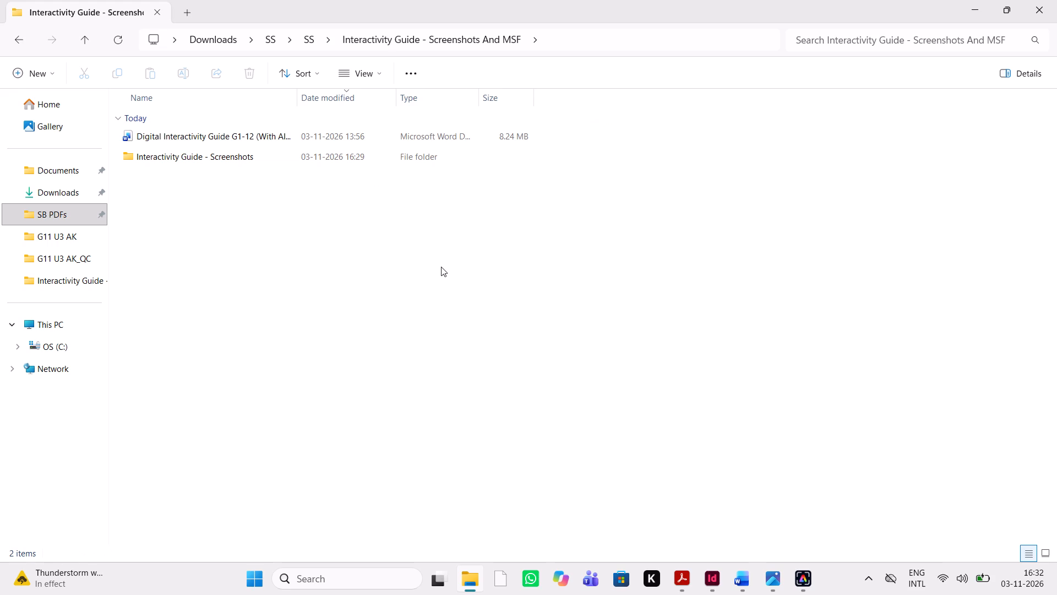
double_click(315, 160)
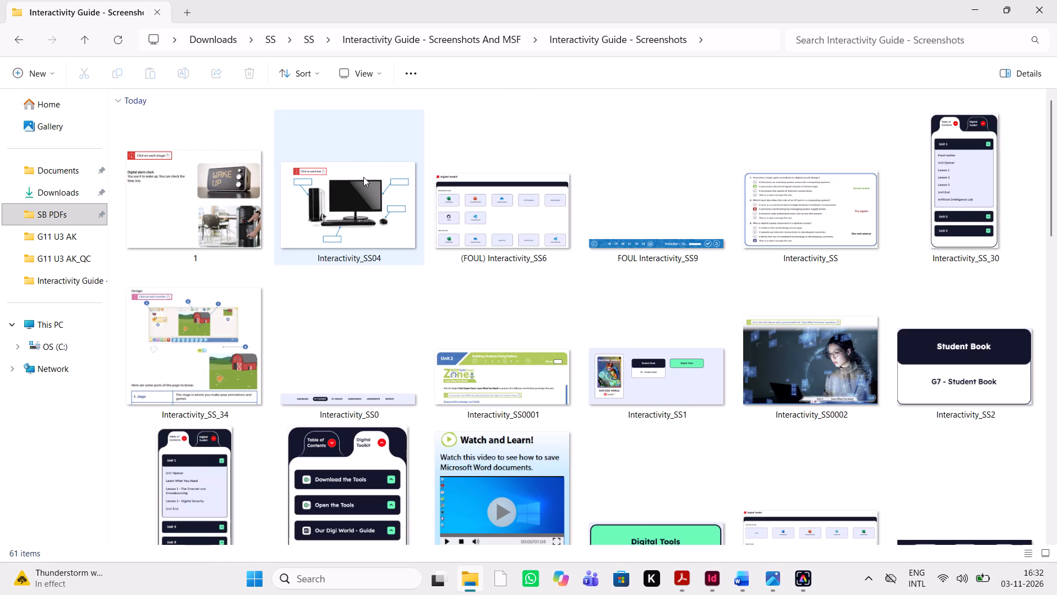
scroll(649, 376, down, 1)
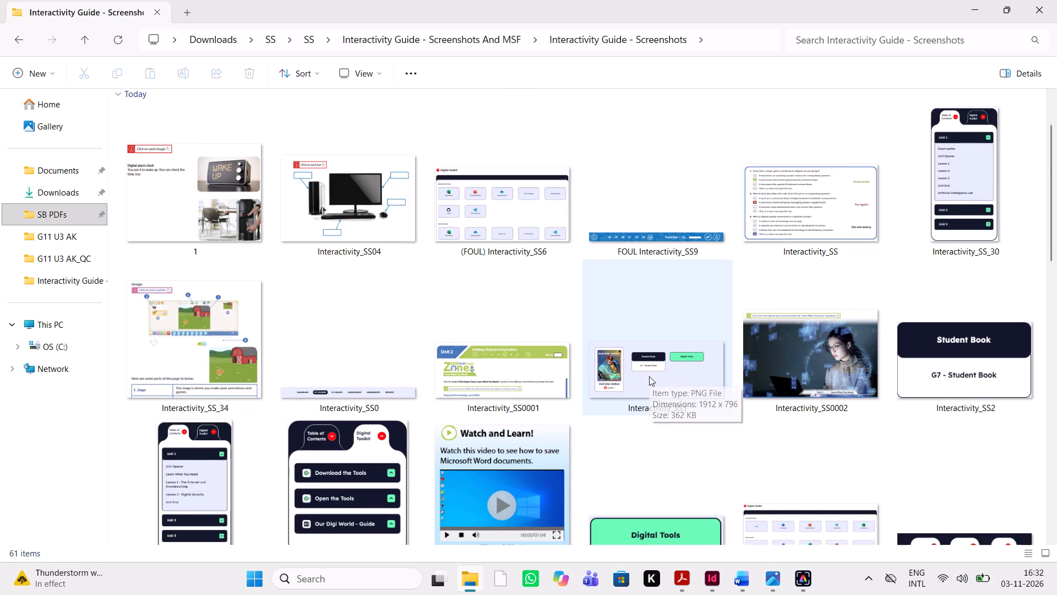
scroll(649, 376, down, 6)
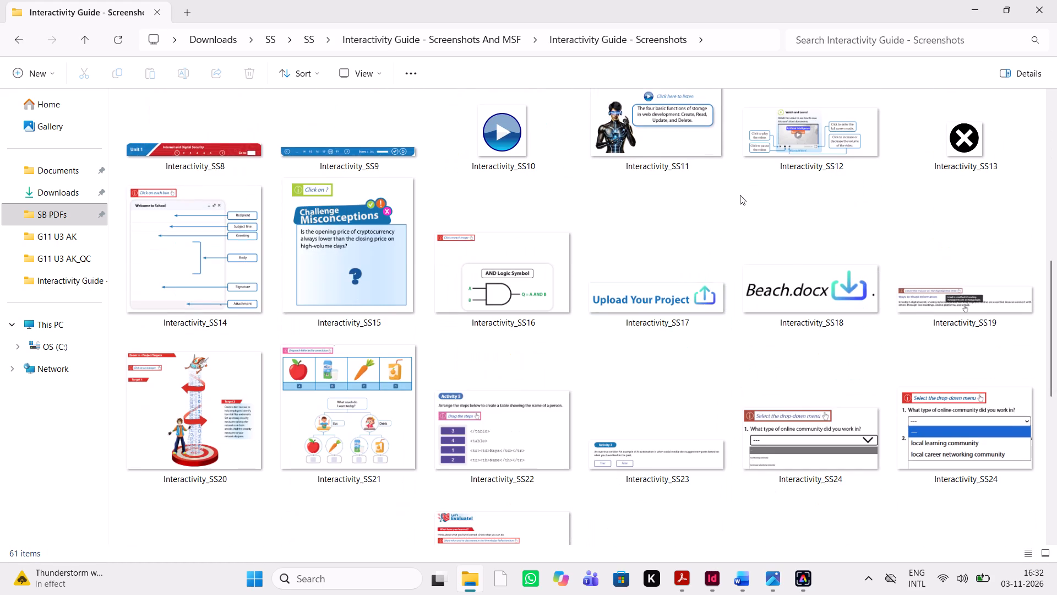
scroll(685, 434, down, 1)
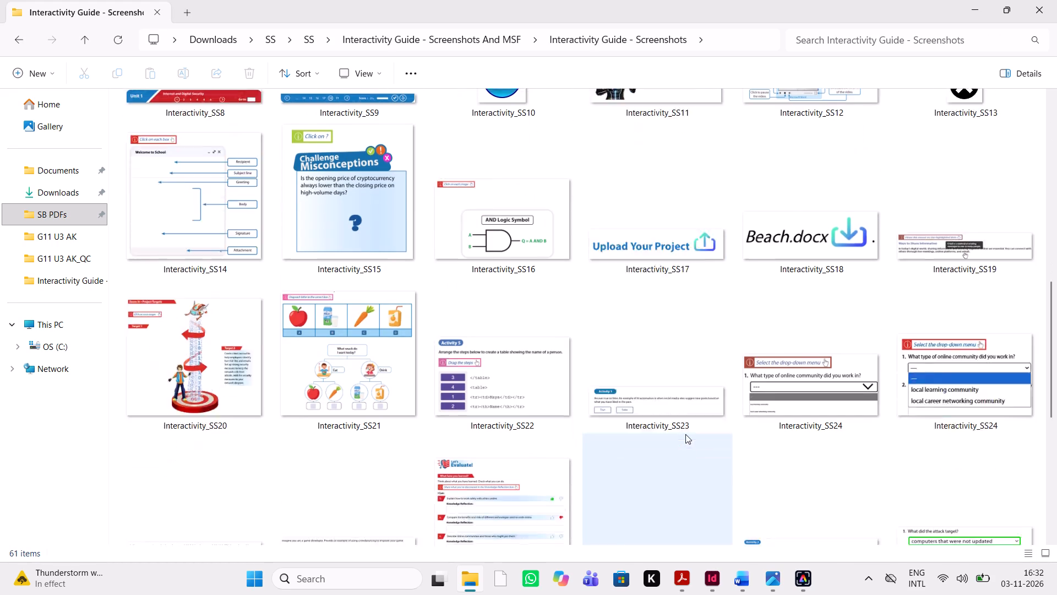
scroll(685, 434, down, 1)
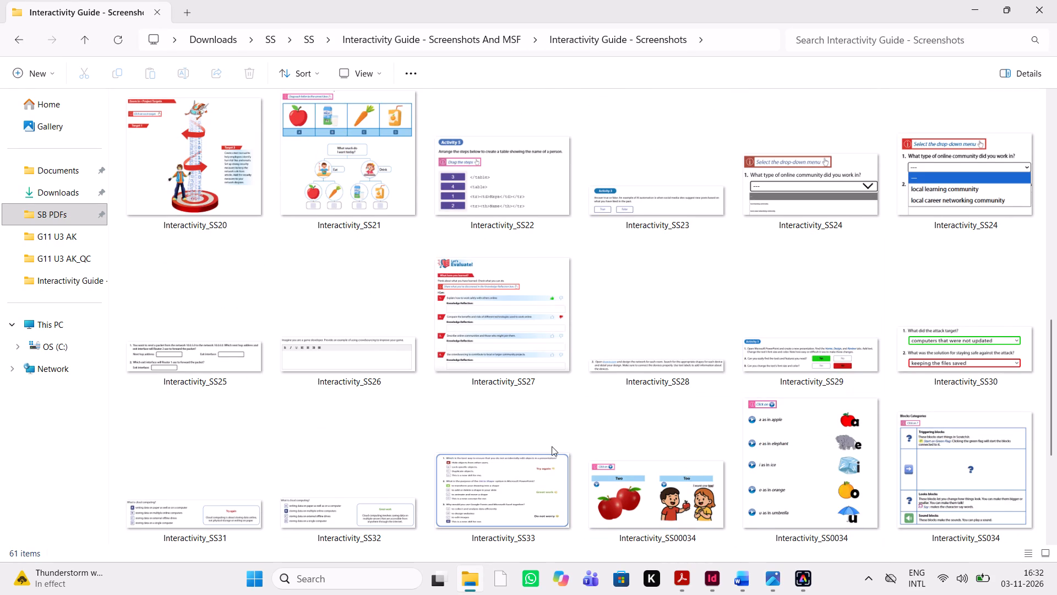
scroll(552, 446, down, 2)
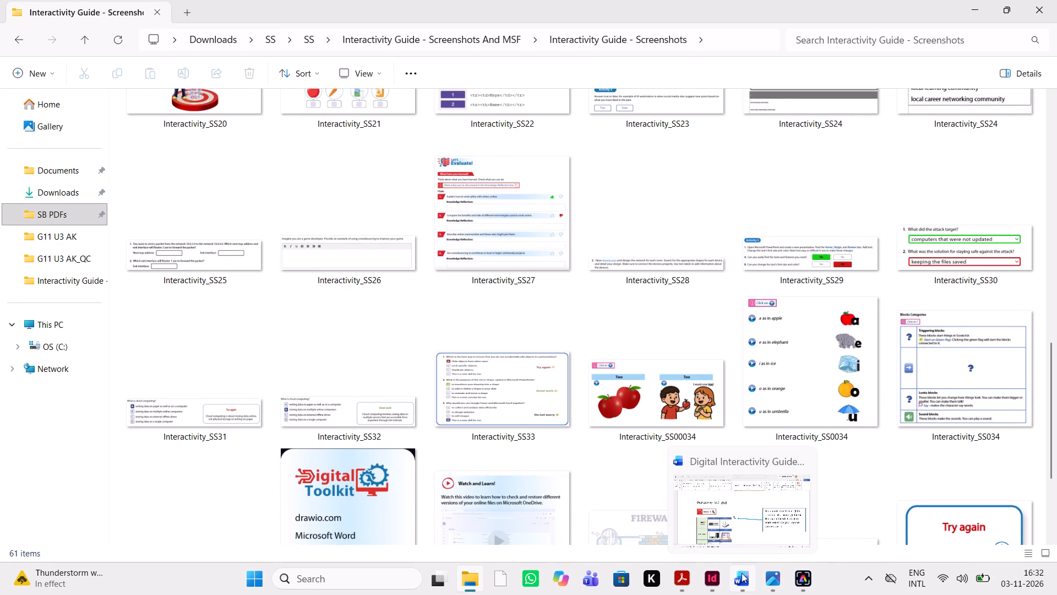
Return to the pending save, change the file name to Interactivity_SS31._S1png and save the screenshot as a PNG.
click(803, 571)
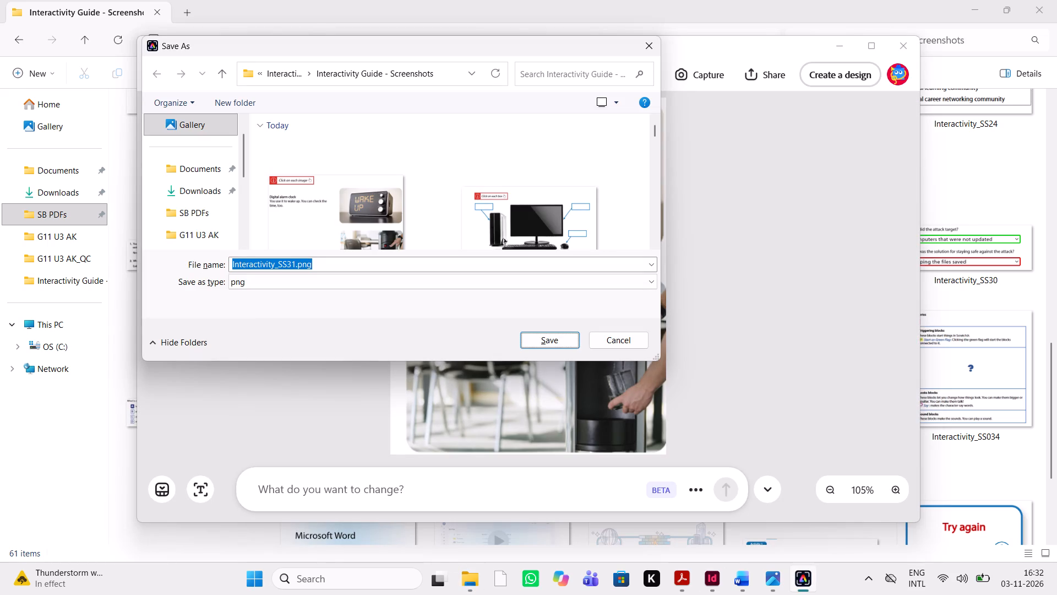
click(357, 264)
click(298, 263)
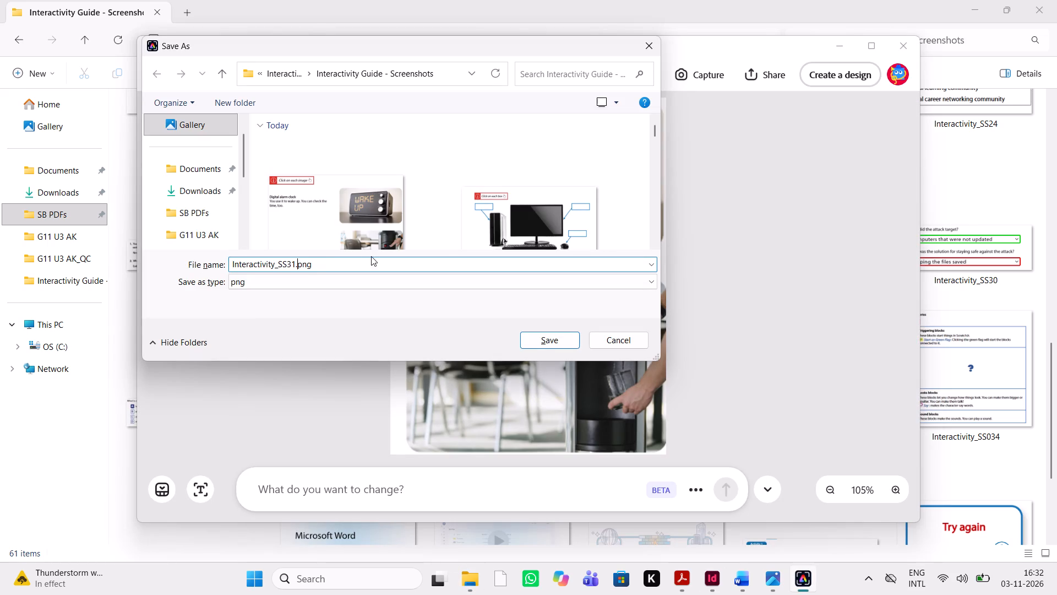
key(shift+underscore)
text(S!)
key(BackSpace)
key(1)
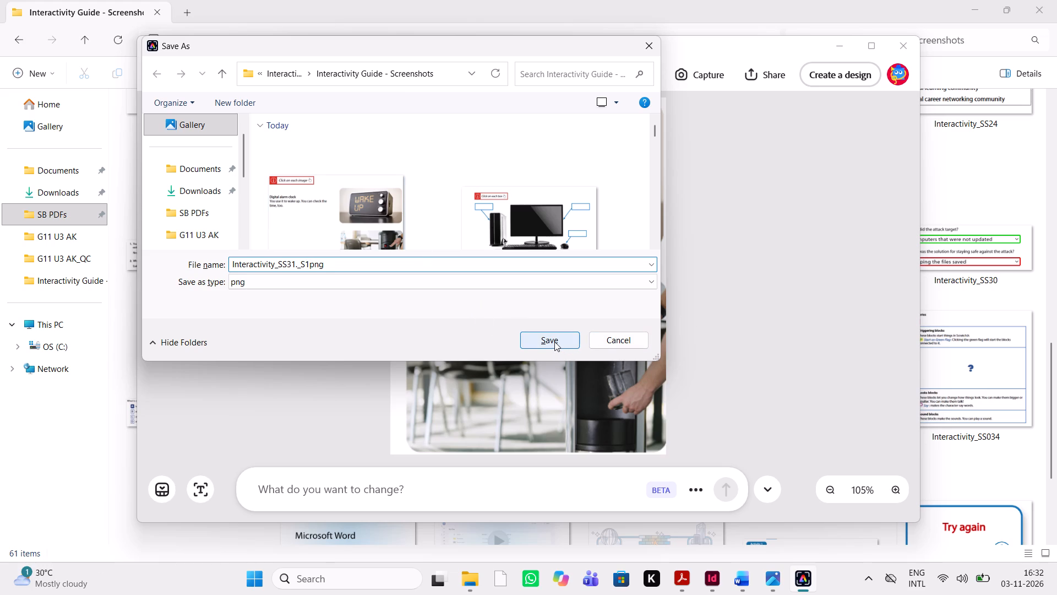
click(541, 339)
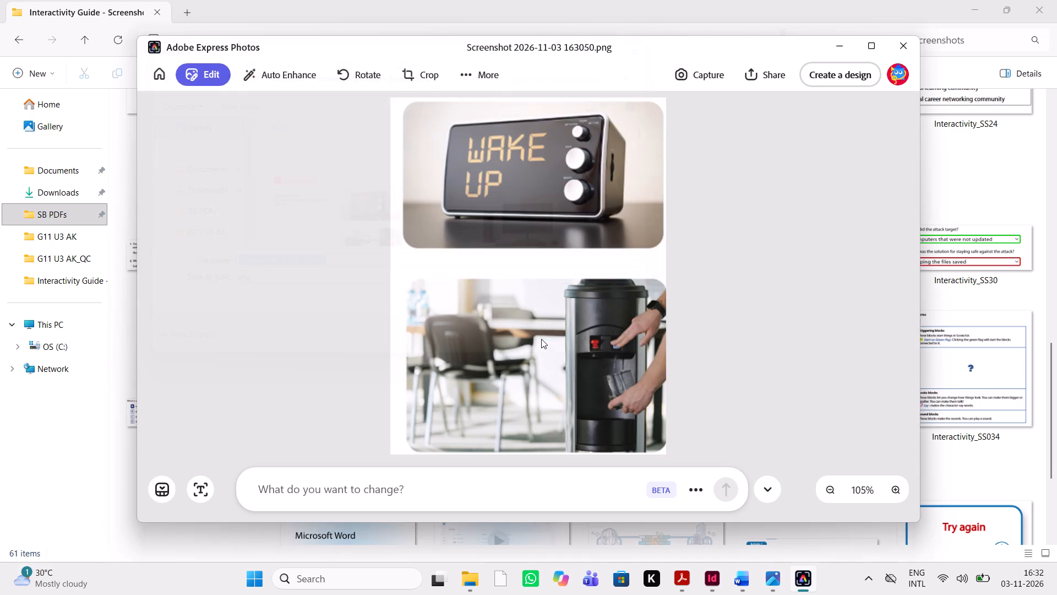
Close the saved screenshot and delete the image file named 1 from the Interactivity Guide - Screenshots folder.
click(901, 42)
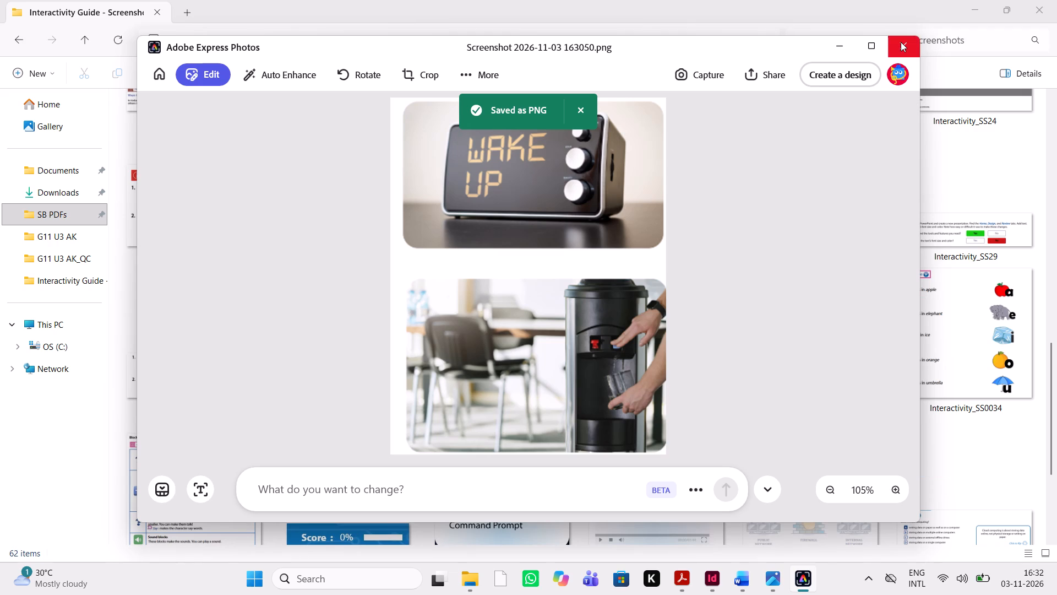
click(1047, 586)
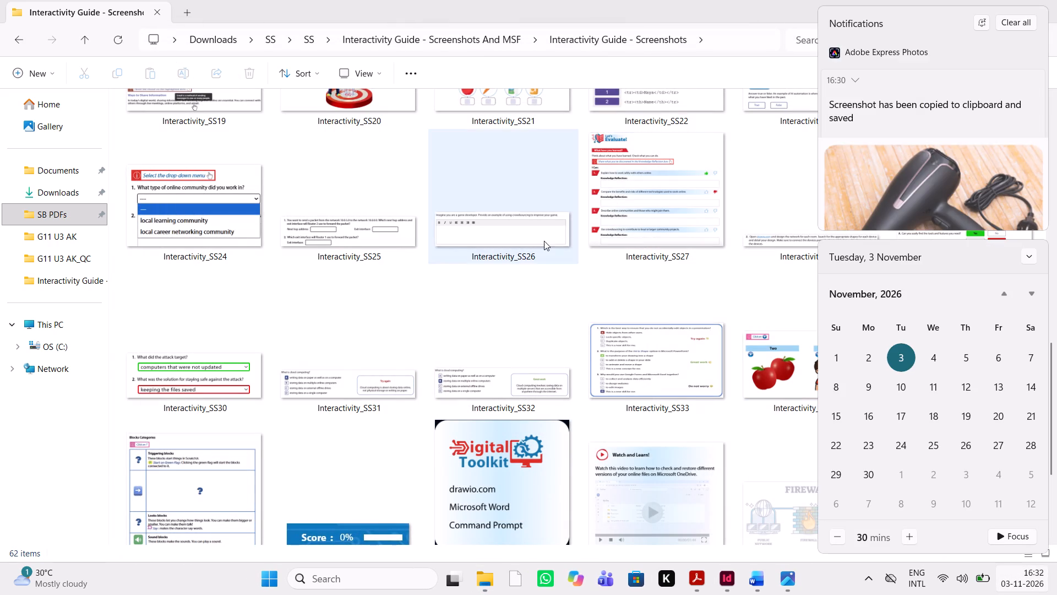
scroll(544, 241, up, 14)
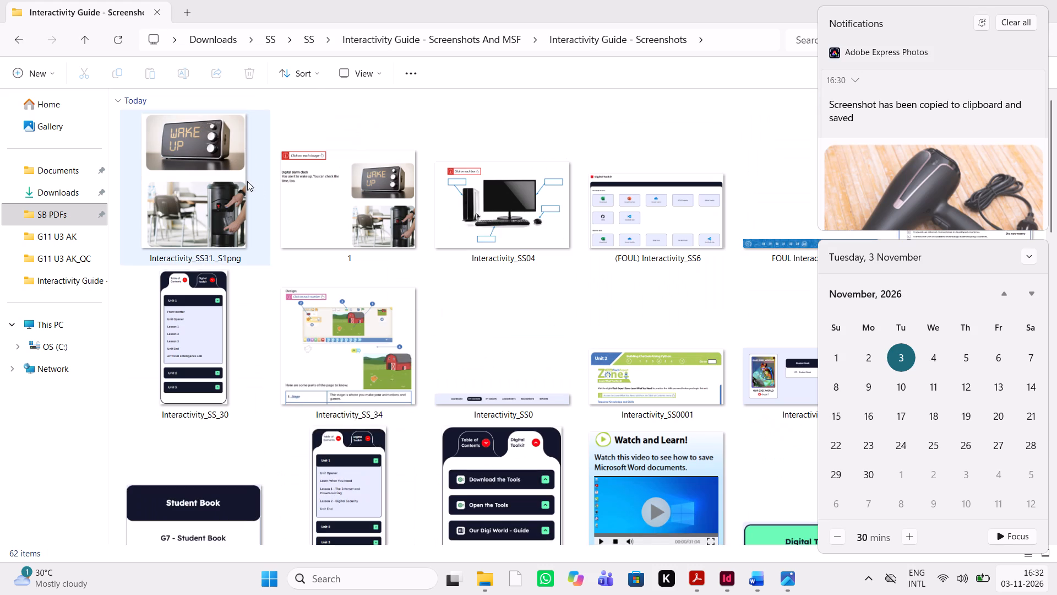
click(353, 223)
key(Delete)
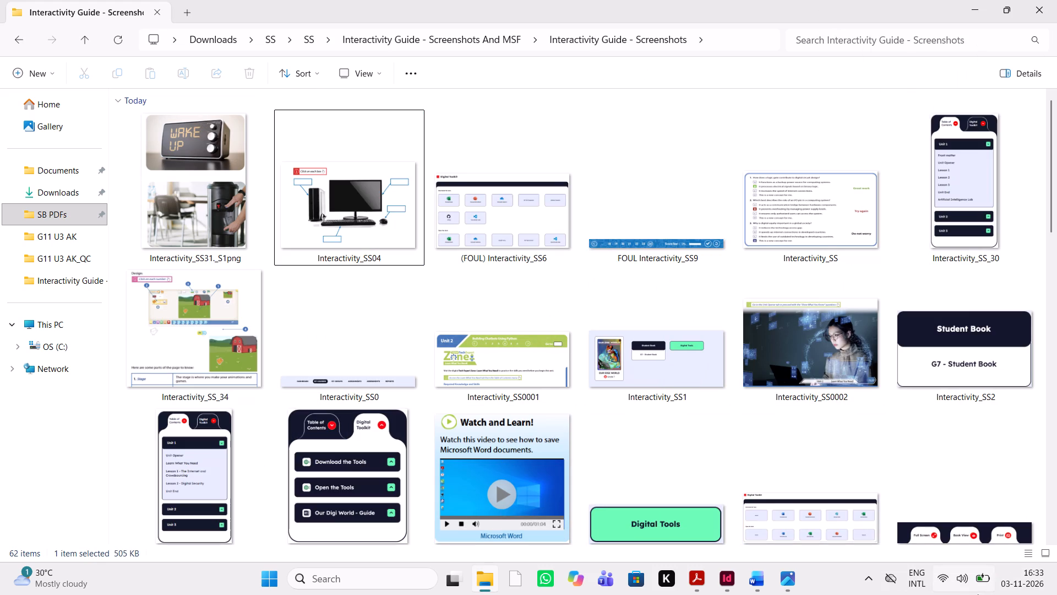
Open the captured hair dryer screenshot, save it as a PNG named Interactivity_SS31_S2 in the Interactivity Guide - Screenshots folder, and close it.
click(1034, 582)
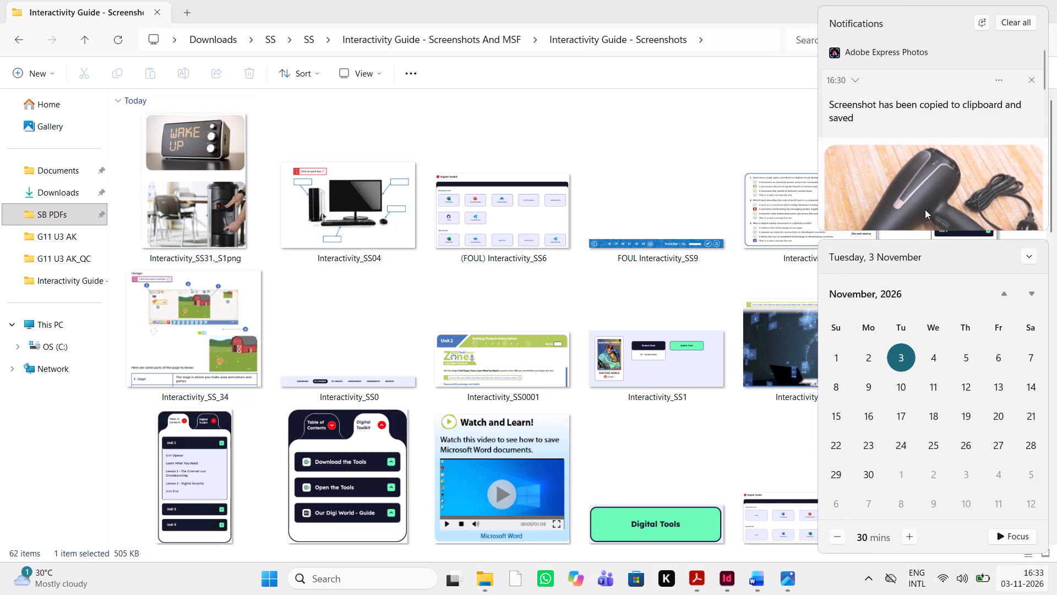
click(925, 209)
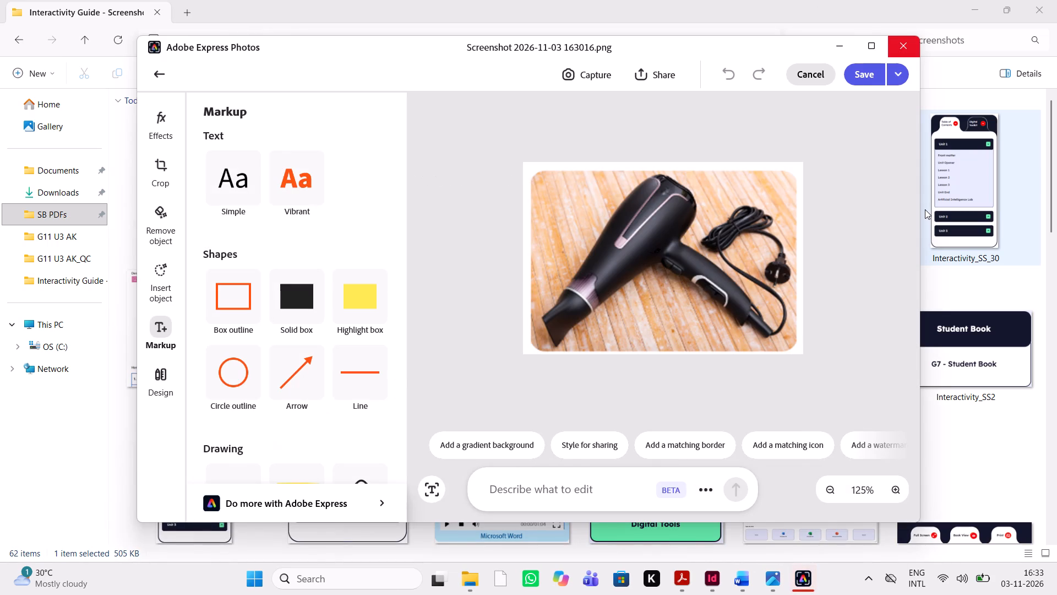
key(ctrl+shift+s)
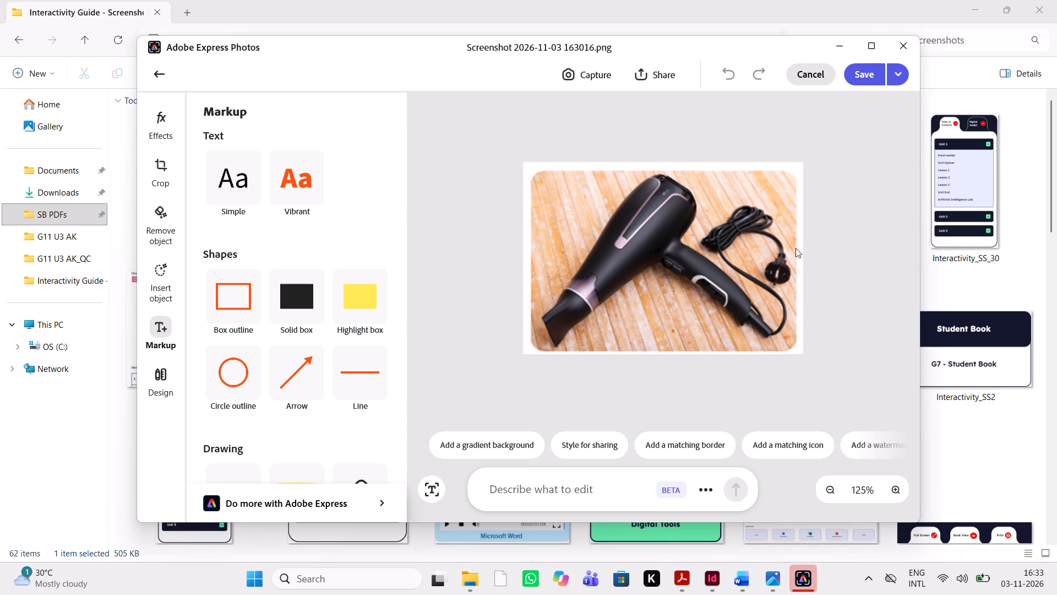
click(907, 72)
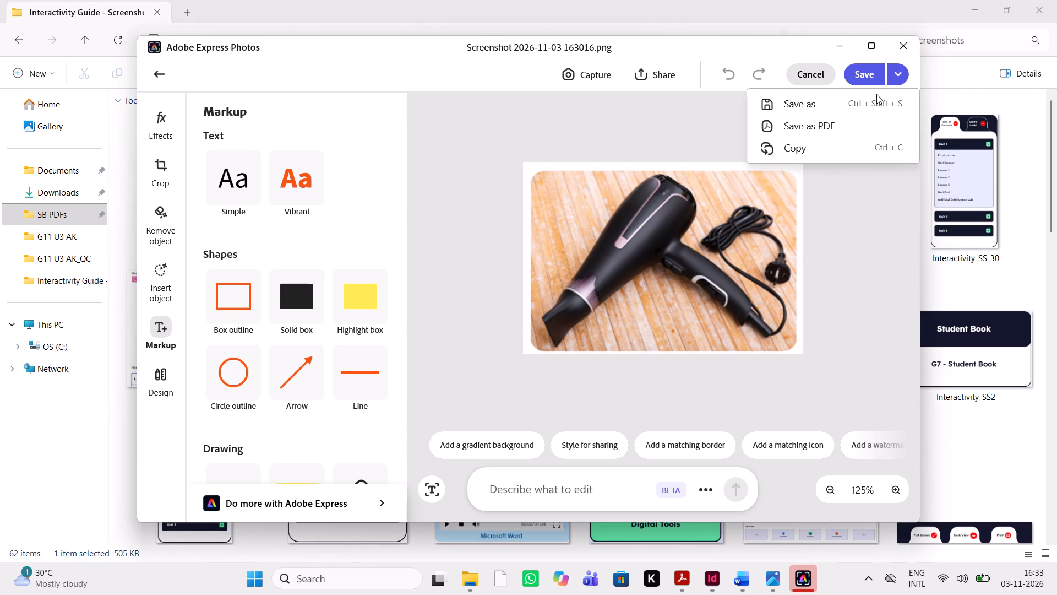
click(823, 106)
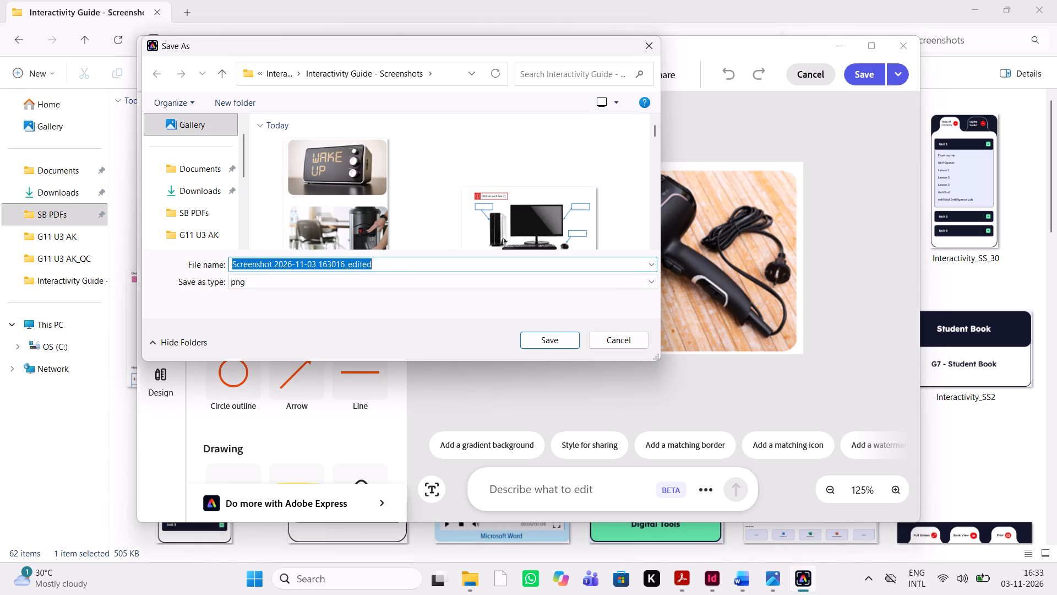
drag(394, 258, 179, 269)
key(BackSpace)
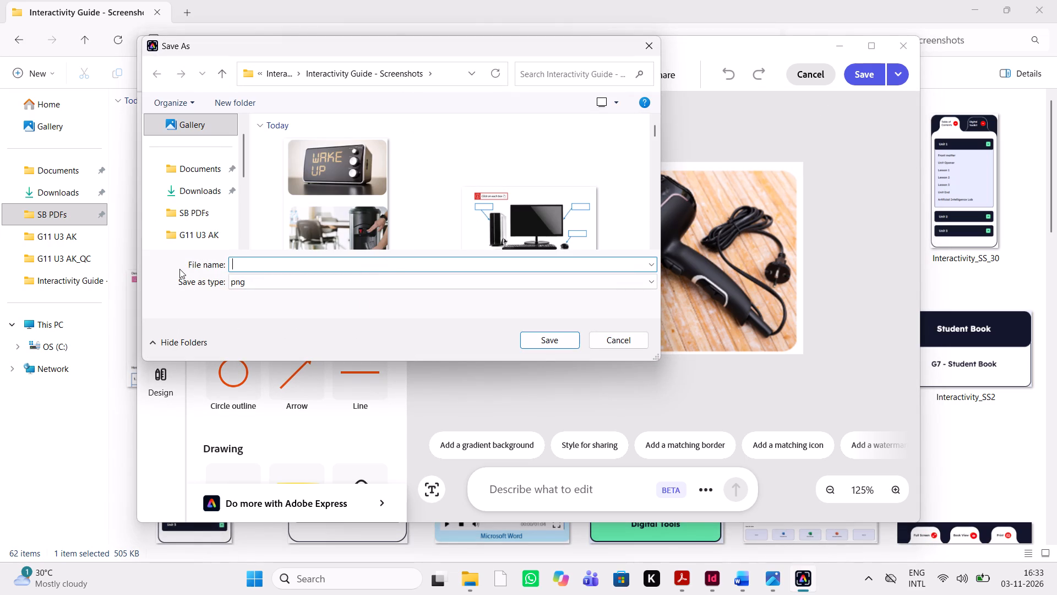
key(ctrl+v)
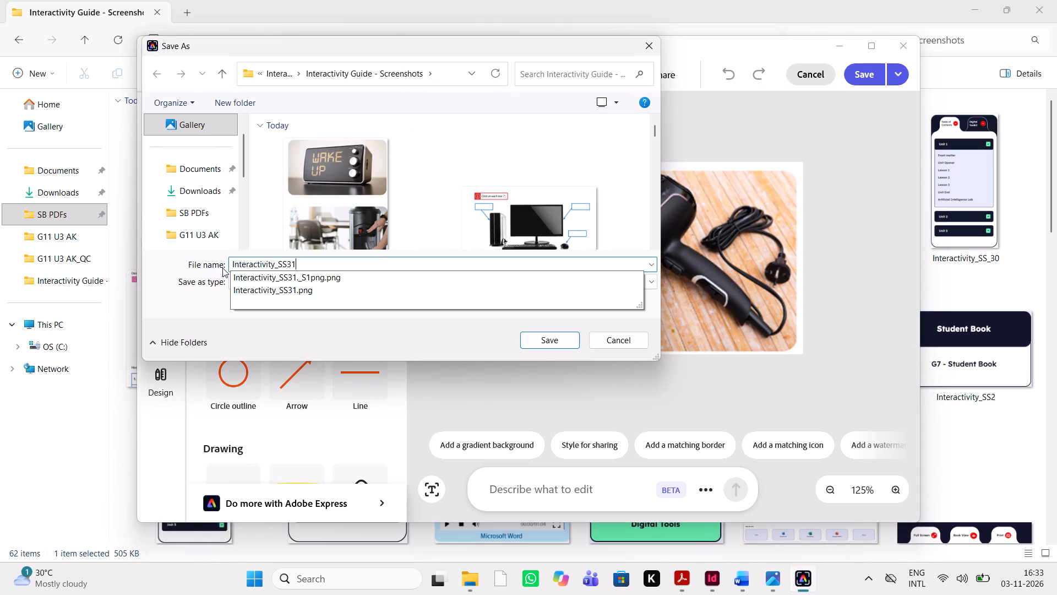
key(shift+underscore)
text(S@)
key(BackSpace)
key(2)
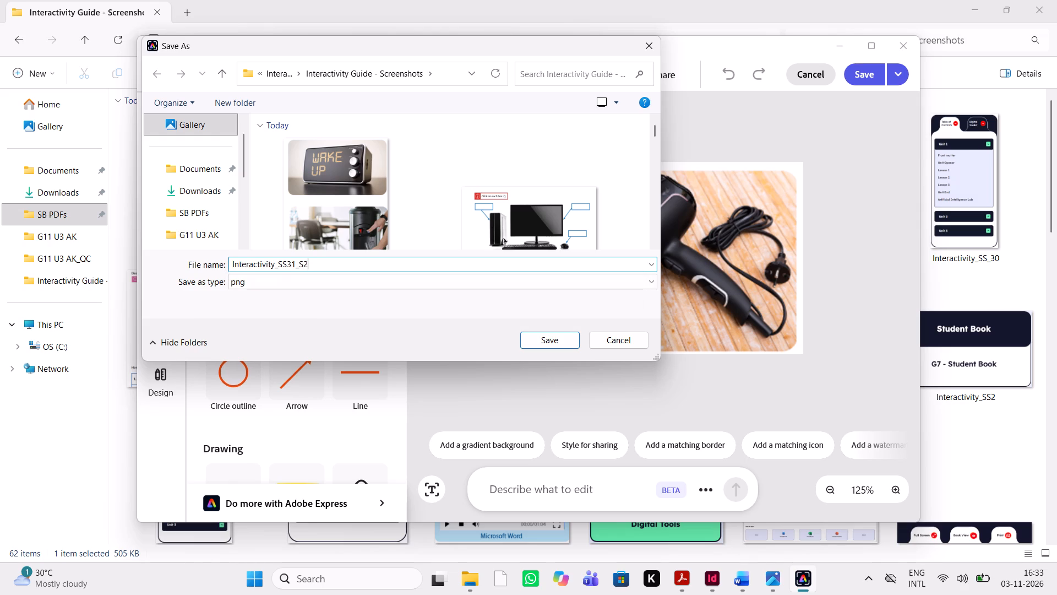
click(518, 285)
click(499, 289)
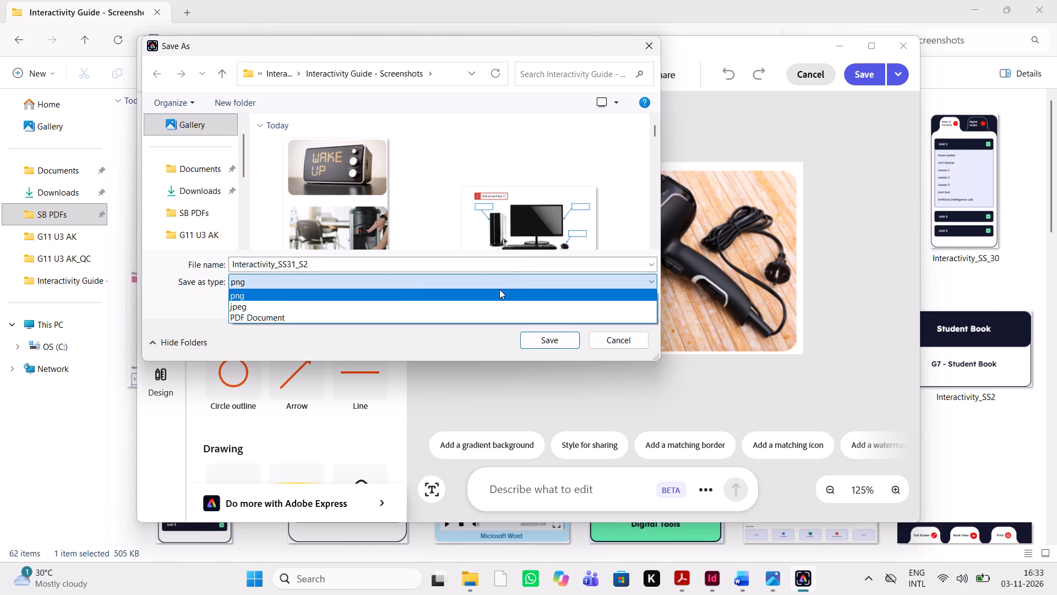
click(513, 290)
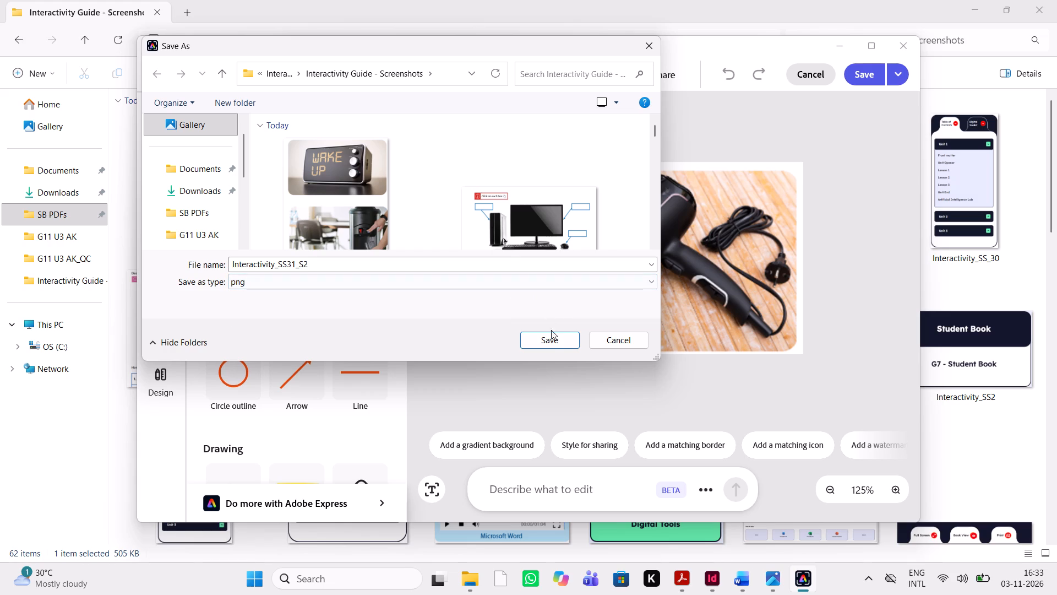
click(550, 334)
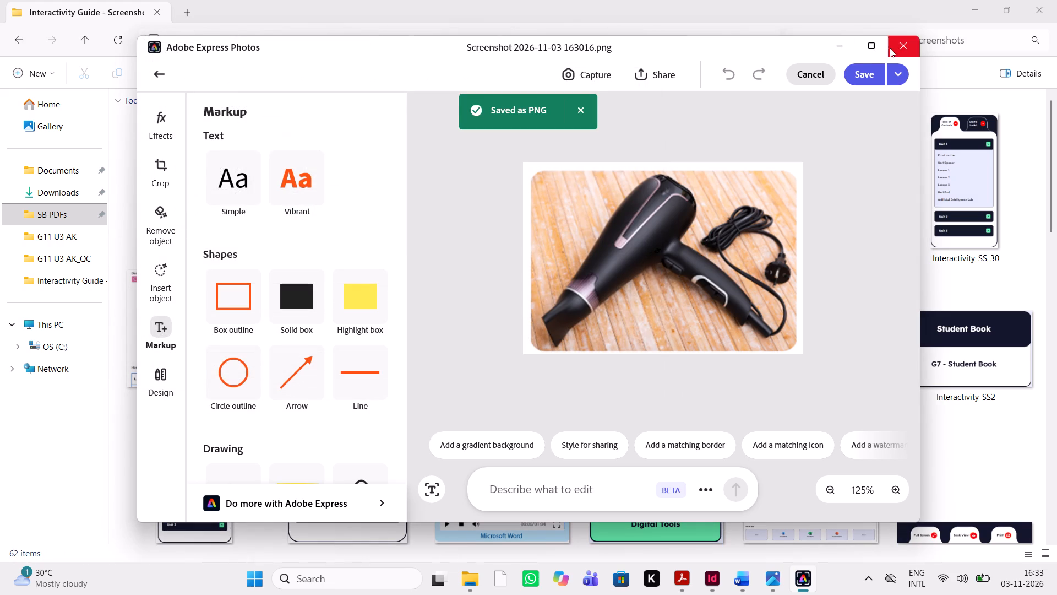
click(893, 51)
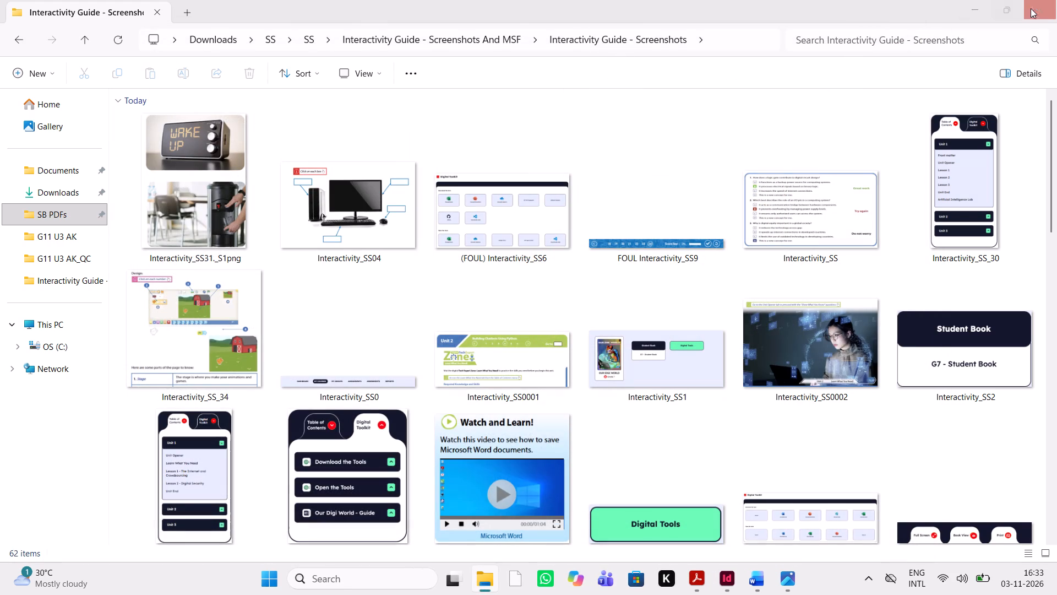
Switch to InDesign and delete the desktop computer image from inside its rounded frame under the Interactive Images heading on page 8.
click(699, 592)
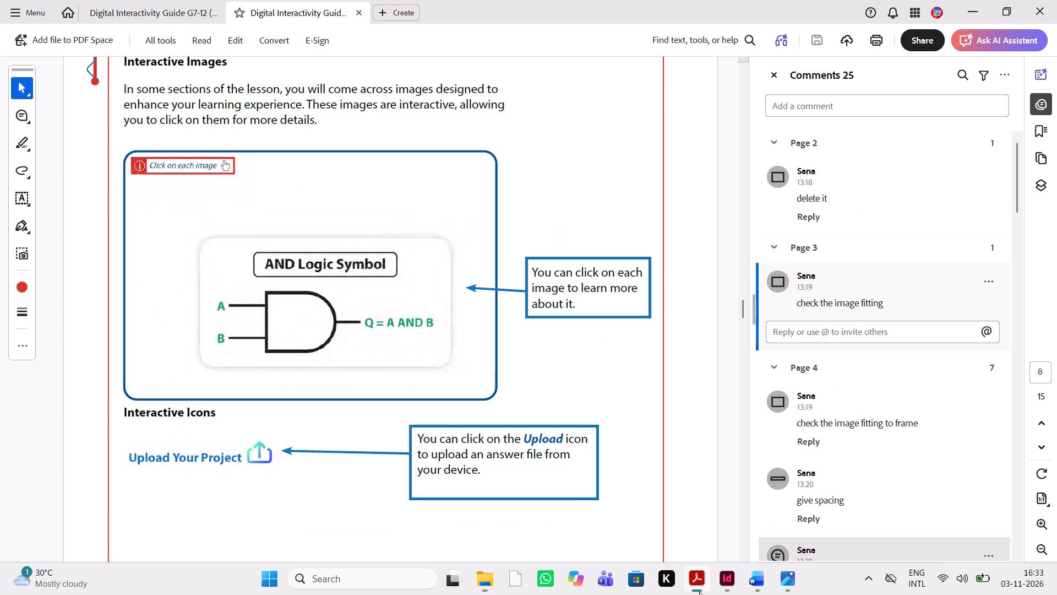
click(730, 591)
scroll(570, 436, down, 1)
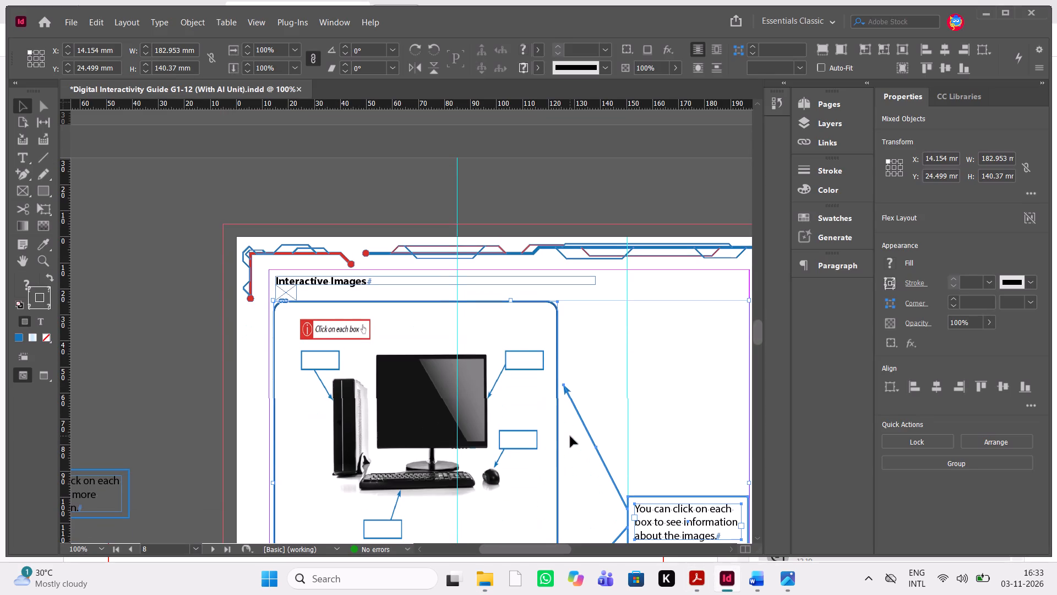
click(393, 429)
click(411, 430)
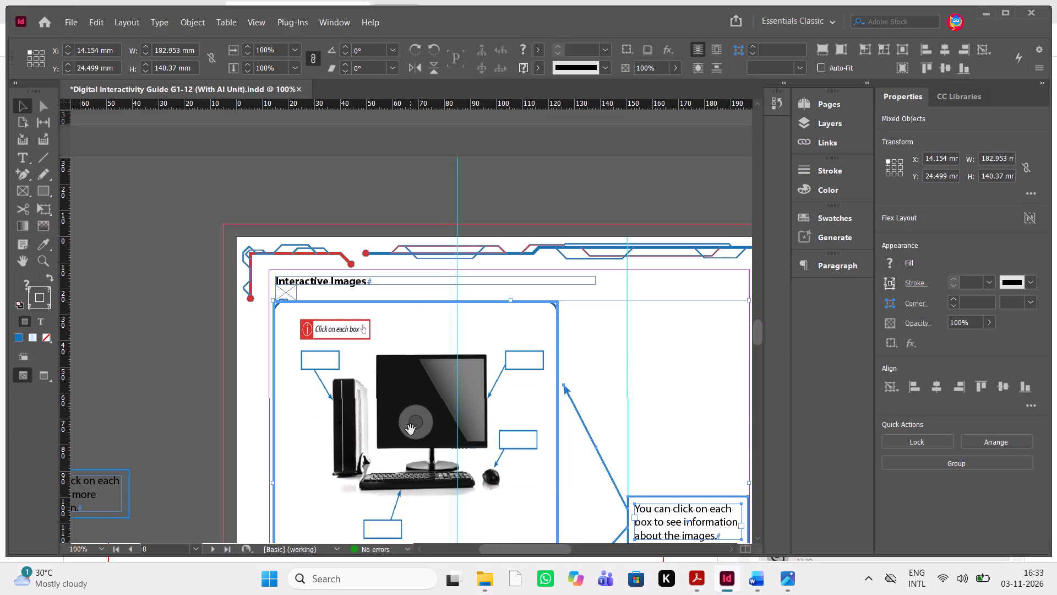
key(Delete)
Start placing an image into the emptied frame and select the file Interactivity_SS31._S1png.
click(411, 430)
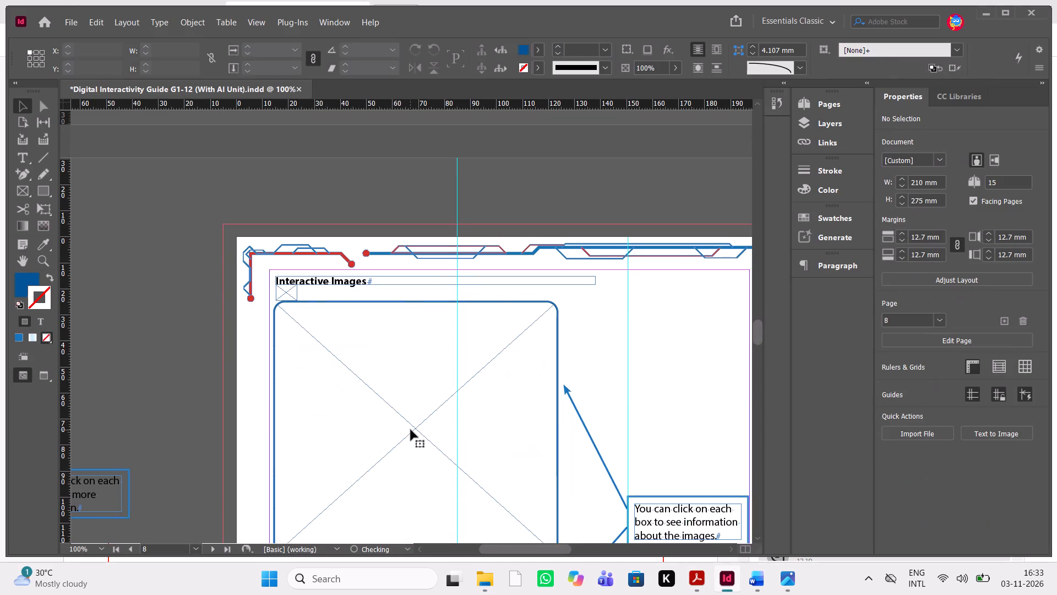
key(ctrl+d)
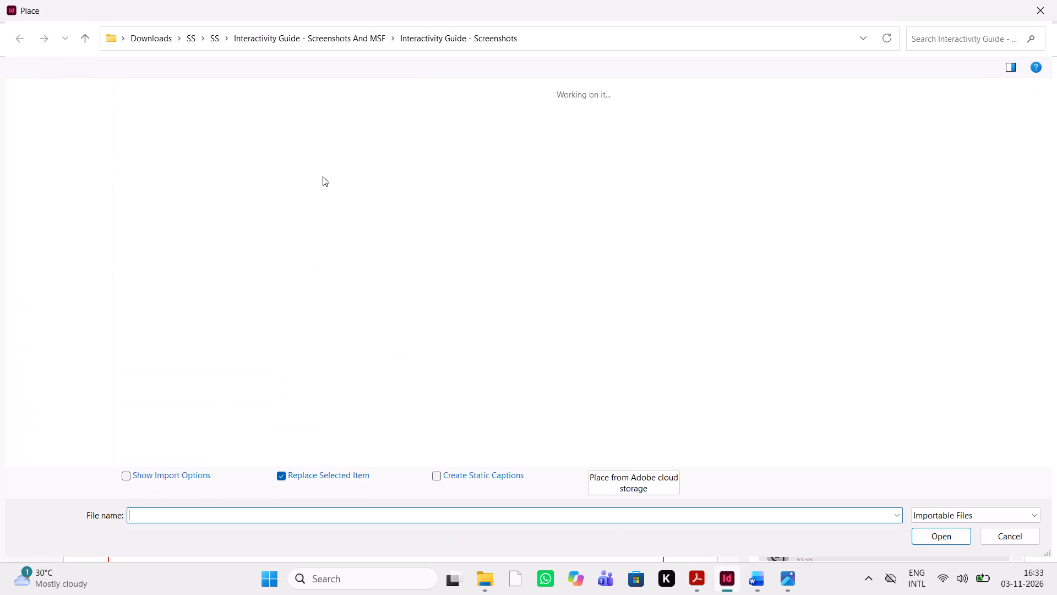
click(353, 208)
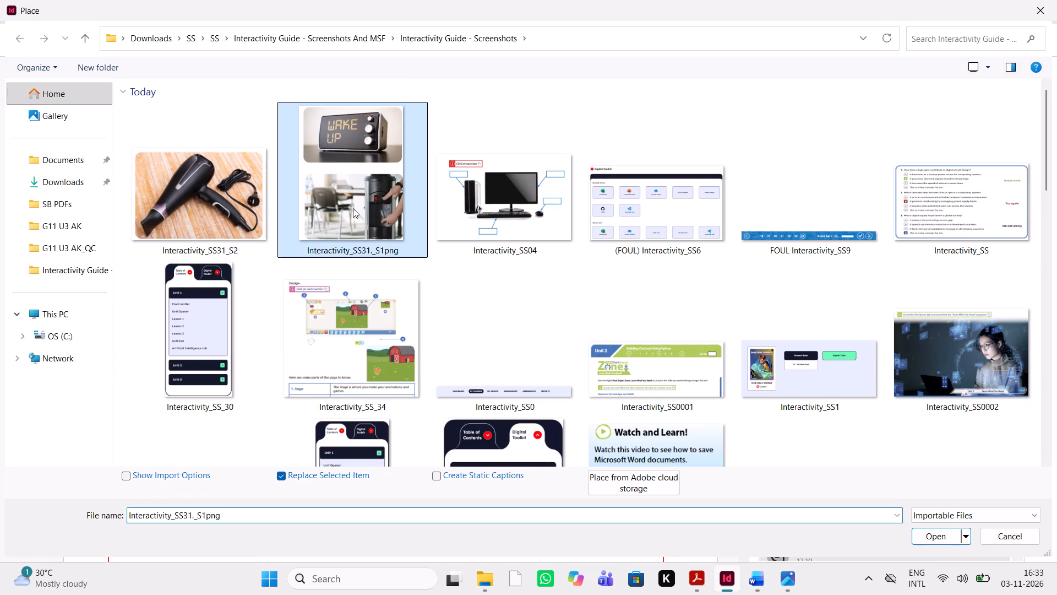
Switch to the Word source and examine the Interactive Images section and the preceding page with the click-on-each-box images.
click(765, 594)
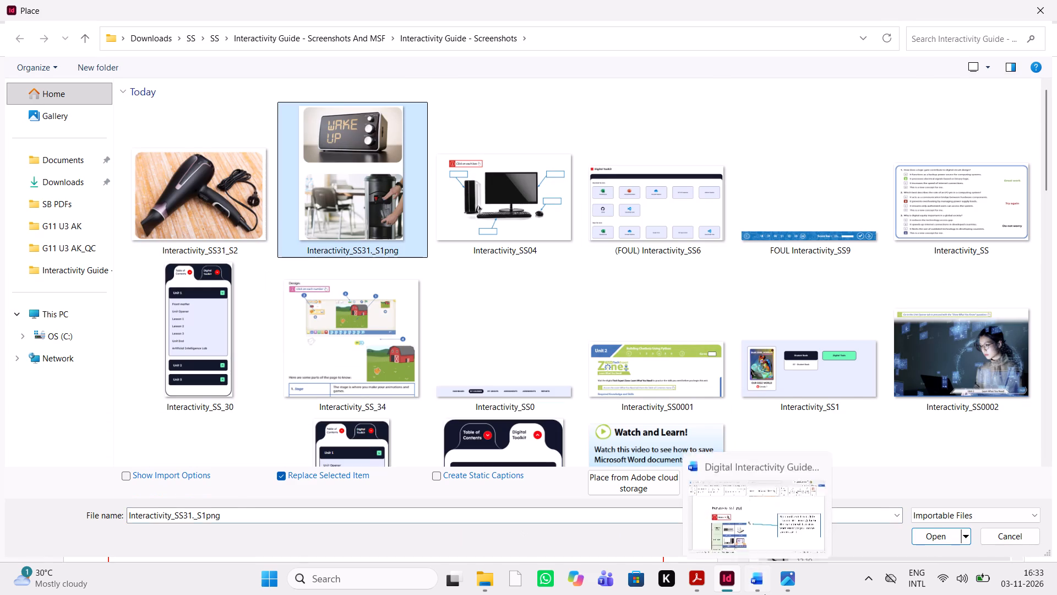
scroll(572, 455, up, 2)
scroll(572, 455, down, 1)
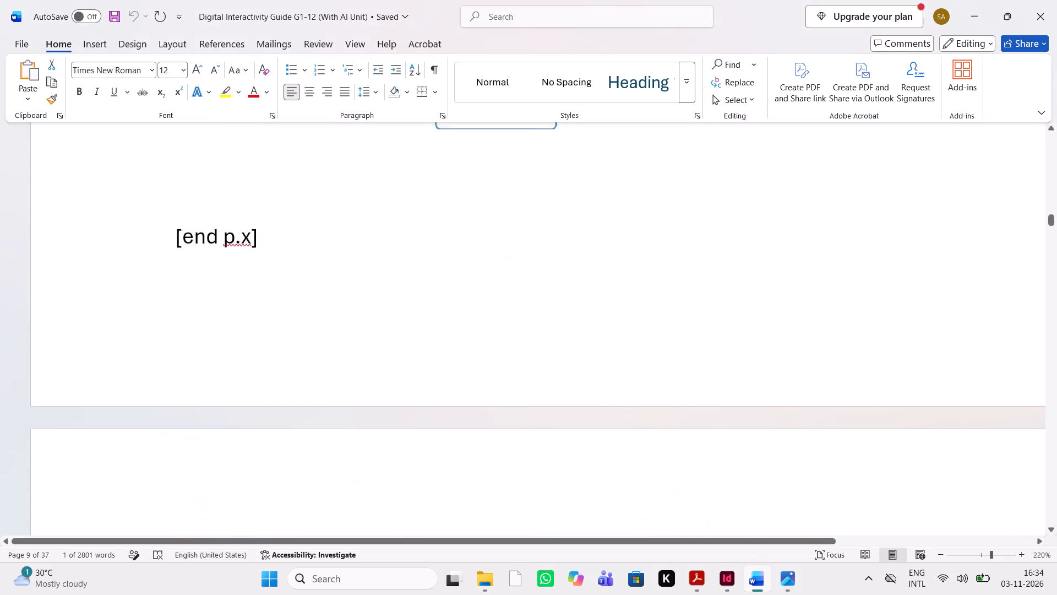
scroll(572, 455, down, 1)
key(ctrl+minus)
key(ctrl+minus)
key(ctrl+minus)
key(ctrl+minus)
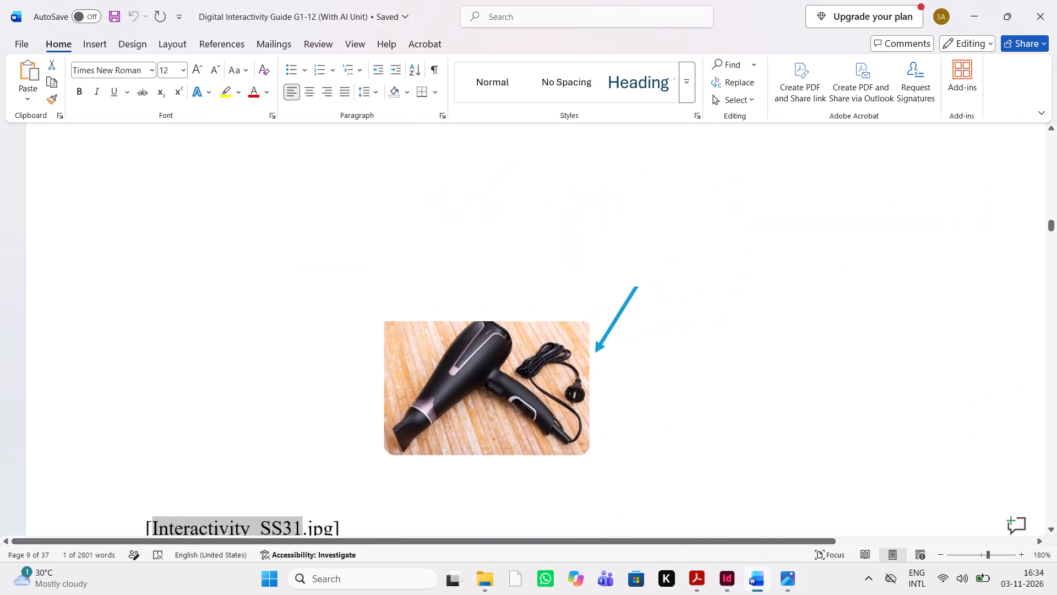
key(ctrl+minus)
scroll(572, 455, up, 1)
scroll(572, 455, down, 1)
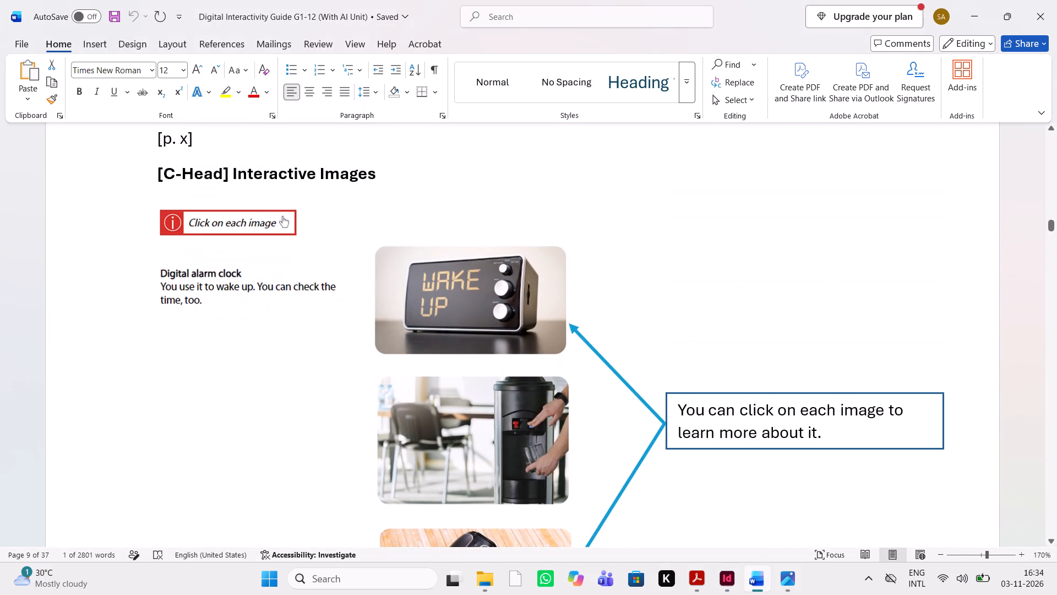
scroll(572, 455, down, 1)
scroll(572, 455, up, 1)
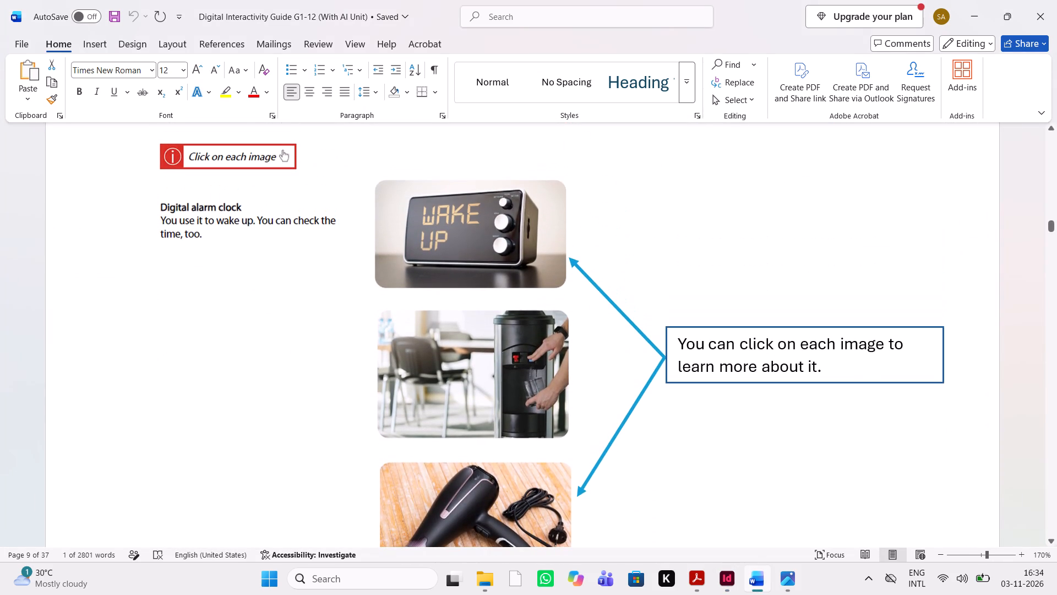
key(ctrl+minus)
scroll(572, 455, down, 1)
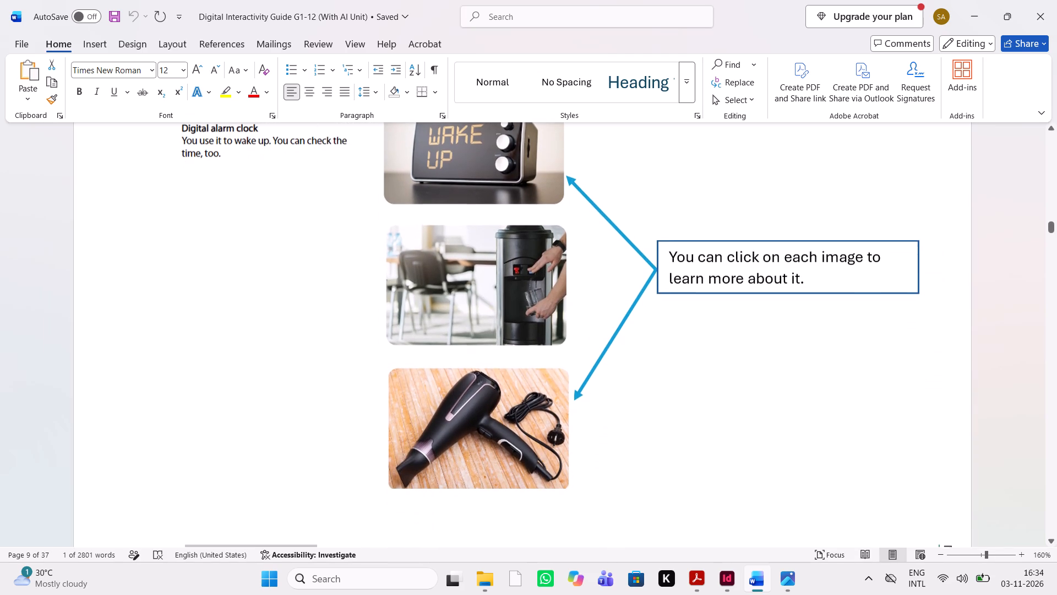
key(ctrl+minus)
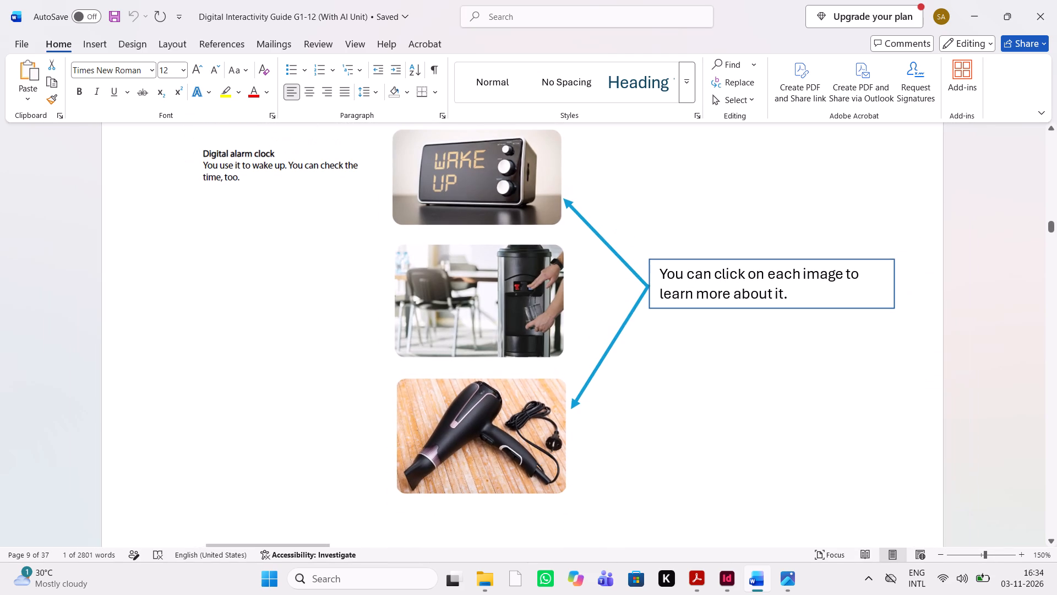
key(ctrl+minus)
key(ctrl+minus)
key(ctrl+minus)
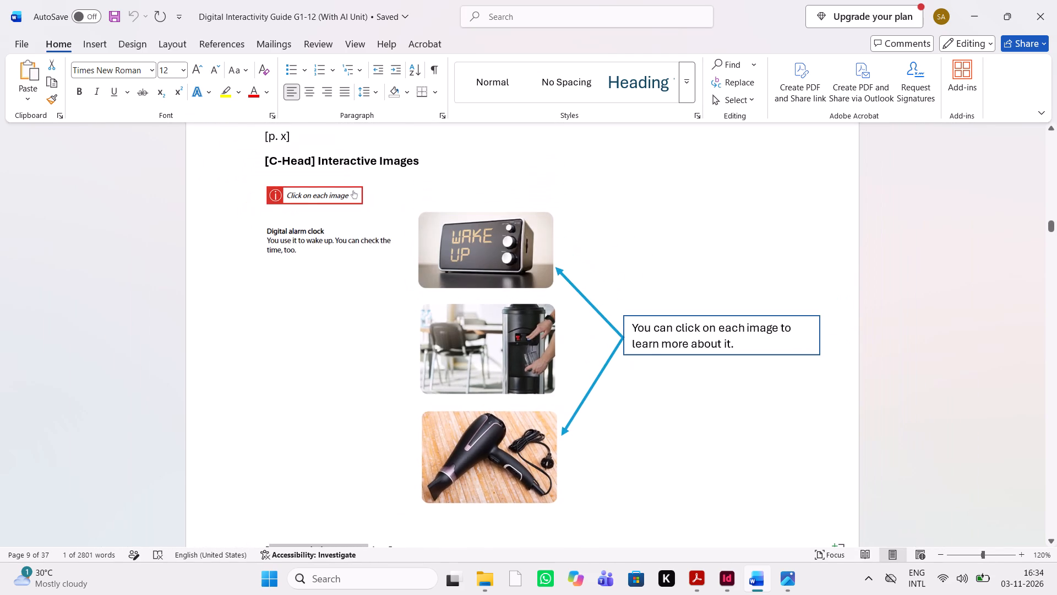
key(ctrl+minus)
scroll(490, 375, down, 1)
scroll(490, 375, up, 1)
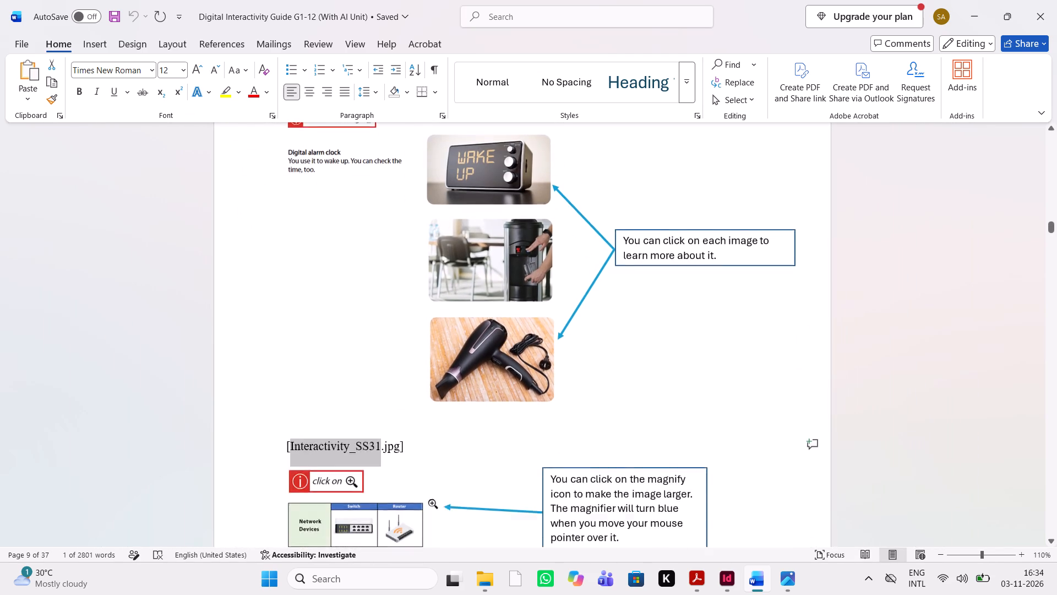
scroll(490, 375, up, 1)
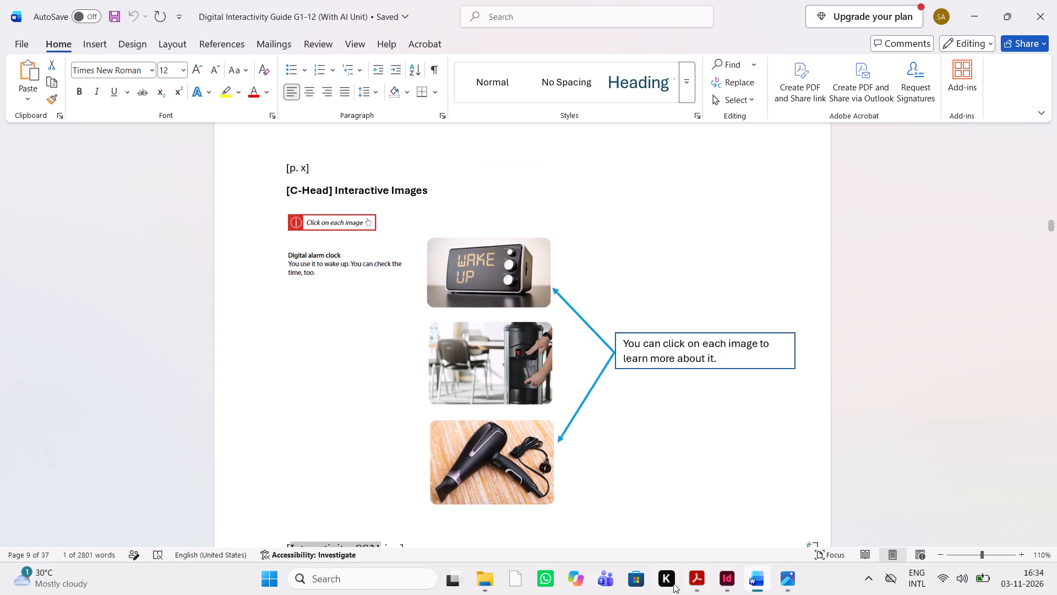
scroll(522, 241, up, 3)
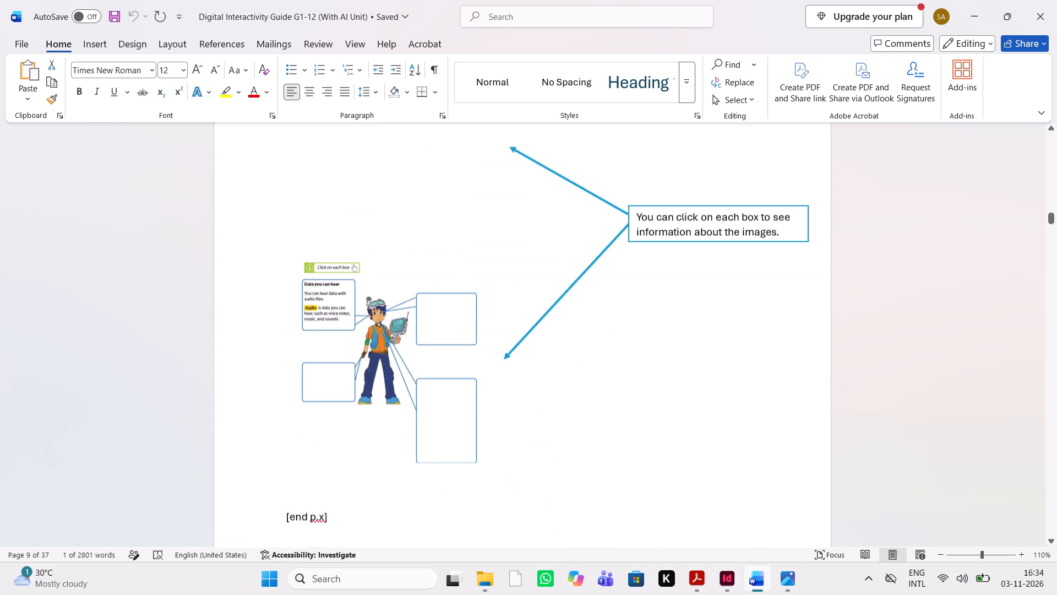
scroll(522, 241, up, 4)
scroll(522, 241, down, 2)
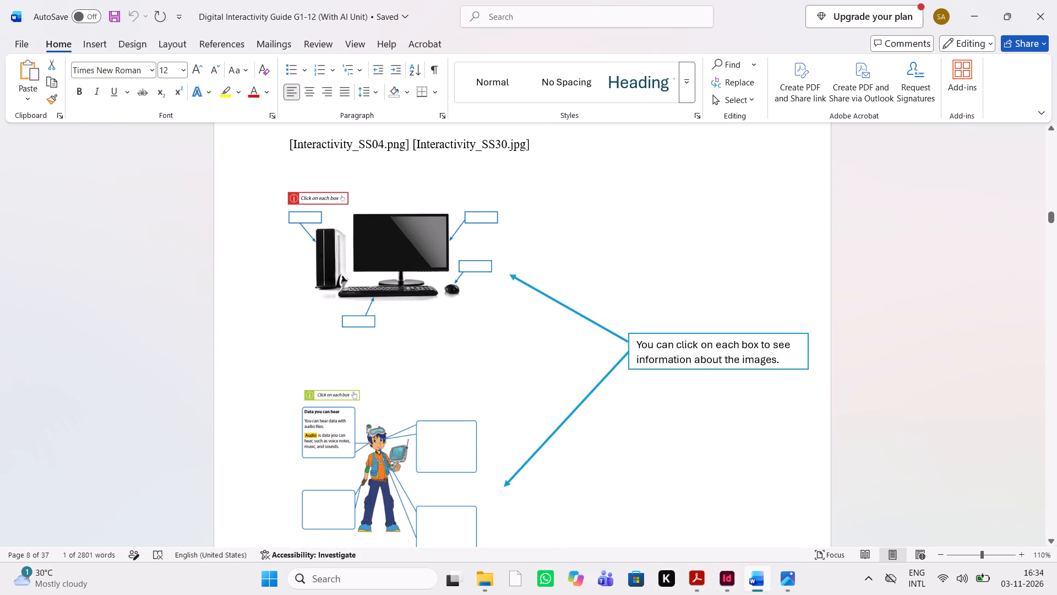
click(366, 280)
scroll(366, 280, down, 1)
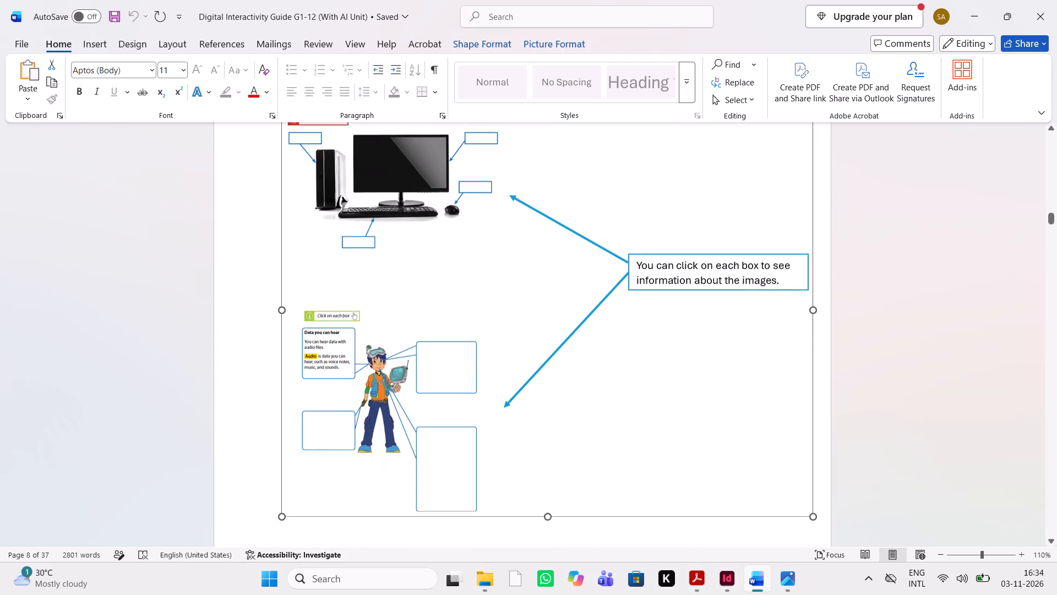
scroll(366, 280, down, 1)
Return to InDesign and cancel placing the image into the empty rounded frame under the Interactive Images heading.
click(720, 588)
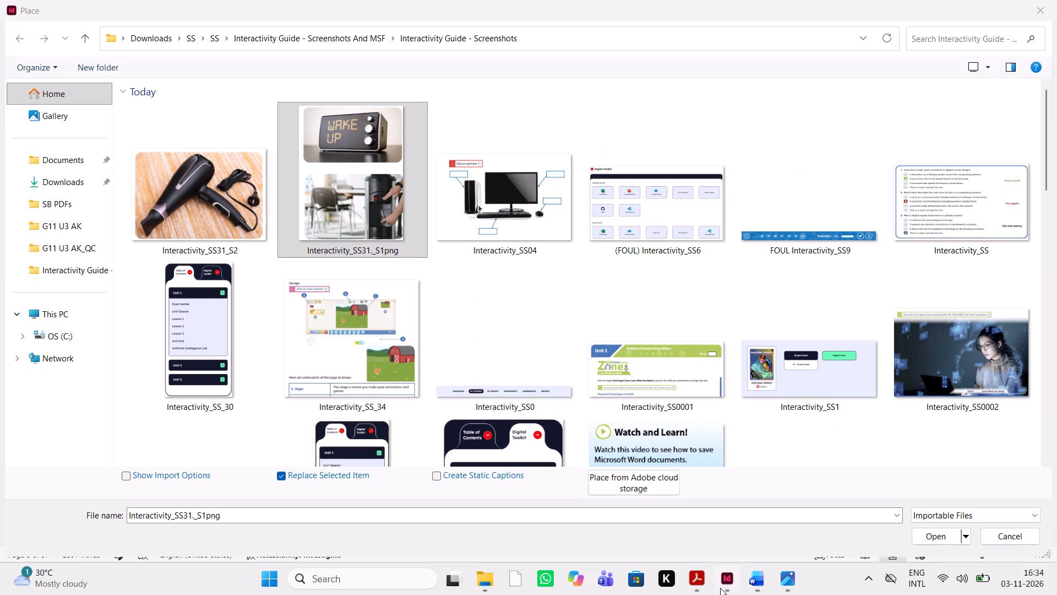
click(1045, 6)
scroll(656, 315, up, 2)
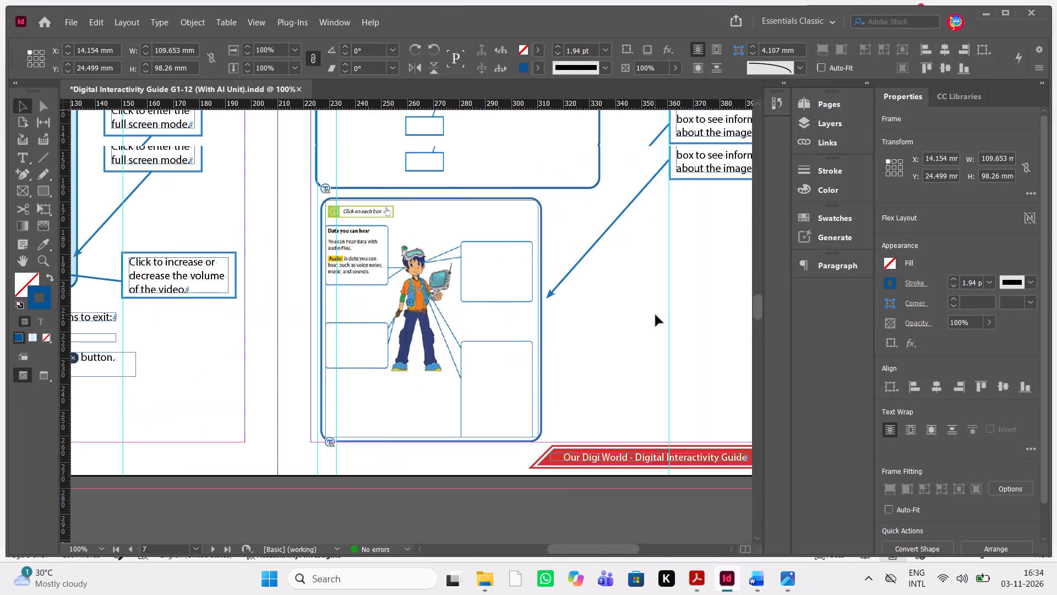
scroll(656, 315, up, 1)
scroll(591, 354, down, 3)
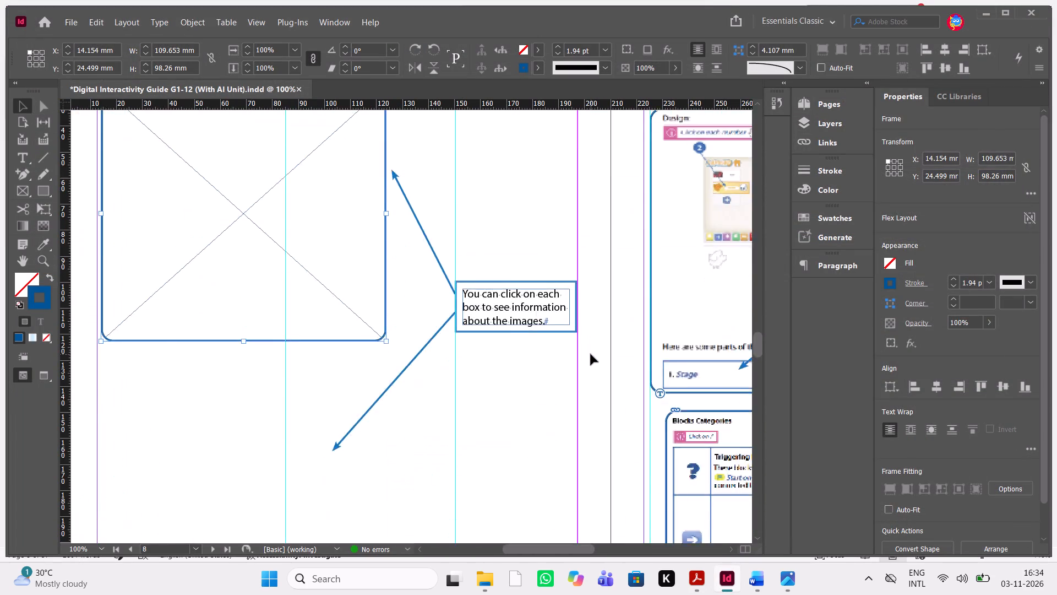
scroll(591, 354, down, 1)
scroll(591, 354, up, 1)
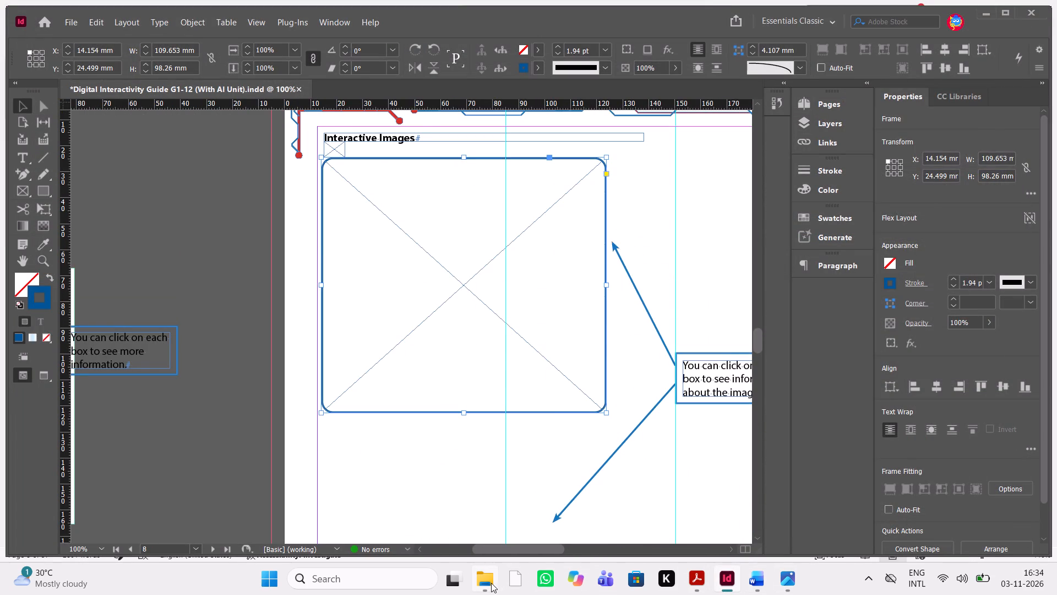
Switch to File Explorer and delete the image file Interactivity_SS31._S1png from the Interactivity Guide - Screenshots folder.
click(491, 583)
click(230, 223)
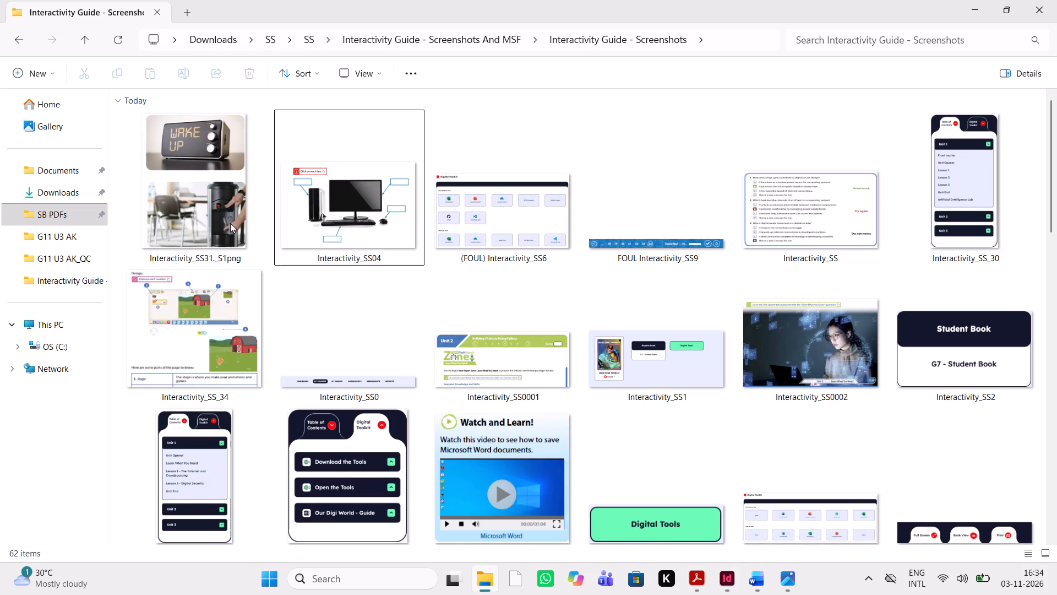
key(Delete)
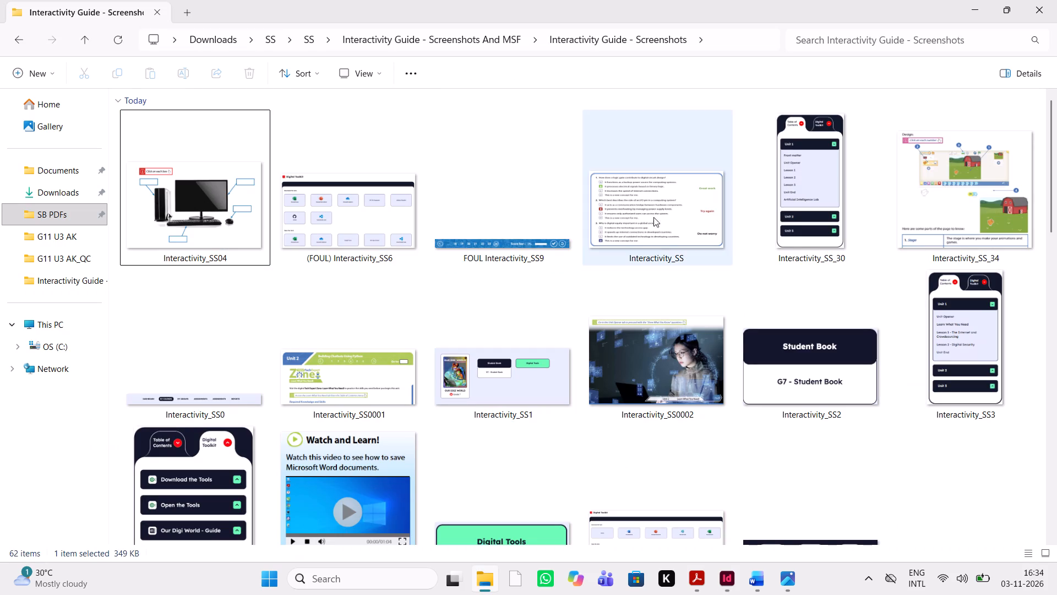
scroll(573, 380, down, 12)
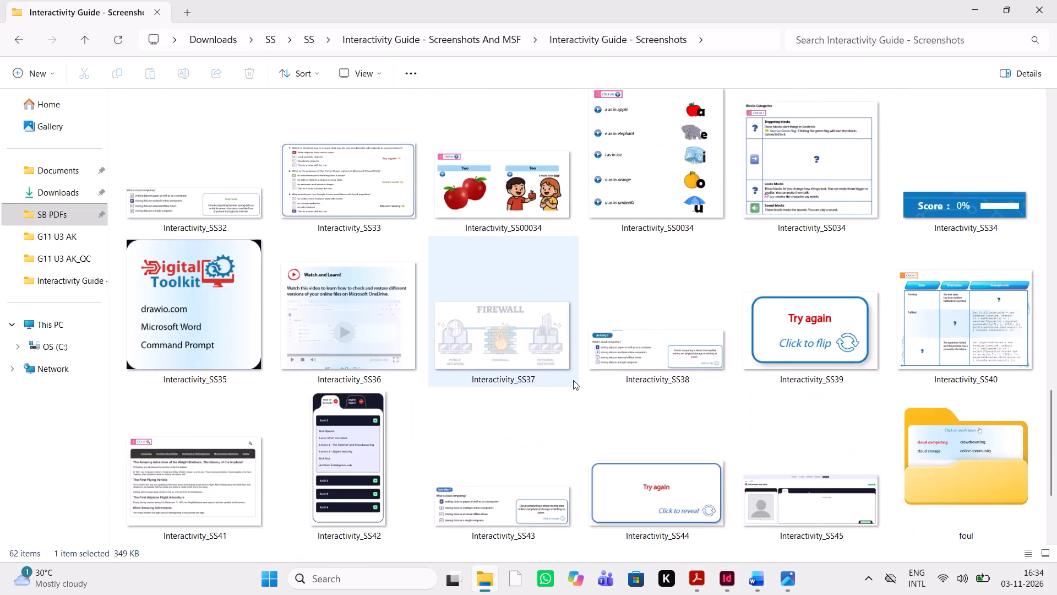
scroll(573, 380, down, 17)
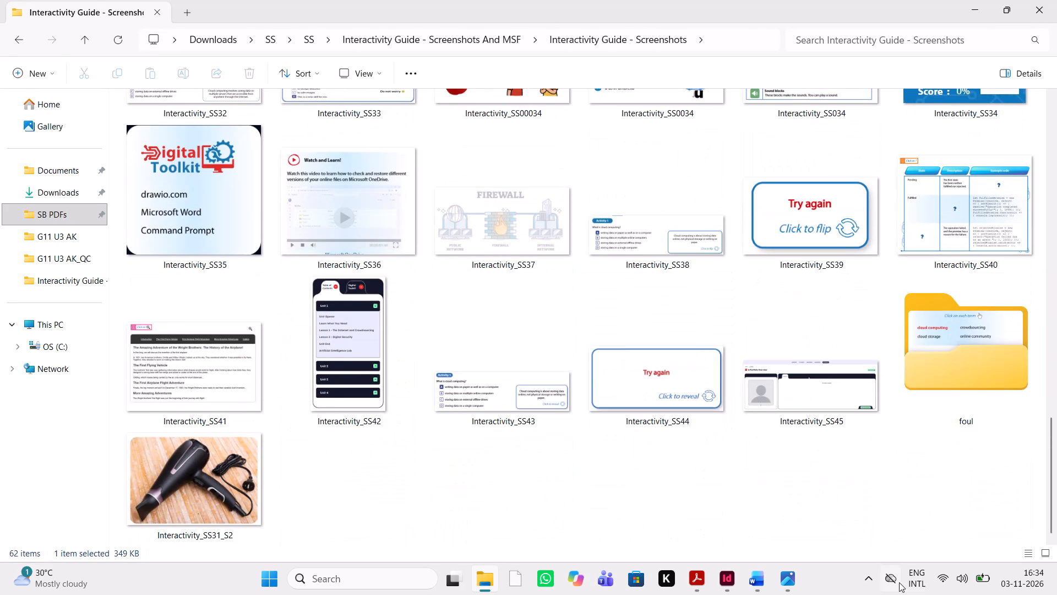
In the Word source, capture the Interactive Images area from the Click on each image label through the water dispenser photo, and open the screenshot.
click(761, 575)
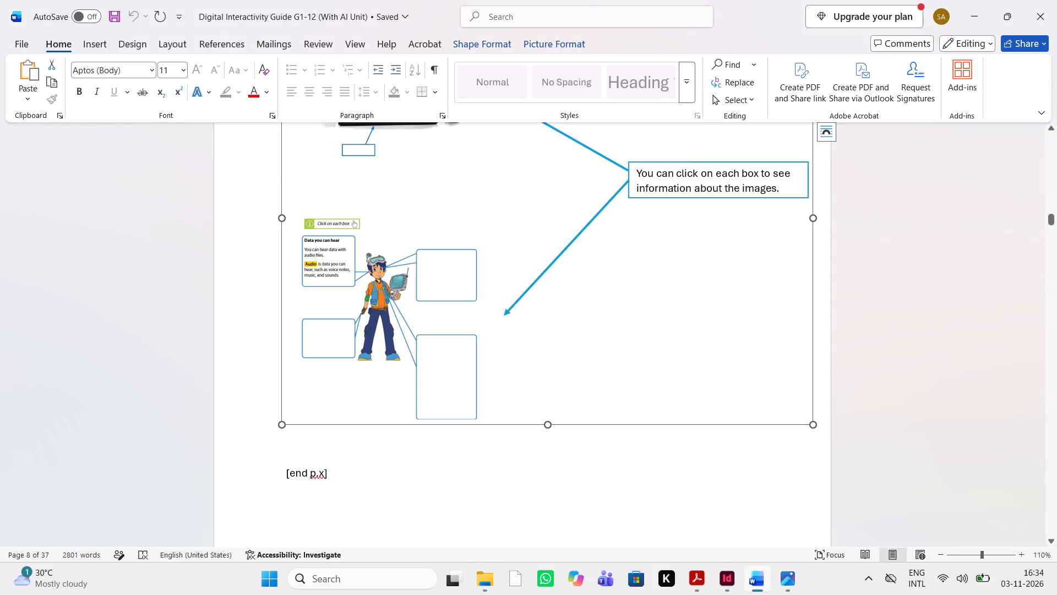
scroll(513, 428, up, 3)
scroll(513, 428, down, 6)
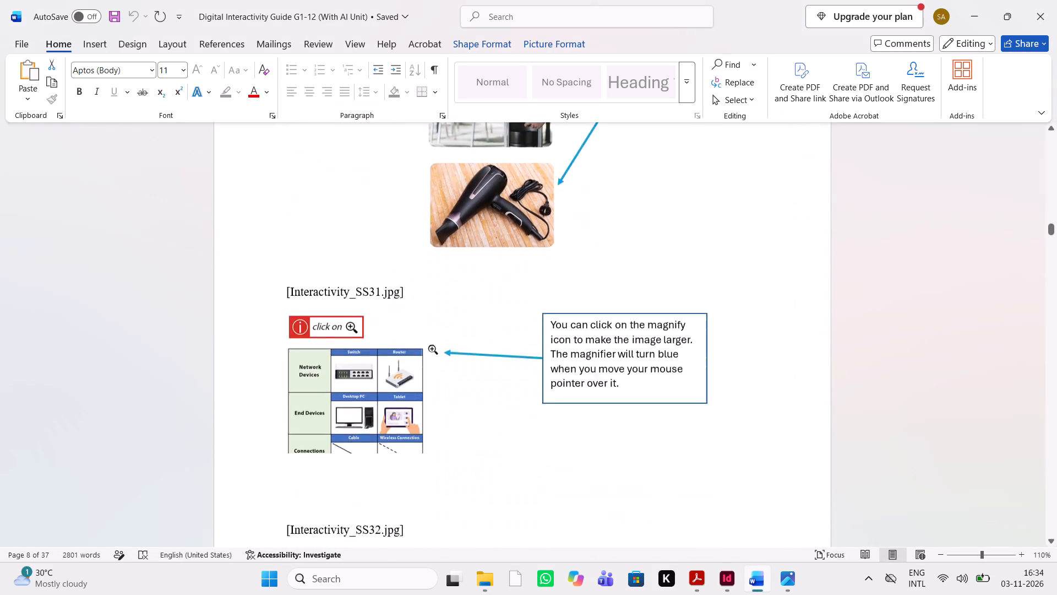
scroll(513, 428, down, 1)
scroll(513, 428, up, 1)
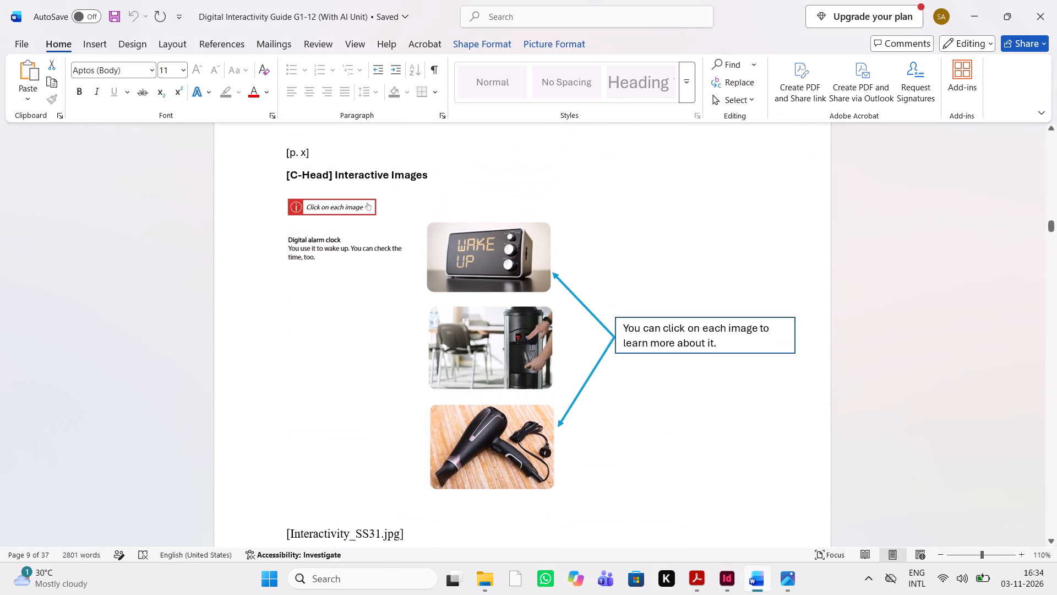
key(shift+super+s)
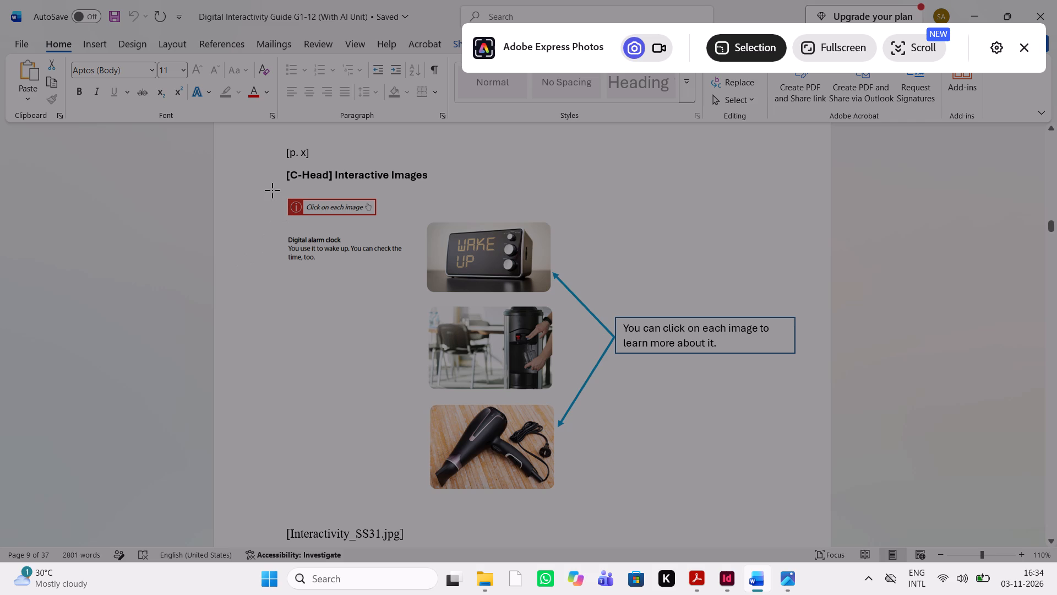
drag(272, 190, 566, 399)
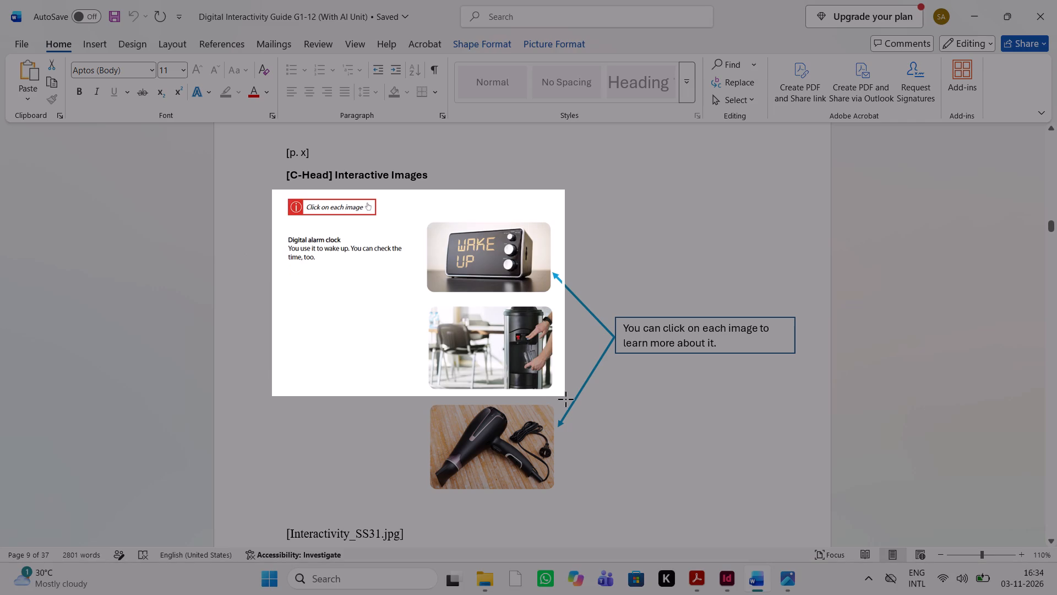
drag(566, 399, 554, 403)
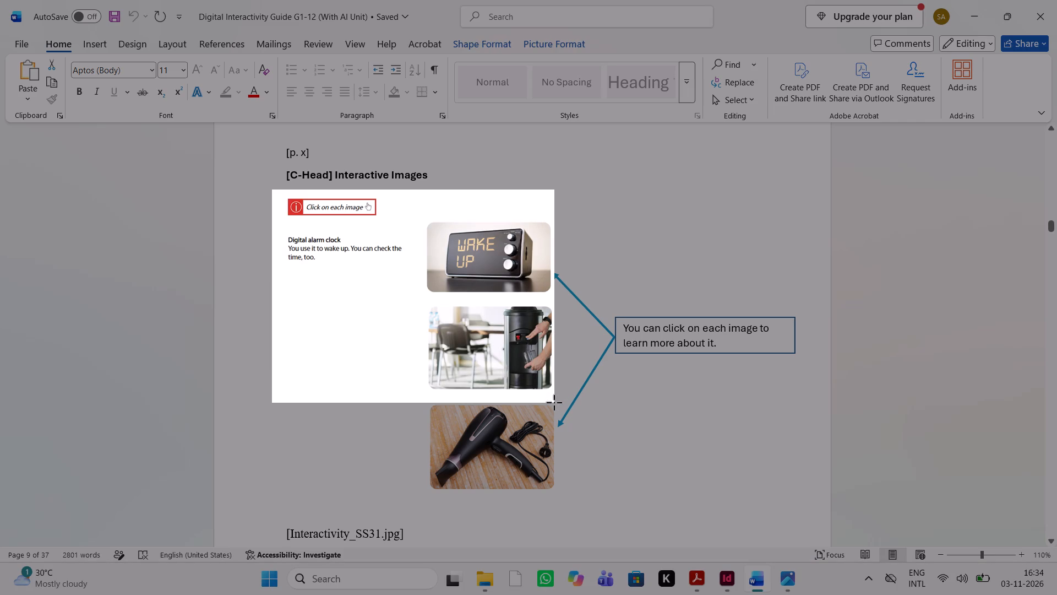
drag(554, 403, 556, 394)
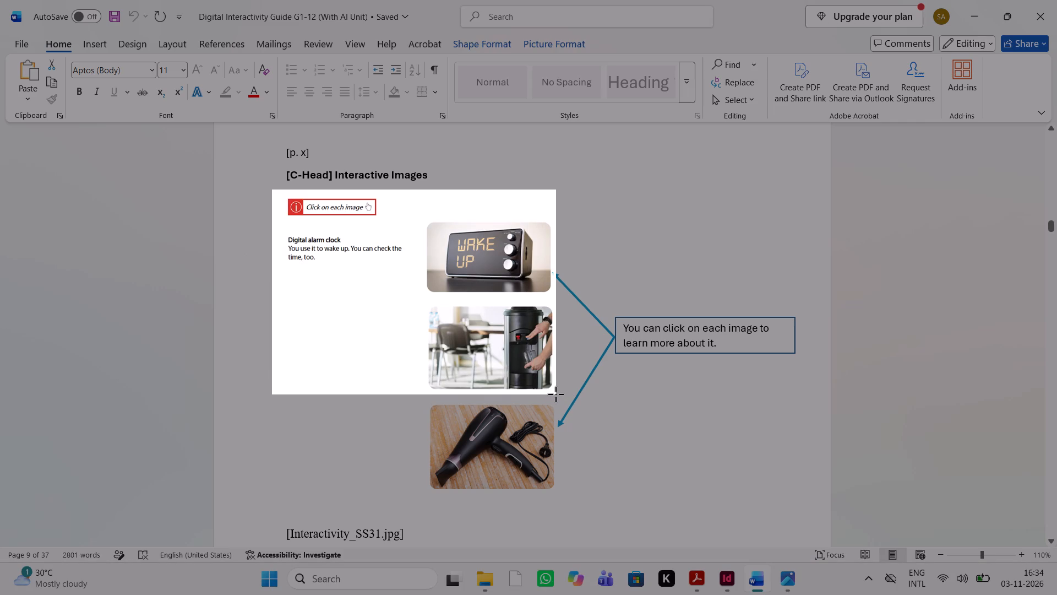
drag(556, 394, 555, 393)
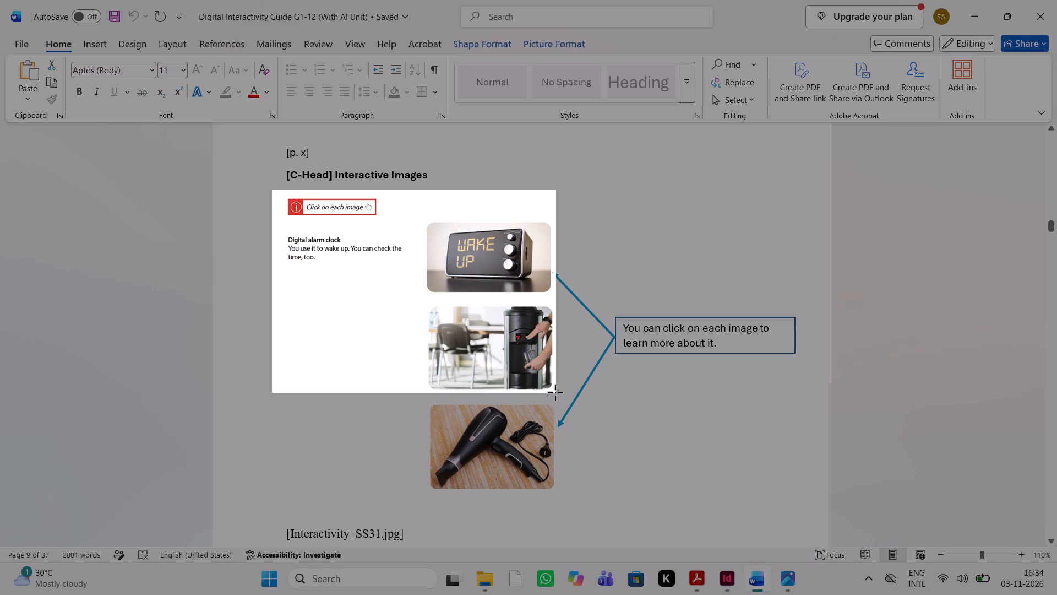
drag(555, 393, 554, 393)
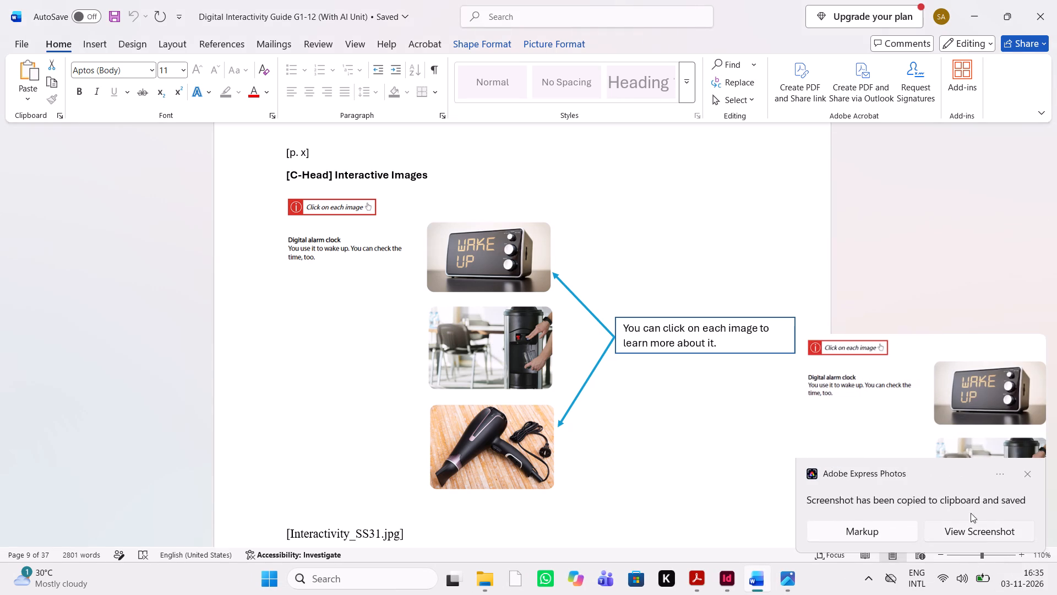
click(978, 532)
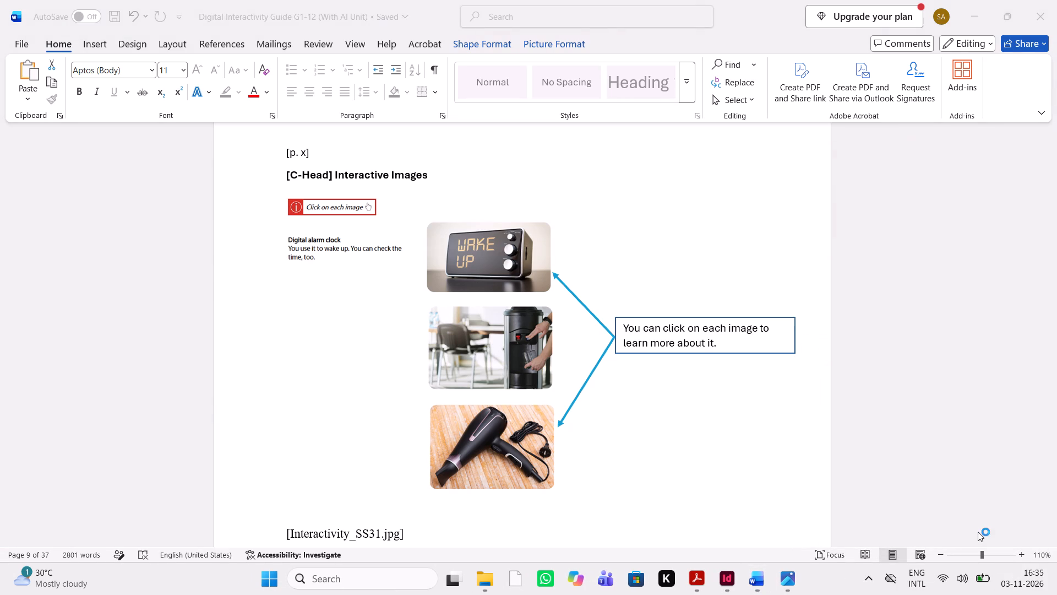
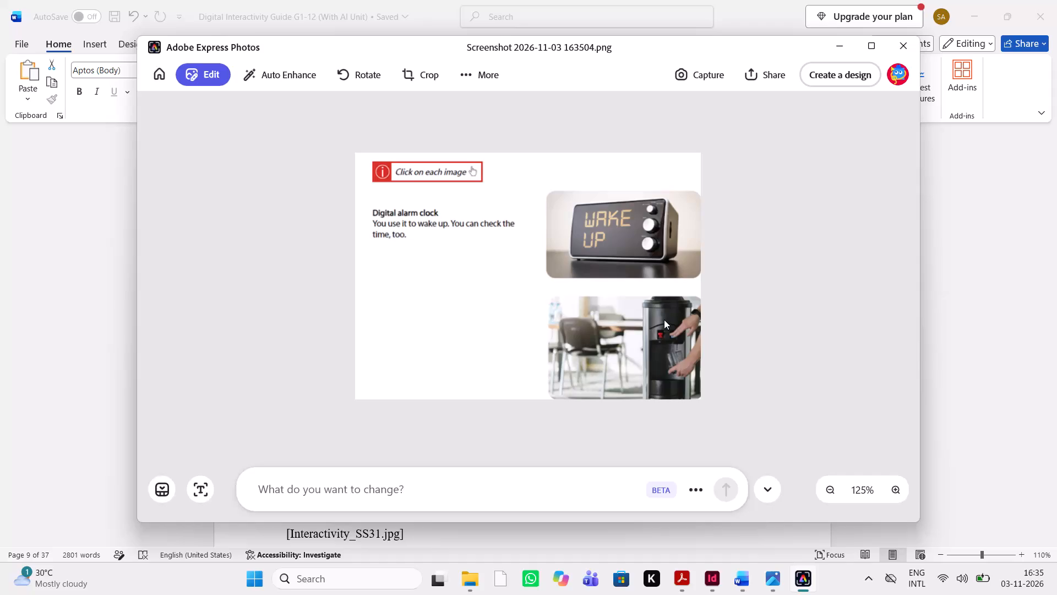
Close the preview of the earlier alarm clock and water dispenser screenshot.
key(ctrl+equal)
key(ctrl+equal)
key(ctrl+equal)
click(903, 57)
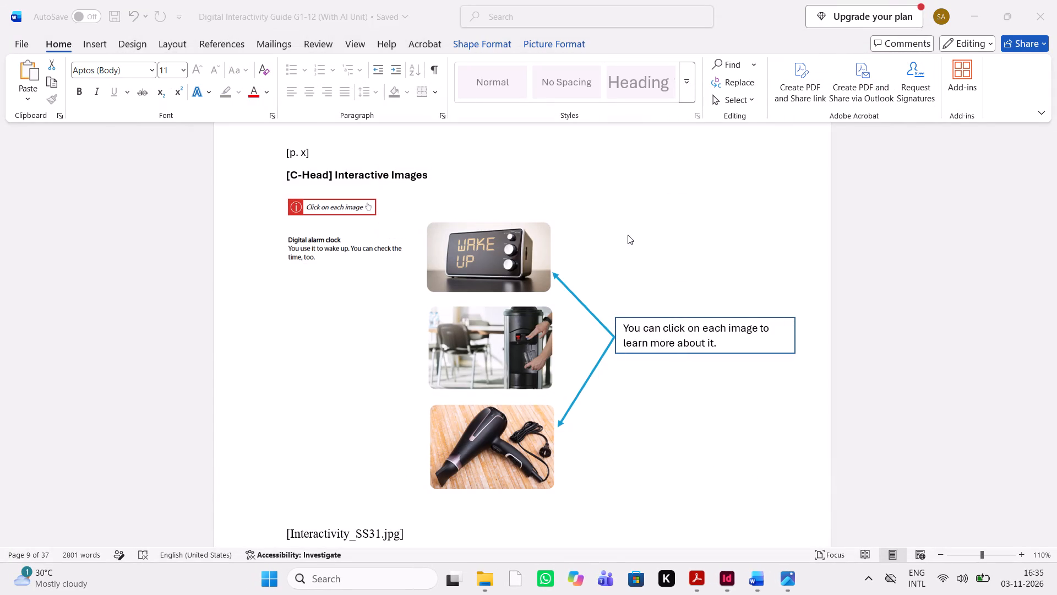
At 160% page zoom, capture a screenshot of the "Click on each image" label, the digital alarm clock text and the first two images.
key(ctrl+equal)
key(ctrl+equal)
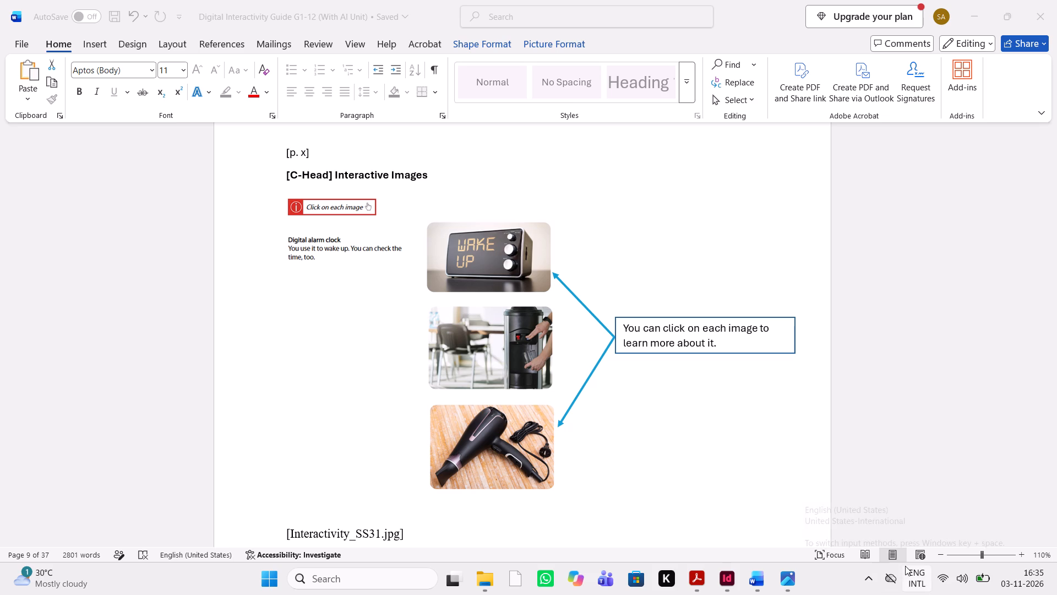
key(ctrl+shift+equal)
key(ctrl+shift+equal)
click(1023, 550)
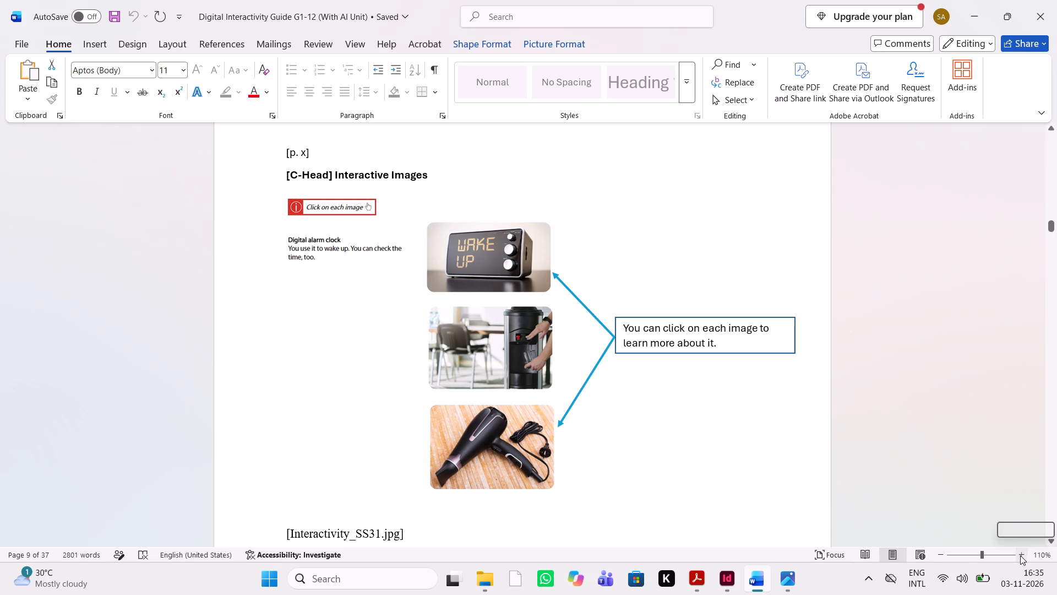
click(1020, 555)
click(1020, 555)
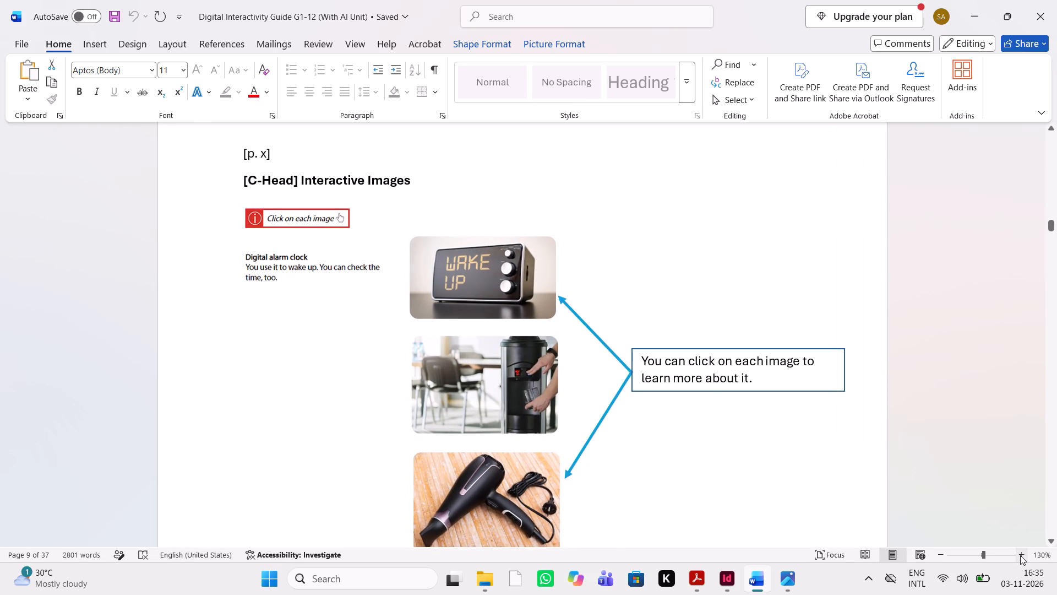
click(1020, 555)
click(1020, 555)
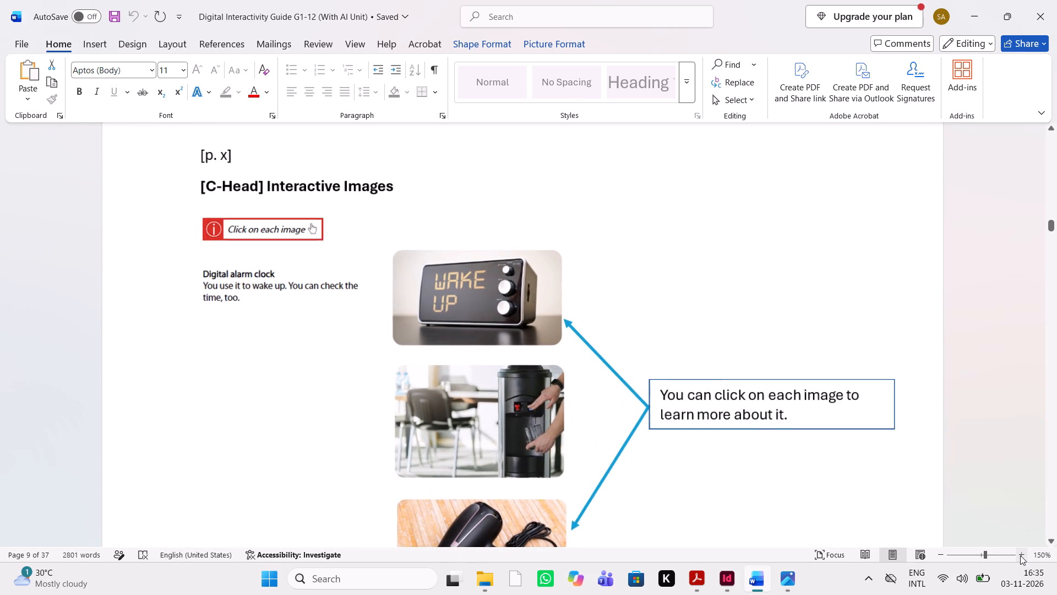
click(1020, 555)
scroll(679, 396, up, 1)
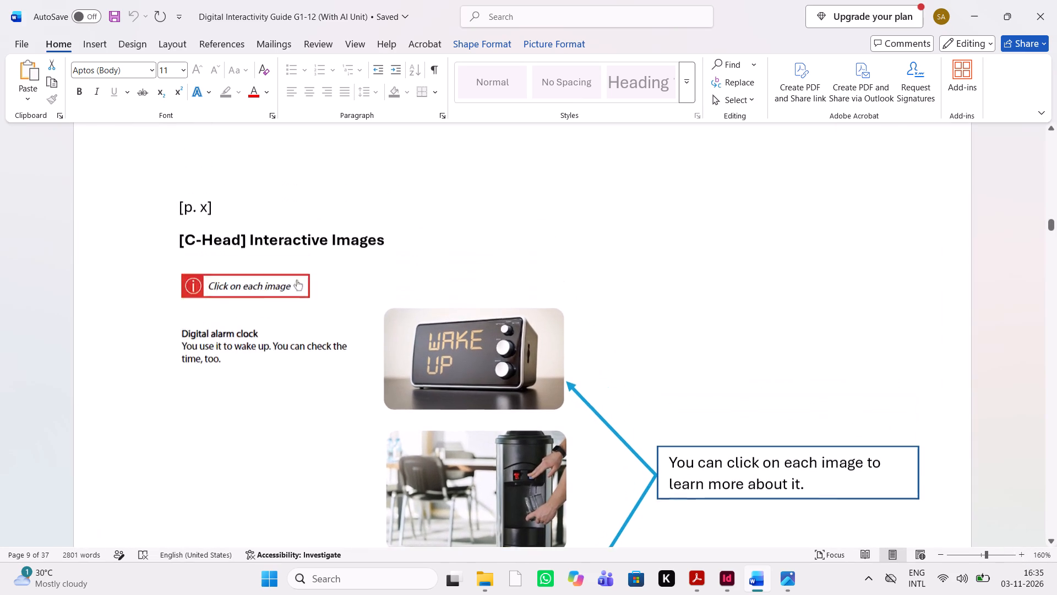
scroll(679, 396, up, 1)
scroll(679, 396, down, 1)
scroll(679, 396, up, 1)
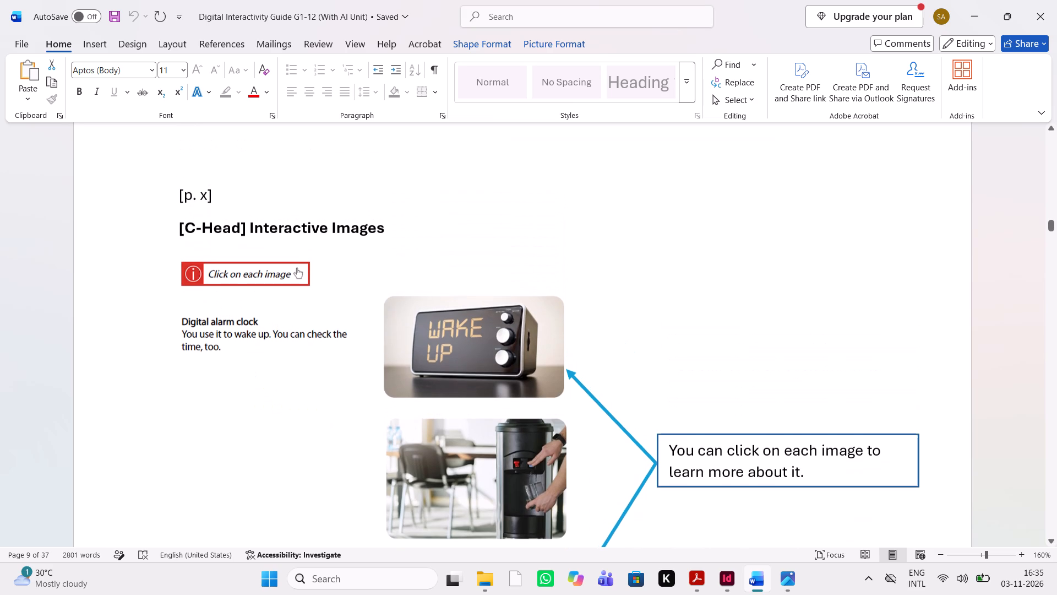
key(shift+super+s)
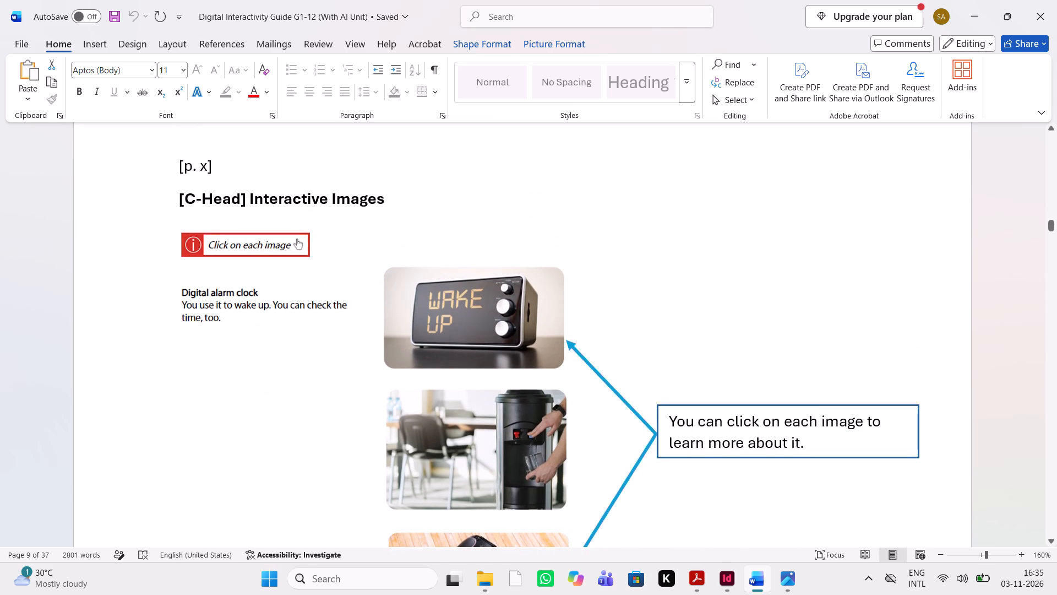
drag(167, 226, 581, 522)
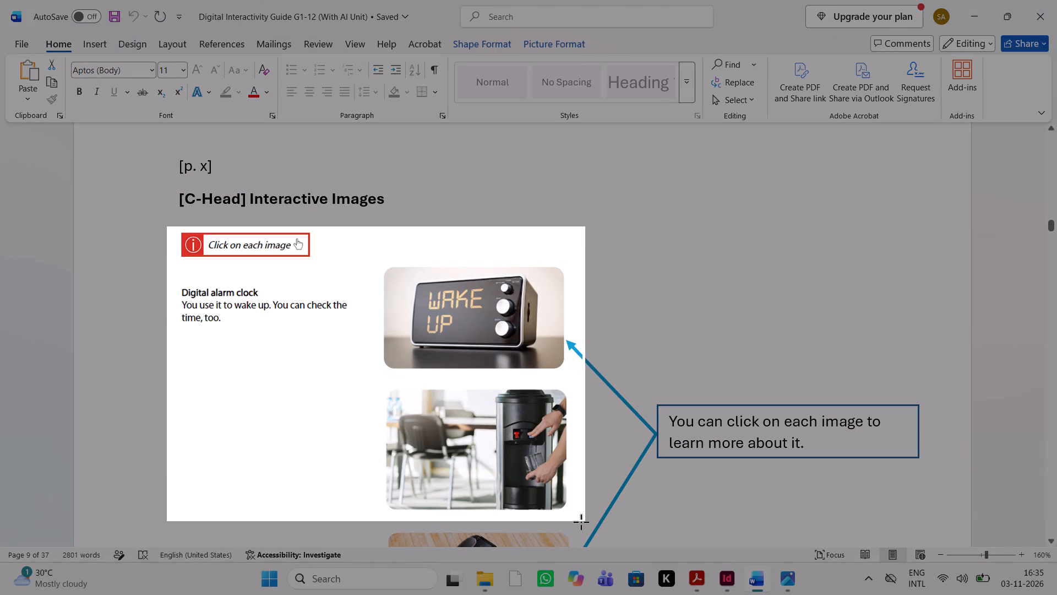
drag(581, 522, 568, 520)
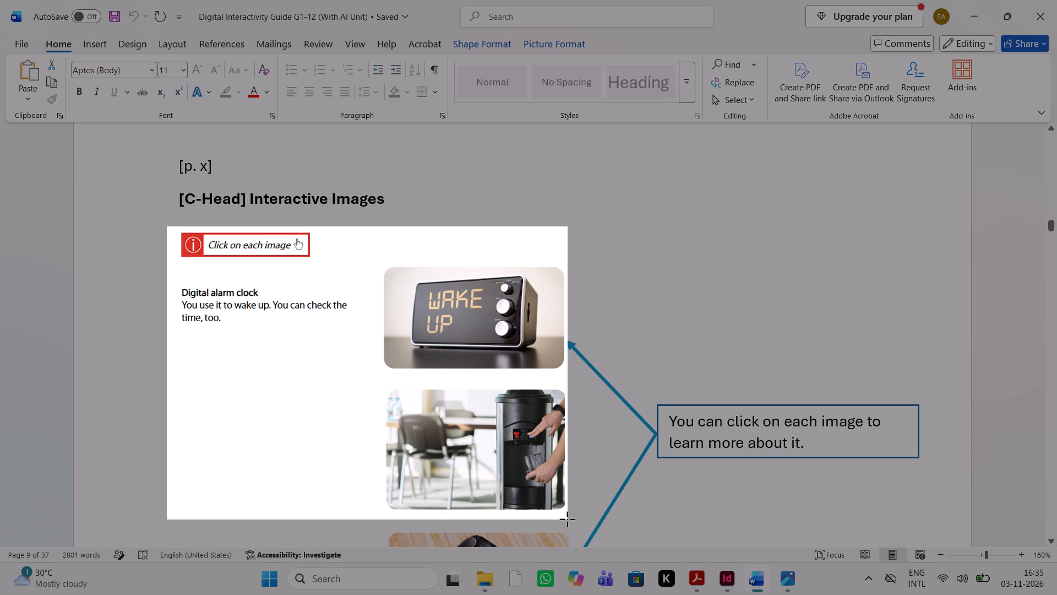
drag(568, 520, 569, 516)
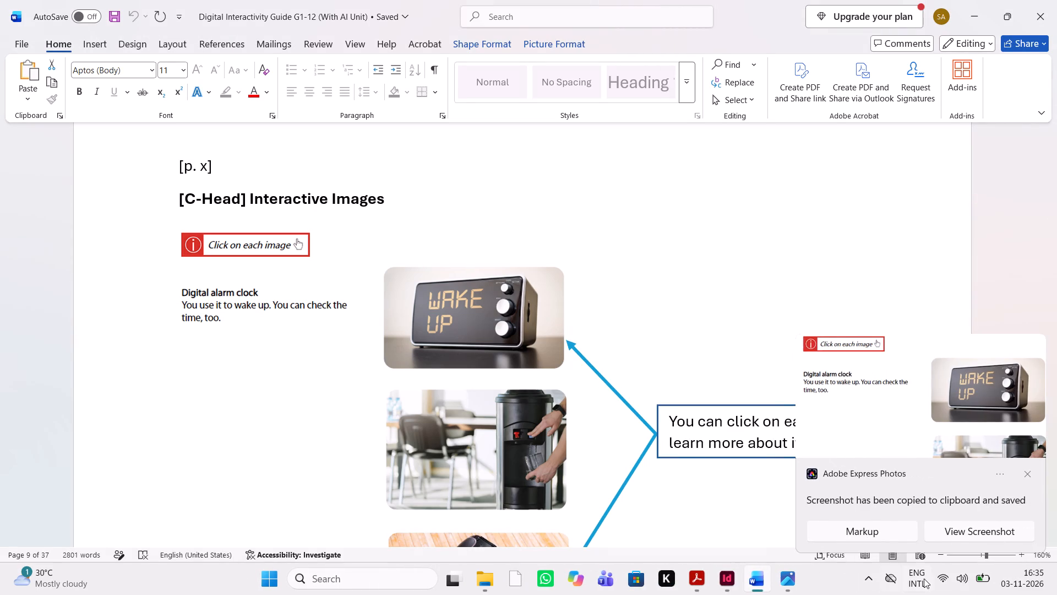
Open the newly captured screenshot and start saving it as a new file in Interactivity Guide - Screenshots.
click(965, 533)
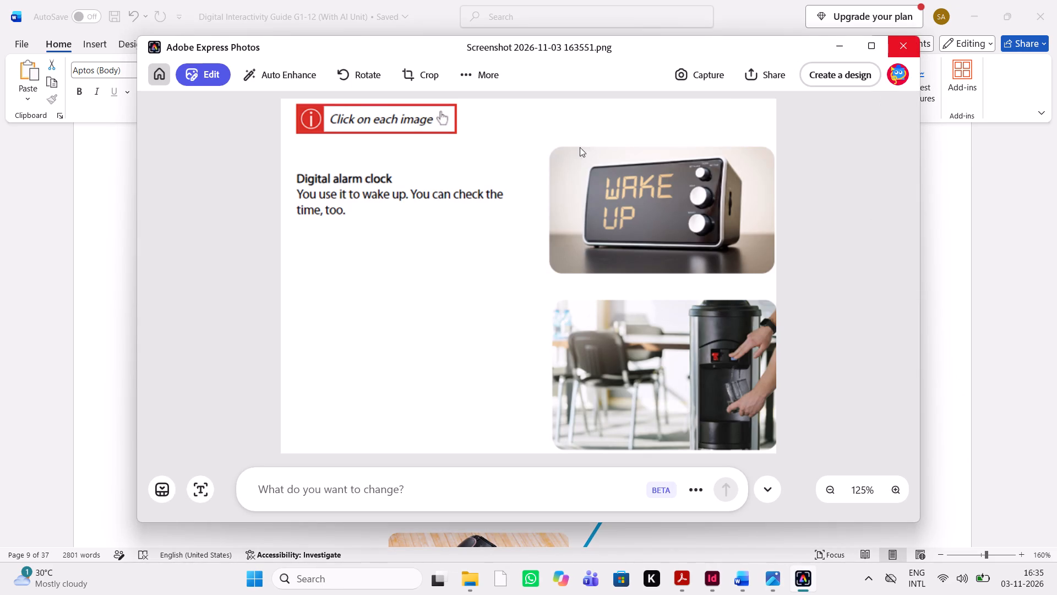
key(ctrl+shift+s)
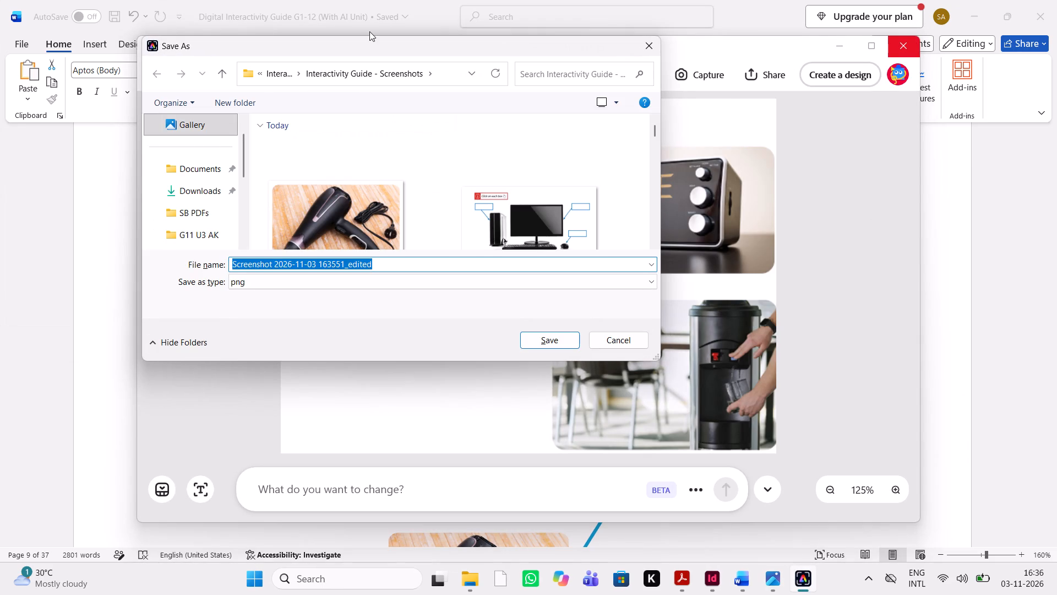
scroll(334, 206, down, 1)
scroll(424, 166, up, 1)
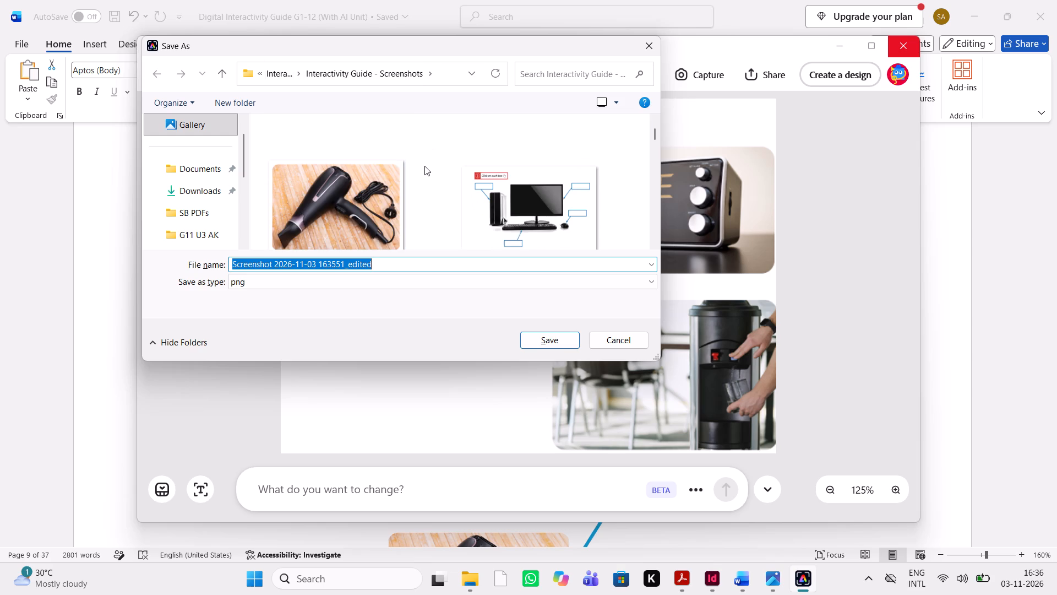
scroll(424, 166, up, 1)
double_click(347, 73)
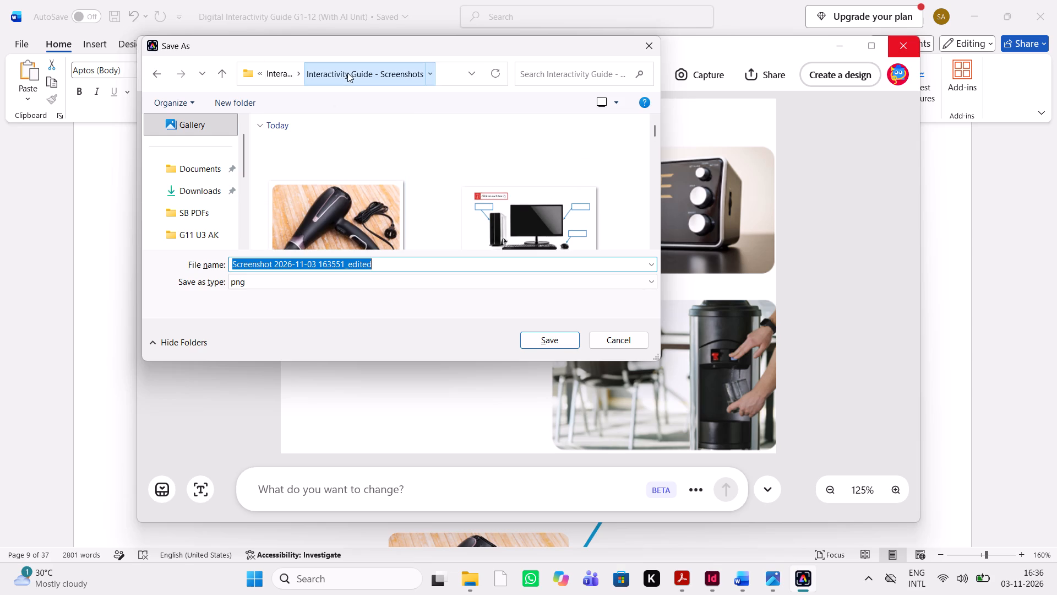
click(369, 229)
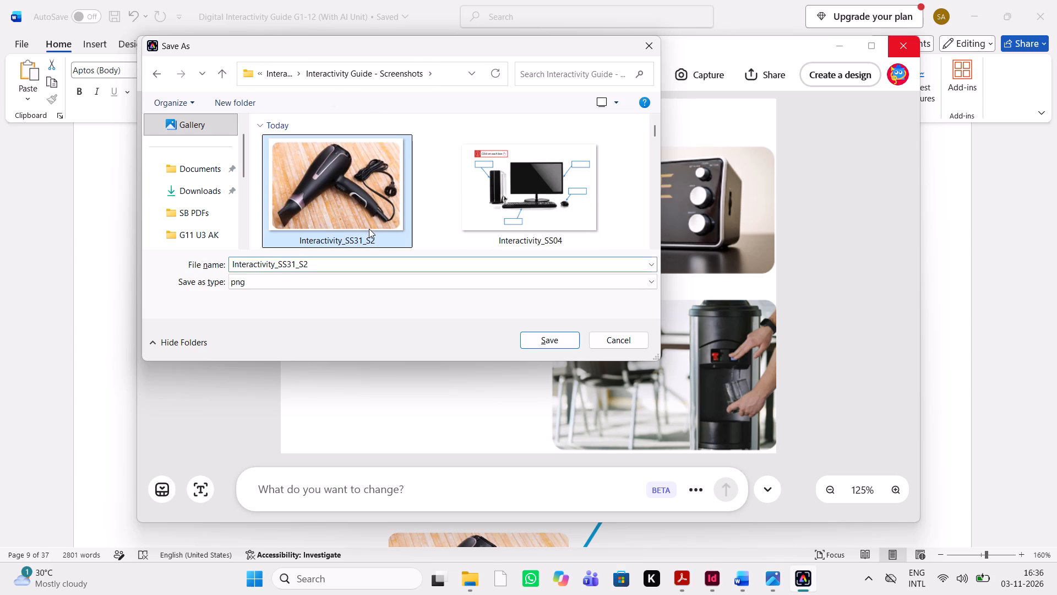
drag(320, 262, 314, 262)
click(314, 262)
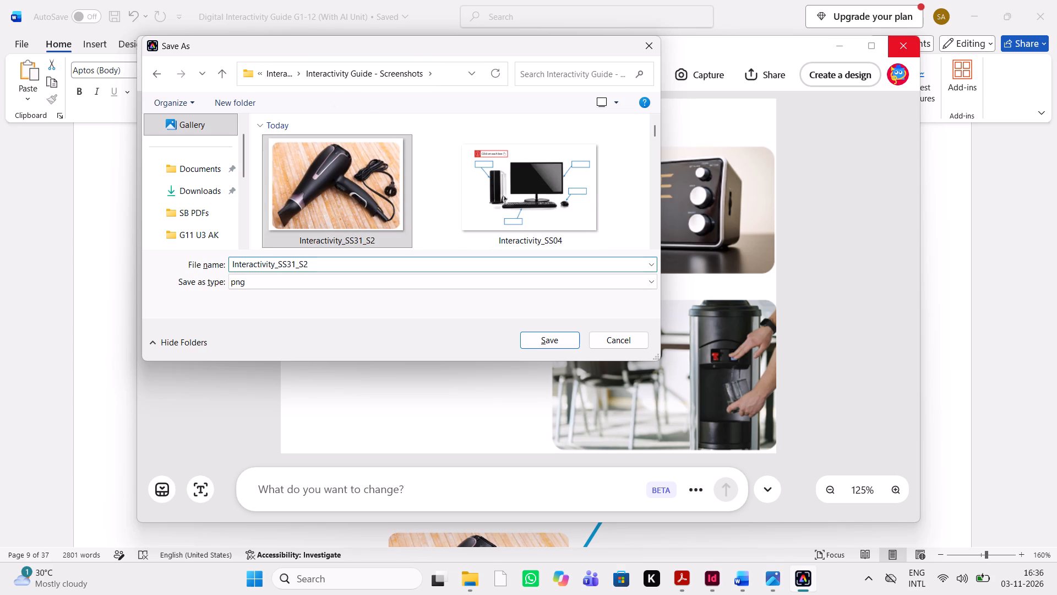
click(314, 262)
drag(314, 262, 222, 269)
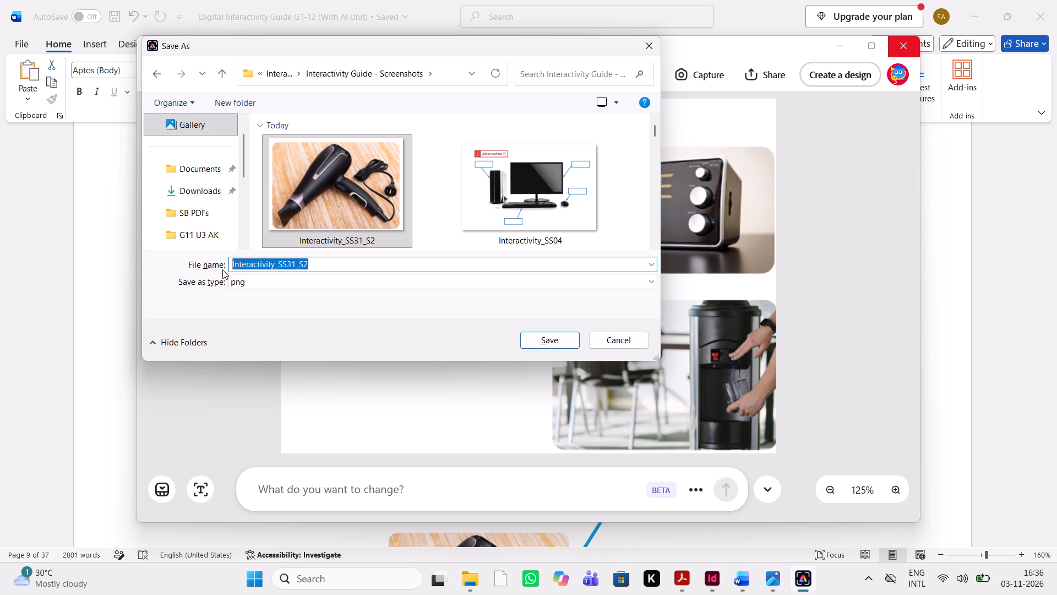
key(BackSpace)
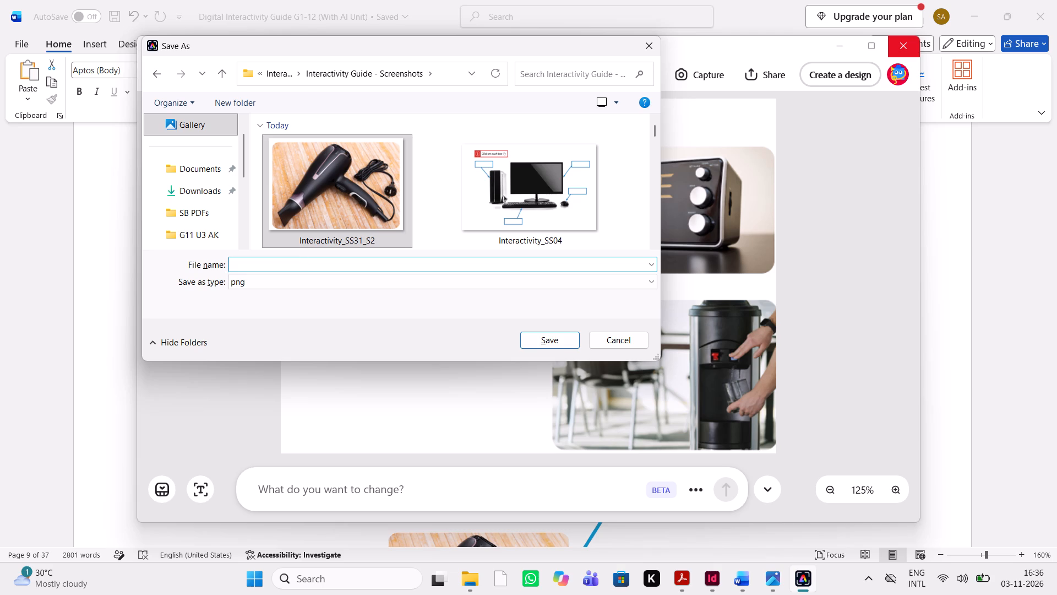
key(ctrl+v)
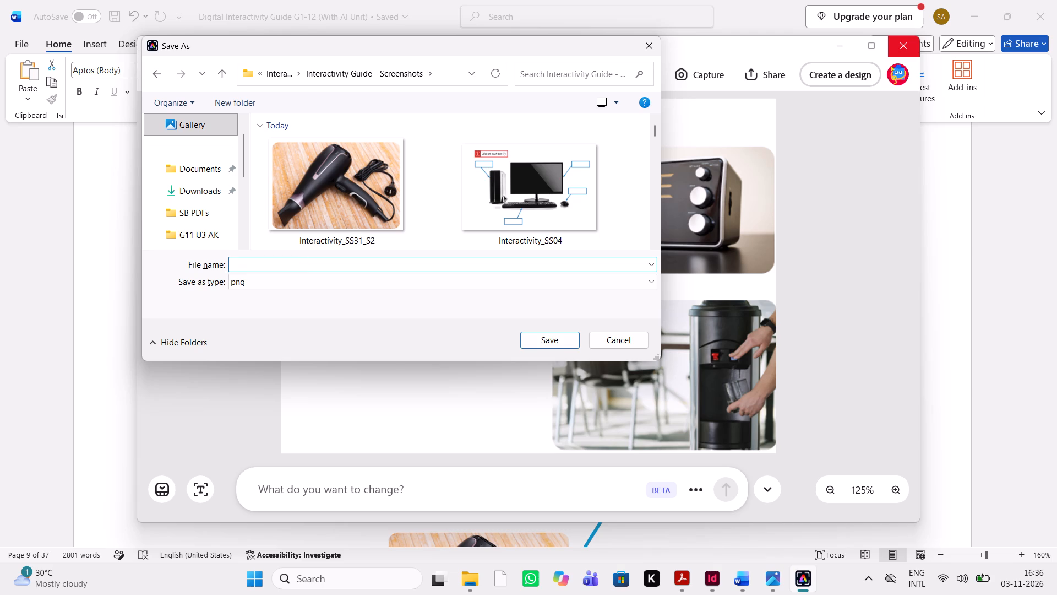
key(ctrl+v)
Reuse the existing name Interactivity_SS31_S2 for the new file and change it to Interactivity_SS31_S1.
click(348, 236)
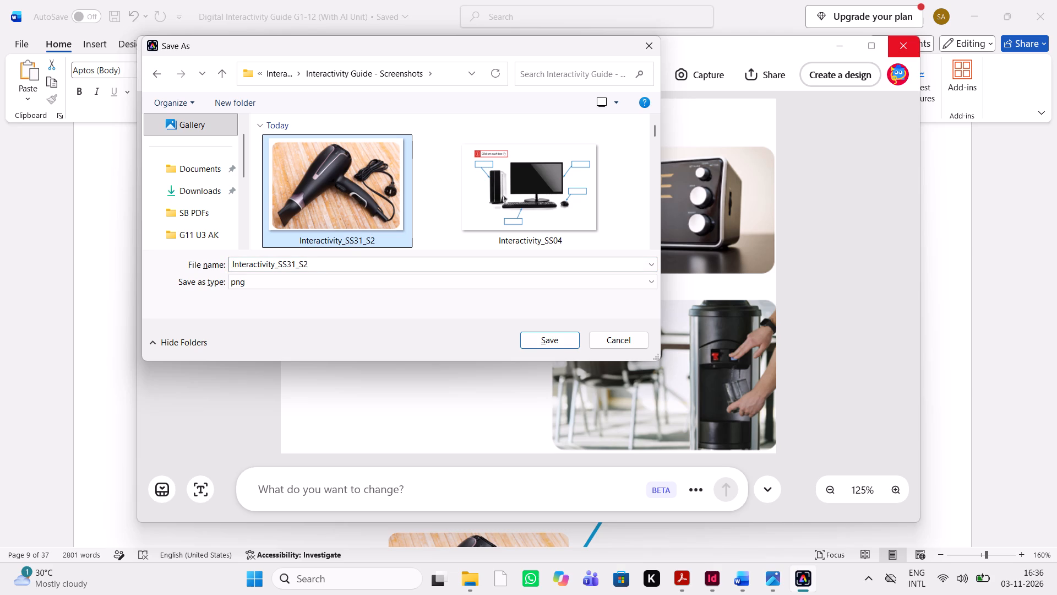
click(310, 259)
click(310, 259)
click(310, 259)
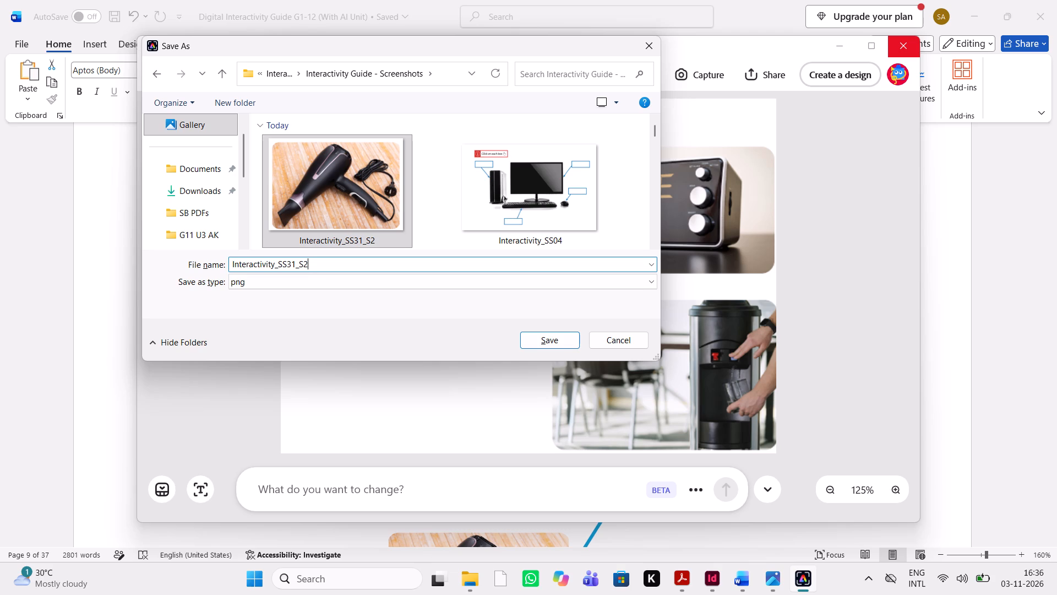
key(BackSpace)
key(1)
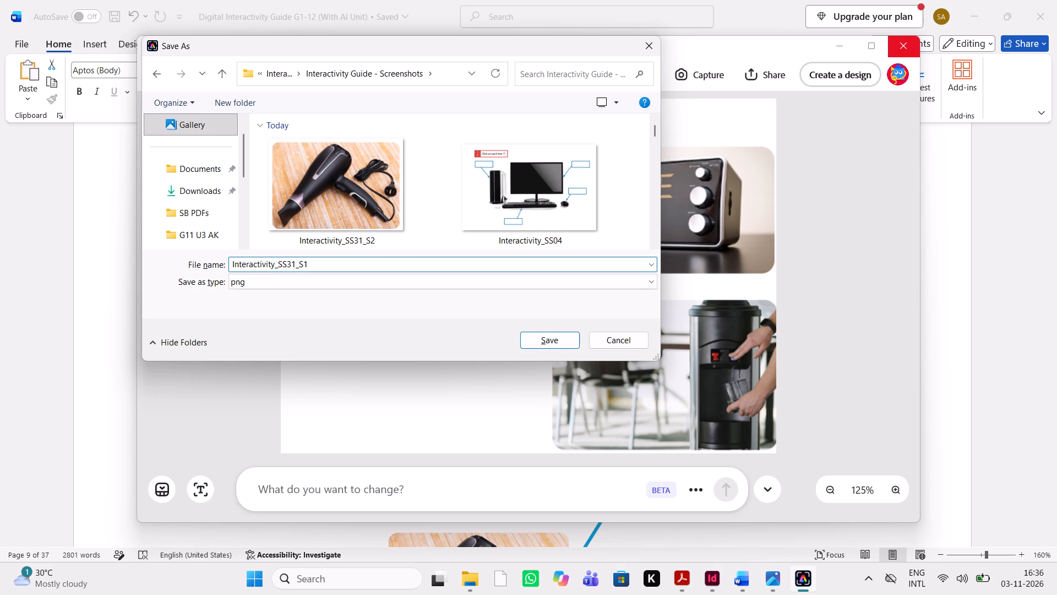
Cut the complete file name Interactivity_SS31_S1 to the clipboard.
key(shift+Left)
key(shift+Left)
key(shift+Left)
key(shift+Left)
key(shift+Left)
key(shift+Left)
key(shift+Left)
key(shift+Left)
key(shift+Left)
key(shift+Left)
key(shift+Left)
key(shift+Left)
key(shift+Left)
key(shift+Left)
key(shift+Left)
key(shift+Left)
key(shift+Left)
key(shift+Left)
key(shift+Left)
key(shift+Left)
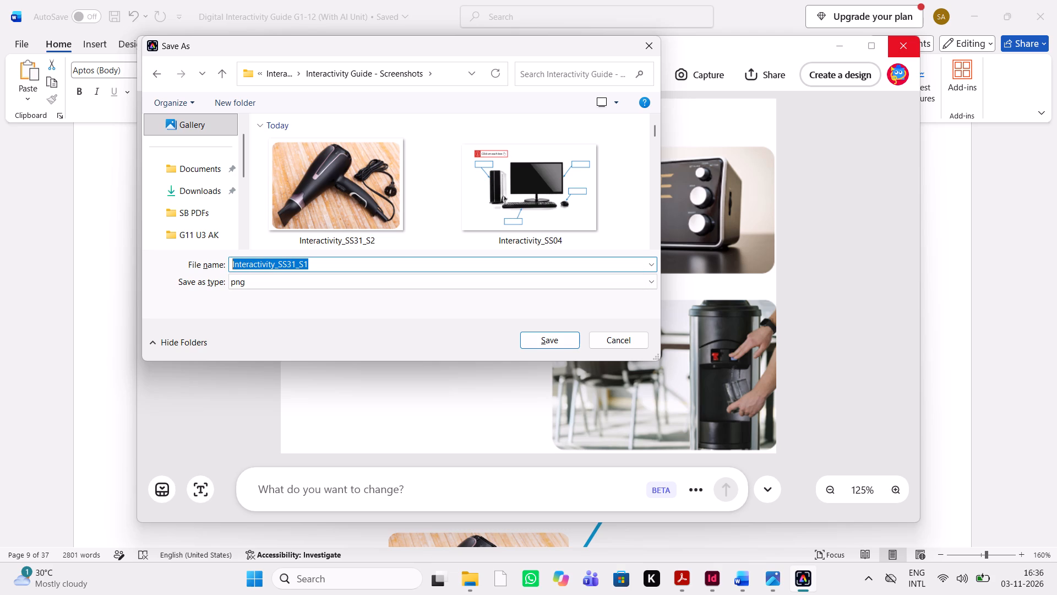
key(ctrl+c)
key(ctrl+c)
key(ctrl+x)
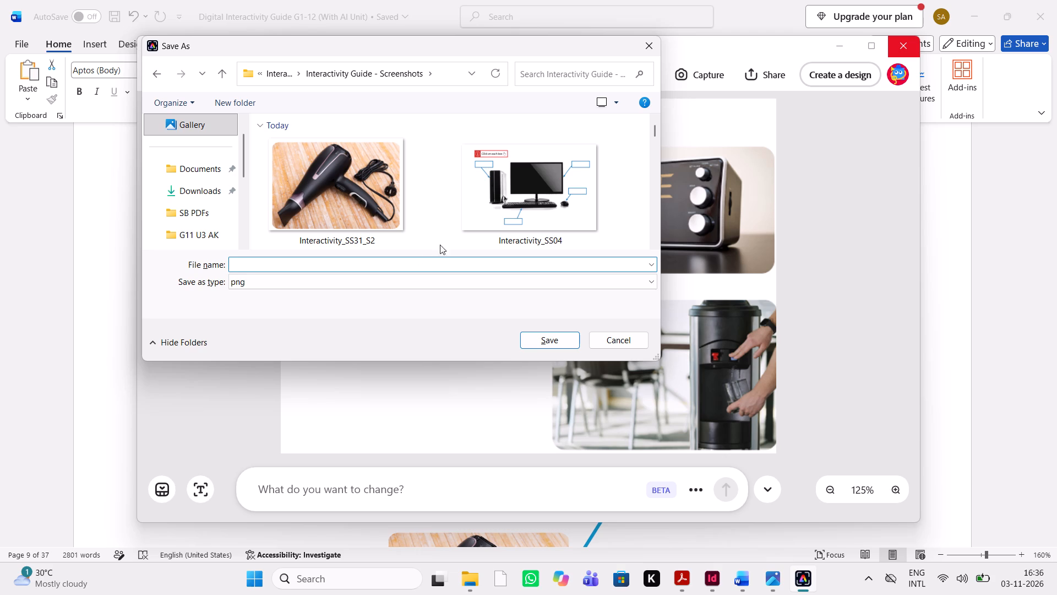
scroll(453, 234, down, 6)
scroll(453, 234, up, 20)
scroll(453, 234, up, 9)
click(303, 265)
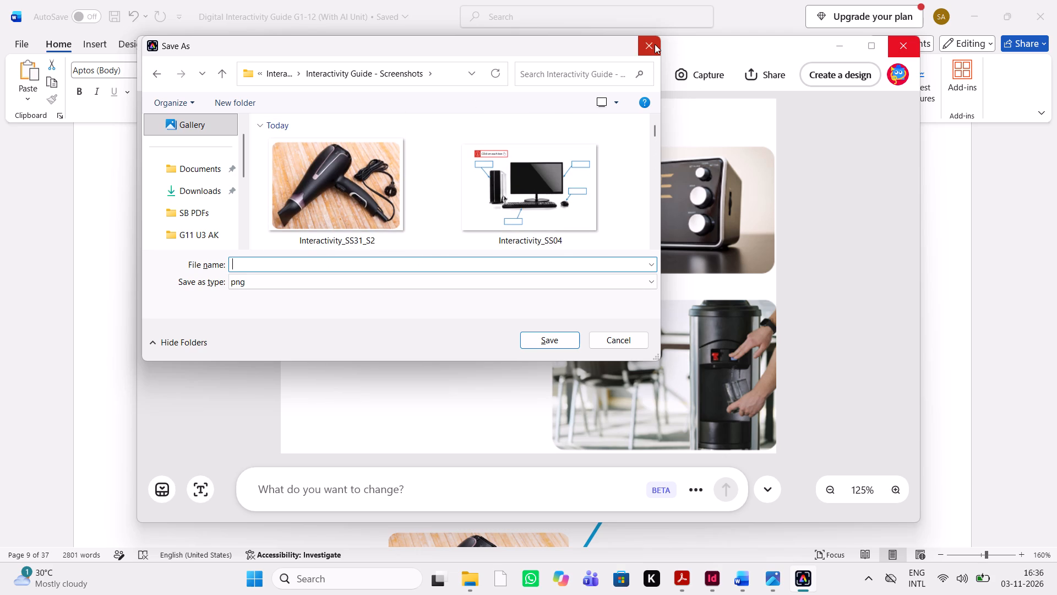
Save the screenshot as PNG Interactivity_SS31_S1 in Downloads > SS > SS > Interactivity Guide - Screenshots And MSF > Interactivity Guide - Screenshots, then close it.
click(209, 181)
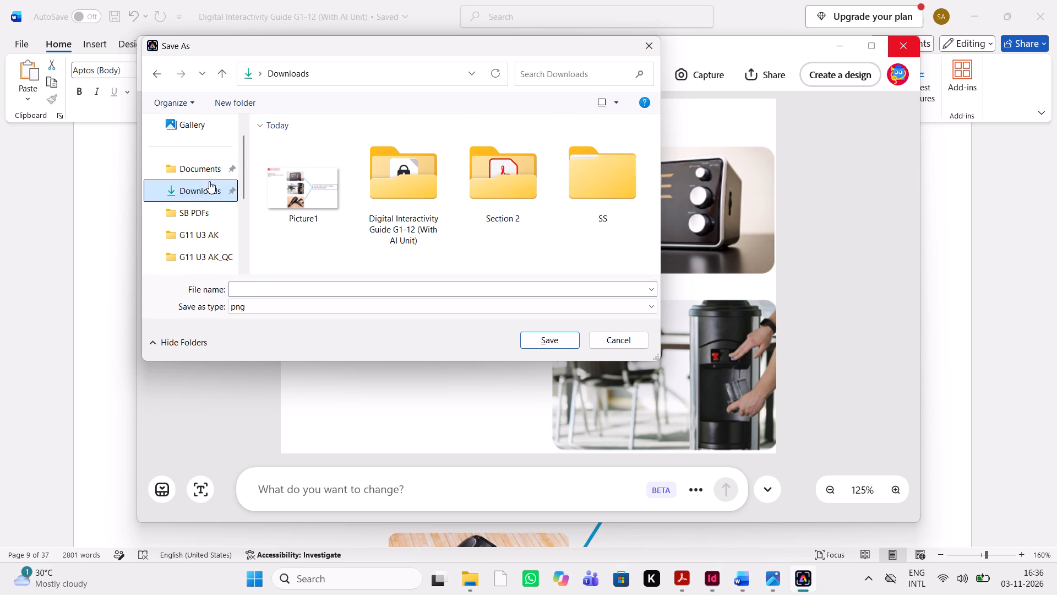
click(200, 165)
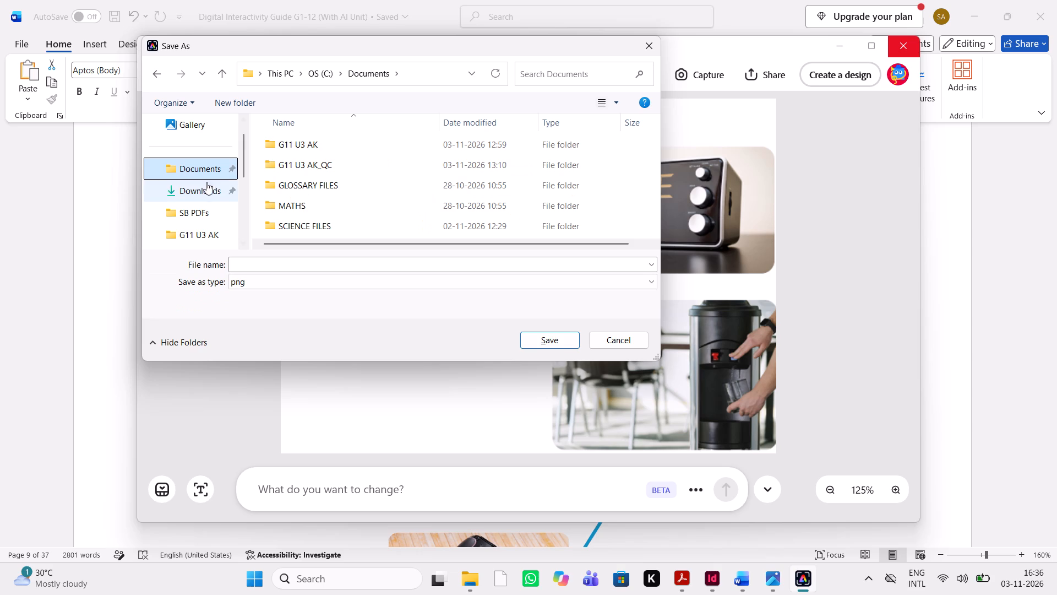
click(199, 191)
double_click(580, 194)
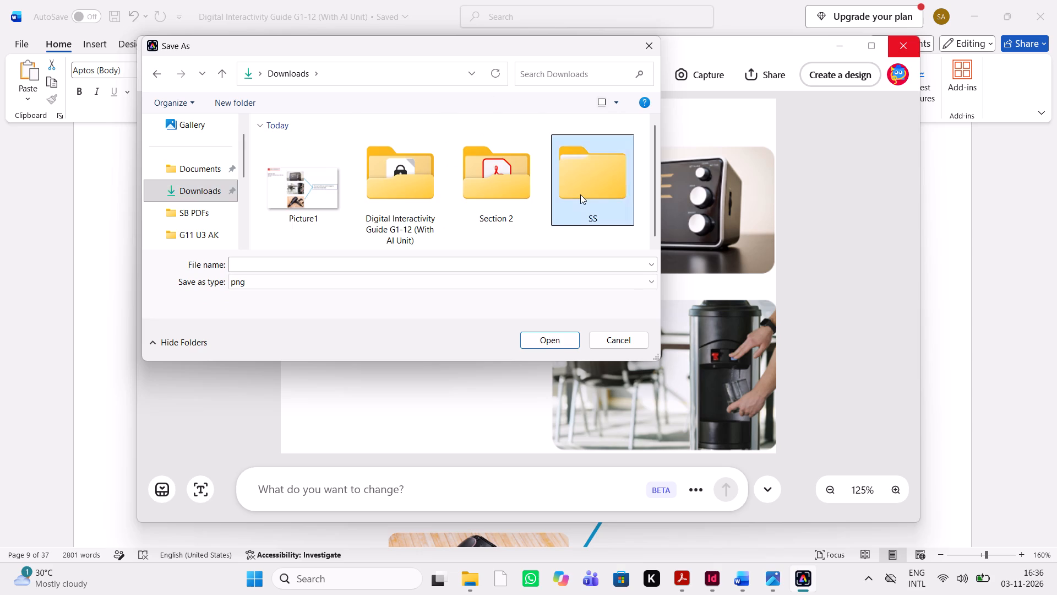
double_click(312, 162)
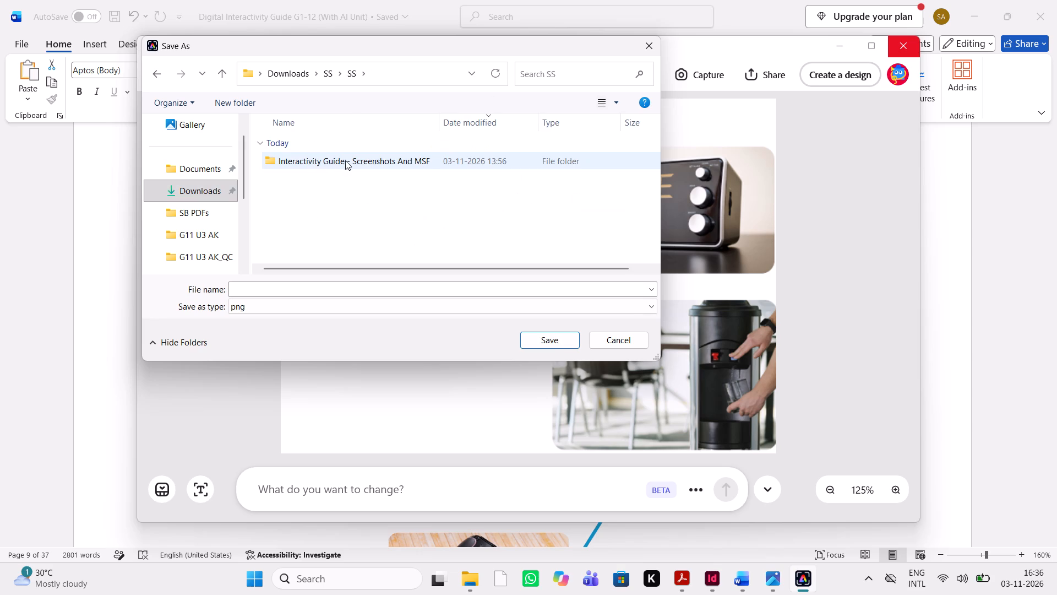
double_click(348, 159)
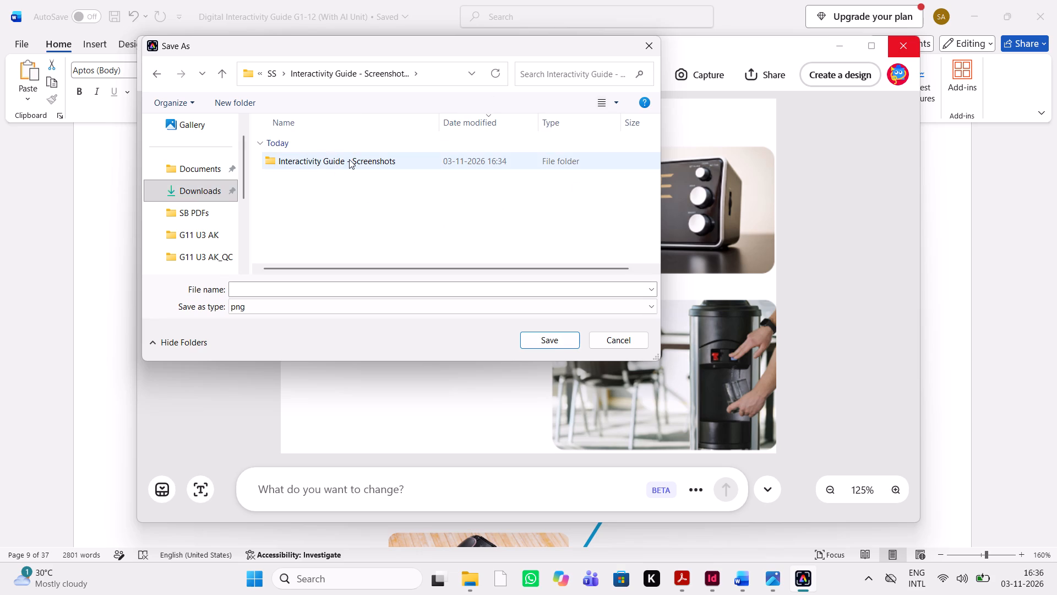
double_click(349, 159)
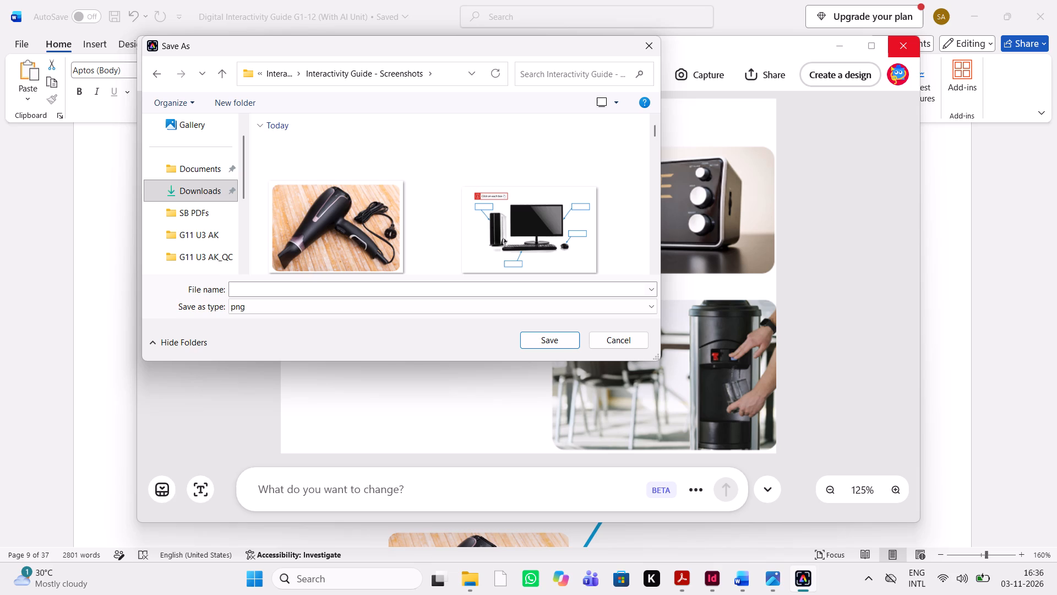
click(299, 284)
key(ctrl+v)
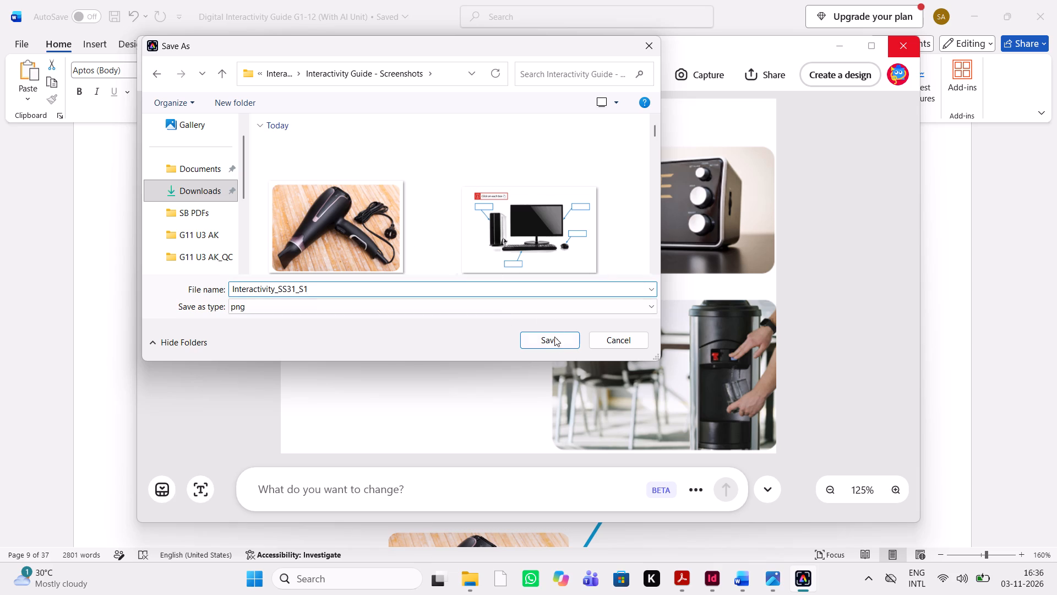
click(554, 341)
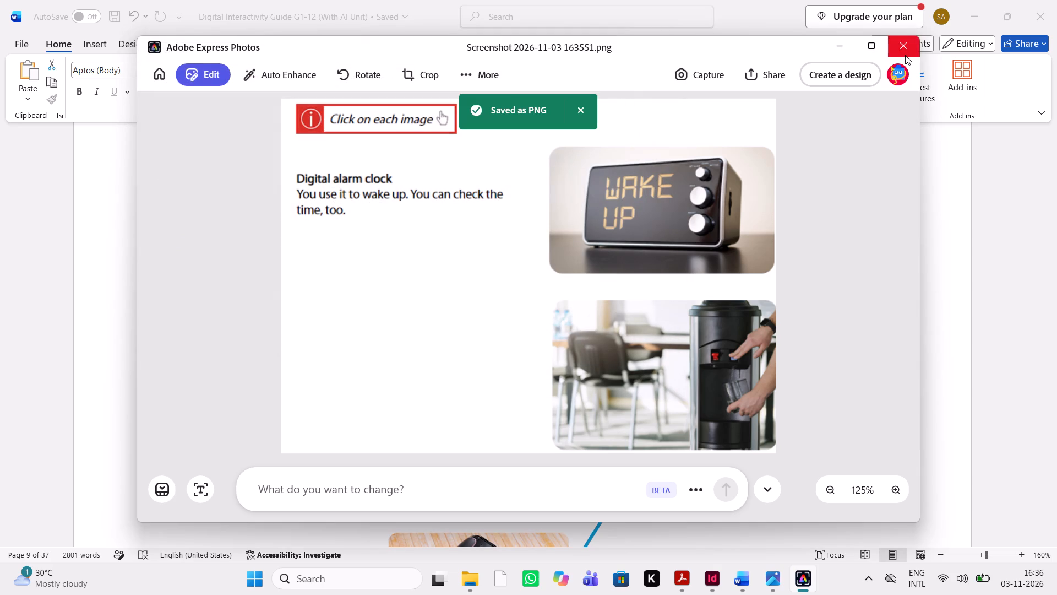
click(906, 55)
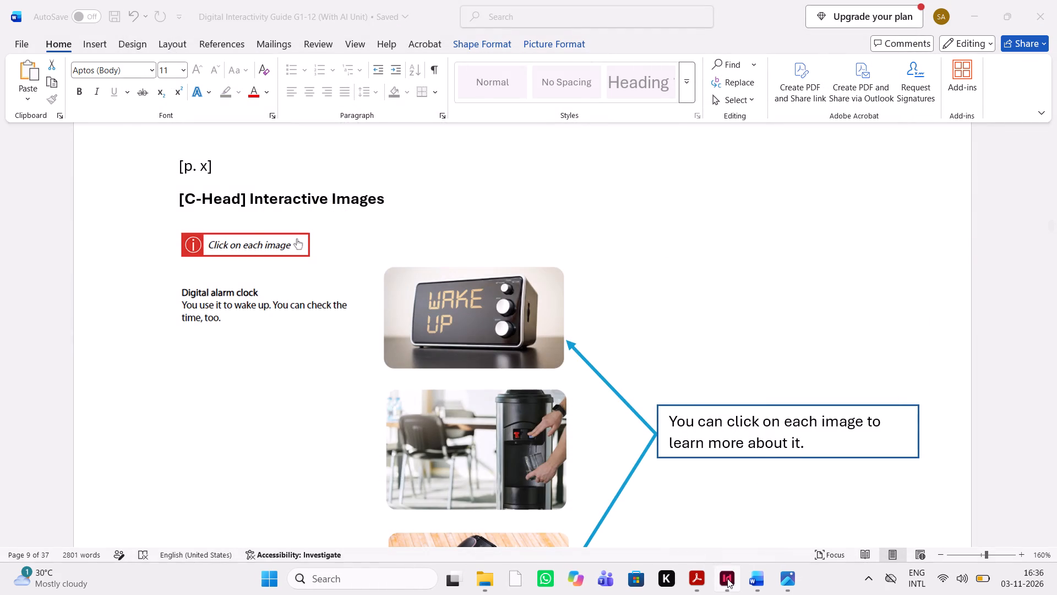
Switch to InDesign and place Interactivity_SS31_S1 into the empty rounded frame under the Interactive Images heading on page 8.
click(728, 579)
click(492, 317)
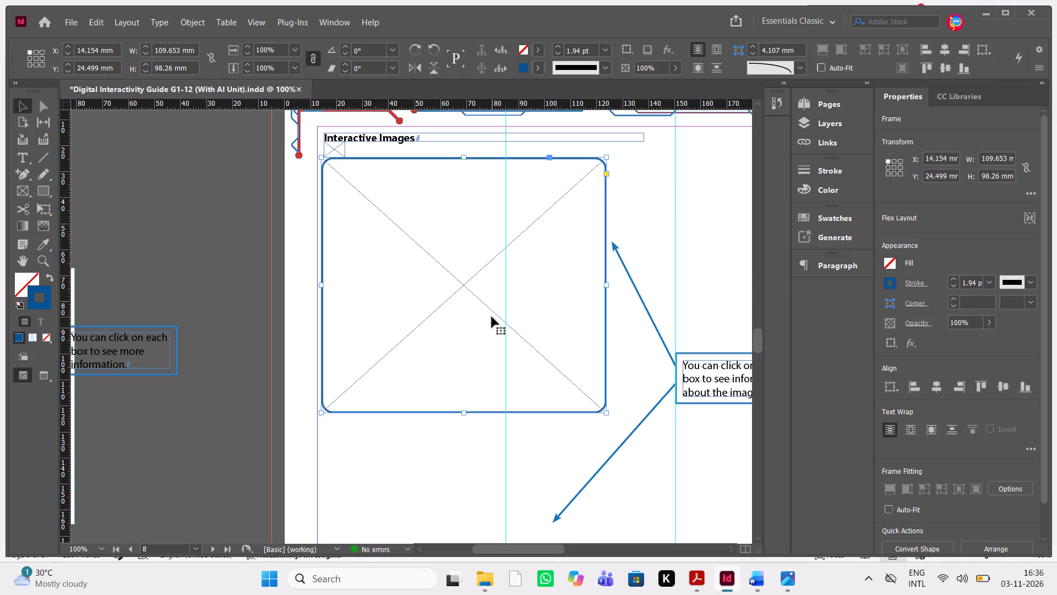
key(ctrl+d)
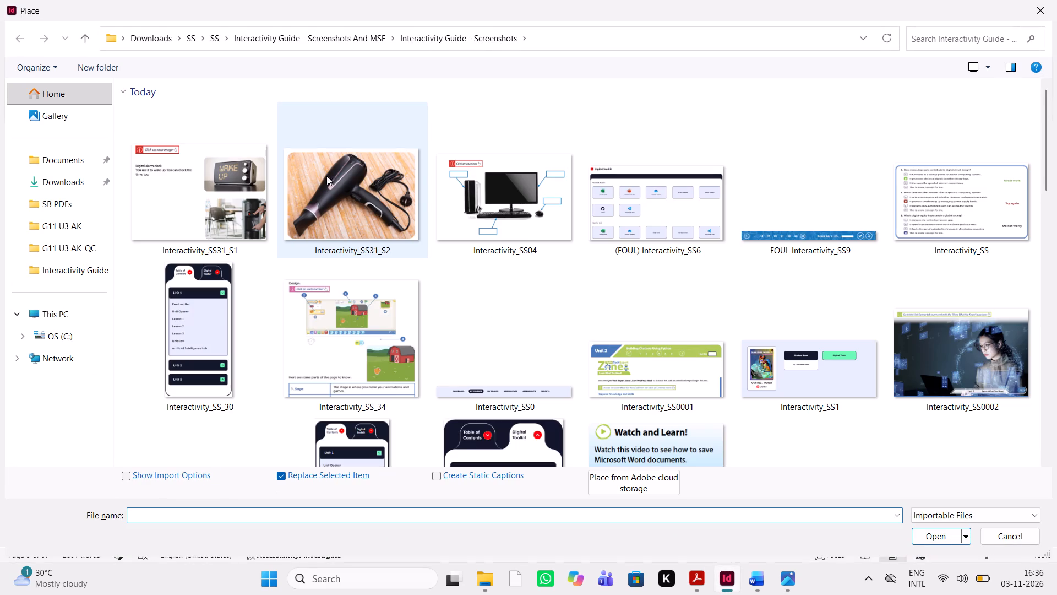
click(232, 197)
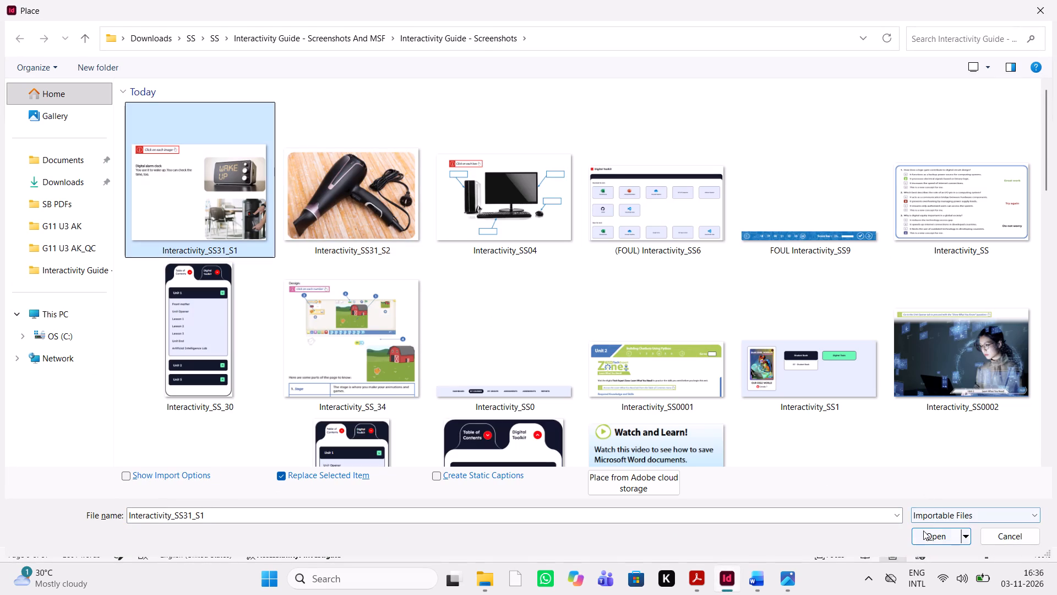
click(923, 531)
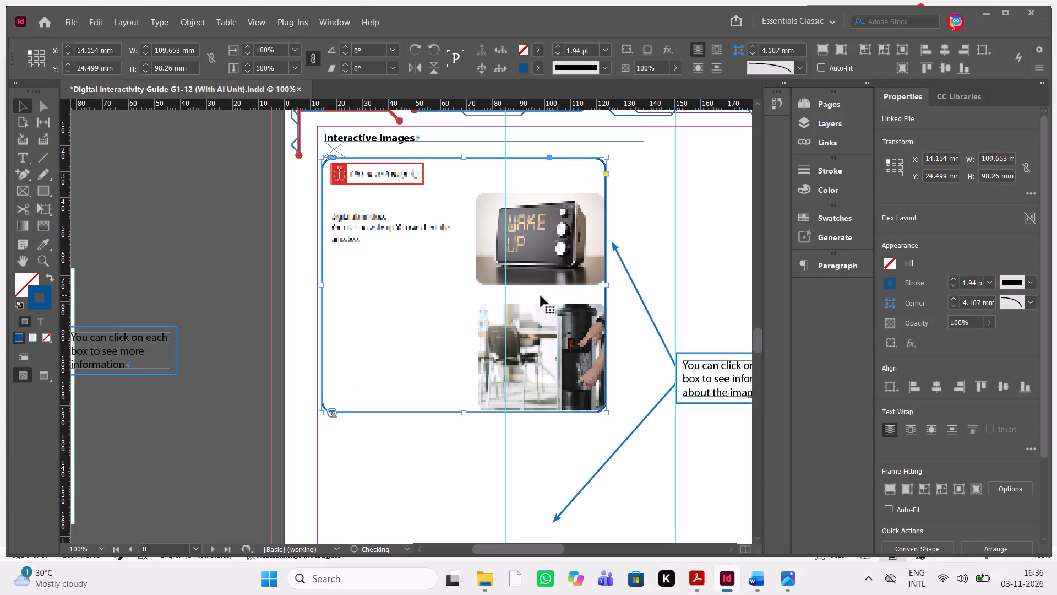
Fit the placed screenshot's content to its frame.
click(452, 285)
right_click(452, 285)
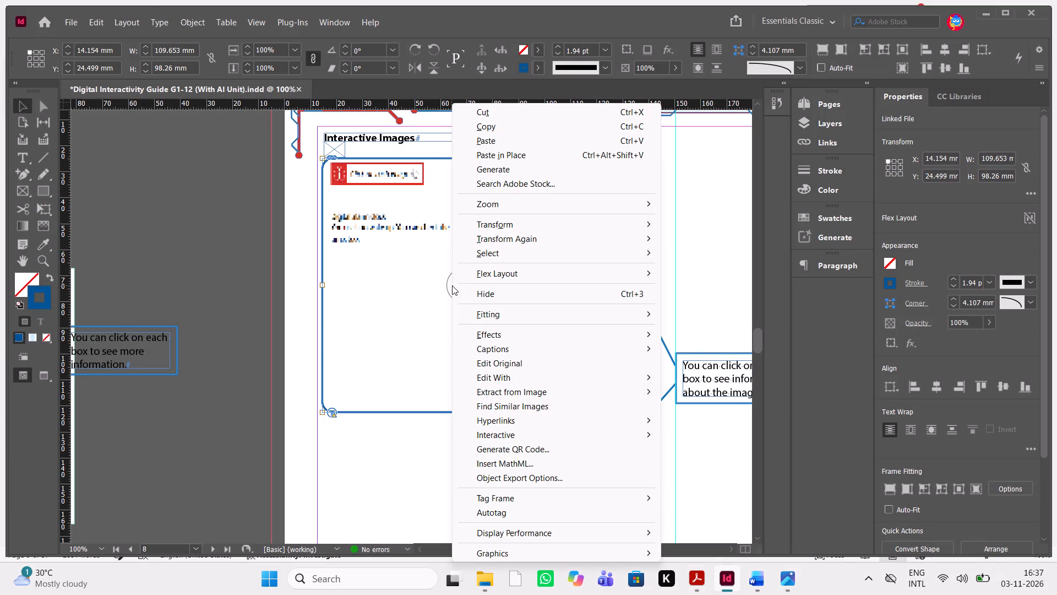
click(491, 314)
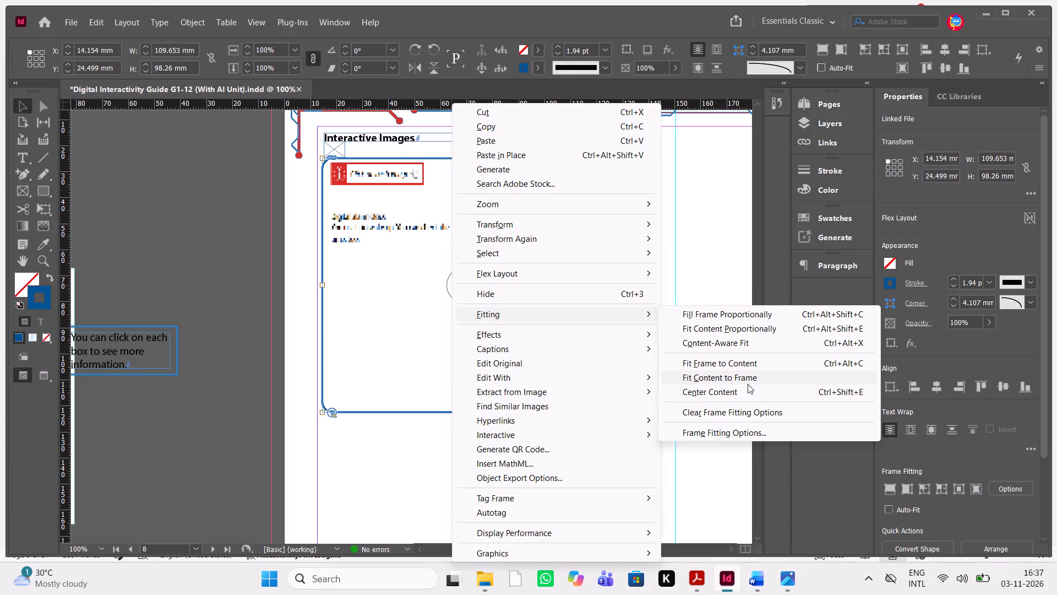
click(770, 372)
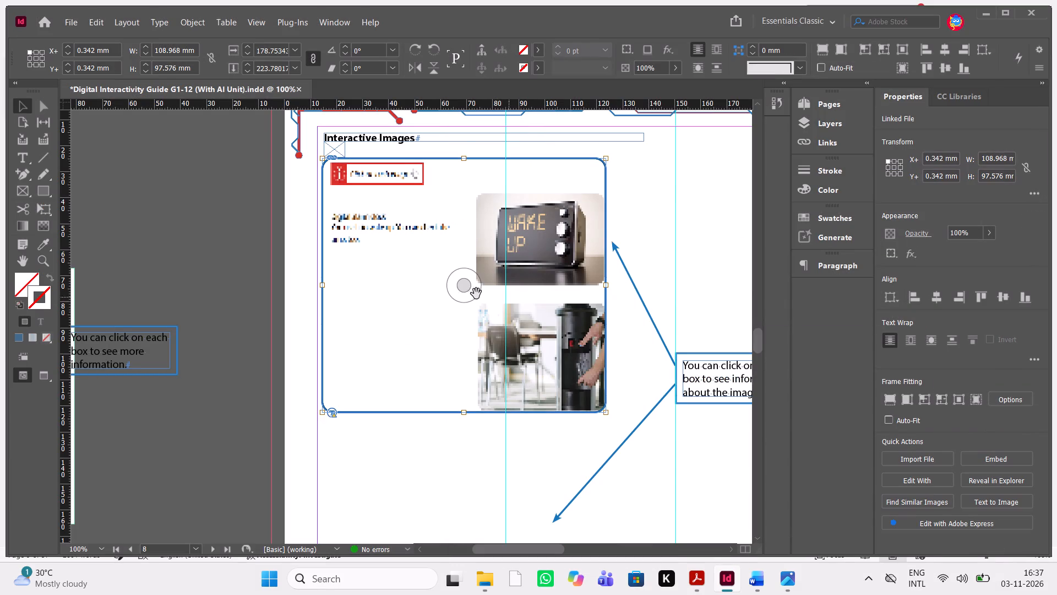
Set the display performance of the placed screenshot to high quality.
click(468, 293)
right_click(468, 293)
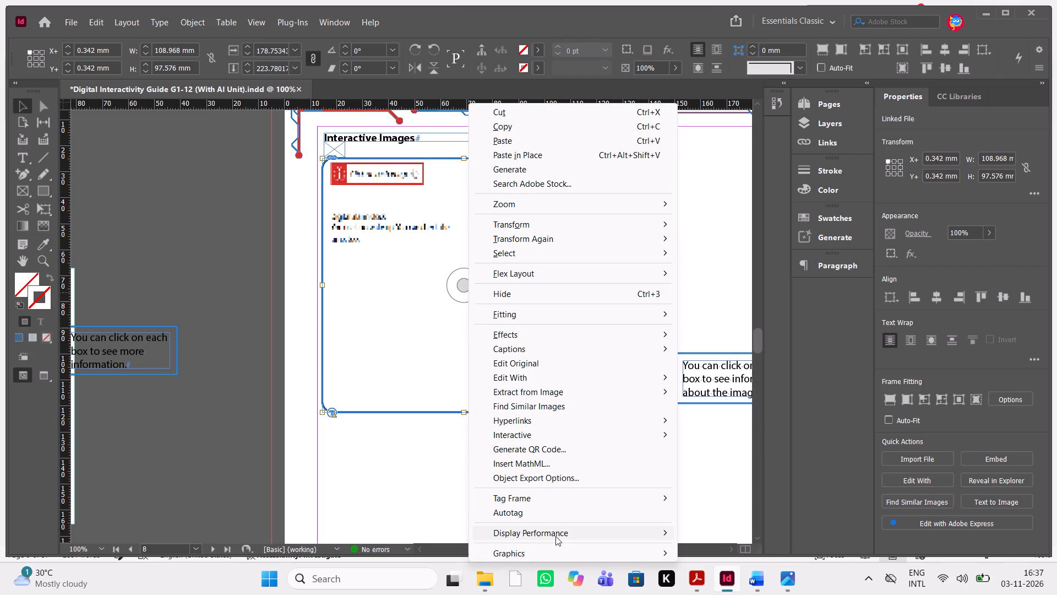
click(555, 536)
click(721, 565)
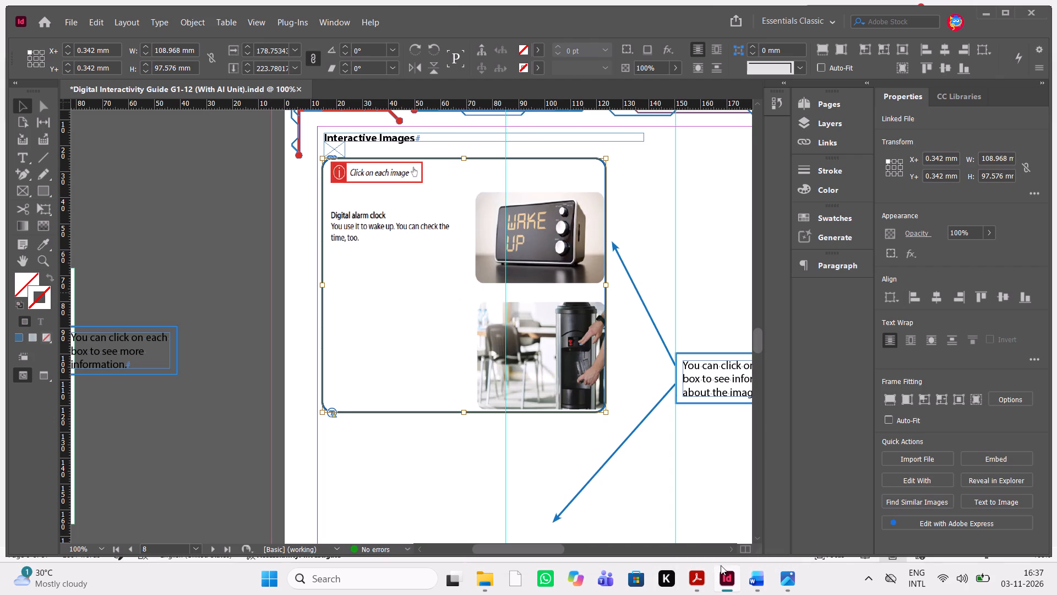
Extend the screenshot frame's bottom and right edges to about 111.2 mm wide and 101.3 mm high.
scroll(530, 466, left, 1)
click(458, 462)
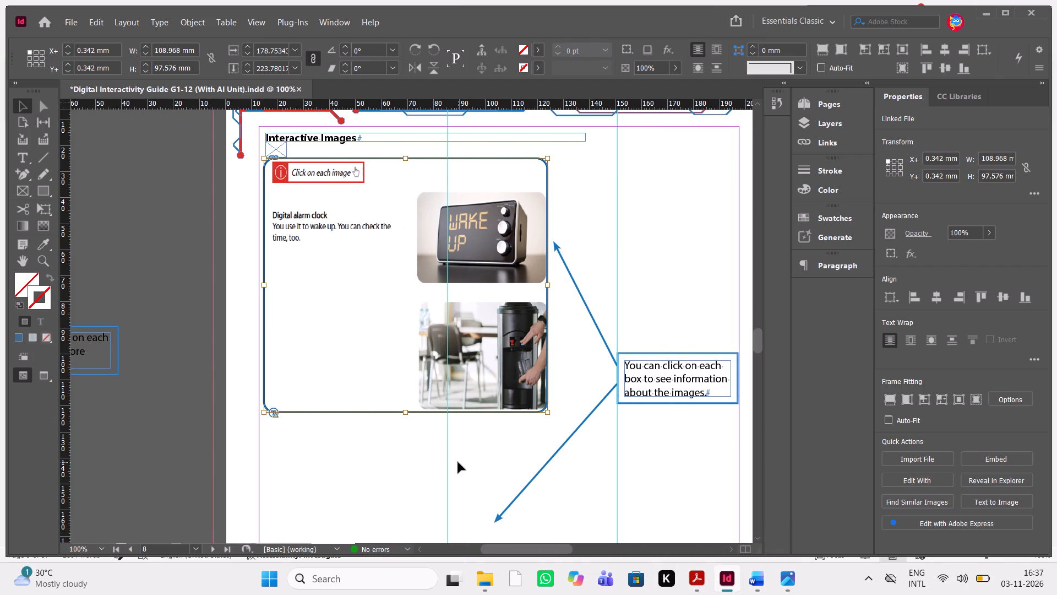
click(424, 409)
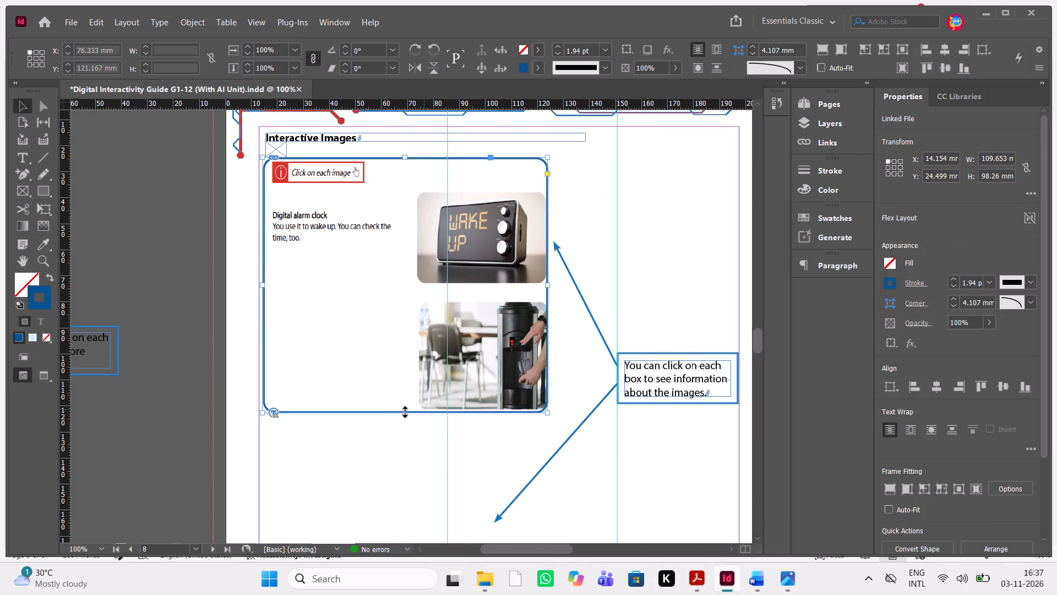
click(405, 412)
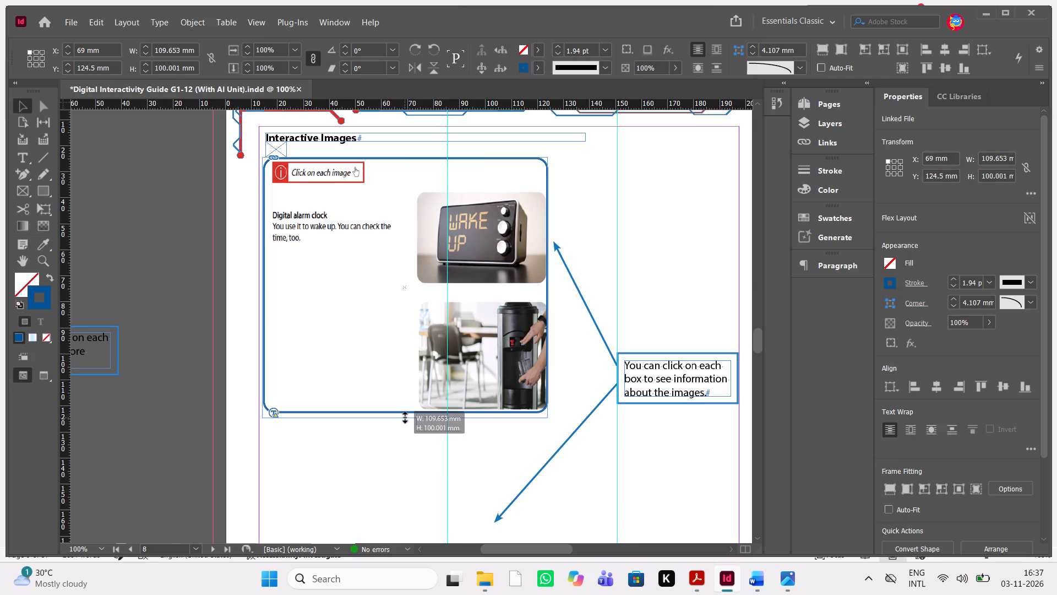
click(432, 444)
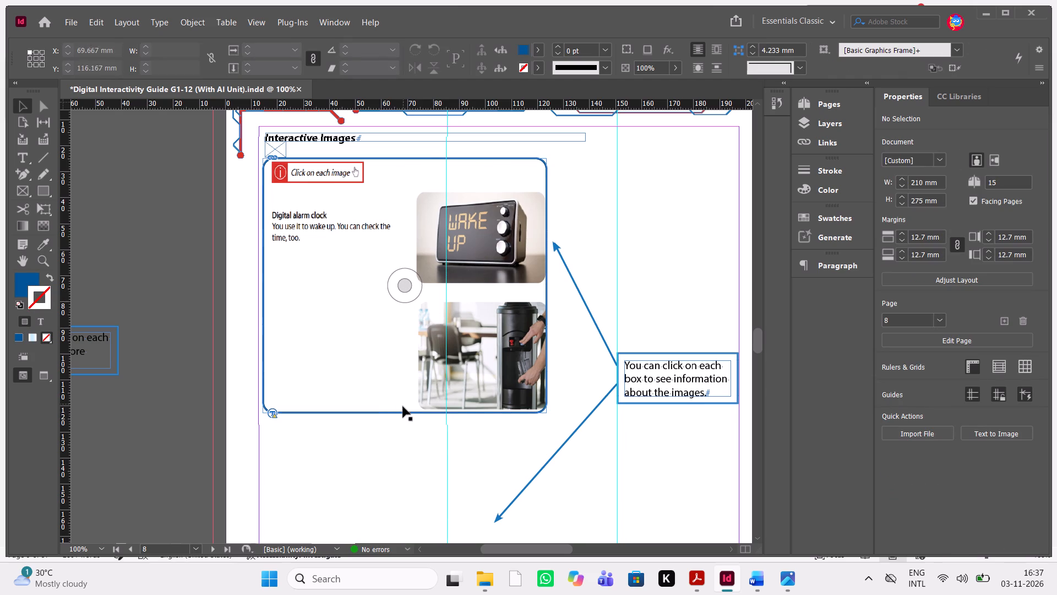
click(402, 408)
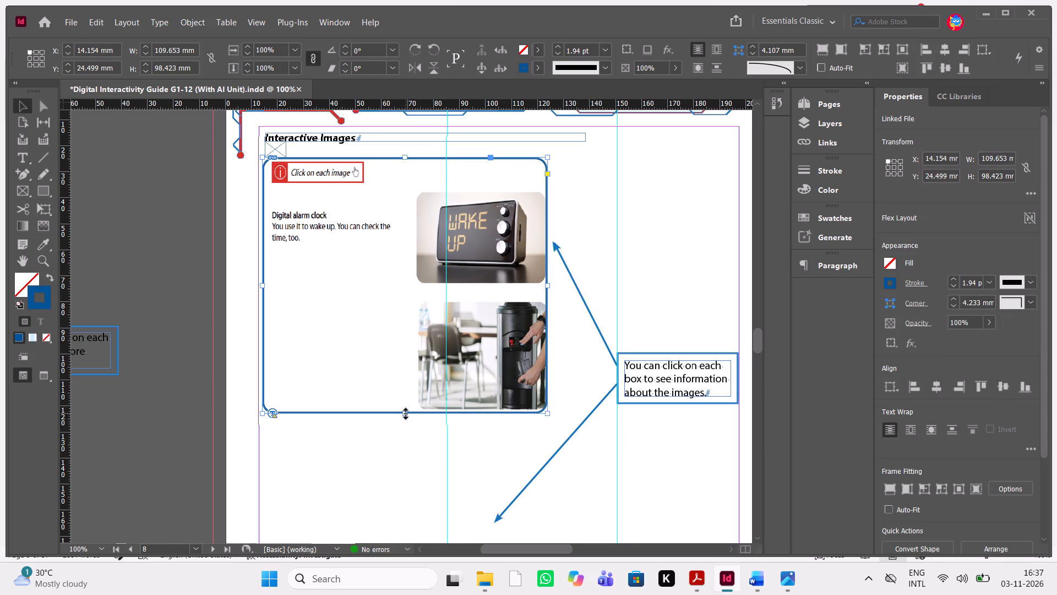
drag(406, 414, 406, 420)
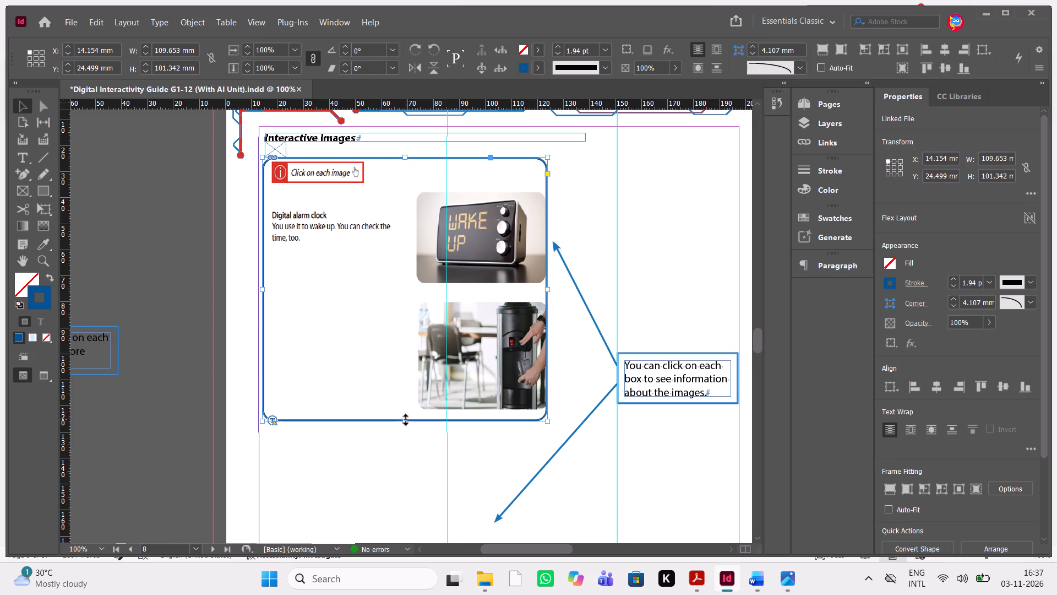
scroll(427, 427, left, 1)
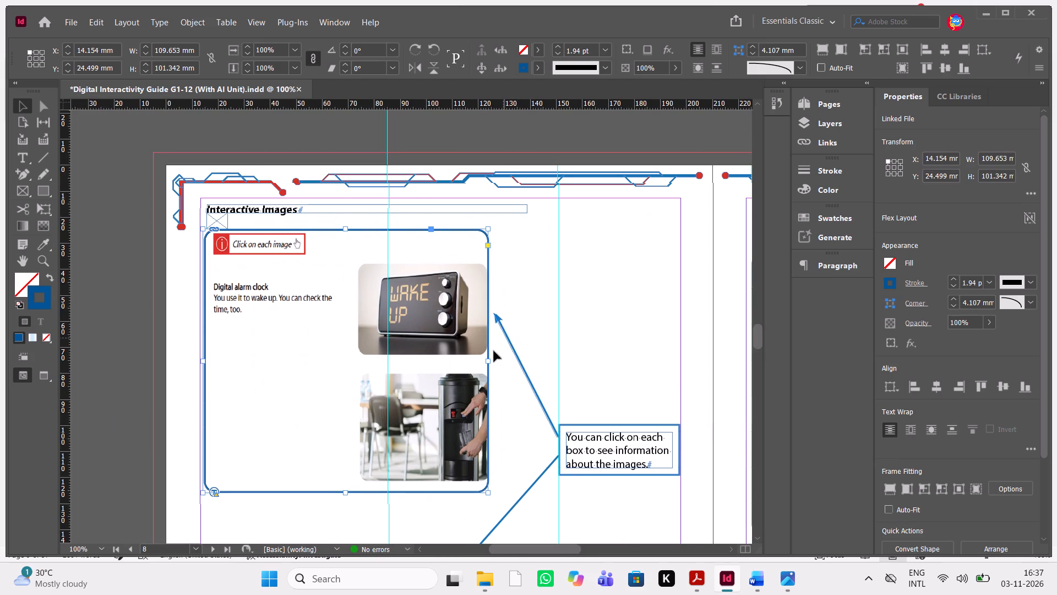
click(487, 359)
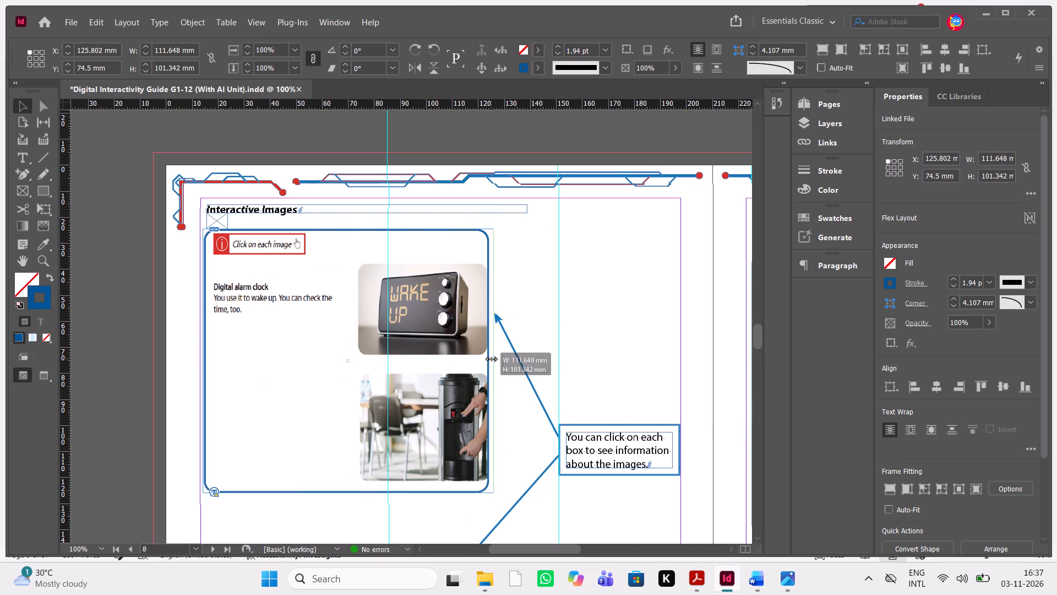
click(515, 391)
Compare the screenshot frame with the computer image frame in the Interactive Boxes section on page 7.
scroll(536, 399, up, 2)
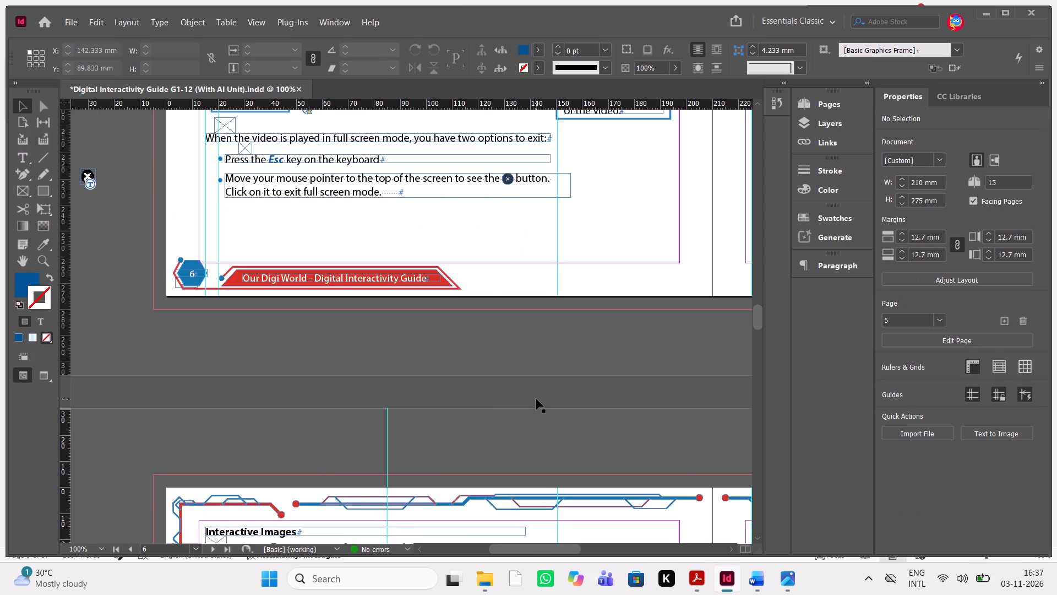
scroll(536, 399, up, 4)
scroll(536, 399, left, 1)
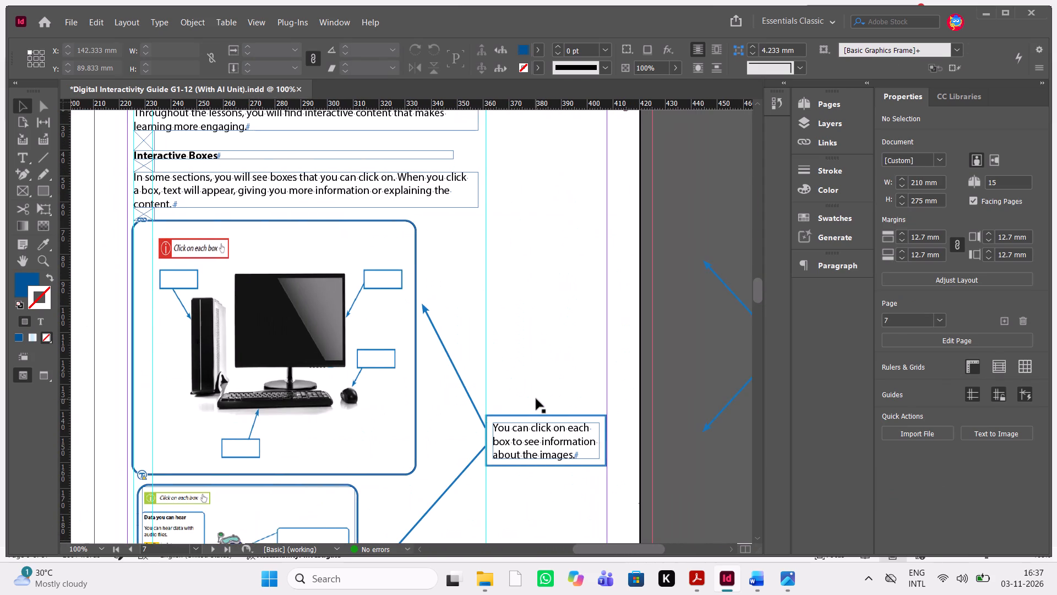
scroll(536, 399, down, 1)
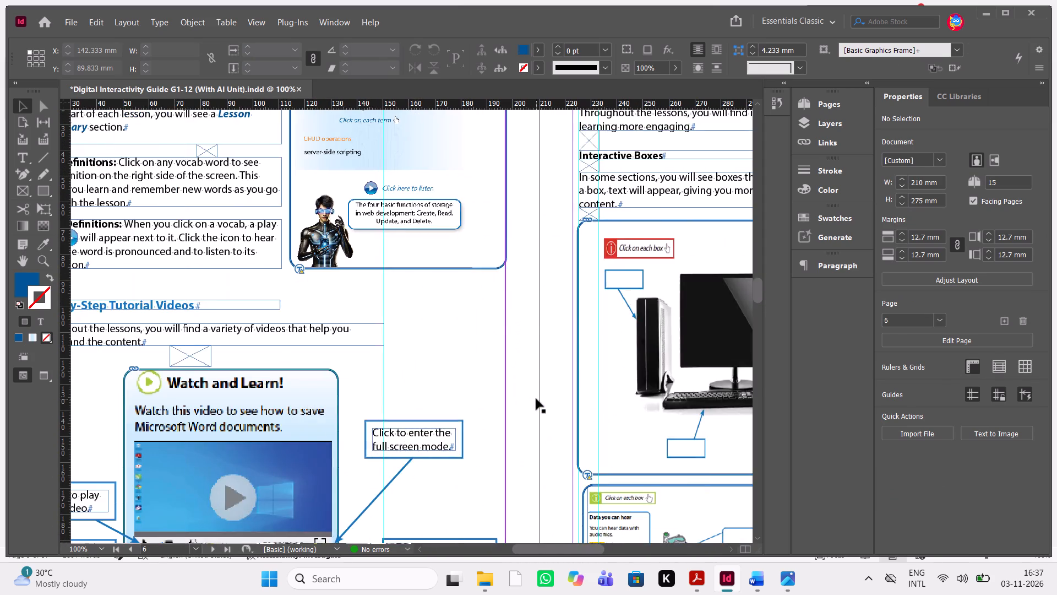
scroll(536, 399, down, 2)
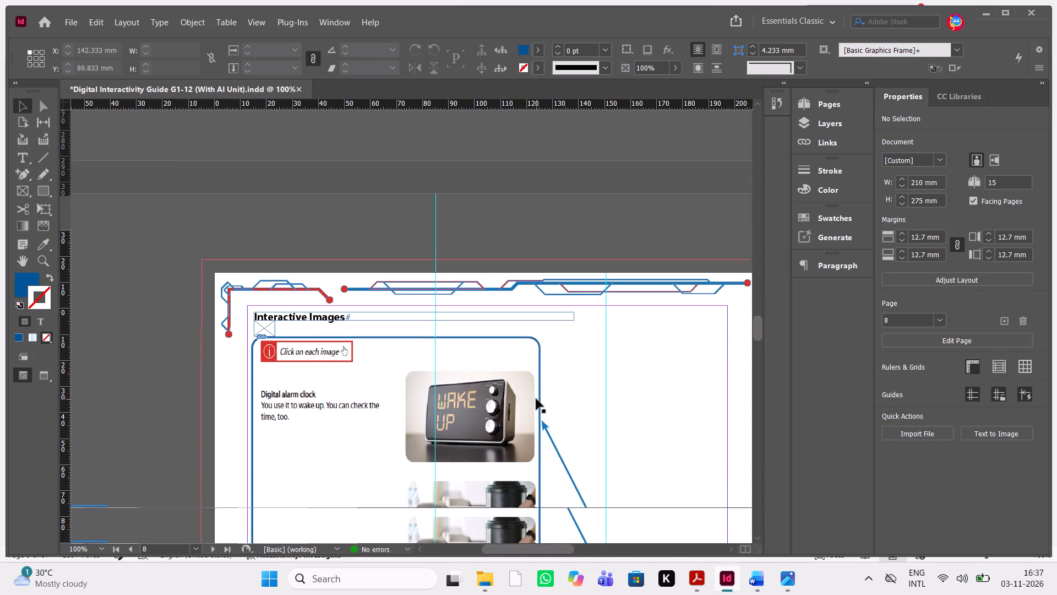
scroll(536, 399, down, 2)
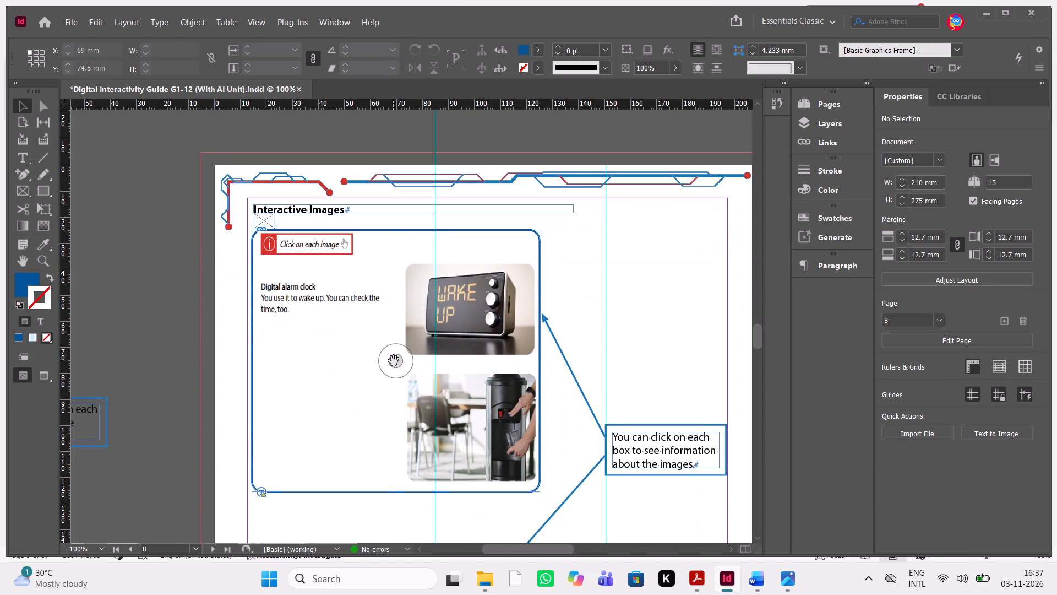
Nudge the Interactive Images screenshot slightly left and down inside its frame, to offsets of about 0.09 mm horizontally and 1.34 mm vertically.
click(394, 361)
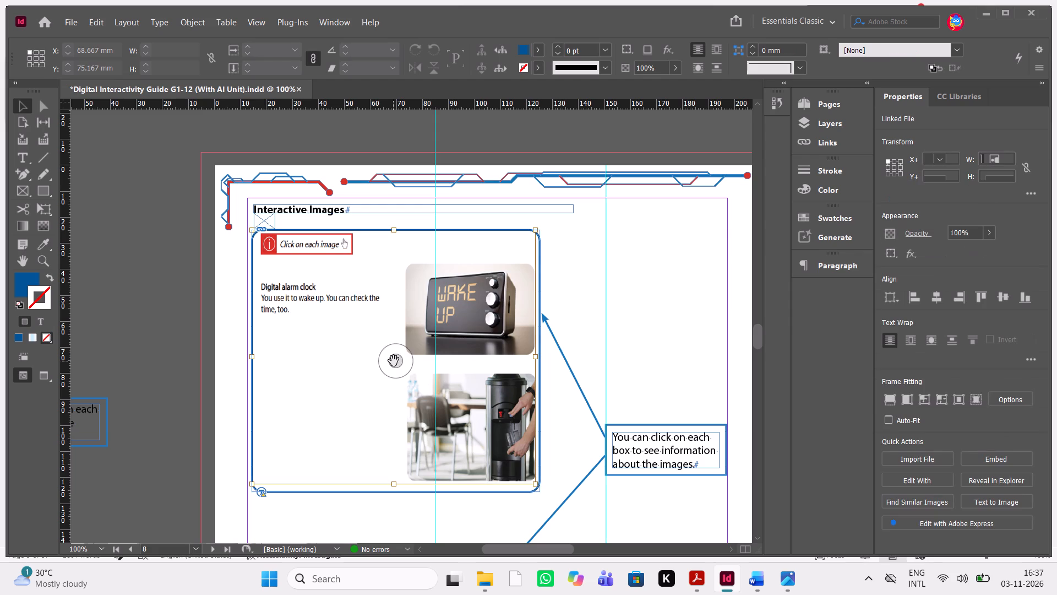
key(Left)
key(Left)
key(Right)
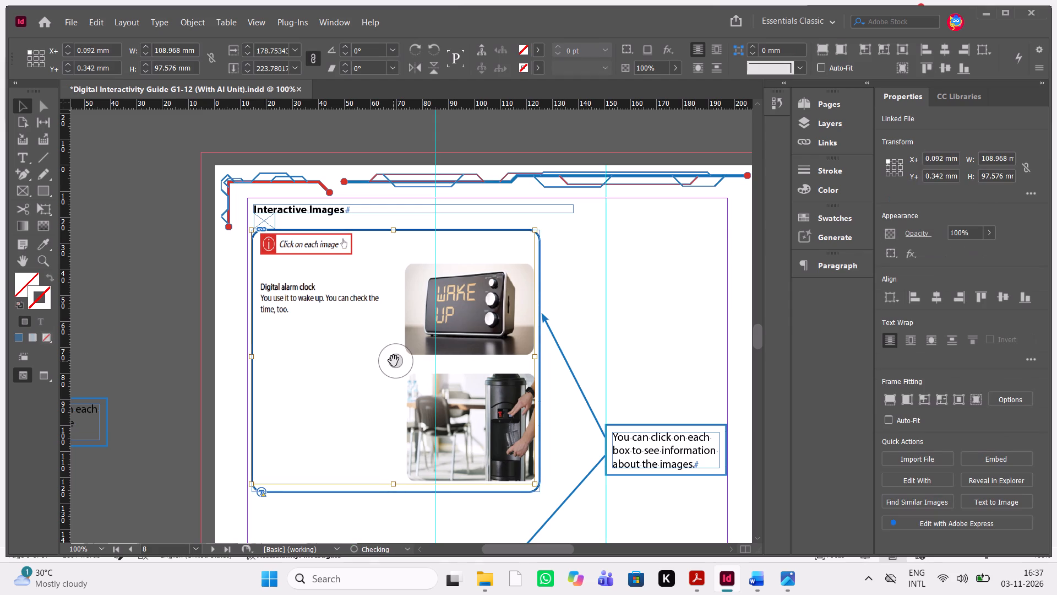
key(Down)
key(Down)
key(Down)
key(Down)
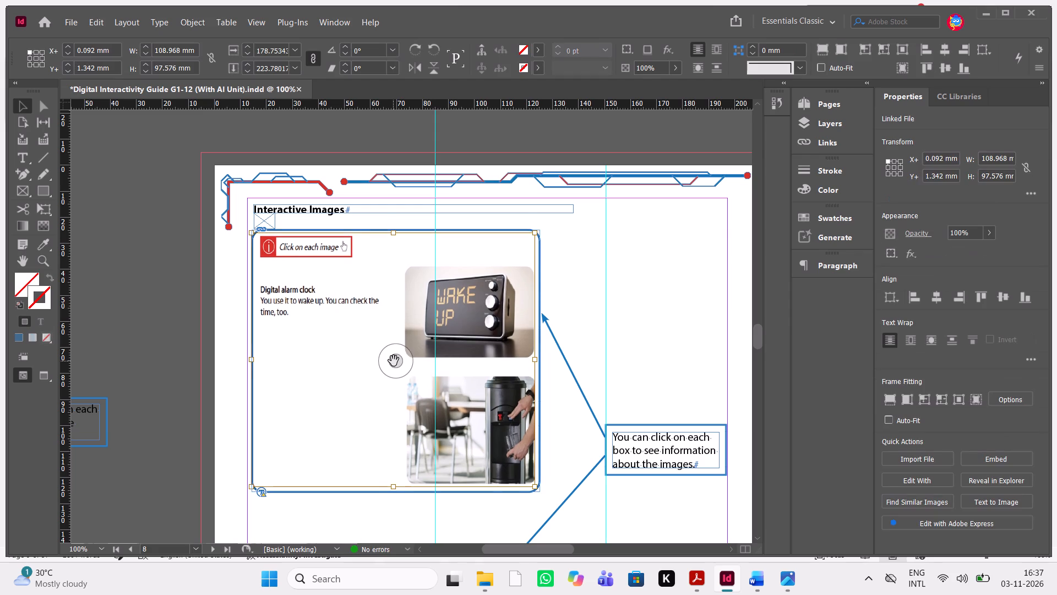
key(Left)
key(Right)
click(159, 303)
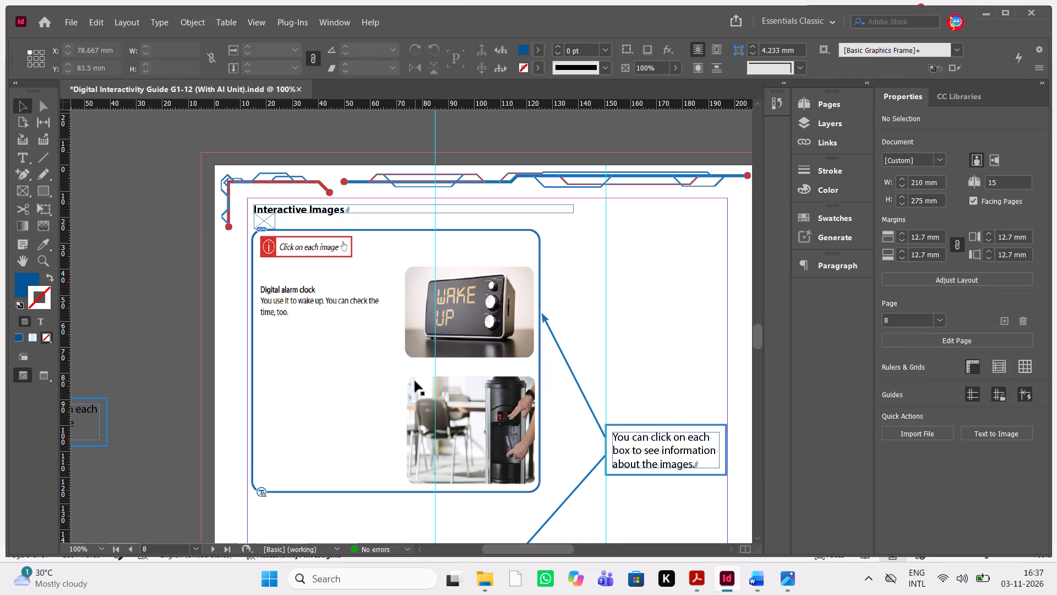
Set the display performance of the Interactive Images screenshot to high quality.
click(415, 381)
click(397, 353)
right_click(397, 353)
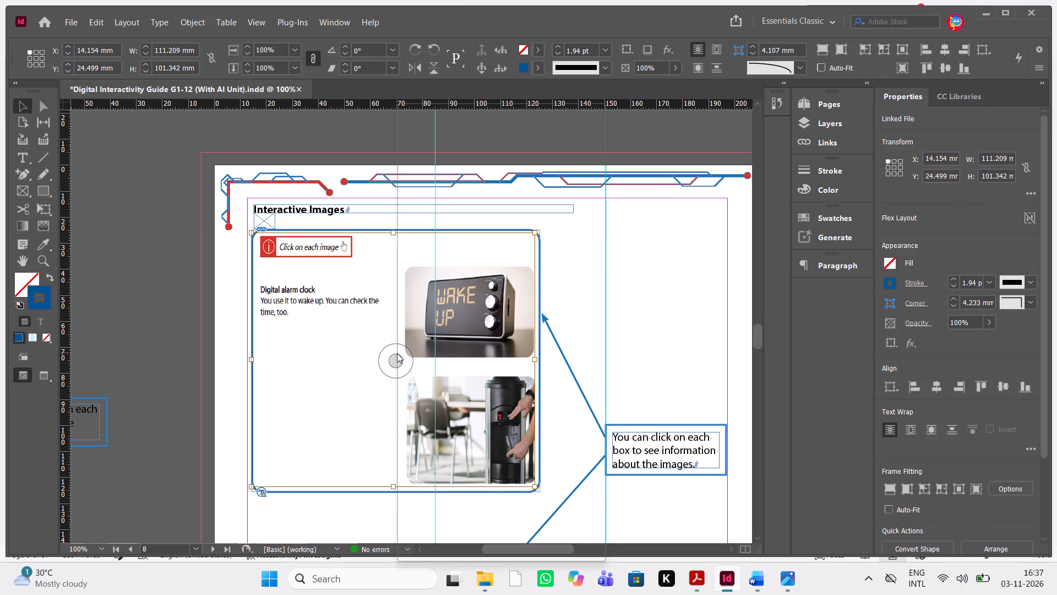
click(485, 529)
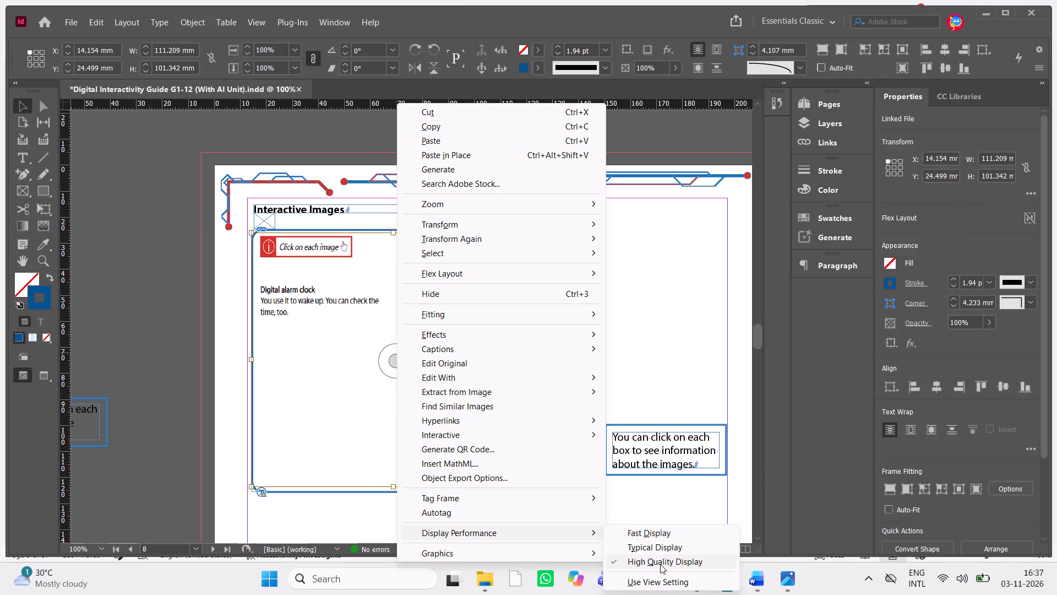
click(660, 564)
click(229, 501)
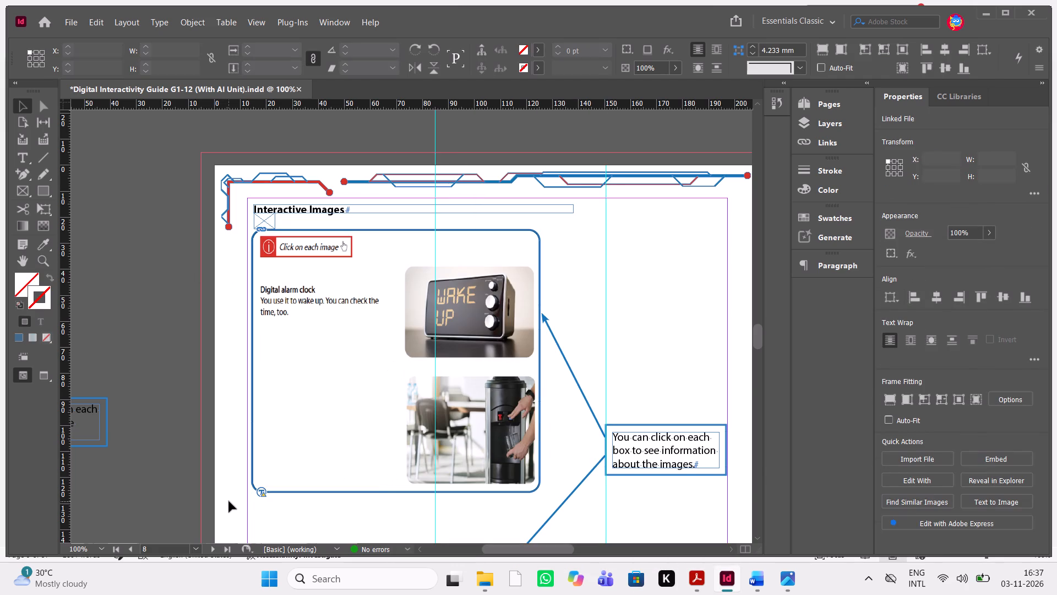
Raise the bottom edge of the screenshot frame to make it about 100 mm high.
click(403, 489)
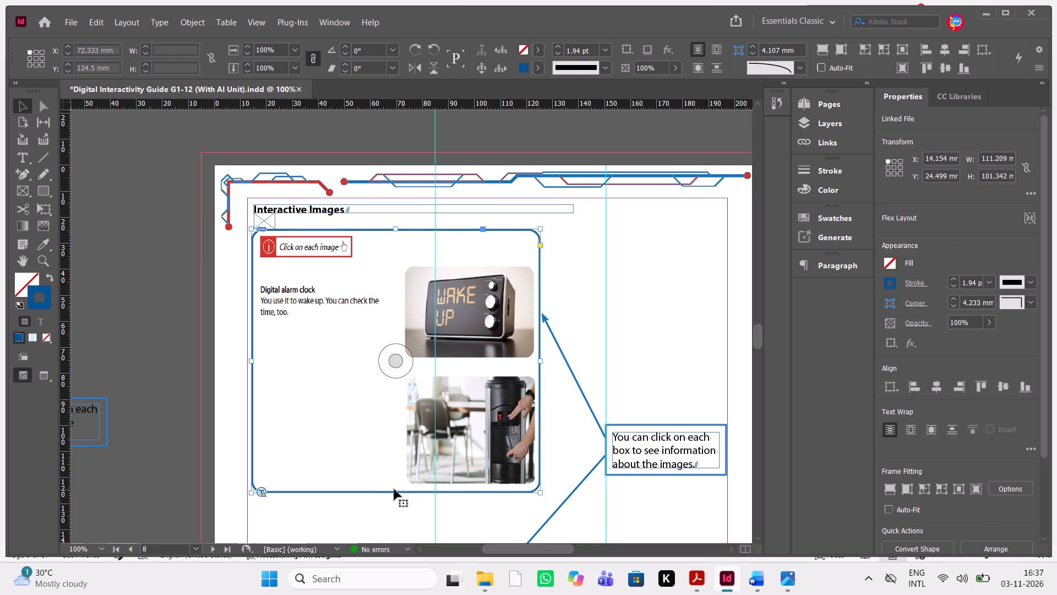
click(399, 490)
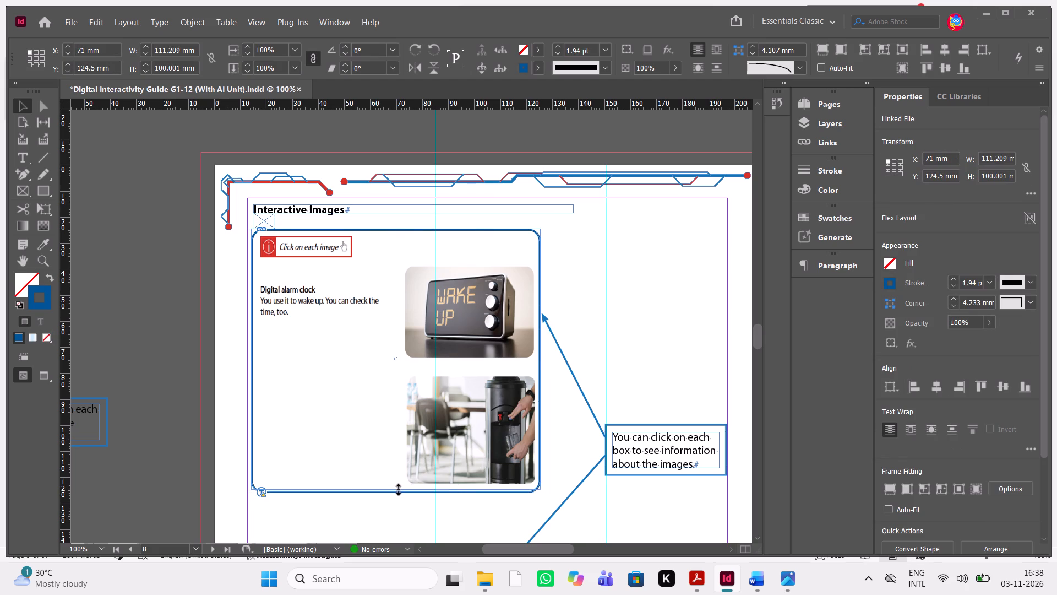
click(376, 504)
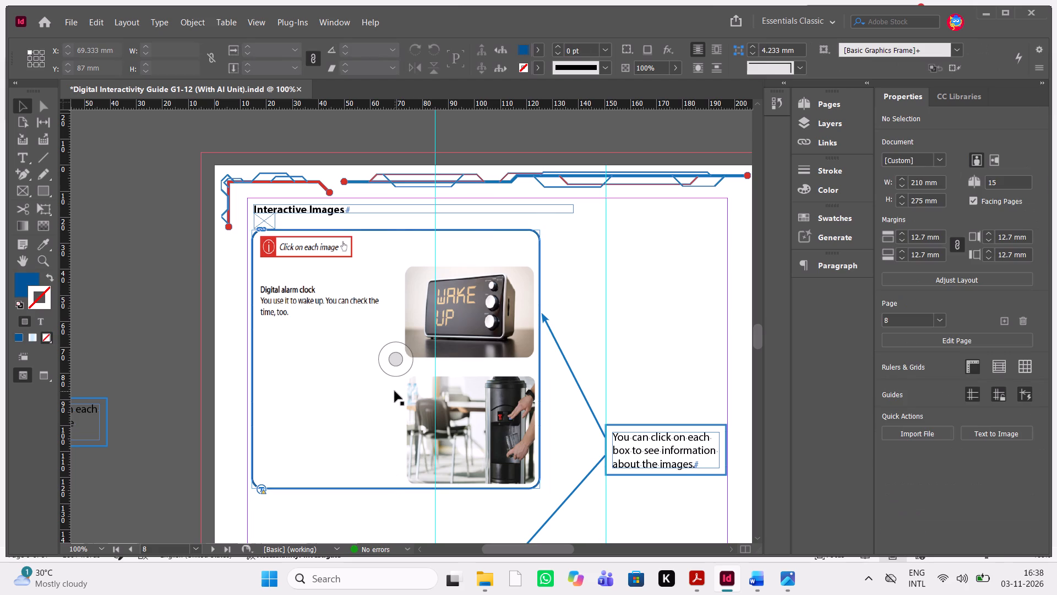
Nudge the screenshot up inside the shortened frame to a vertical offset of about 0.59 mm.
click(395, 391)
click(394, 352)
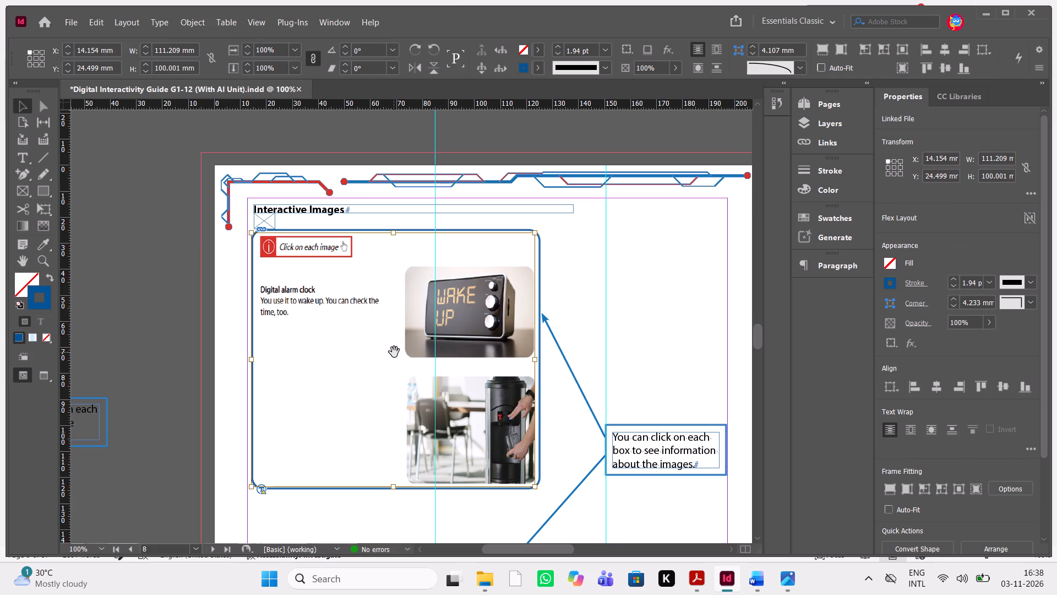
key(Up)
key(Up)
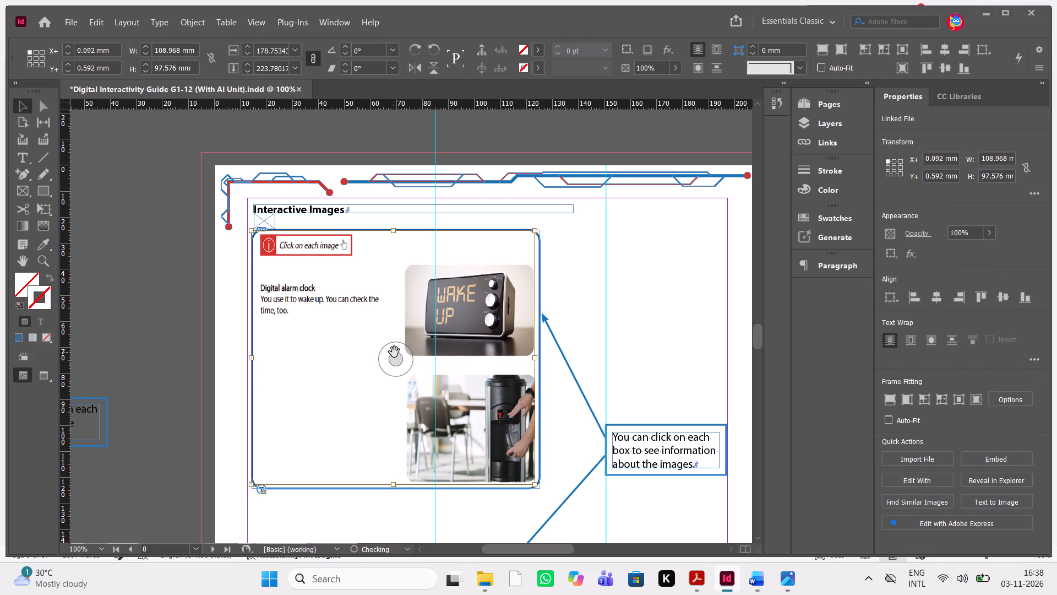
click(184, 341)
Switch to the Word manuscript and copy the Interactive Images callout text "You can click on each image to learn more about it.".
scroll(472, 396, left, 2)
click(754, 588)
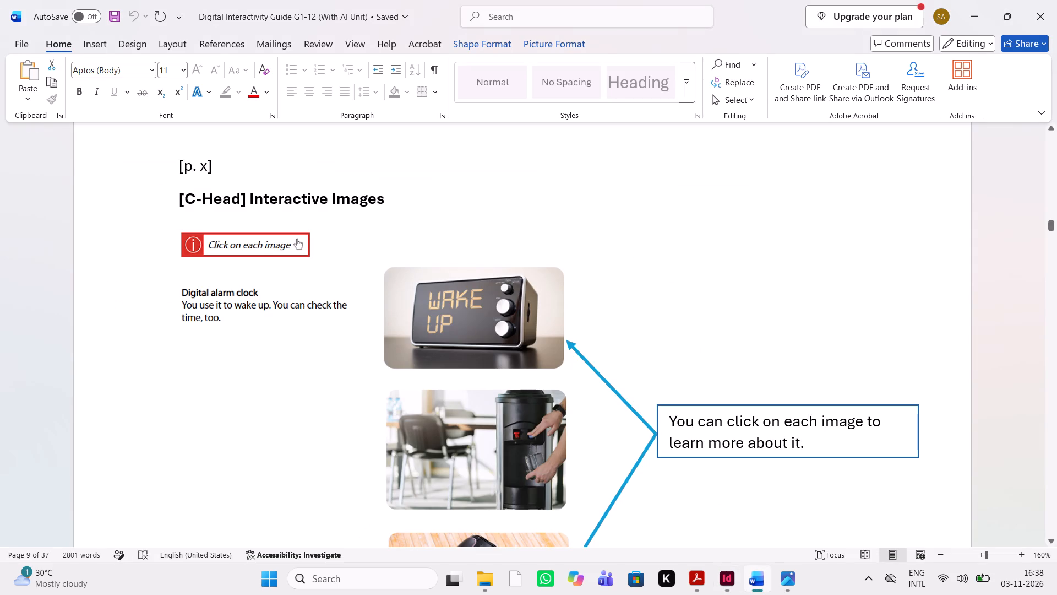
drag(813, 445, 670, 420)
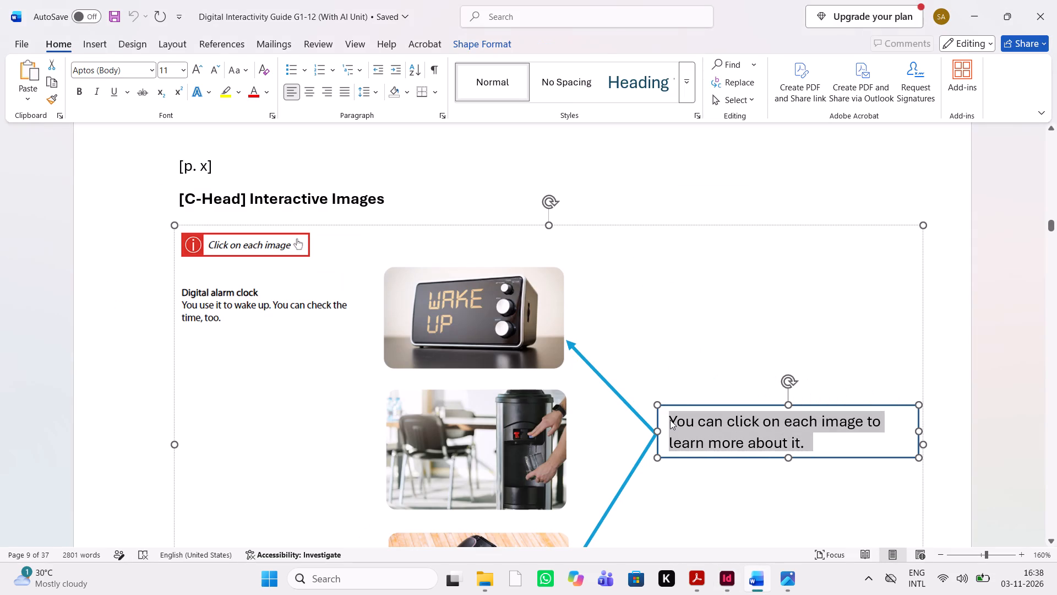
key(ctrl+c)
key(ctrl+c)
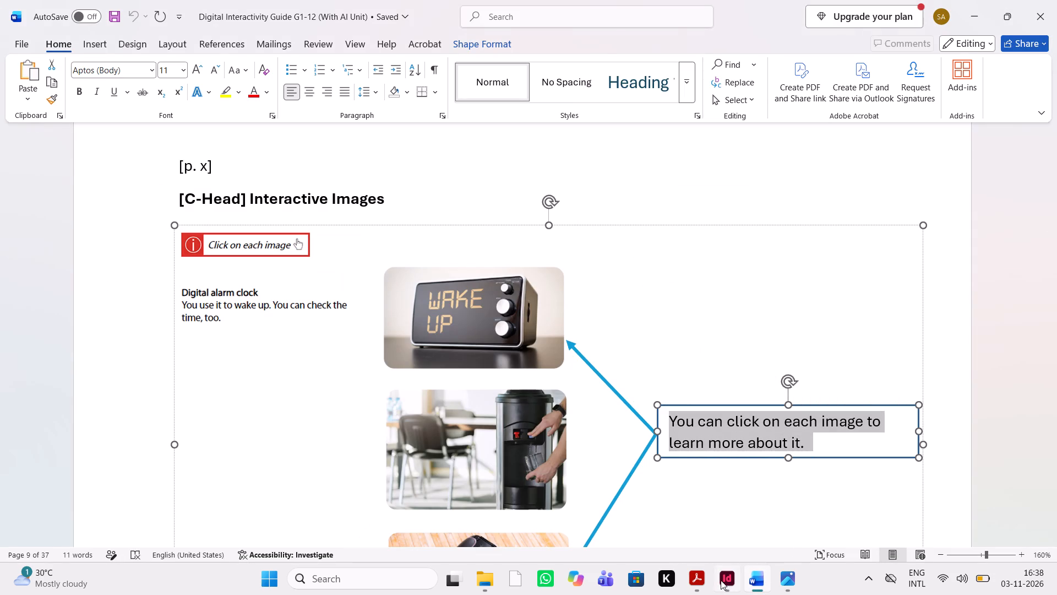
Back in InDesign, replace the Interactive Images callout text with the copied "You can click on each image to learn more about it.".
click(721, 580)
triple_click(509, 452)
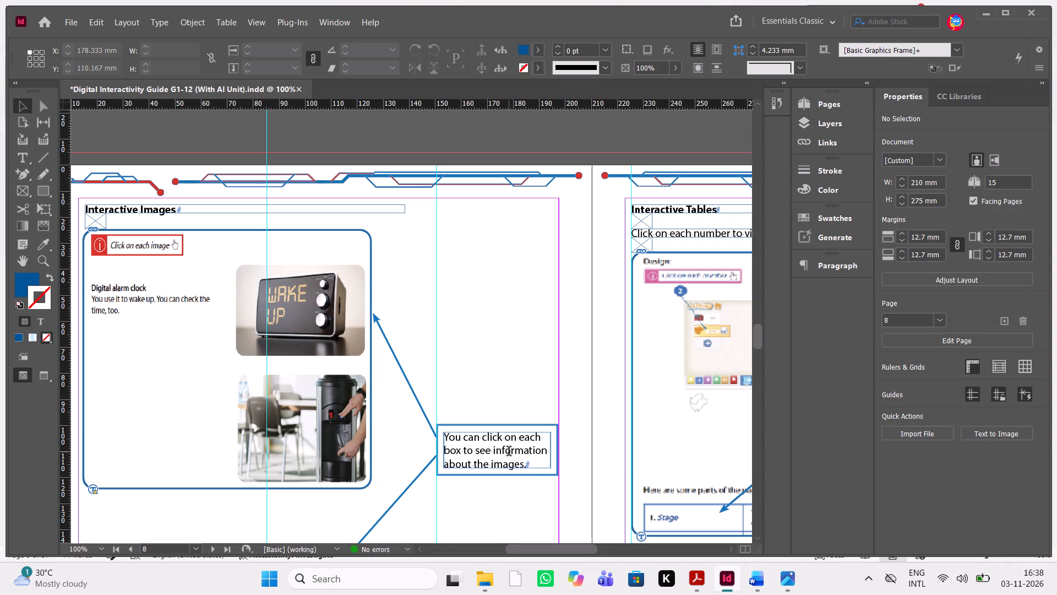
drag(537, 462, 432, 433)
triple_click(461, 445)
click(461, 445)
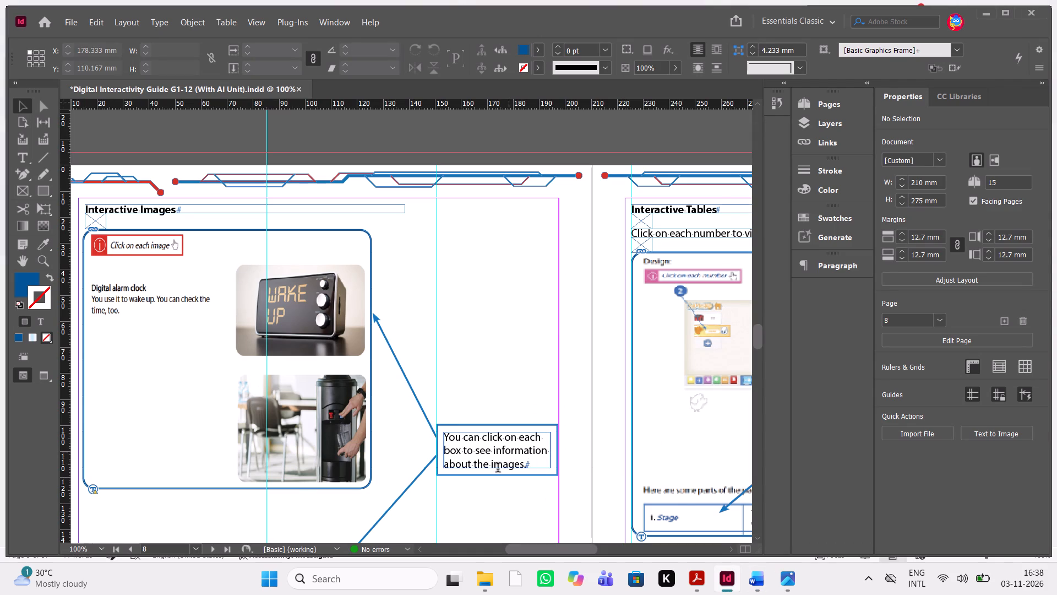
triple_click(498, 469)
triple_click(526, 469)
triple_click(497, 432)
triple_click(508, 445)
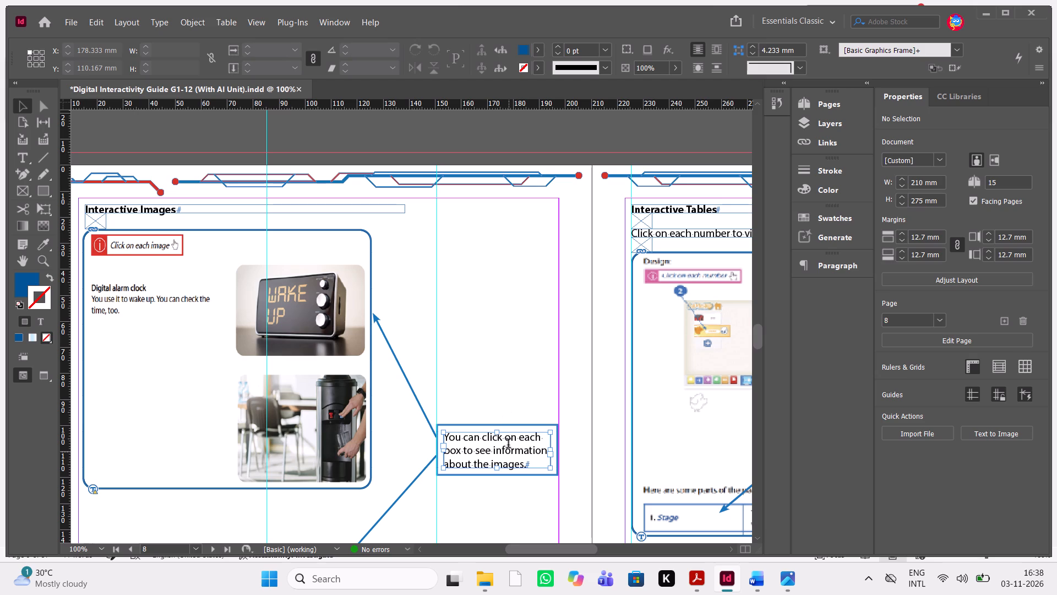
click(499, 504)
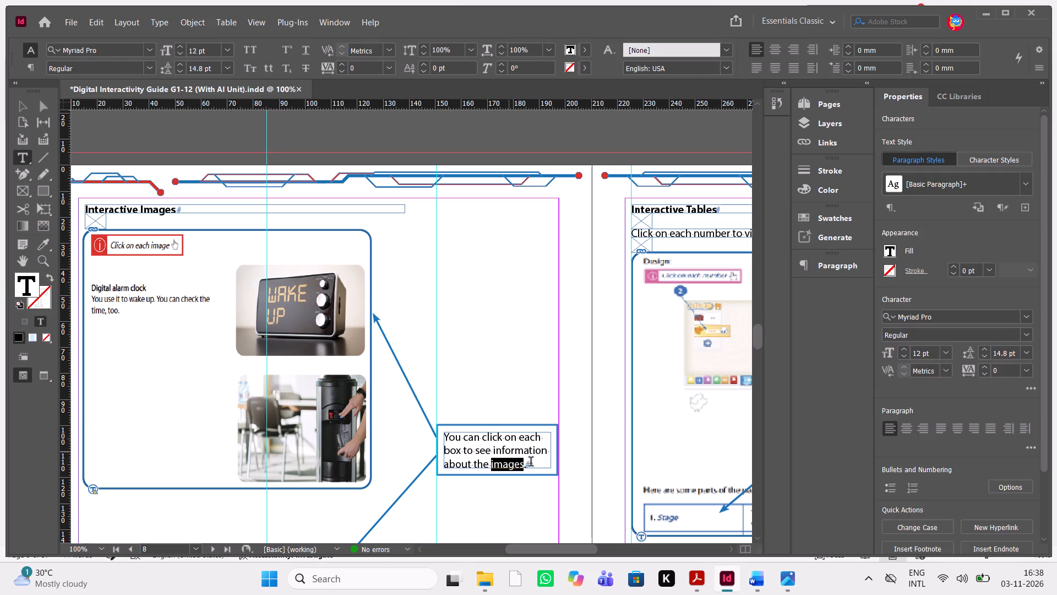
drag(531, 463, 443, 440)
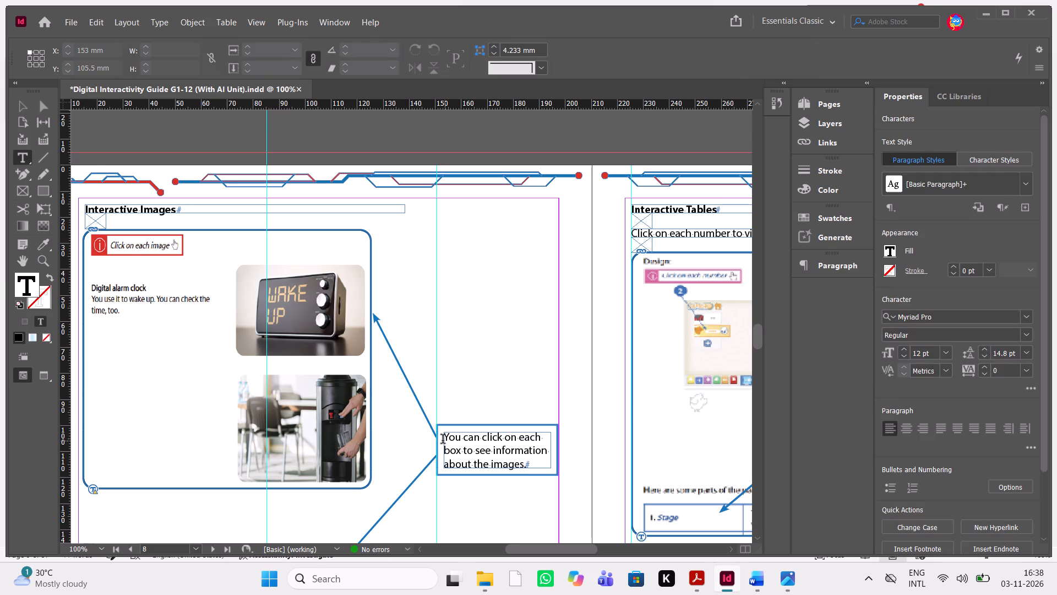
triple_click(526, 456)
click(526, 456)
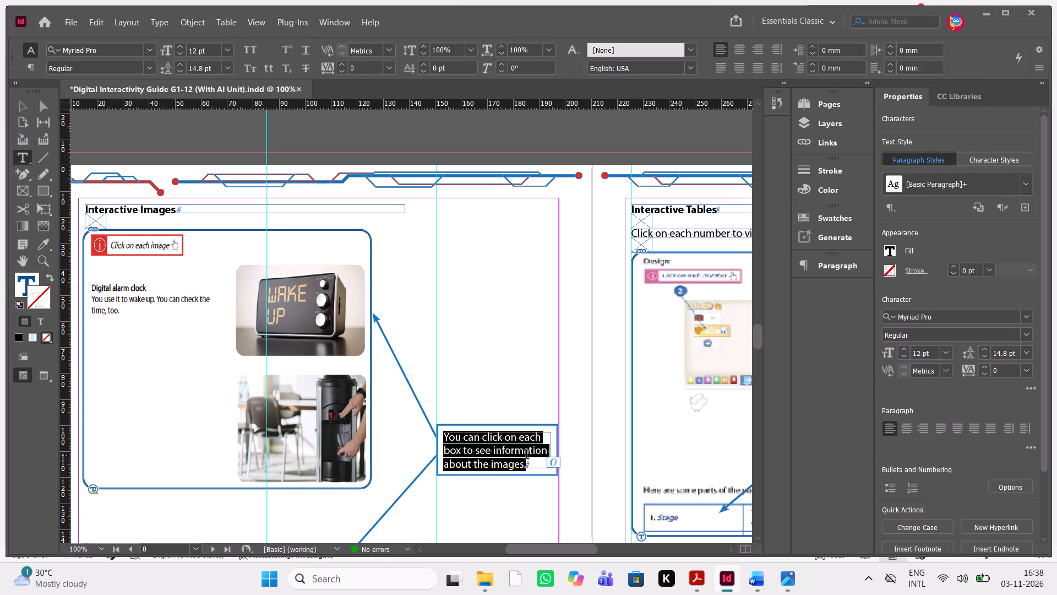
key(Delete)
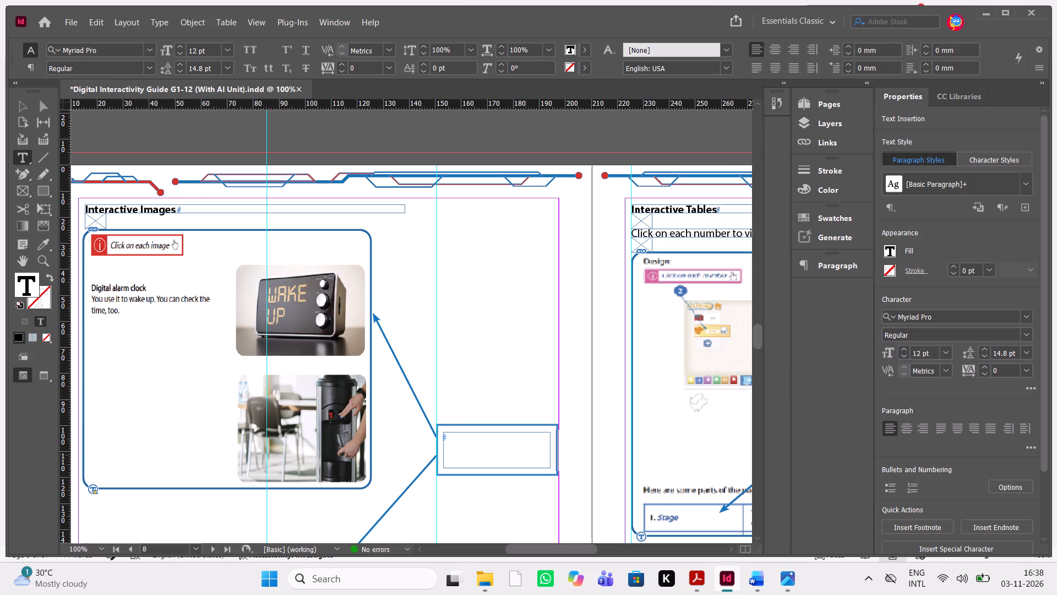
key(v)
key(ctrl+z)
key(ctrl+v)
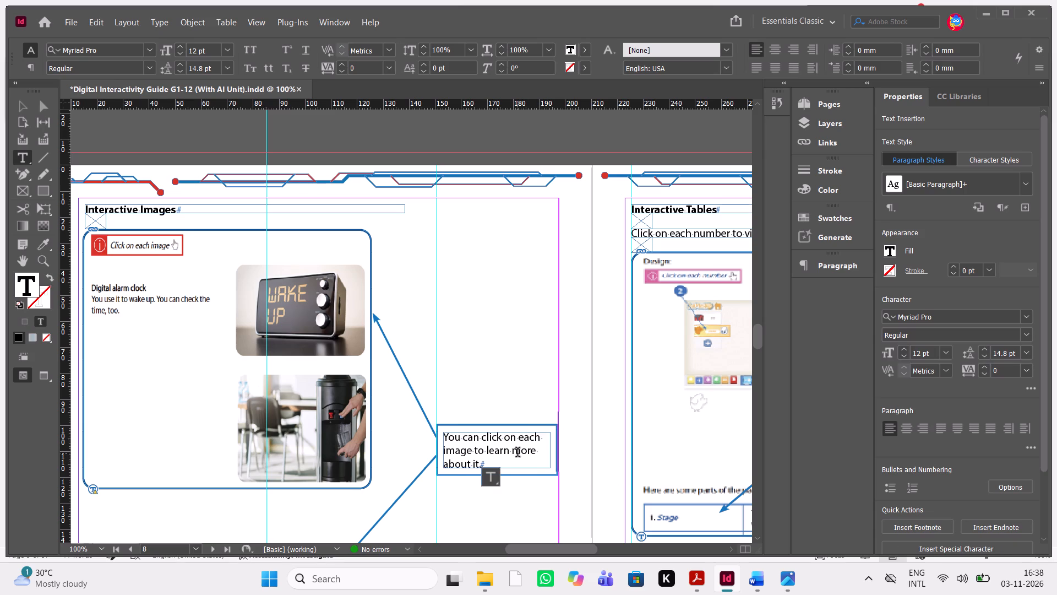
click(517, 453)
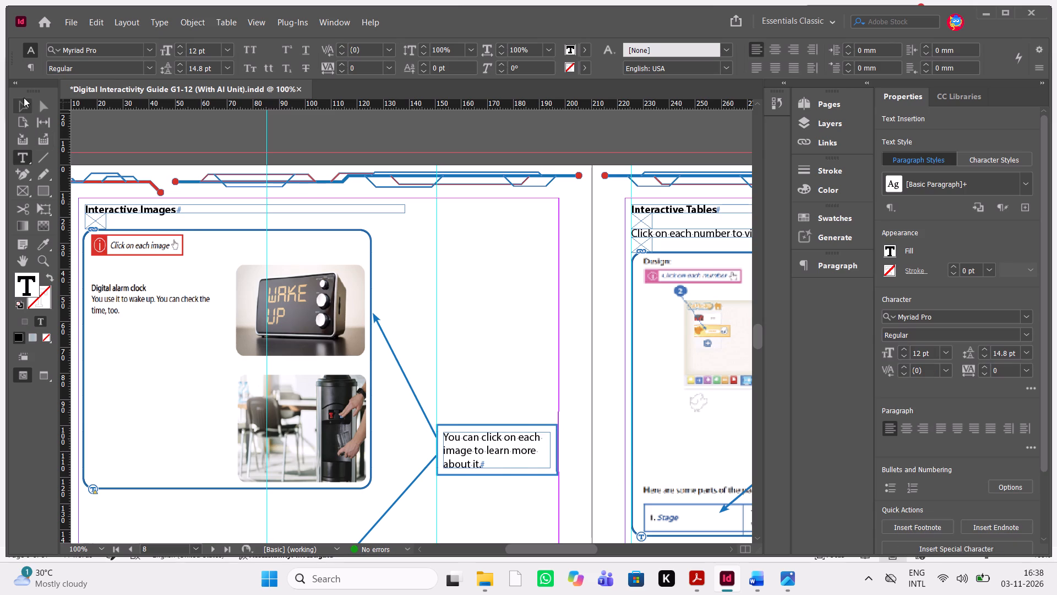
click(24, 98)
click(444, 291)
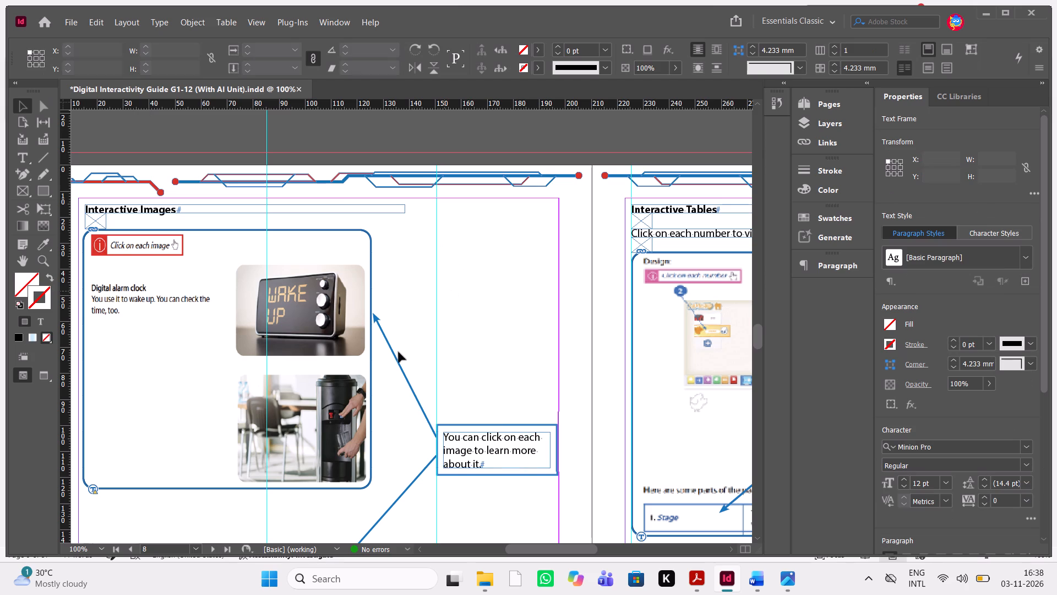
Shorten the upper callout arrow at its tip to about 52.2 mm long, just clear of the screenshot frame's edge.
click(399, 360)
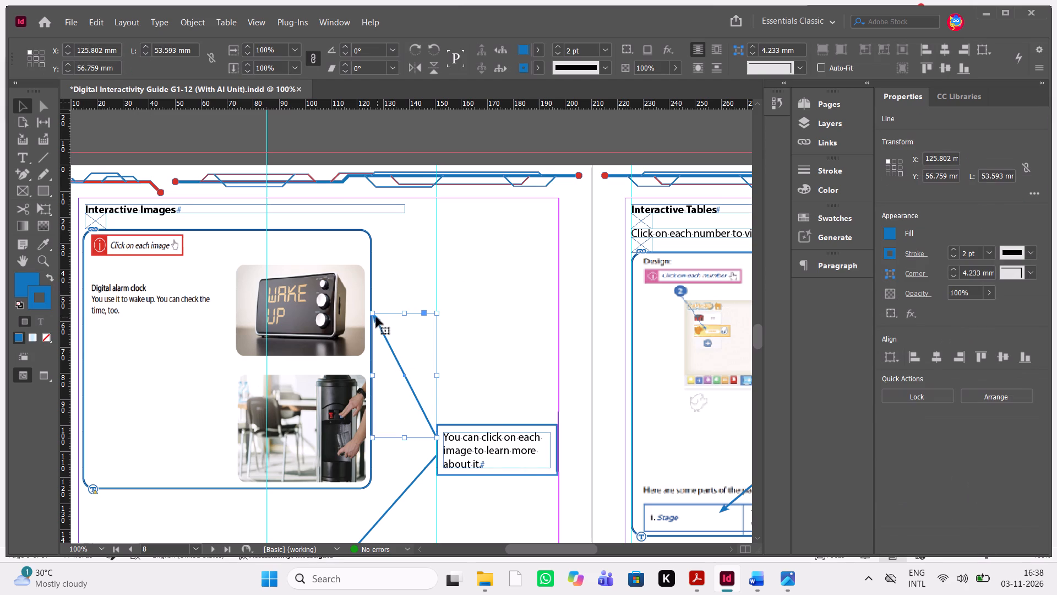
click(373, 314)
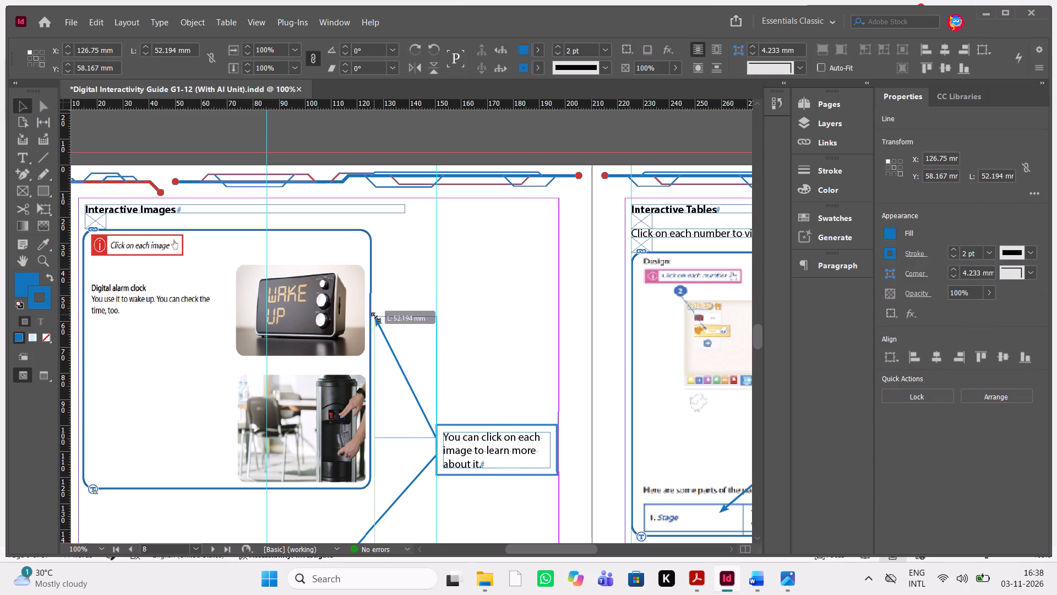
click(474, 314)
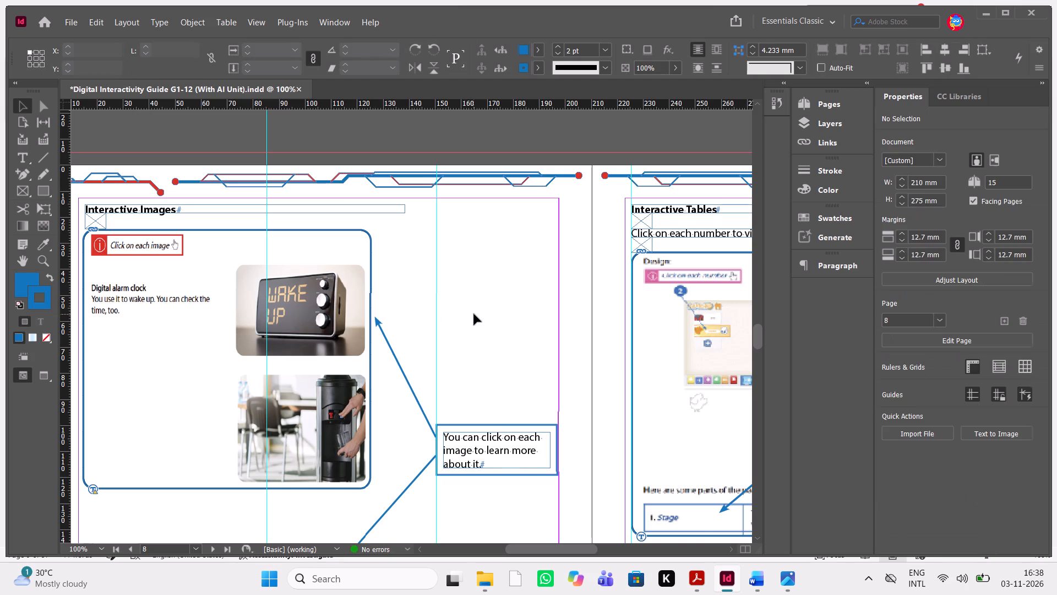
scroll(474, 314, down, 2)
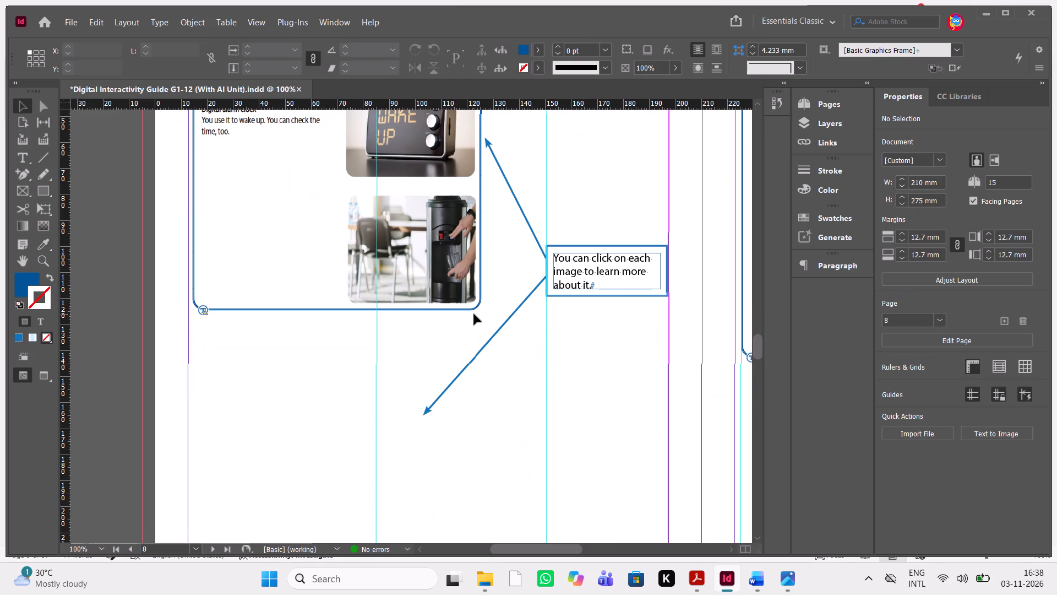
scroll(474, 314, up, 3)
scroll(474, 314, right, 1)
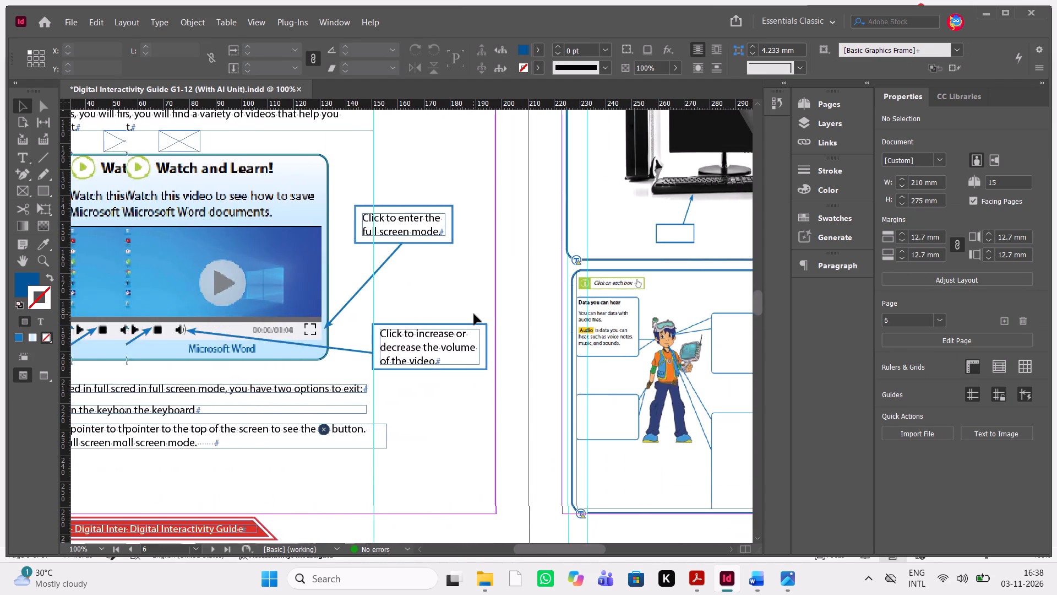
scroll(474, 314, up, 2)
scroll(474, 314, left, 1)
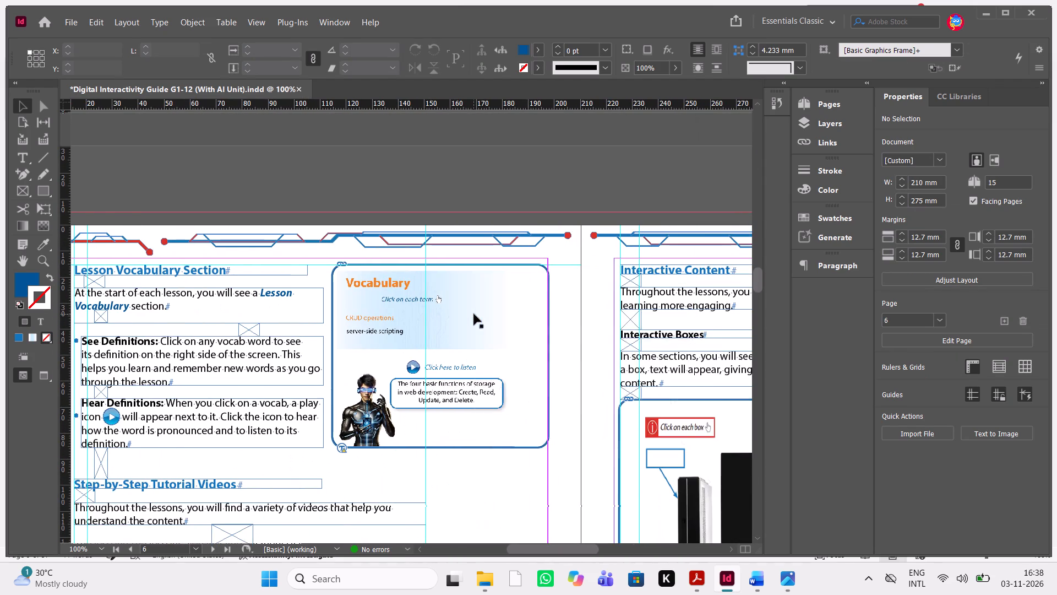
Look through the preceding pages and the Interactive Images page for an existing screenshot frame to reuse.
right_click(474, 314)
click(536, 292)
scroll(536, 292, up, 3)
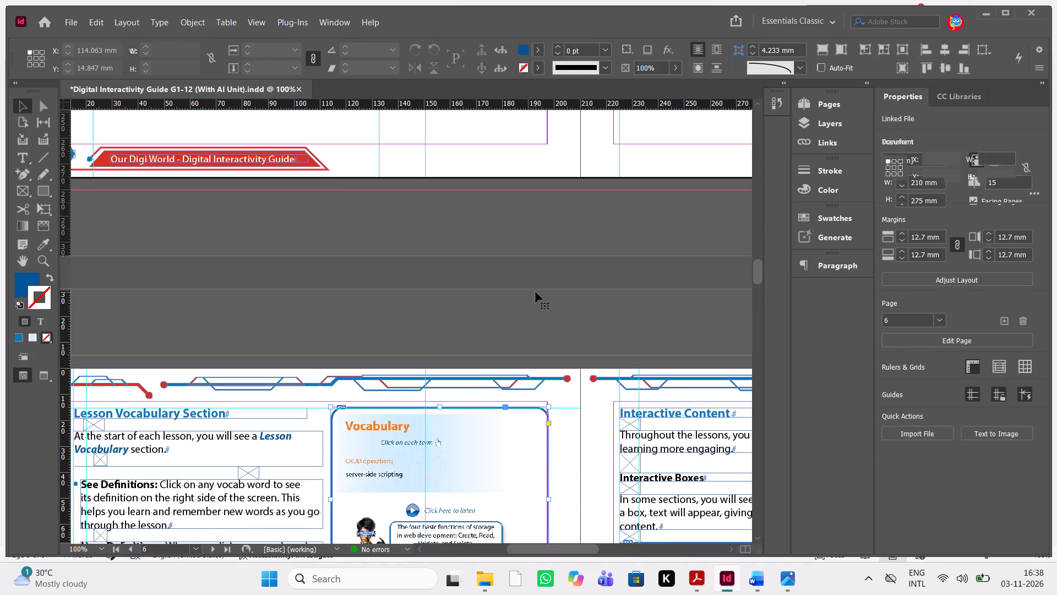
scroll(536, 292, up, 5)
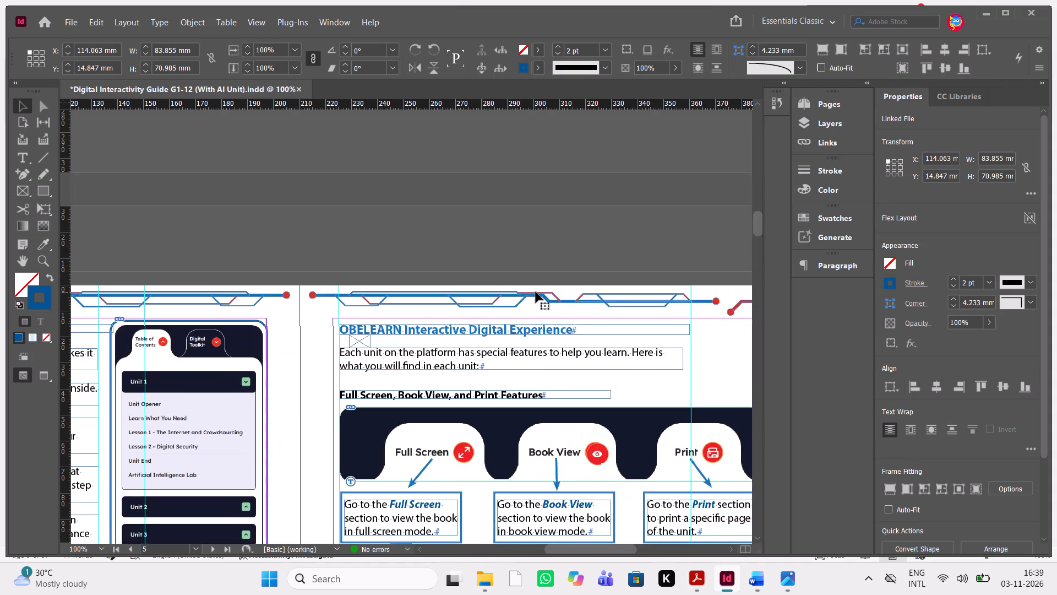
scroll(536, 292, up, 3)
scroll(536, 292, down, 2)
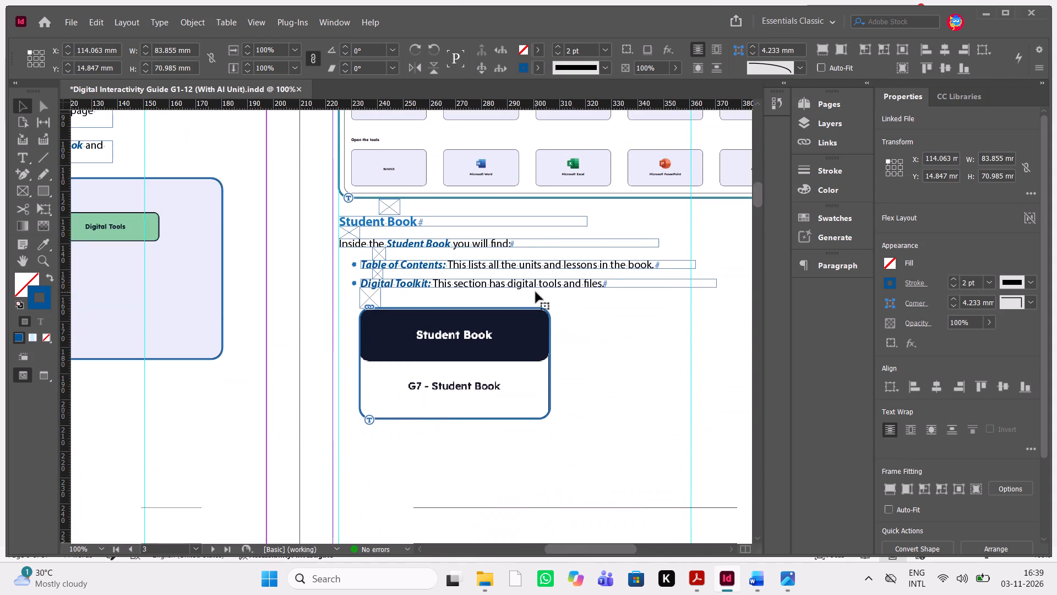
scroll(536, 292, down, 11)
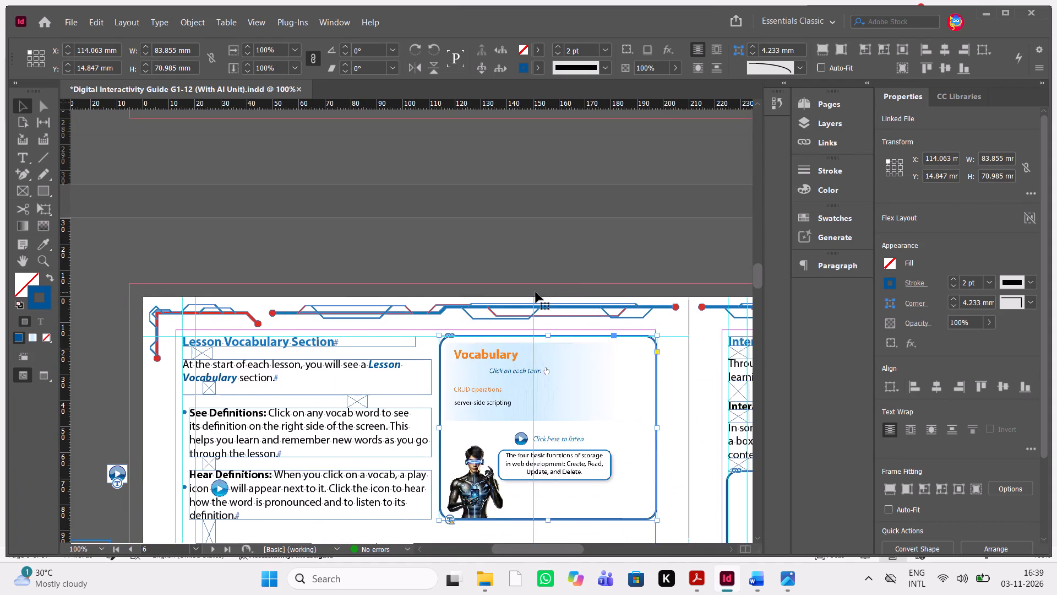
scroll(536, 292, down, 8)
scroll(536, 292, up, 1)
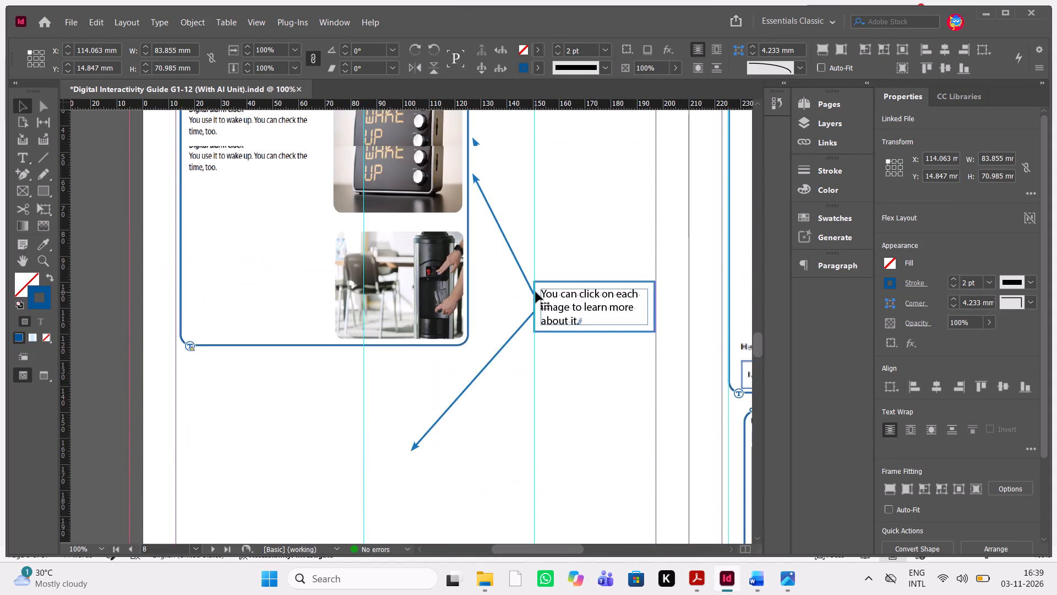
scroll(536, 292, up, 4)
scroll(536, 292, down, 1)
scroll(536, 292, up, 1)
scroll(536, 292, right, 1)
scroll(536, 292, up, 1)
scroll(536, 292, down, 1)
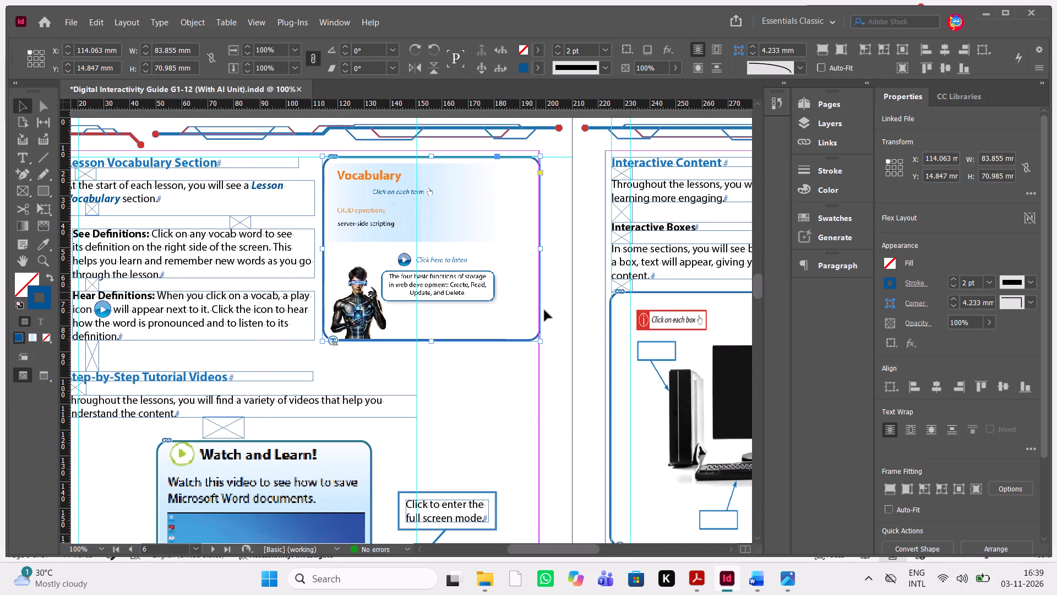
Copy the framed "Watch and Learn!" video screenshot from page 6 and paste it below the Interactive Images screenshot on page 8.
scroll(435, 399, down, 1)
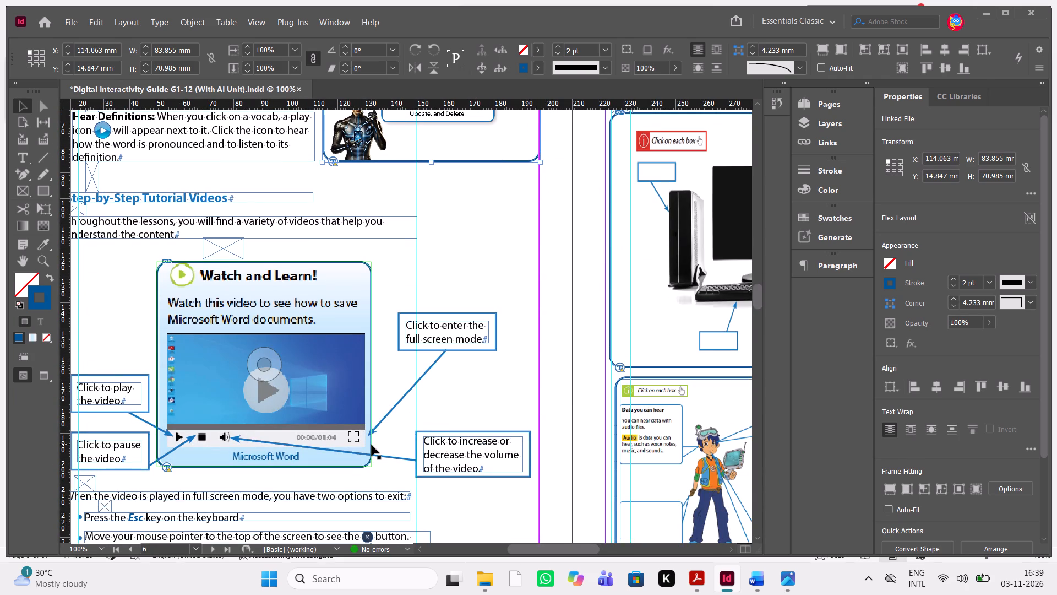
click(372, 445)
click(454, 240)
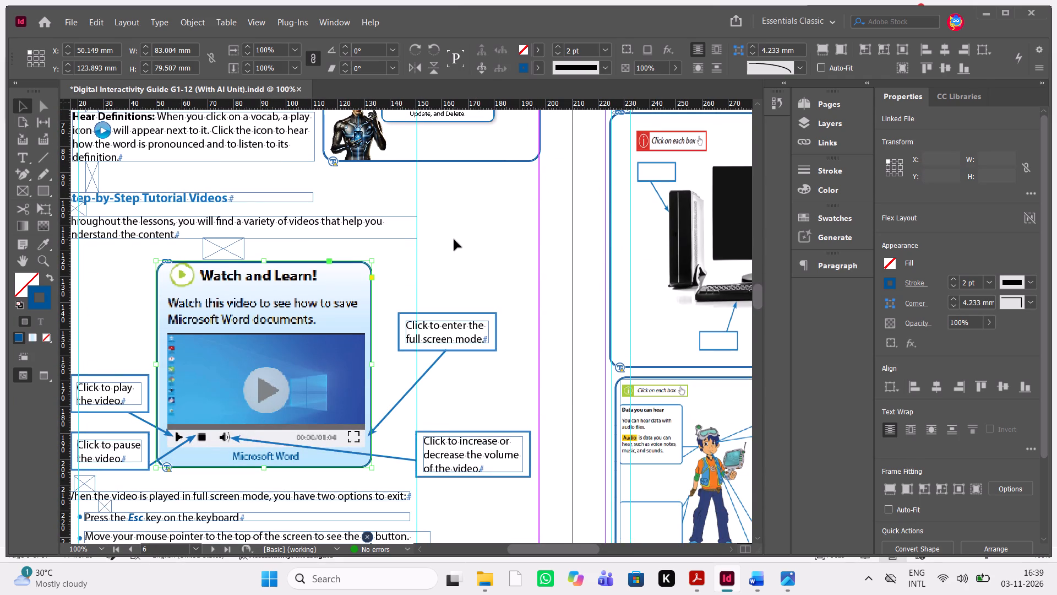
click(363, 264)
key(ctrl+c)
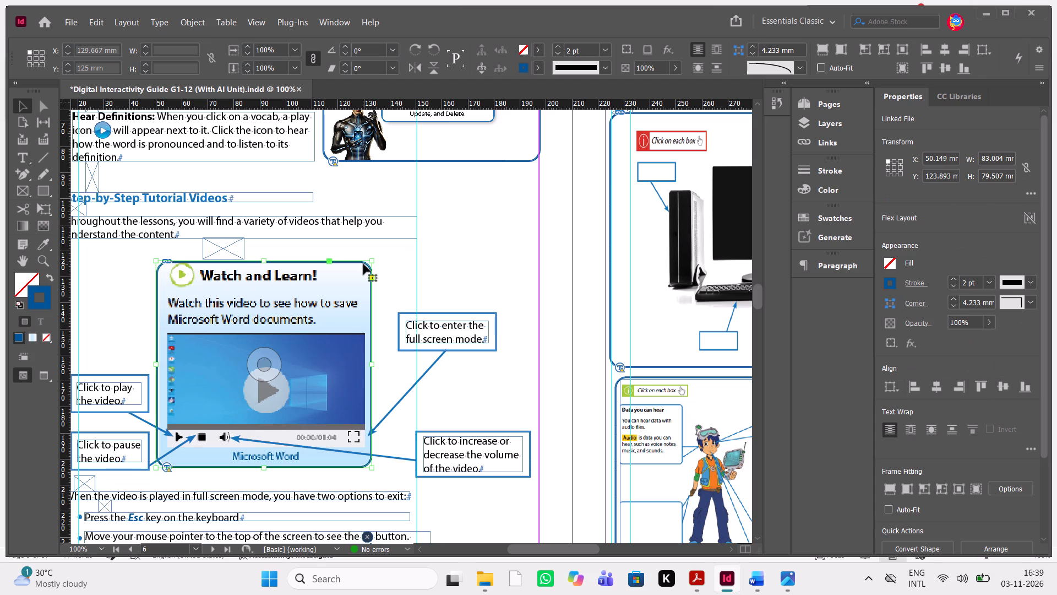
key(ctrl+c)
scroll(363, 264, down, 3)
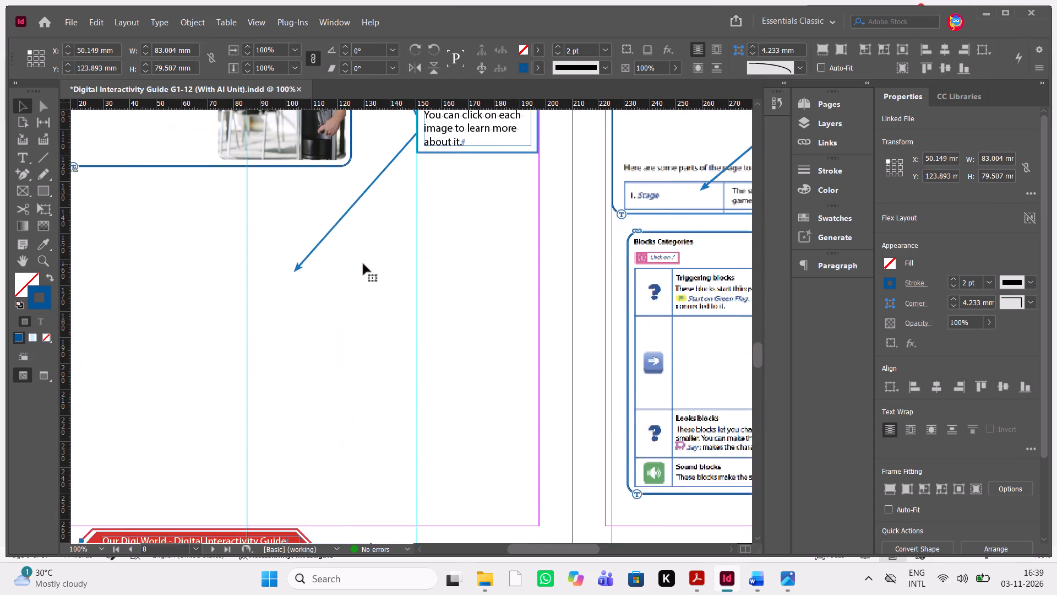
scroll(363, 264, down, 3)
scroll(363, 264, up, 1)
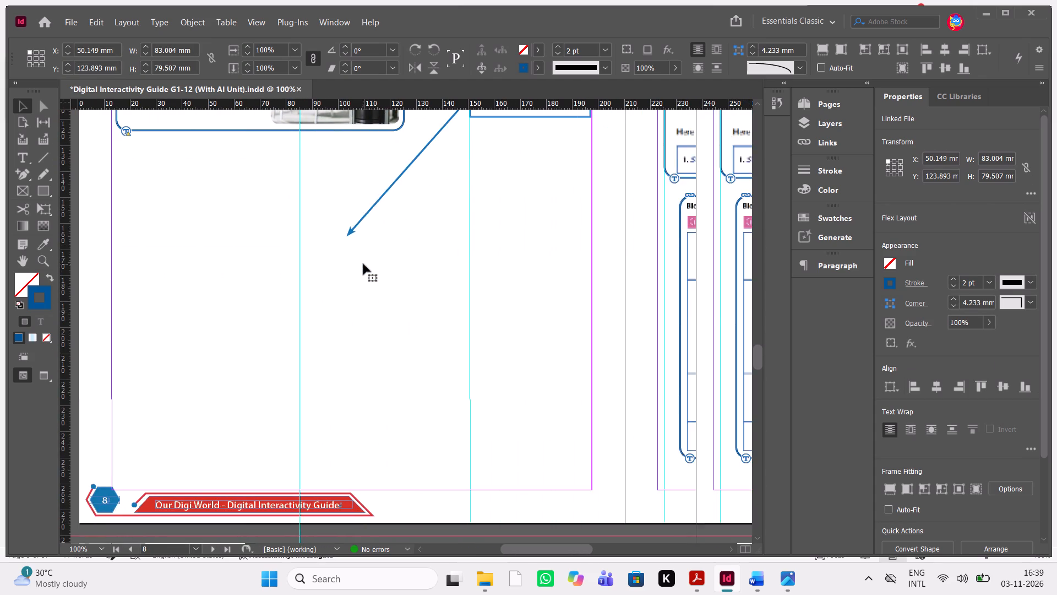
scroll(363, 264, up, 1)
key(ctrl+v)
scroll(363, 264, up, 1)
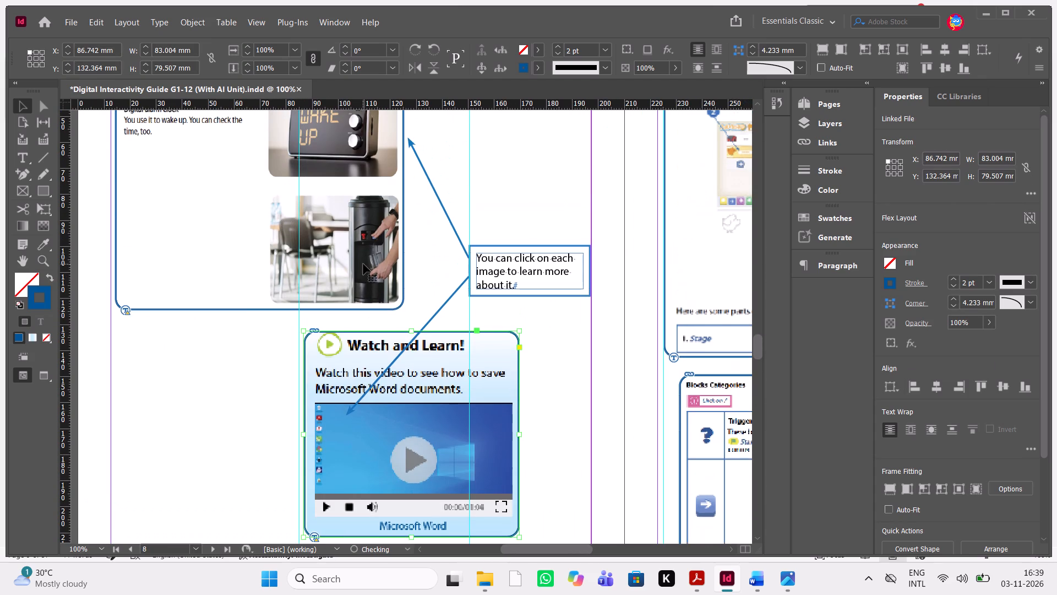
Delete the video image inside the pasted frame, keeping the empty rounded frame.
click(412, 428)
key(Delete)
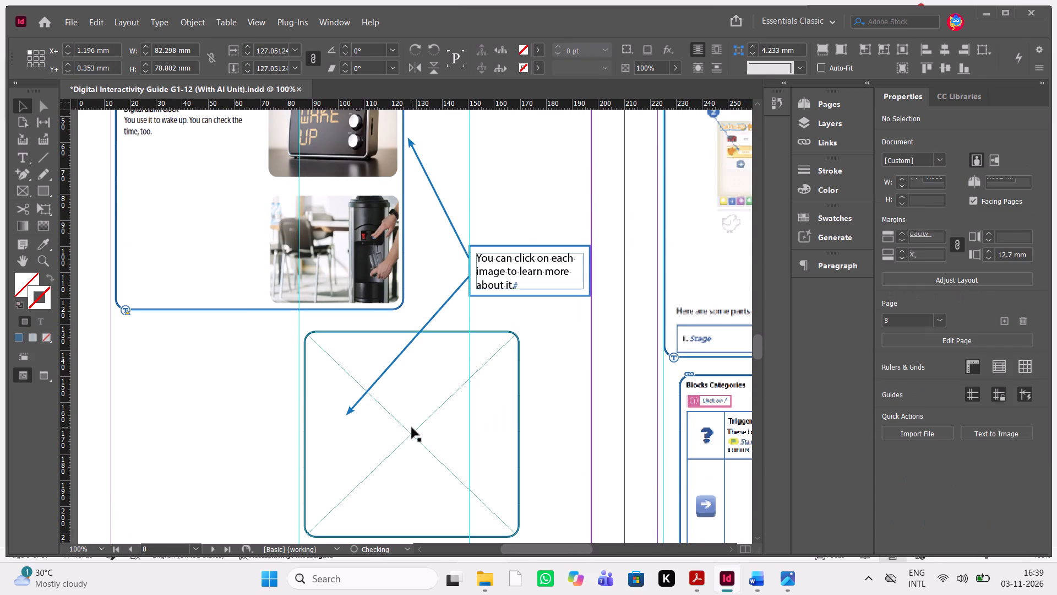
Move the empty frame to about X 17.4 mm, Y 134 mm, under the Interactive Images screenshot.
drag(412, 428, 224, 432)
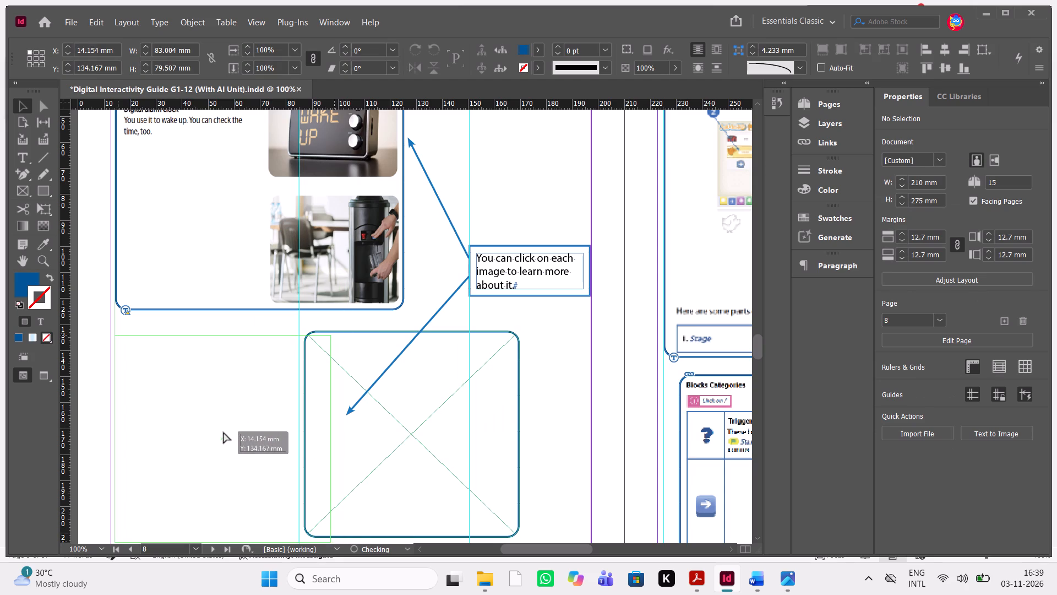
drag(224, 432, 231, 432)
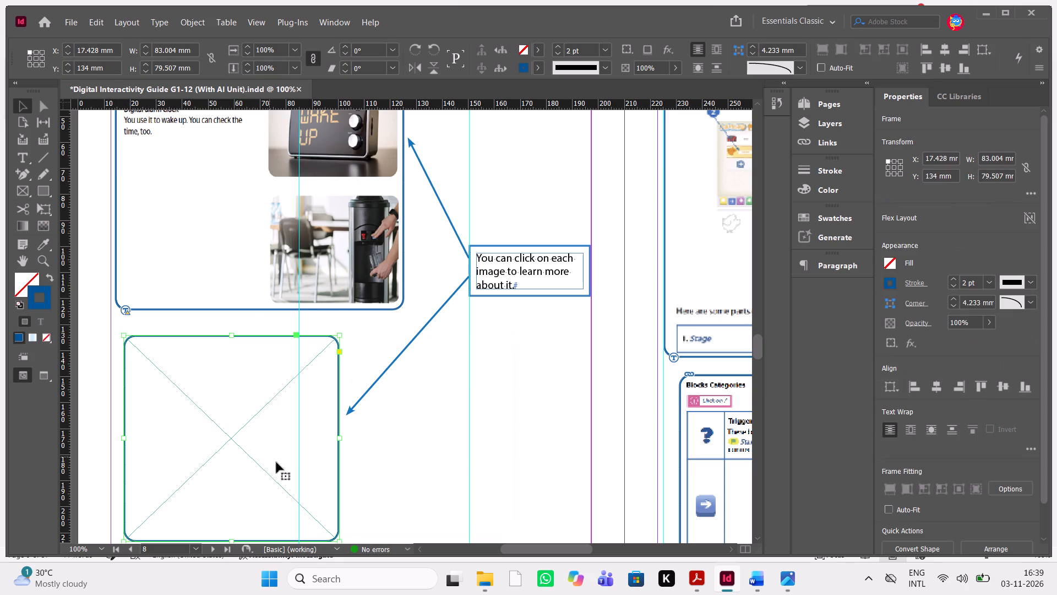
right_click(315, 479)
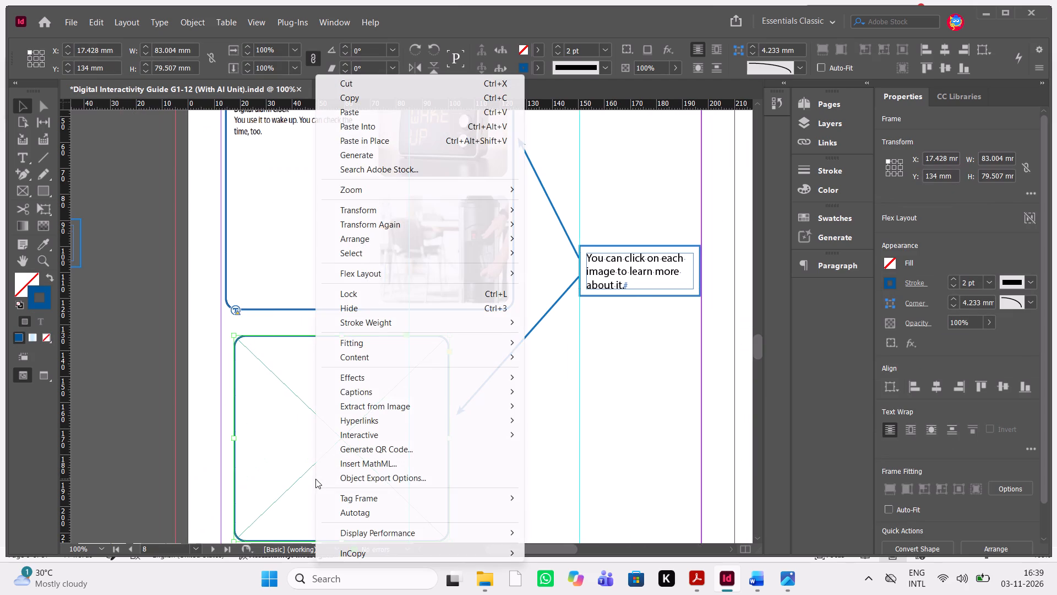
click(213, 385)
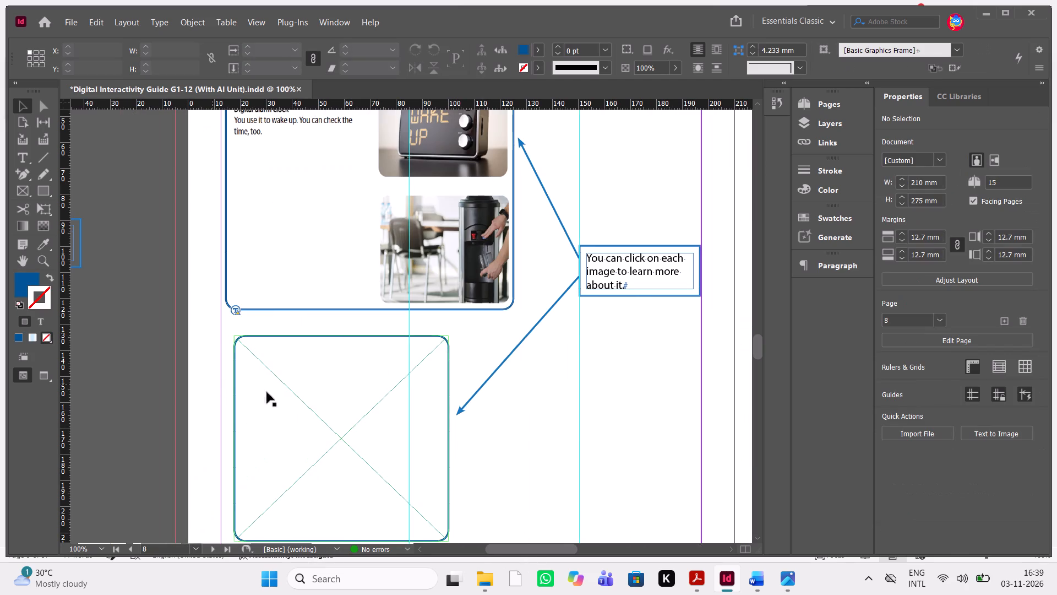
Nudge the empty frame left and up to about X 14.93 mm, Y 129.75 mm, close beneath the screenshot frame.
click(286, 407)
key(Left)
key(Left)
key(Left)
key(Left)
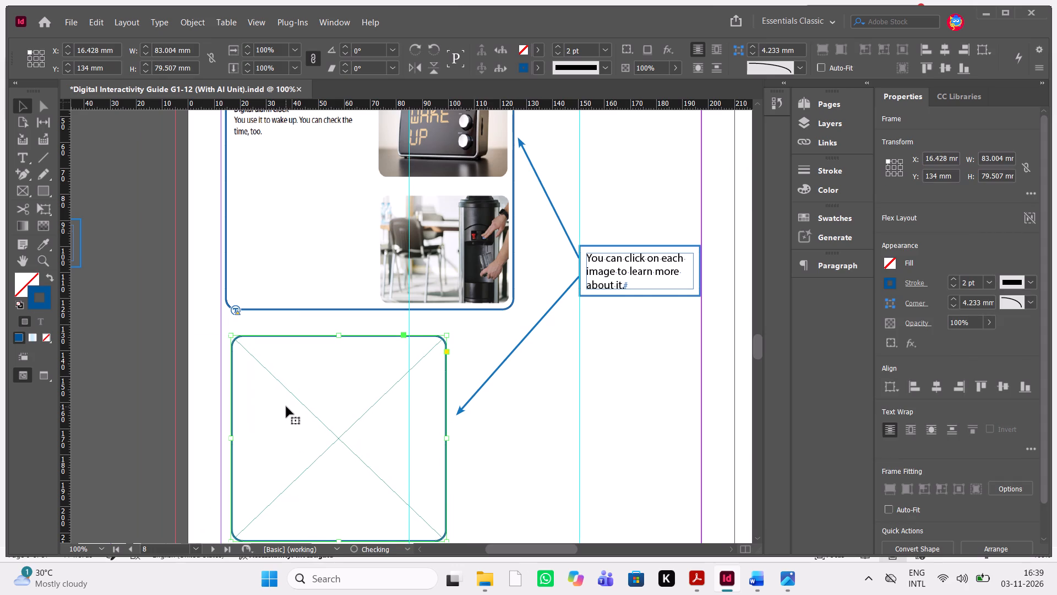
key(Left)
key(Left)
key(Left)
key(Left)
key(Left)
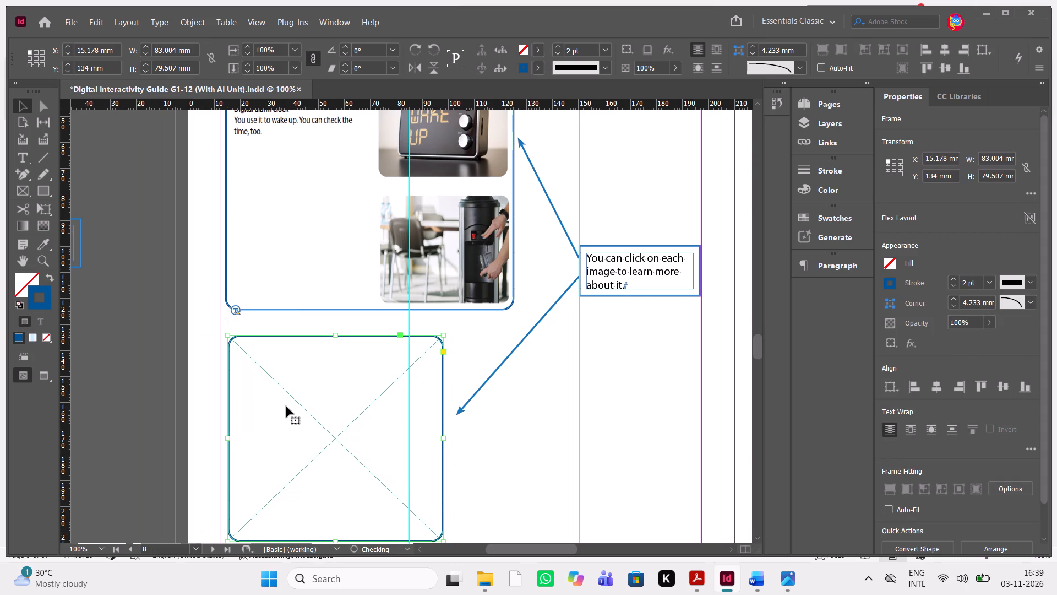
key(Left)
key(Up)
key(Up)
key(Up)
key(Up)
key(Up)
key(Up)
key(Up)
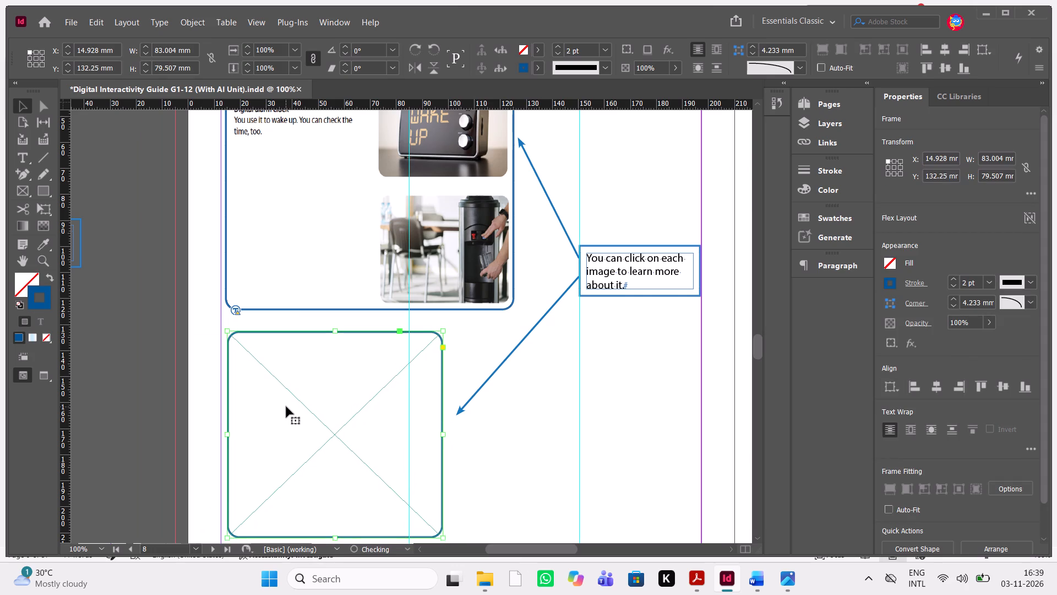
key(Up)
key(Up)
key(Up)
key(Up)
key(Up)
key(Up)
key(Up)
key(Up)
key(Up)
key(Up)
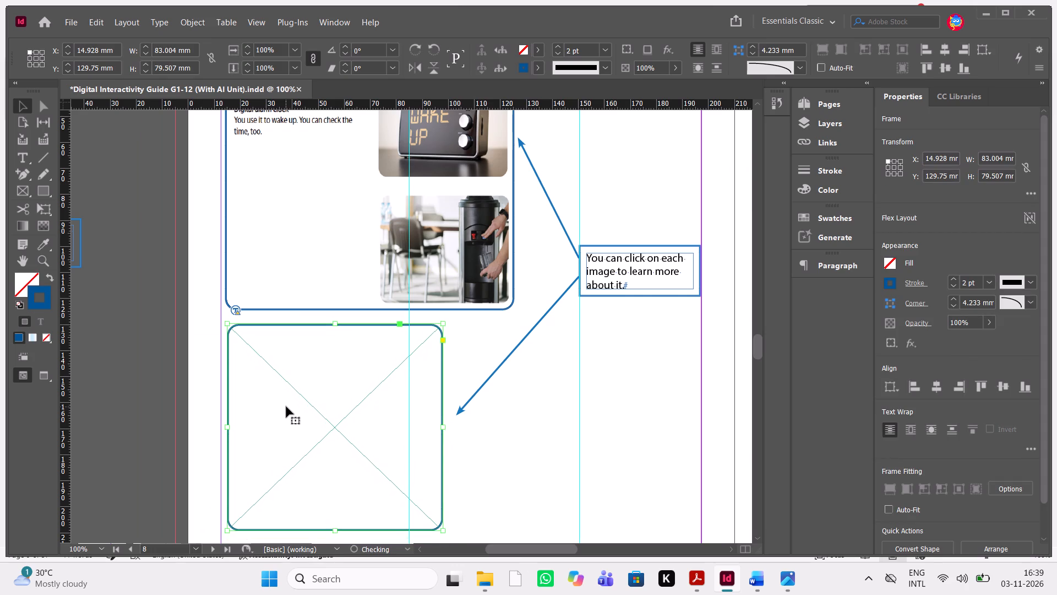
Check the Interactive Images figure in the Word manuscript for which images the callout arrows point to and what follows it.
scroll(286, 407, up, 3)
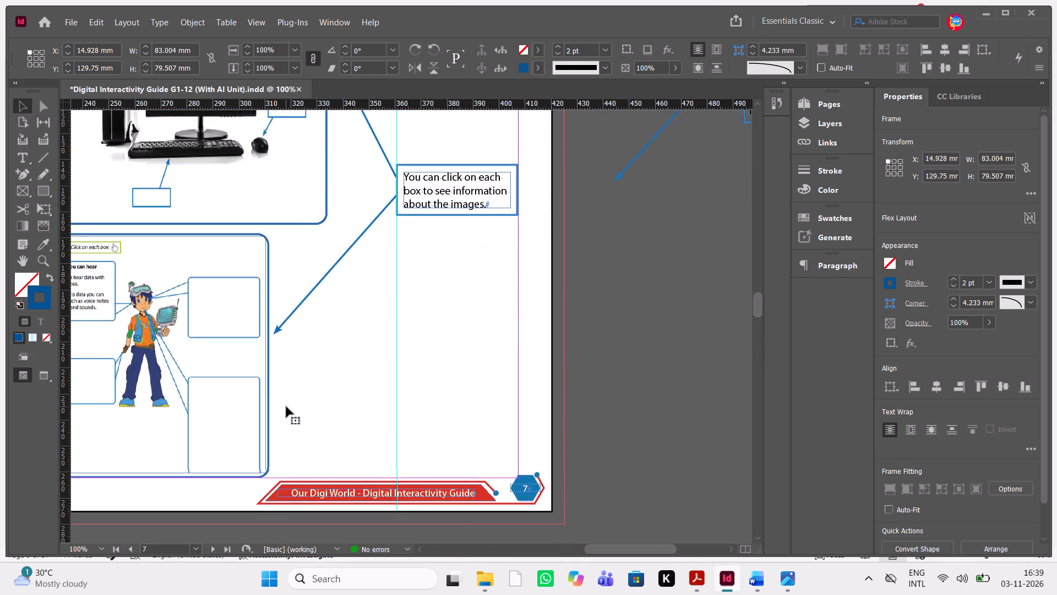
scroll(286, 407, down, 5)
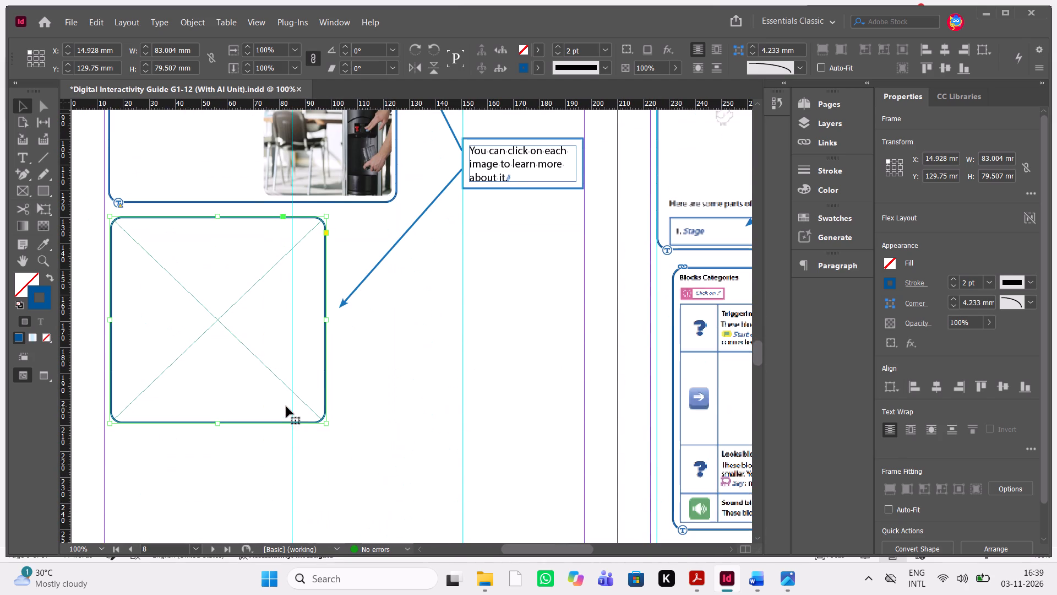
click(729, 582)
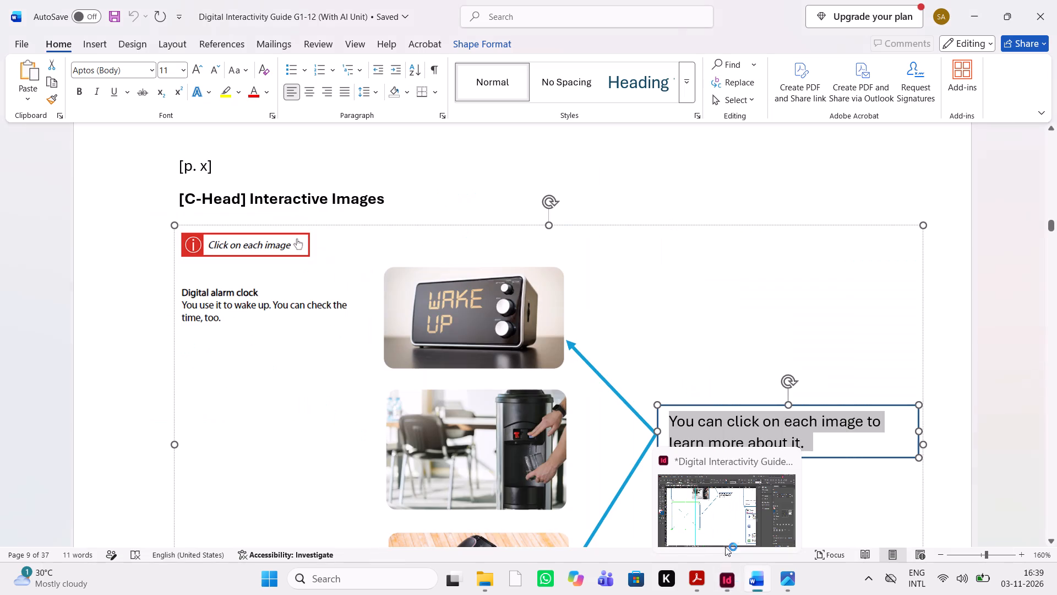
scroll(557, 398, down, 4)
scroll(557, 398, up, 1)
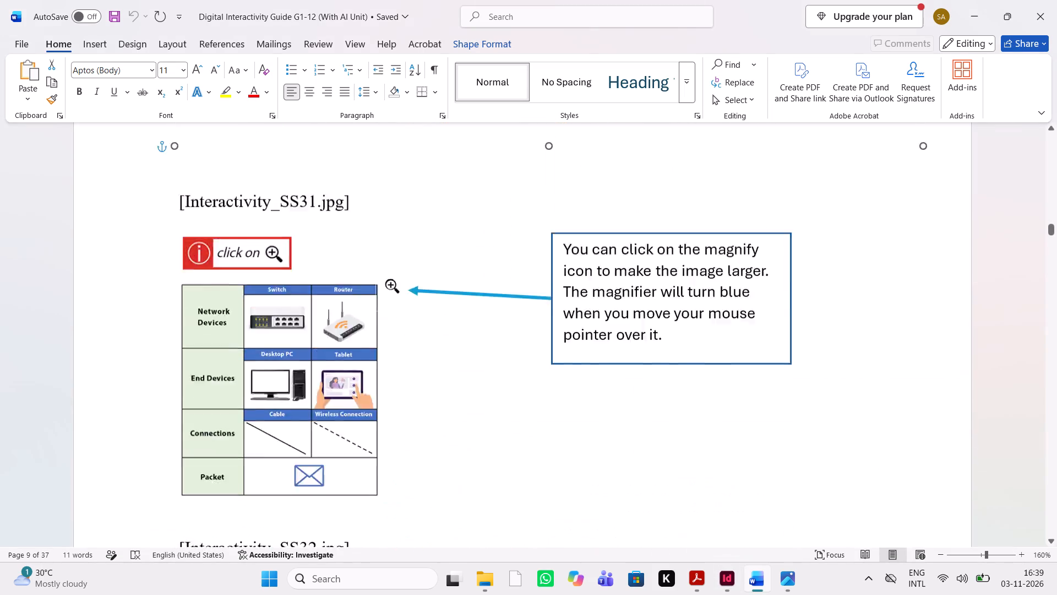
scroll(557, 398, up, 2)
scroll(557, 398, down, 1)
scroll(344, 251, up, 1)
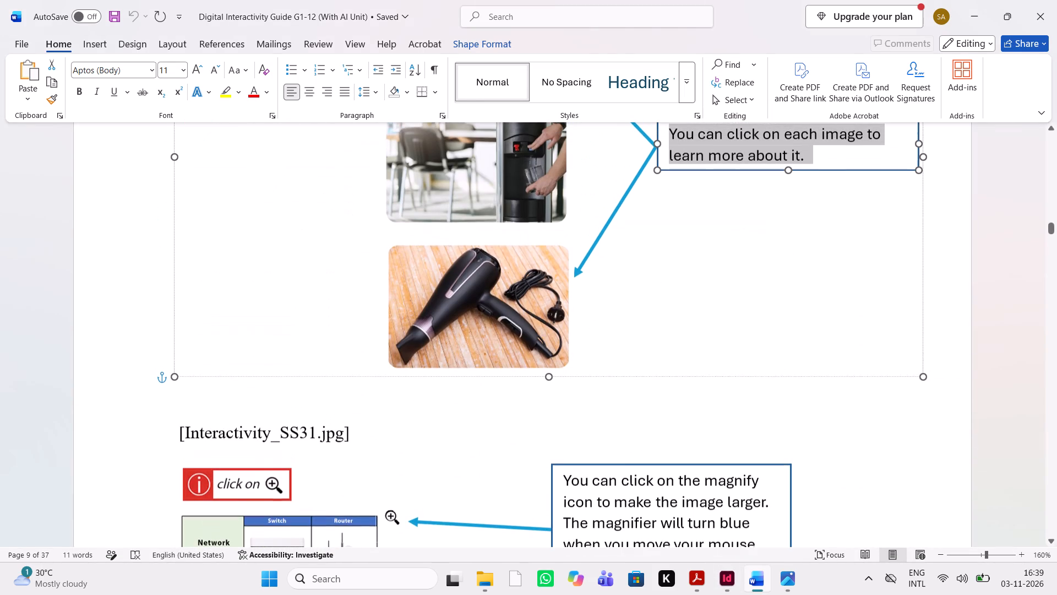
click(732, 587)
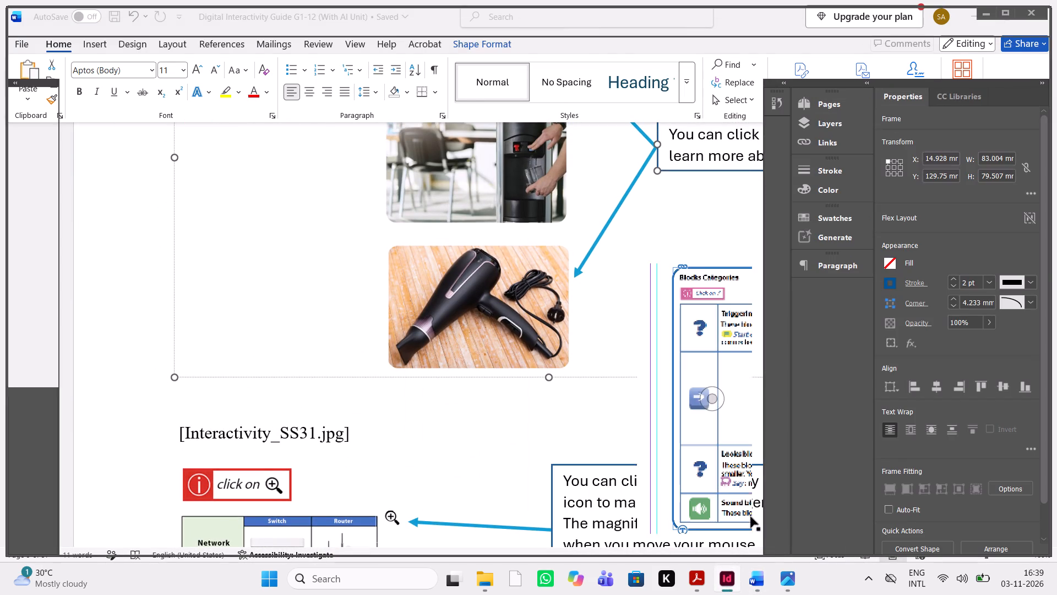
click(763, 584)
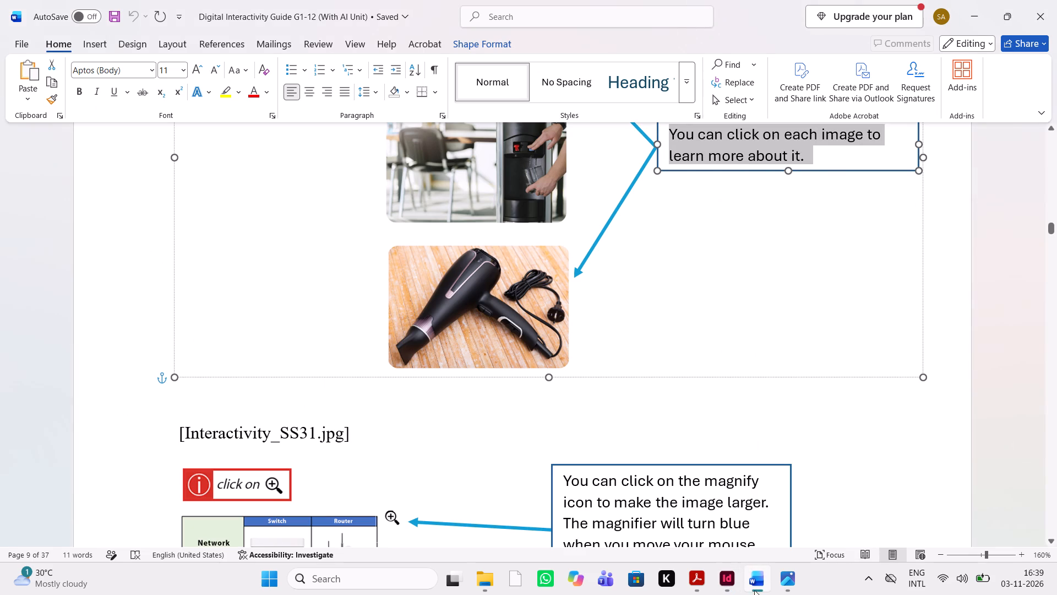
click(728, 585)
Shorten the lower callout arrow on page 8 at its tip, ending just beyond the lower corner of the Interactive Images screenshot frame.
scroll(544, 456, up, 1)
scroll(544, 456, right, 1)
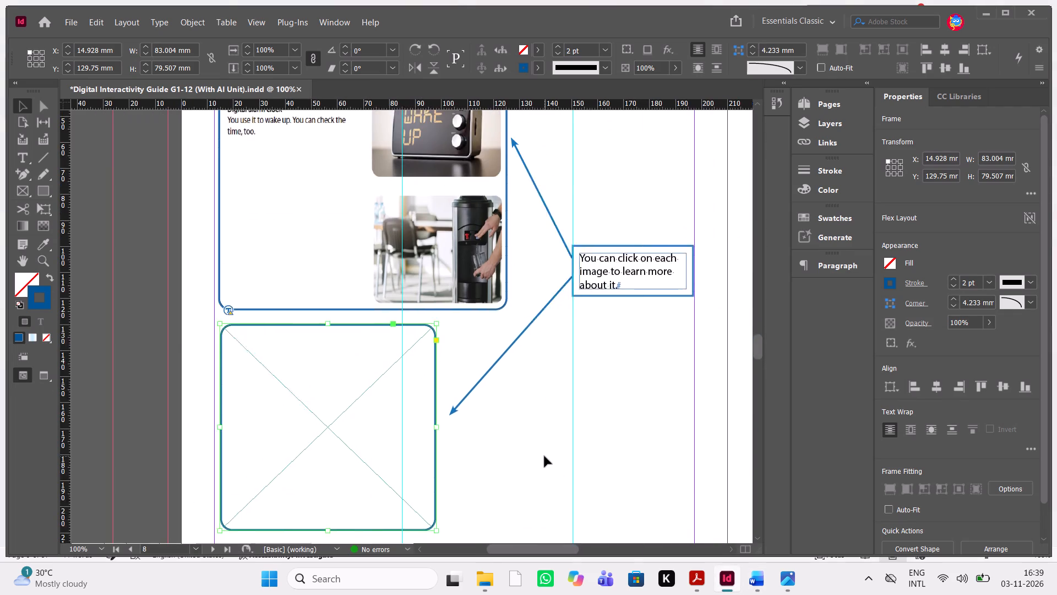
scroll(544, 456, up, 4)
scroll(544, 456, down, 1)
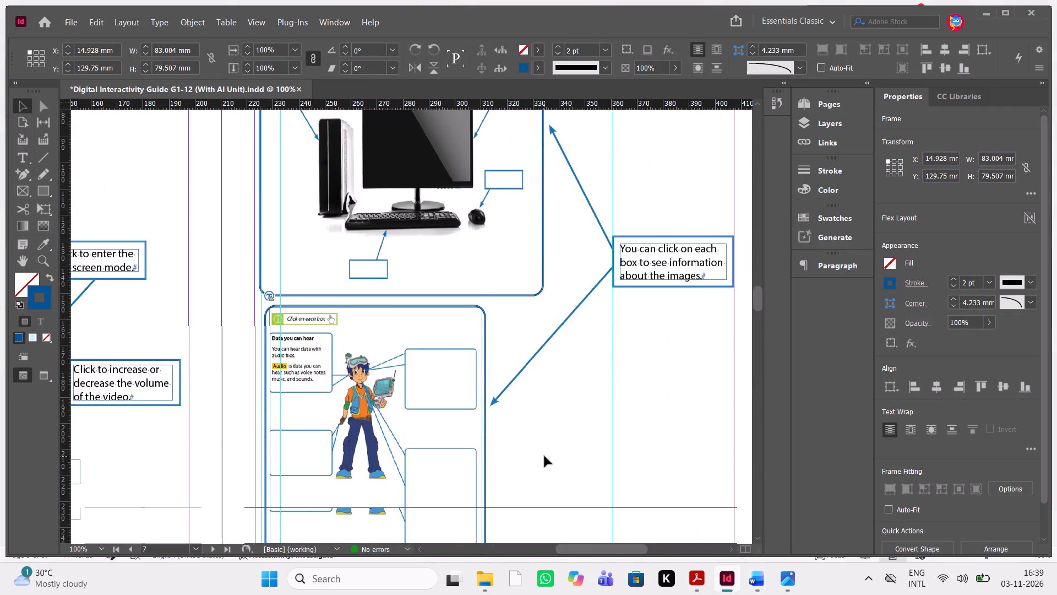
scroll(544, 456, down, 4)
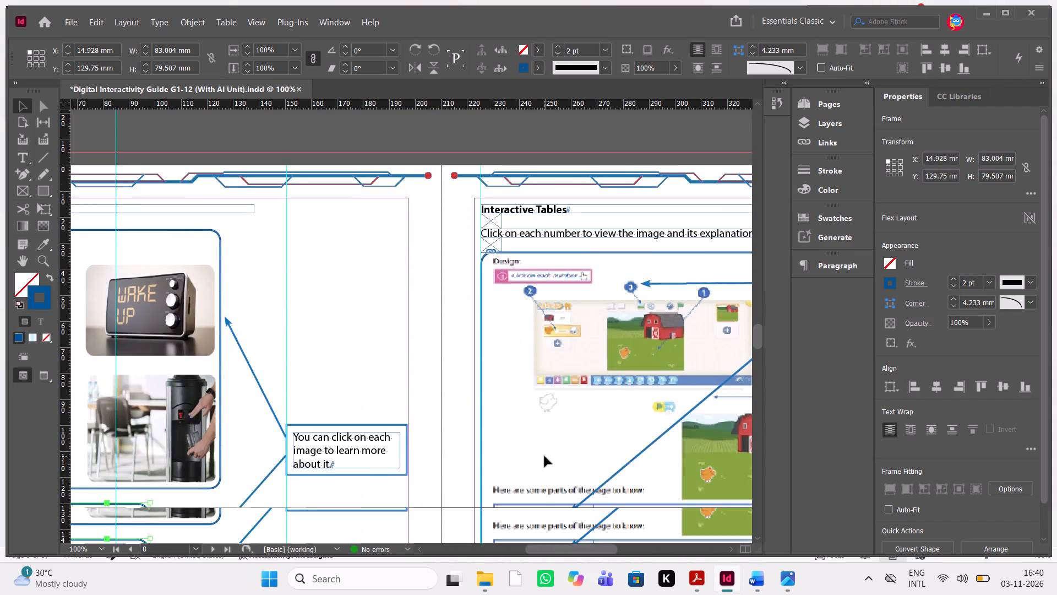
scroll(544, 456, up, 1)
scroll(544, 456, down, 1)
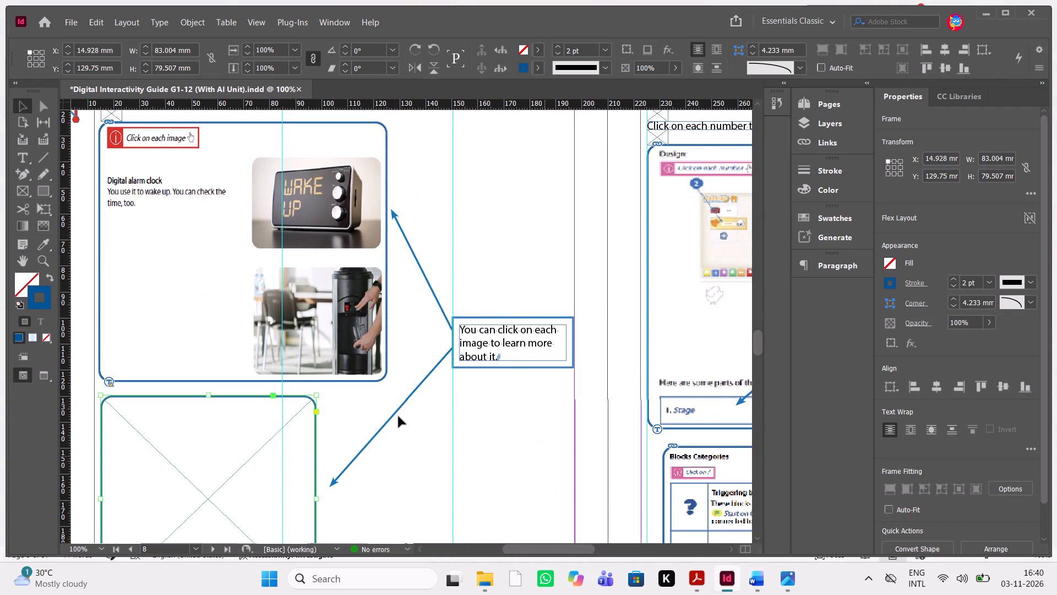
click(399, 416)
click(395, 414)
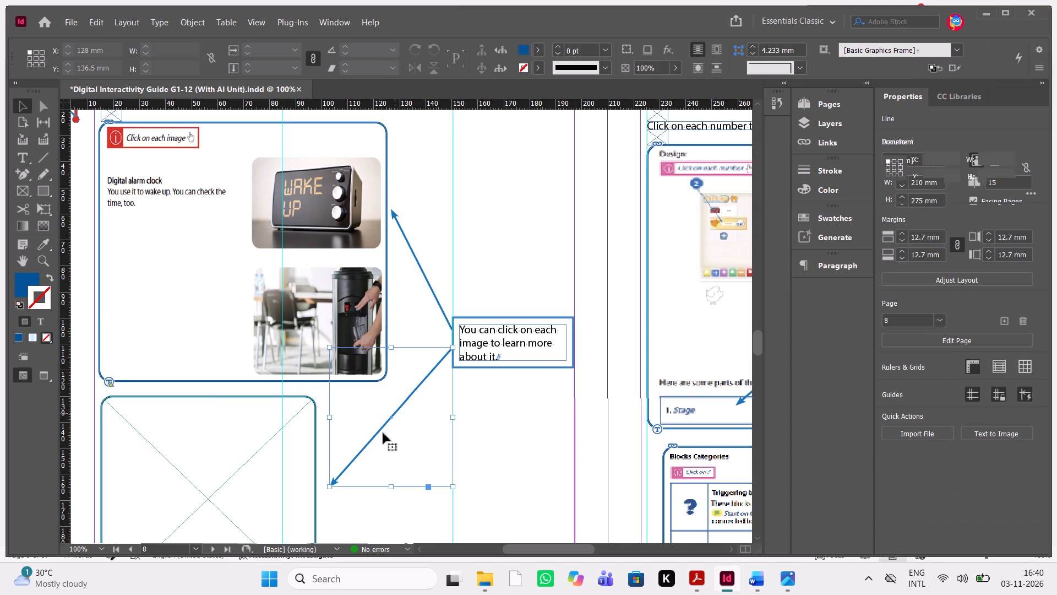
drag(329, 488, 386, 416)
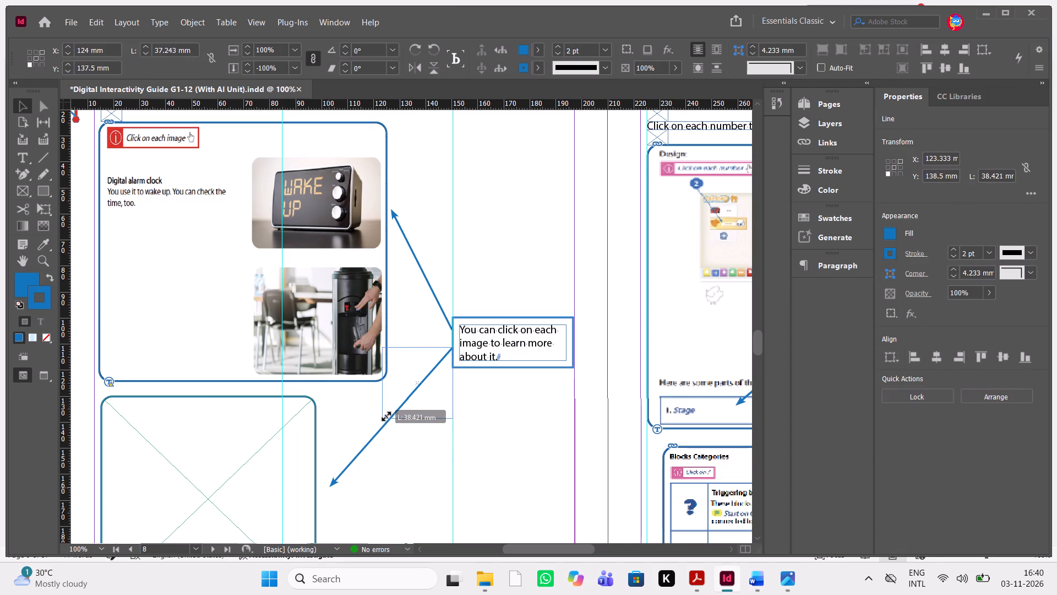
drag(386, 416, 389, 415)
click(400, 469)
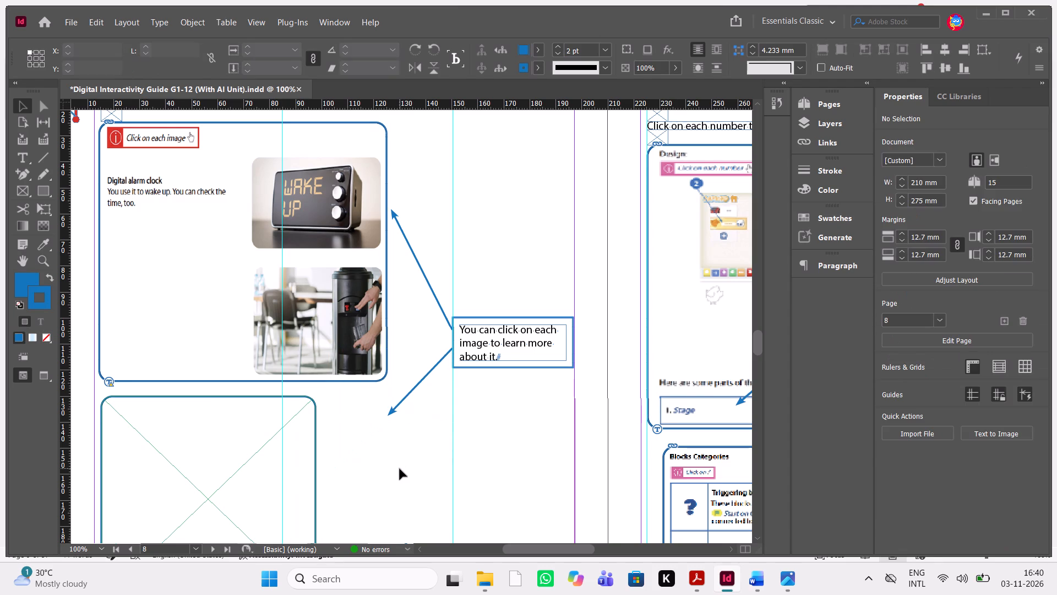
Shift the empty frame to about X 42.4 mm, keeping Y 129.75 mm, in line with the outer edge of the screenshot frame.
click(285, 473)
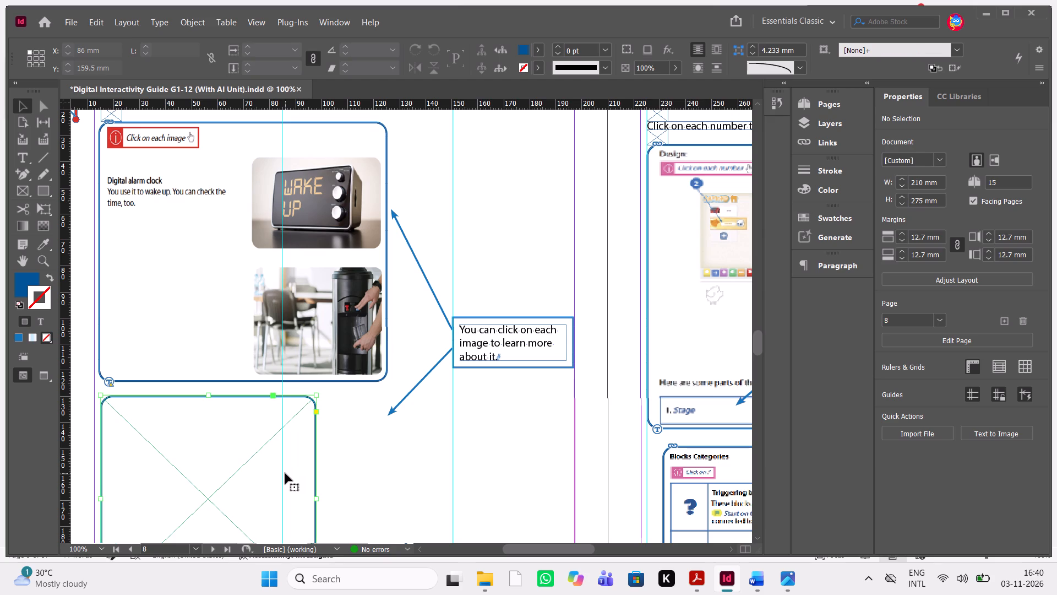
scroll(285, 473, down, 1)
key(shift+Right)
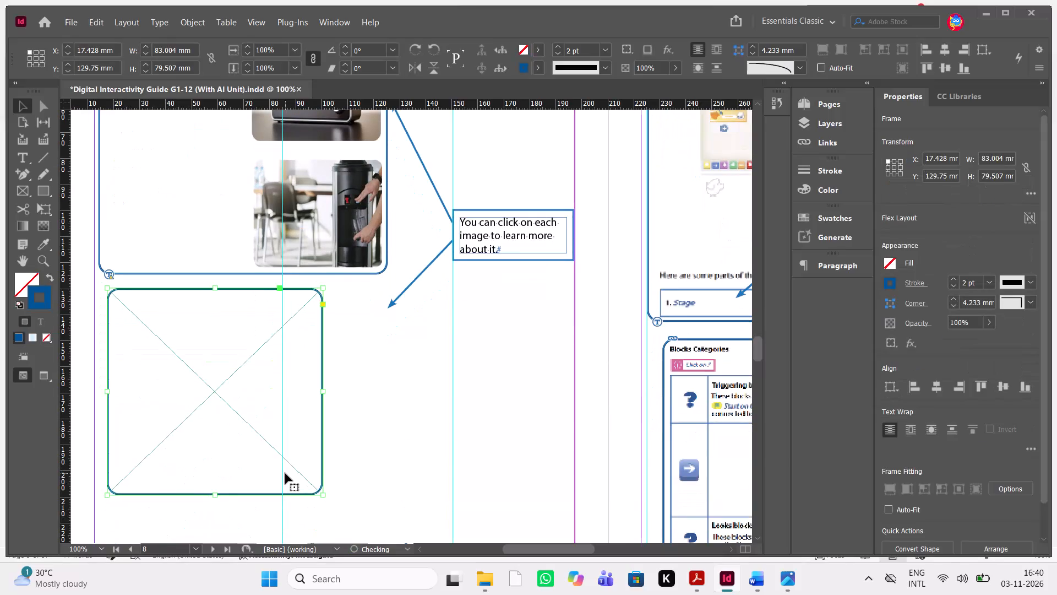
key(shift+Right)
key(shift+Right)
key(shift+Right)
key(shift+Right)
key(shift+Right)
key(shift+Right)
key(shift+Right)
key(shift+Right)
key(shift+Right)
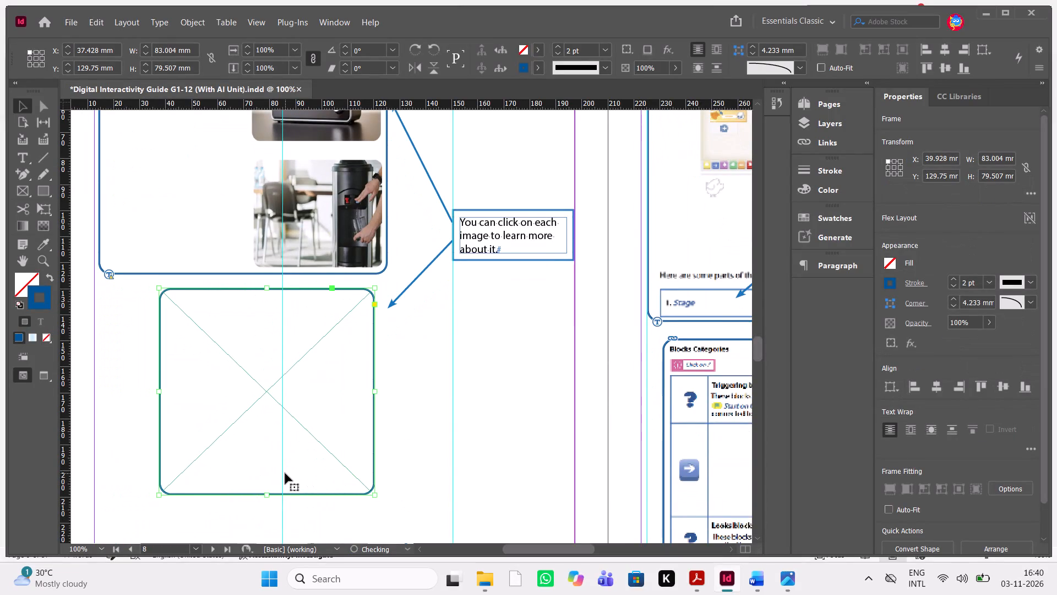
key(shift+Up)
key(shift+Up)
key(shift+Right)
key(shift+Down)
key(shift+Down)
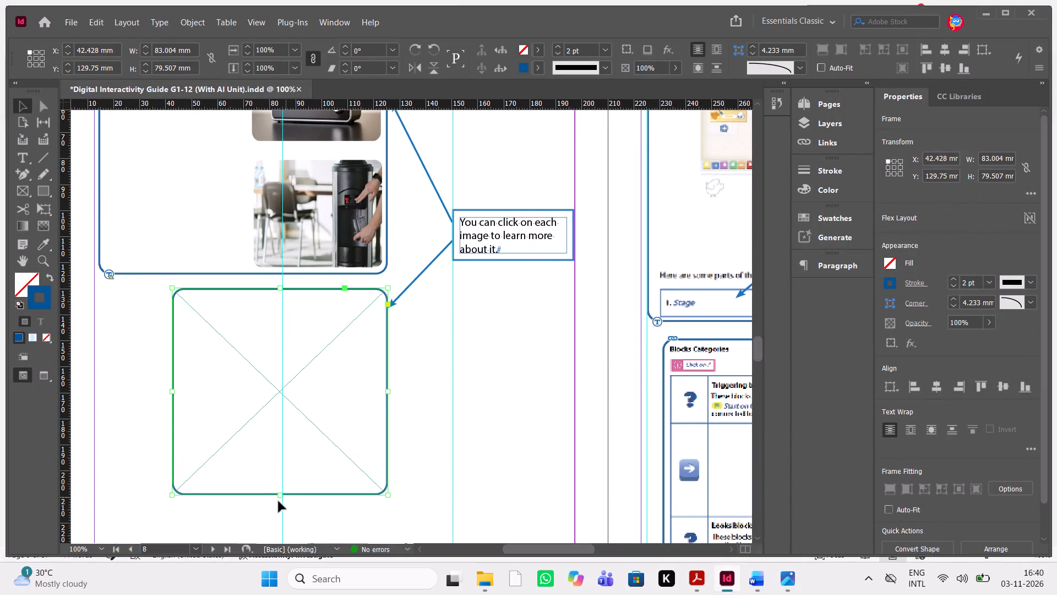
Shrink the empty frame to about 52 mm wide and 57 mm high, keeping its upper edge and arrow-side edge in place.
drag(282, 495, 287, 437)
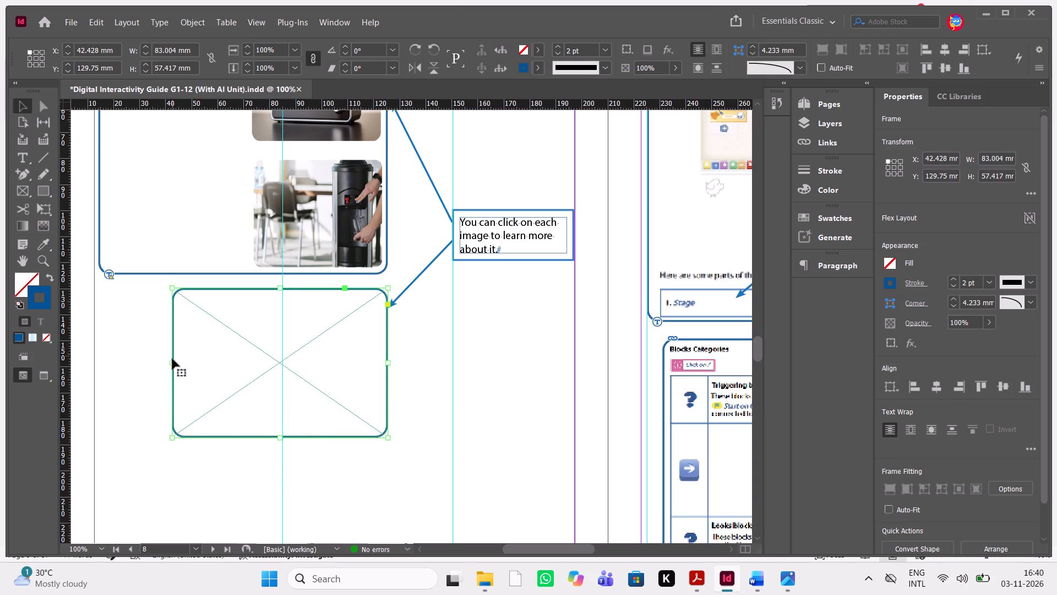
drag(173, 364, 253, 357)
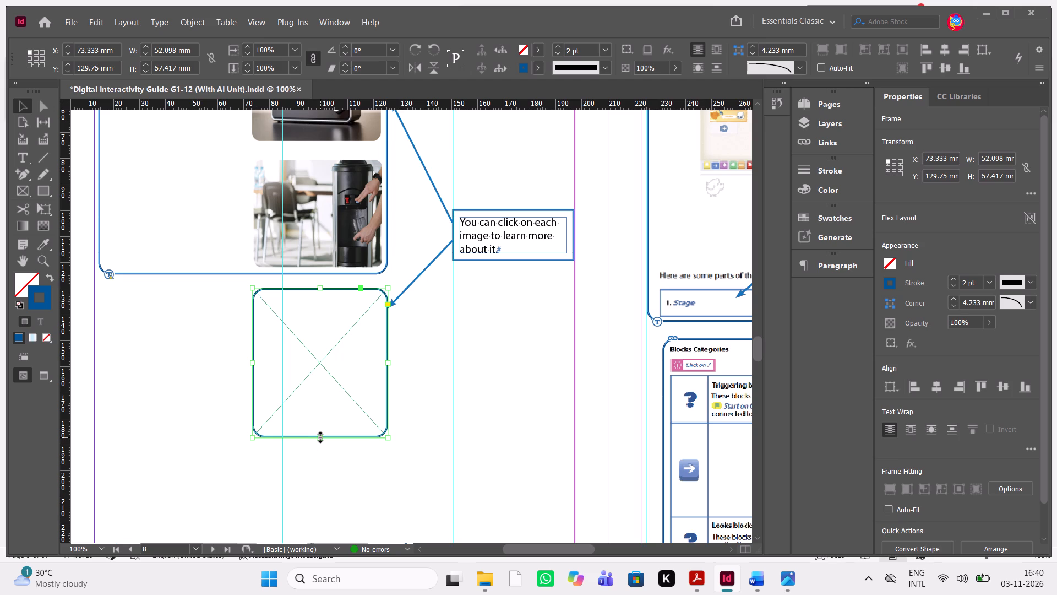
click(449, 353)
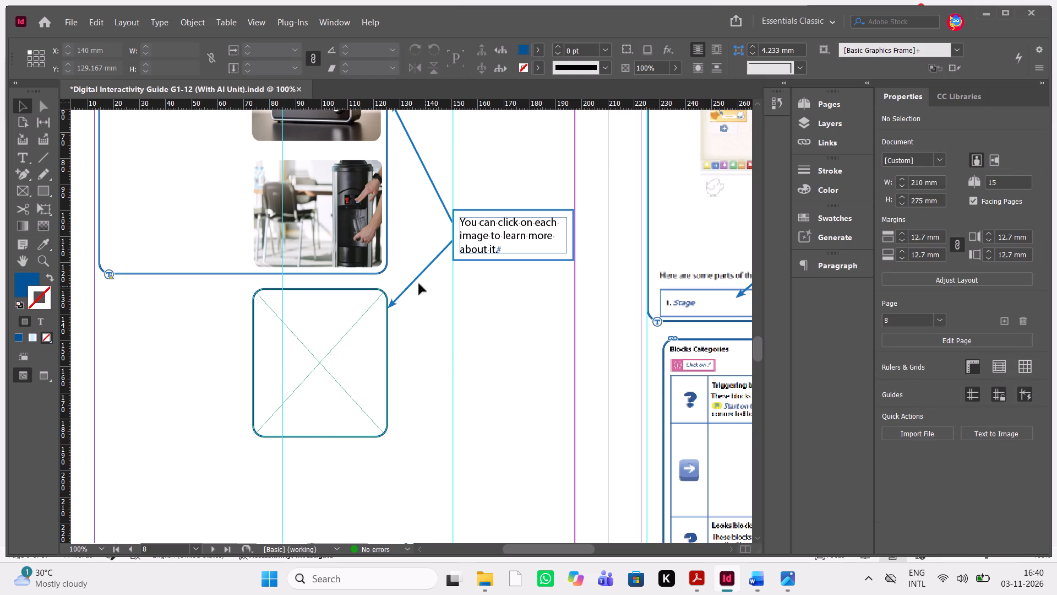
Shorten the lower callout arrow to about 33.5 mm so its tip stops just beside the empty frame's upper corner.
click(414, 281)
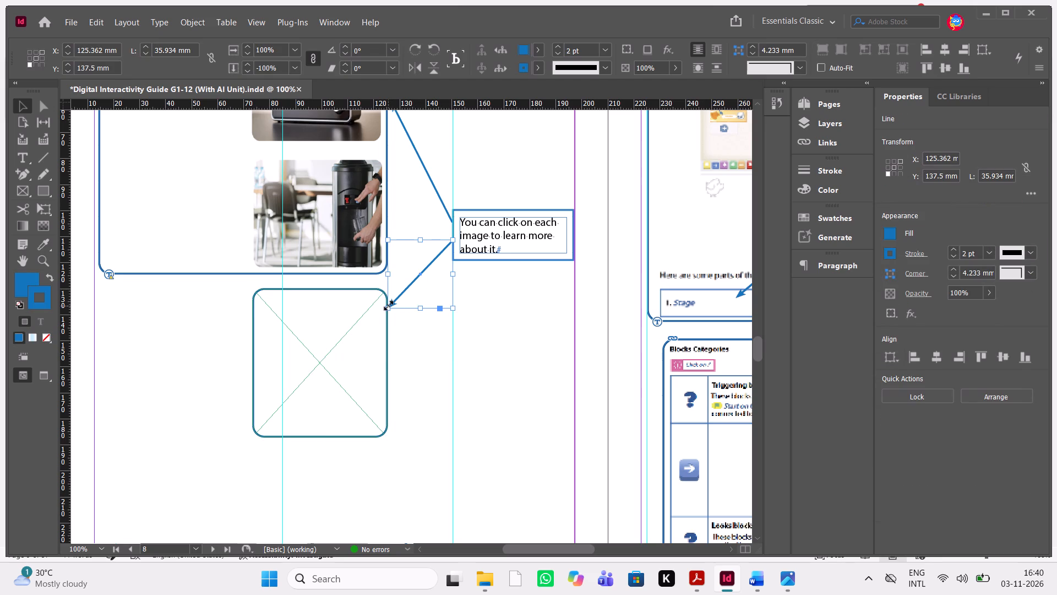
click(389, 306)
click(413, 327)
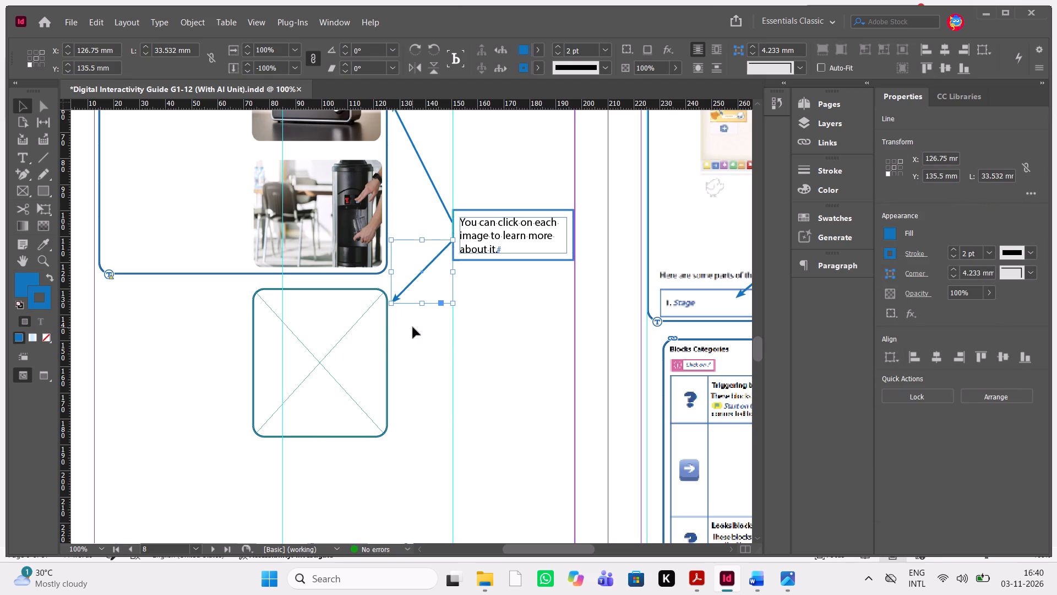
scroll(413, 327, up, 1)
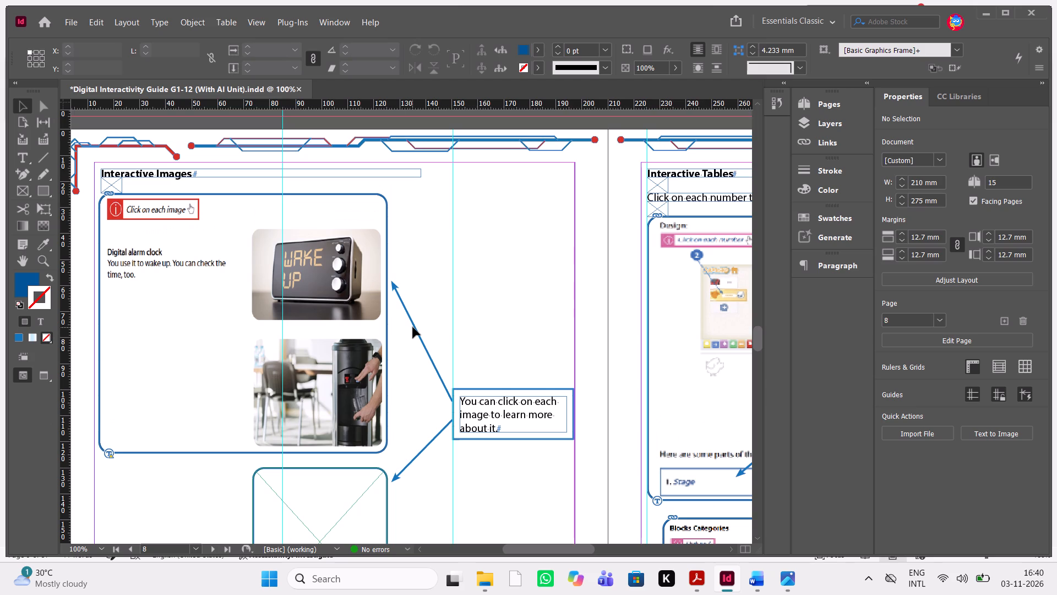
scroll(435, 363, down, 1)
Reduce the empty frame's height to about 51 mm by raising its lower edge.
click(314, 441)
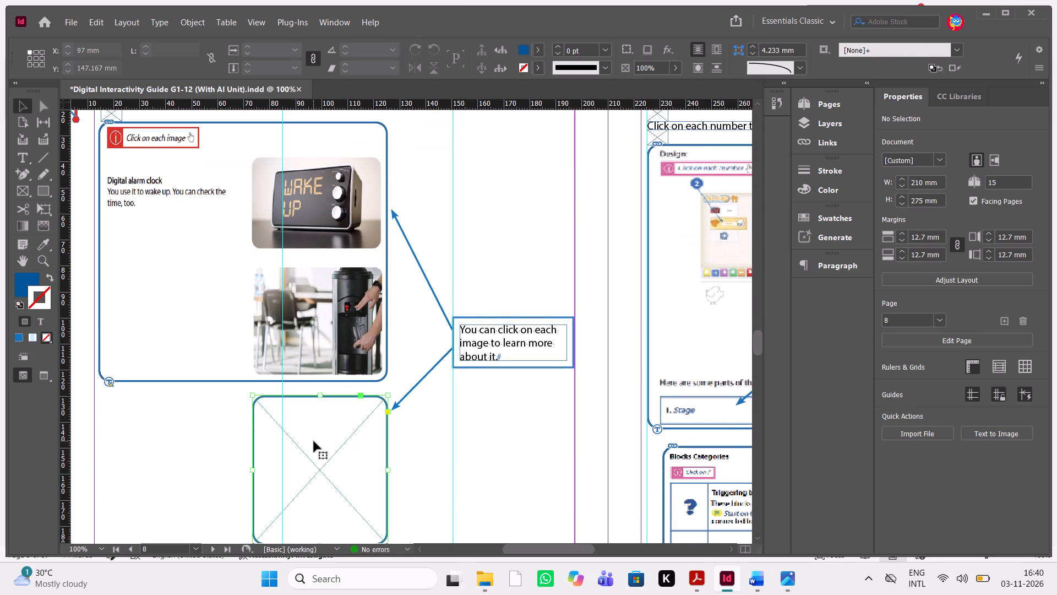
scroll(314, 441, down, 1)
scroll(323, 508, down, 1)
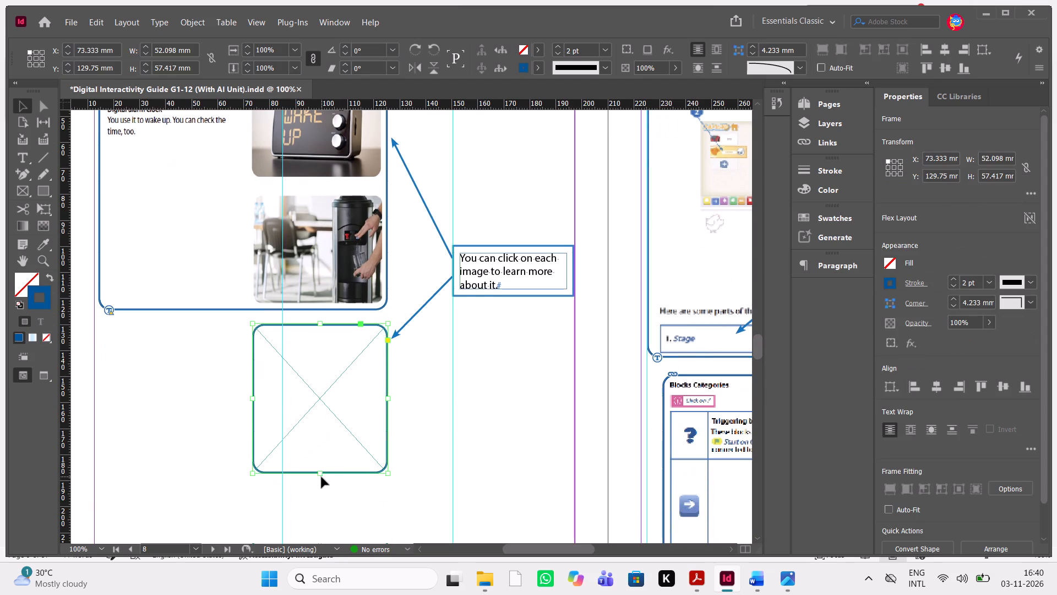
scroll(322, 474, down, 2)
scroll(322, 474, up, 1)
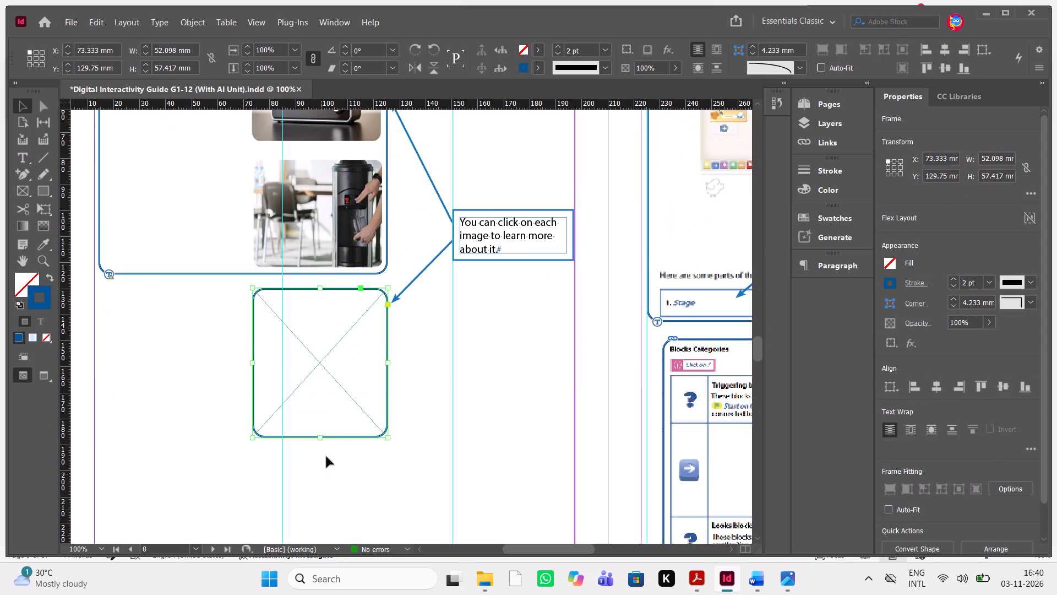
drag(319, 435, 319, 421)
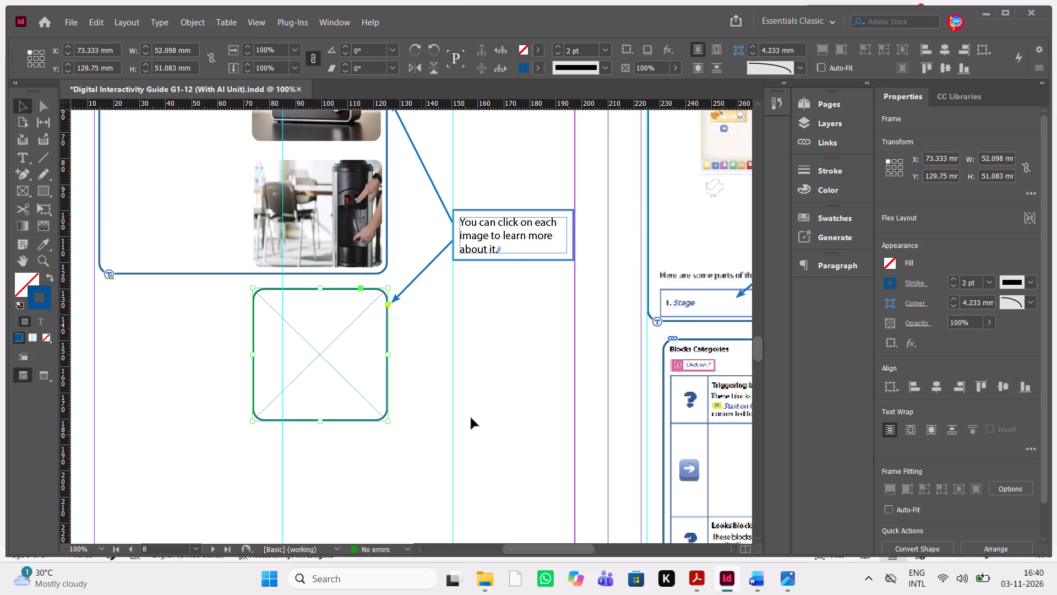
Nudge the empty frame up to about Y 126.75 mm, closer beneath the Interactive Images screenshot.
scroll(471, 416, up, 1)
key(Up)
key(Up)
key(Up)
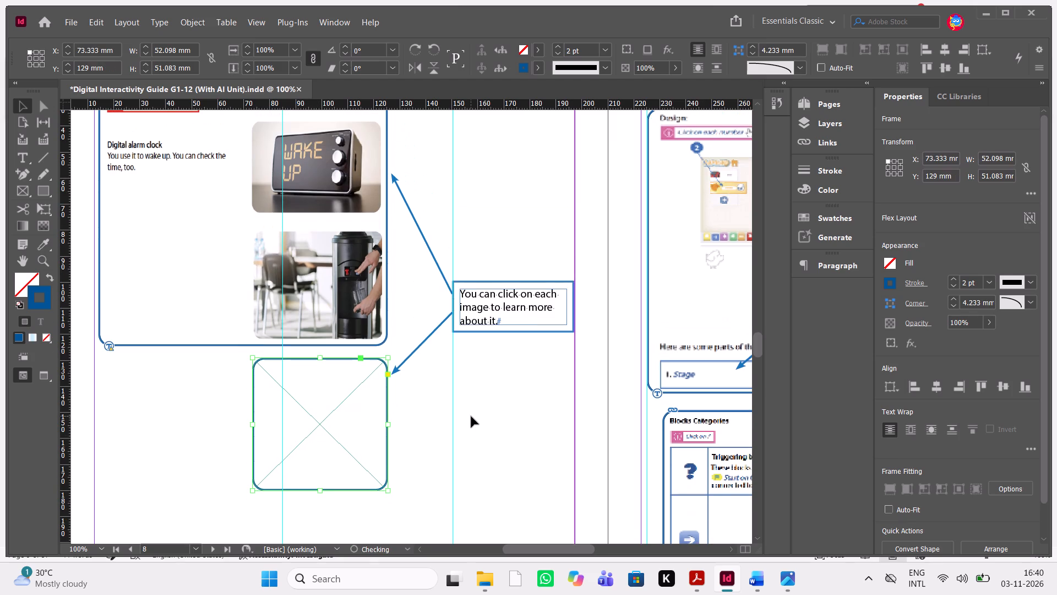
key(Up)
key(Up)
key(Up)
key(Up)
key(Up)
key(Up)
key(Up)
key(Up)
key(Up)
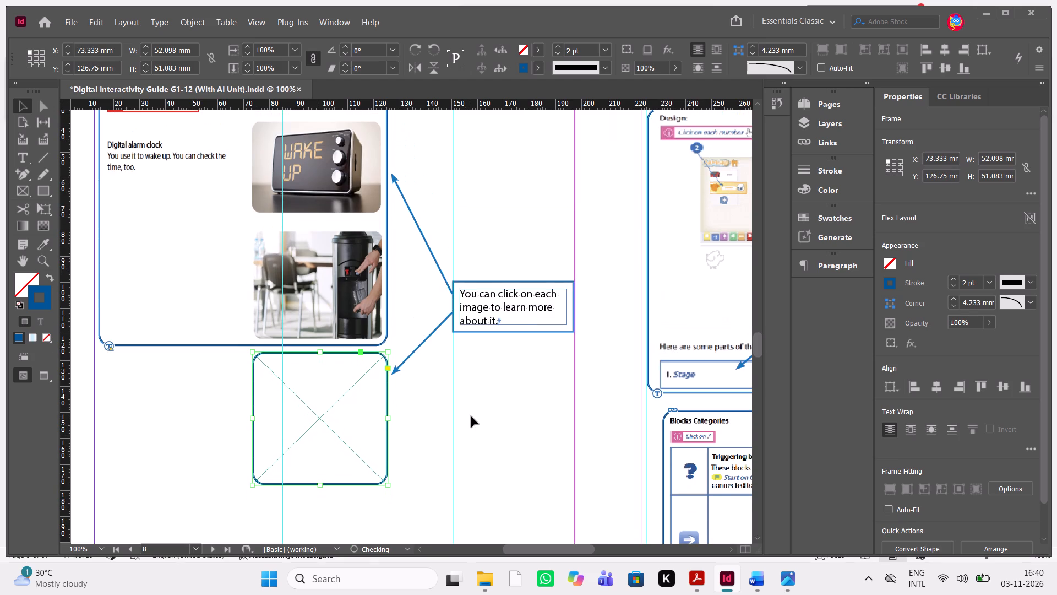
Place the image Interactivity_SS31_S2 in the empty frame and fit the content to the frame.
key(ctrl+d)
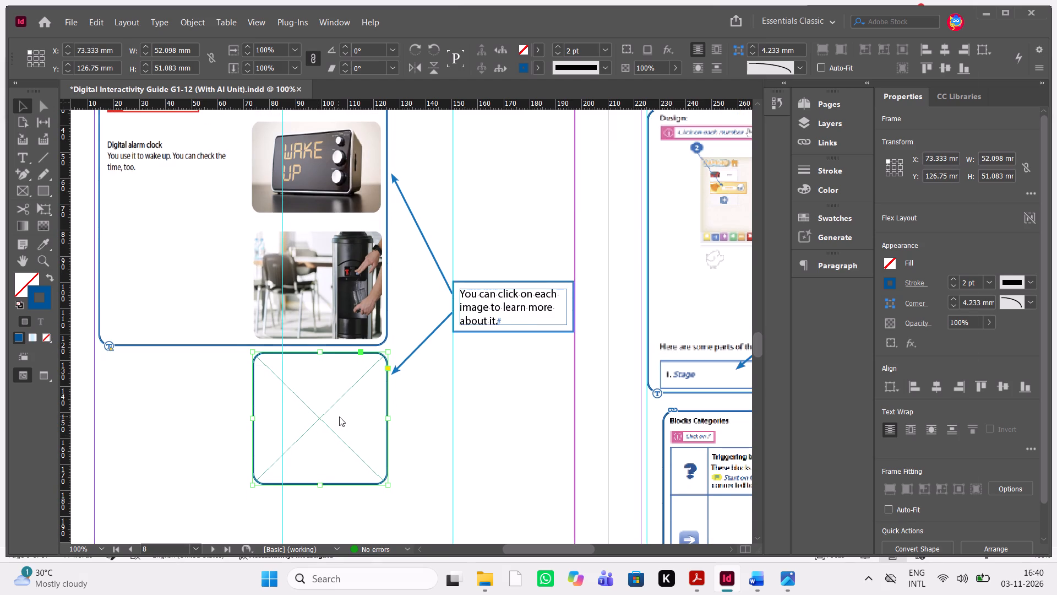
click(345, 190)
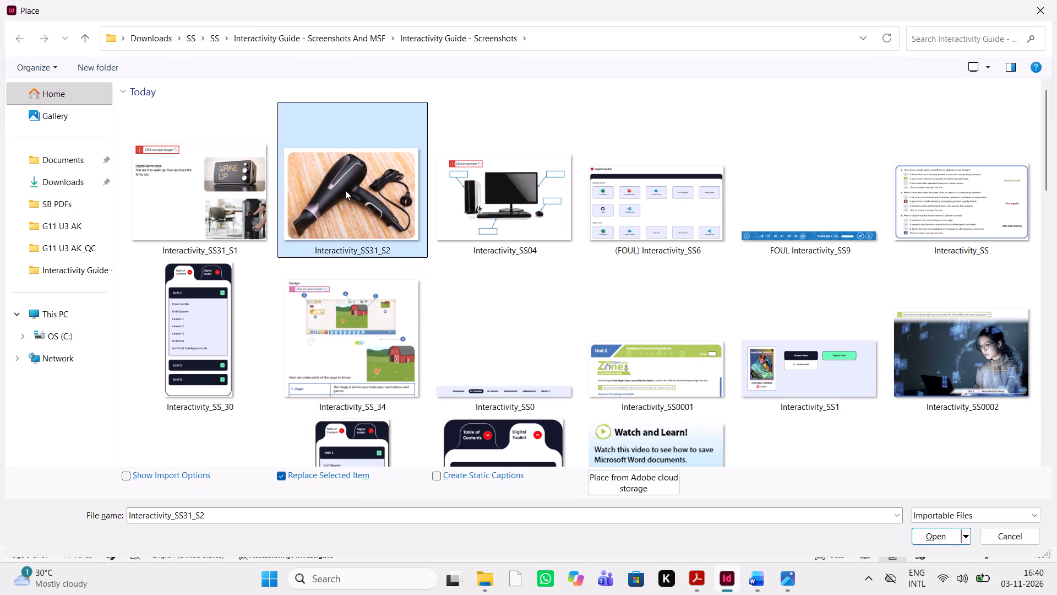
click(939, 534)
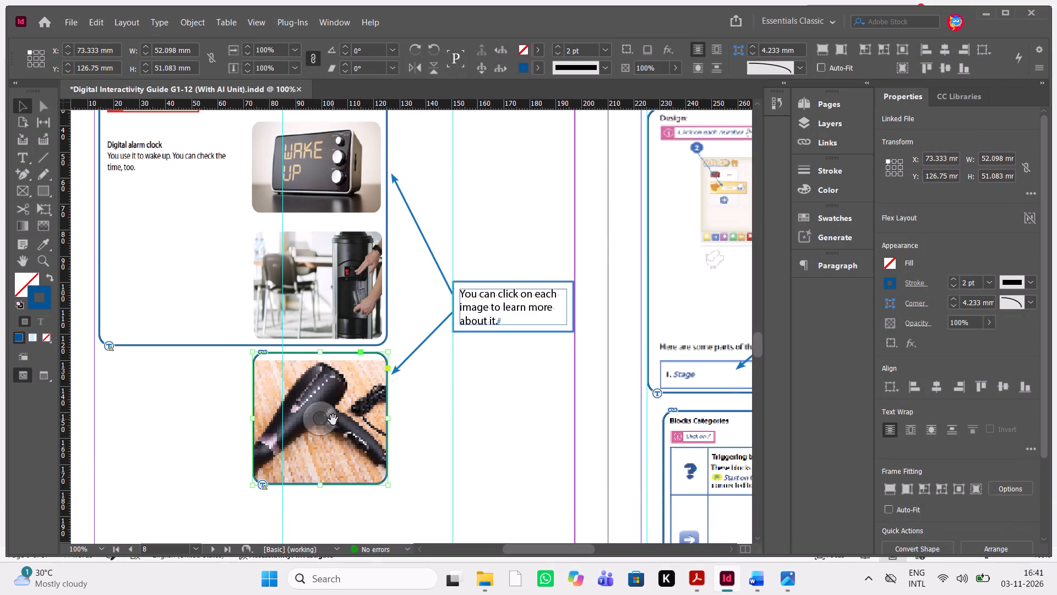
click(333, 420)
right_click(333, 420)
click(416, 311)
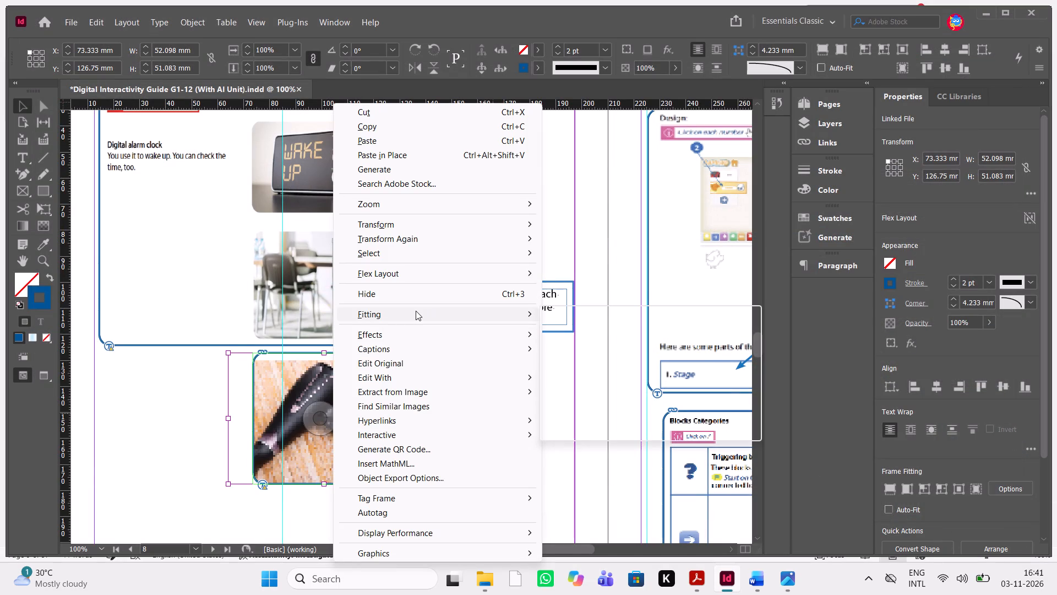
click(634, 374)
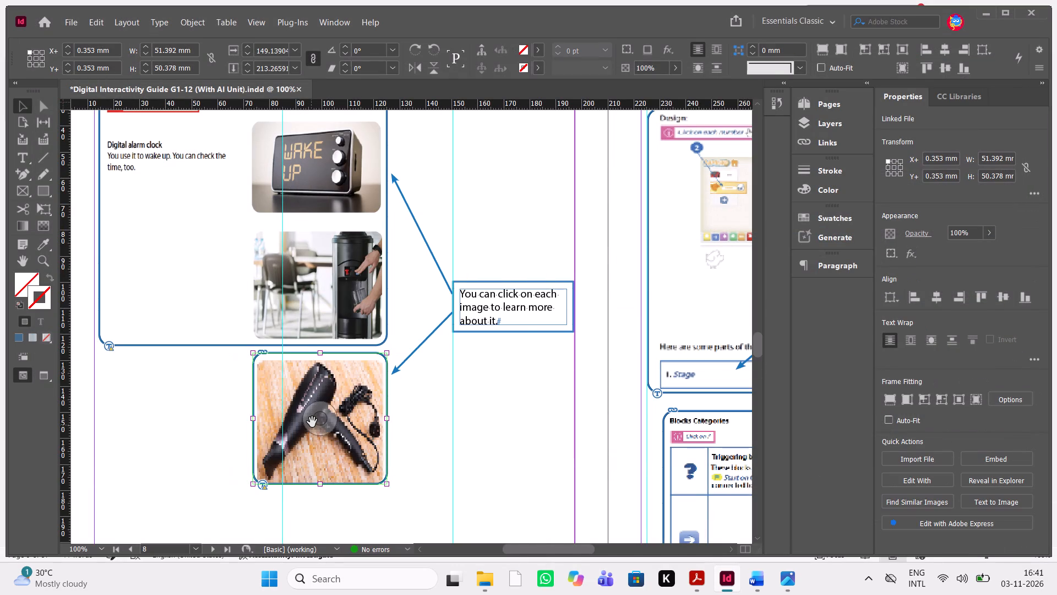
Set the hair dryer image to High Quality Display.
right_click(312, 422)
click(368, 531)
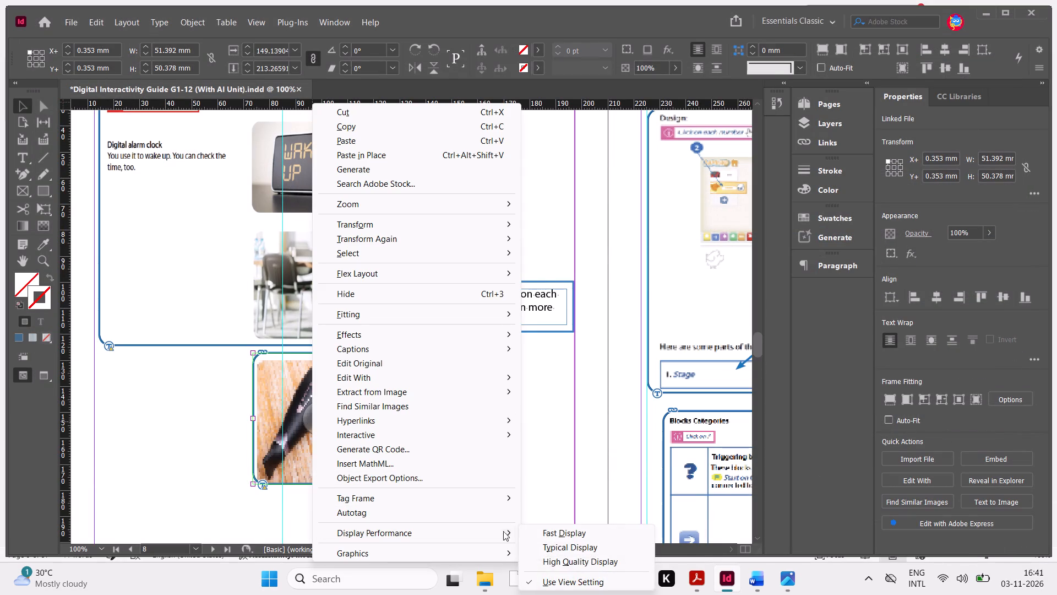
click(564, 560)
click(459, 407)
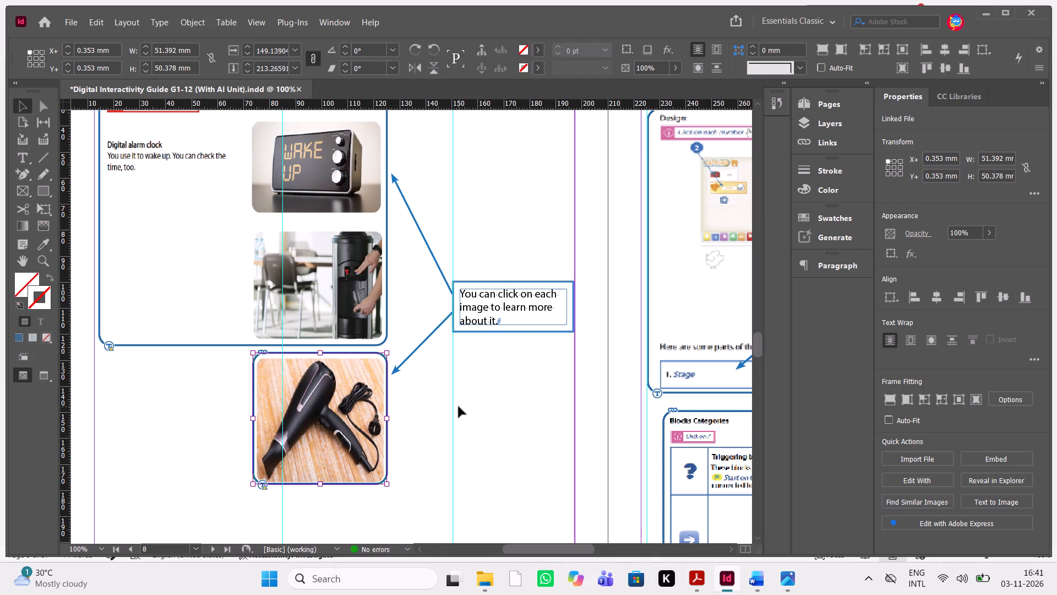
Copy the screenshot file name Interactivity_SS32 from below the network devices figure in the Word manuscript.
scroll(459, 407, down, 1)
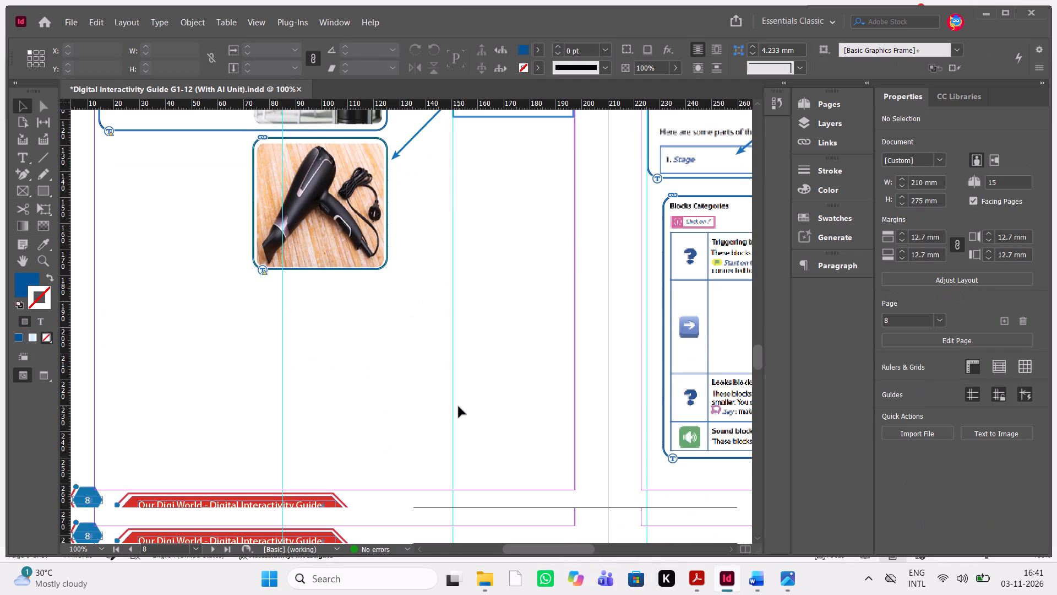
key(alt+Tab)
scroll(543, 402, down, 1)
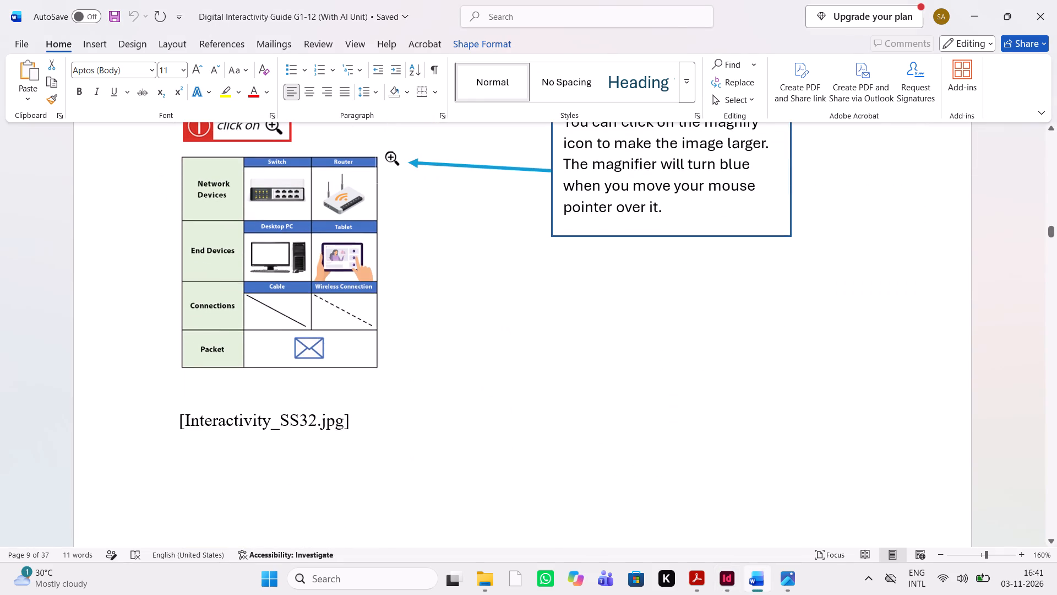
click(345, 315)
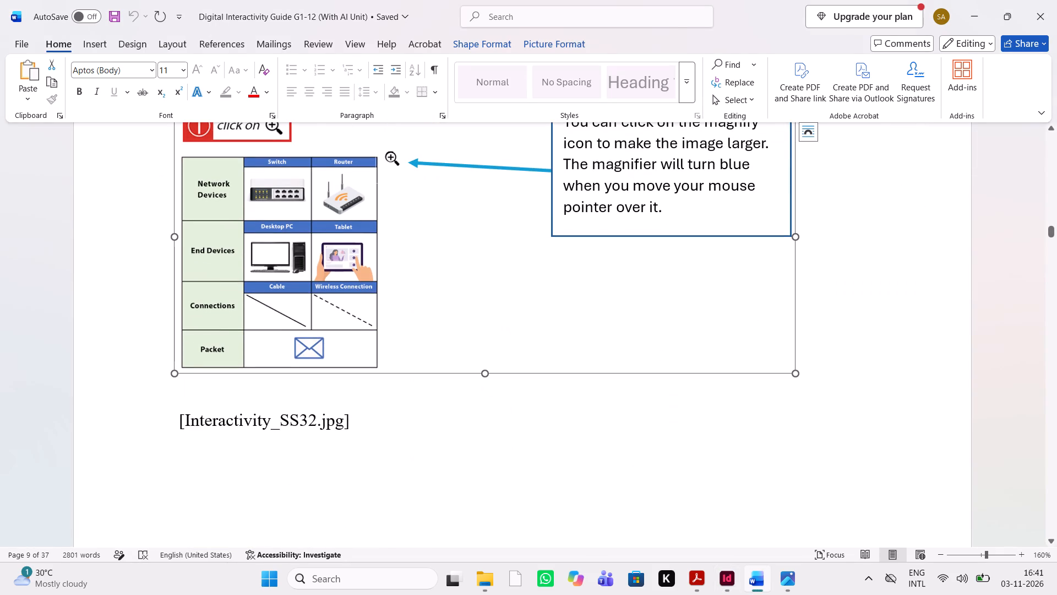
drag(184, 418, 320, 413)
key(ctrl+c)
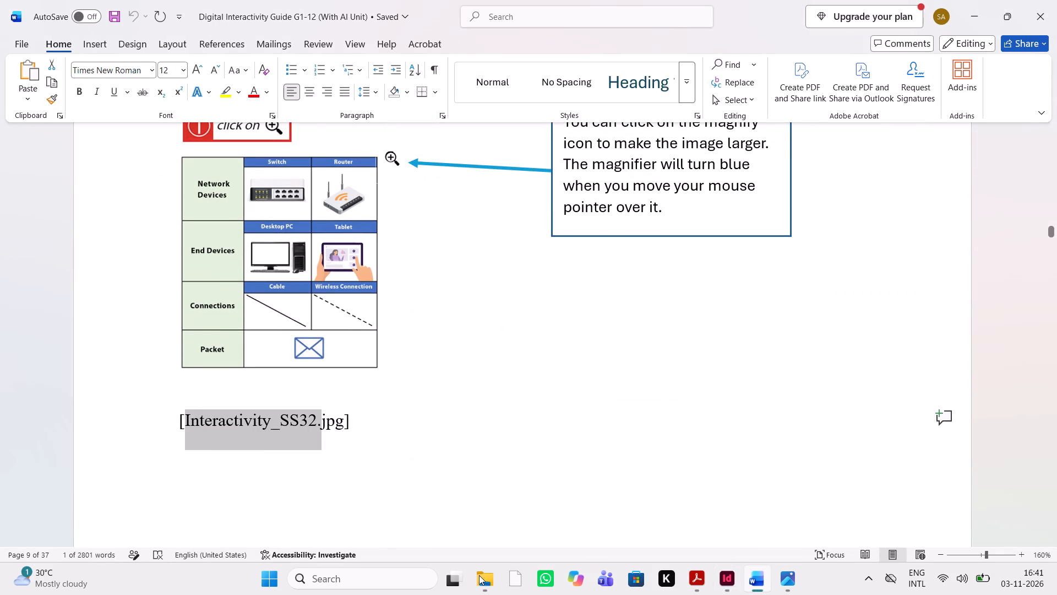
Look through the Interactivity Guide - Screenshots folder for the Interactivity_SS32 network devices image, comparing it with the Word manuscript.
click(486, 583)
scroll(426, 396, up, 4)
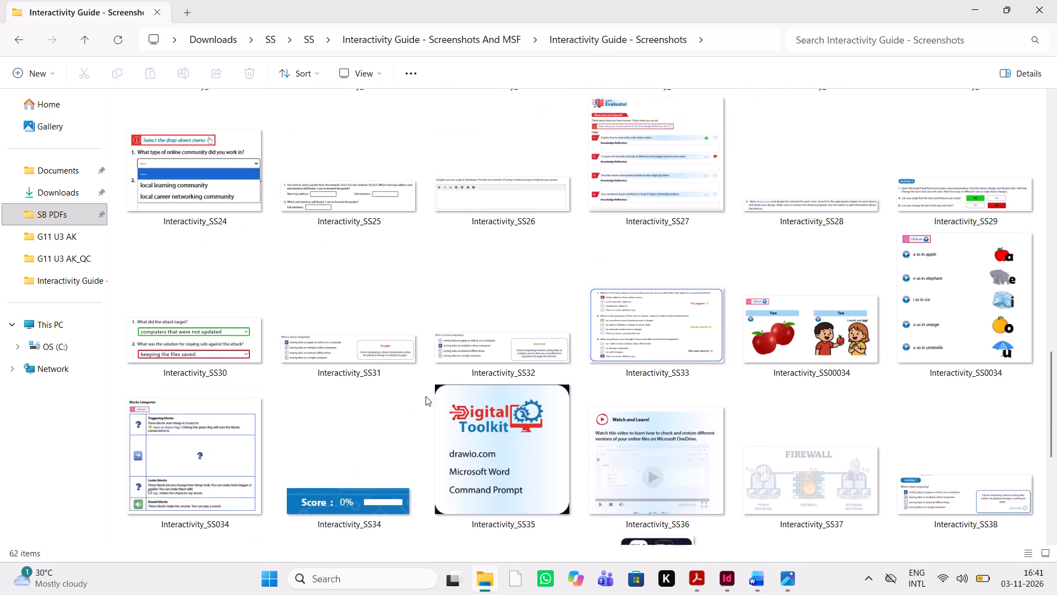
scroll(426, 396, up, 3)
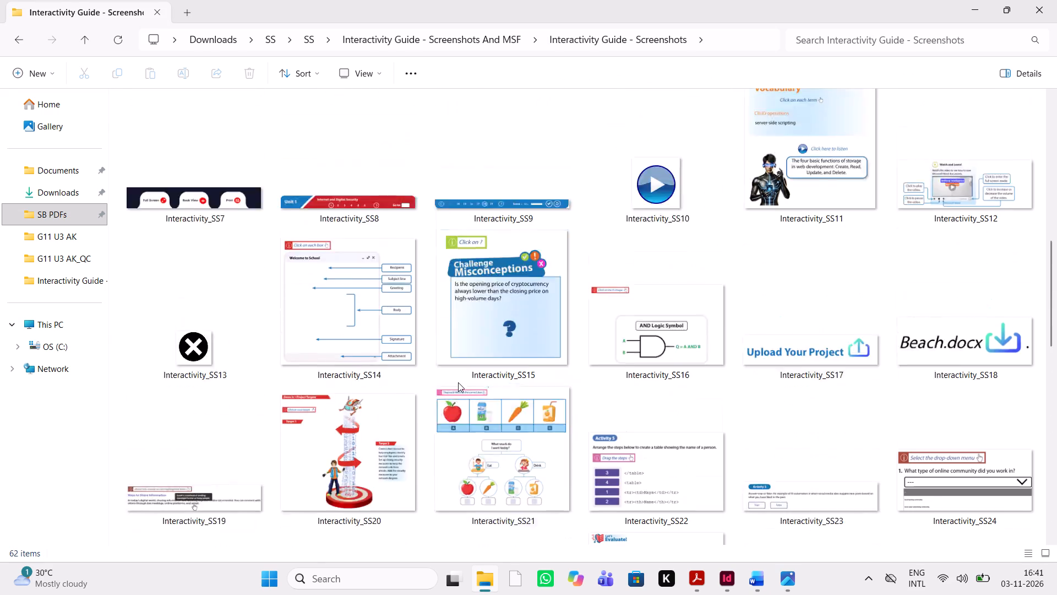
scroll(458, 382, up, 1)
click(758, 578)
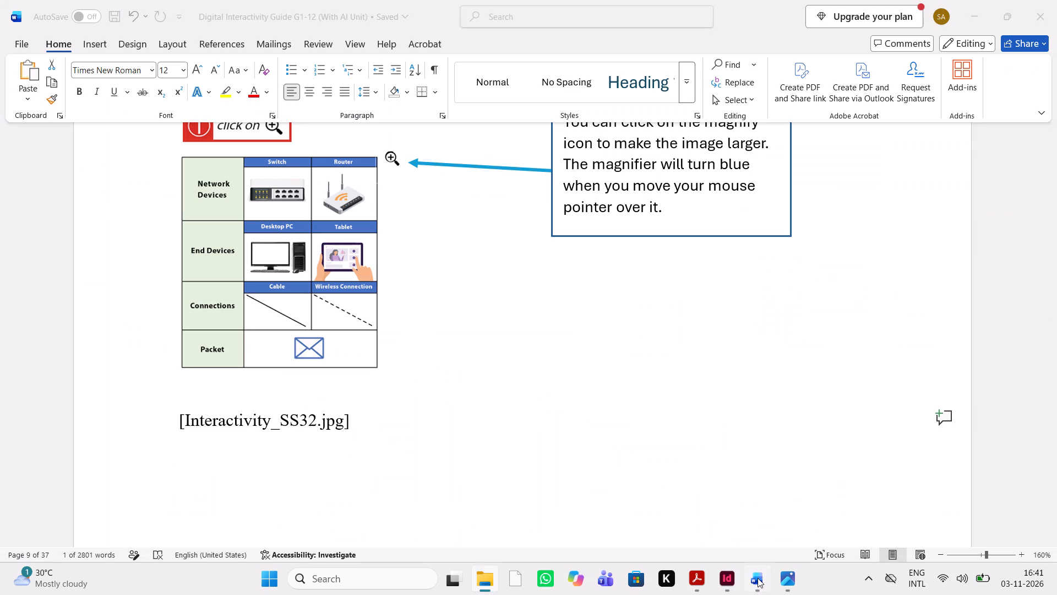
click(758, 578)
scroll(542, 322, up, 3)
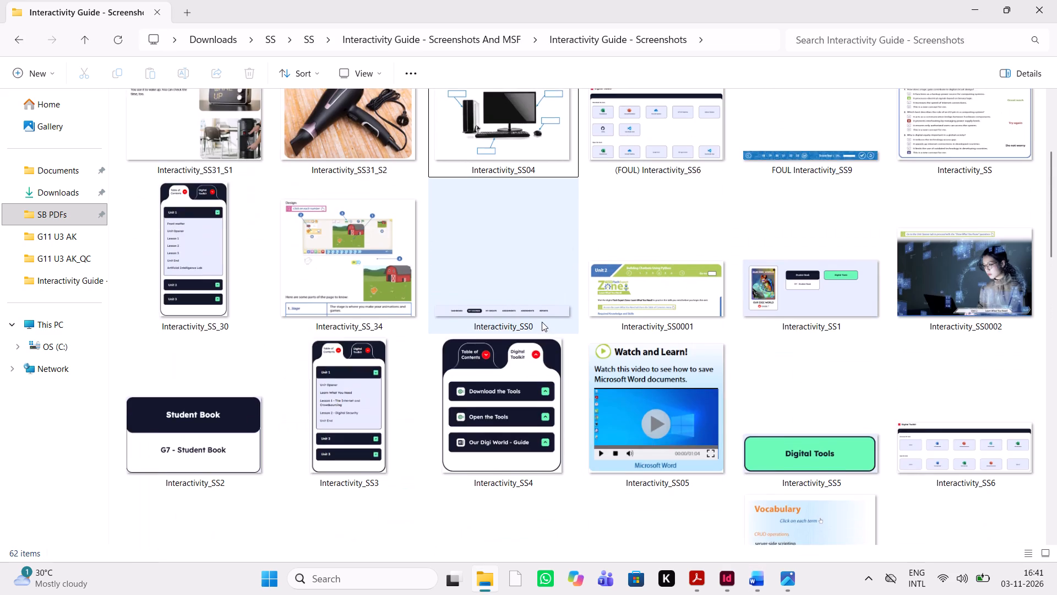
scroll(542, 322, up, 2)
scroll(542, 322, down, 6)
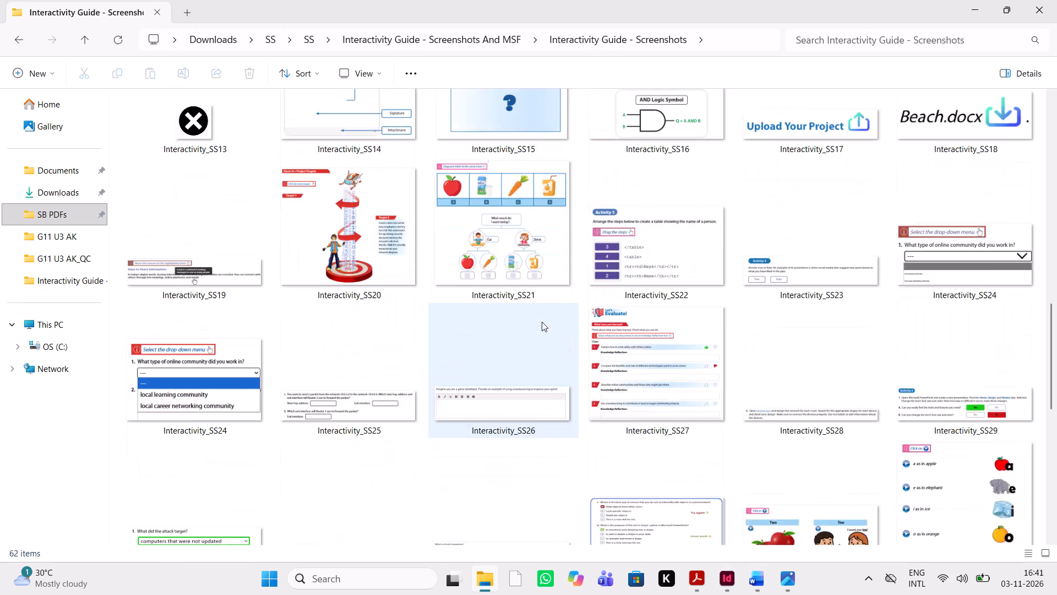
scroll(542, 322, down, 7)
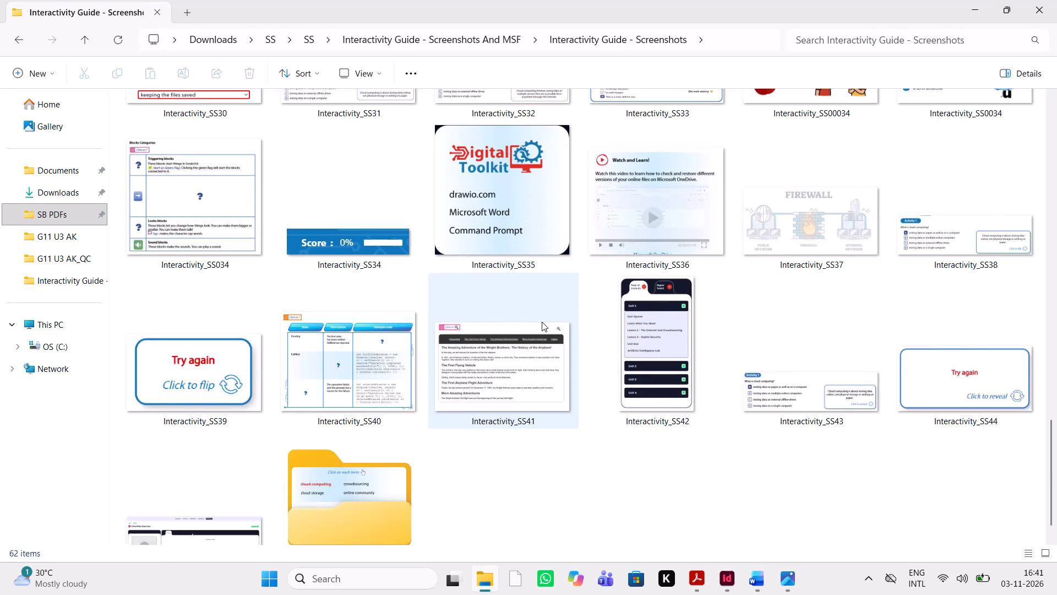
scroll(542, 322, down, 1)
Check the foul subfolder for the network devices image, and look through the main Interactivity Guide - Screenshots folder again.
double_click(400, 441)
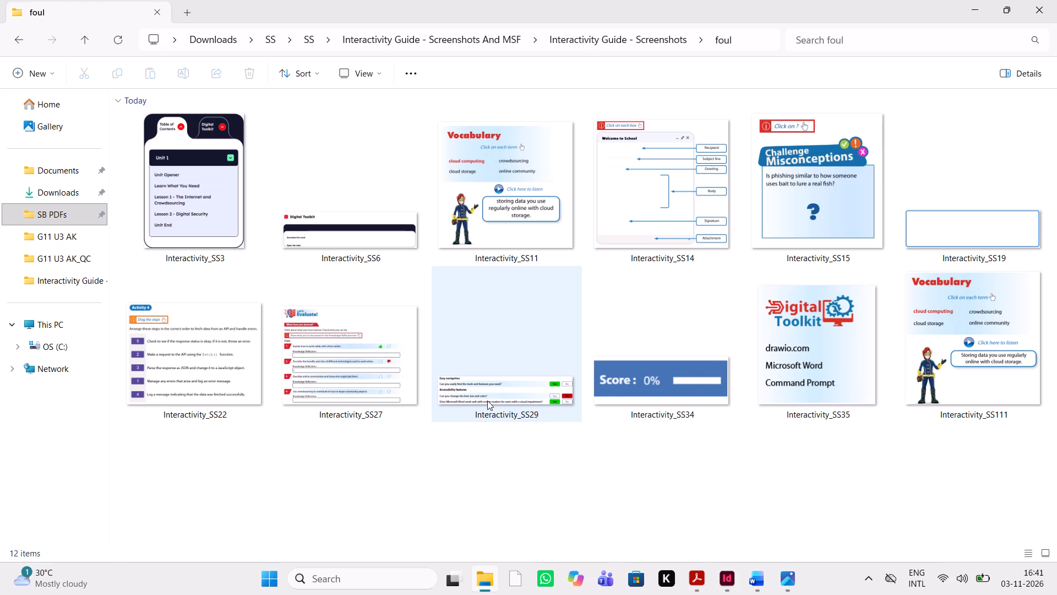
click(665, 42)
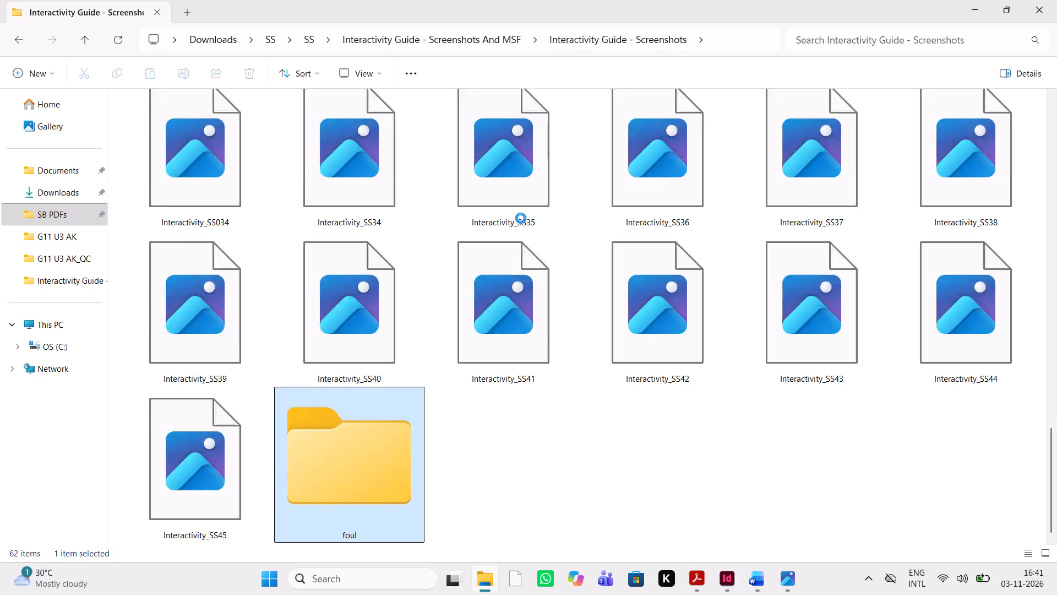
scroll(521, 218, up, 3)
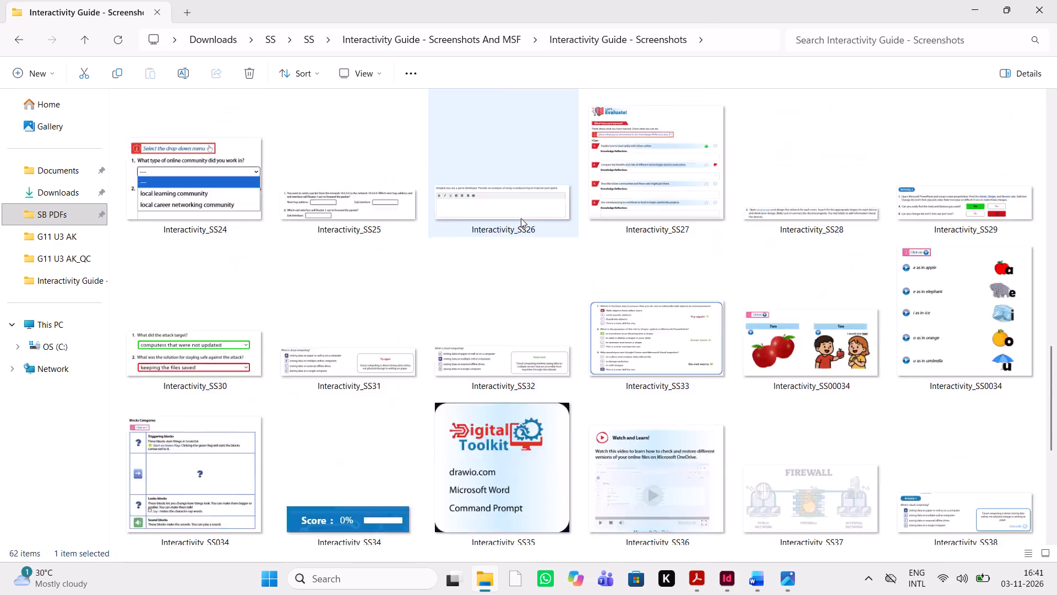
scroll(521, 218, up, 4)
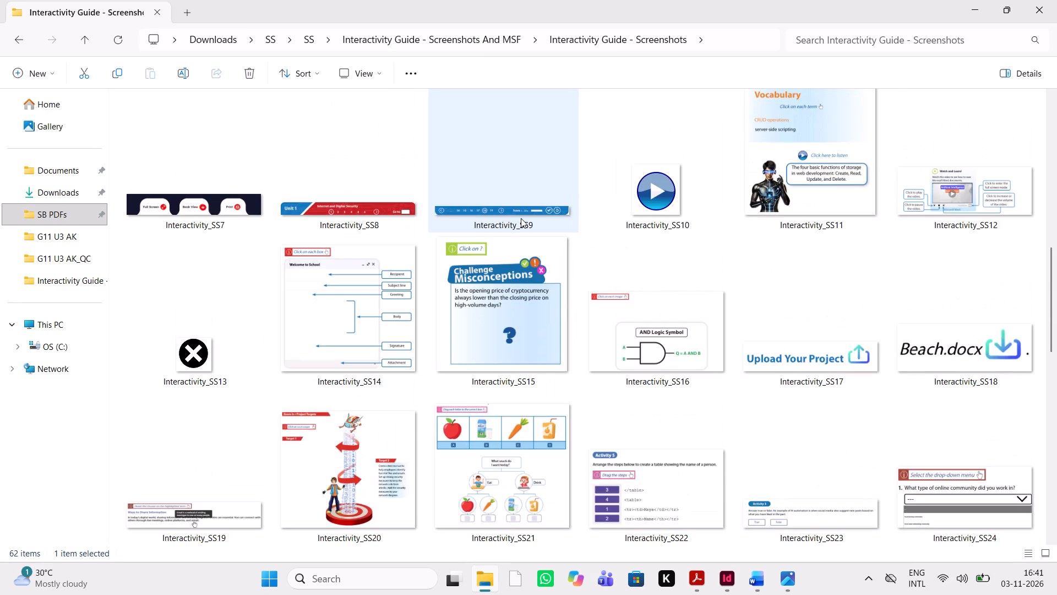
scroll(521, 218, up, 3)
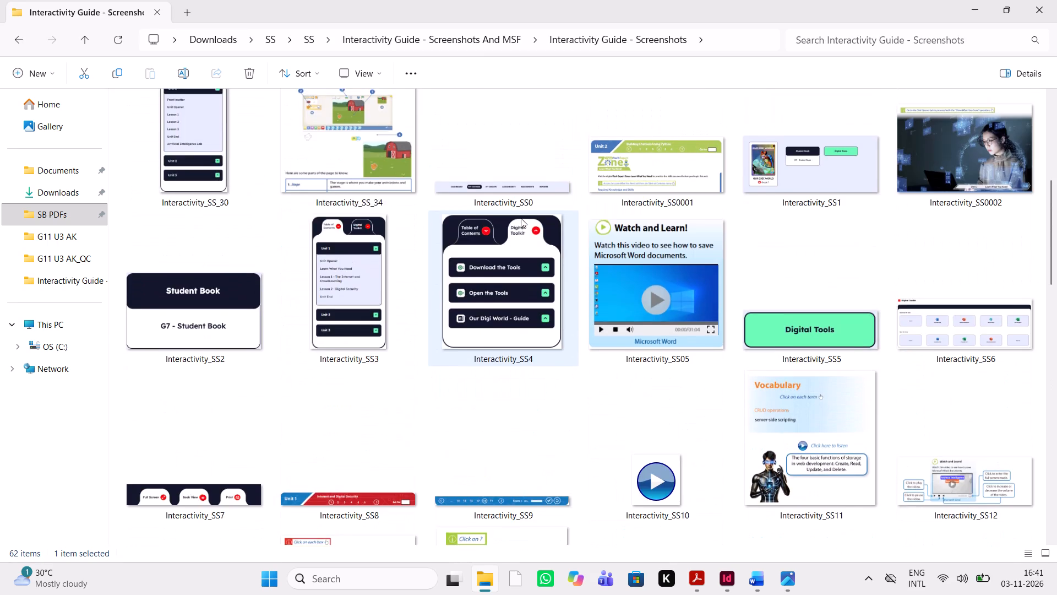
scroll(521, 218, up, 3)
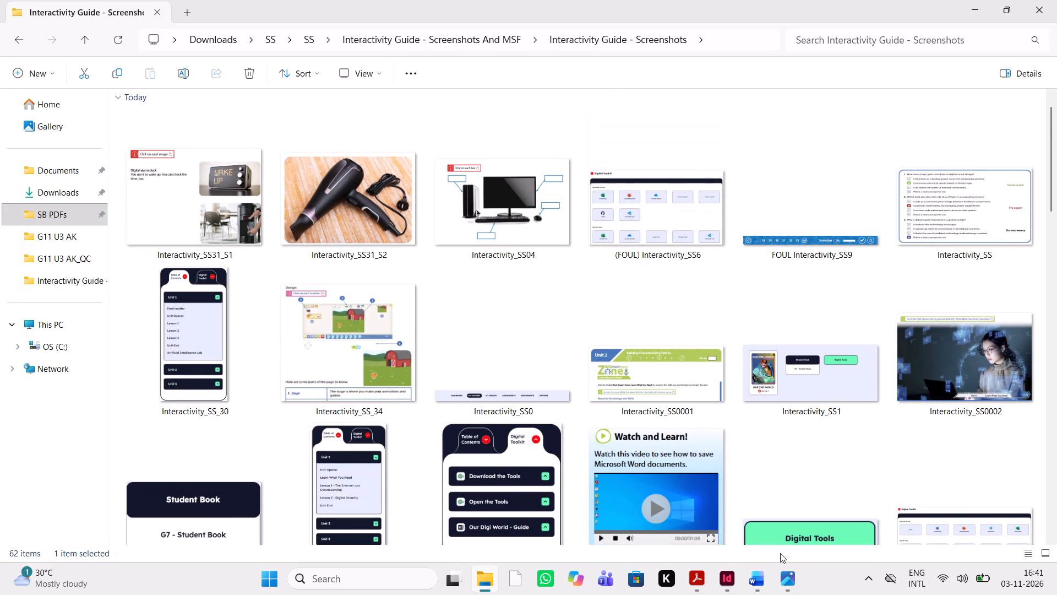
In the Word manuscript, capture a screen snip of the click on label and network devices table, excluding the magnifier beside the table and the callout.
click(761, 583)
scroll(589, 383, up, 1)
scroll(589, 383, down, 1)
scroll(589, 383, up, 2)
scroll(589, 383, down, 2)
scroll(589, 383, up, 1)
scroll(394, 320, down, 1)
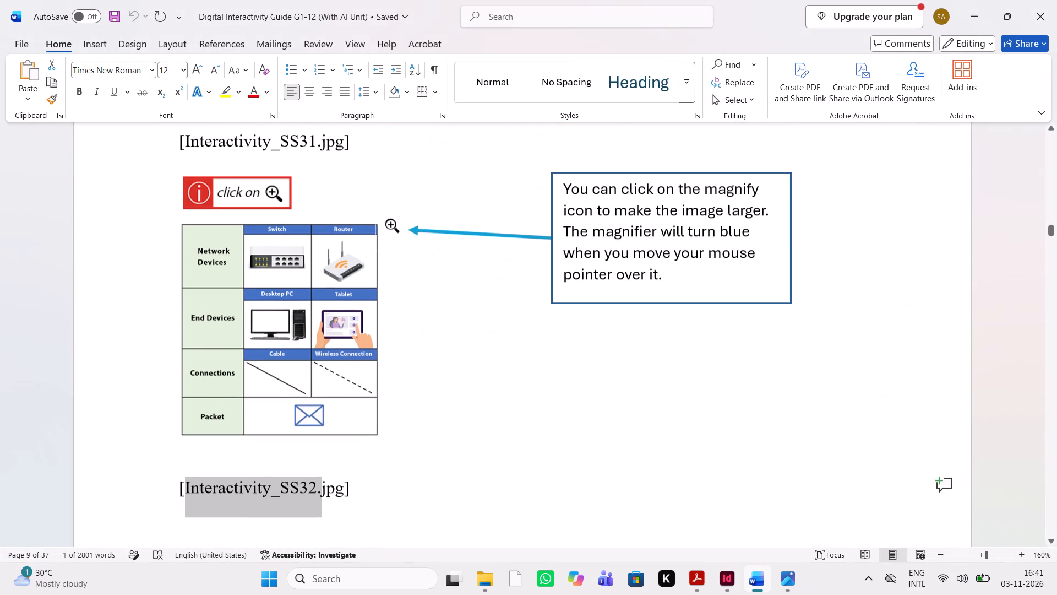
click(485, 356)
key(ctrl+equal)
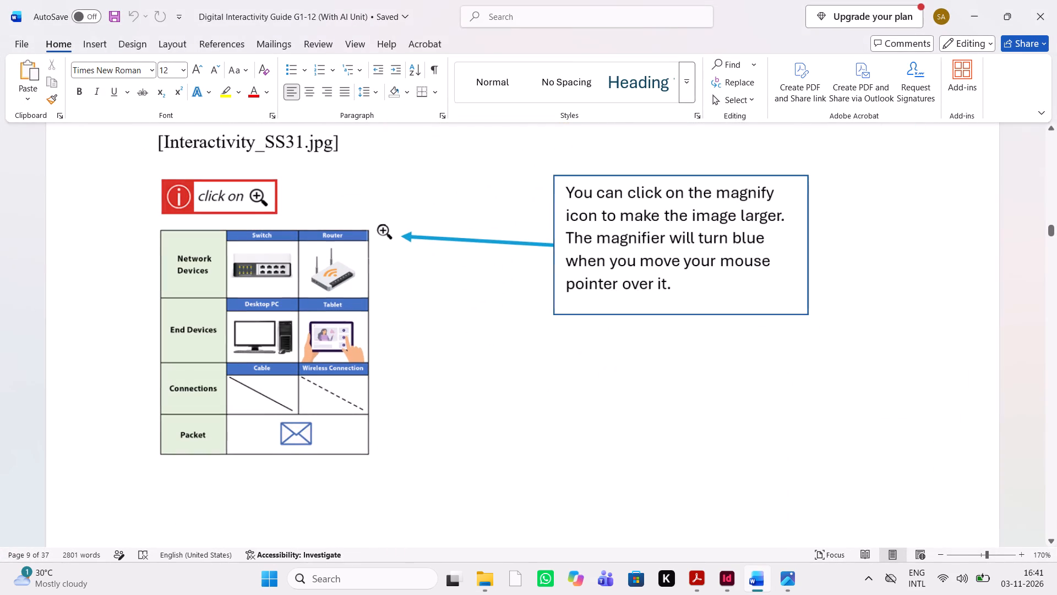
scroll(485, 356, right, 1)
scroll(485, 356, up, 1)
scroll(485, 356, down, 1)
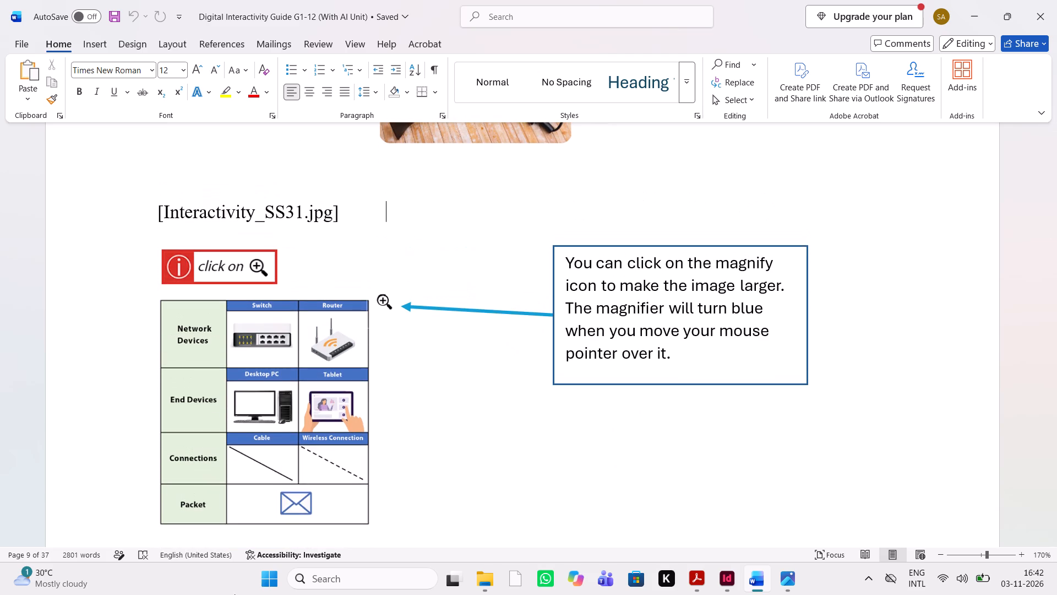
key(shift+super+s)
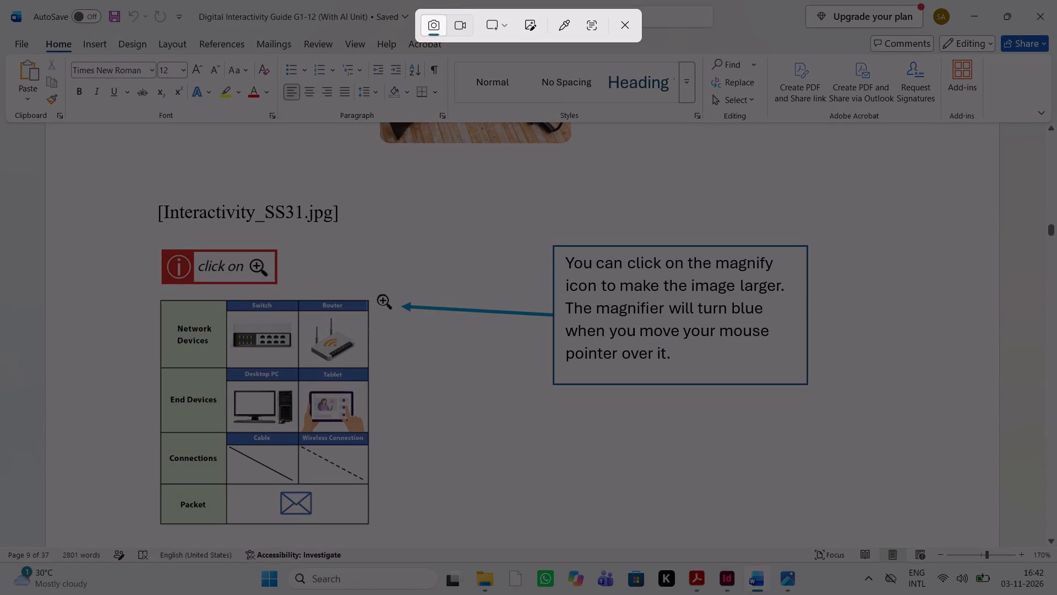
drag(128, 234, 437, 548)
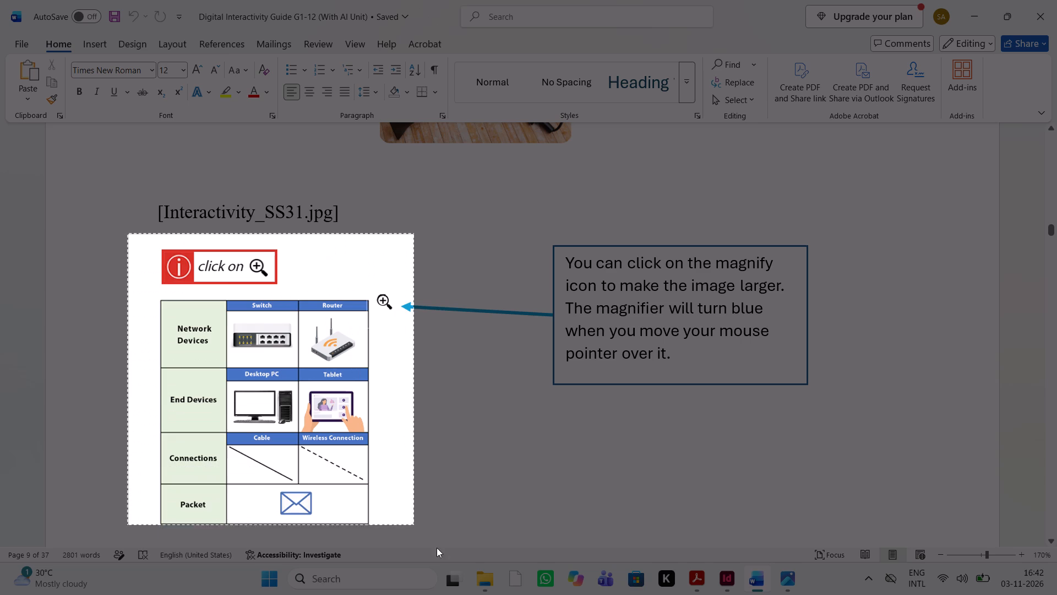
drag(437, 548, 373, 555)
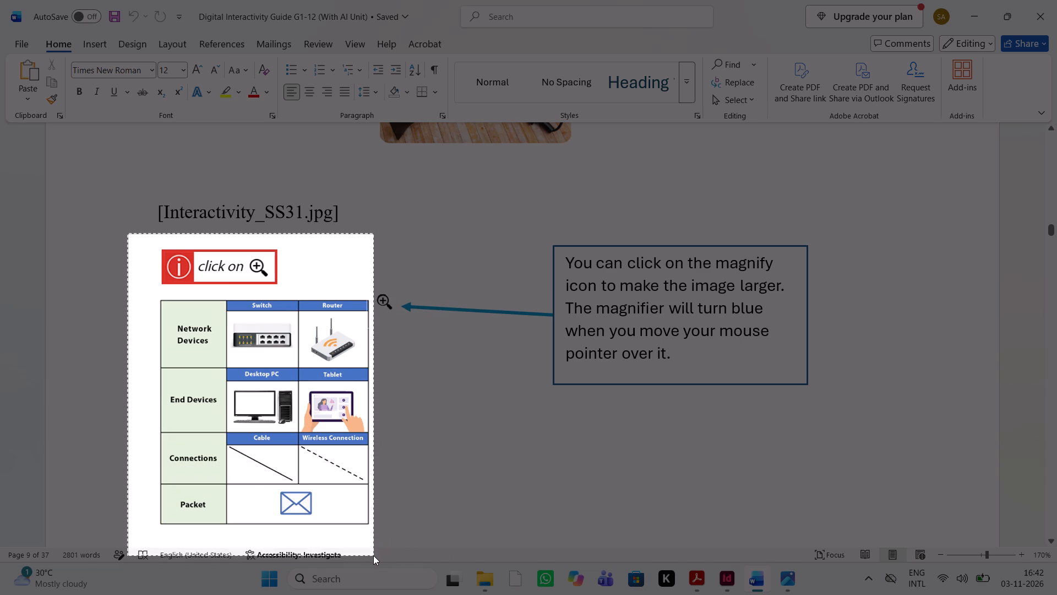
drag(373, 555, 380, 539)
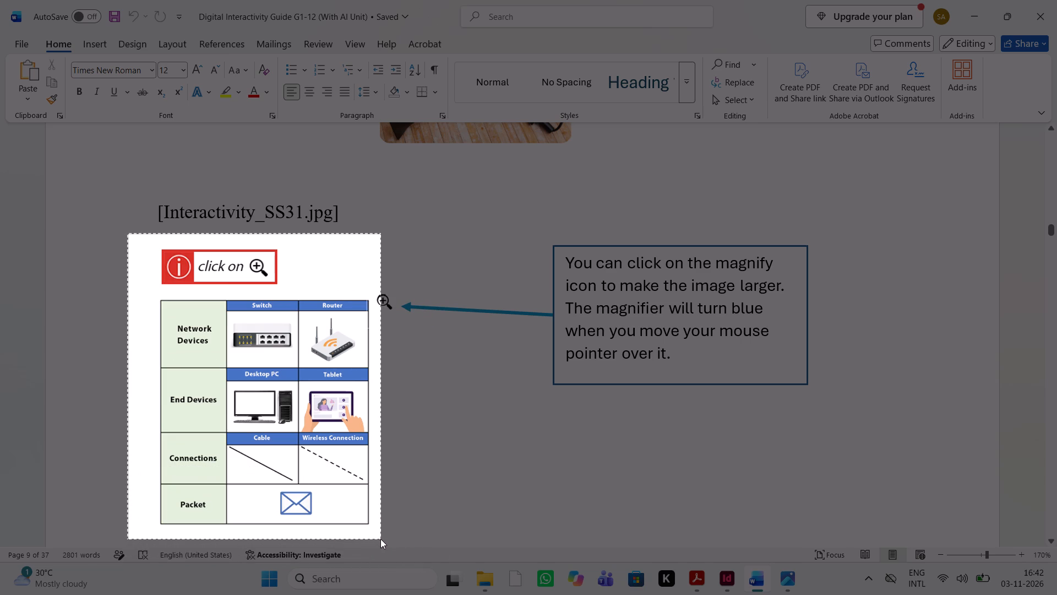
drag(380, 539, 378, 540)
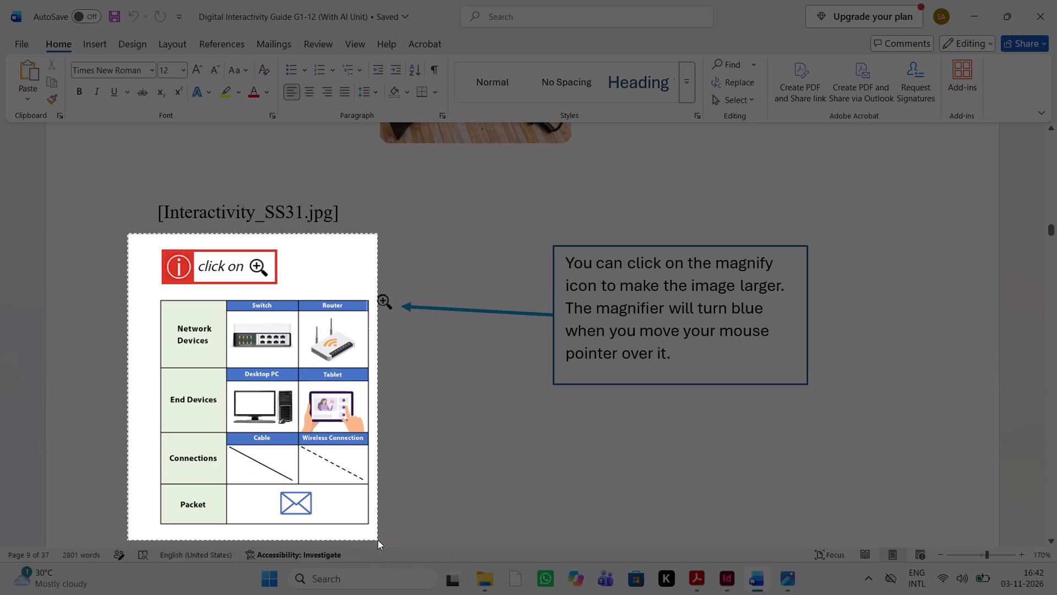
drag(378, 540, 376, 539)
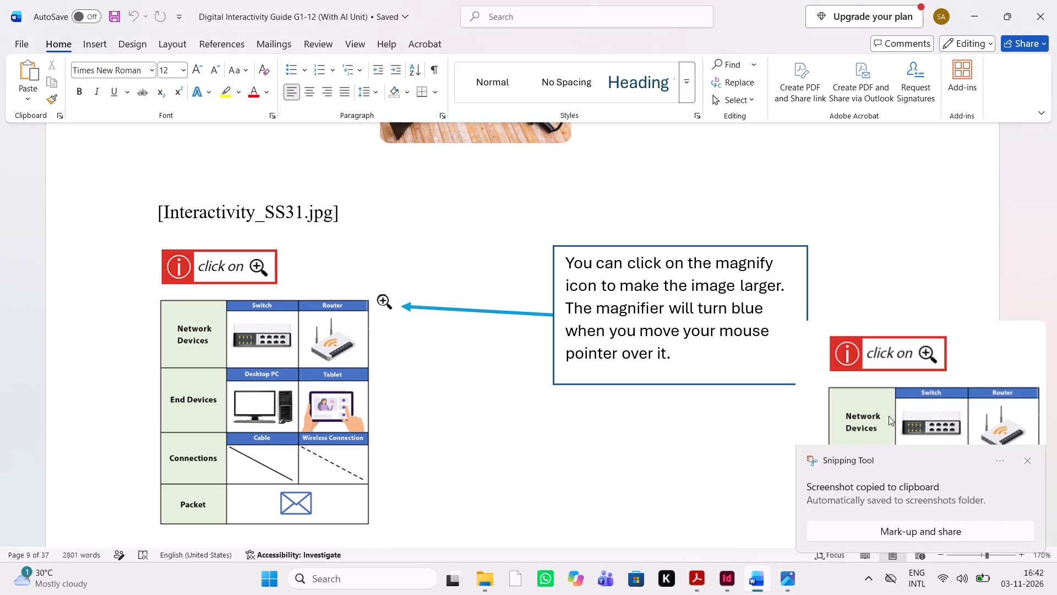
click(876, 311)
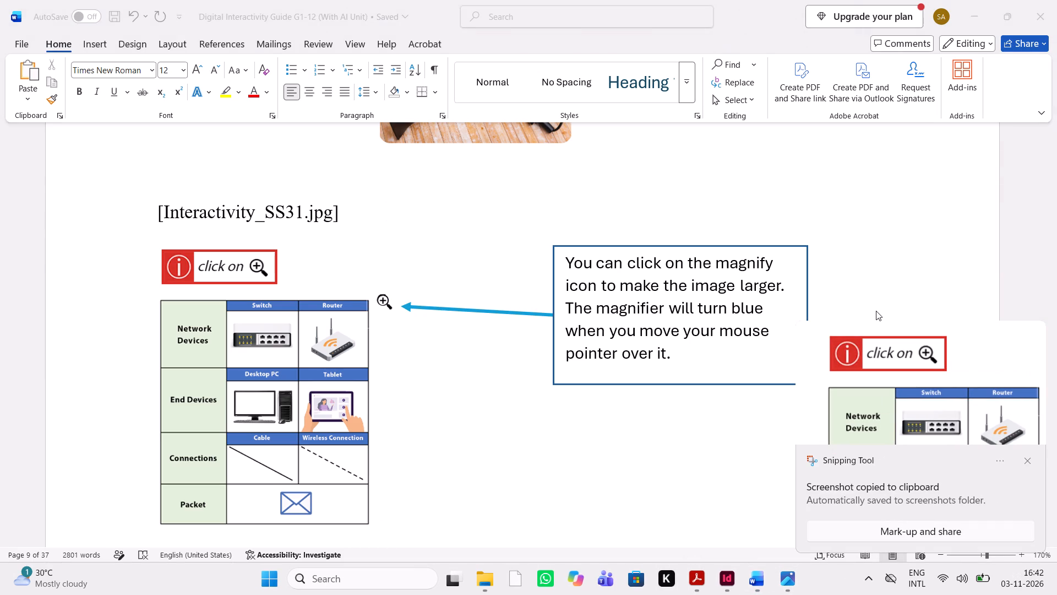
click(858, 248)
Select the network devices figure group above the Interactivity_SS32 file name in the Word manuscript.
click(281, 380)
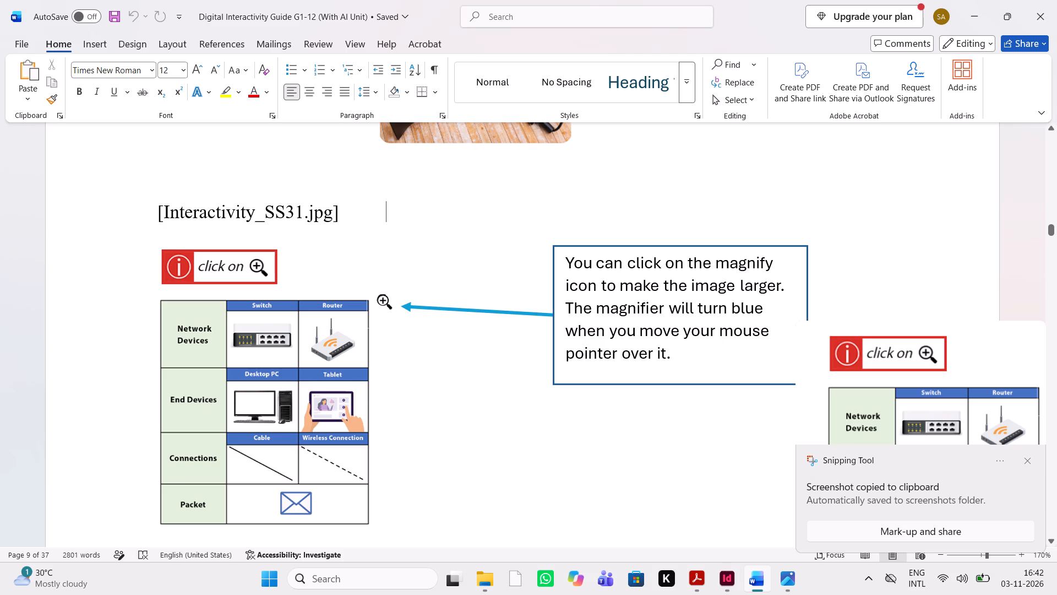
scroll(491, 401, down, 1)
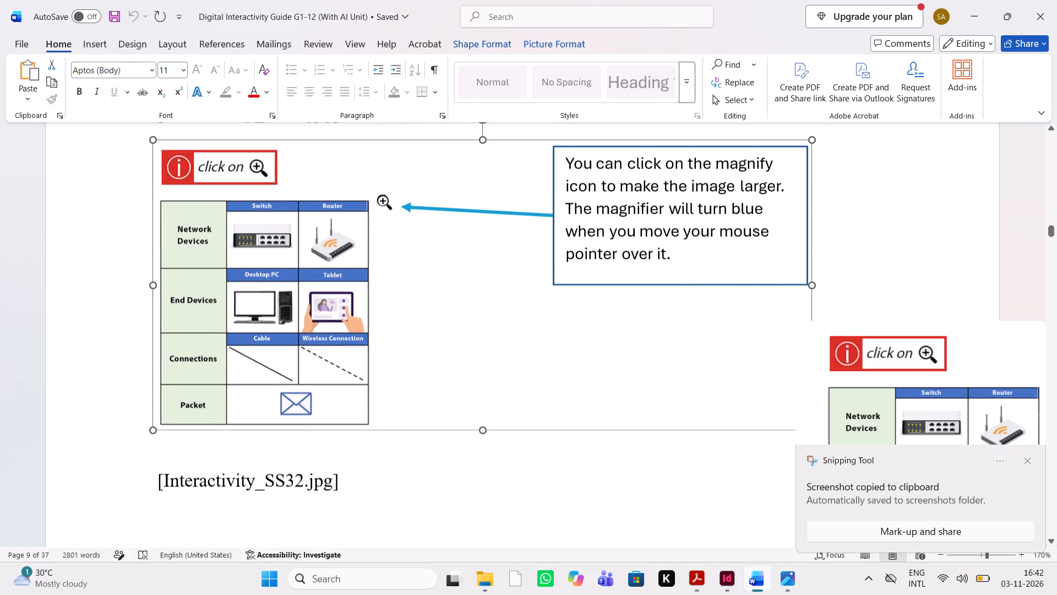
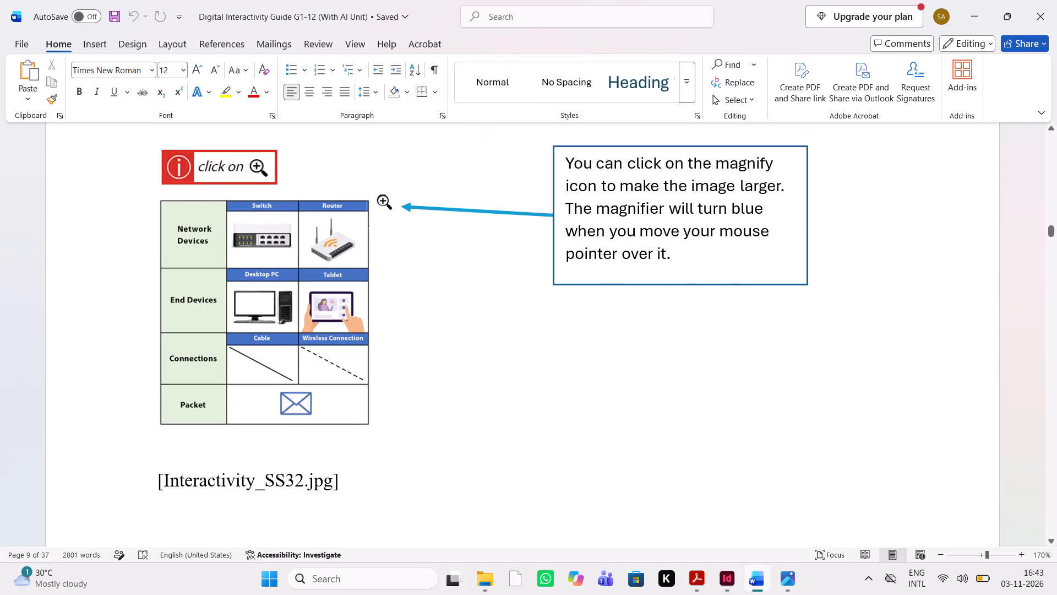
Capture a screen snip of the click on label, network devices table and magnifier without the callout arrow, and view it in Adobe Express Photos.
scroll(449, 411, up, 1)
scroll(449, 411, down, 1)
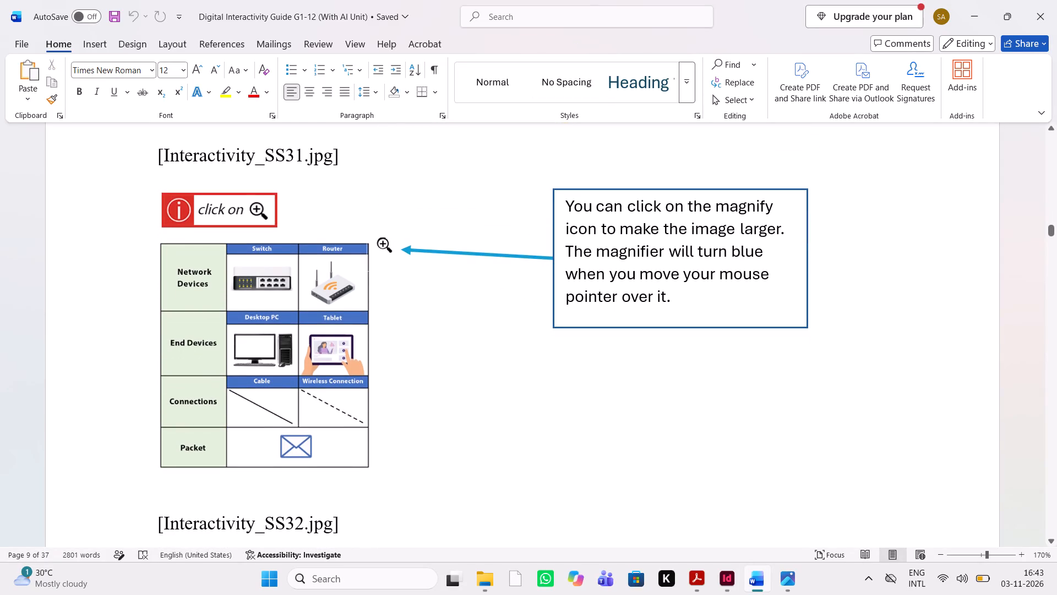
click(382, 240)
click(473, 320)
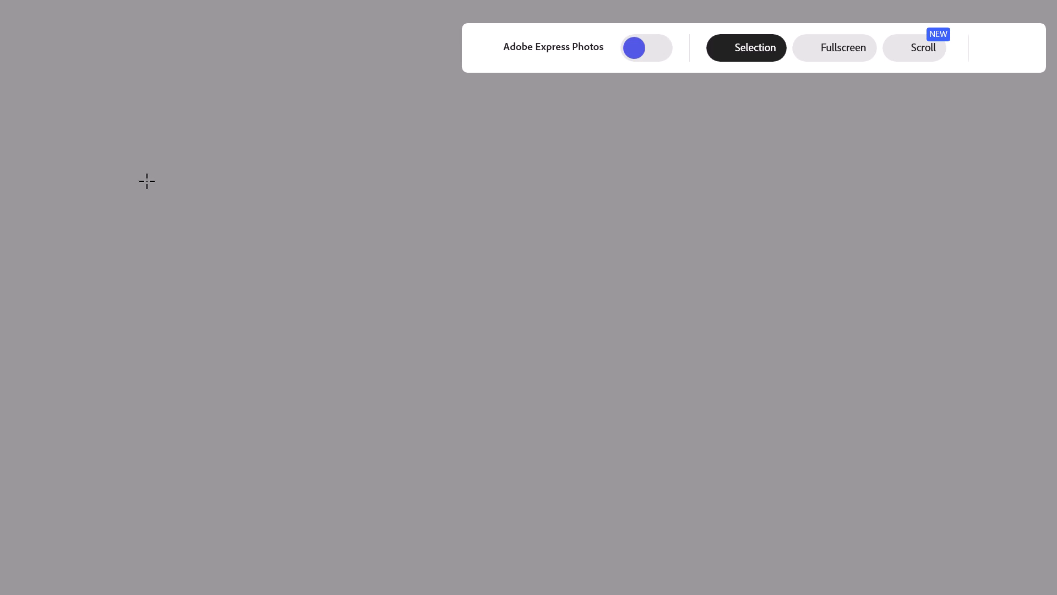
drag(147, 181, 406, 488)
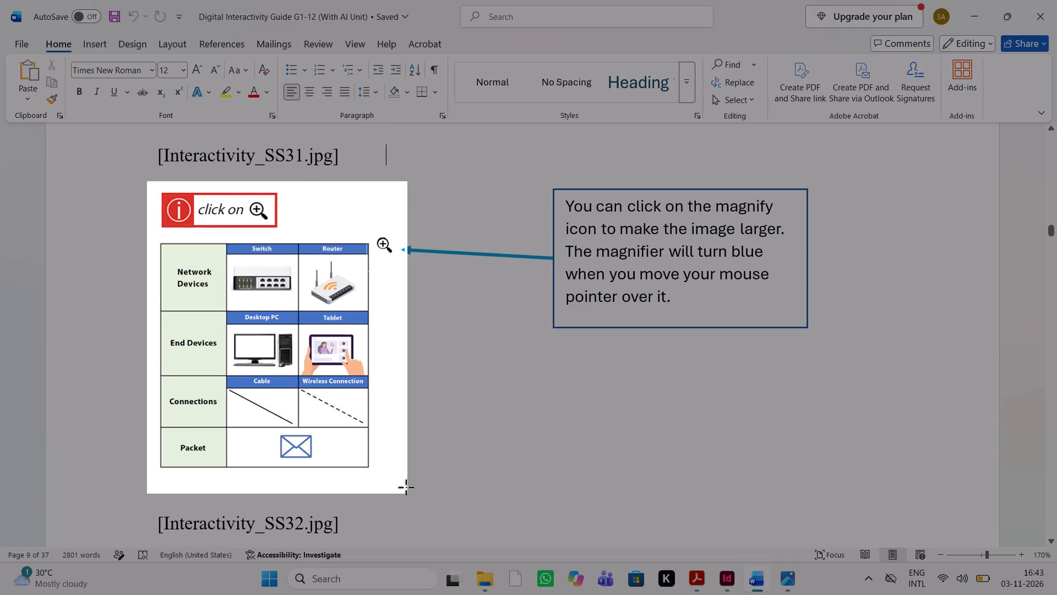
drag(406, 488, 401, 482)
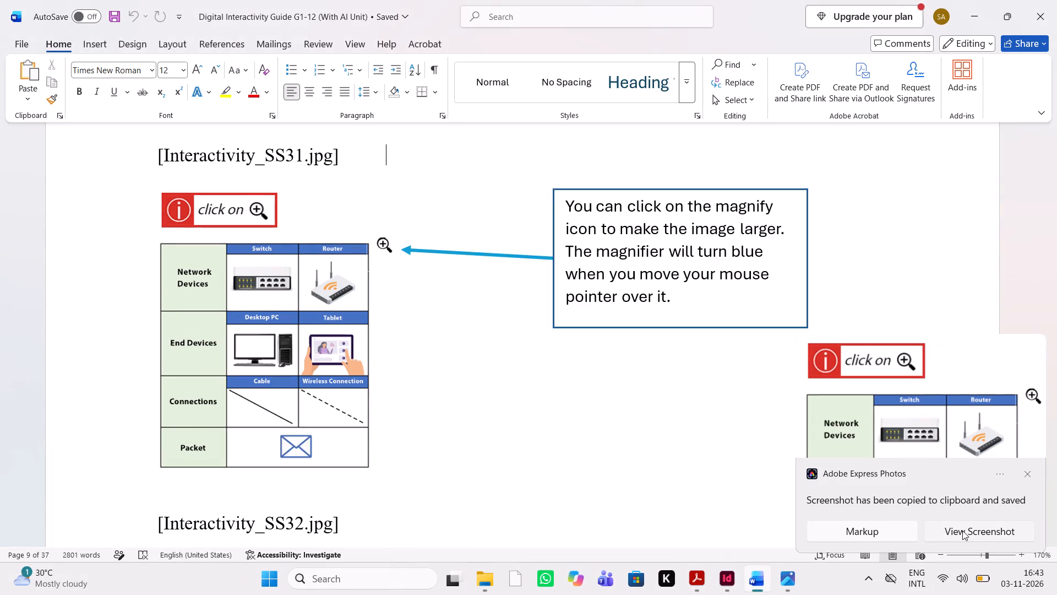
click(962, 531)
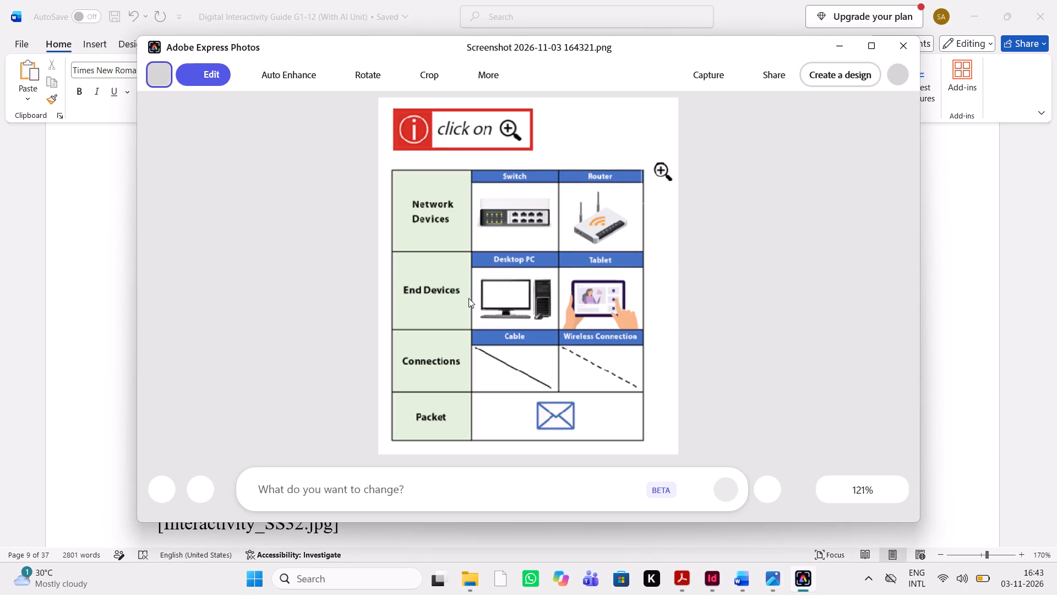
click(841, 50)
In the Word manuscript, copy the name Interactivity_SS32, without its extension, from the label below the network devices figure.
scroll(384, 425, down, 1)
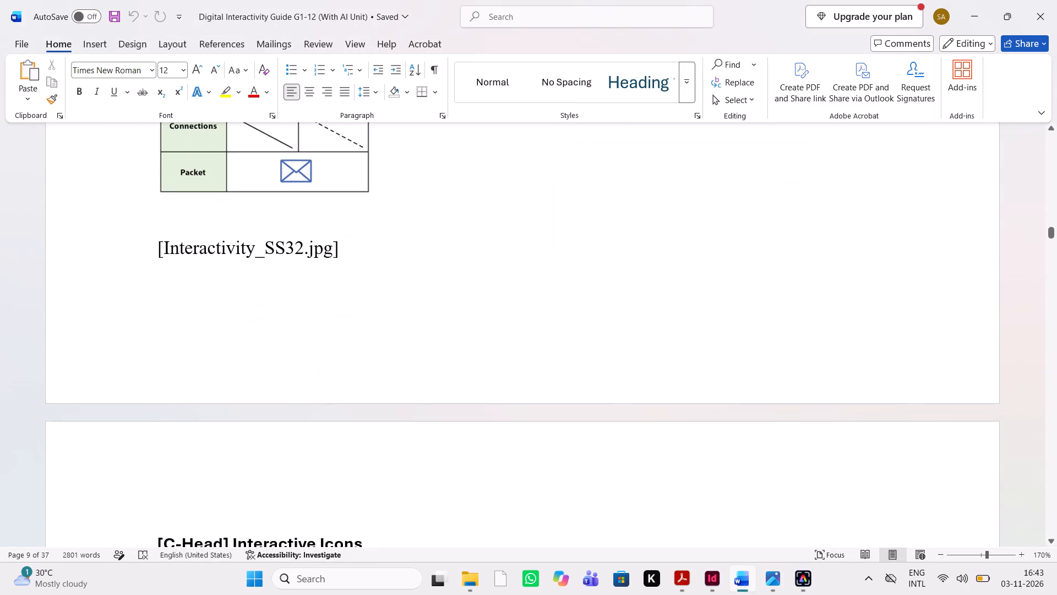
drag(161, 246, 273, 253)
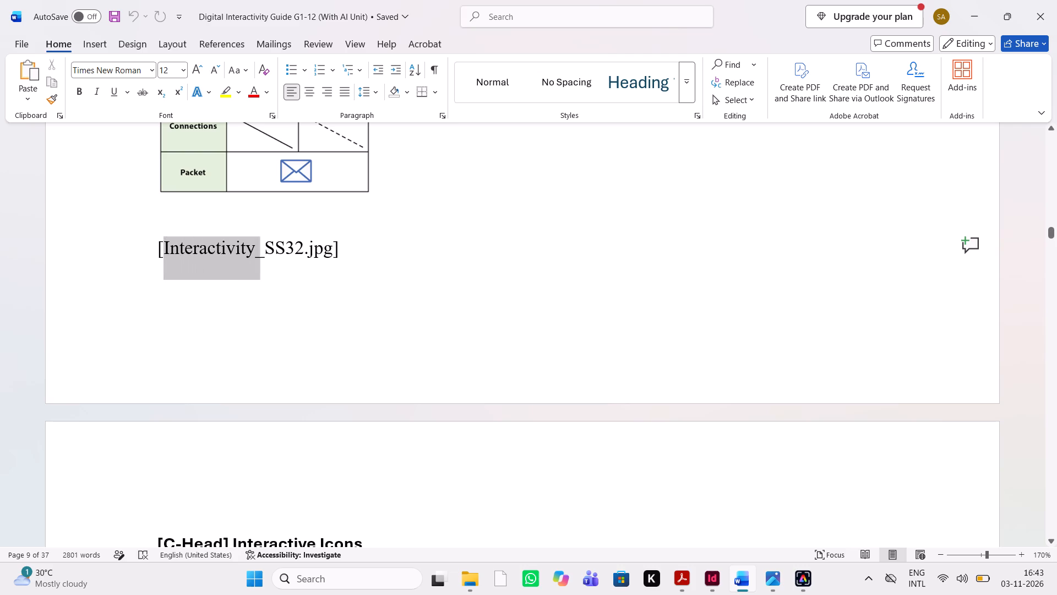
drag(273, 253, 286, 254)
key(ctrl+c)
key(ctrl+c)
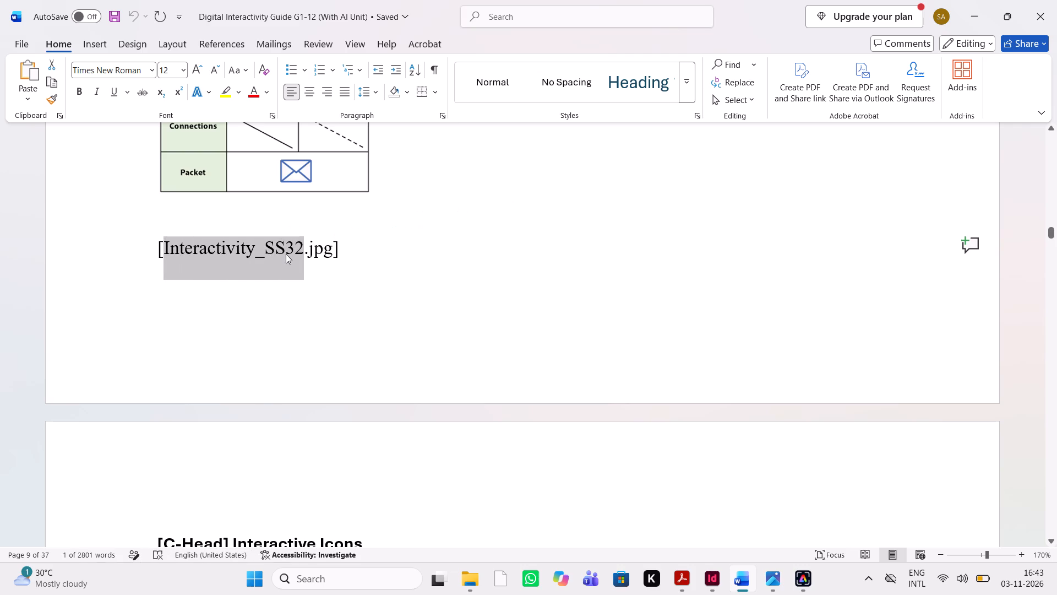
key(ctrl+c)
In Adobe Express Photos, save the screenshot as Interactivity_SS32_S1 in png format in the Interactivity Guide - Screenshots folder, and close the viewer.
click(797, 576)
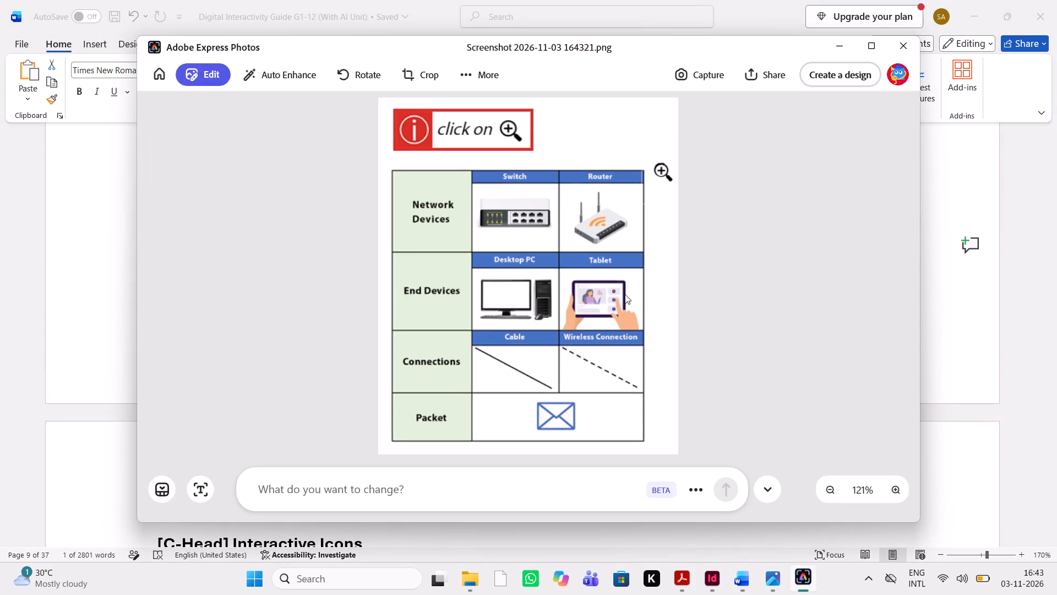
key(ctrl+shift+s)
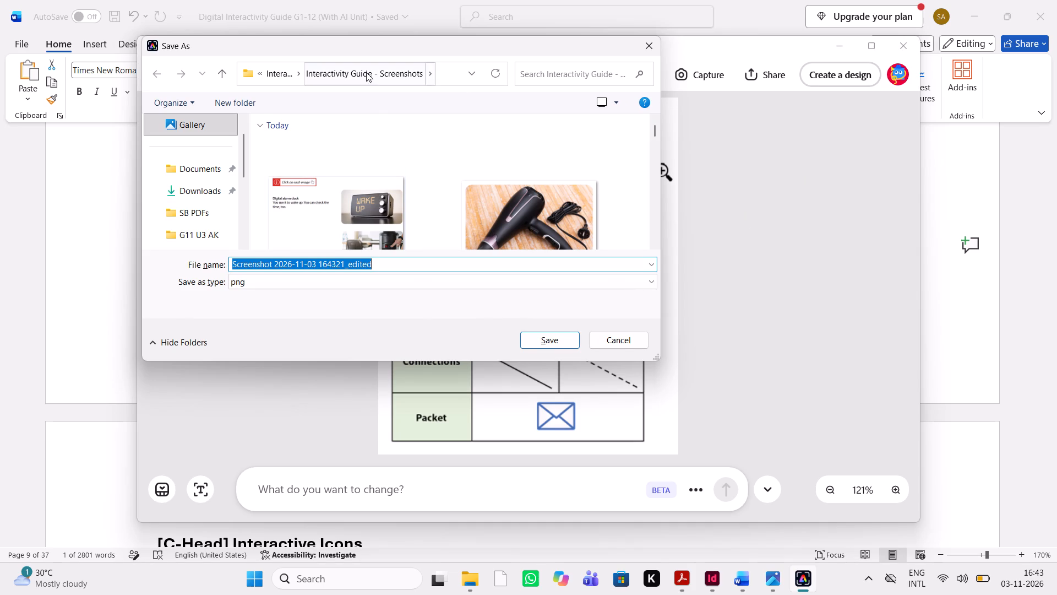
click(355, 75)
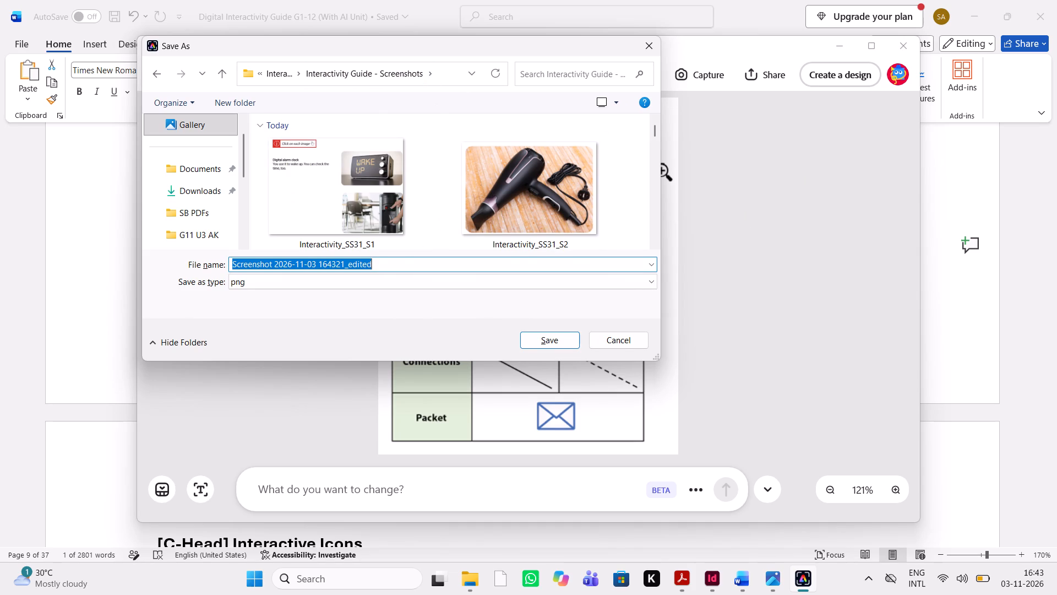
drag(384, 267, 193, 274)
key(BackSpace)
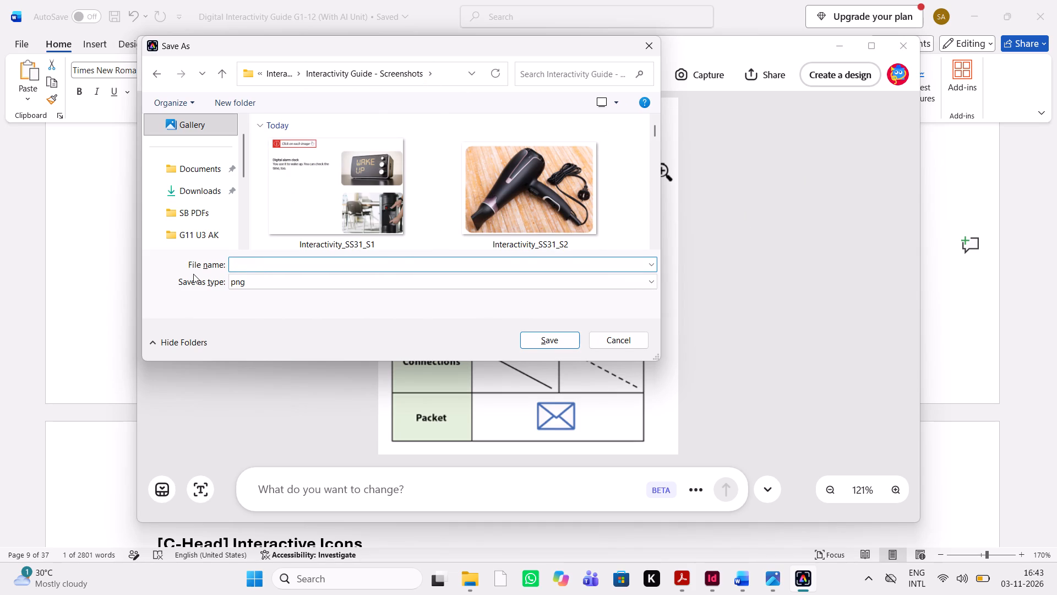
key(ctrl+v)
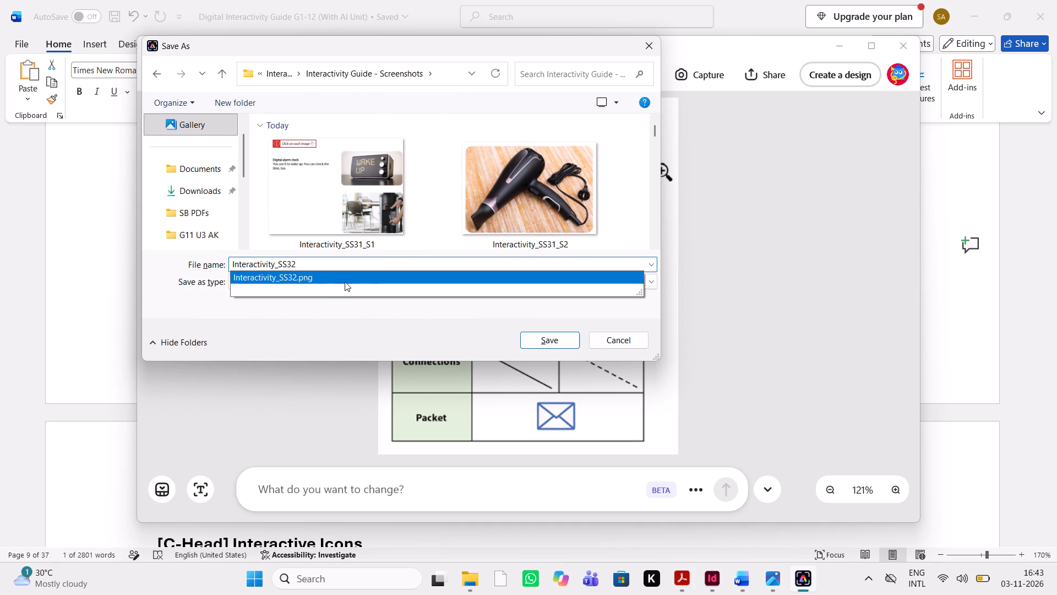
click(333, 283)
scroll(401, 238, down, 11)
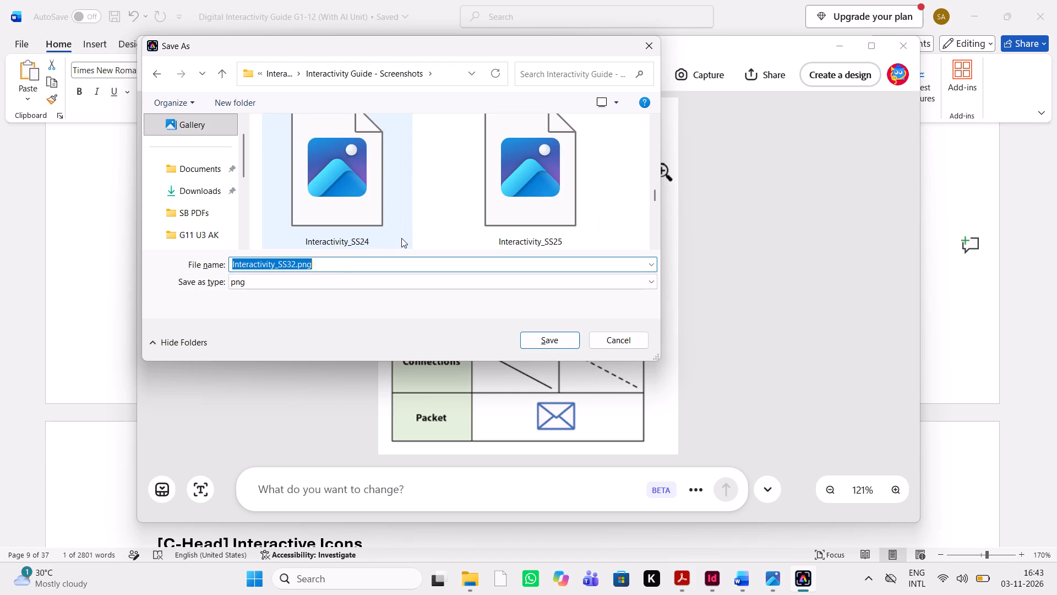
scroll(401, 238, down, 3)
scroll(401, 238, up, 12)
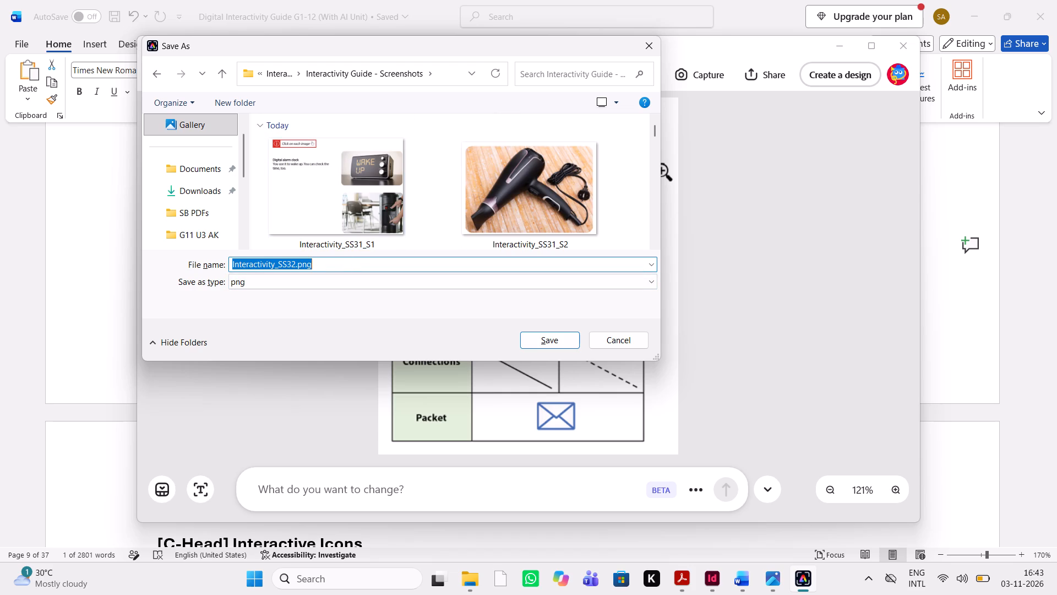
click(332, 261)
key(BackSpace)
key(BackSpace)
key(BackSpace)
key(BackSpace)
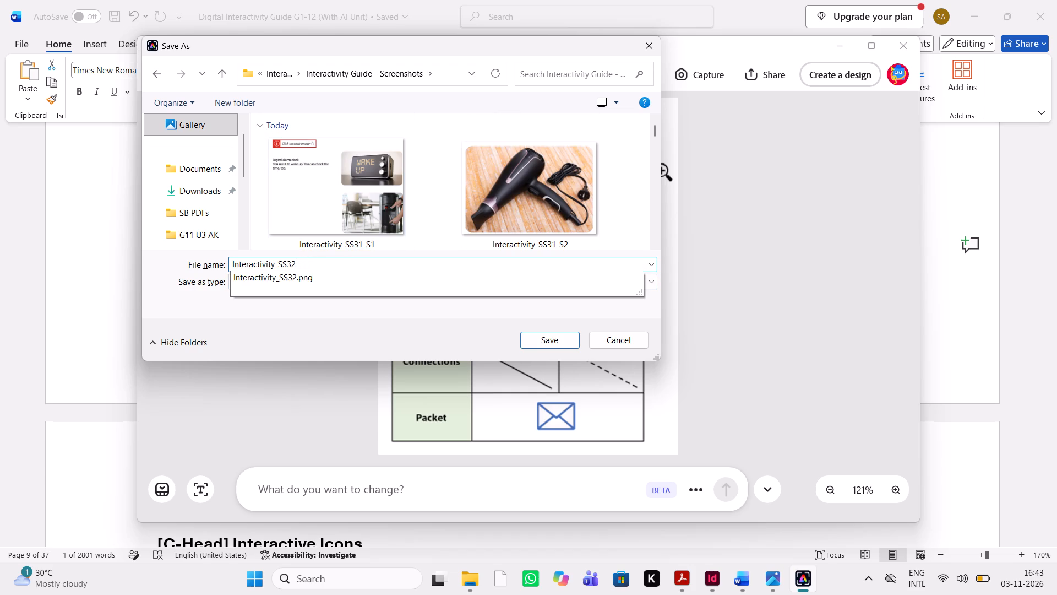
key(shift+underscore)
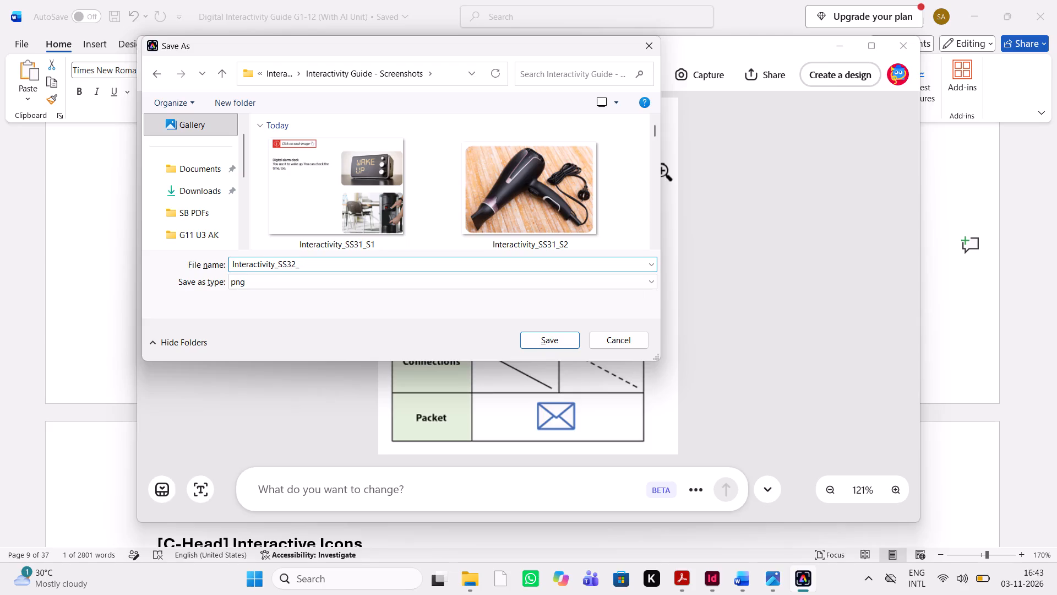
text(S1)
click(546, 338)
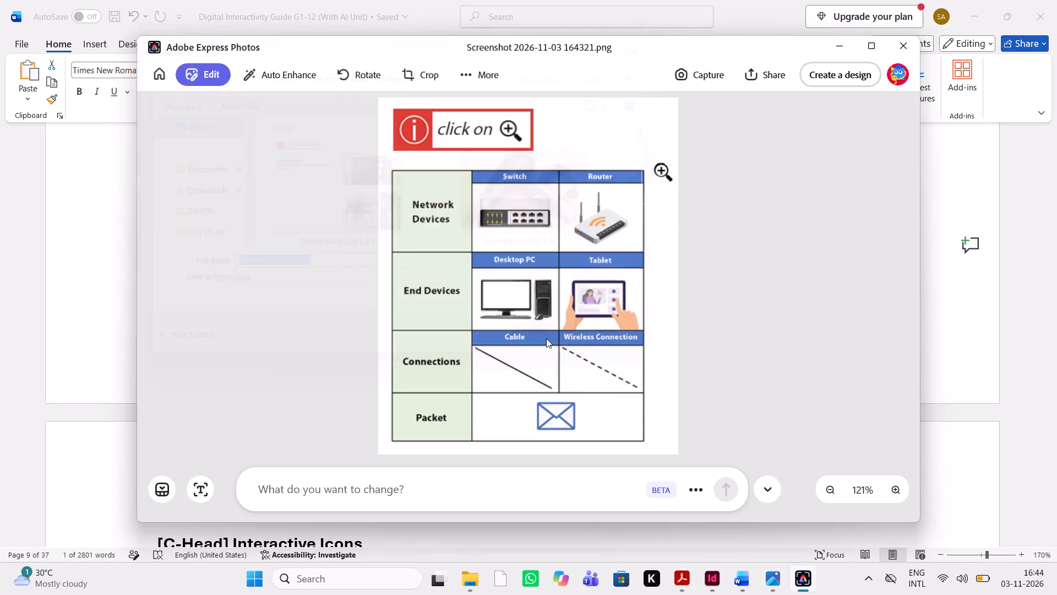
click(905, 55)
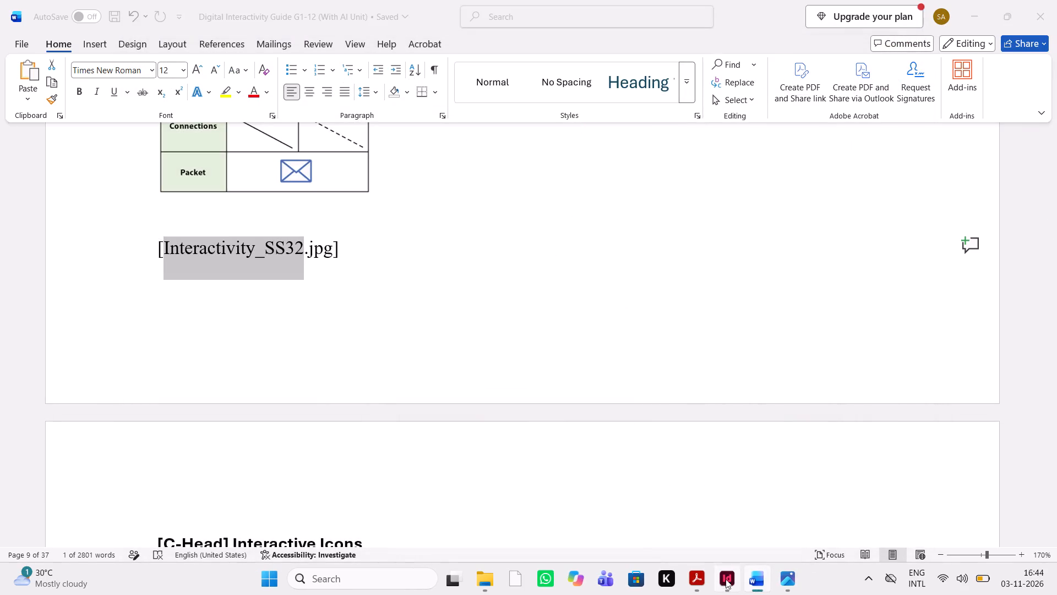
In InDesign, look back through the guide's earlier pages at their framed screenshots, and return to the Interactive Images page 8.
click(726, 579)
scroll(516, 376, up, 1)
scroll(516, 376, down, 1)
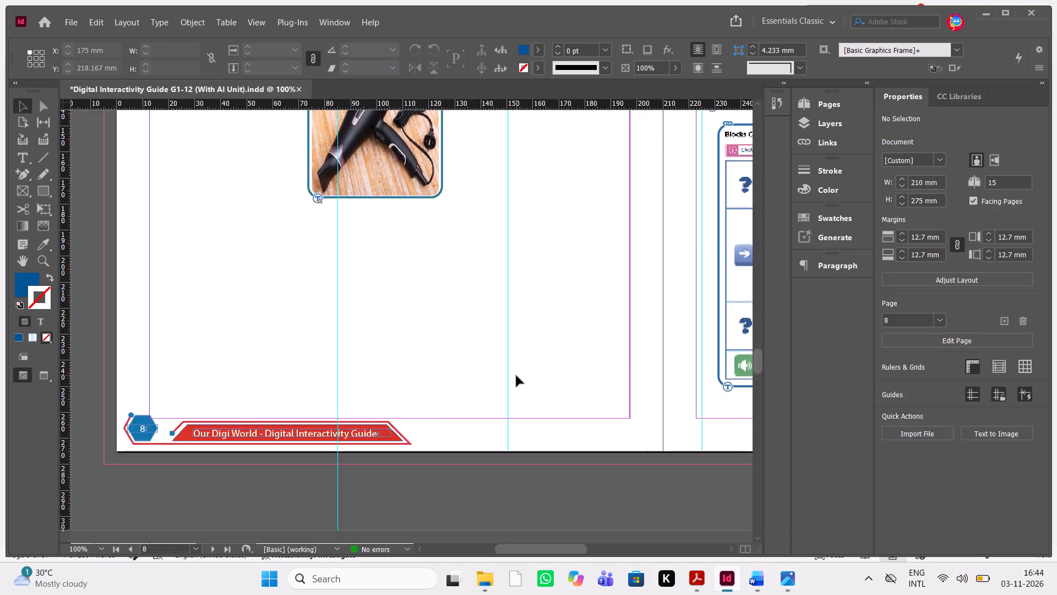
scroll(516, 376, down, 1)
scroll(516, 376, up, 4)
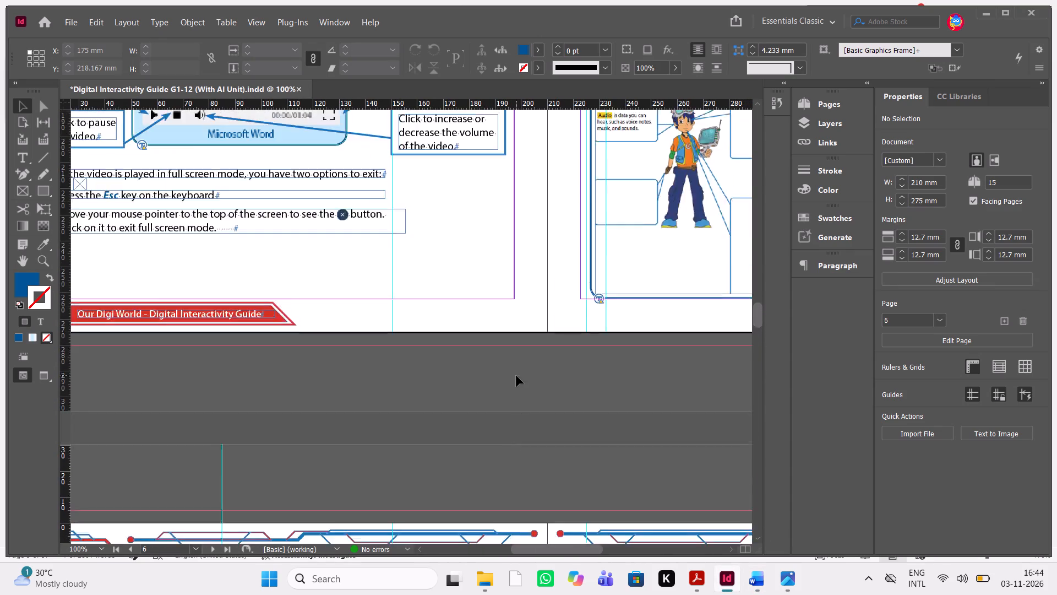
scroll(516, 376, up, 4)
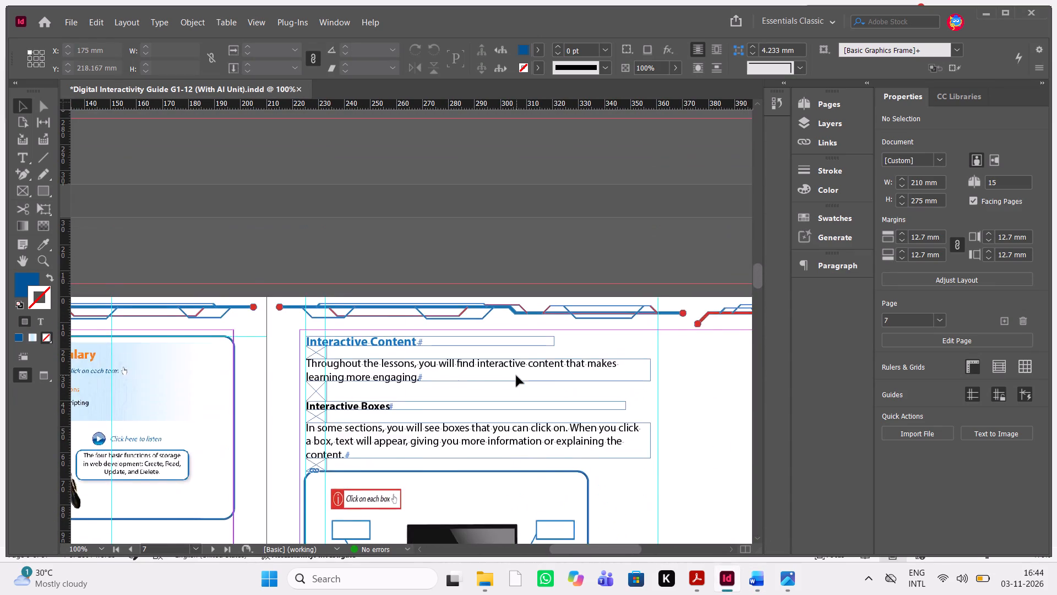
scroll(516, 376, right, 1)
scroll(516, 376, up, 8)
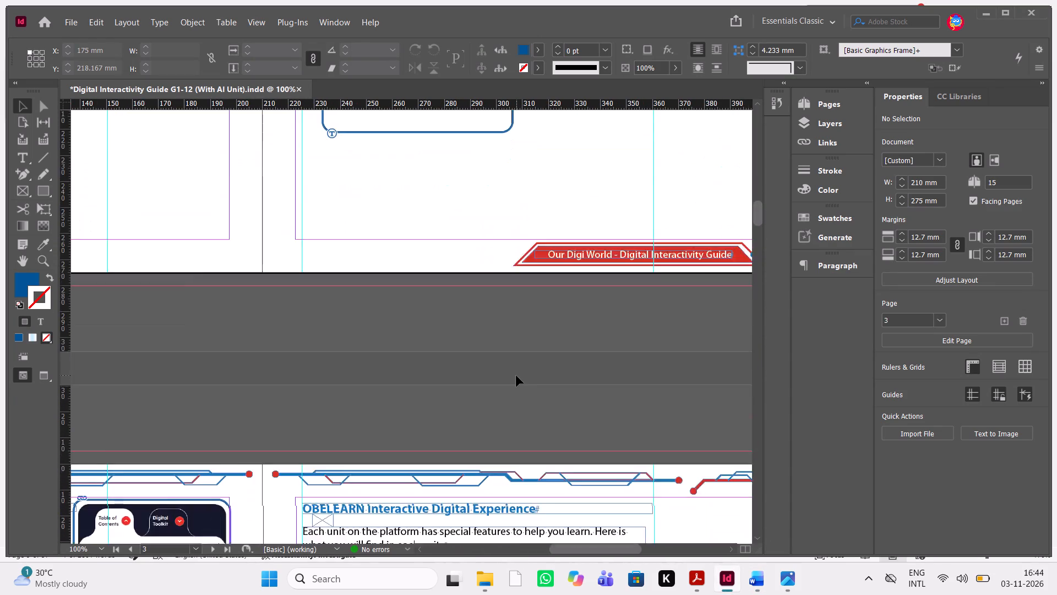
scroll(516, 376, up, 3)
scroll(516, 376, down, 2)
scroll(516, 376, up, 1)
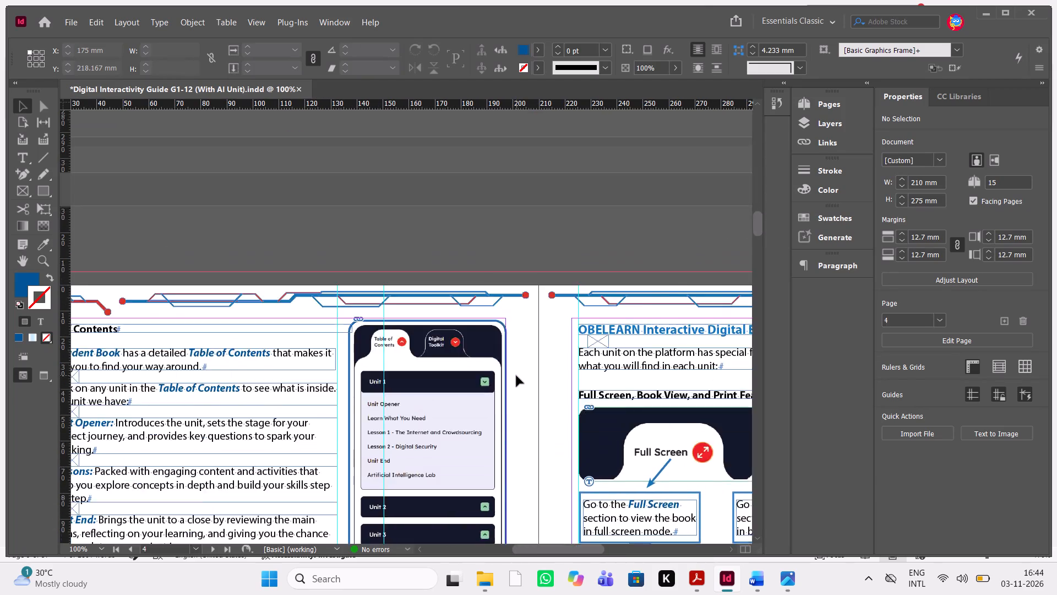
scroll(516, 376, up, 4)
scroll(516, 376, down, 2)
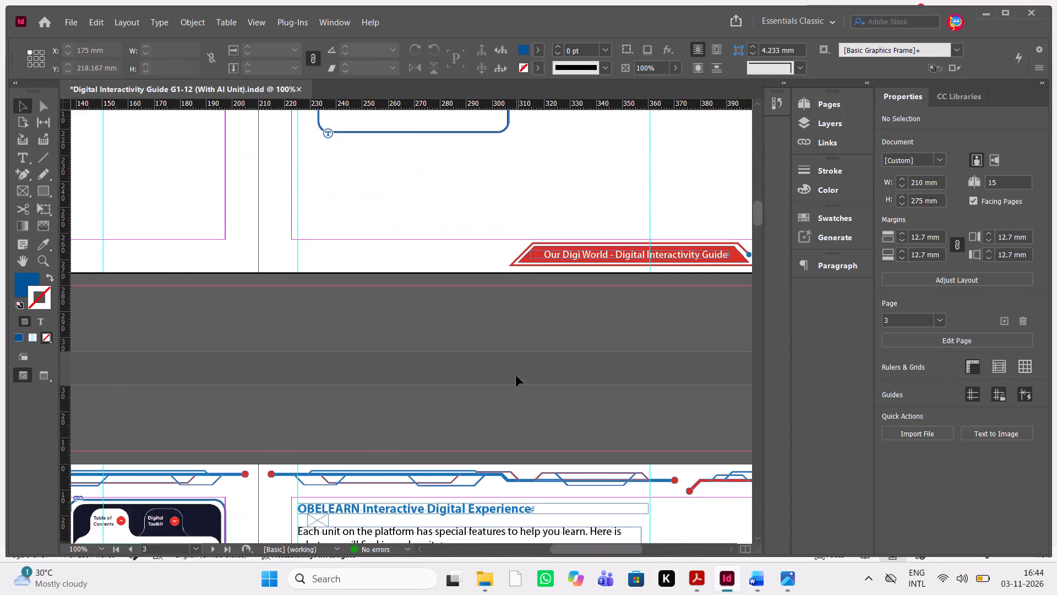
scroll(516, 376, down, 7)
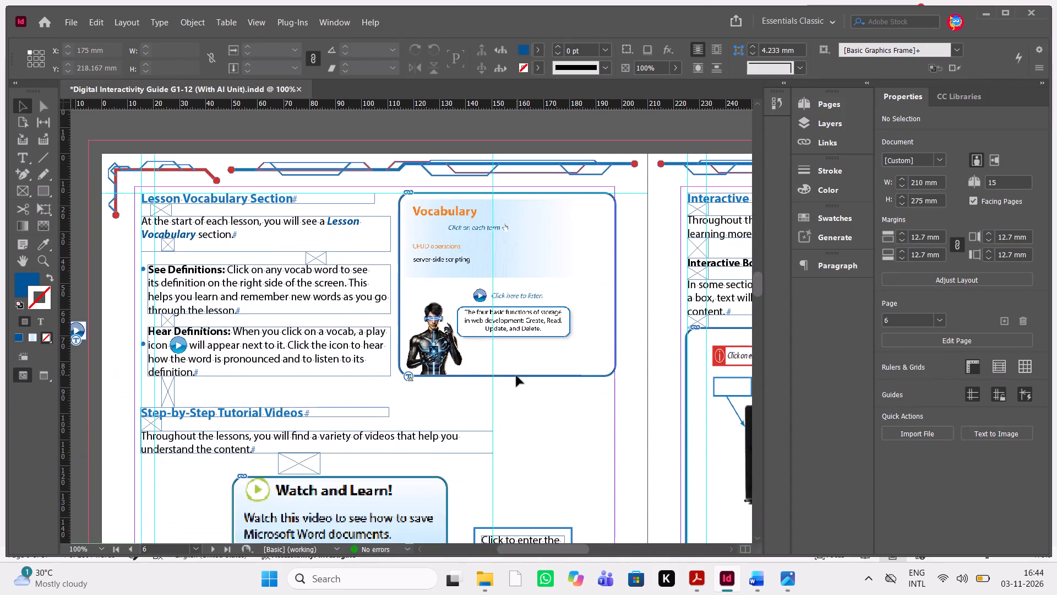
scroll(516, 376, down, 6)
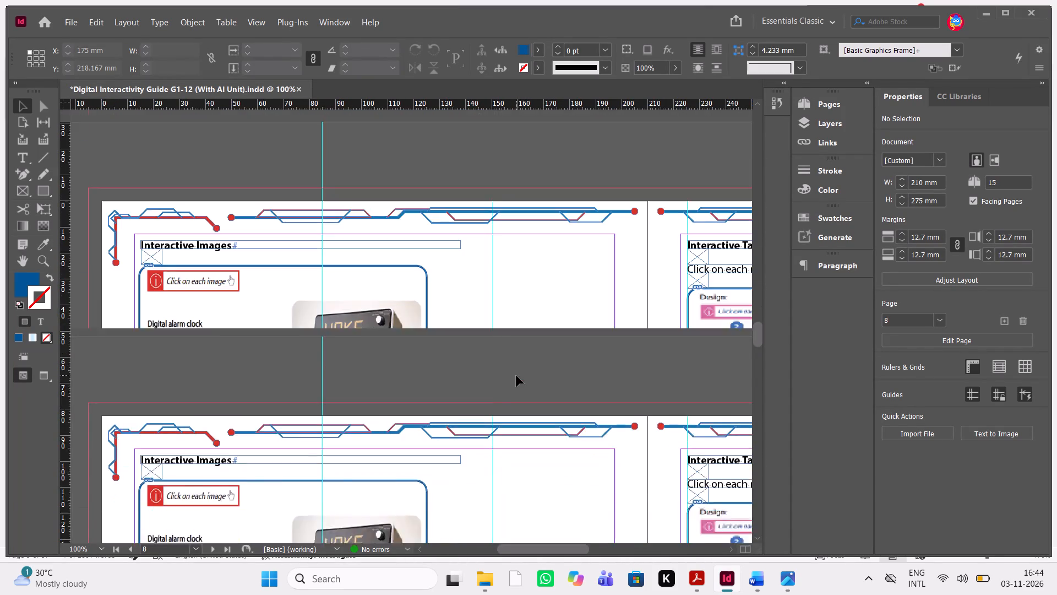
scroll(516, 376, down, 4)
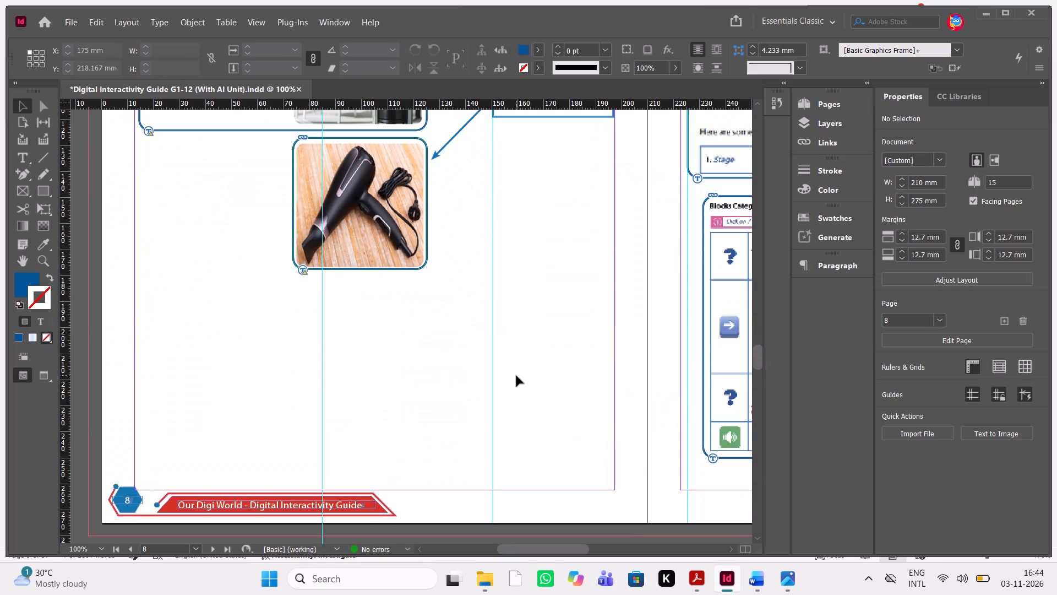
Copy the framed Vocabulary screenshot from page 6 and place it below the hair dryer image on page 8, at about X 16 mm, Y 187 mm.
scroll(439, 427, up, 3)
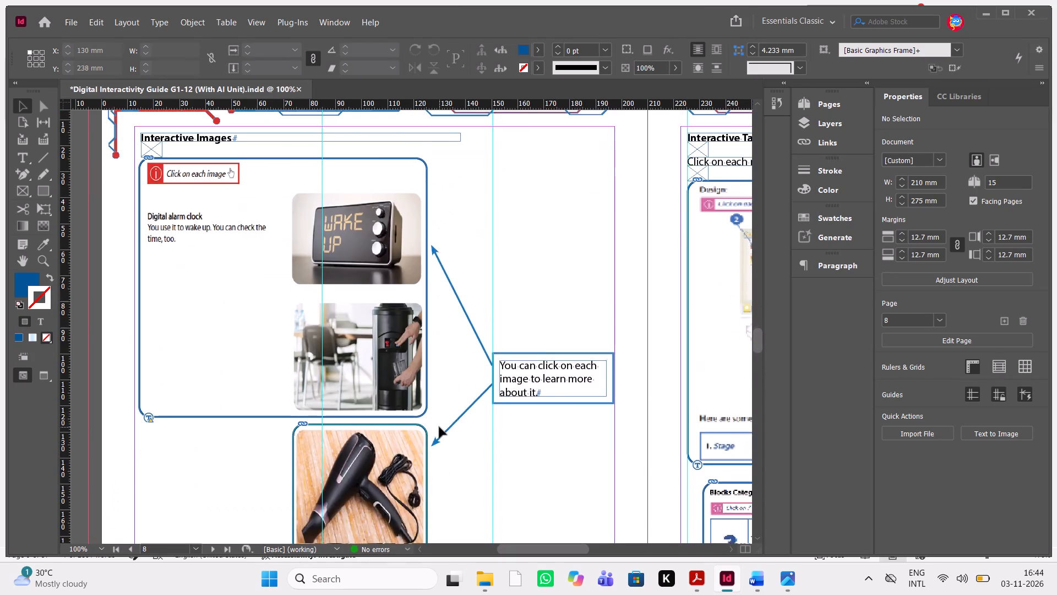
scroll(439, 427, up, 3)
scroll(439, 427, right, 1)
scroll(439, 427, up, 1)
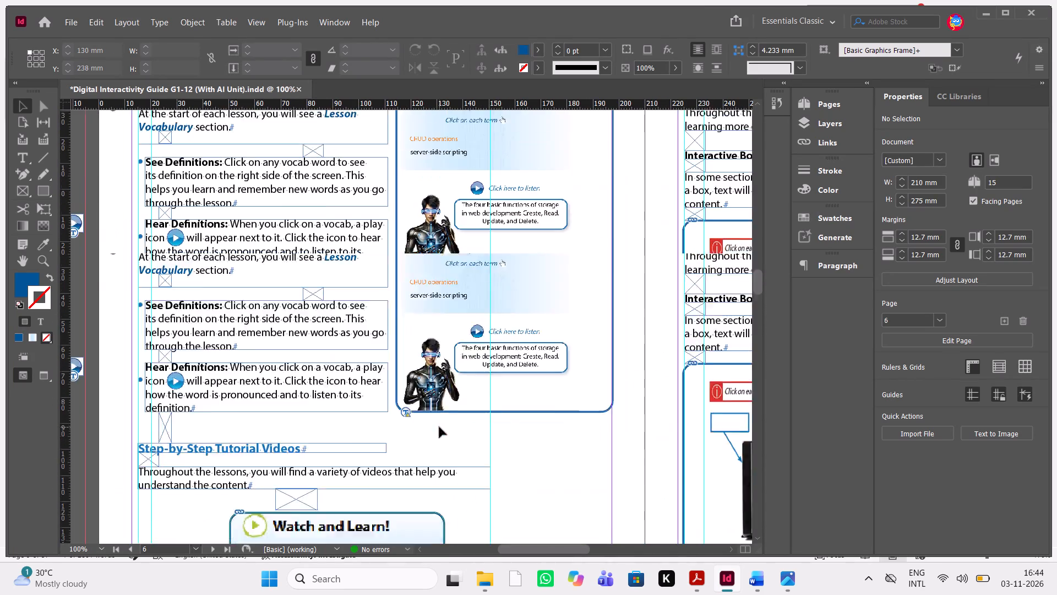
scroll(439, 427, up, 1)
click(444, 392)
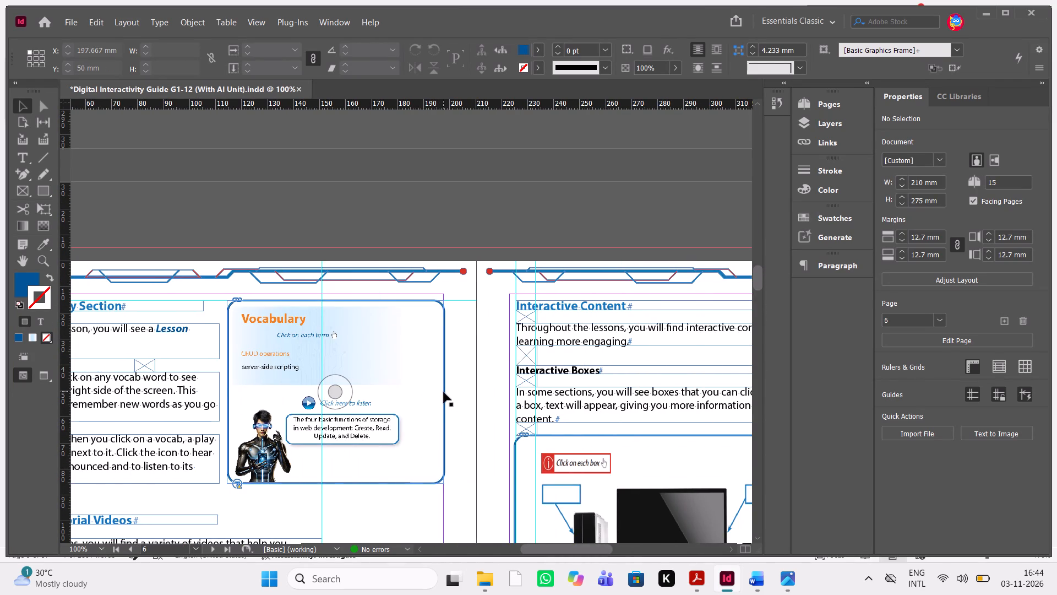
key(ctrl+c)
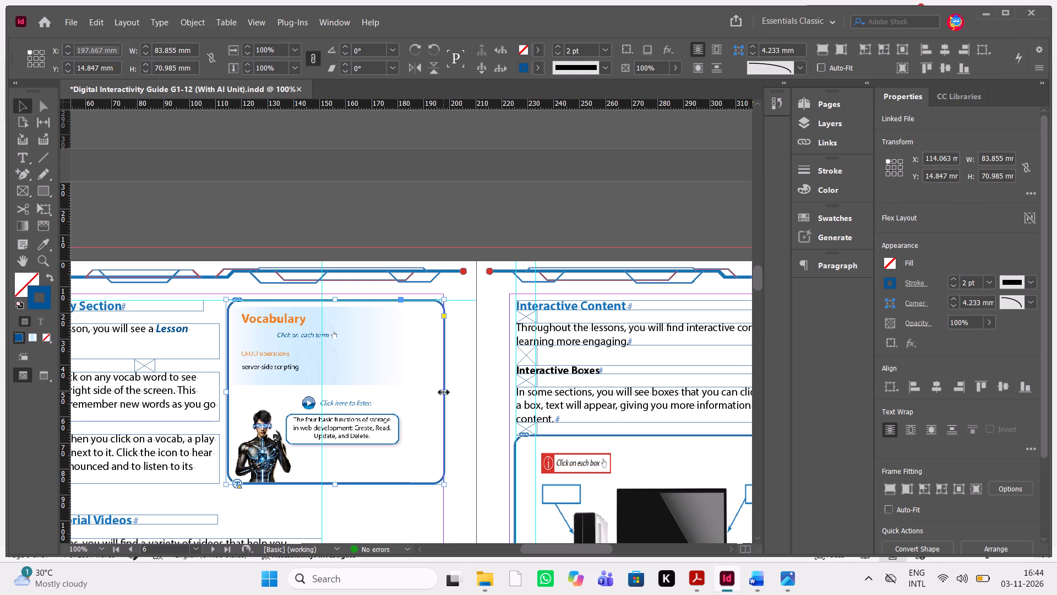
scroll(444, 392, down, 6)
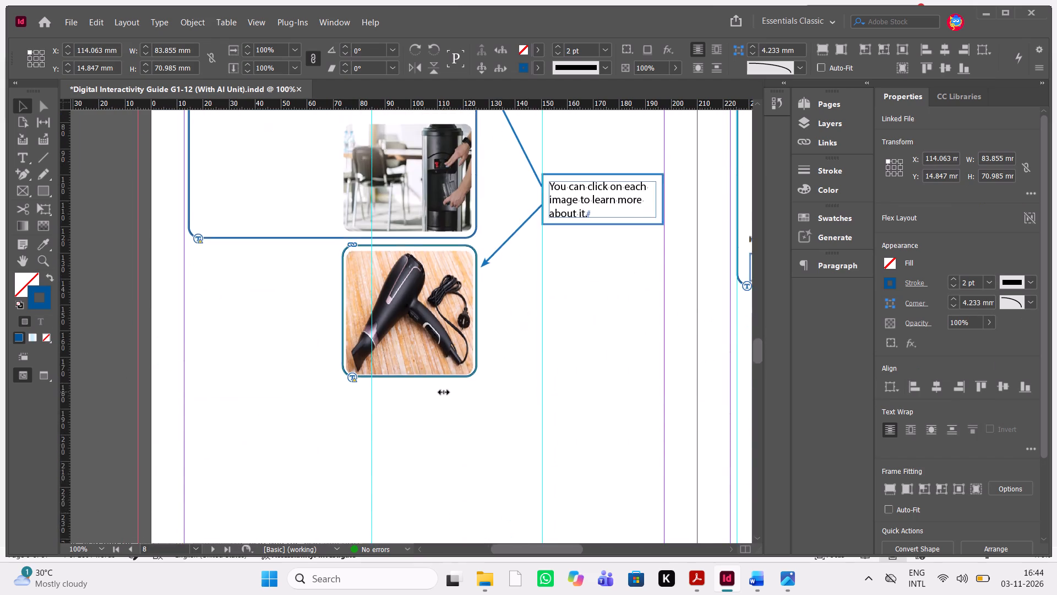
scroll(444, 392, down, 2)
key(ctrl+v)
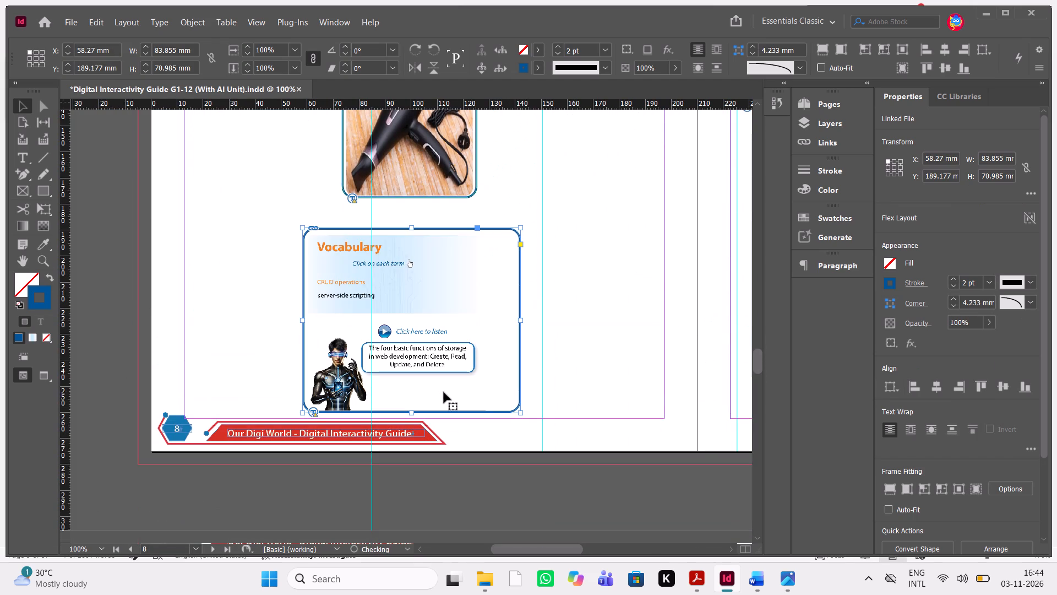
drag(444, 336, 345, 333)
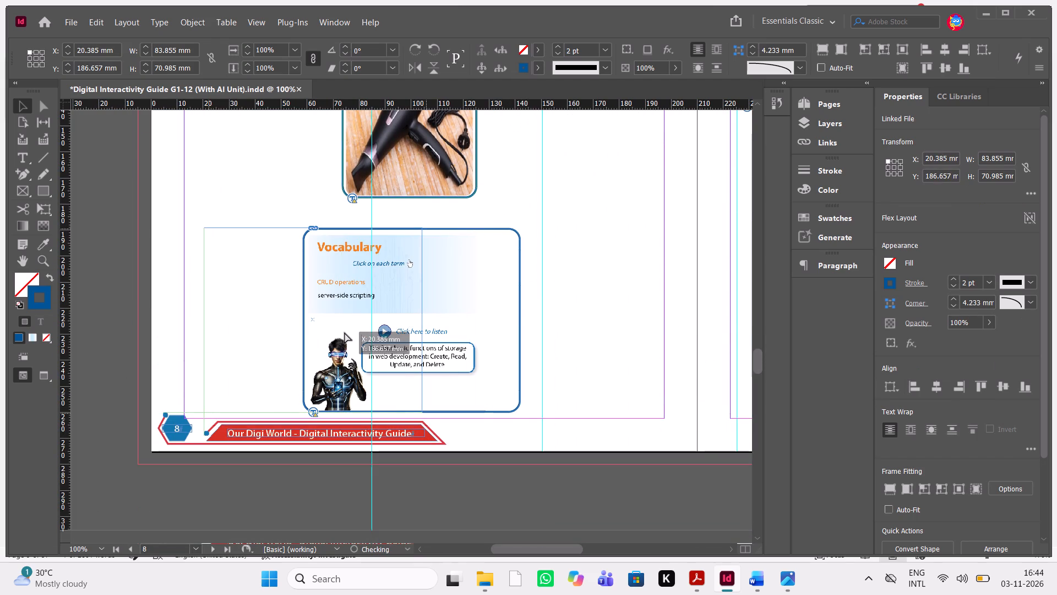
drag(345, 333, 337, 333)
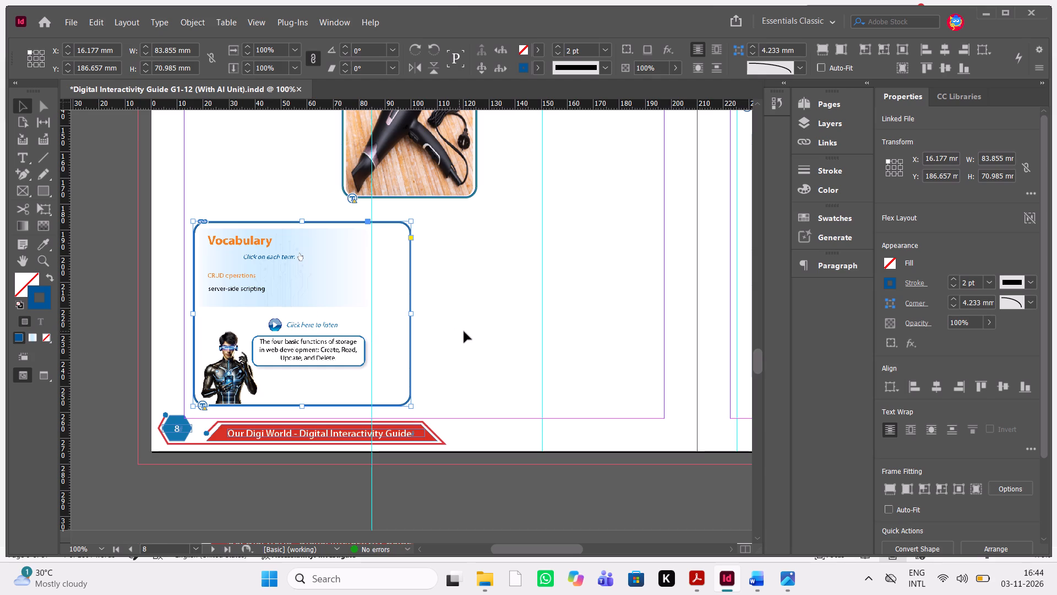
Review the network devices magnifier figure and its callout in the Word manuscript.
scroll(464, 332, up, 6)
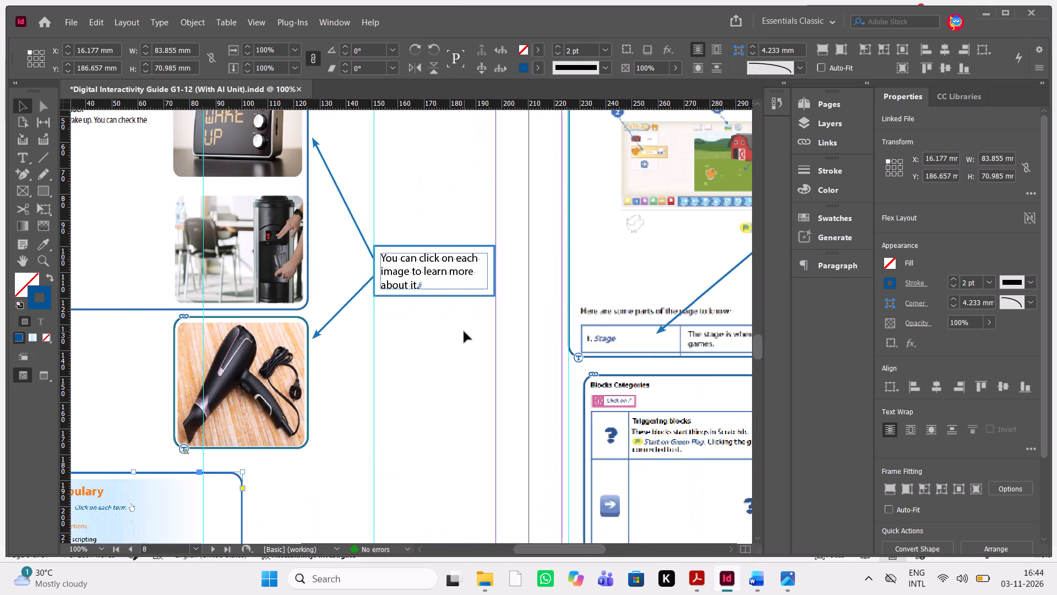
scroll(464, 332, up, 1)
click(752, 585)
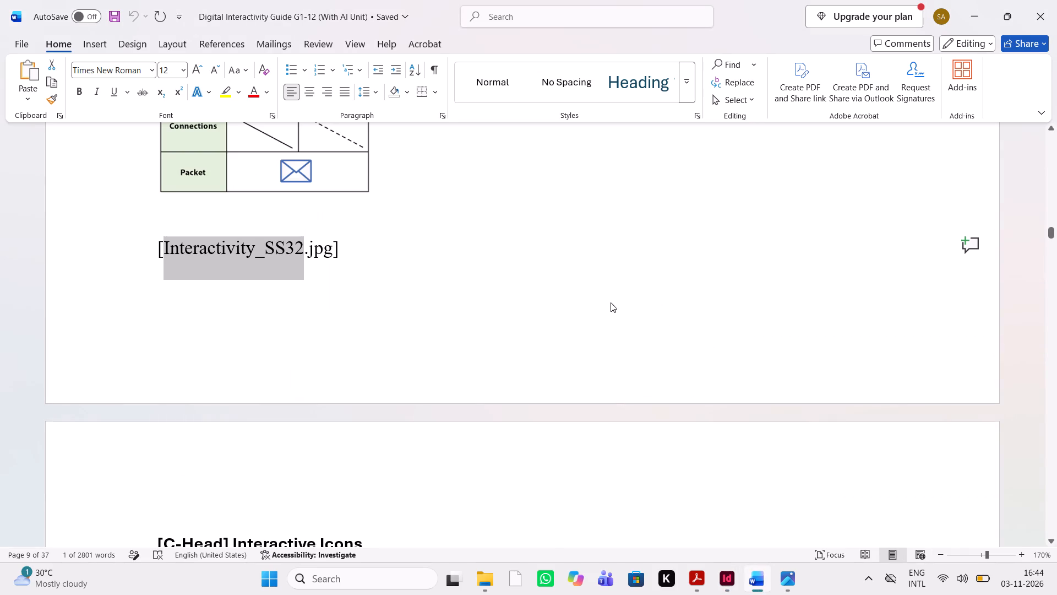
scroll(593, 301, up, 1)
scroll(593, 301, down, 1)
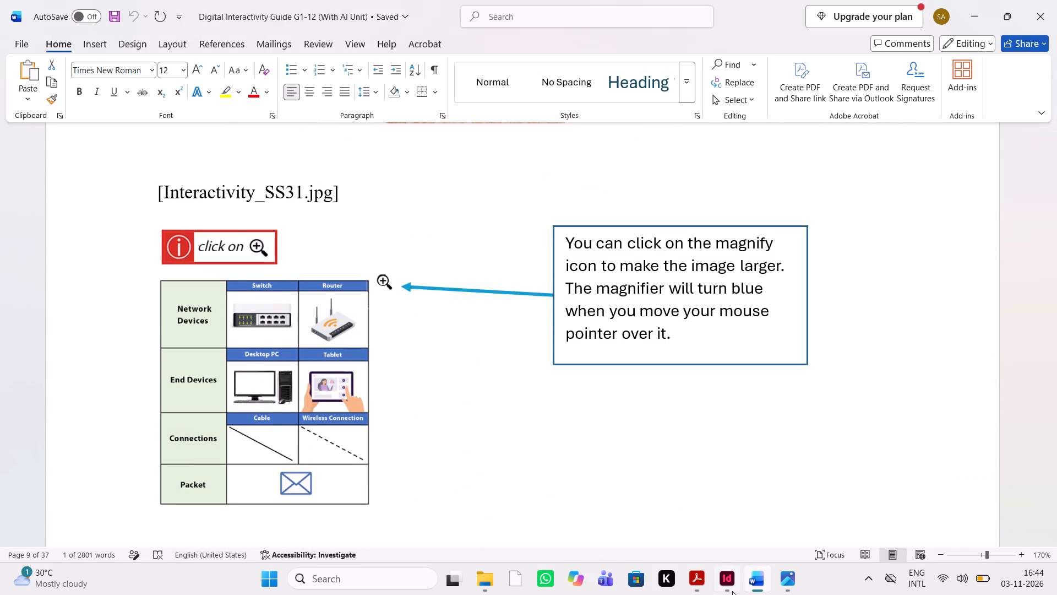
In InDesign, look through the guide's other pages at their framed figures and callouts, and return to page 8.
click(732, 591)
scroll(468, 363, up, 2)
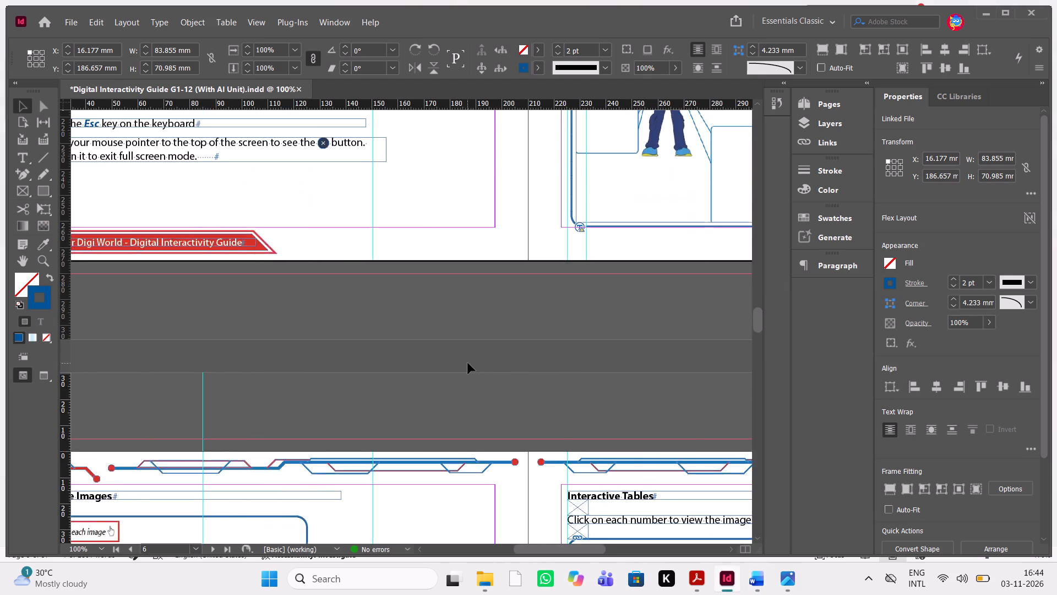
scroll(468, 363, up, 4)
scroll(468, 363, down, 3)
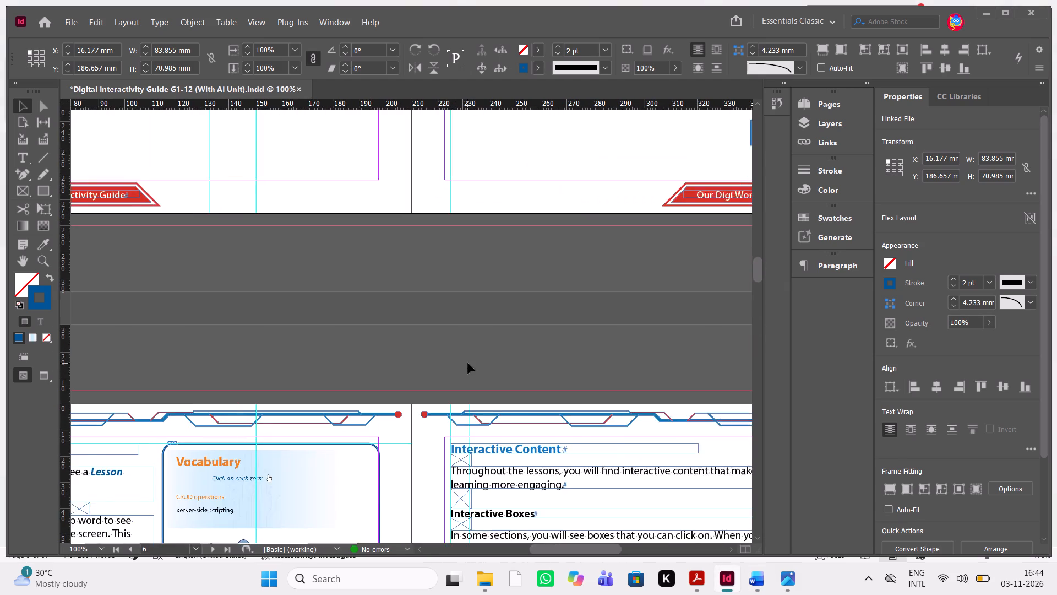
scroll(468, 363, down, 11)
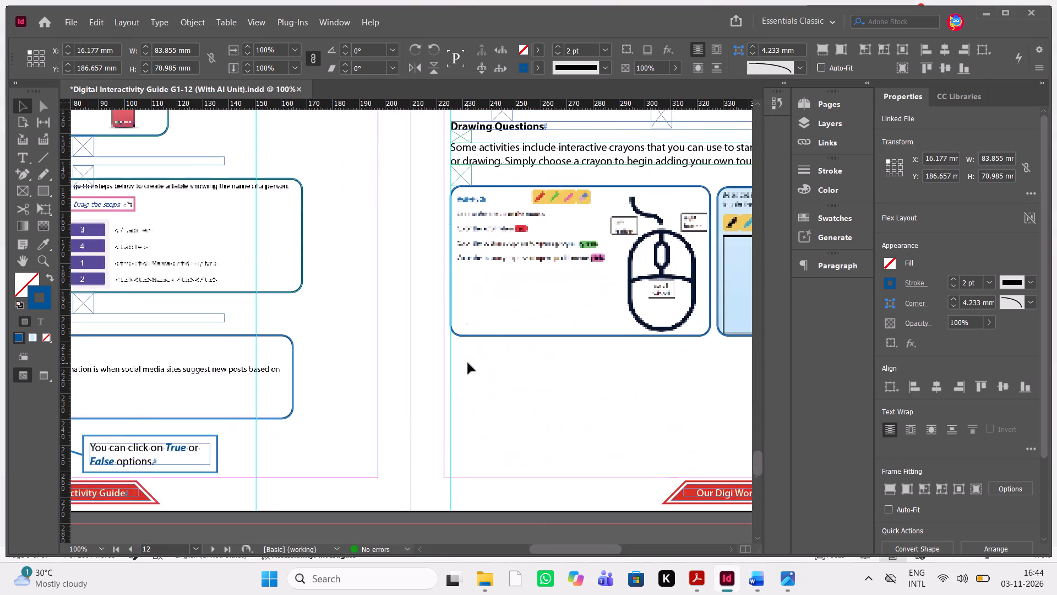
scroll(468, 363, up, 2)
scroll(468, 363, right, 1)
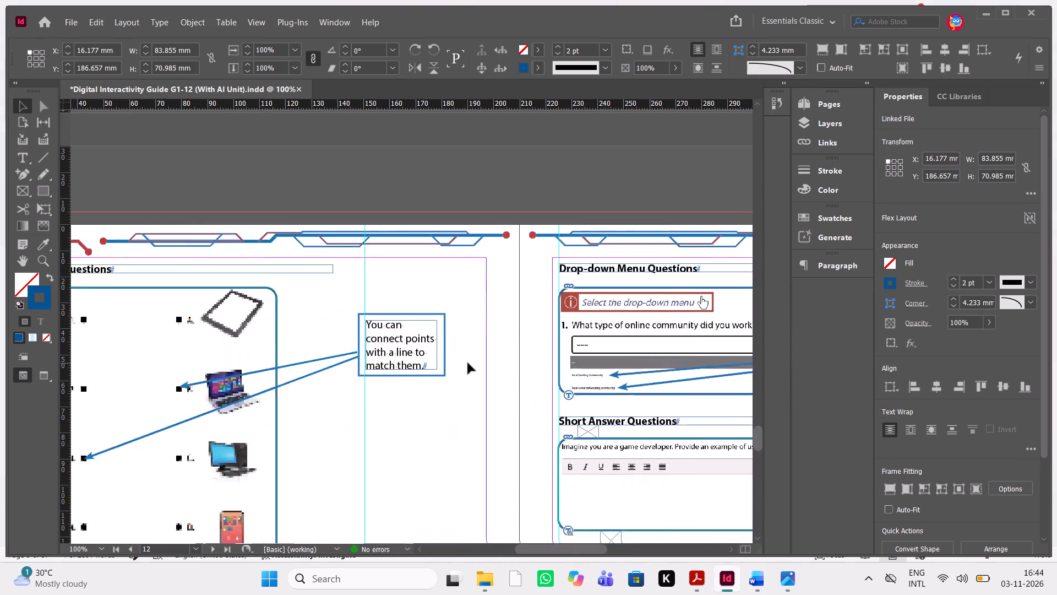
scroll(468, 363, right, 1)
scroll(468, 363, down, 4)
scroll(468, 363, left, 1)
scroll(468, 363, down, 2)
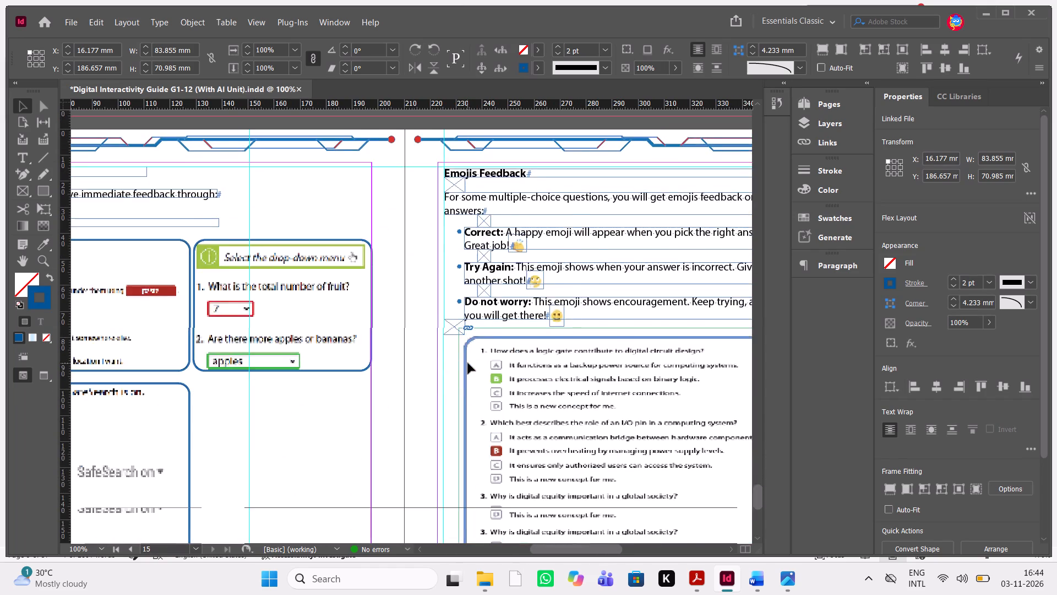
scroll(468, 363, down, 2)
scroll(468, 363, up, 7)
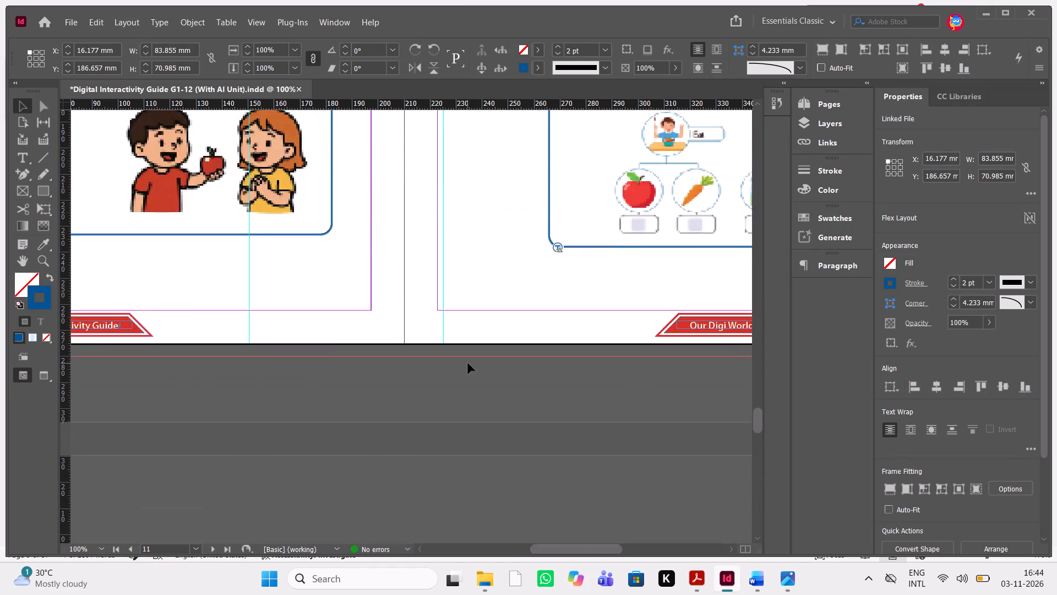
scroll(468, 363, right, 1)
scroll(468, 363, up, 3)
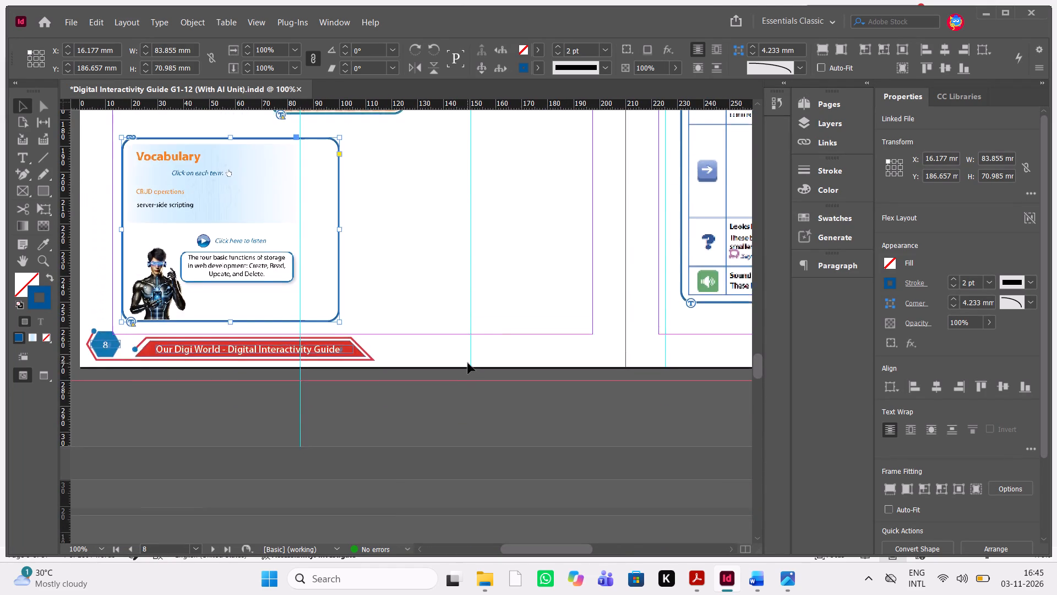
scroll(468, 363, up, 2)
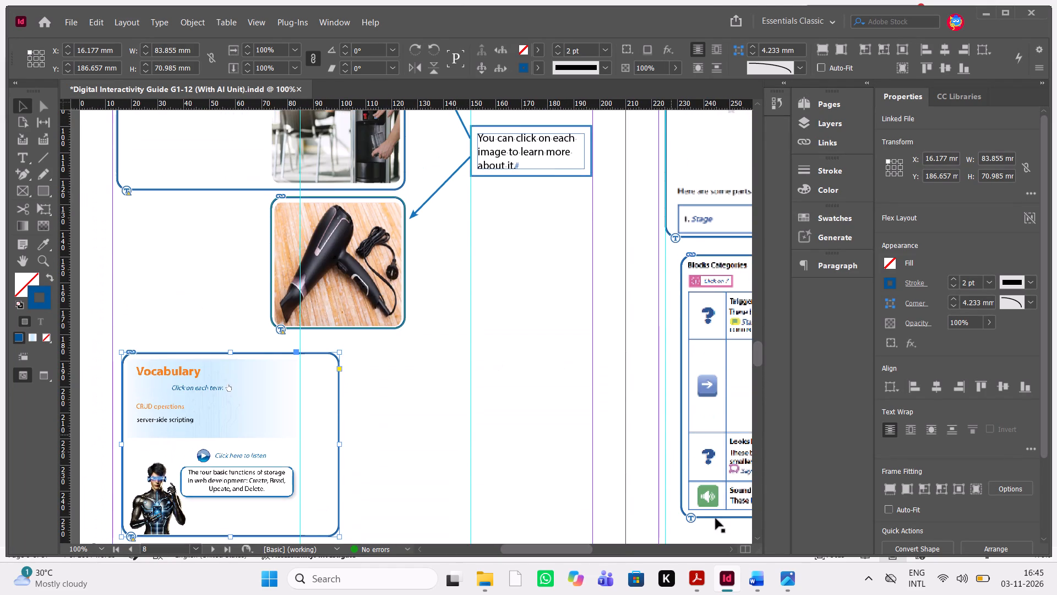
Recheck the hair dryer image and the network devices figure's layout in the Word manuscript.
click(758, 580)
scroll(560, 451, up, 1)
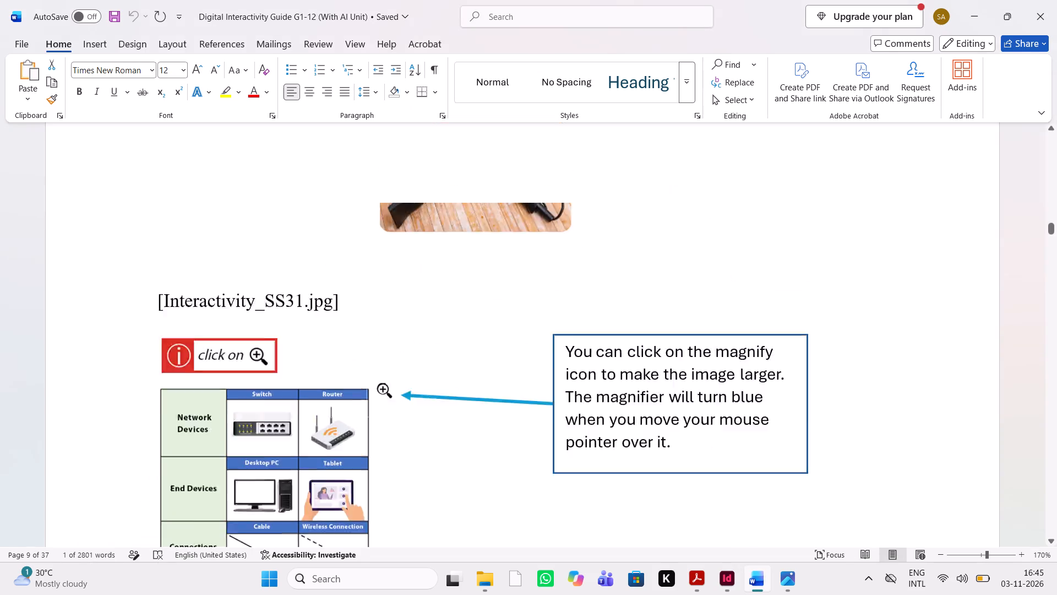
scroll(560, 451, up, 1)
scroll(560, 451, down, 1)
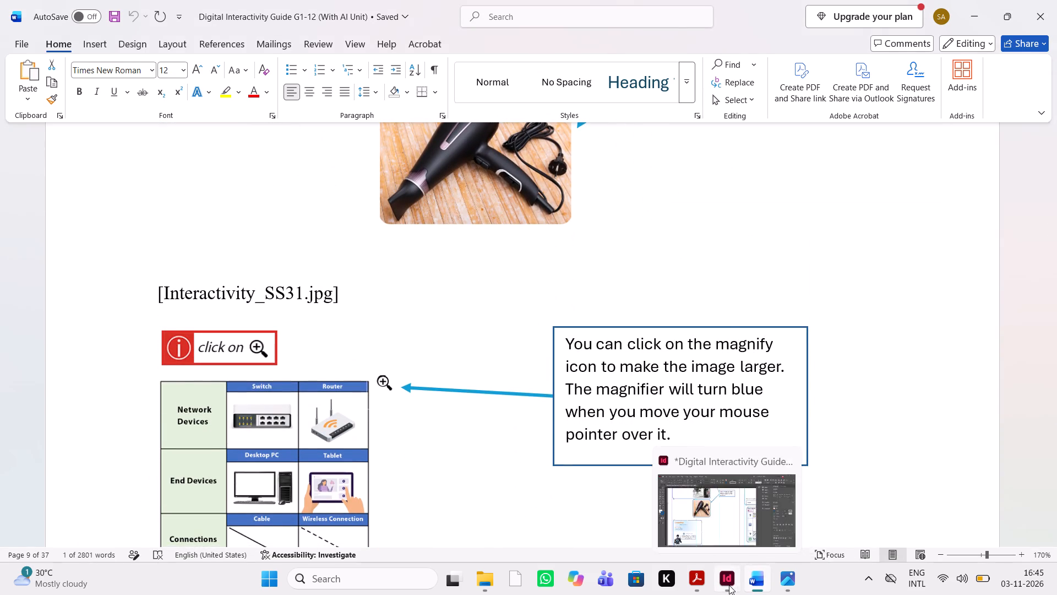
In InDesign, delete the Vocabulary image inside the pasted frame on page 8, keeping the empty blue rounded frame.
click(729, 585)
scroll(486, 418, down, 1)
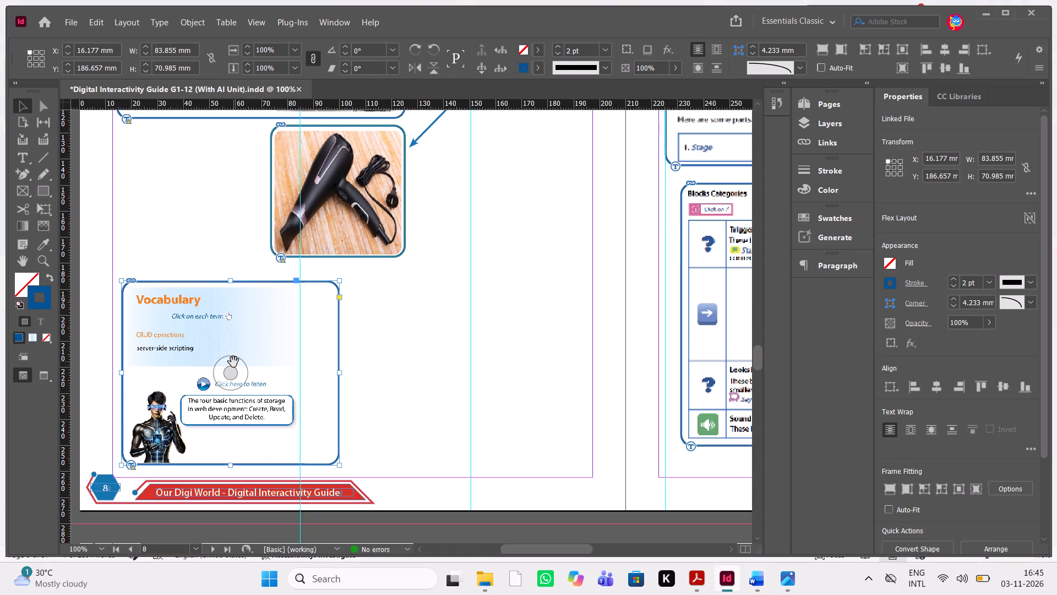
click(233, 362)
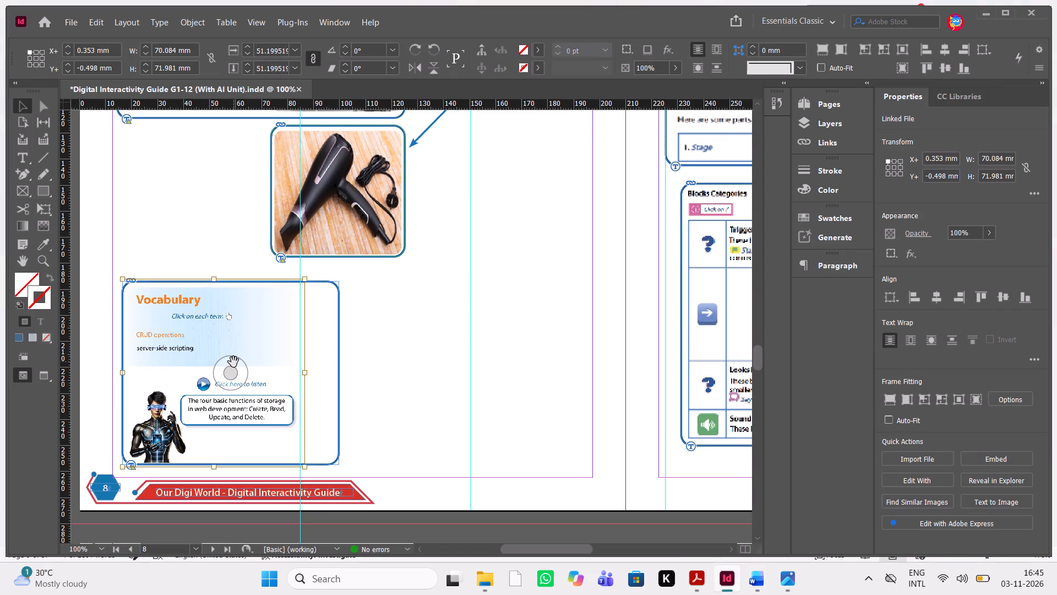
key(Delete)
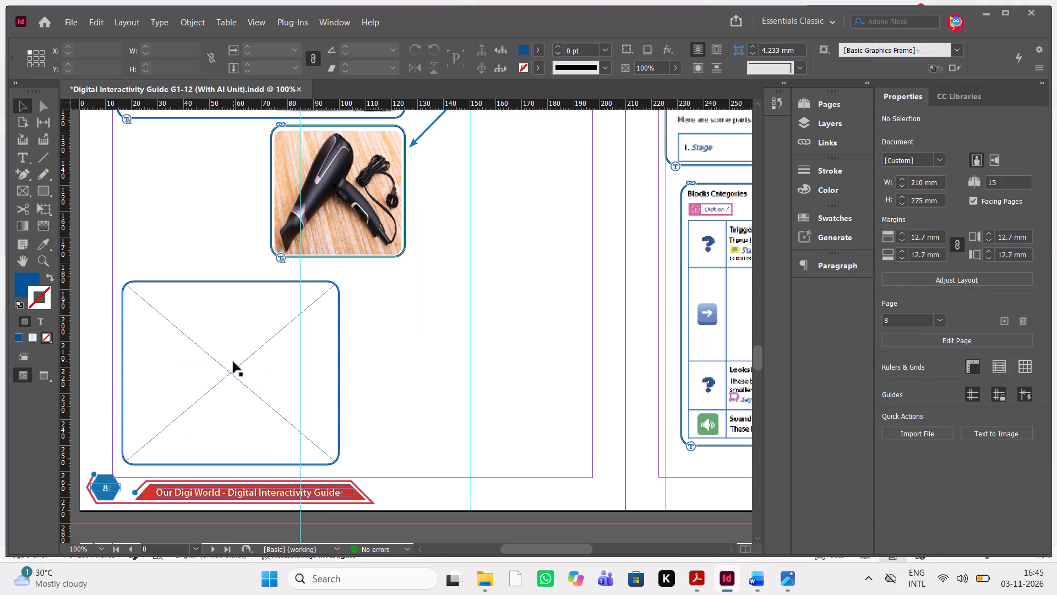
Nudge the empty frame below the hair dryer image up and left to about X 15.2 mm, Y 184.2 mm.
click(239, 374)
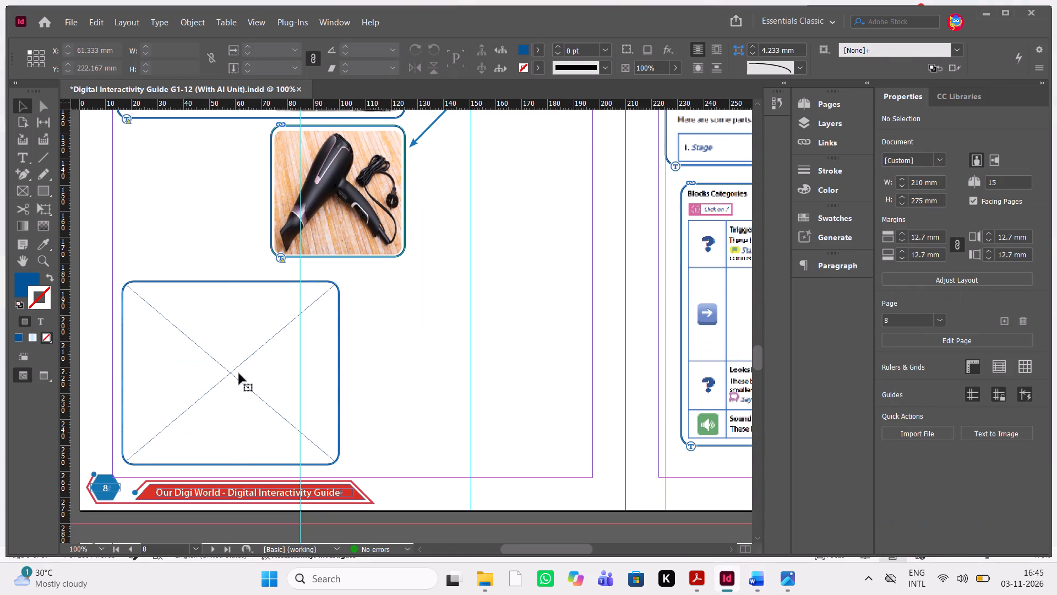
key(Up)
key(Up)
key(Up)
key(Up)
key(Up)
key(Up)
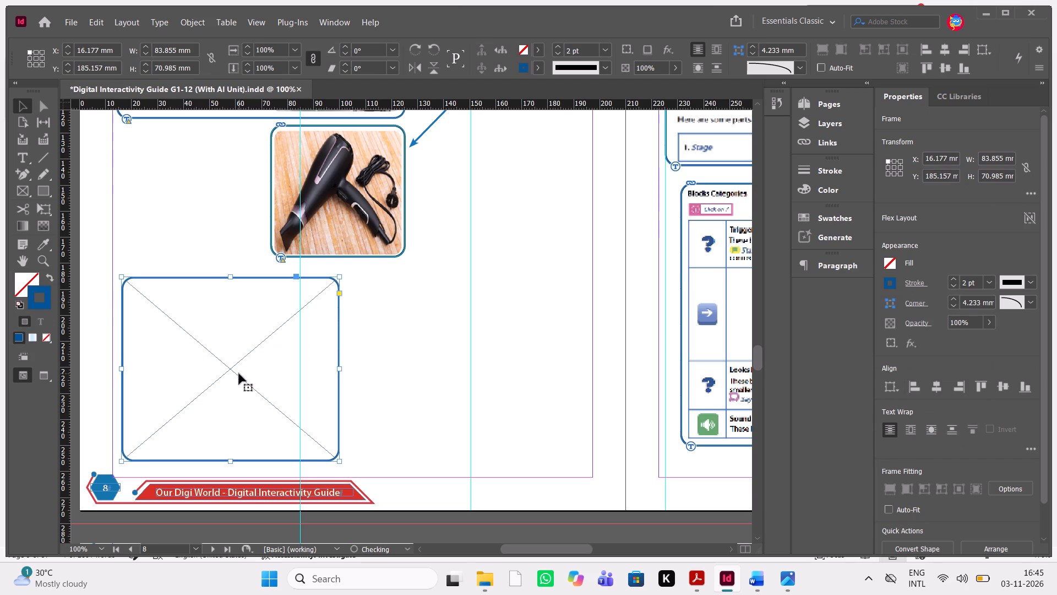
scroll(239, 374, up, 1)
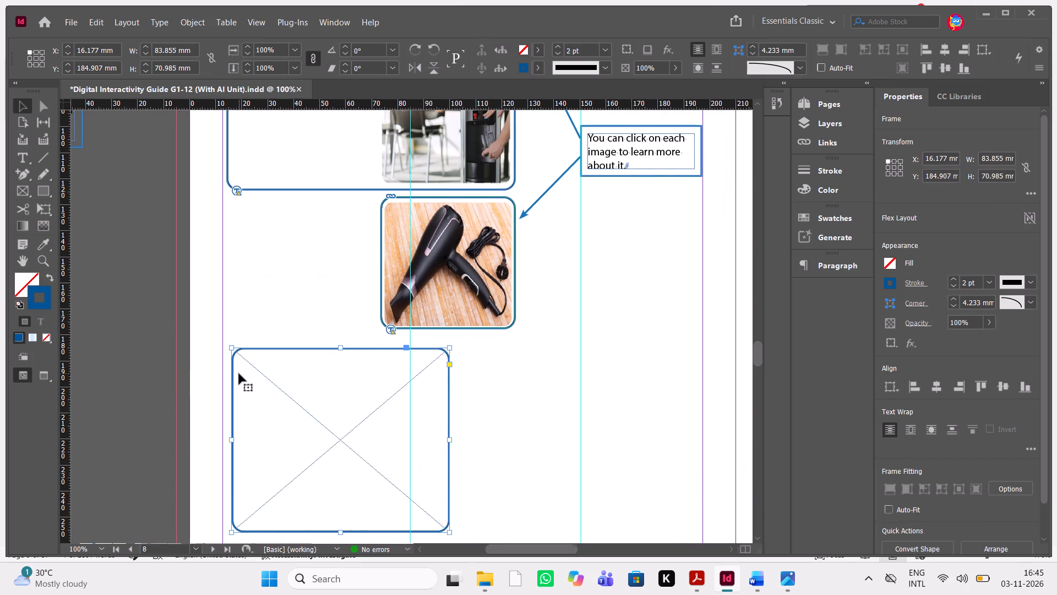
key(Left)
key(Left)
key(Left)
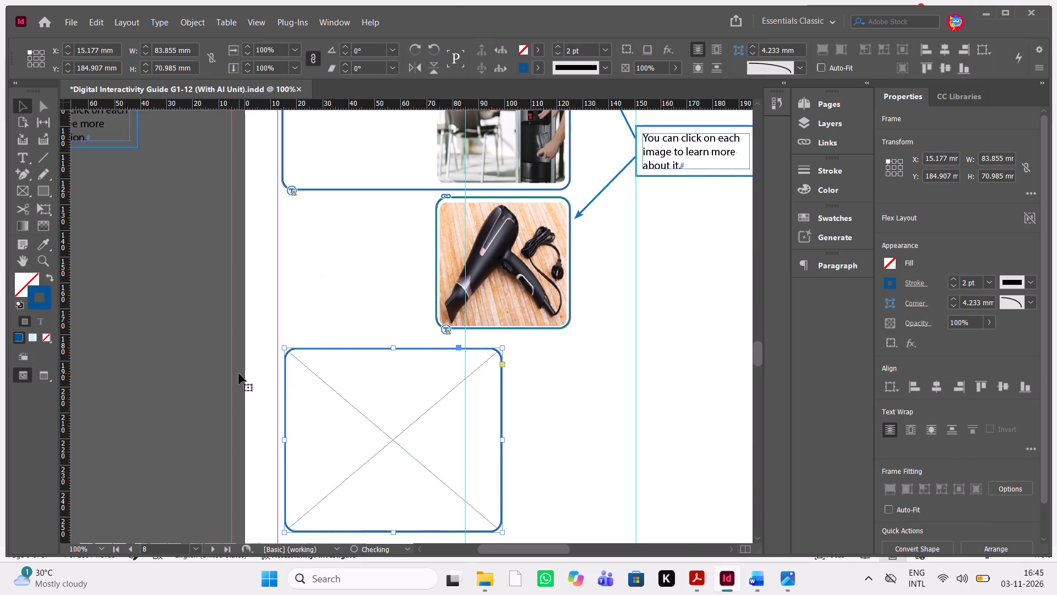
key(Up)
key(Up)
key(Up)
key(Up)
key(Down)
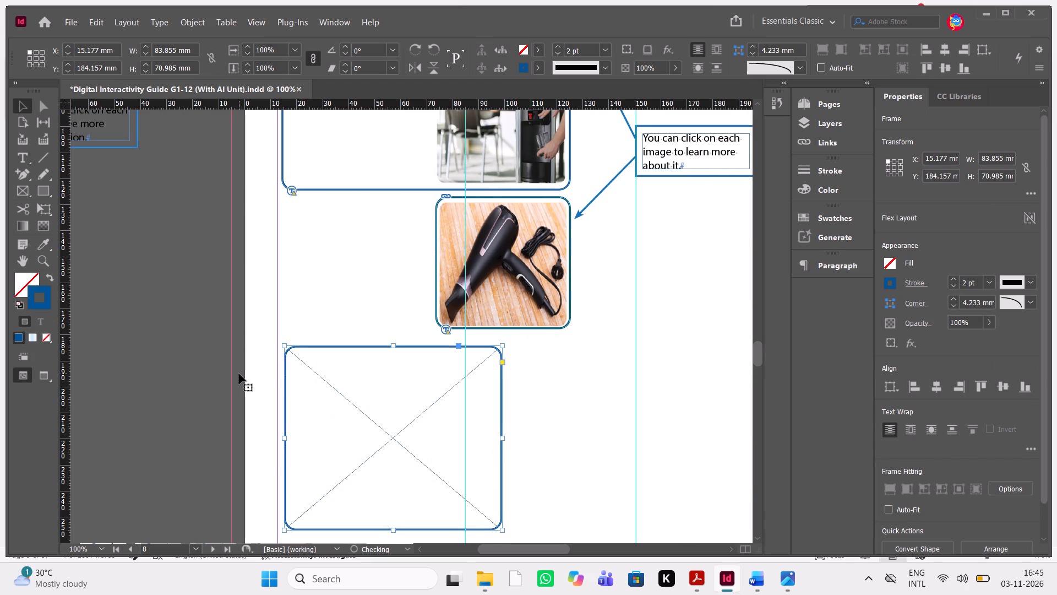
scroll(239, 374, left, 1)
scroll(239, 374, down, 1)
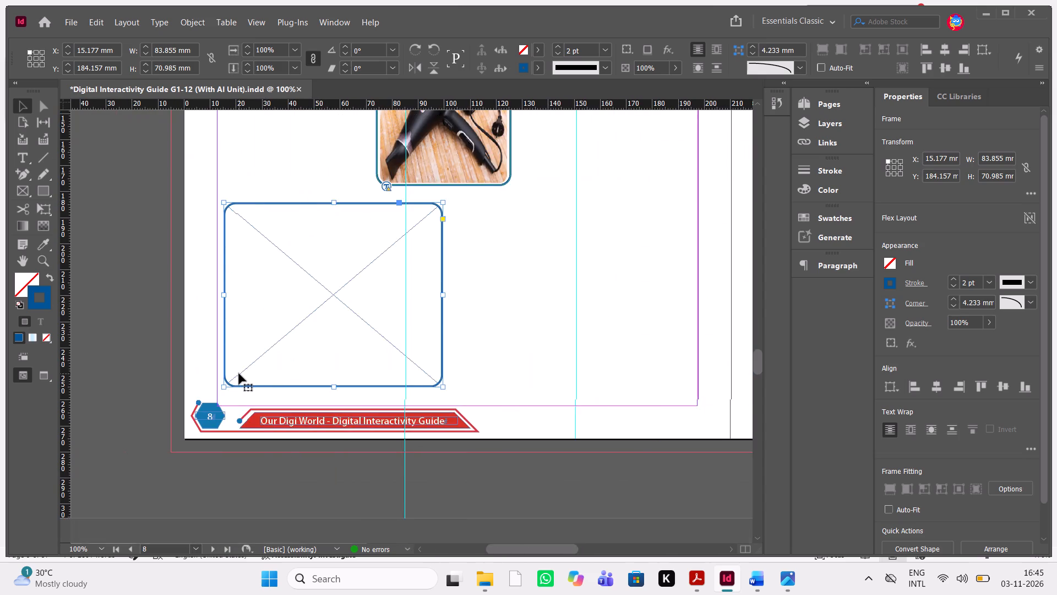
Look through InDesign pages 8 to 11 for a callout with an arrow that suits the manuscript's magnifier figure.
scroll(239, 374, up, 1)
scroll(400, 420, up, 1)
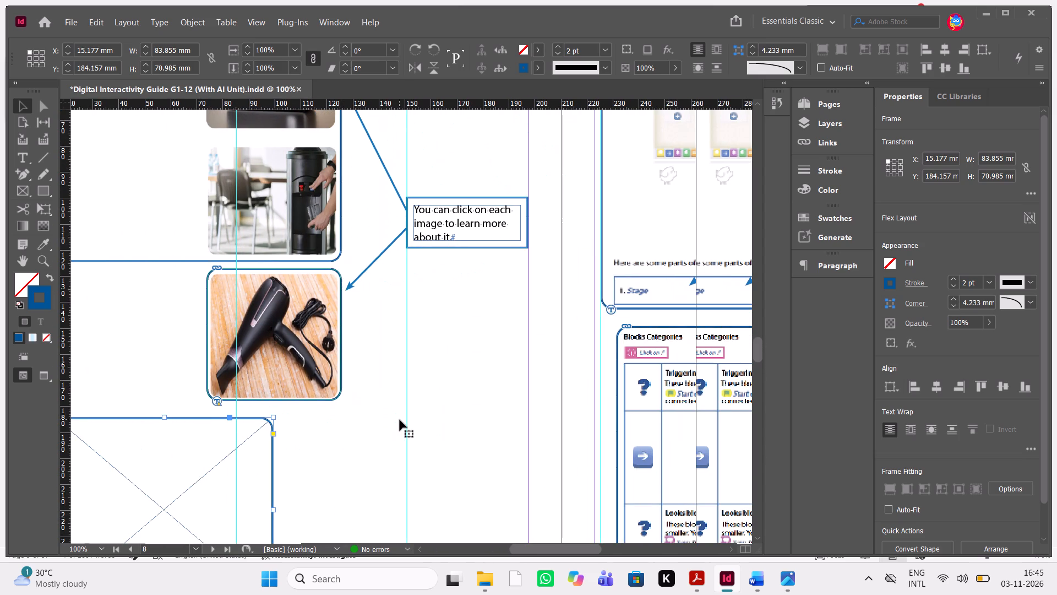
click(759, 588)
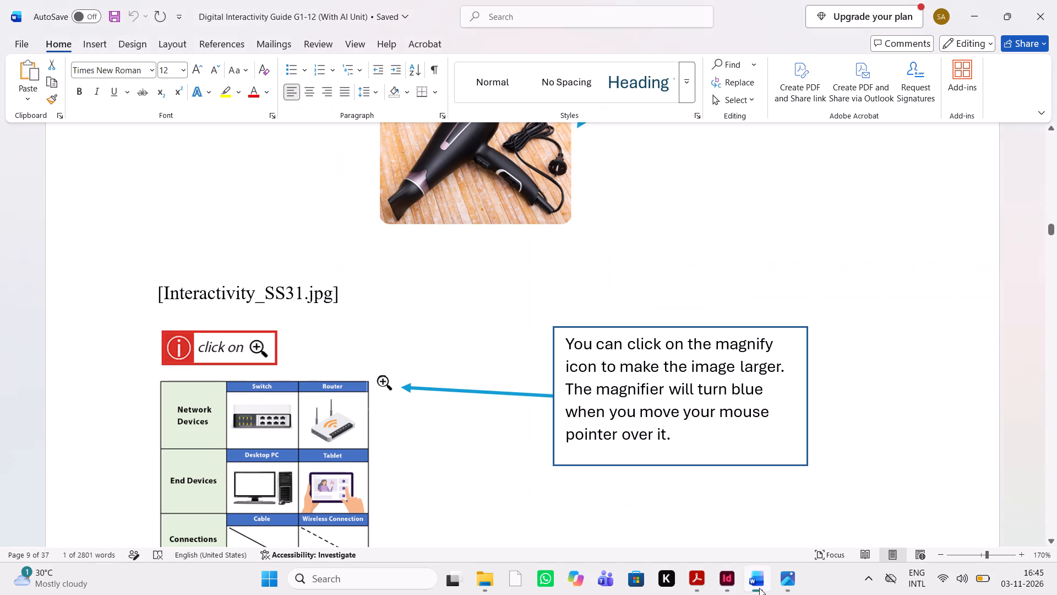
click(759, 588)
scroll(591, 417, up, 1)
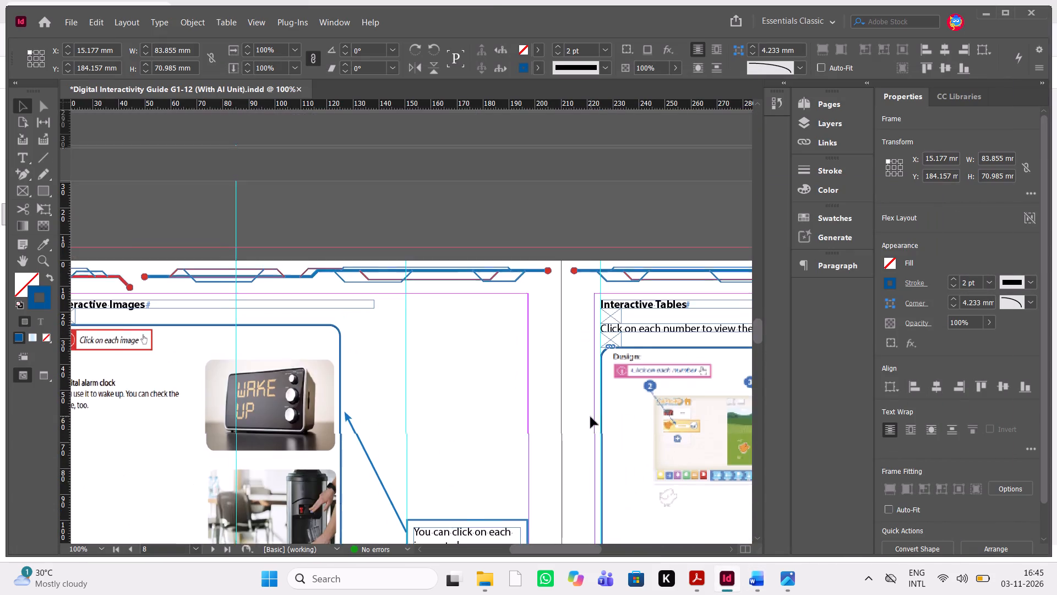
scroll(591, 417, up, 1)
scroll(591, 417, down, 2)
scroll(591, 417, up, 1)
scroll(591, 417, down, 1)
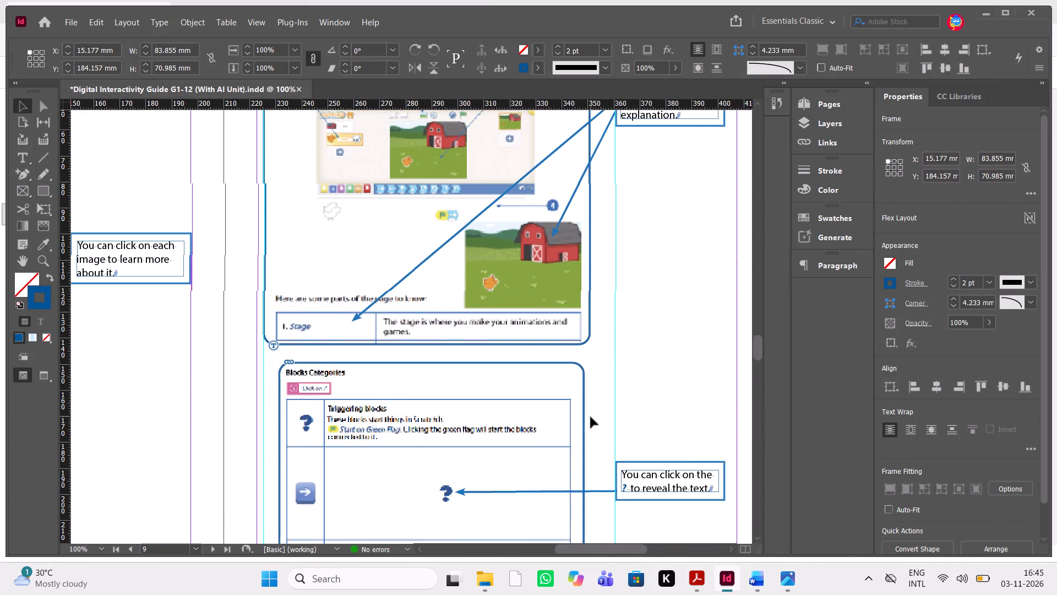
scroll(591, 417, left, 1)
scroll(591, 417, down, 1)
drag(525, 412, 404, 340)
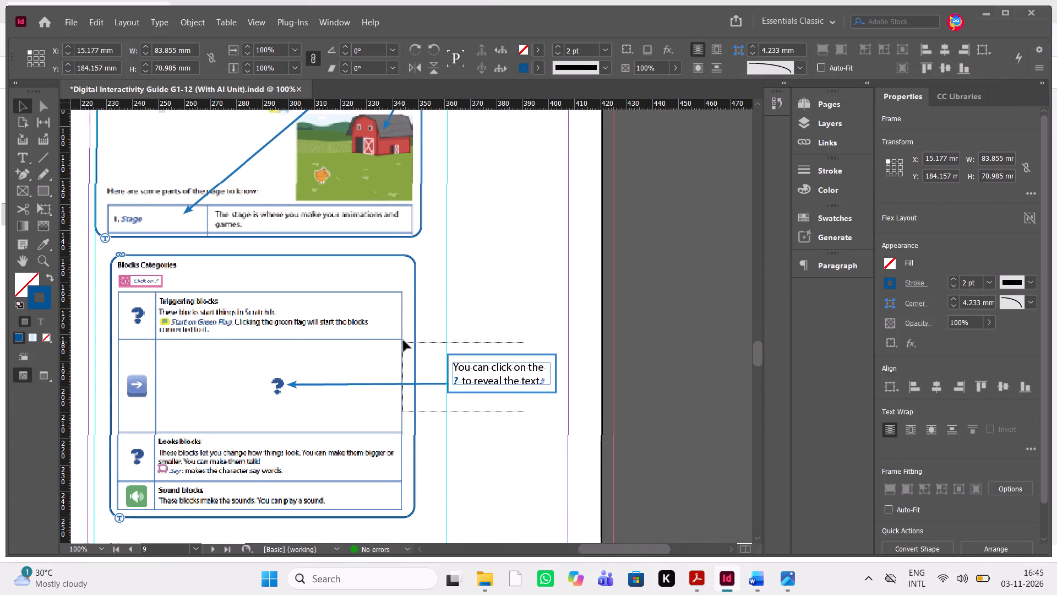
drag(404, 340, 426, 326)
click(757, 594)
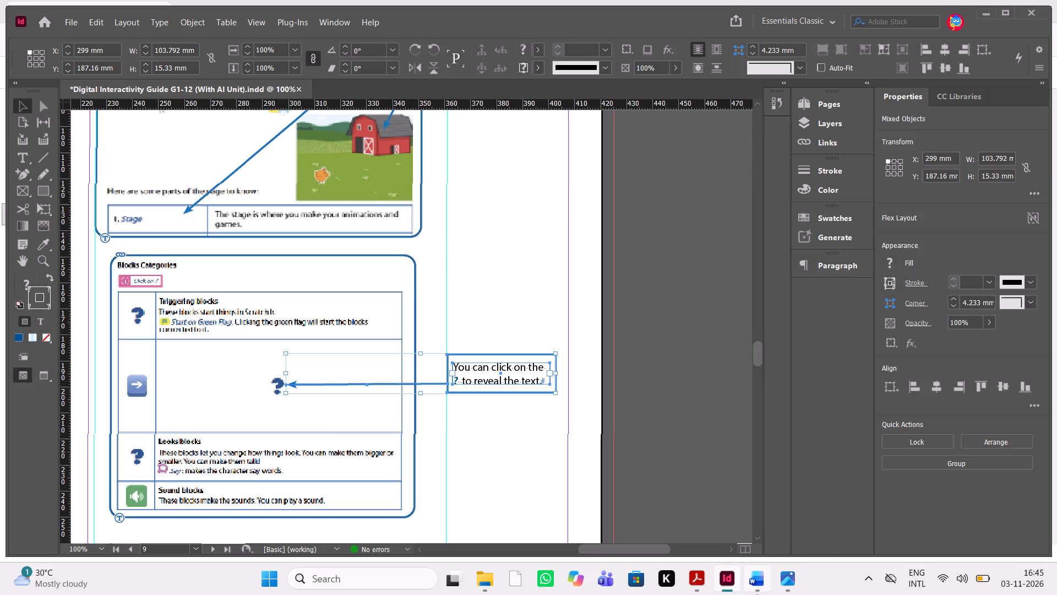
click(757, 594)
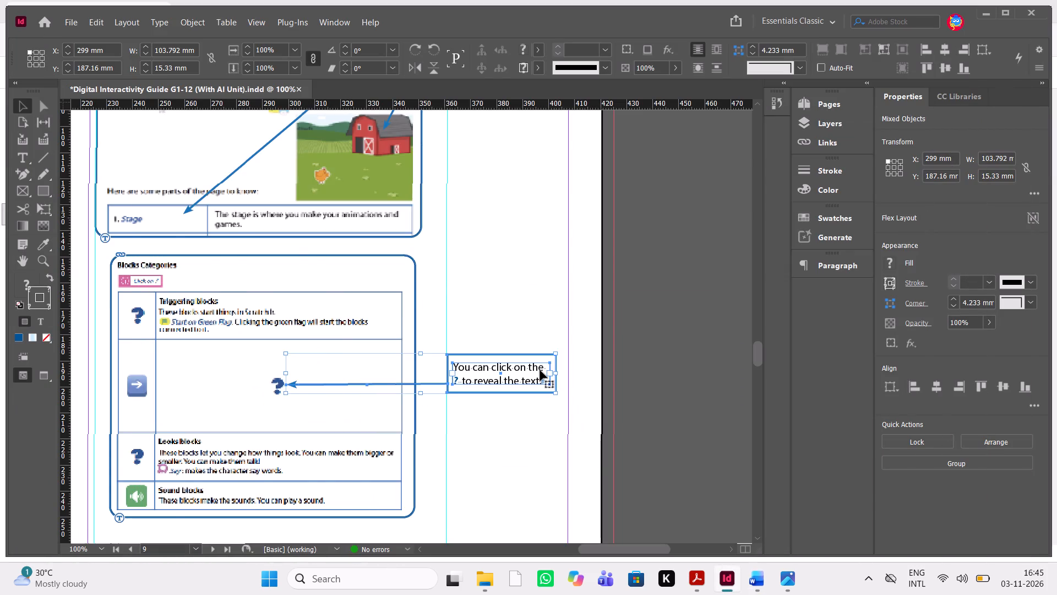
scroll(540, 370, up, 2)
scroll(540, 370, down, 1)
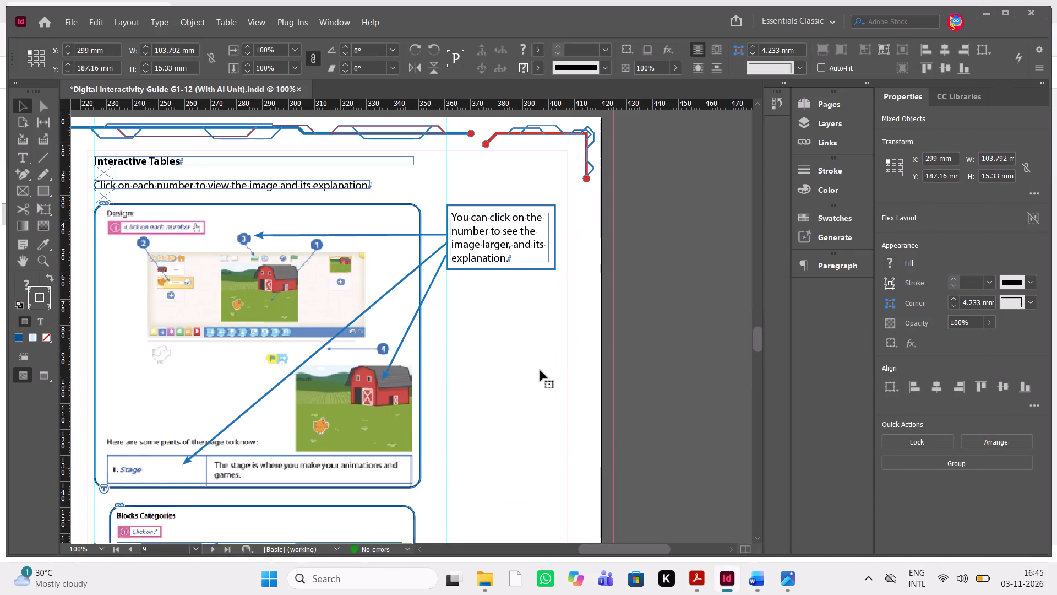
scroll(540, 370, down, 5)
scroll(540, 370, up, 1)
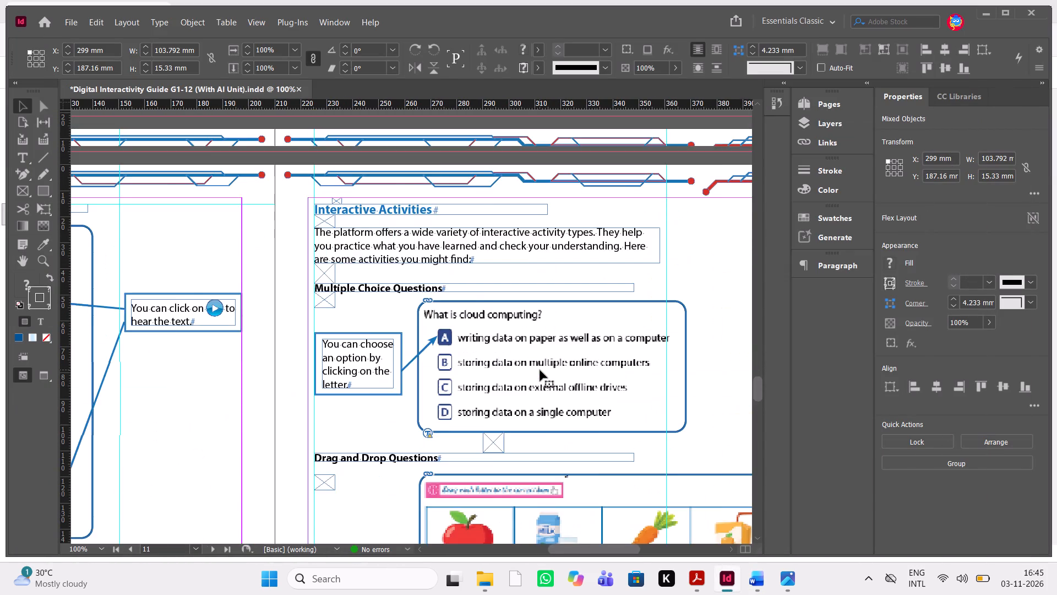
scroll(540, 370, up, 1)
scroll(540, 370, right, 2)
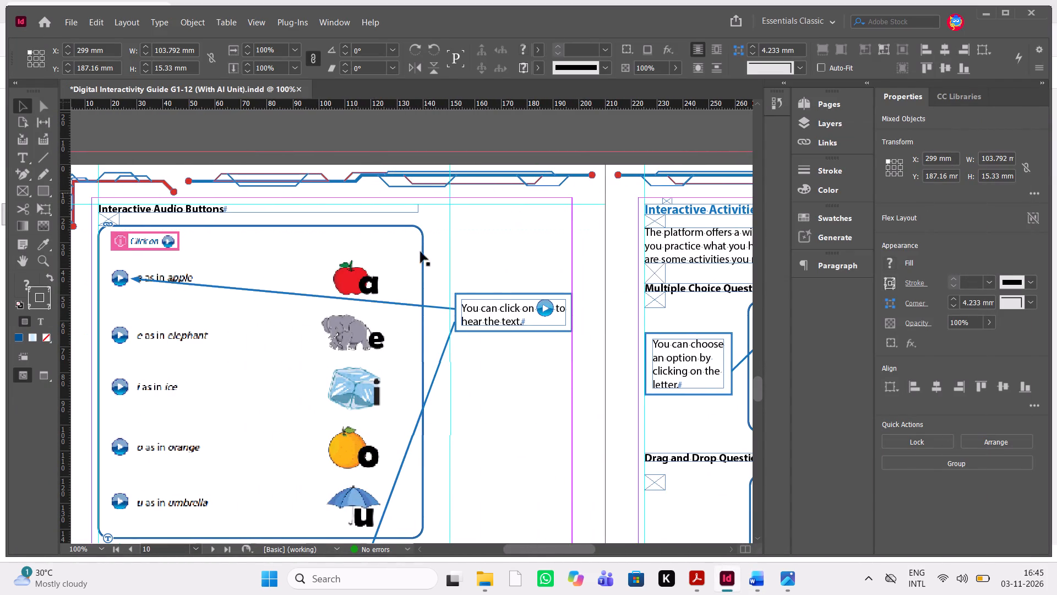
Copy the "You can click on … to hear the text" callout and its upper arrow from the Interactive Audio Buttons page to page 8.
click(434, 259)
drag(442, 263, 442, 306)
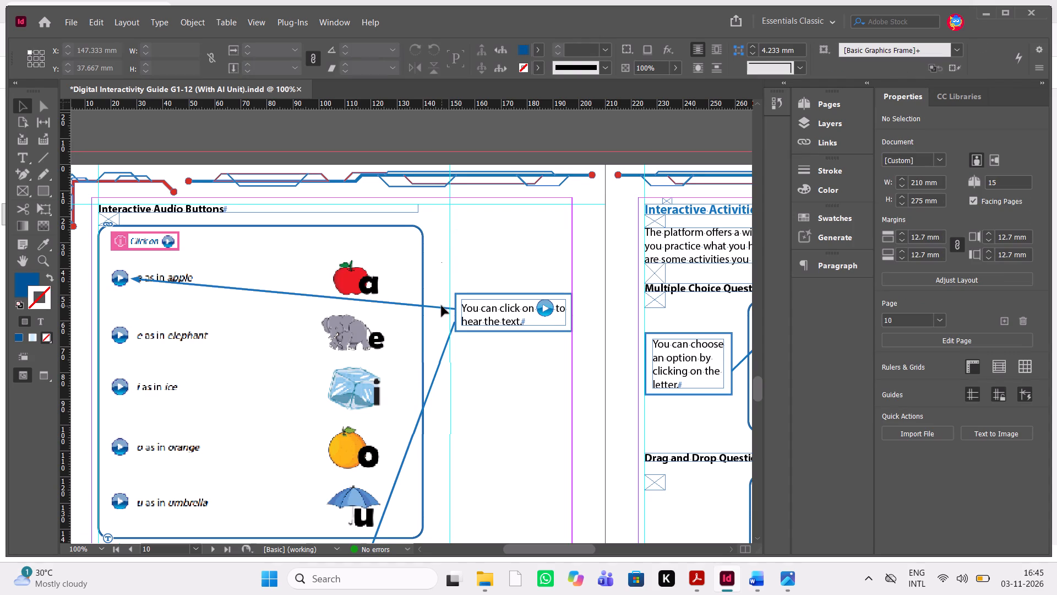
drag(442, 306, 435, 312)
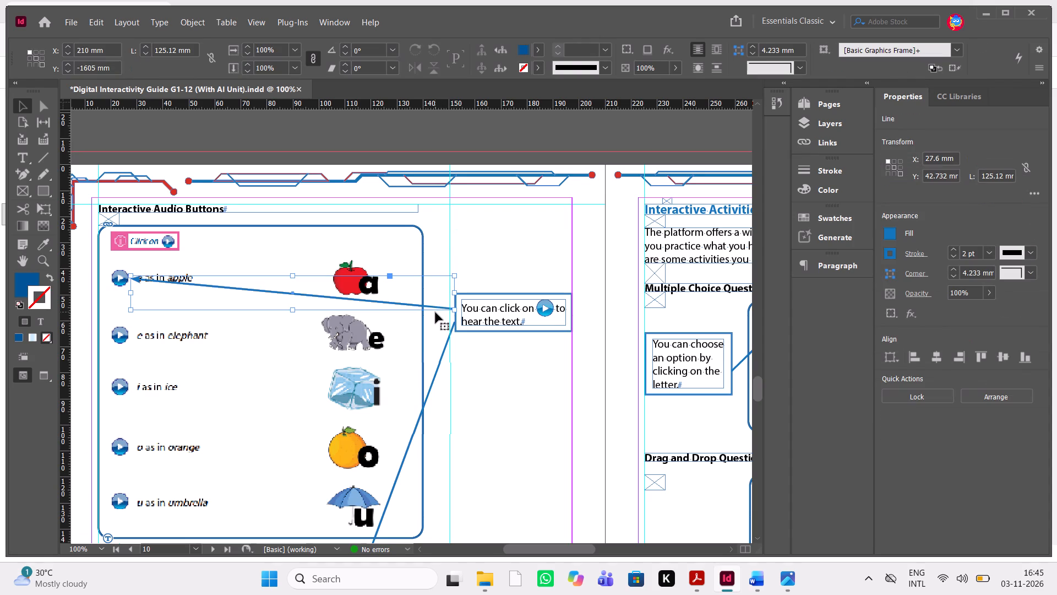
shift+click(514, 321)
key(ctrl+c)
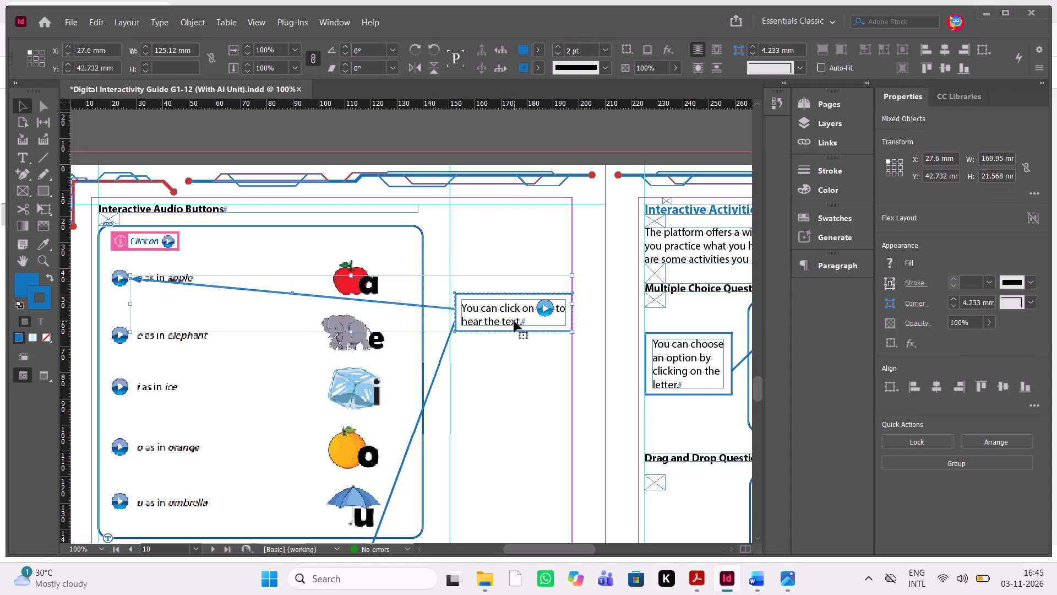
scroll(514, 321, up, 3)
scroll(514, 321, down, 1)
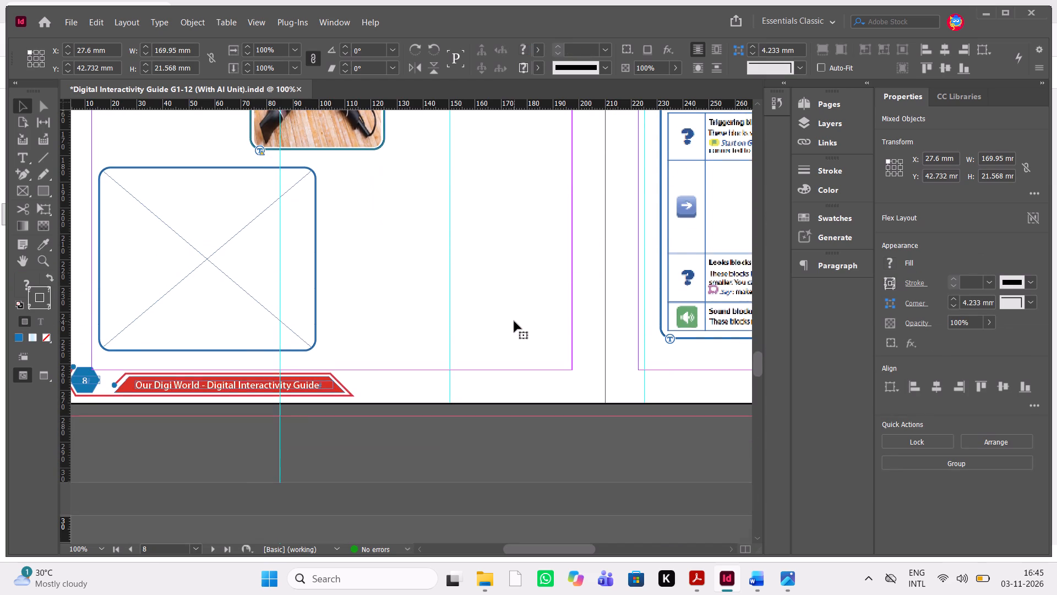
scroll(514, 321, down, 1)
key(ctrl+v)
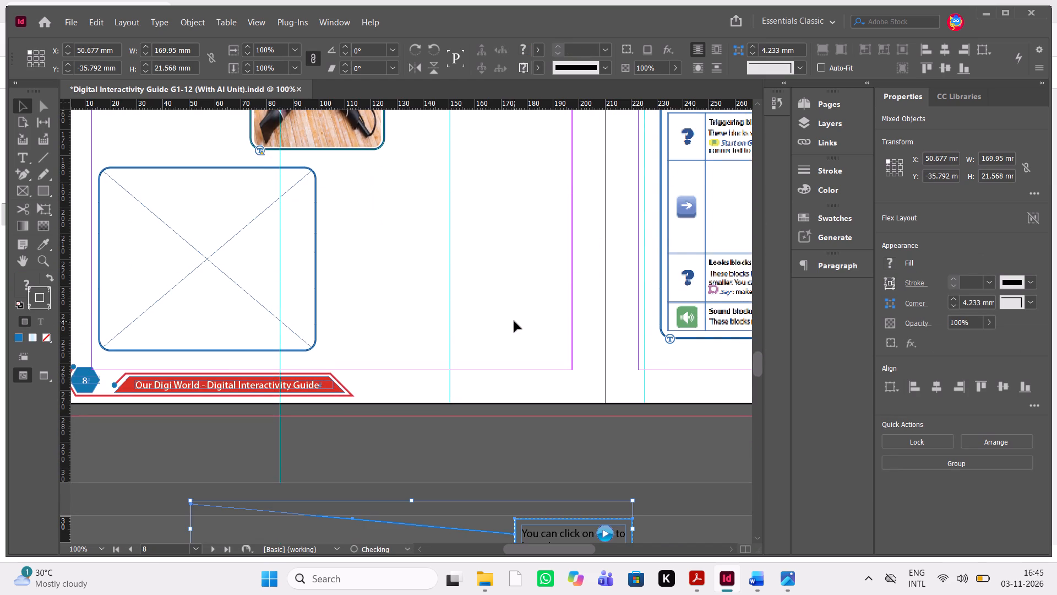
key(ctrl+x)
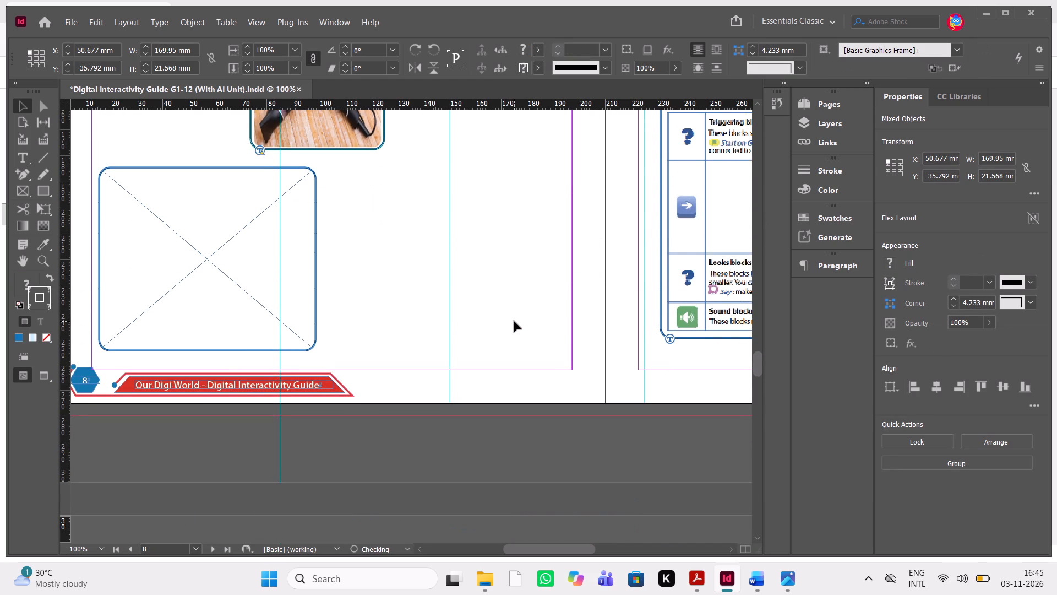
scroll(514, 321, down, 2)
scroll(514, 321, up, 2)
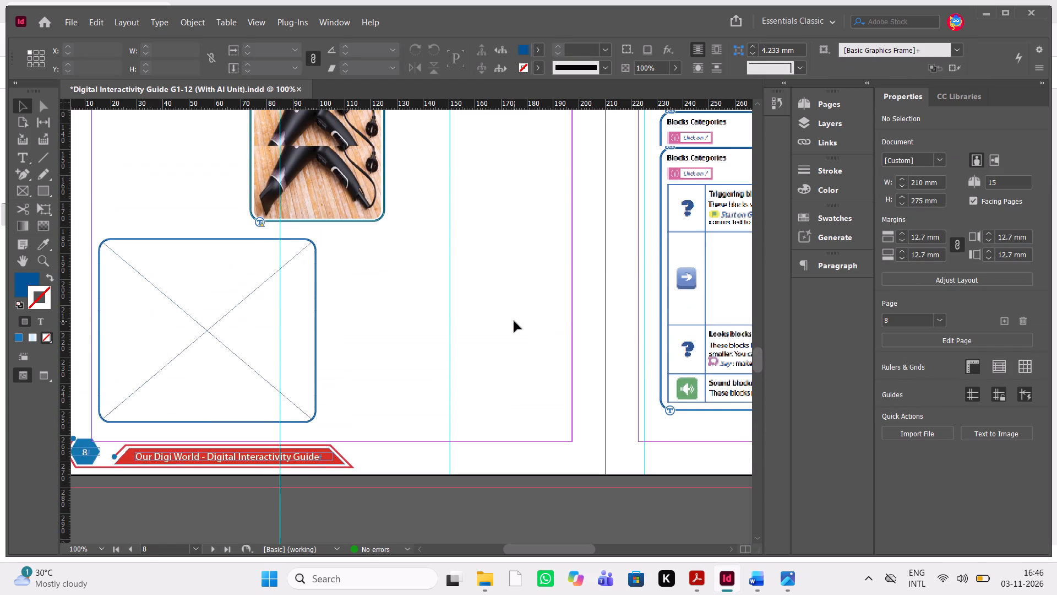
ctrl+scroll(514, 321, up, 1)
key(ctrl+v)
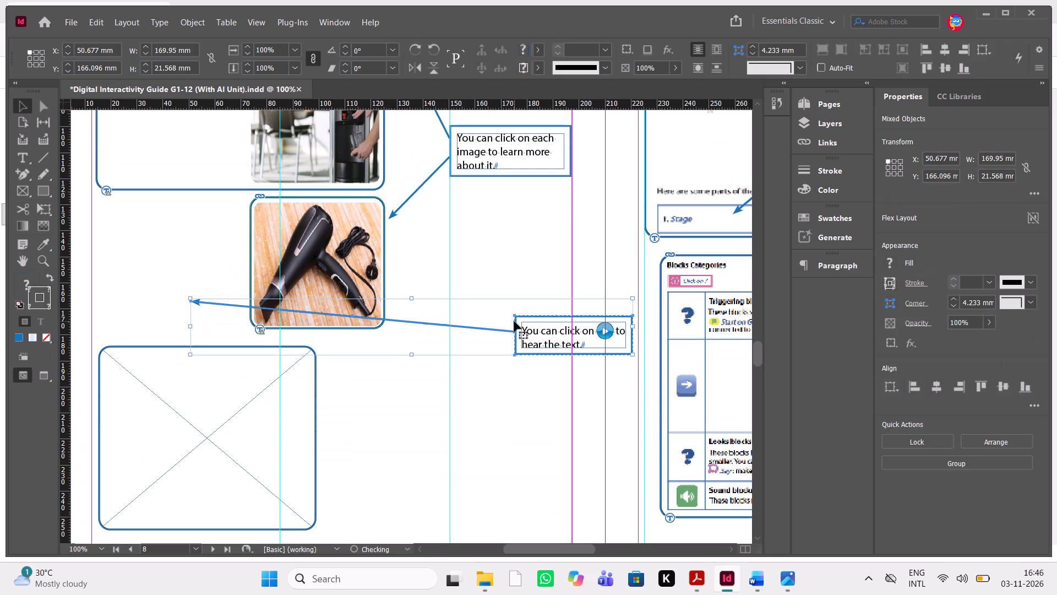
Move the pasted callout and arrow beside the empty rounded frame, to about X 25.7 mm, Y 196.3 mm.
key(shift+Down)
key(shift+Down)
key(shift+Down)
key(shift+Down)
key(shift+Down)
key(shift+Down)
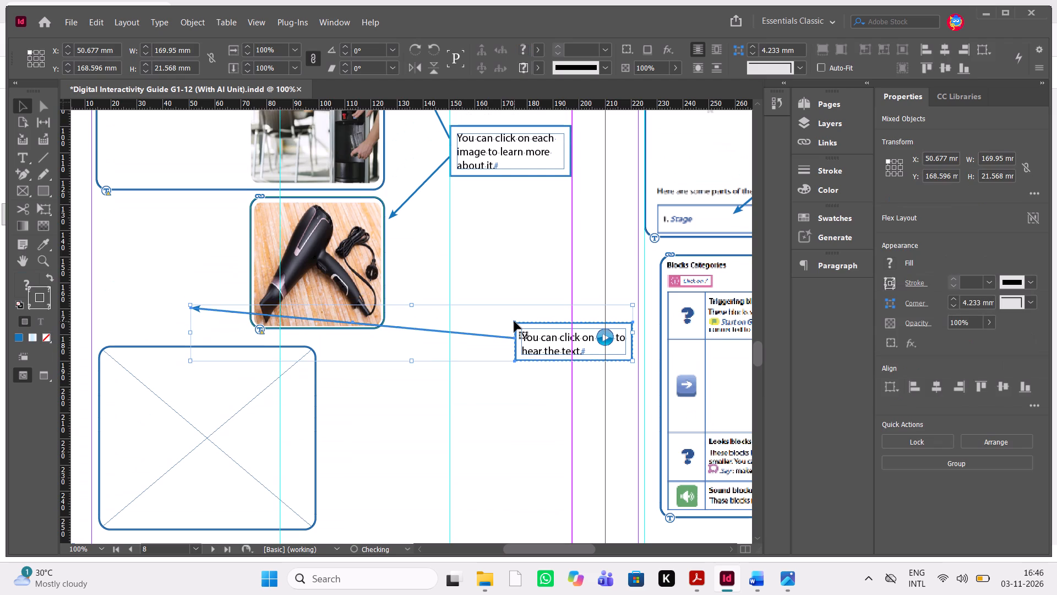
key(shift+Down)
key(shift+Left)
key(shift+Left)
key(shift+Left)
key(shift+Left)
key(shift+Left)
key(shift+Left)
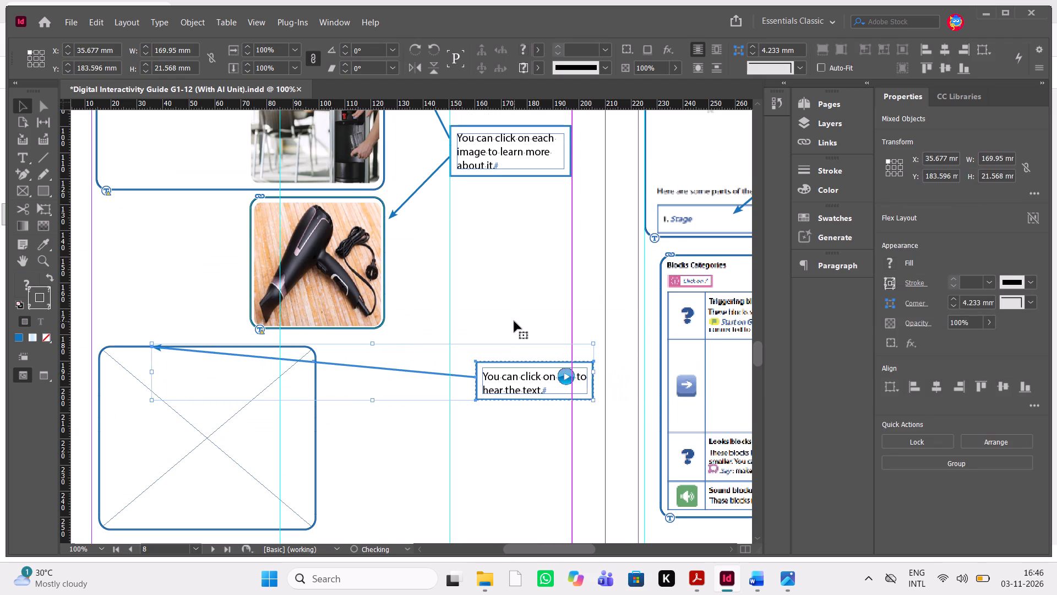
key(shift+Left)
key(shift+Left)
key(shift+Left)
key(shift+Left)
key(shift+Down)
key(shift+Down)
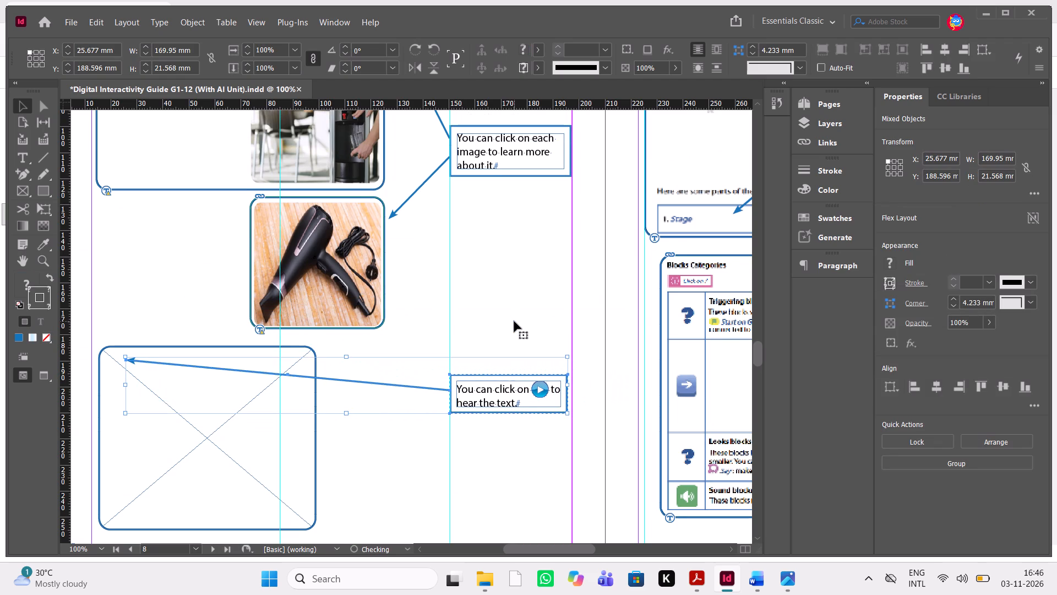
key(Down)
key(Down)
key(Down)
key(Down)
key(Down)
key(Down)
key(Down)
key(Down)
key(Down)
key(Down)
key(Down)
key(Down)
key(Down)
key(Down)
key(Down)
key(Down)
key(Down)
key(Down)
key(Down)
key(Down)
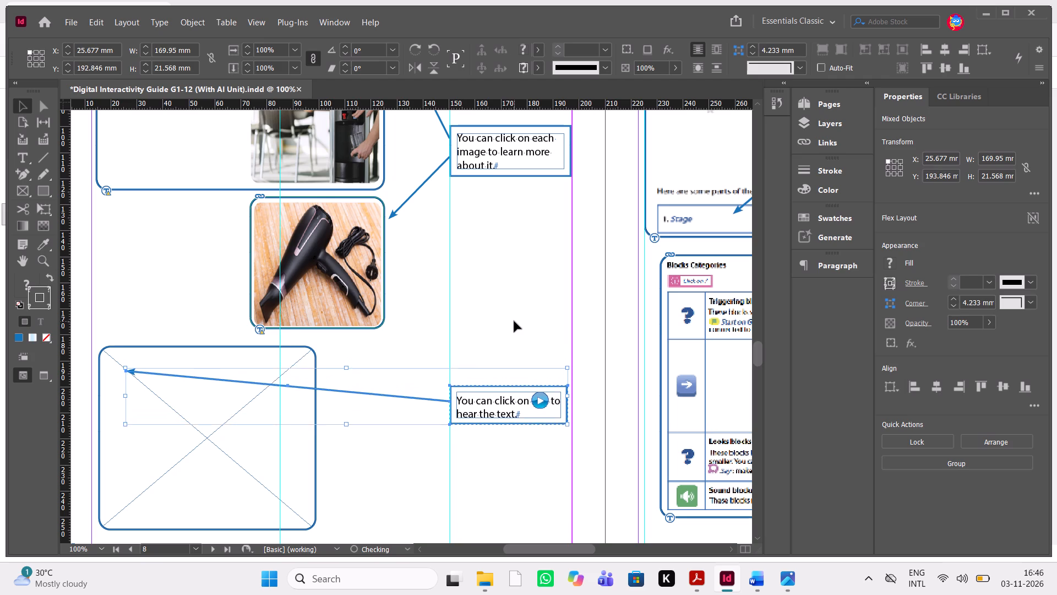
scroll(466, 419, left, 1)
scroll(466, 419, right, 1)
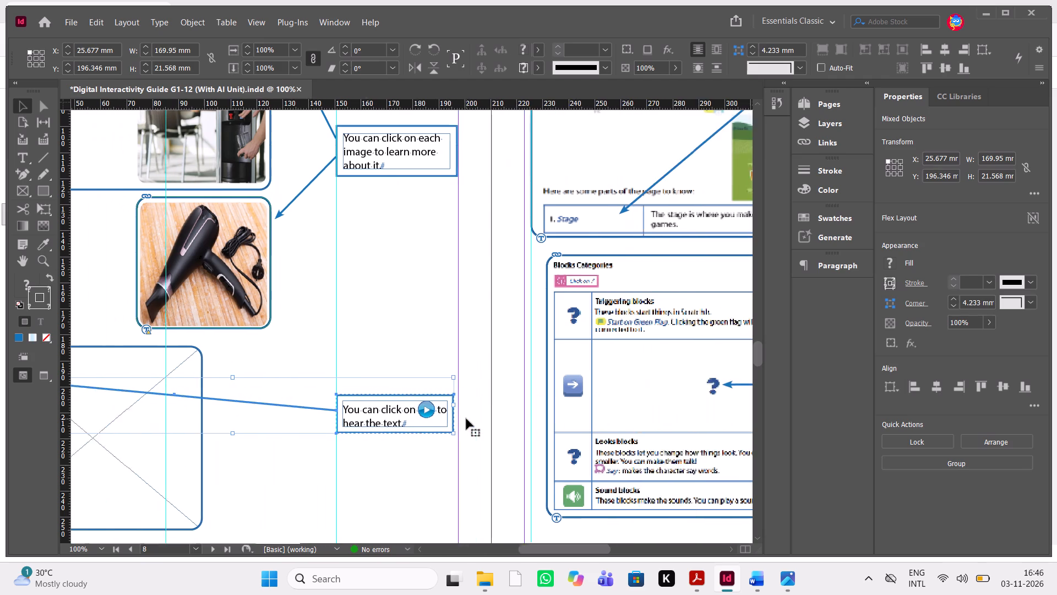
scroll(466, 419, right, 1)
click(358, 483)
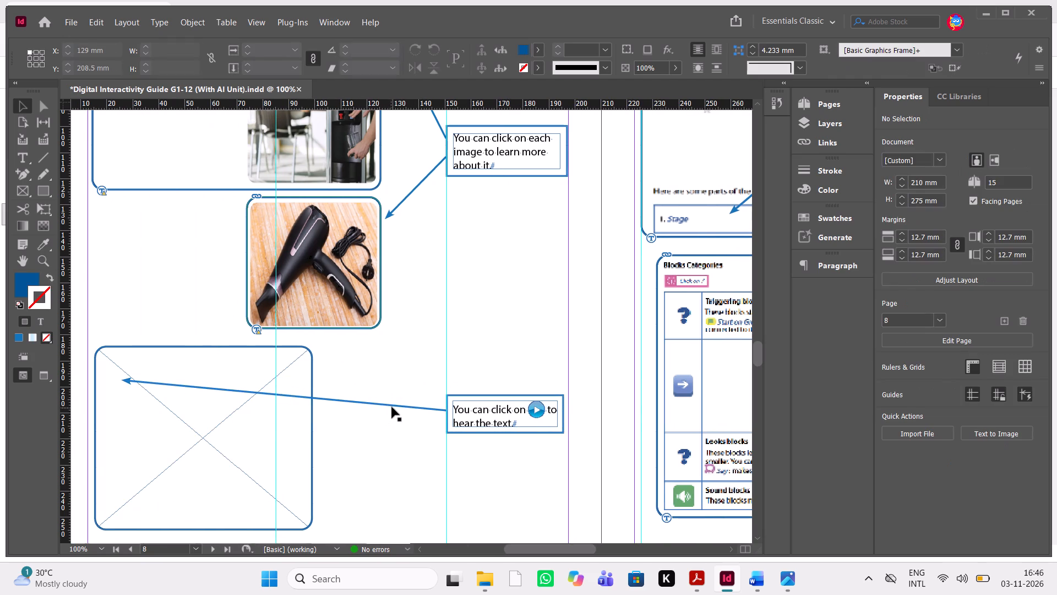
Shorten the pasted callout's arrow to about 48 mm so its head ends just outside the empty frame's edge.
click(393, 407)
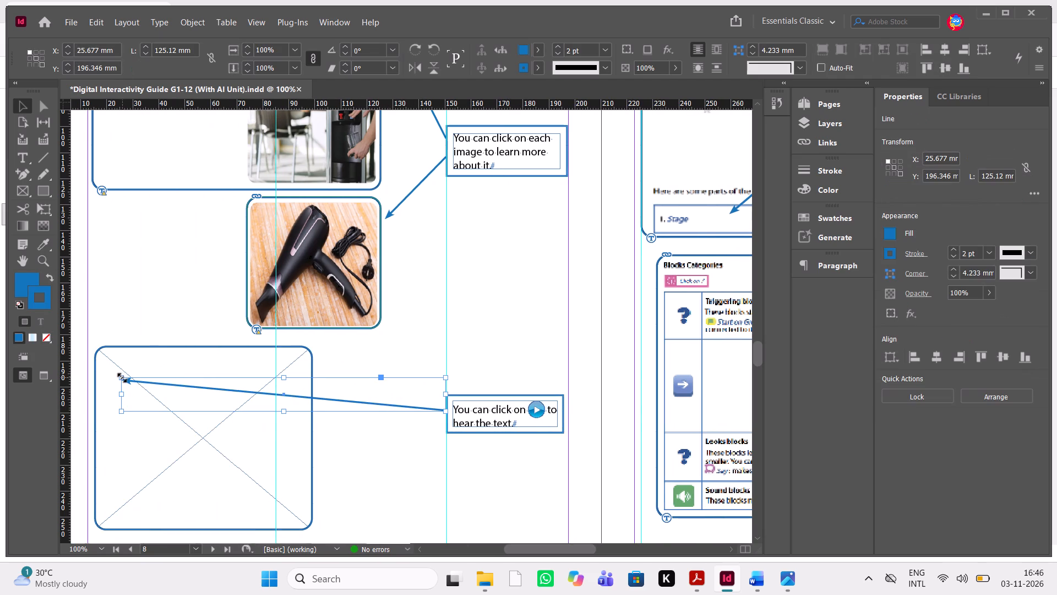
drag(122, 378, 304, 388)
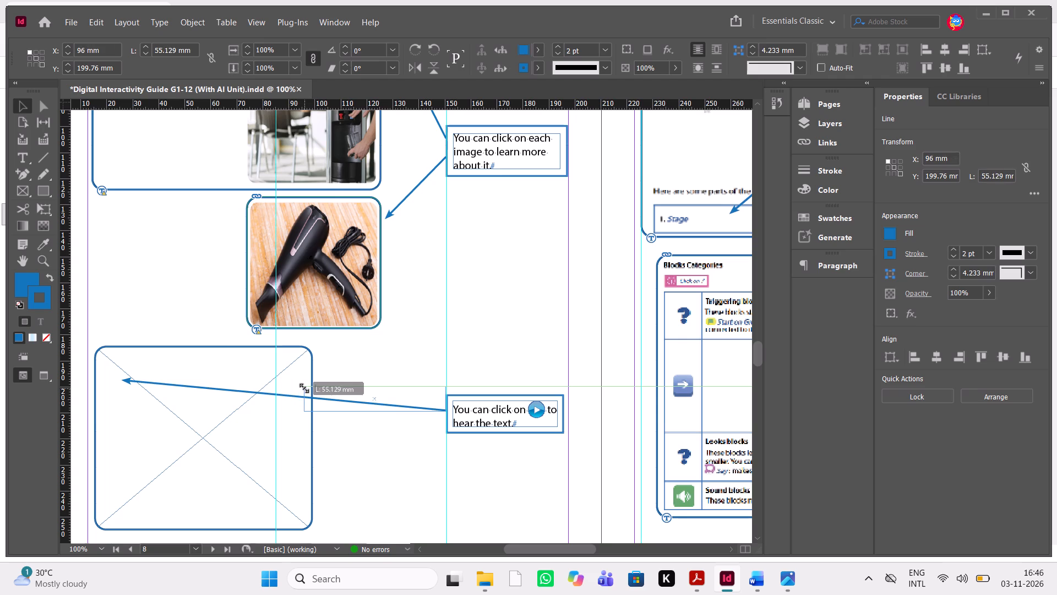
drag(304, 388, 322, 388)
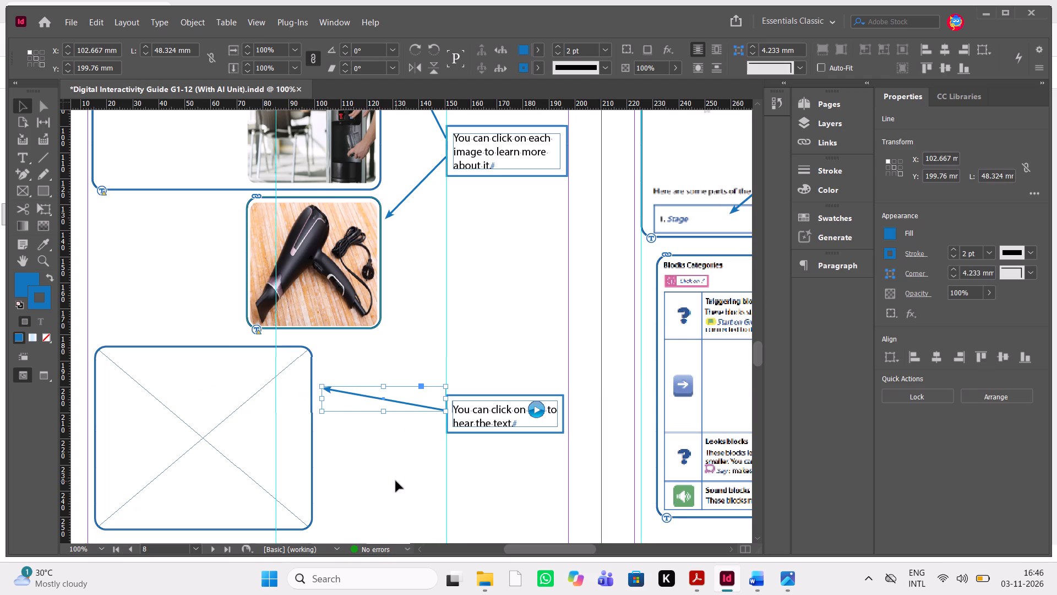
click(396, 481)
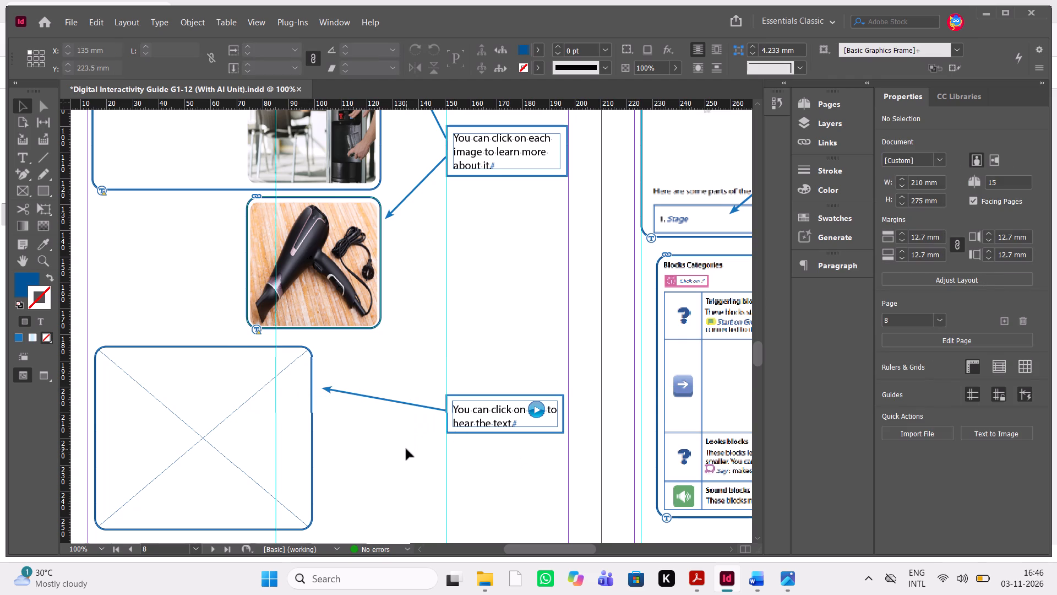
In the Word manuscript, copy the whole magnify icon callout text beside the network devices figure.
click(756, 591)
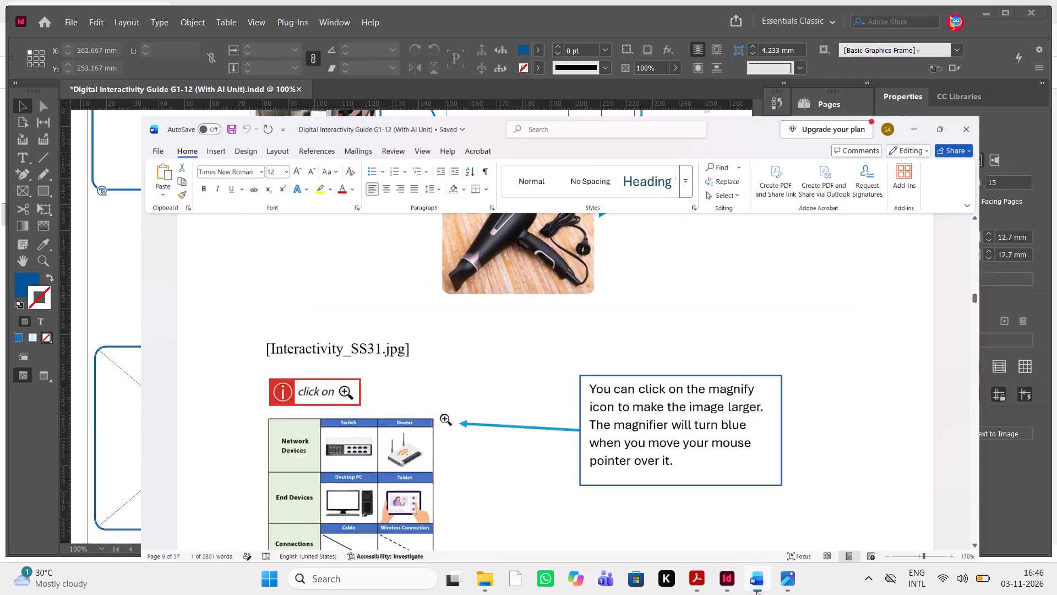
drag(680, 429, 649, 422)
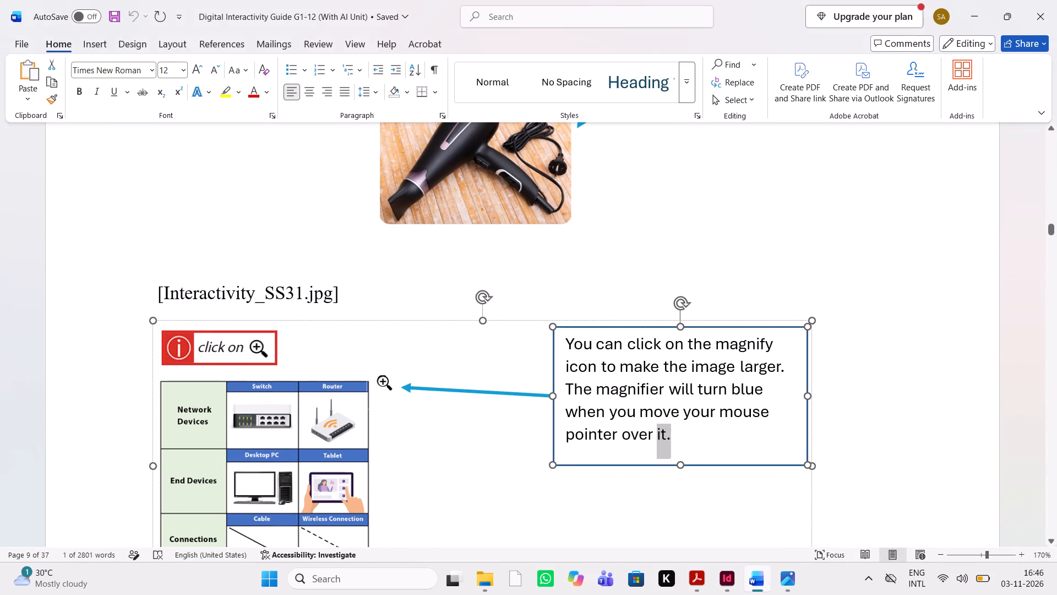
drag(649, 422, 562, 331)
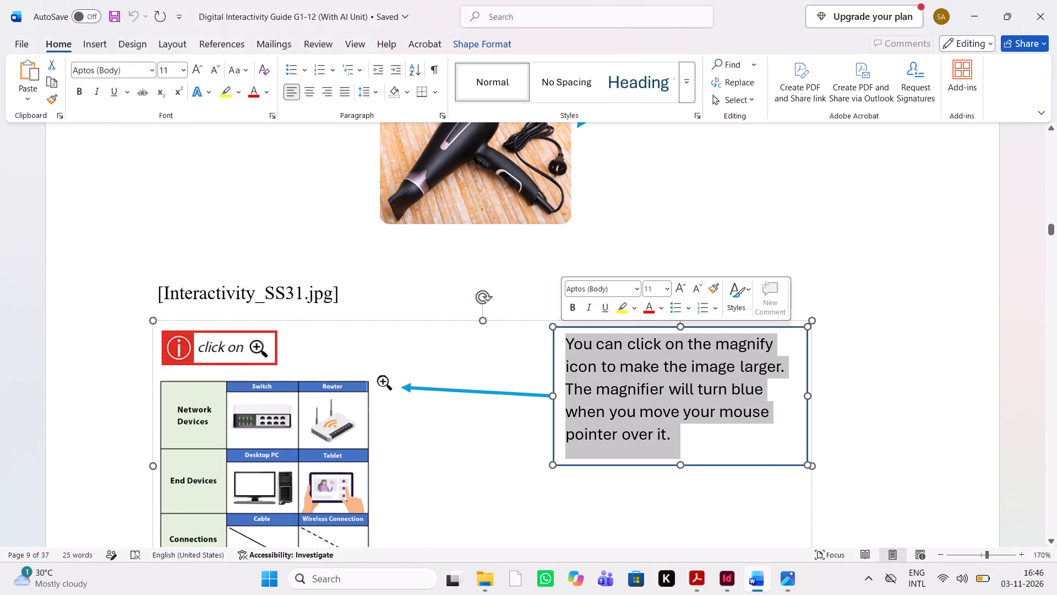
key(ctrl+c)
key(ctrl+c)
key(ctrl+c)
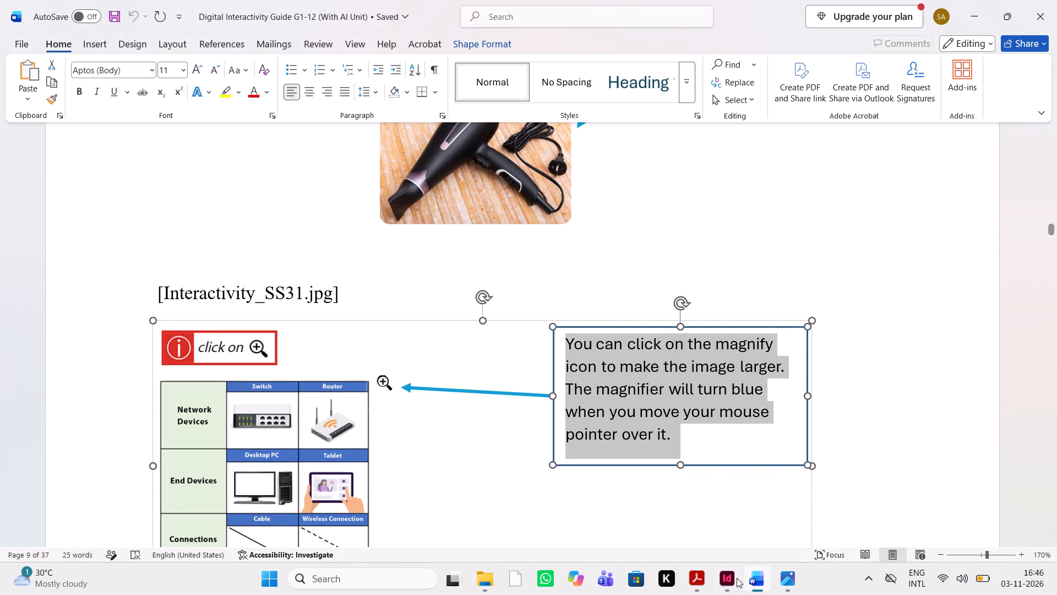
In InDesign, replace the audio callout's text beside the empty frame on page 8 with the copied magnify icon text.
click(730, 589)
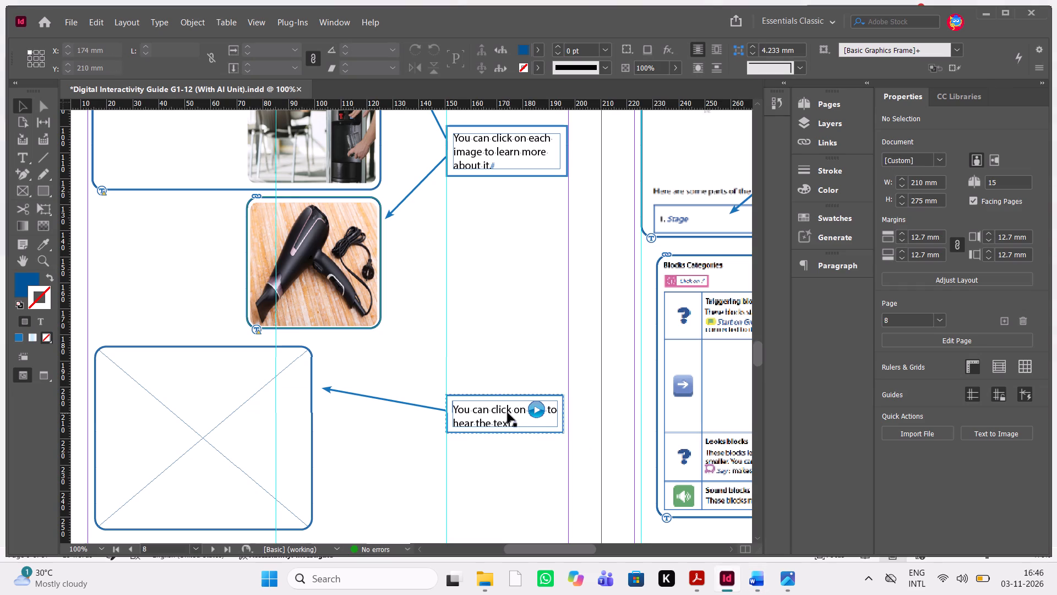
triple_click(508, 413)
triple_click(518, 416)
click(518, 416)
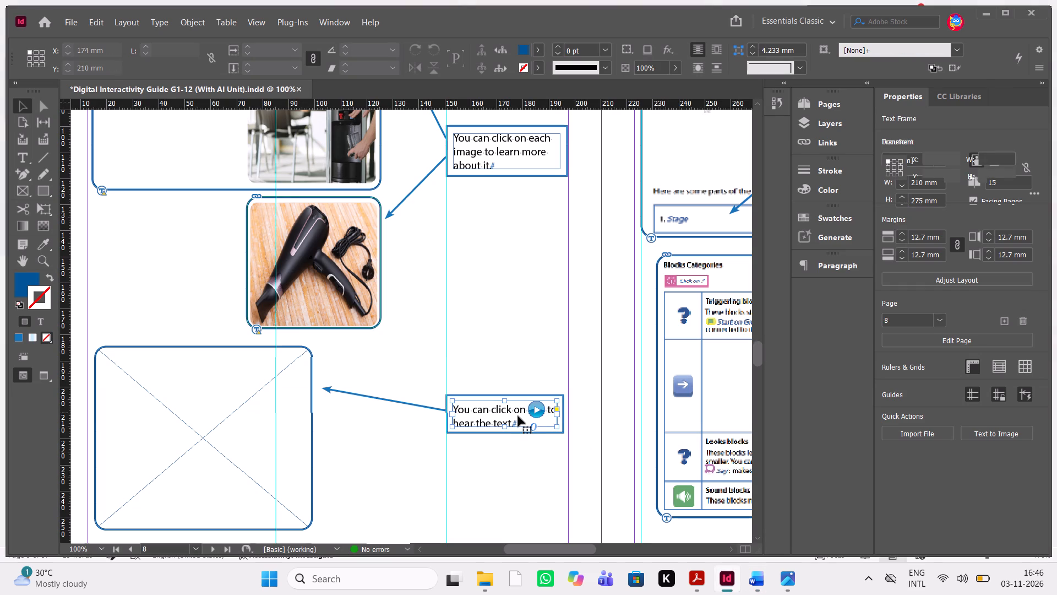
triple_click(514, 418)
click(514, 418)
click(493, 474)
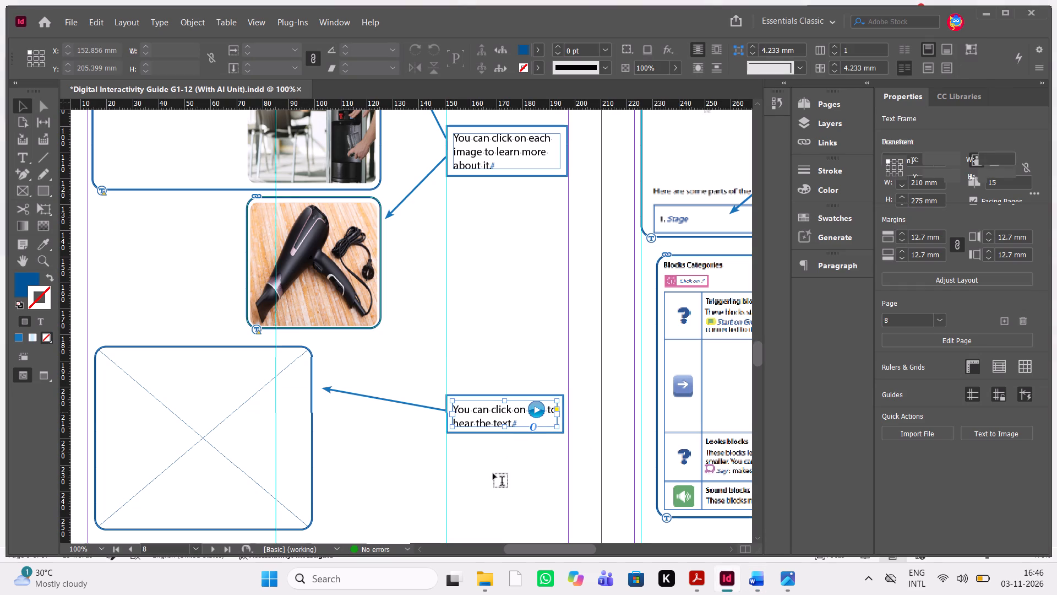
triple_click(519, 419)
drag(519, 419, 497, 413)
click(497, 413)
key(Delete)
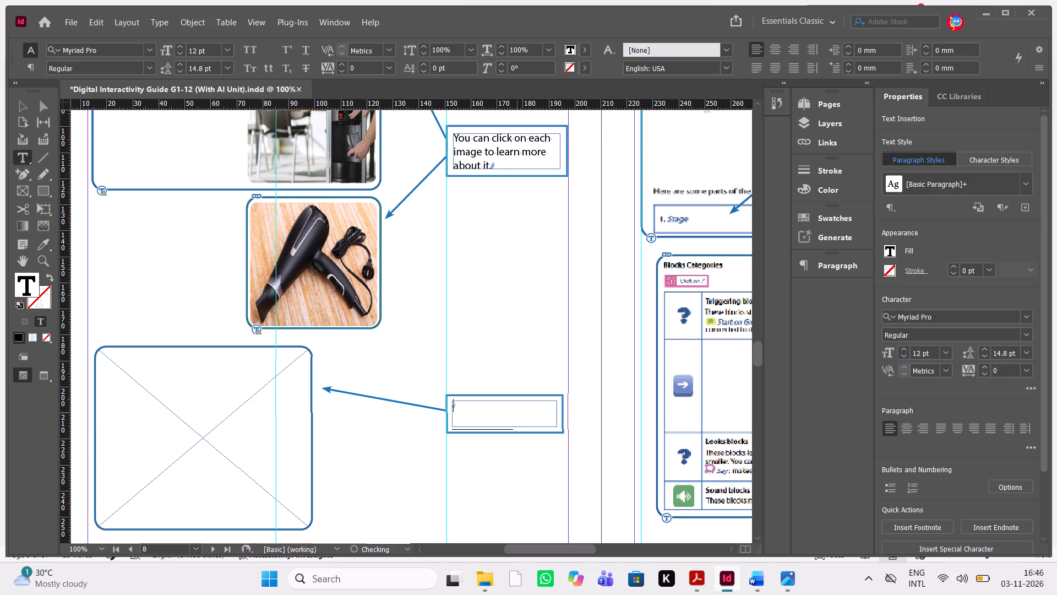
key(ctrl+v)
scroll(528, 446, down, 1)
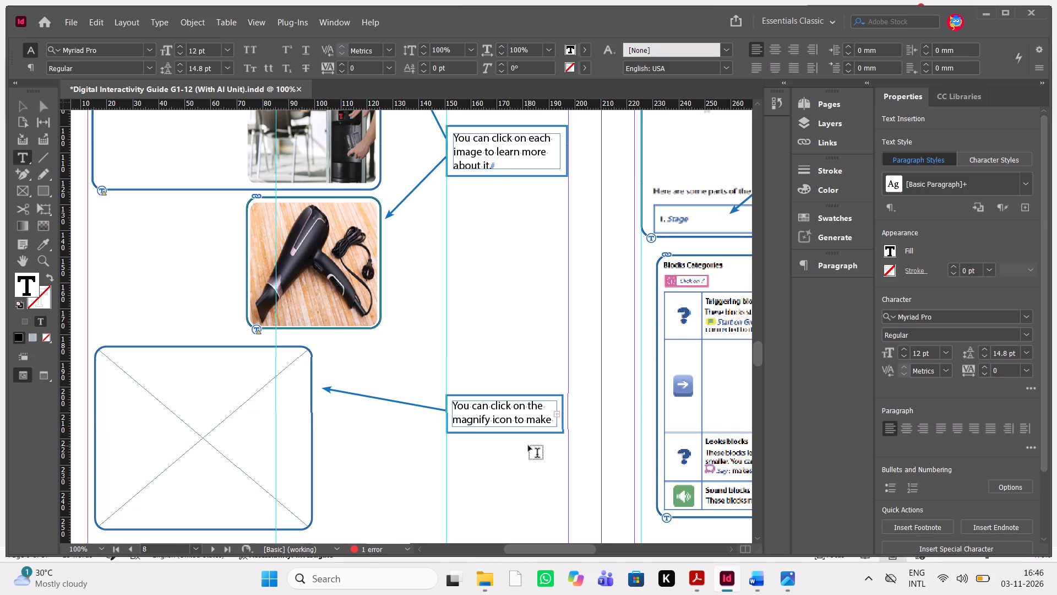
scroll(528, 446, down, 1)
key(Escape)
Extend the callout's text frame downward to a height of about 22.5 mm.
click(522, 317)
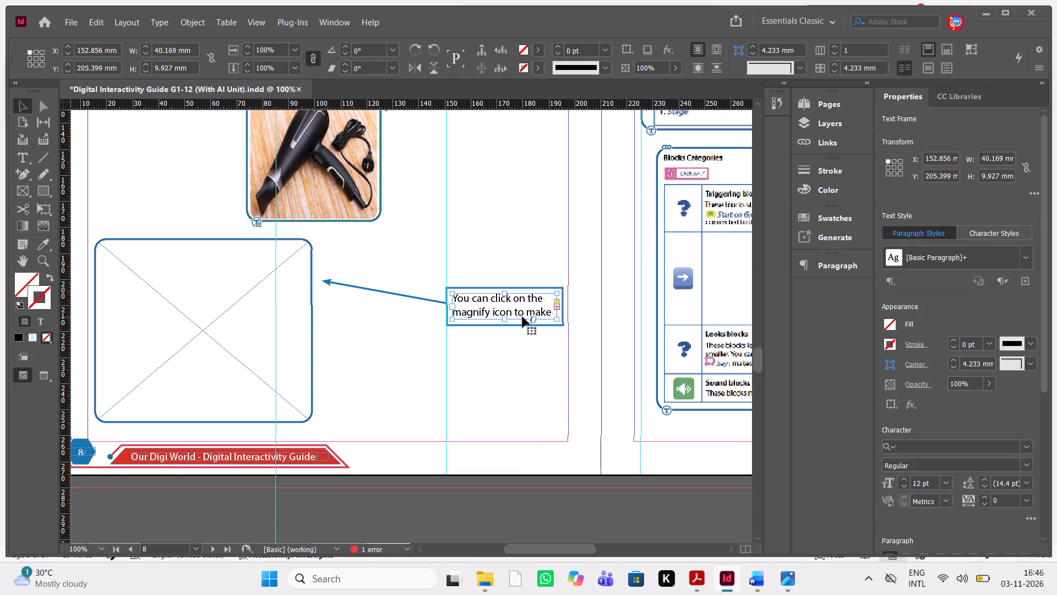
drag(504, 319, 508, 351)
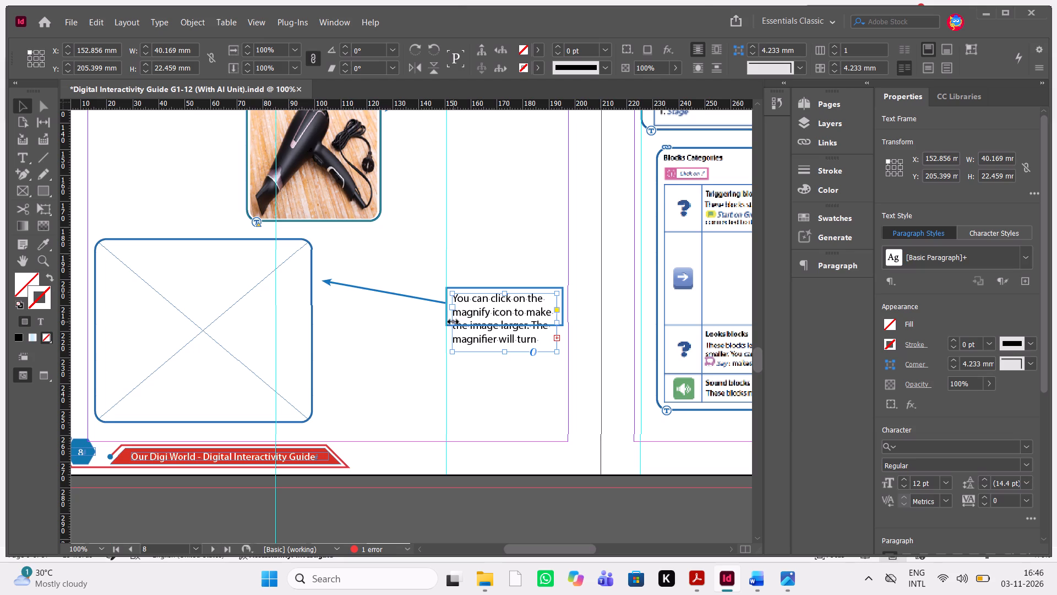
Move the callout's arrow up and toward the empty frame, to about X 99.9 mm, Y 190.5 mm, matching the Word layout.
click(400, 296)
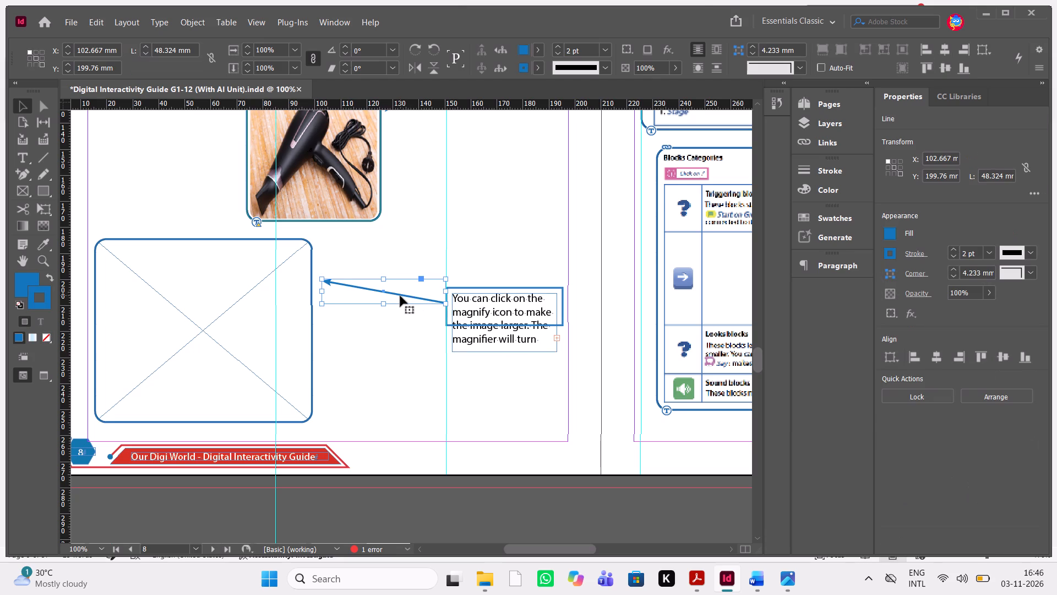
key(Up)
key(Up)
key(Up)
key(Up)
key(Up)
key(Up)
key(Up)
key(Up)
key(Up)
key(Up)
key(Up)
key(Up)
key(Up)
key(Up)
key(Up)
key(Up)
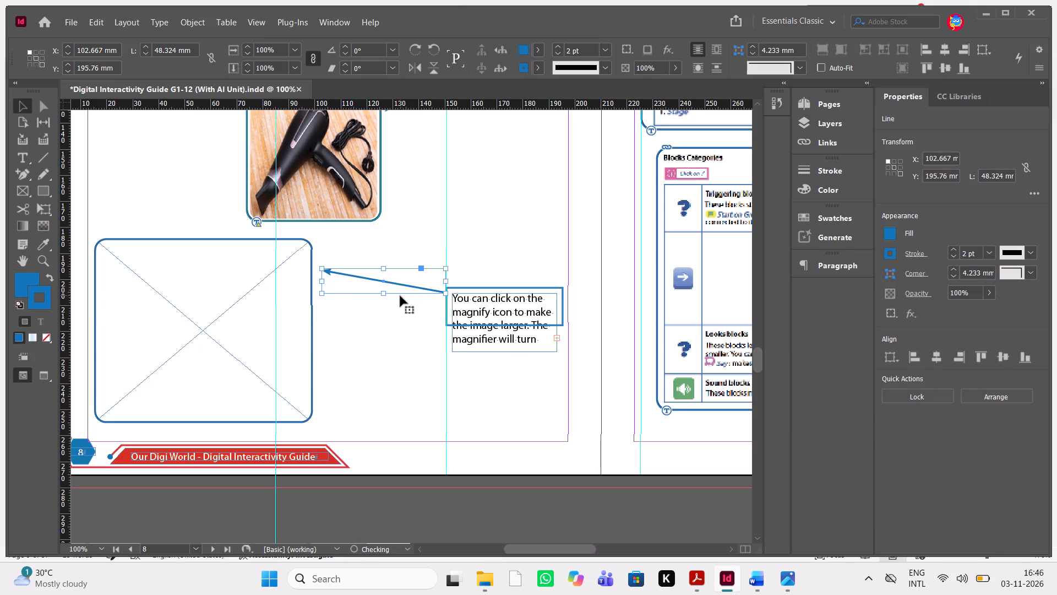
click(756, 589)
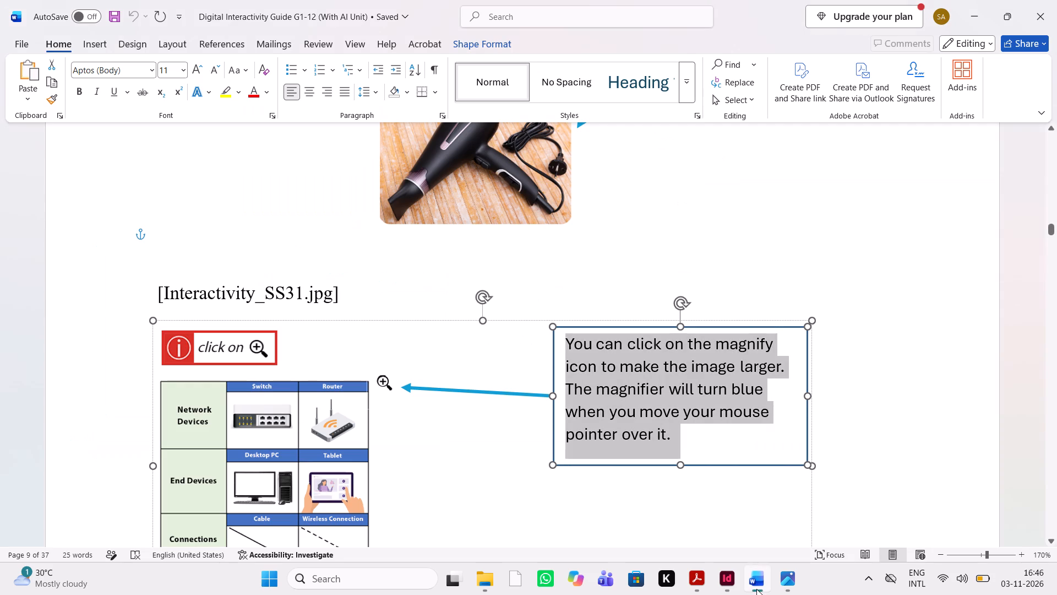
click(756, 589)
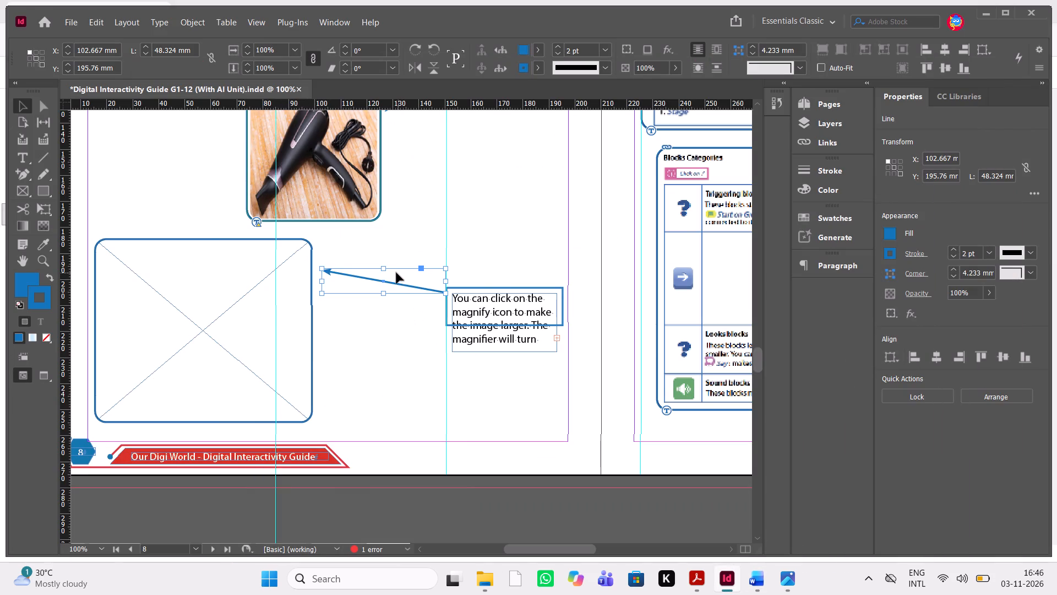
key(shift+Up)
key(shift+Up)
key(shift+Up)
key(shift+Left)
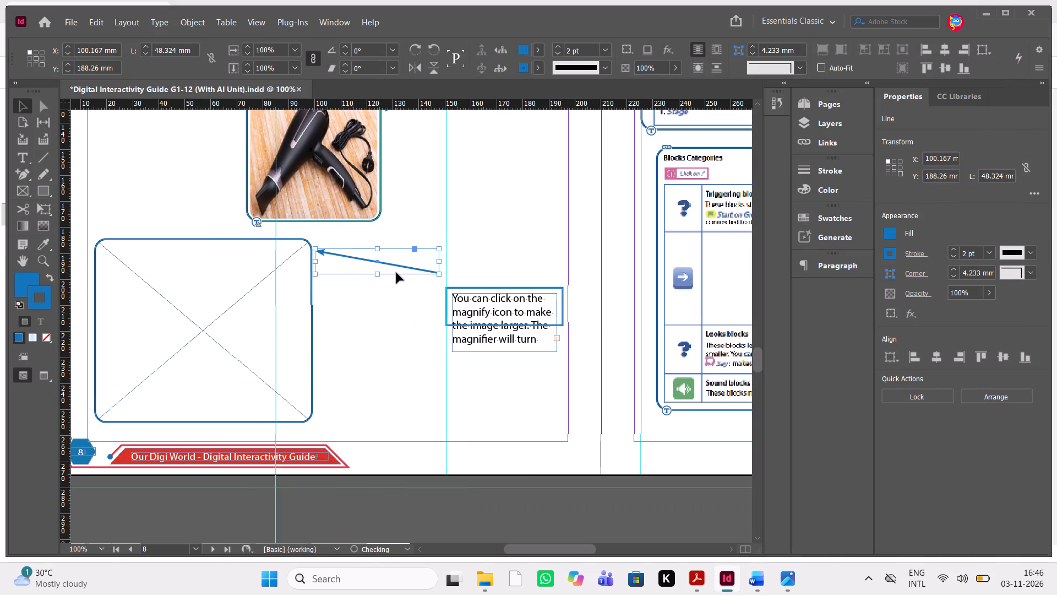
key(shift+Down)
key(Left)
key(Up)
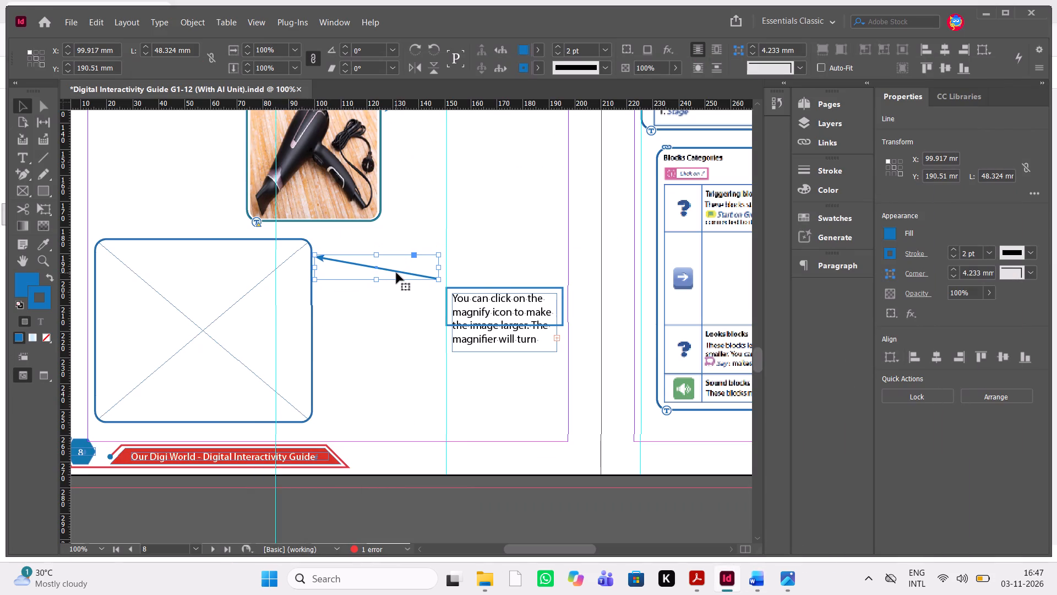
Ungroup the magnify icon callout and extend its border rectangle upward to Y 180 mm, about 37.9 mm high.
click(753, 580)
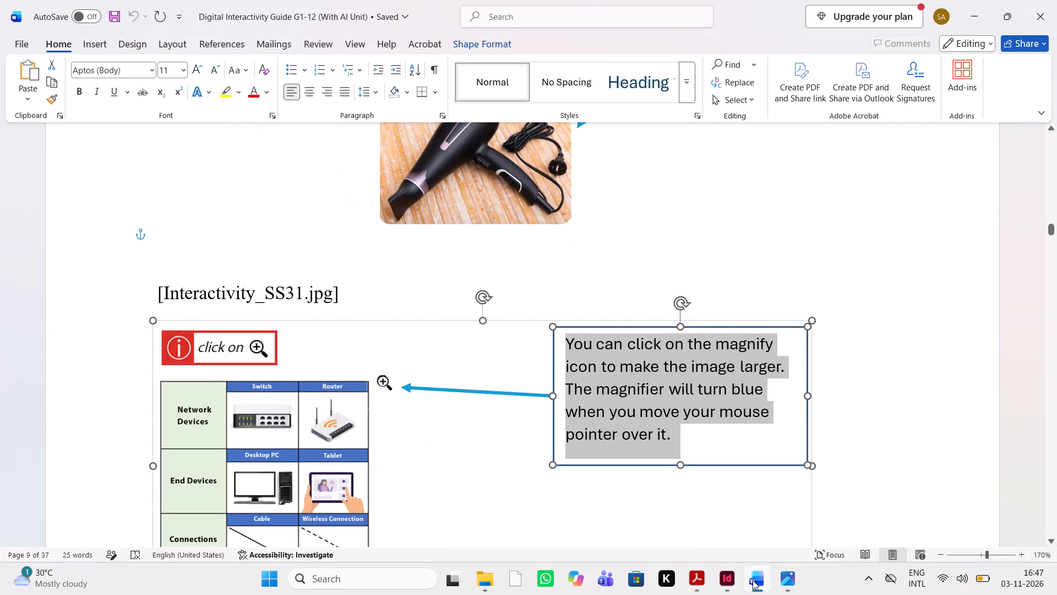
click(753, 580)
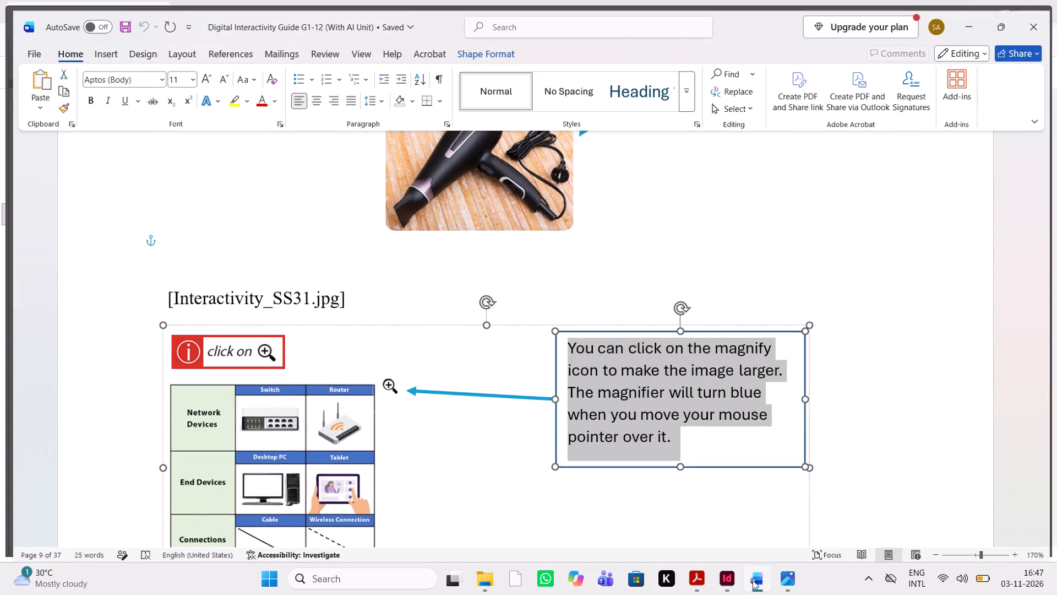
scroll(564, 410, up, 1)
scroll(564, 410, right, 1)
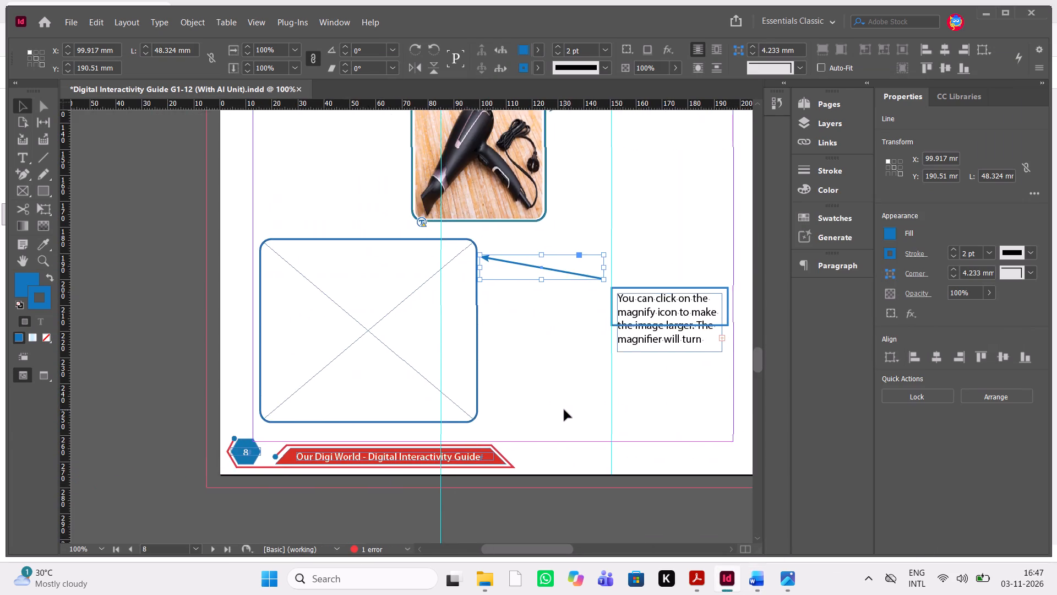
scroll(564, 410, left, 1)
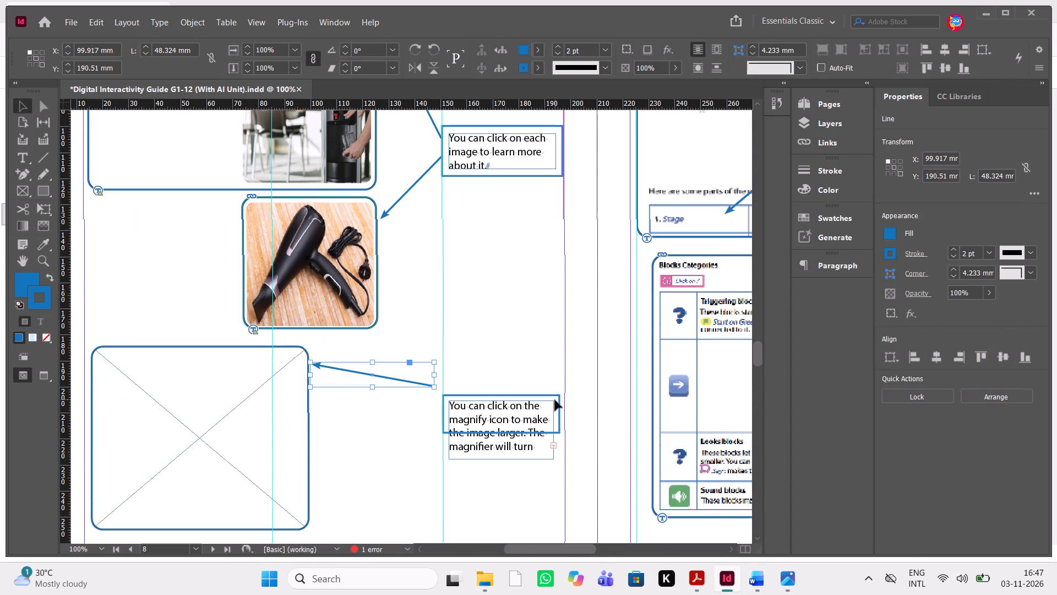
click(558, 408)
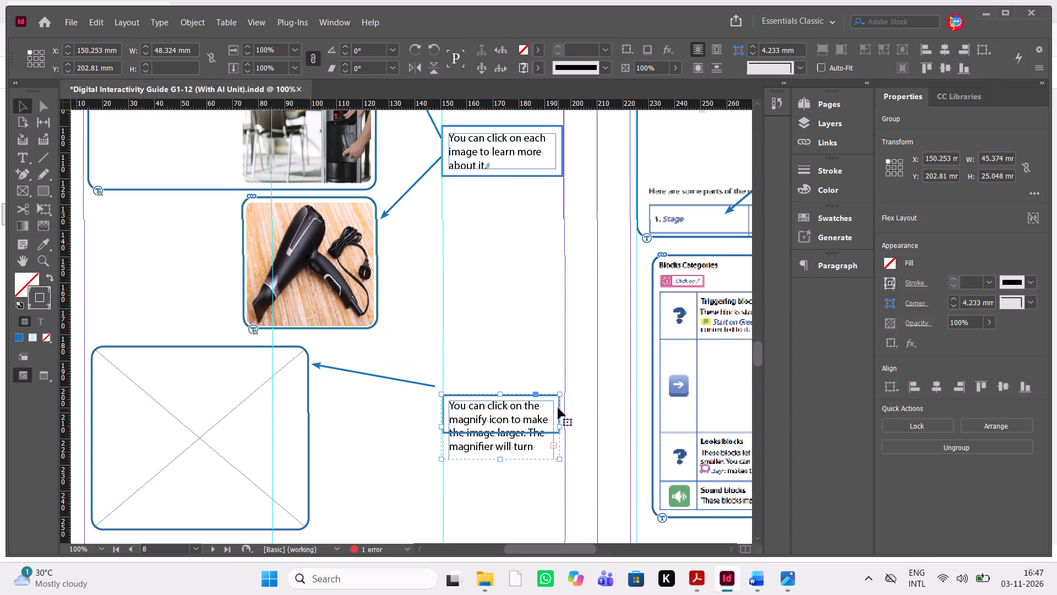
key(ctrl+shift+g)
click(450, 258)
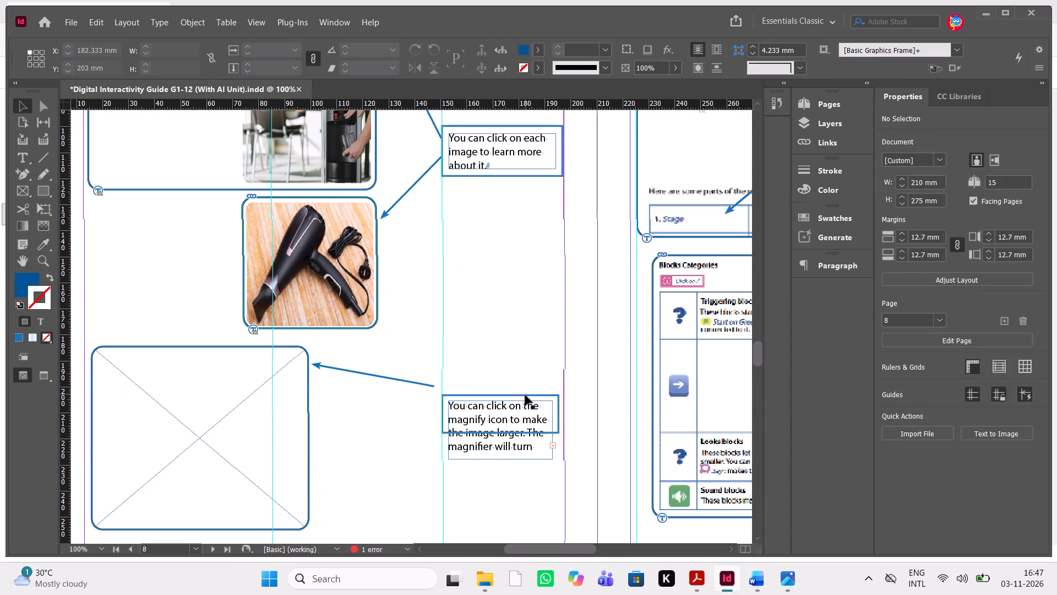
click(525, 395)
drag(500, 395, 491, 335)
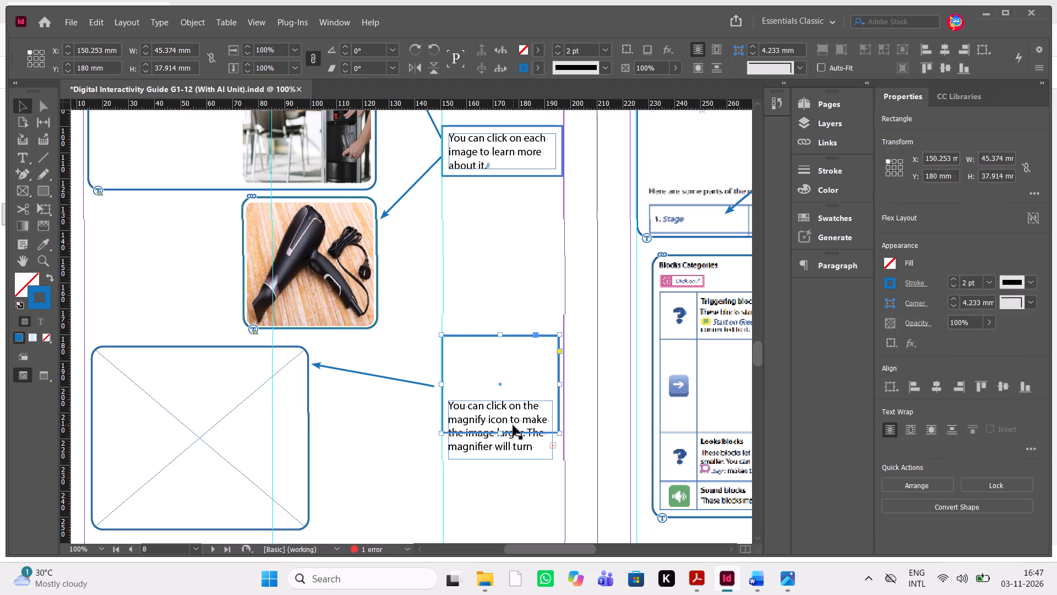
Move the callout's text frame up inside the enlarged border, to about Y 182.9 mm.
click(513, 425)
click(513, 425)
key(shift+Up)
key(shift+Up)
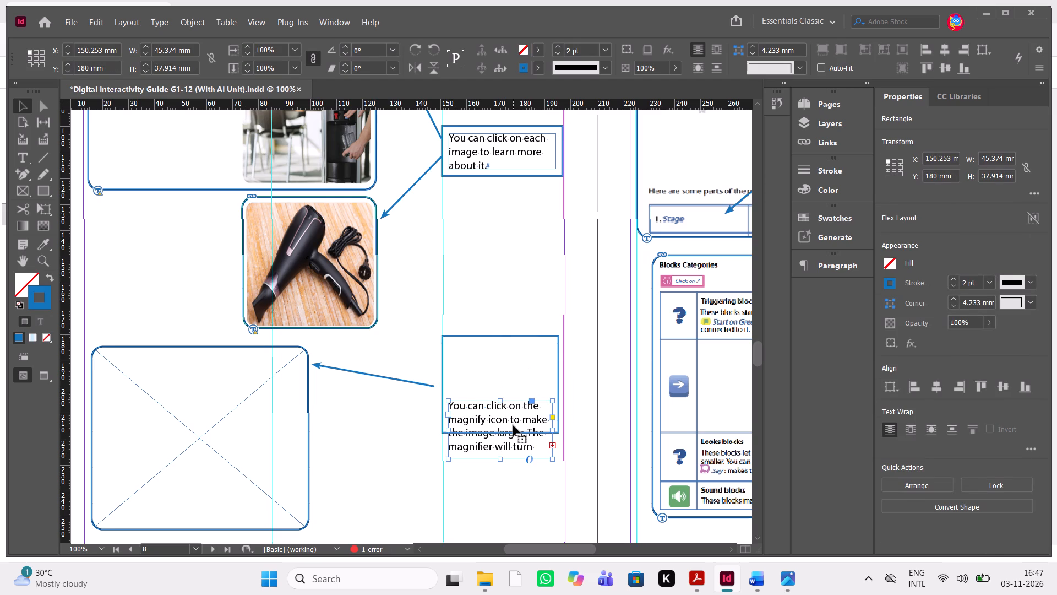
key(shift+Up)
key(shift+Up)
key(shift+Up)
key(shift+Up)
key(shift+Up)
key(shift+Up)
key(shift+Up)
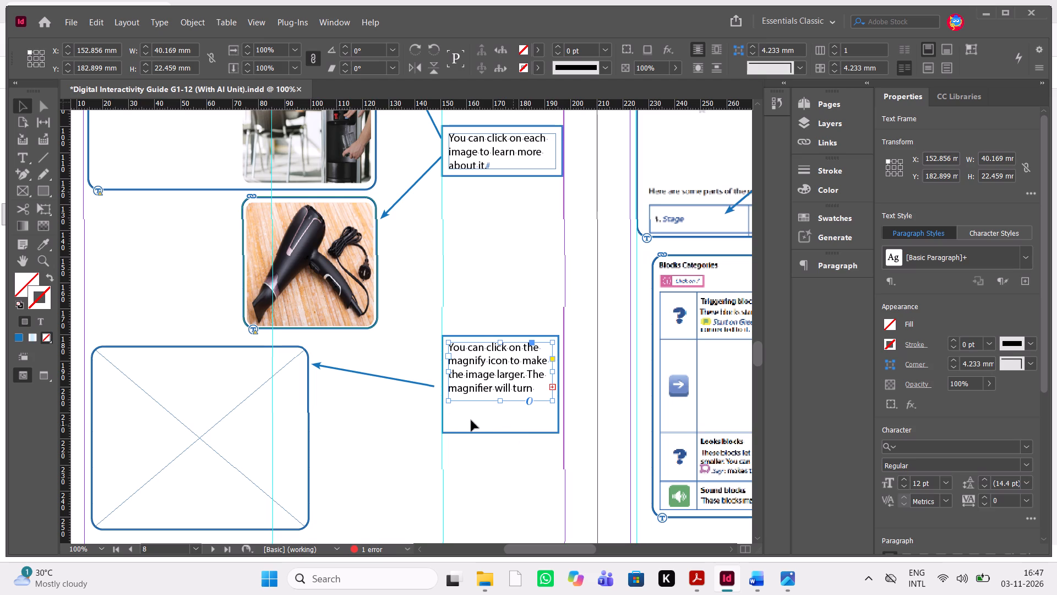
Widen the callout's border rectangle to about 49.8 mm, from the arrow's tail to the page's right margin.
click(442, 413)
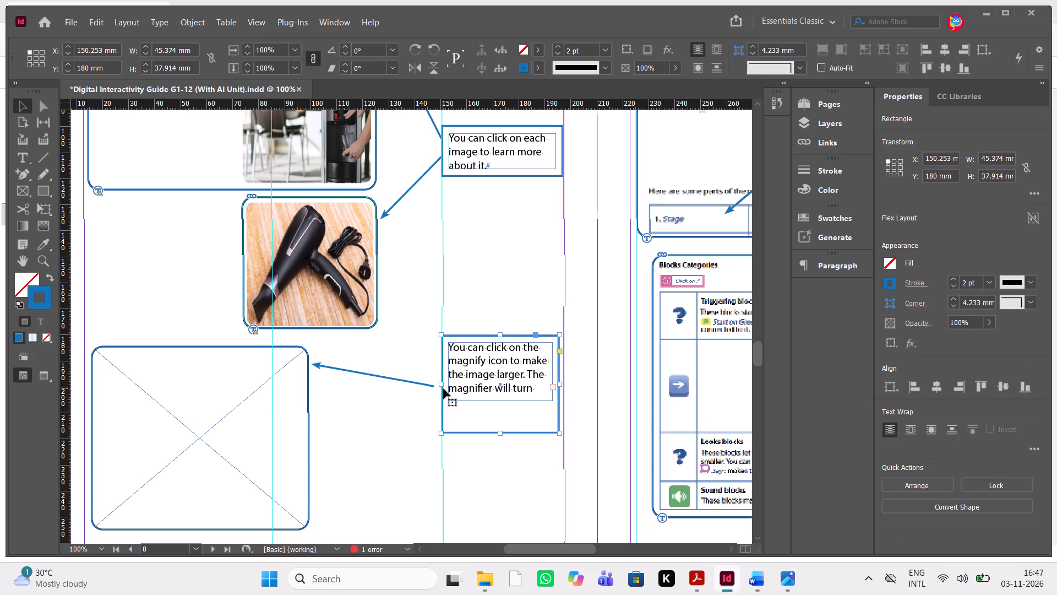
drag(443, 386, 432, 387)
click(755, 586)
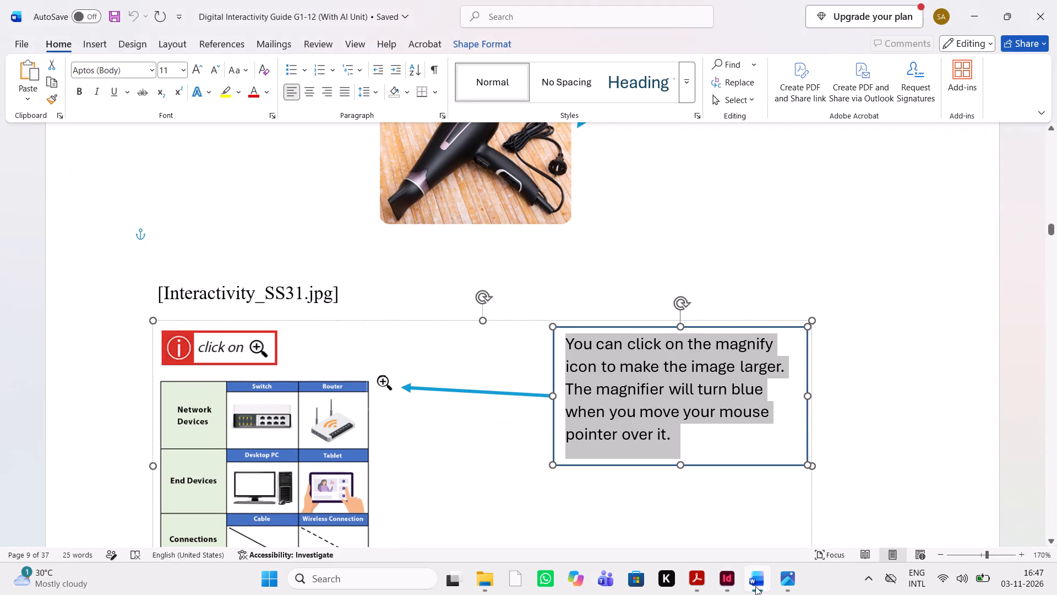
click(755, 586)
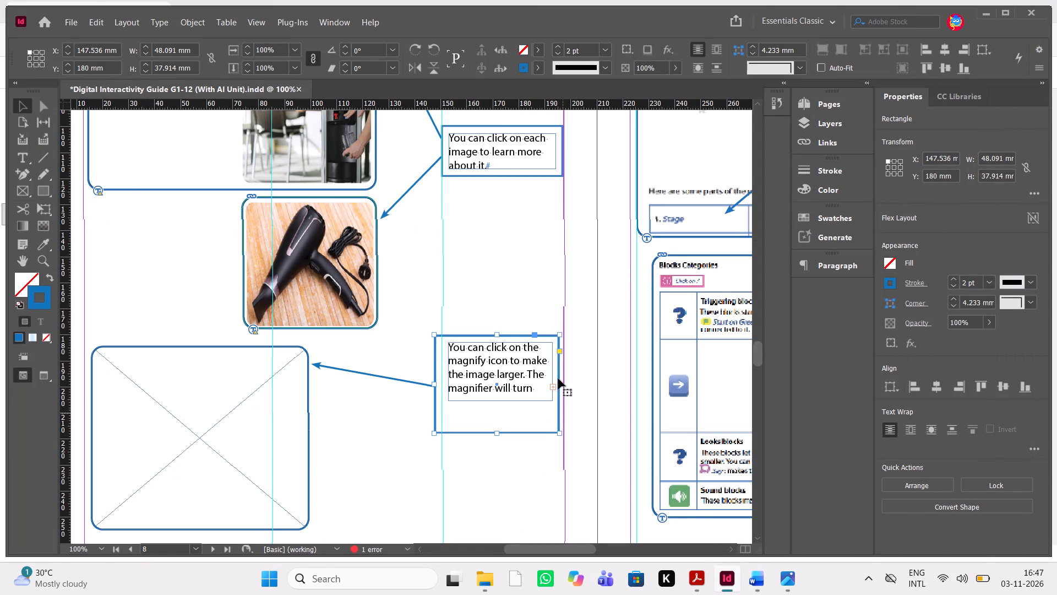
drag(559, 385, 565, 383)
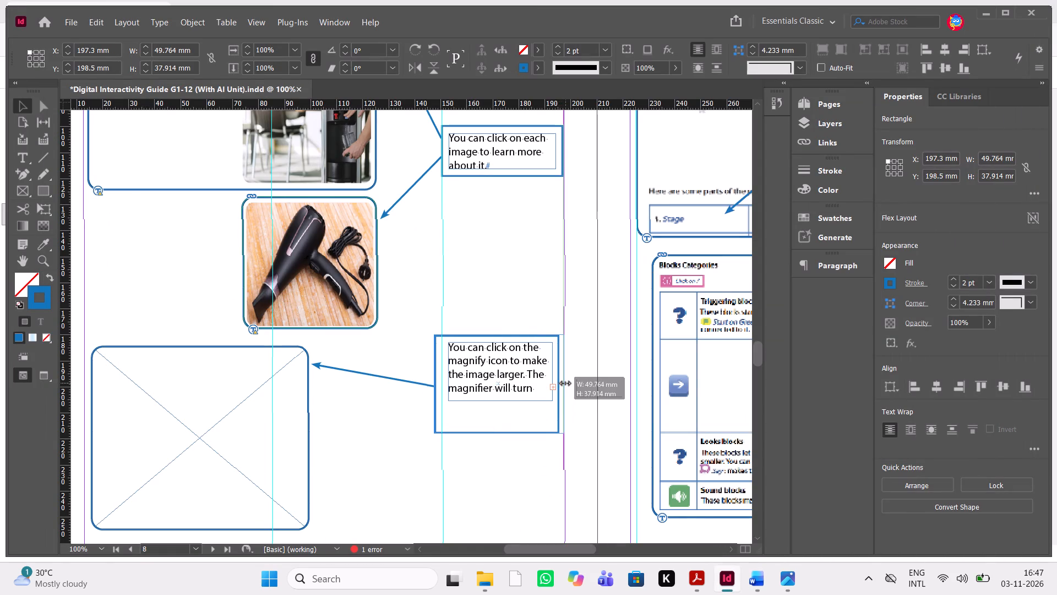
drag(565, 383, 566, 383)
click(400, 447)
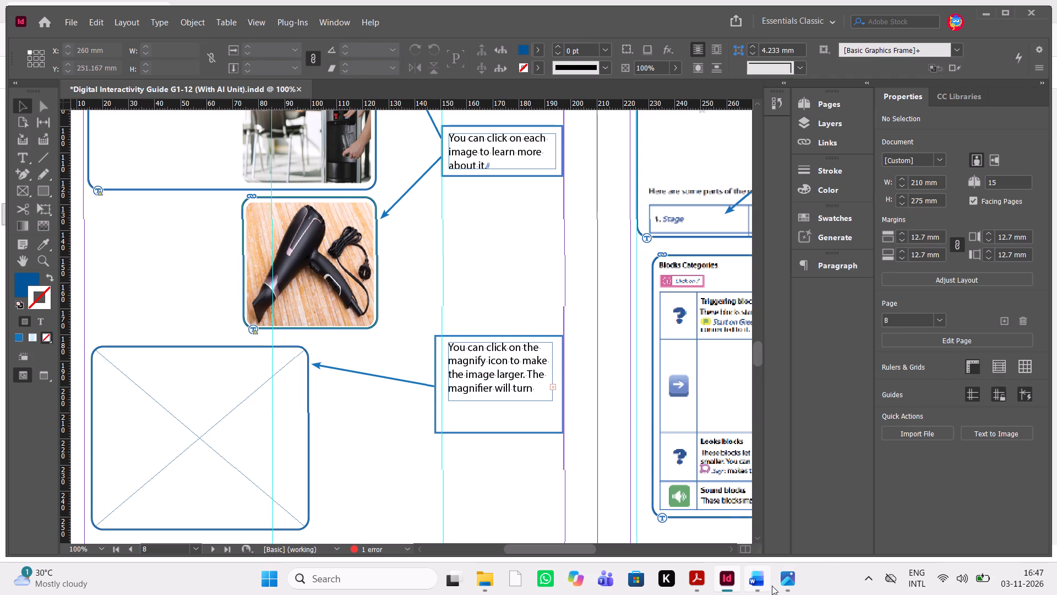
Enlarge the callout's text frame to about 42.5 by 31.3 mm so the whole magnify icon text fits inside the border.
click(755, 586)
click(755, 586)
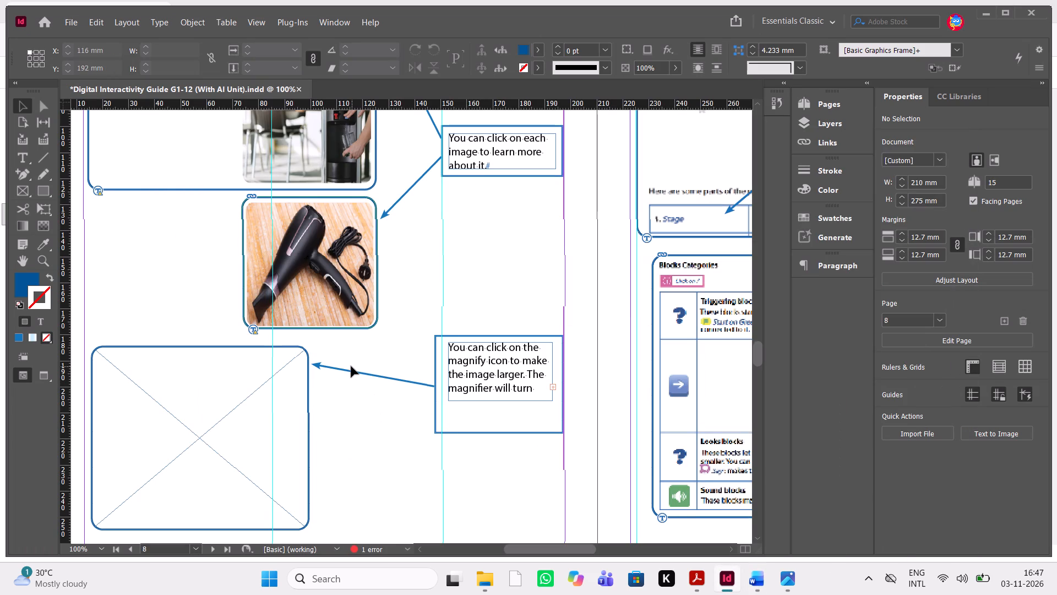
click(351, 366)
click(341, 369)
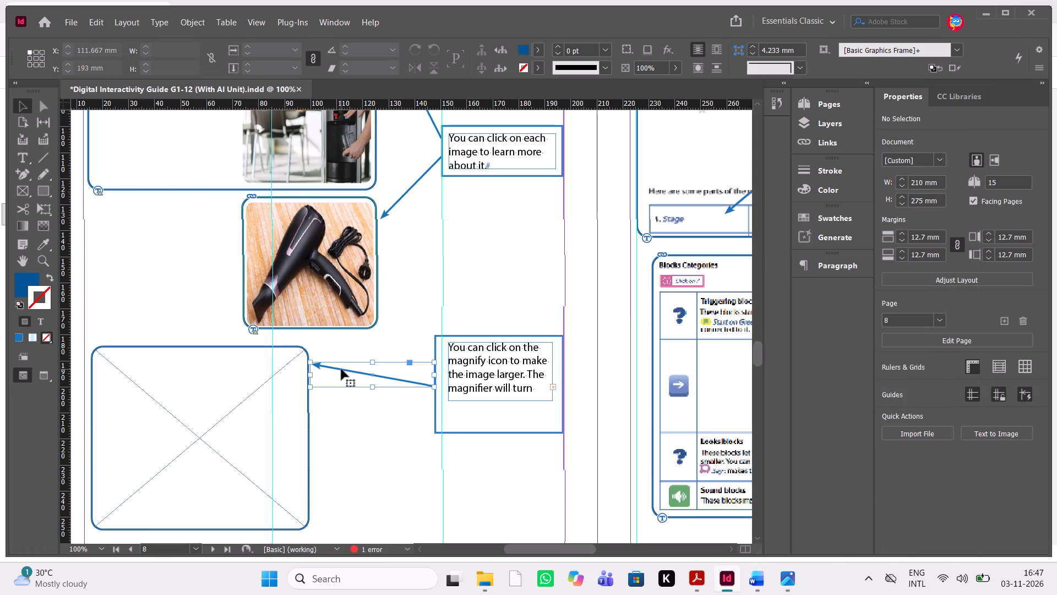
click(476, 417)
click(522, 388)
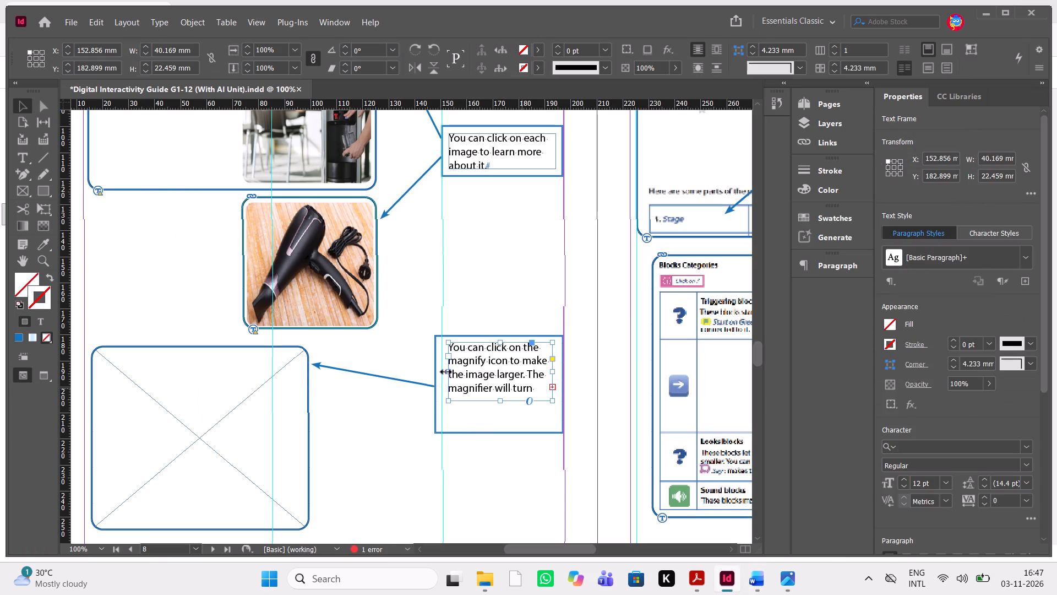
click(446, 372)
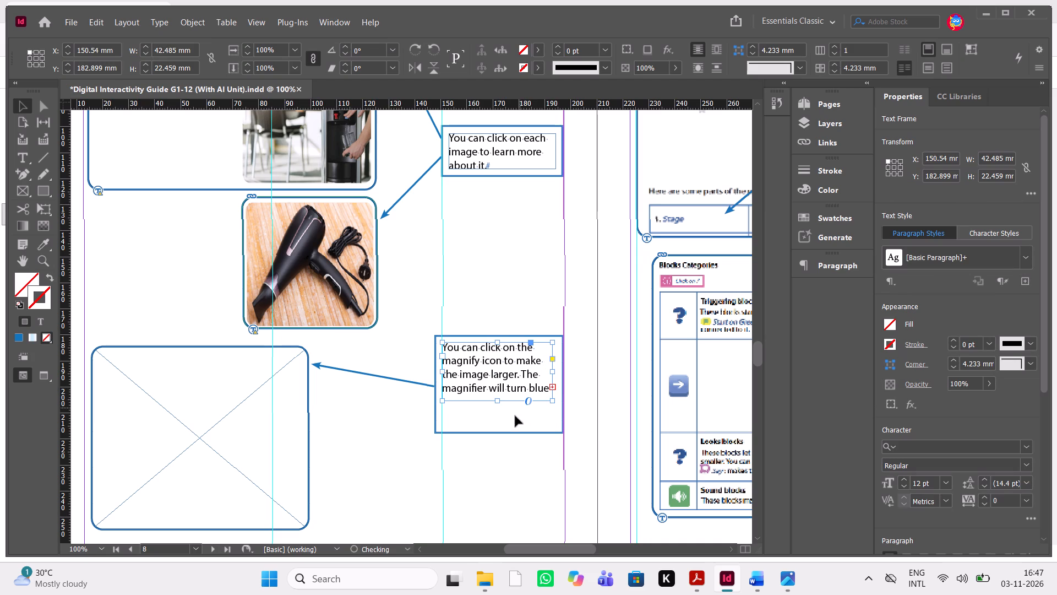
drag(498, 401, 501, 424)
click(517, 440)
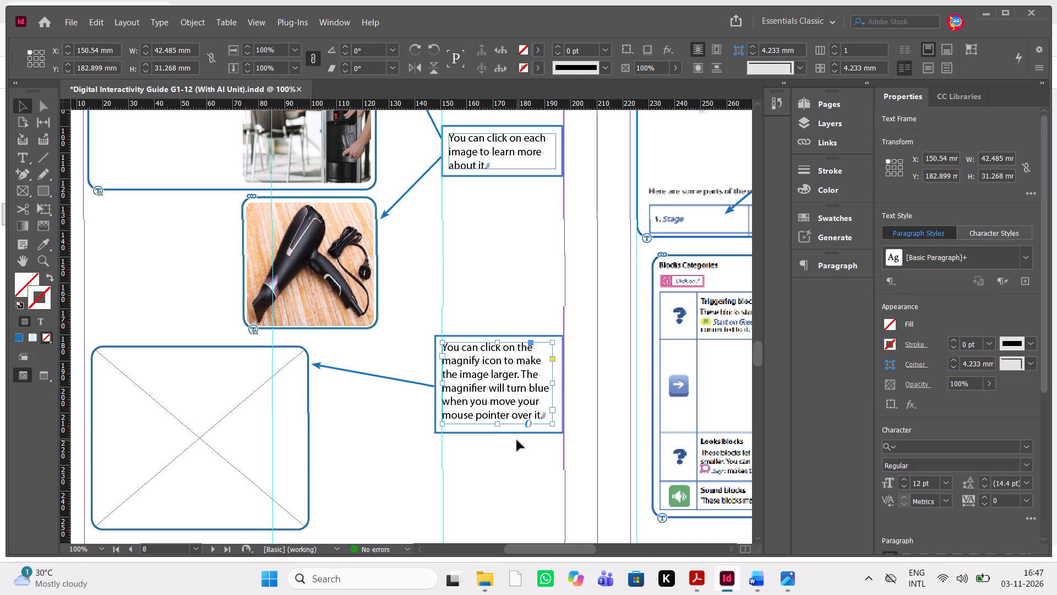
Preview page 8 without guides and frame edges to check the magnify icon callout.
click(514, 431)
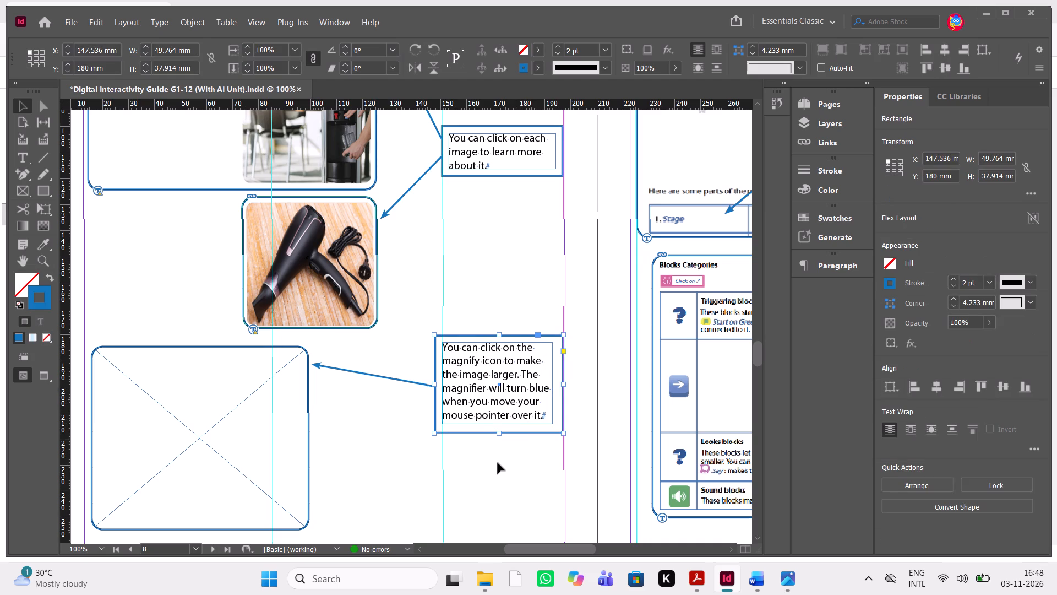
click(498, 463)
key(w)
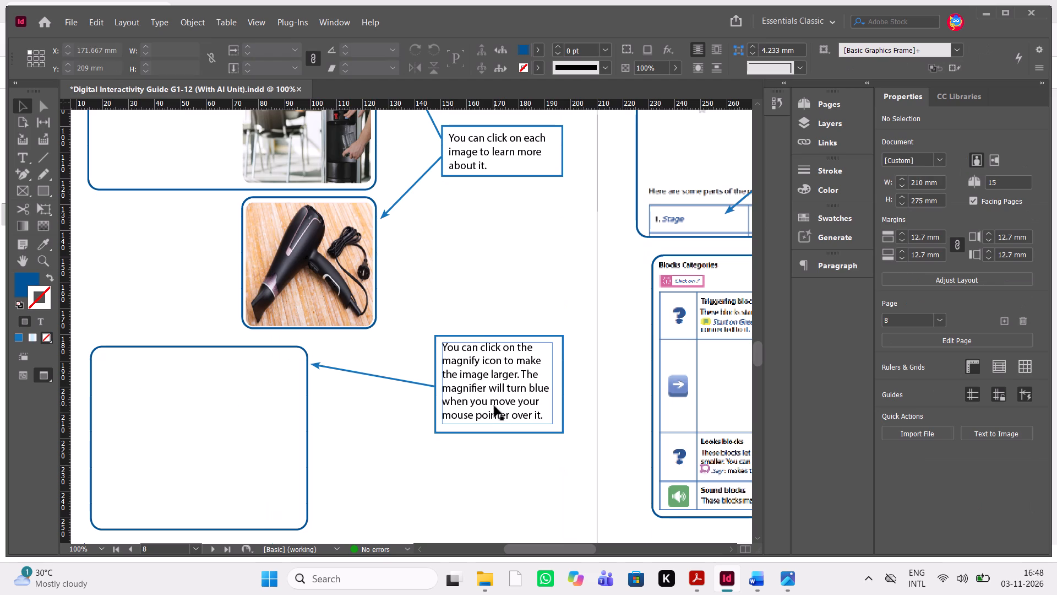
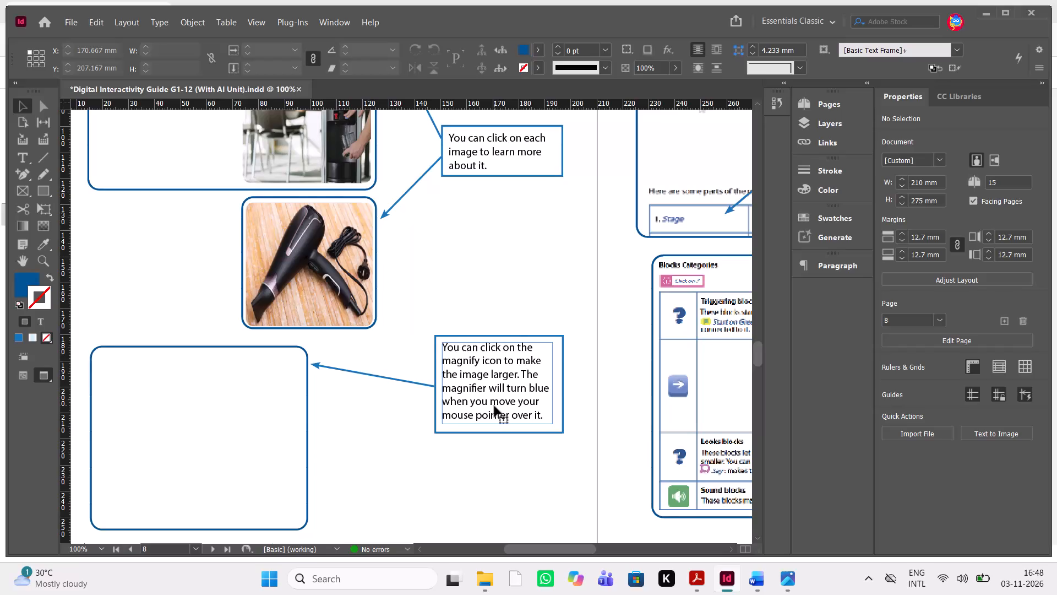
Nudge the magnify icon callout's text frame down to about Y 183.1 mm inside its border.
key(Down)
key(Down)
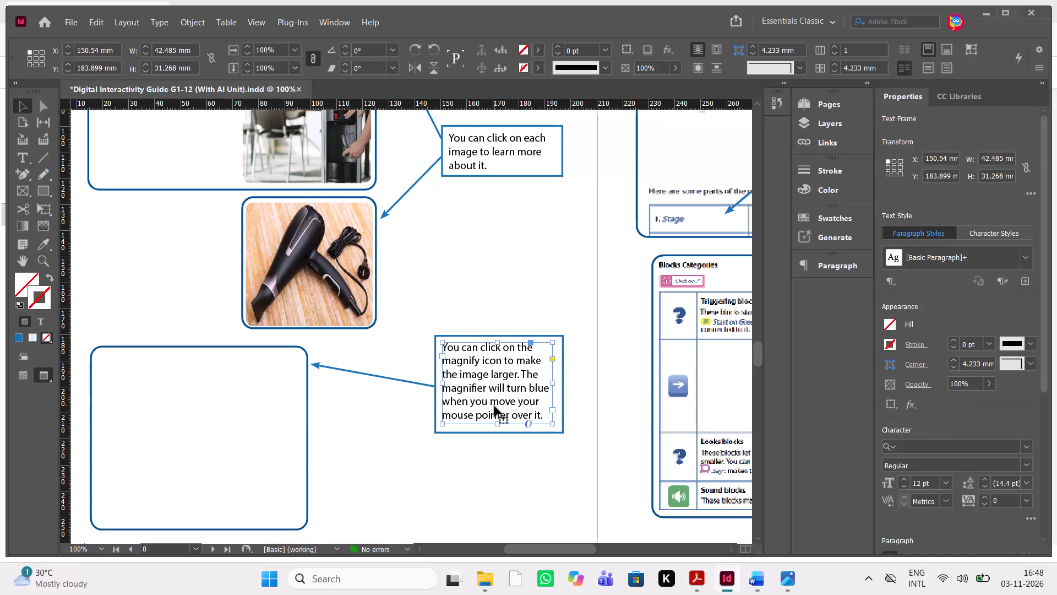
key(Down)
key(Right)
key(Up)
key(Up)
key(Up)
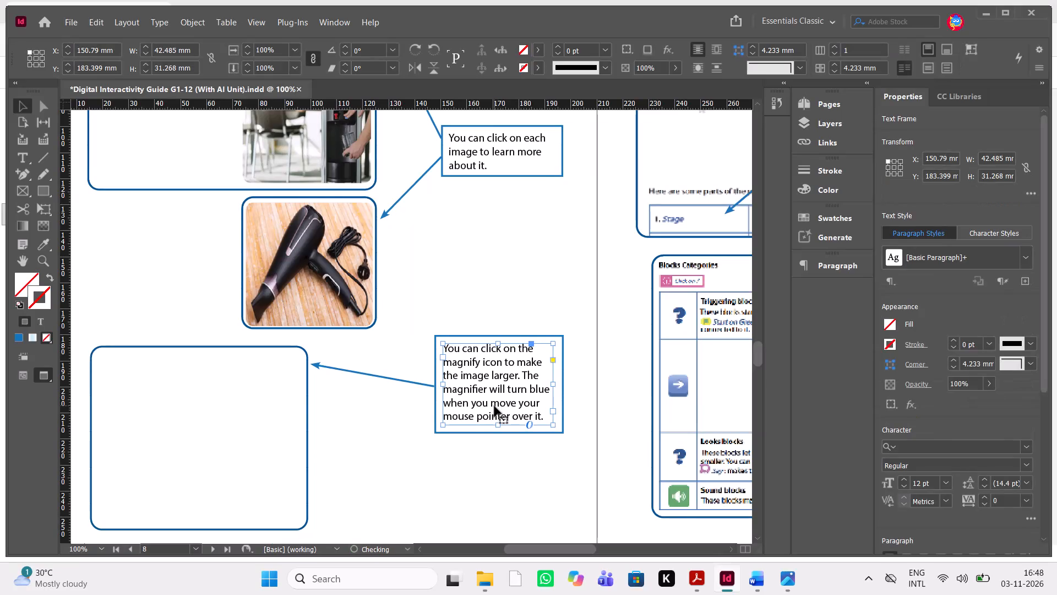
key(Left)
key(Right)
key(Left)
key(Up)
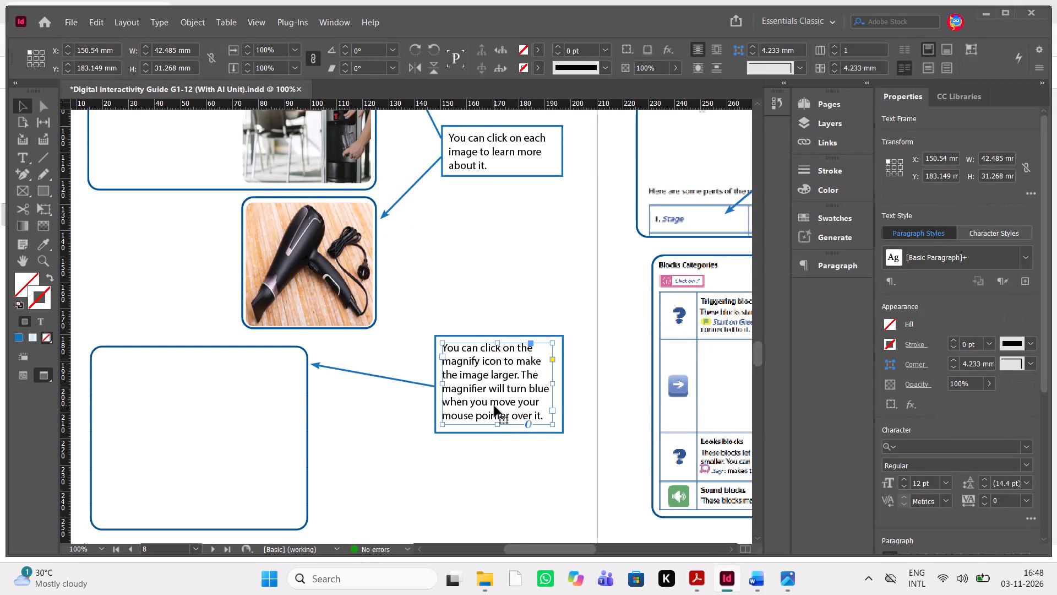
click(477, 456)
Shorten the magnify icon callout's border rectangle from its bottom edge to a height of about 36.2 mm.
click(514, 432)
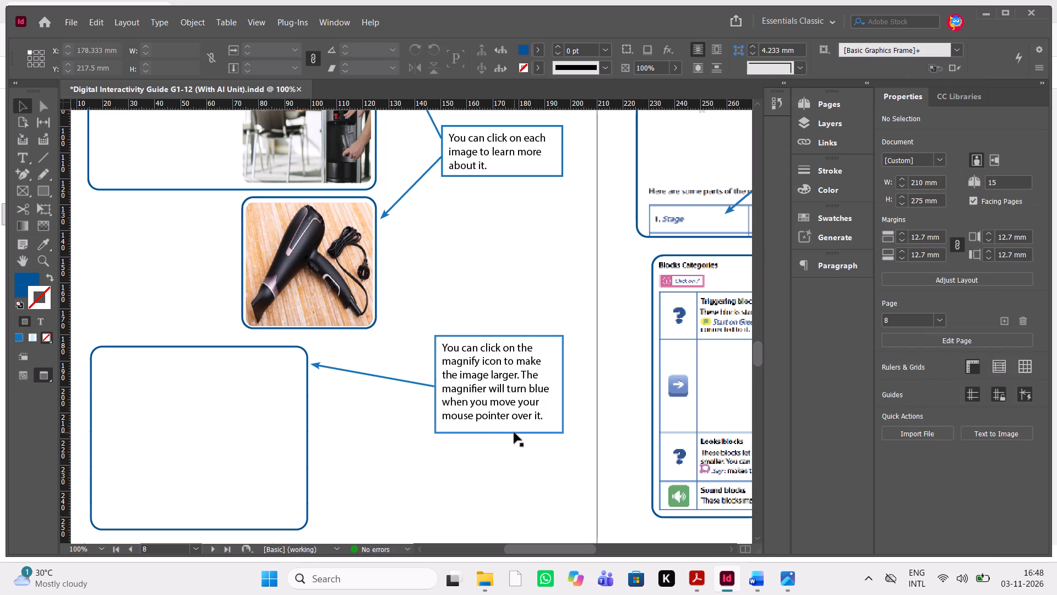
click(497, 433)
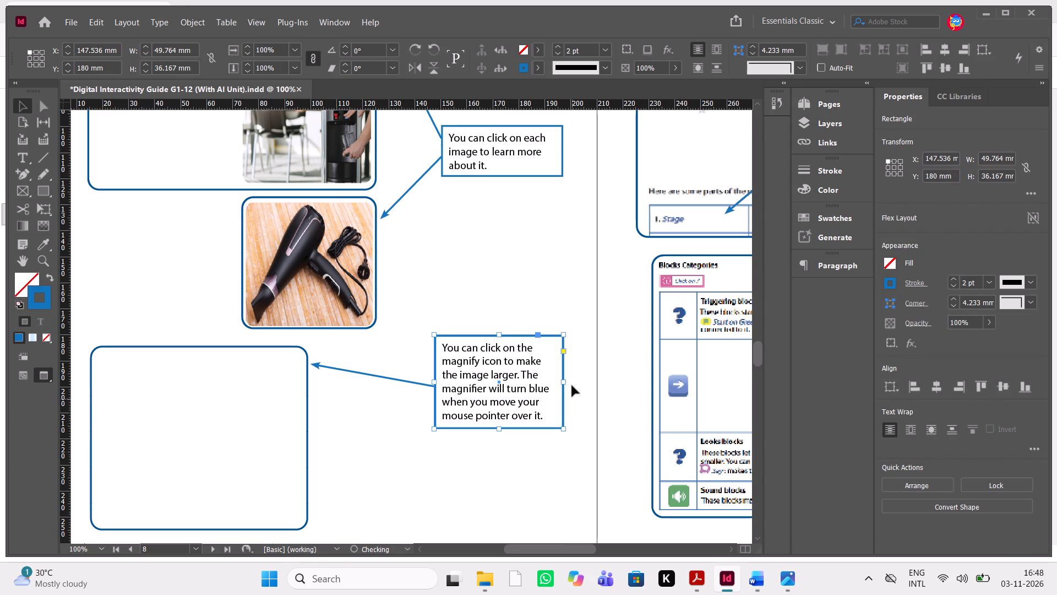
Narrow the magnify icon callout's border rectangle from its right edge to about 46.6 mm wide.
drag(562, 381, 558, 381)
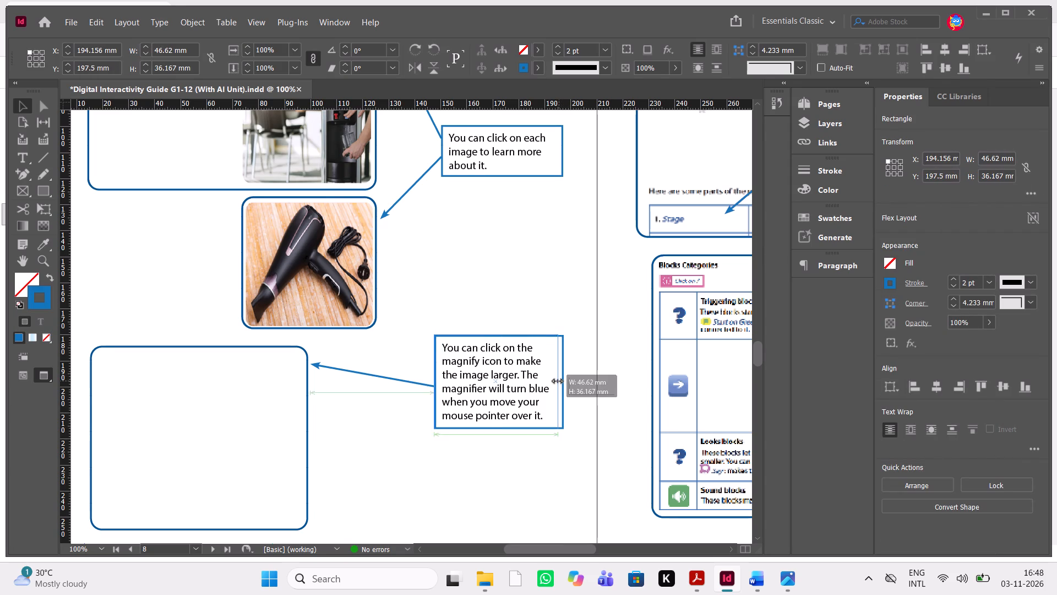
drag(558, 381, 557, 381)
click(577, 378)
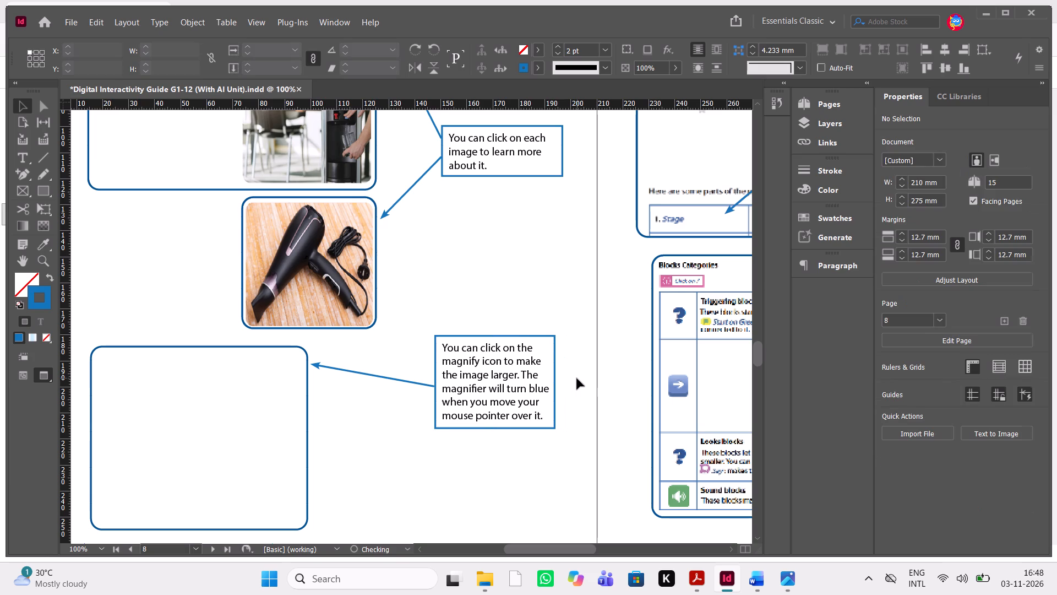
Show guides and frame edges again and widen the callout's border rectangle to about 49.6 mm, near the page's right margin.
key(w)
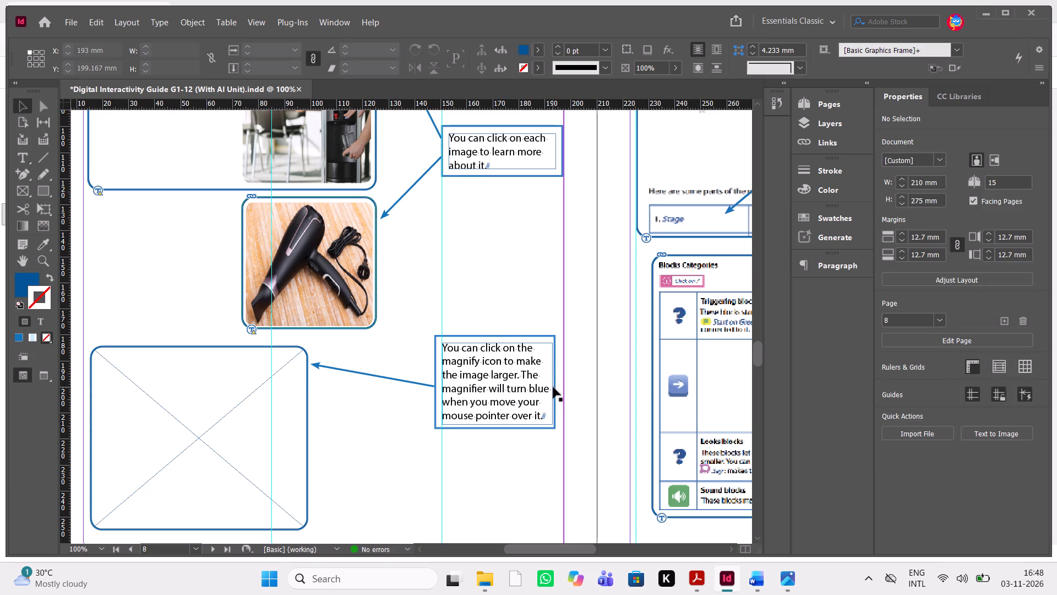
click(555, 387)
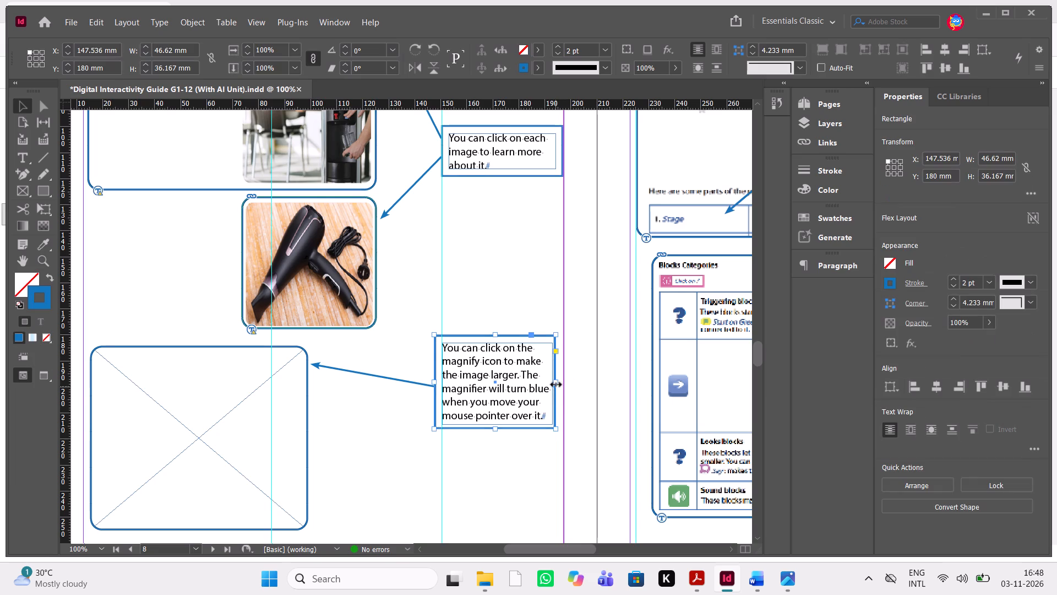
click(557, 382)
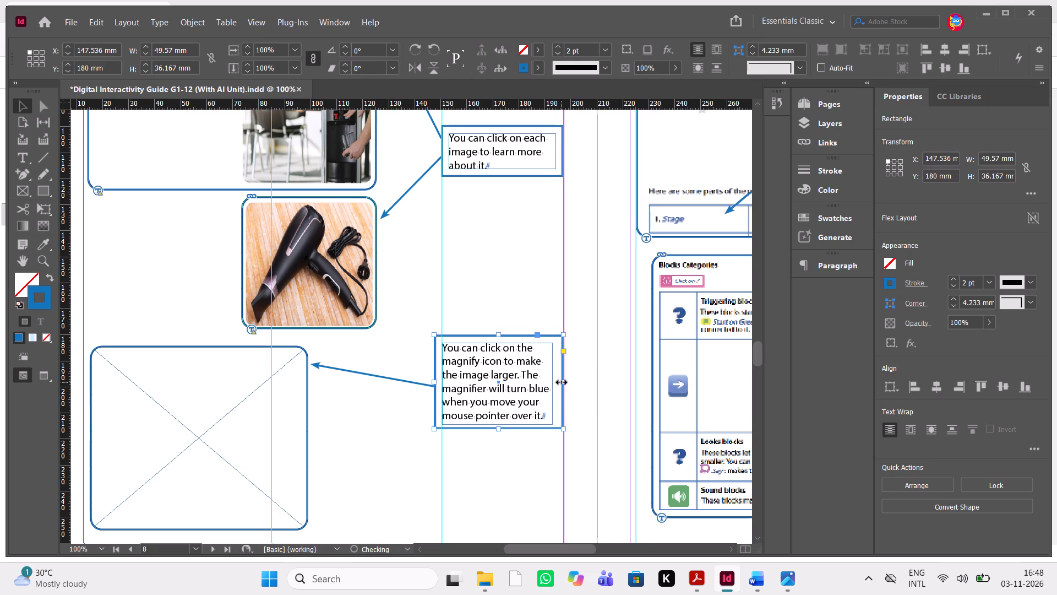
Widen the magnify icon callout's text frame to about 43.6 mm, keeping its left edge in place.
click(512, 391)
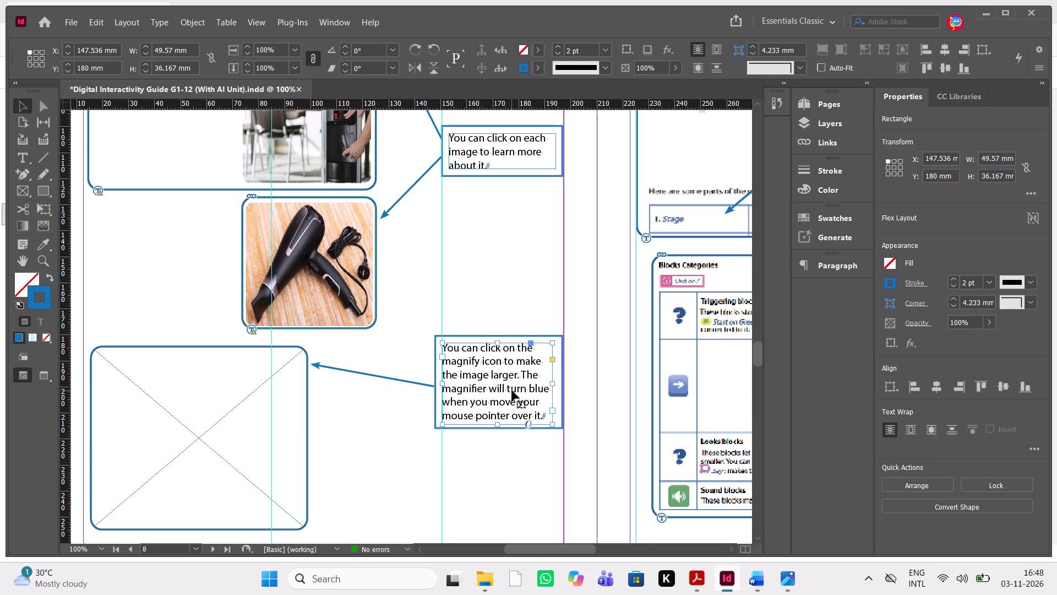
click(553, 384)
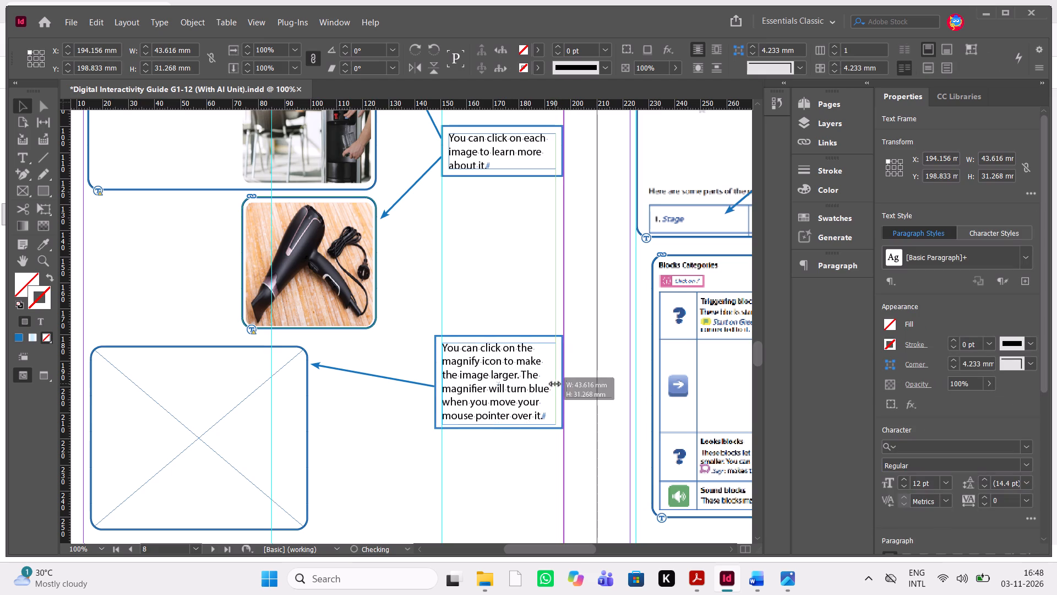
click(576, 379)
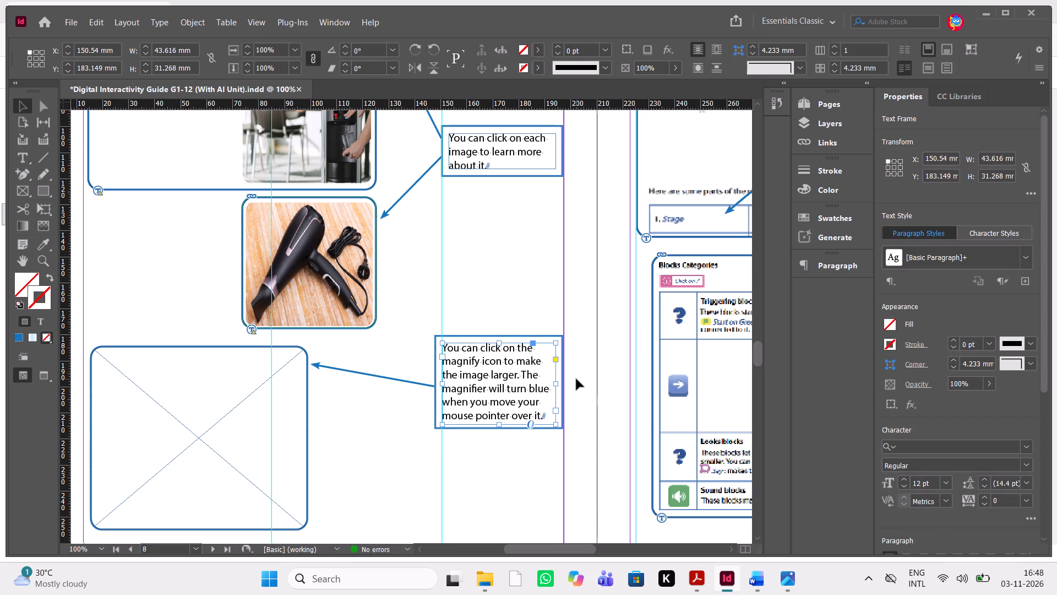
Nudge the magnify icon callout's text frame up to about Y 182.4 mm inside its border.
click(512, 394)
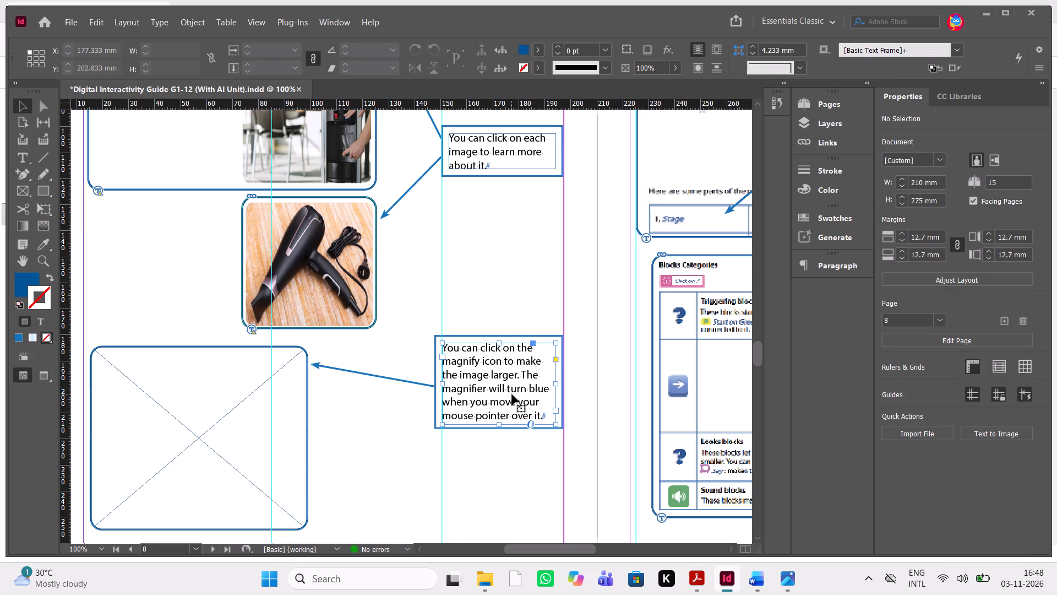
key(Up)
key(Up)
key(Up)
key(Up)
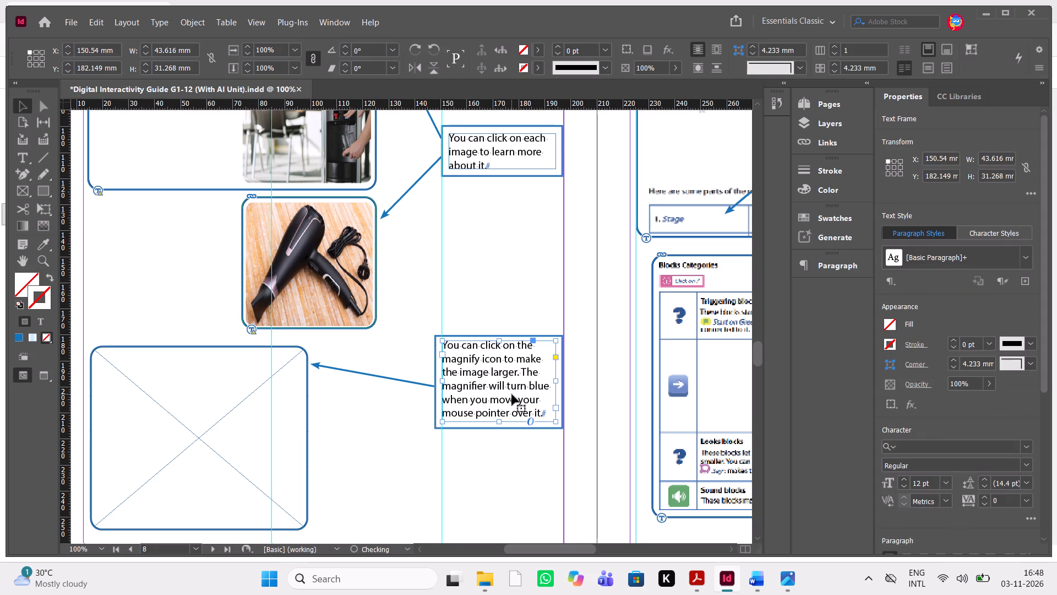
key(Down)
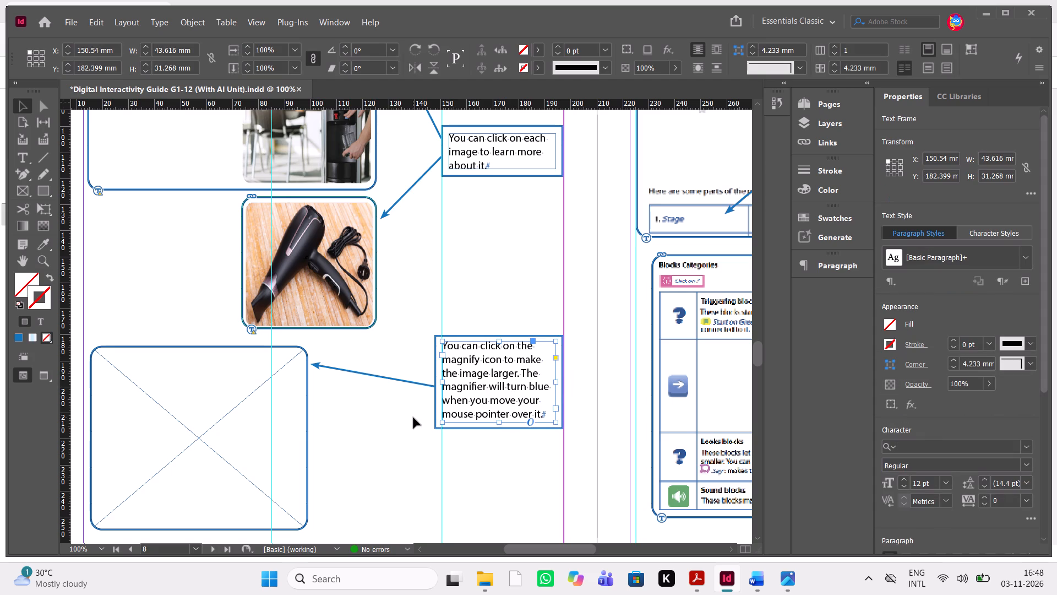
click(413, 418)
Place Interactivity_SS32_S1 in the empty rounded frame below the hair dryer image and fit the content to the frame.
click(252, 413)
key(ctrl+d)
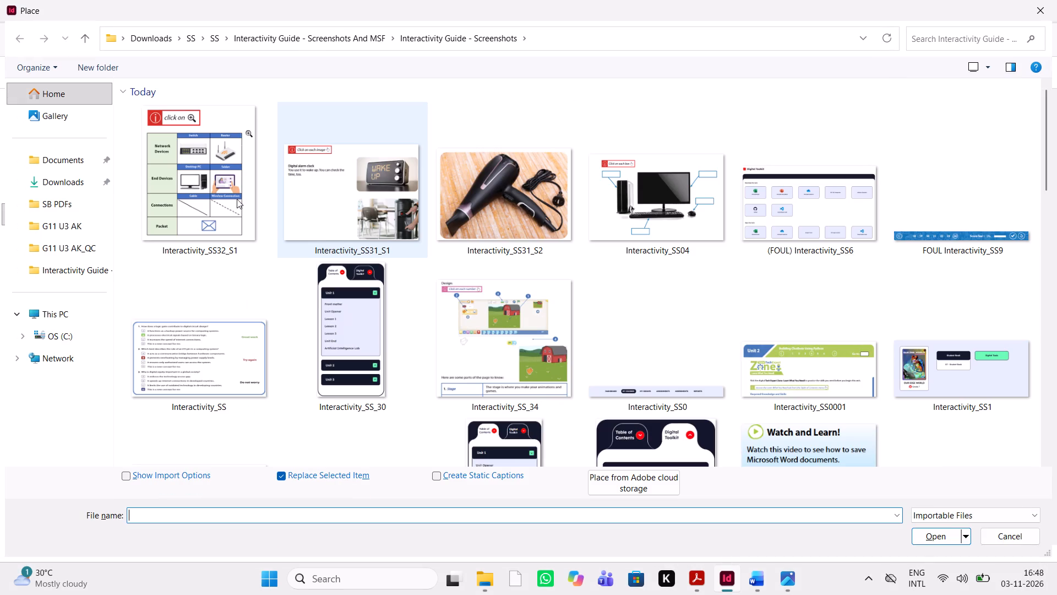
click(198, 204)
click(924, 538)
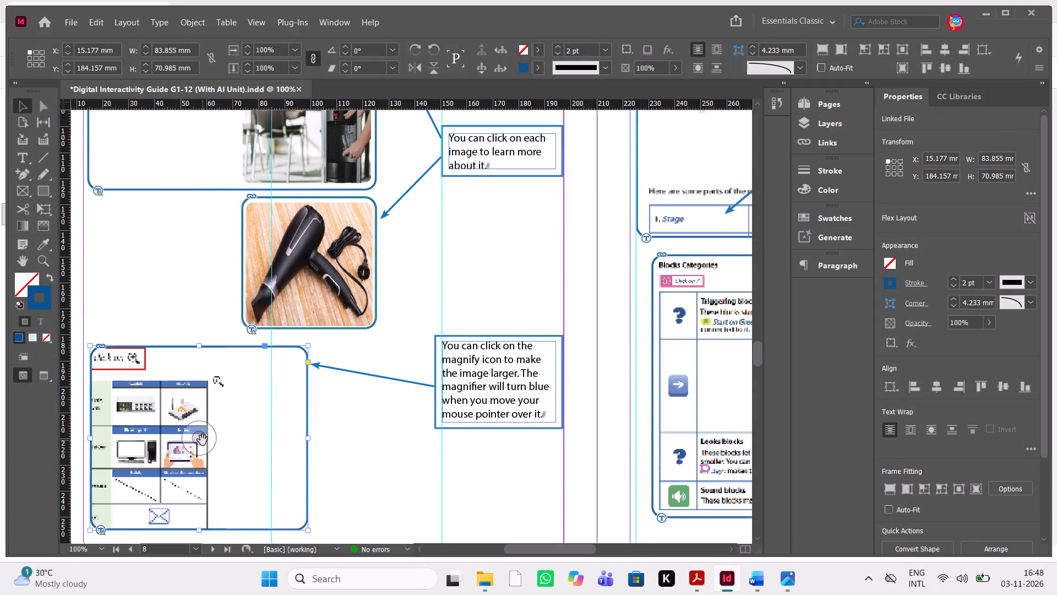
right_click(203, 440)
click(303, 300)
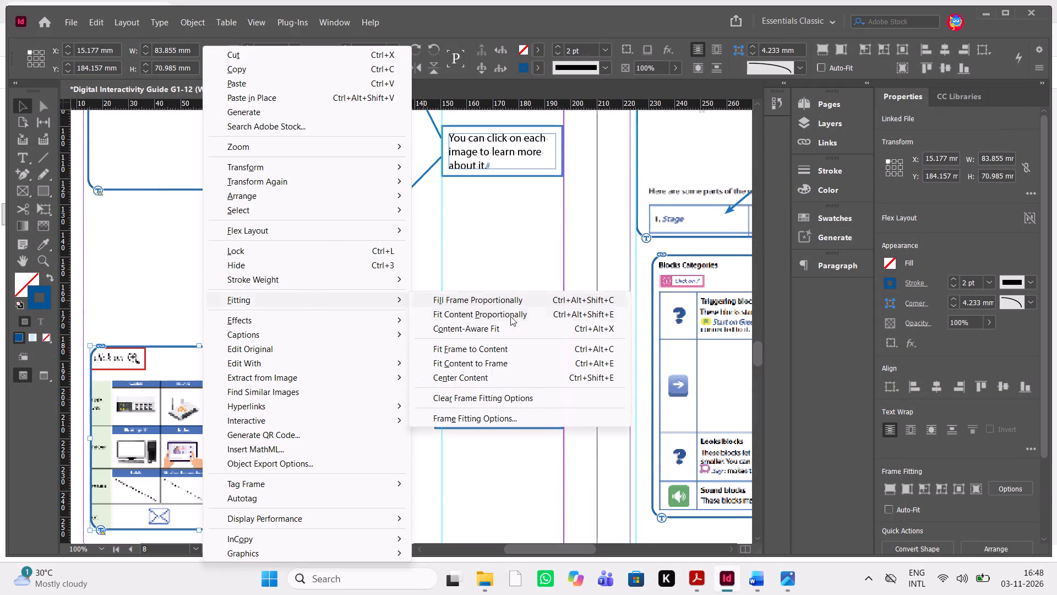
click(491, 368)
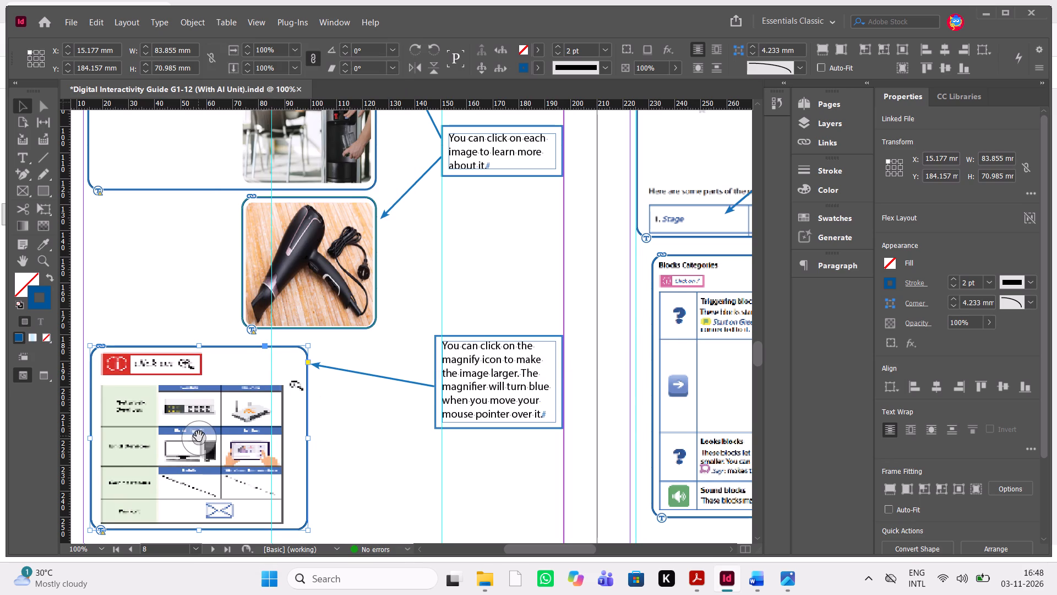
Set the placed network devices image to High Quality Display.
right_click(199, 436)
click(299, 515)
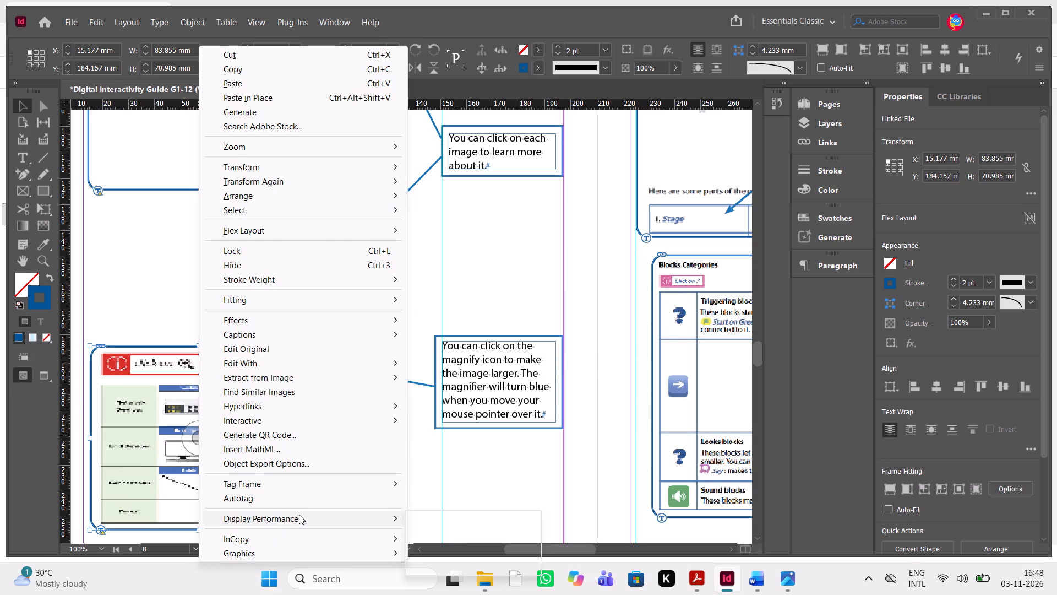
click(465, 548)
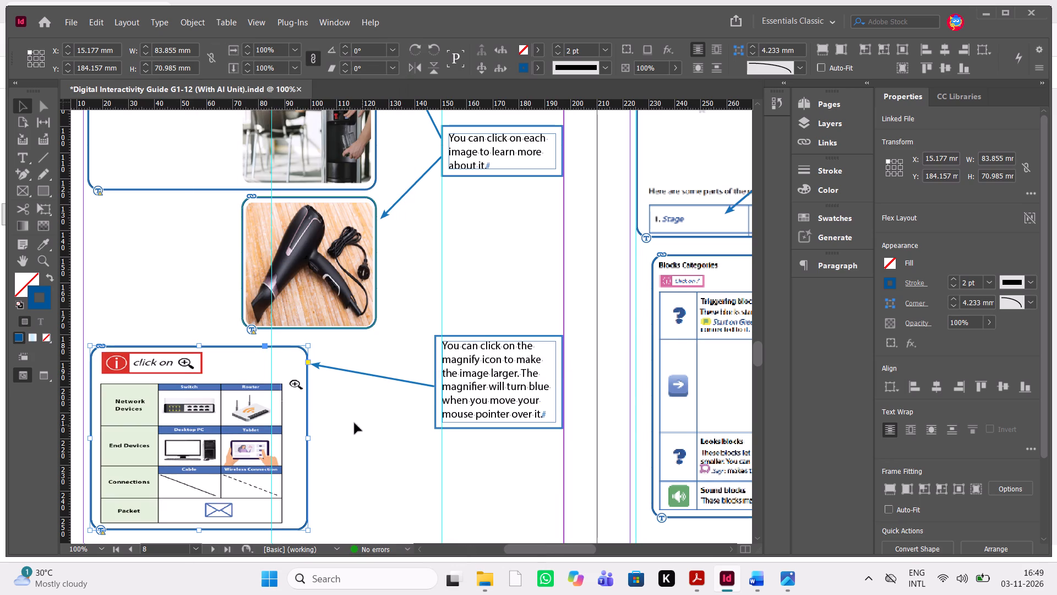
Narrow the network devices figure's frame from its right edge to about 76.5 mm wide.
scroll(206, 417, down, 1)
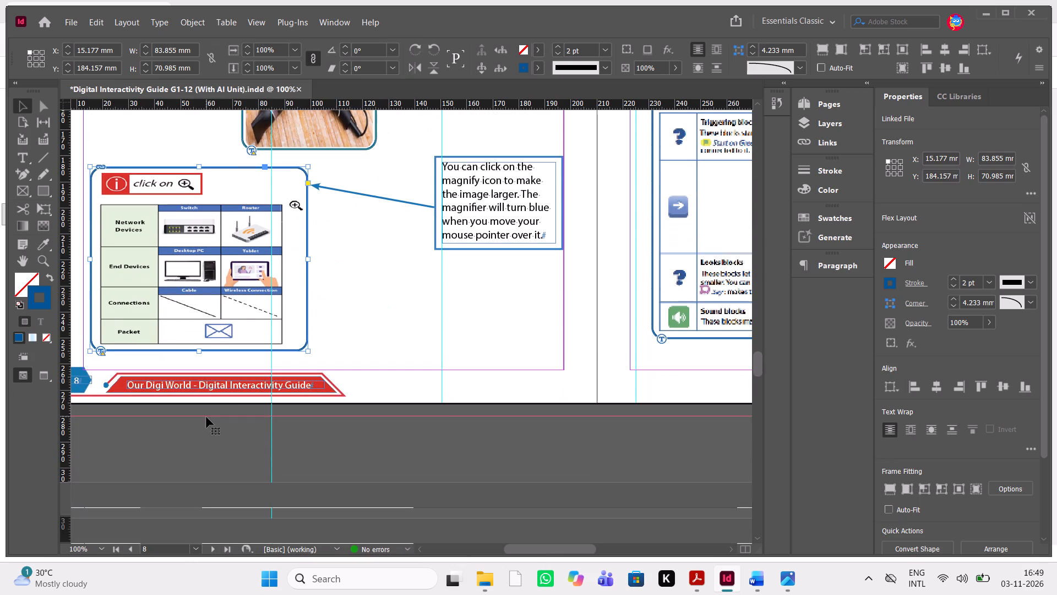
click(368, 316)
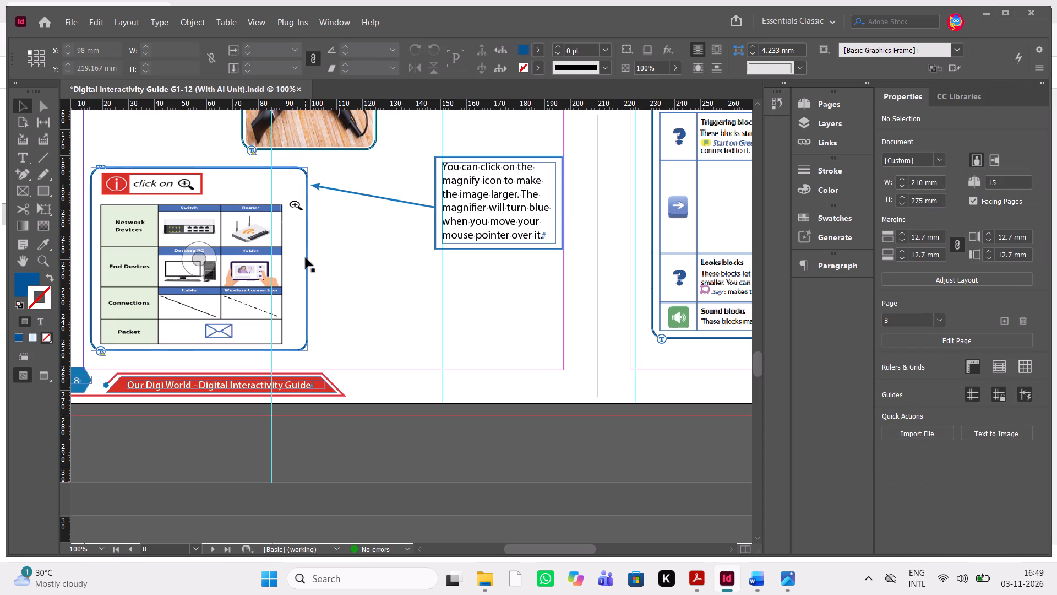
click(306, 258)
drag(307, 258, 290, 258)
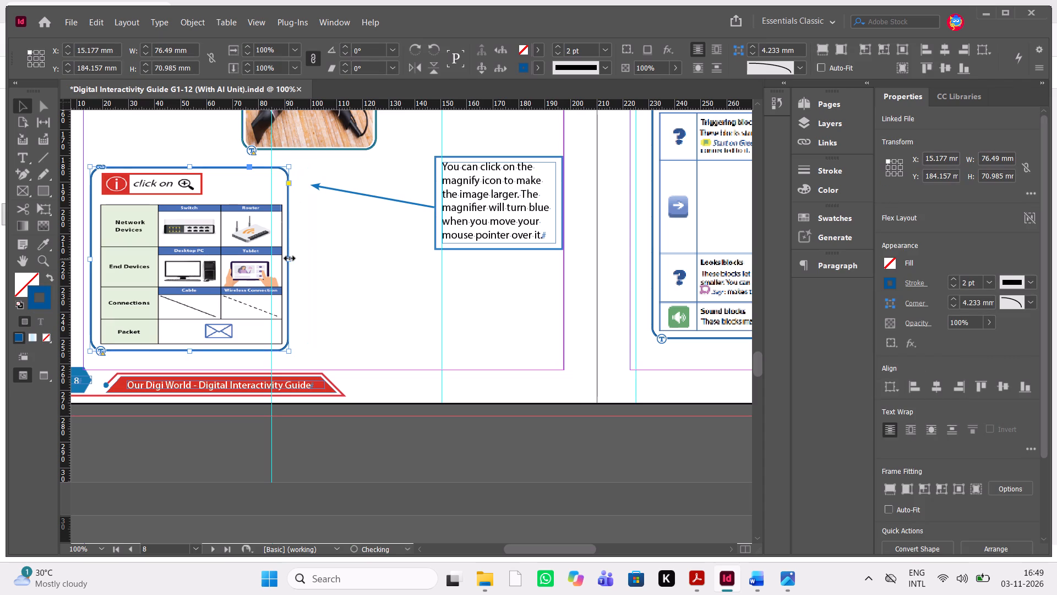
Fit the network devices image to its narrowed frame with Fit Content to Frame.
click(188, 257)
right_click(188, 257)
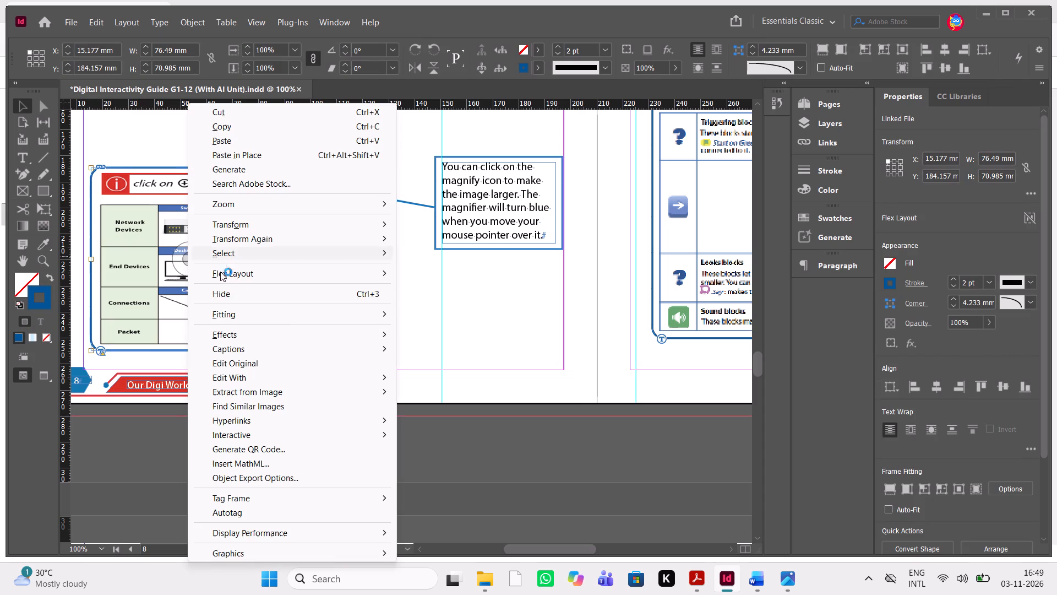
click(232, 316)
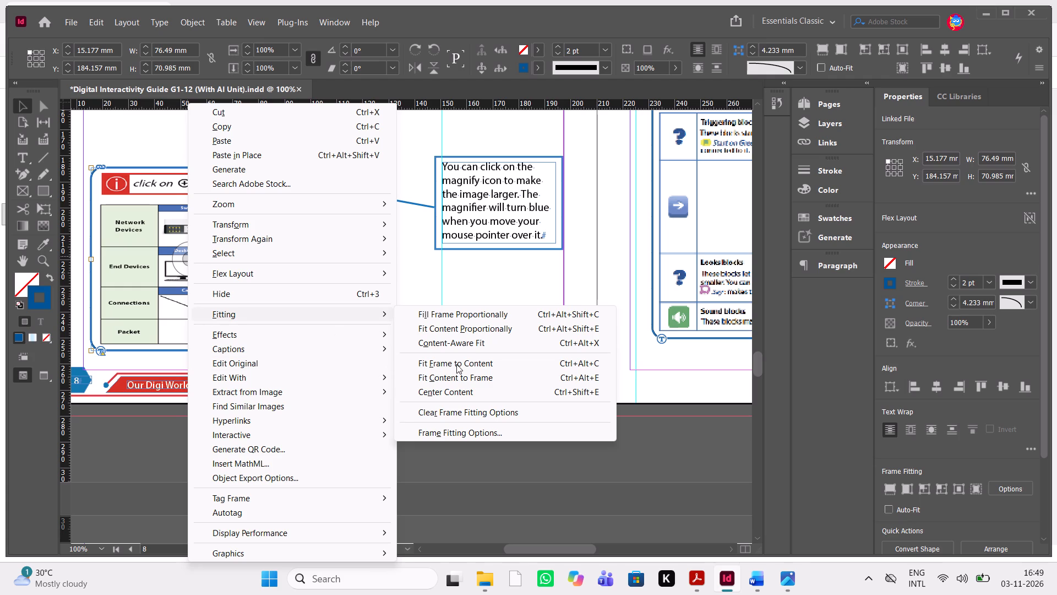
click(456, 375)
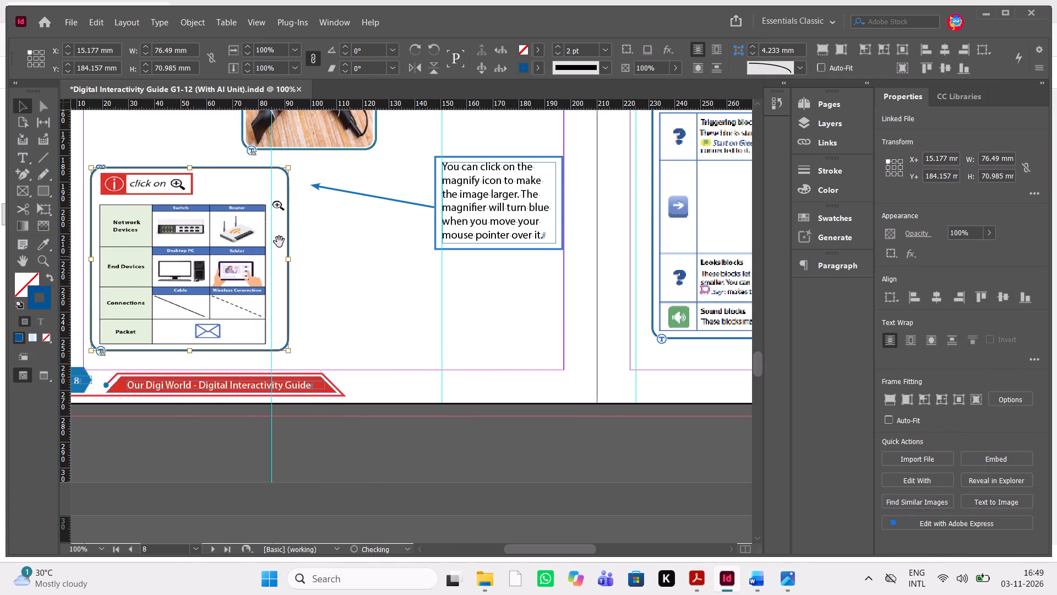
click(347, 244)
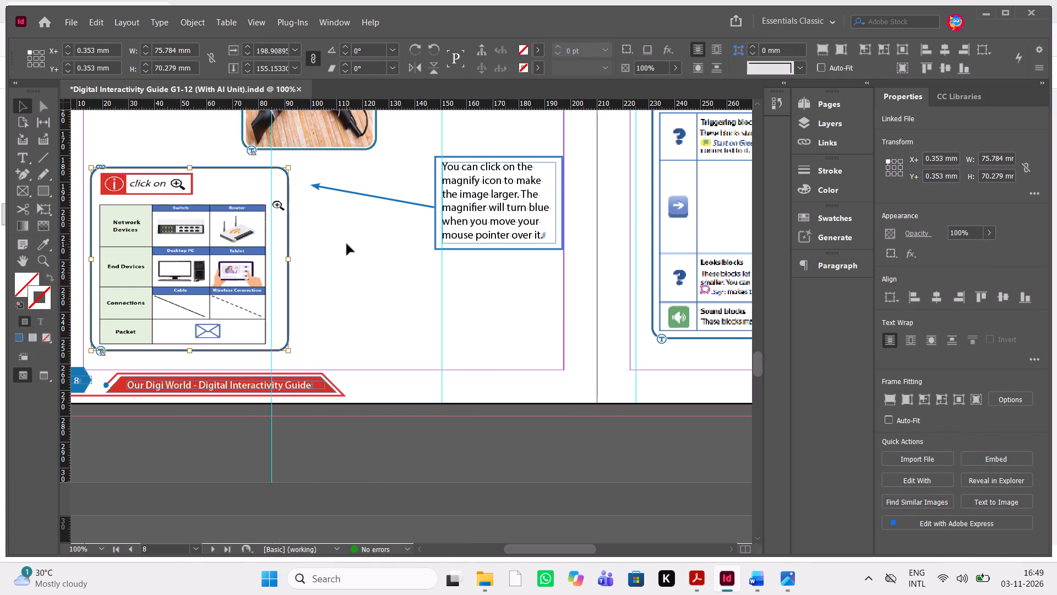
Reapply High Quality Display to the resized network devices image.
triple_click(178, 266)
right_click(178, 266)
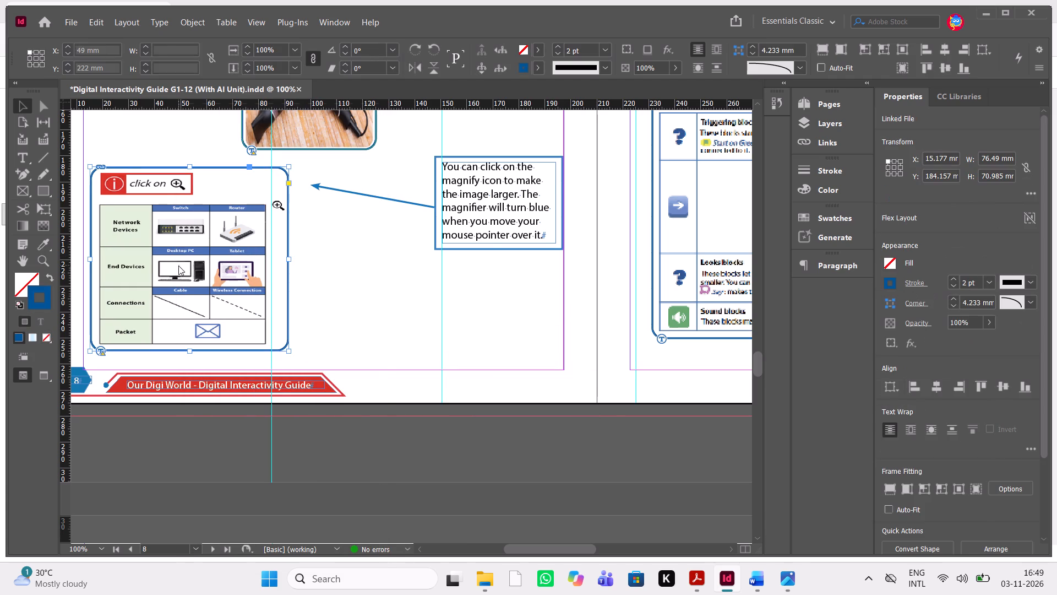
click(273, 529)
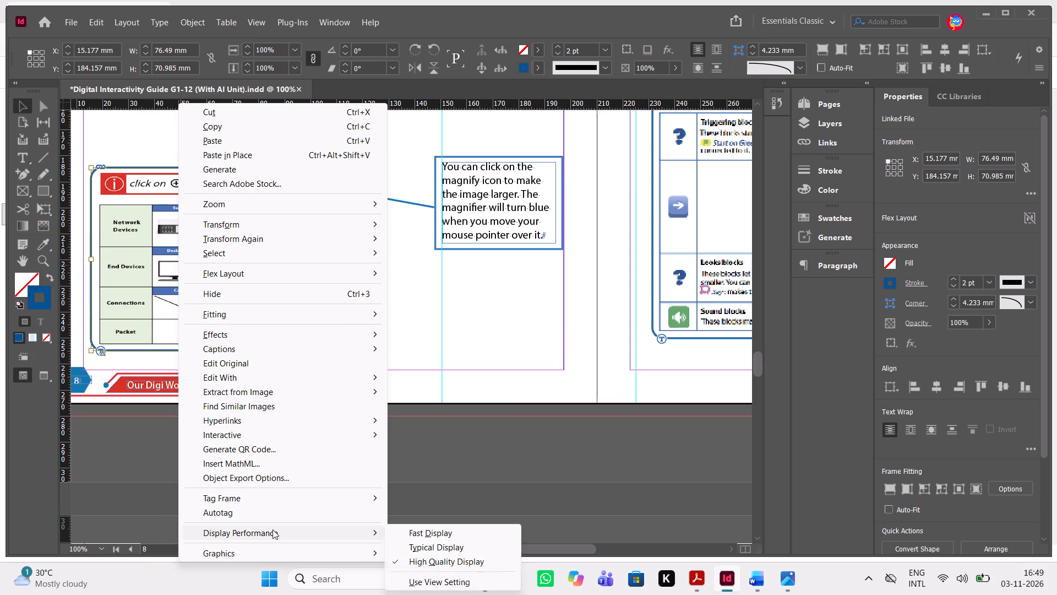
click(428, 564)
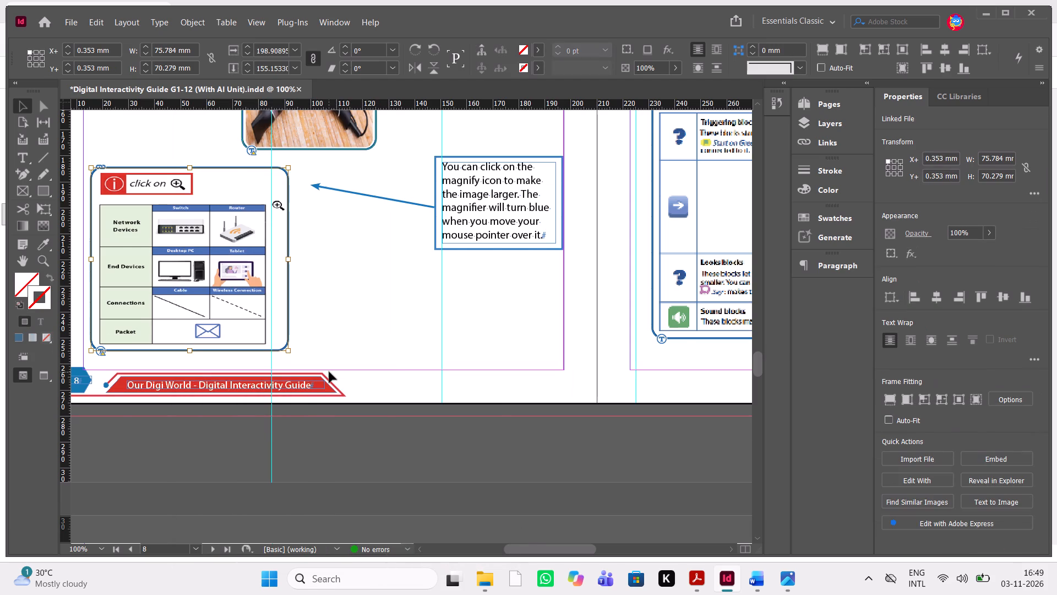
Nudge the network devices figure's frame up slightly to a Y position of about 182.9 mm.
scroll(329, 372, up, 1)
scroll(382, 302, right, 1)
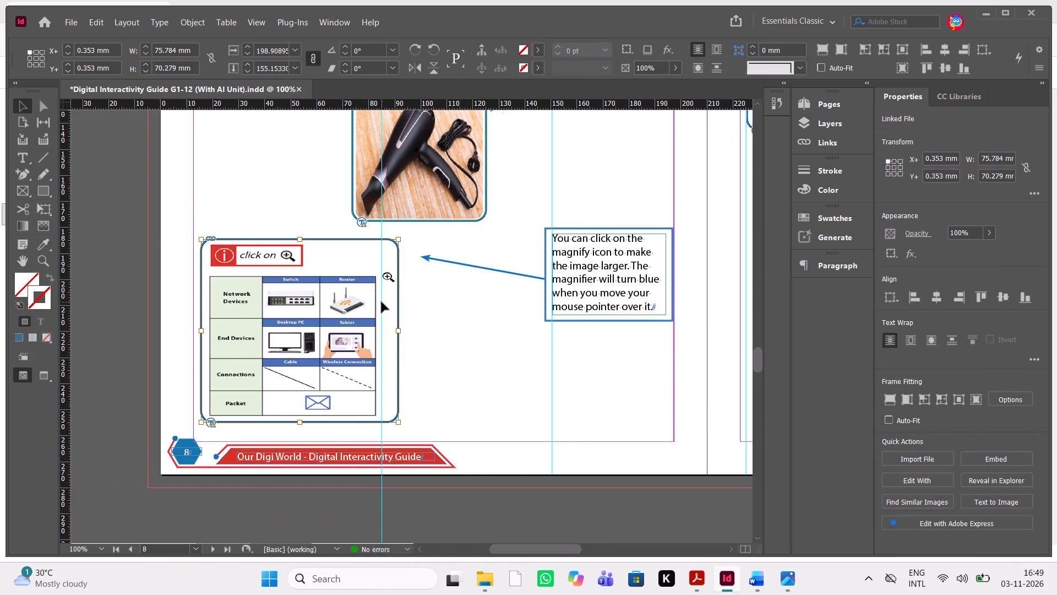
scroll(382, 302, right, 1)
drag(516, 364, 308, 220)
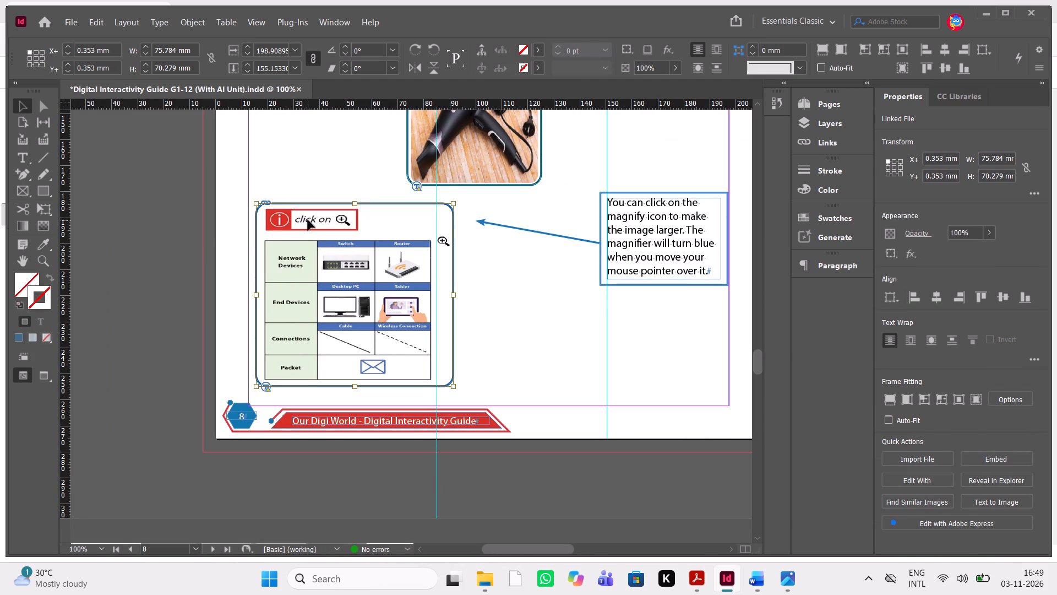
drag(308, 220, 284, 240)
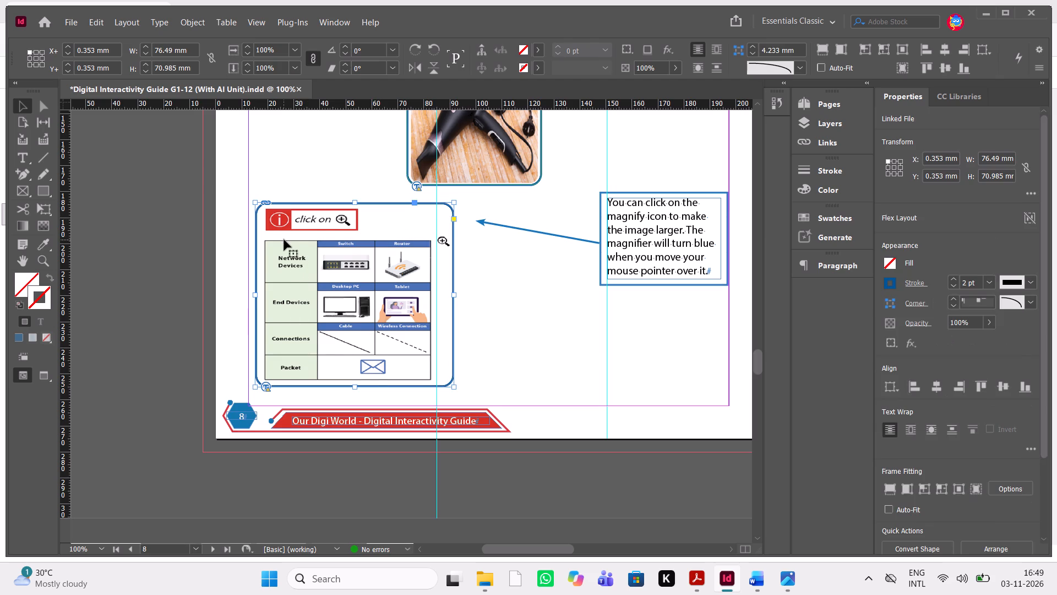
key(Up)
key(Up)
key(Up)
key(Up)
key(Up)
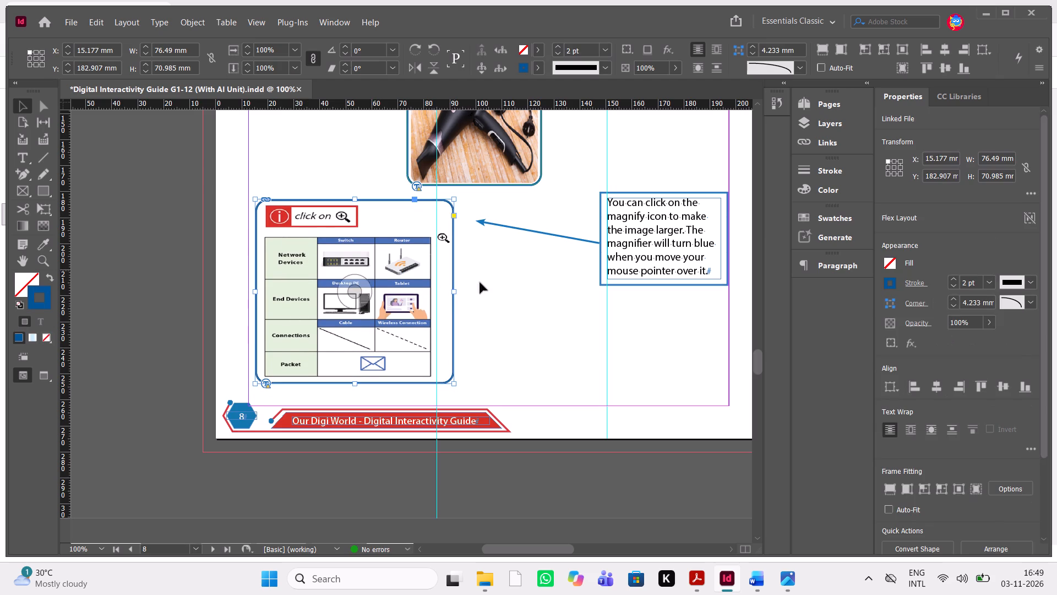
click(541, 326)
Move the magnifier callout with its arrow beside the network devices figure, to about X 92.75 mm, Y 189.58 mm, and compare it with the Word manuscript.
drag(701, 337, 569, 220)
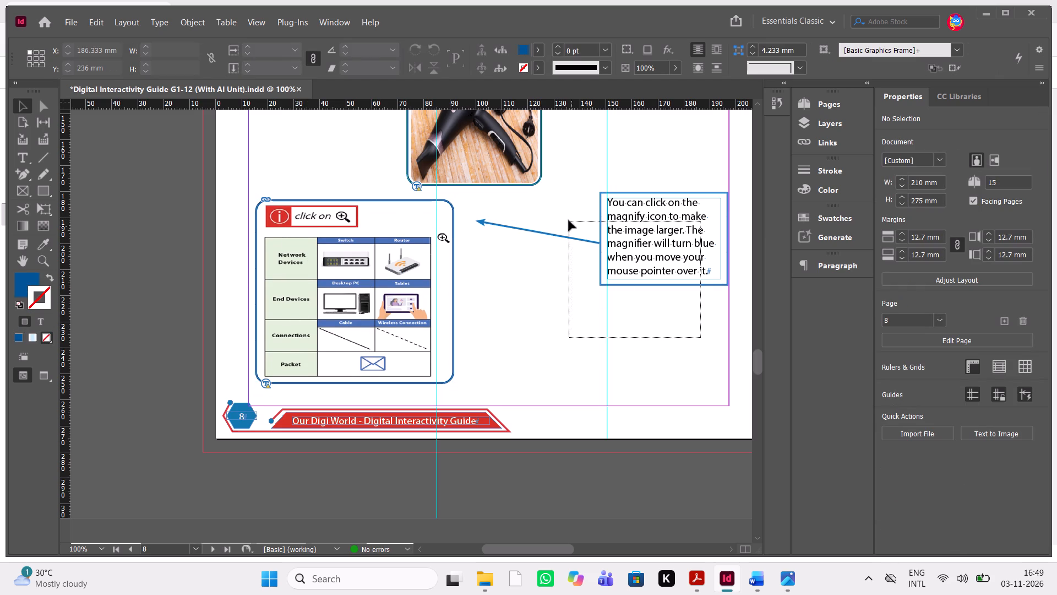
drag(569, 220, 568, 217)
drag(638, 249, 621, 253)
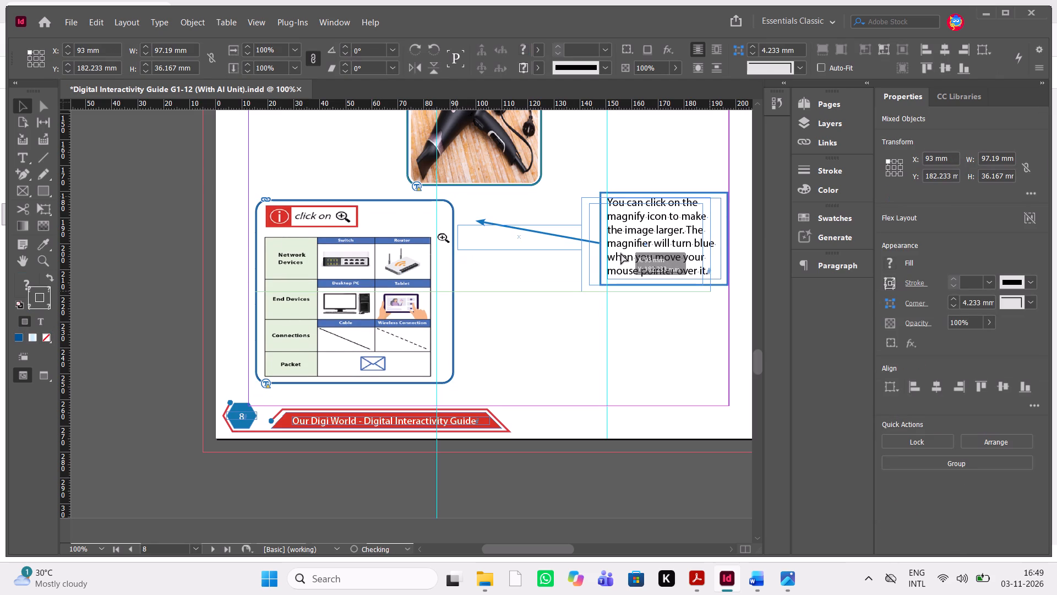
drag(621, 253, 621, 262)
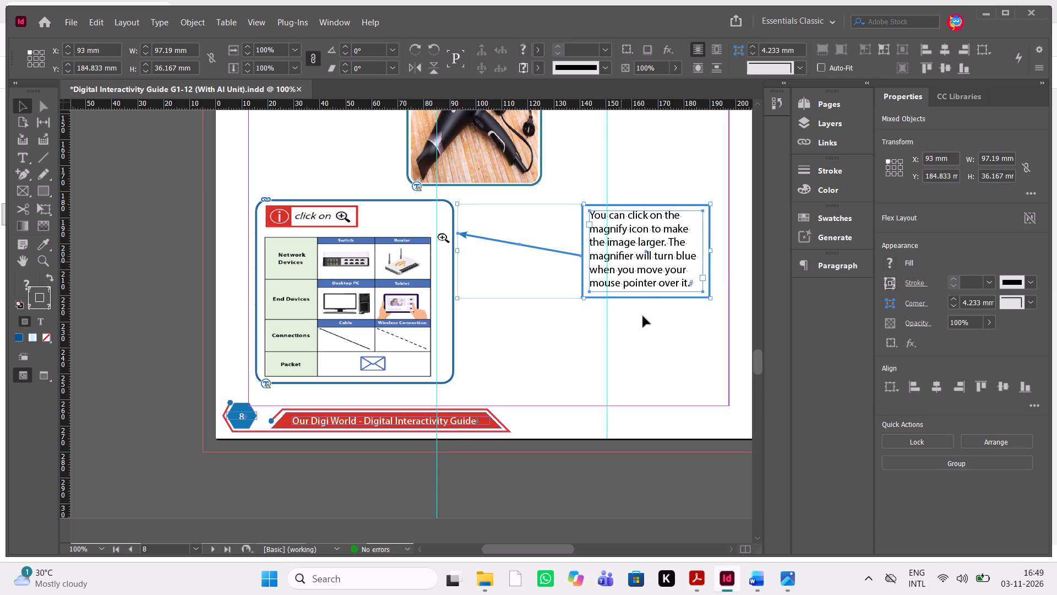
key(Down)
key(Down)
key(Down)
key(Down)
key(Down)
key(Down)
key(Down)
key(Down)
key(Down)
key(Down)
key(Down)
key(Down)
key(Down)
key(Down)
key(Down)
key(Down)
key(Down)
key(Down)
key(Down)
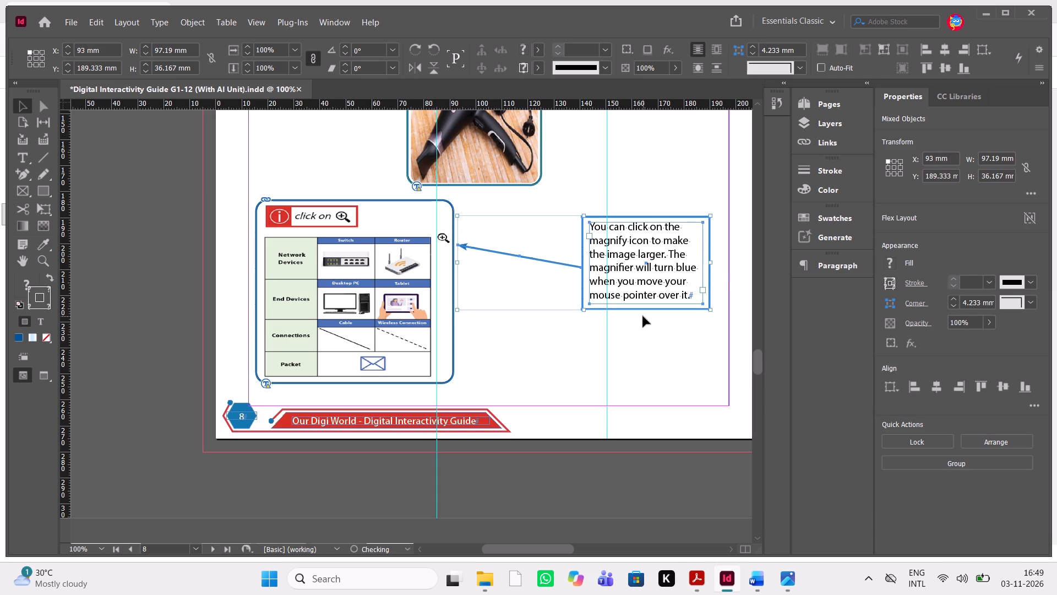
key(Right)
key(Right)
key(Right)
key(Right)
key(Down)
key(Left)
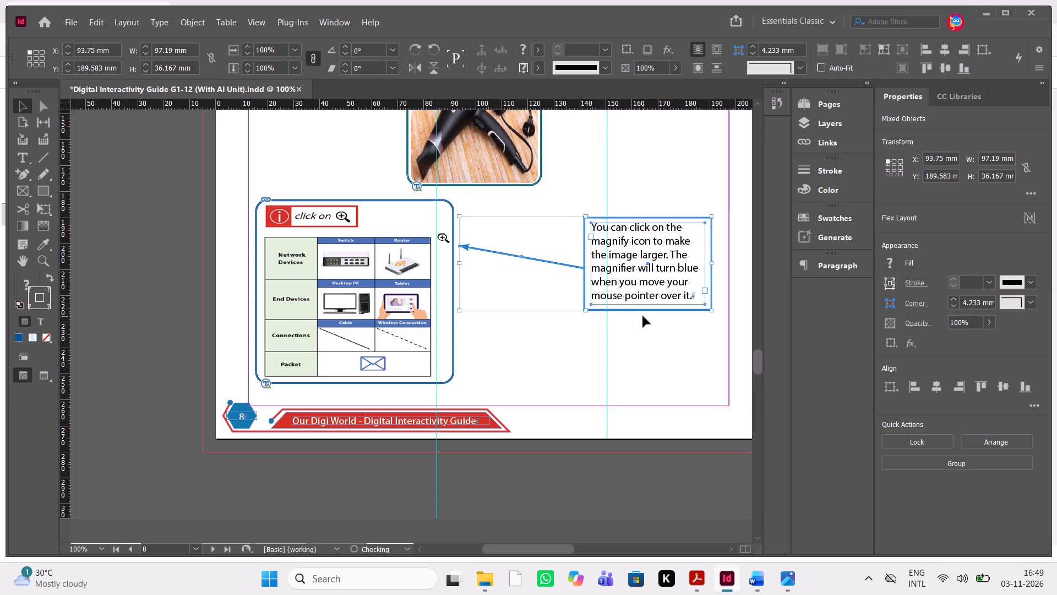
key(Left)
key(Left)
key(Left)
key(Left)
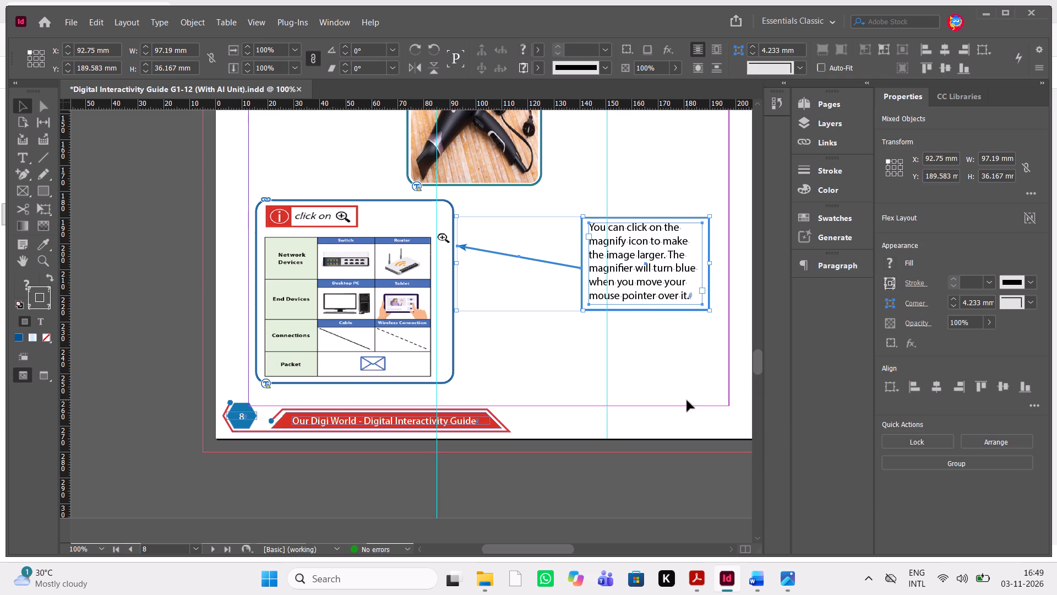
click(767, 584)
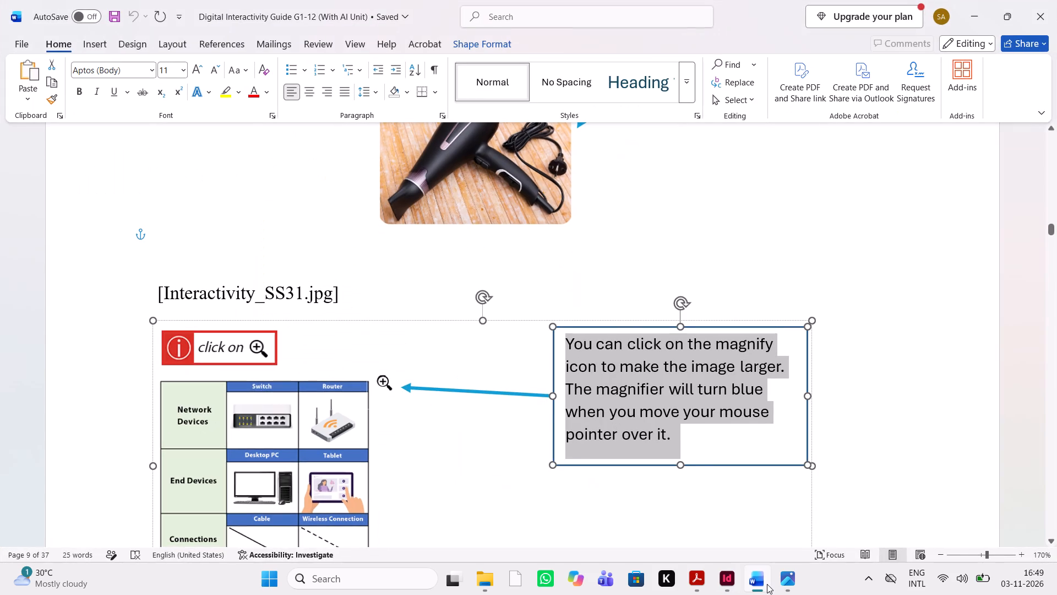
click(767, 584)
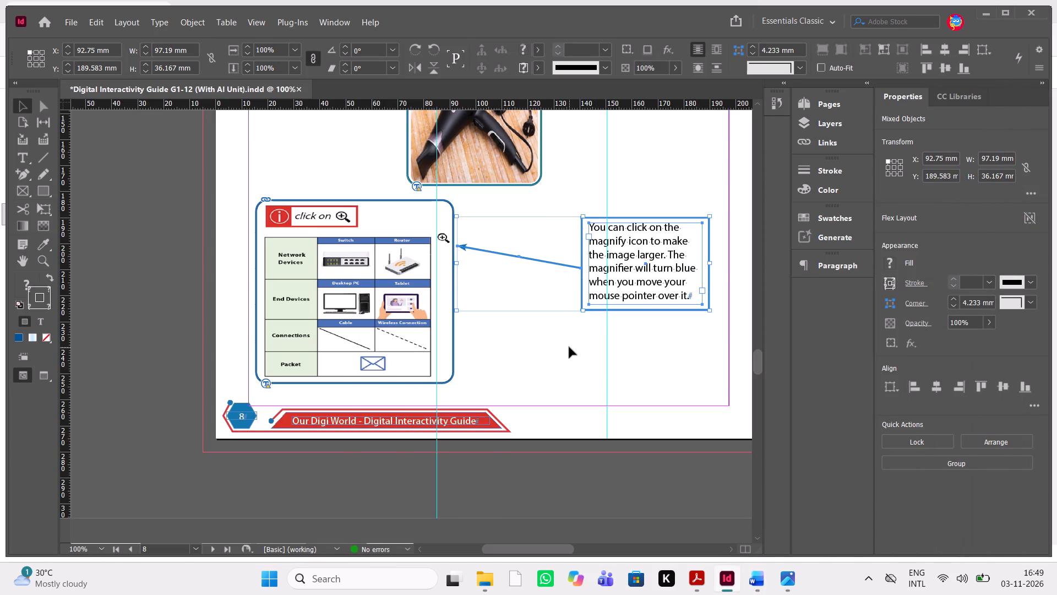
click(569, 347)
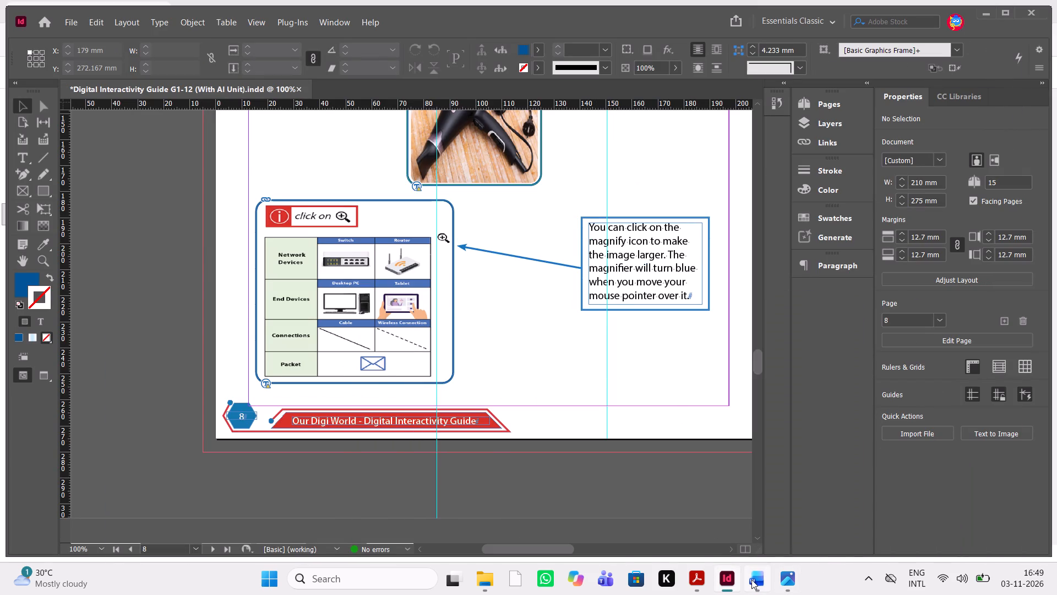
click(751, 580)
click(751, 580)
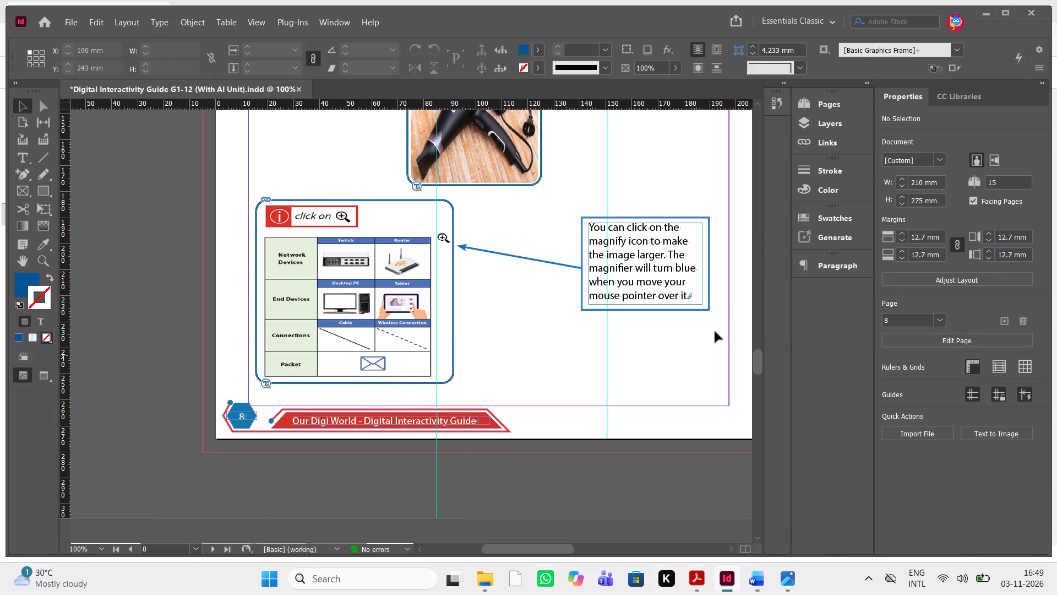
Widen the callout's blue rectangle on its right side to the page margin, about 56.9 mm wide.
click(702, 337)
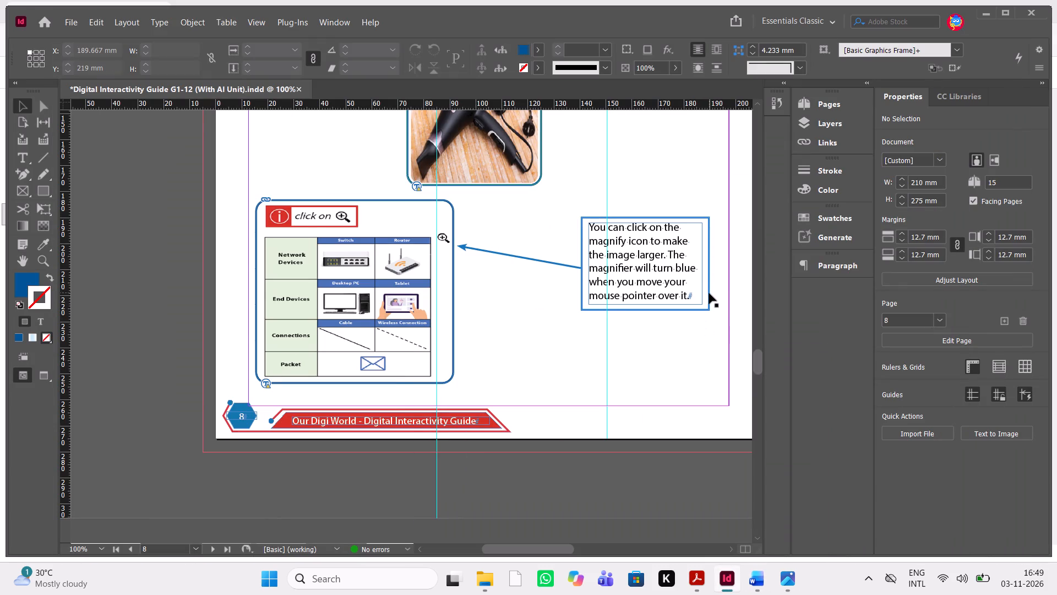
click(709, 293)
drag(709, 263, 729, 263)
Resize the callout's text frame to about 50.6 mm wide and 26.4 mm high.
click(661, 270)
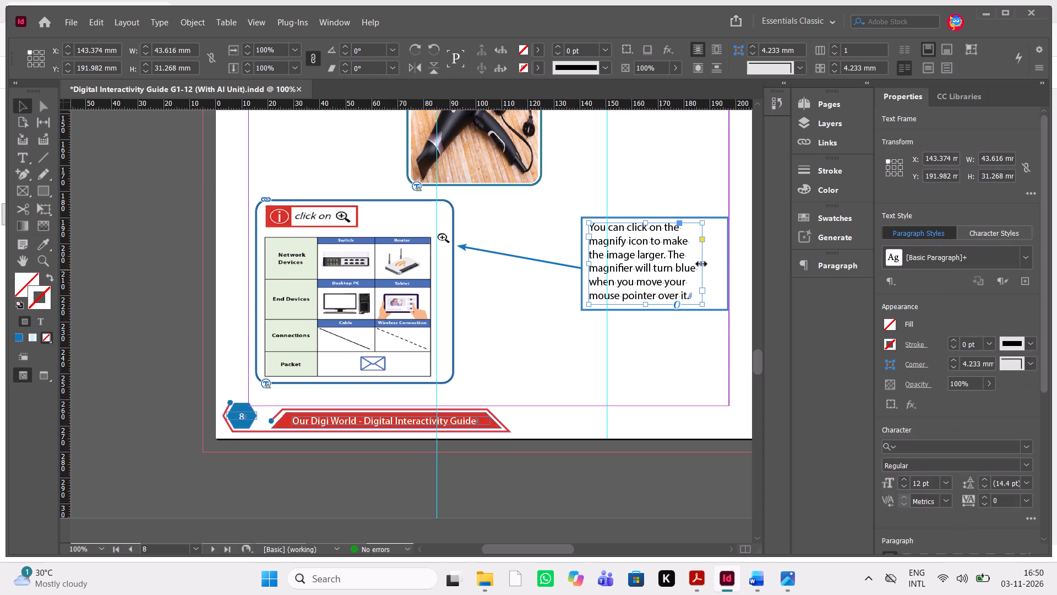
drag(701, 264, 721, 263)
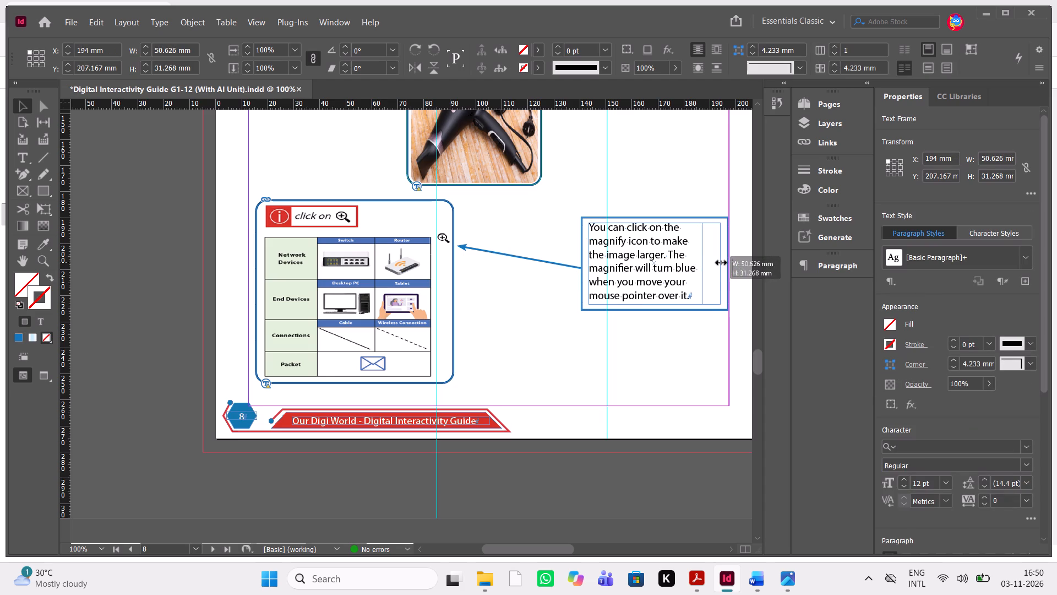
drag(721, 263, 720, 263)
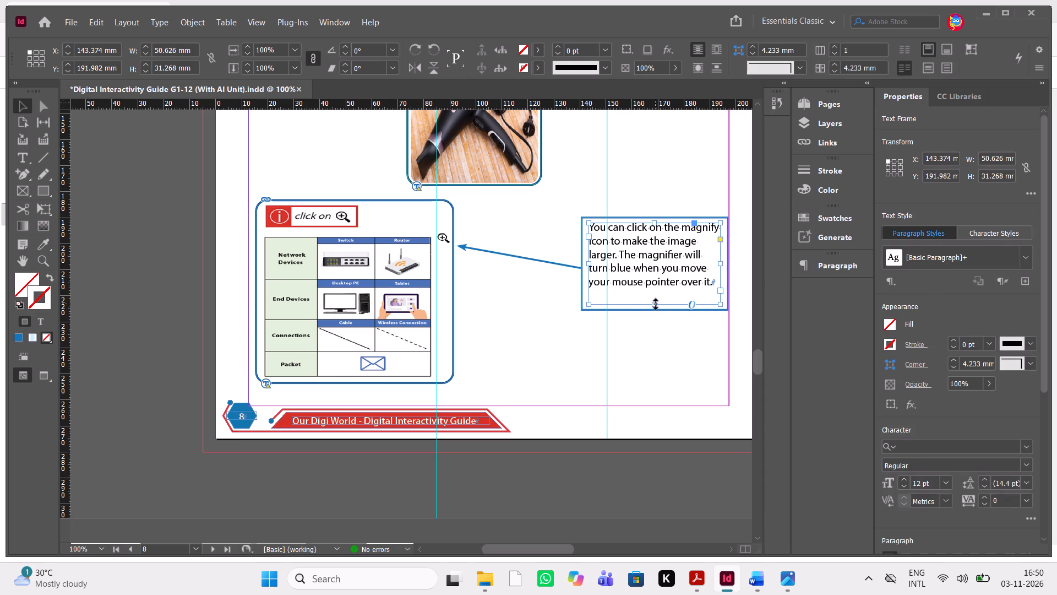
drag(656, 304, 659, 287)
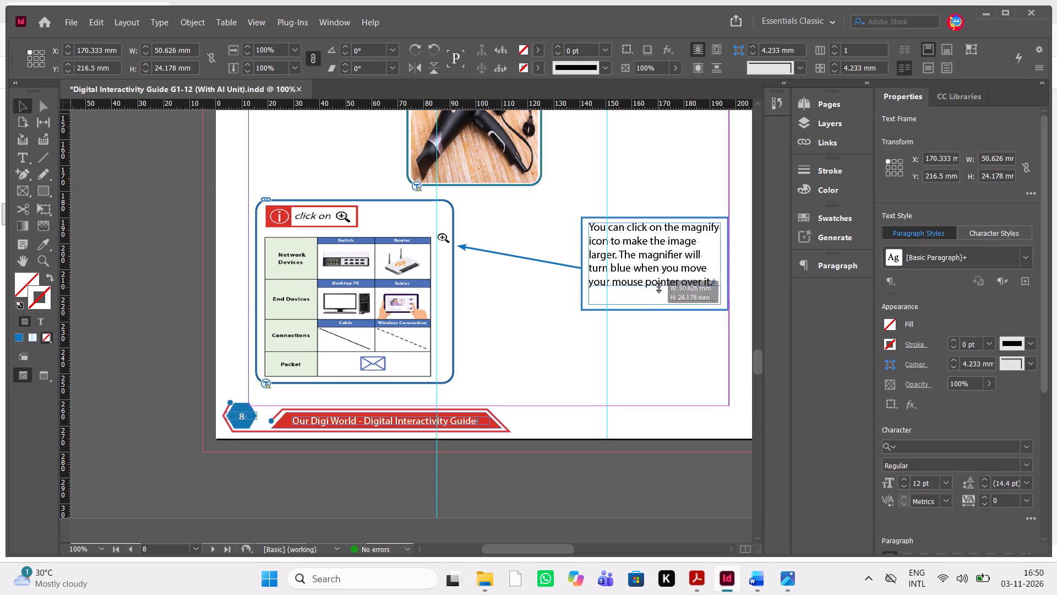
drag(659, 287, 657, 290)
click(659, 323)
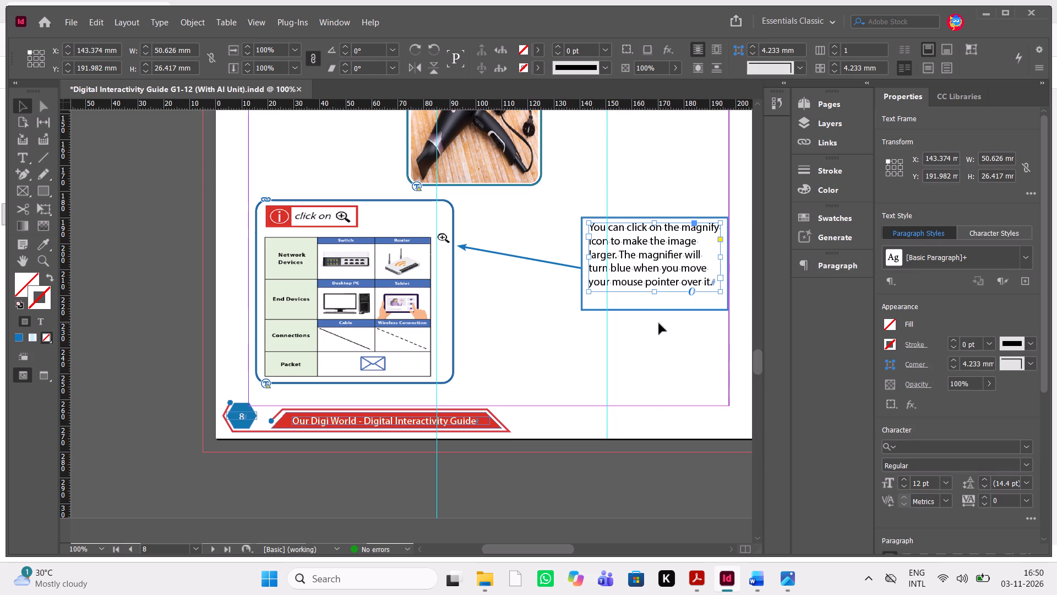
Nudge the callout's text frame down inside its blue rectangle to a Y position of about 193 mm.
click(658, 249)
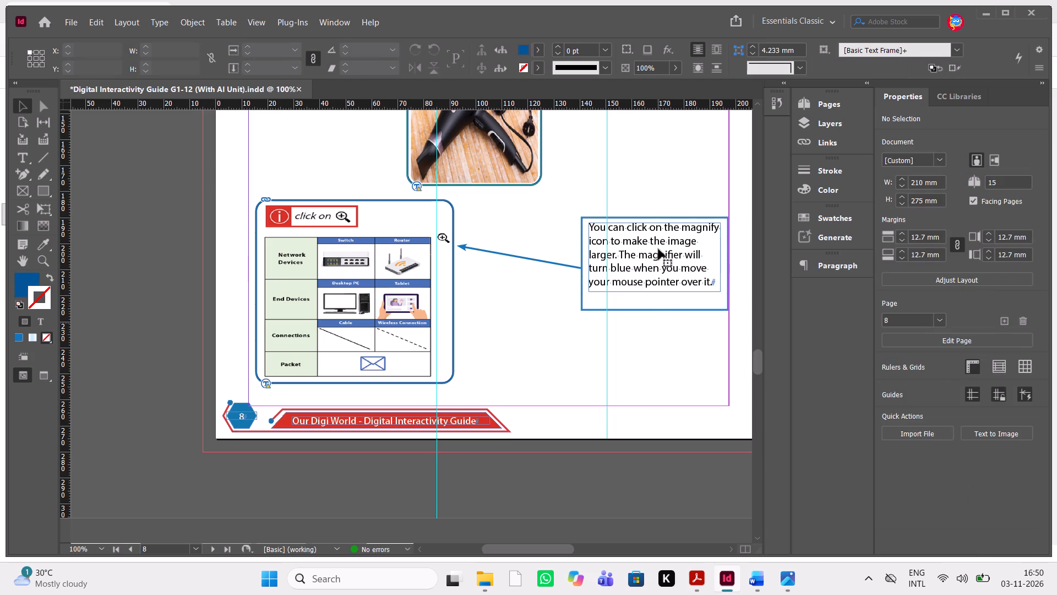
key(Down)
key(Down)
key(Down)
key(Down)
key(Down)
key(Down)
key(Down)
key(Down)
key(Down)
drag(658, 249, 643, 152)
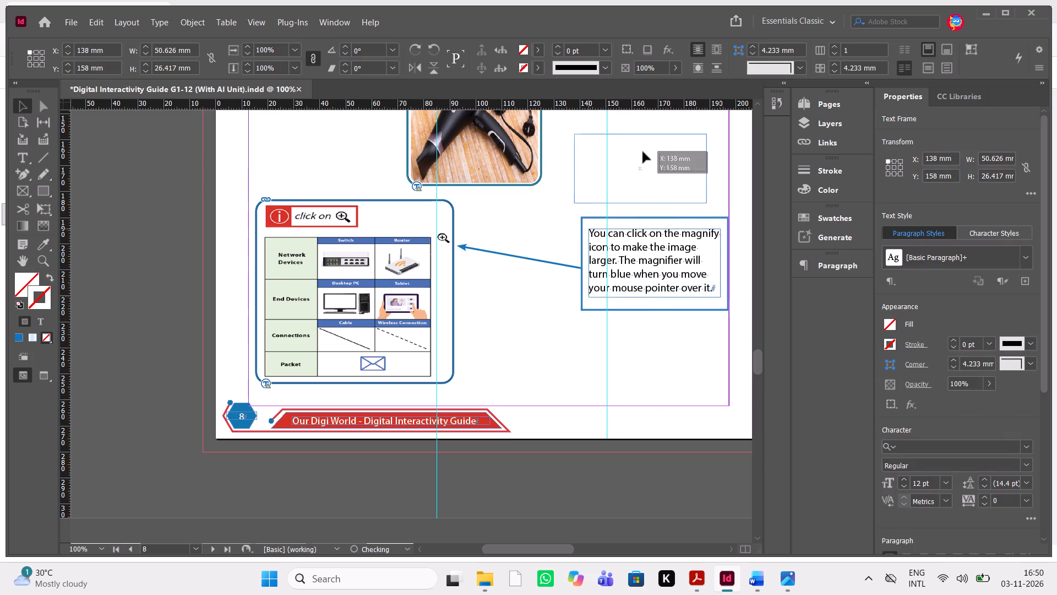
key(ctrl+z)
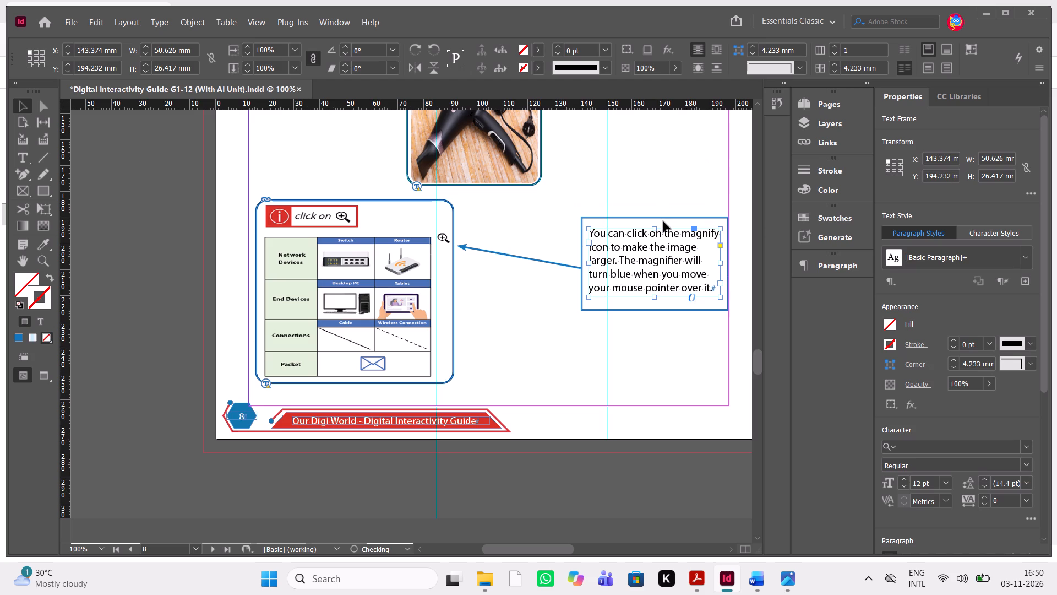
key(Up)
key(Up)
key(Up)
key(Up)
key(Up)
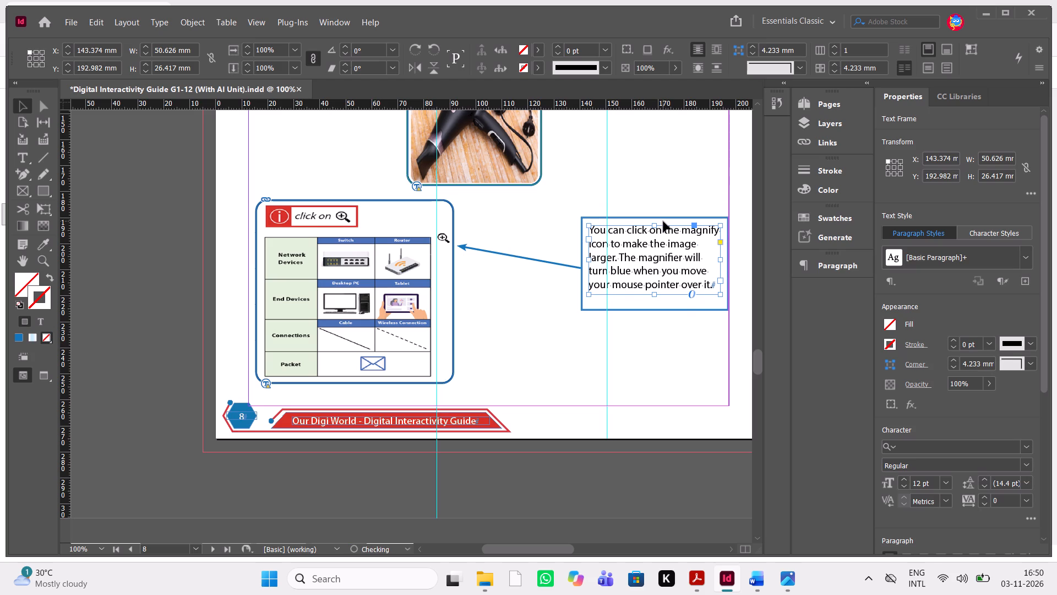
Shorten the callout's blue rectangle from its bottom edge to about 32.6 mm high.
click(652, 309)
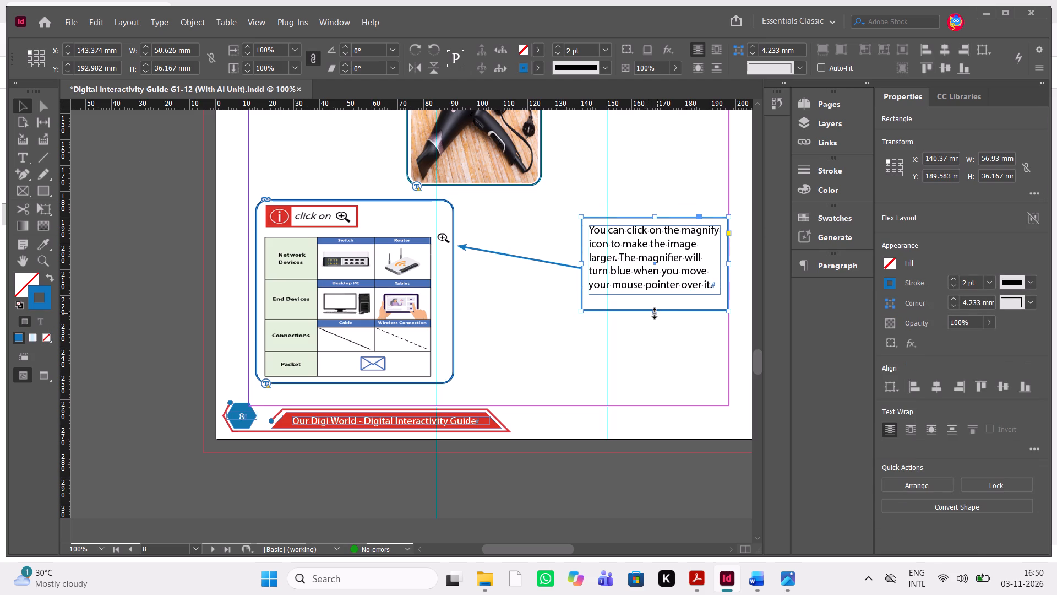
drag(655, 313, 657, 302)
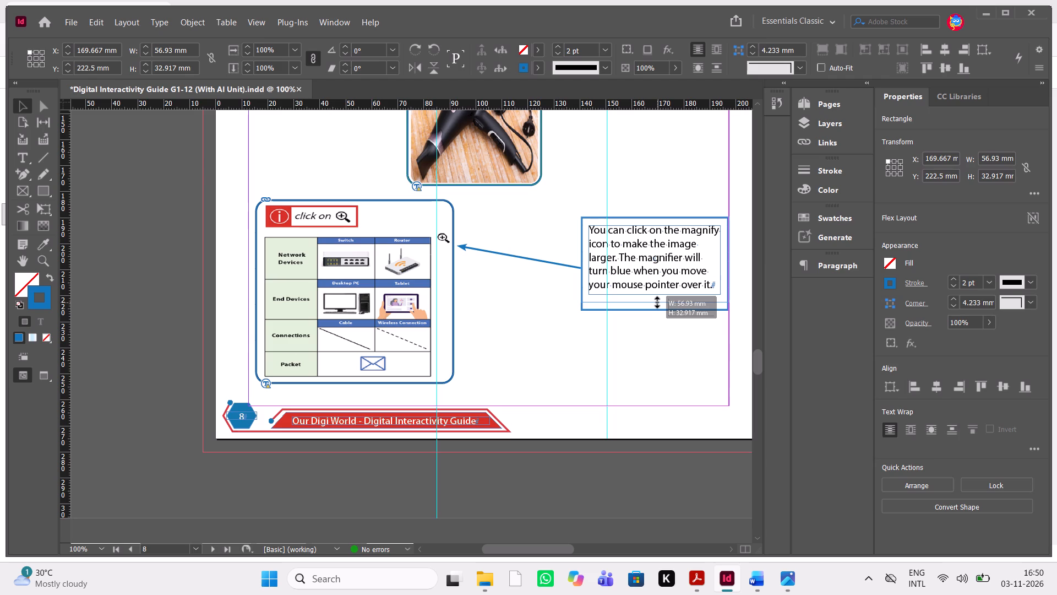
drag(657, 302, 656, 302)
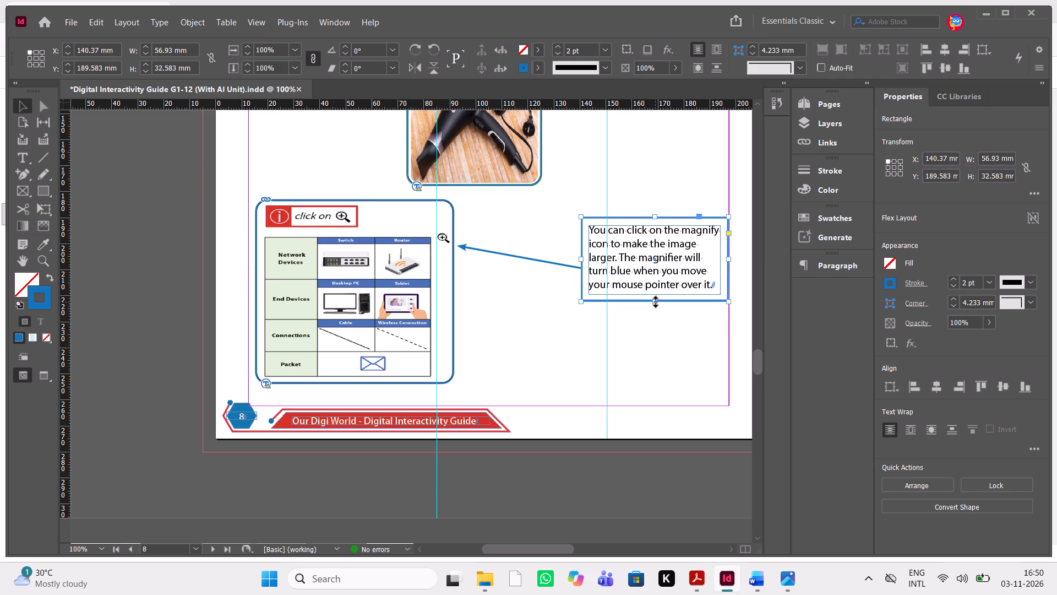
click(650, 310)
click(683, 364)
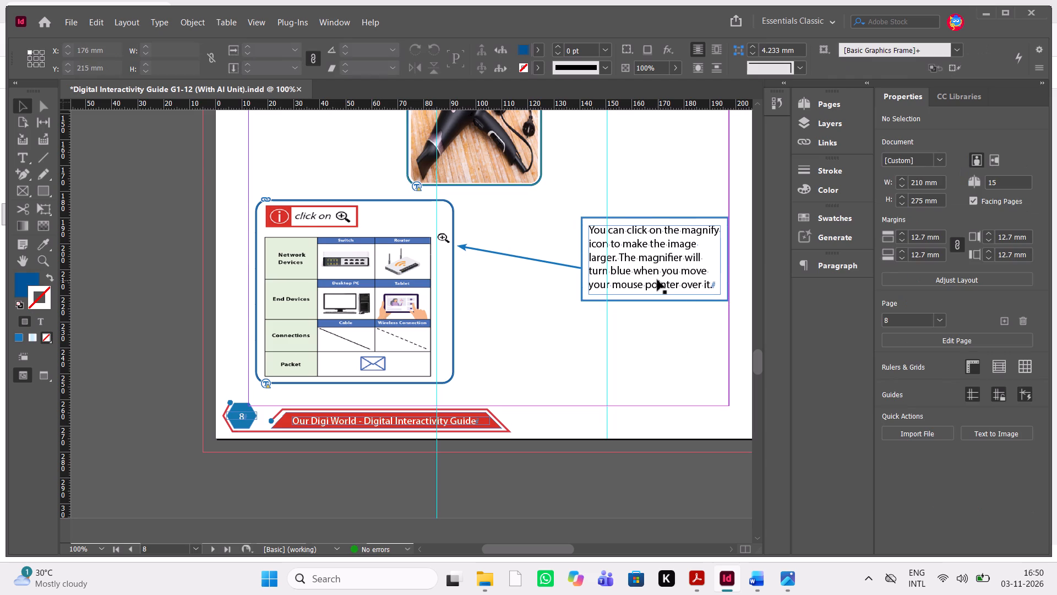
Nudge the callout's text frame up to about Y 192.7 mm in the shortened rectangle and check the page in Preview mode.
click(657, 280)
key(Up)
key(Up)
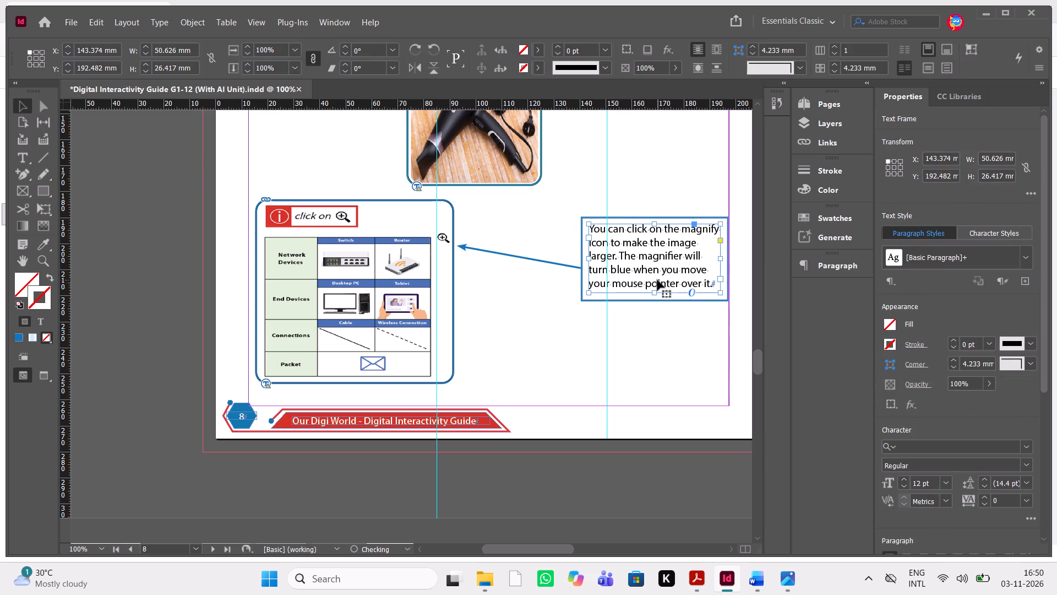
key(Up)
key(Down)
key(Down)
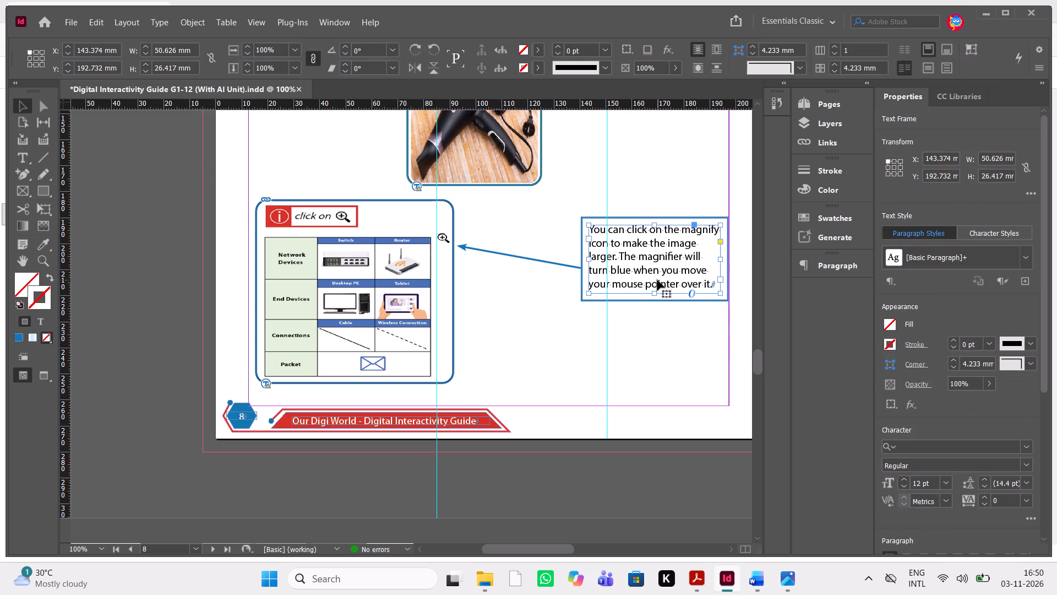
click(584, 390)
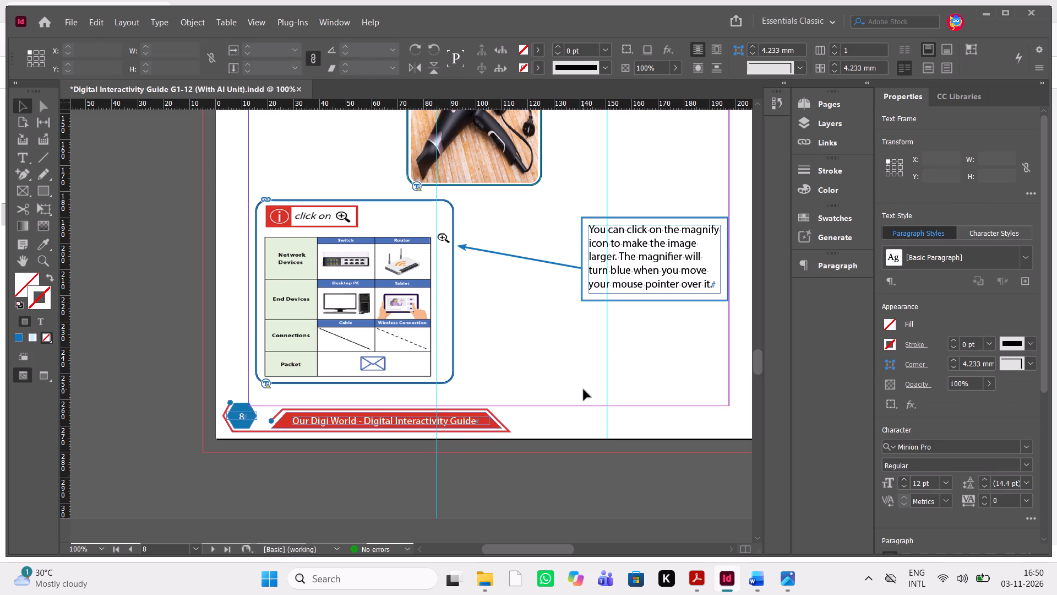
key(w)
key(w)
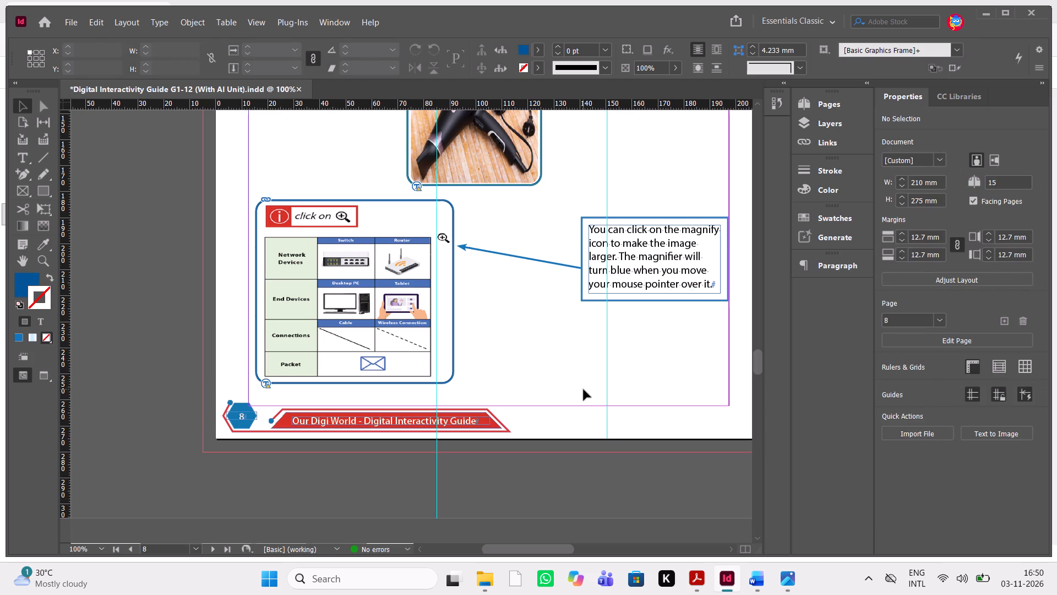
Switch to Acrobat and examine pages 8 to 10 of the commented PDF and the image-fitting comment on page 4.
key(alt+Tab)
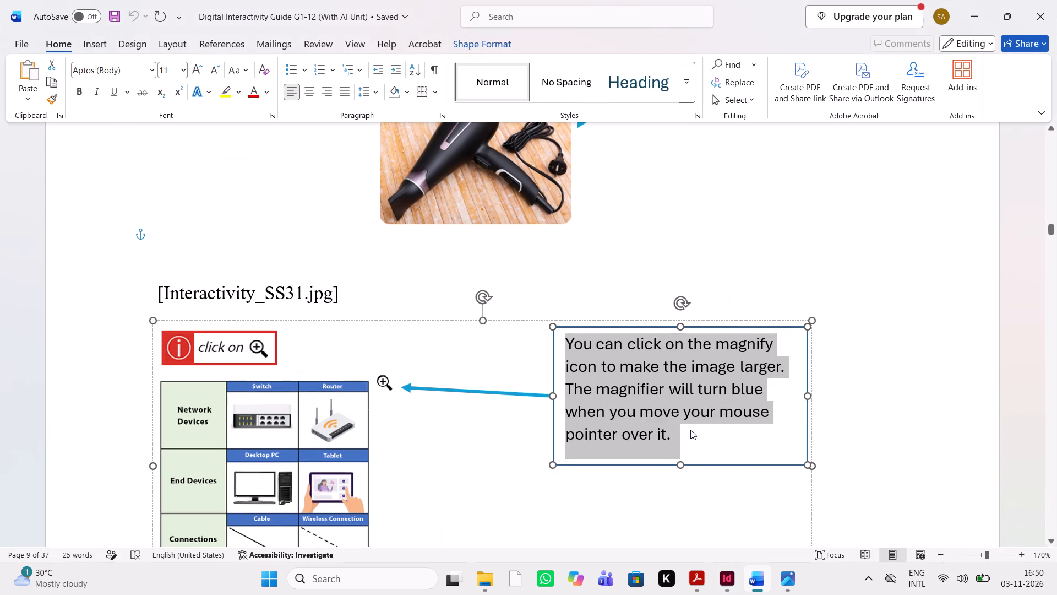
scroll(690, 430, down, 2)
click(708, 582)
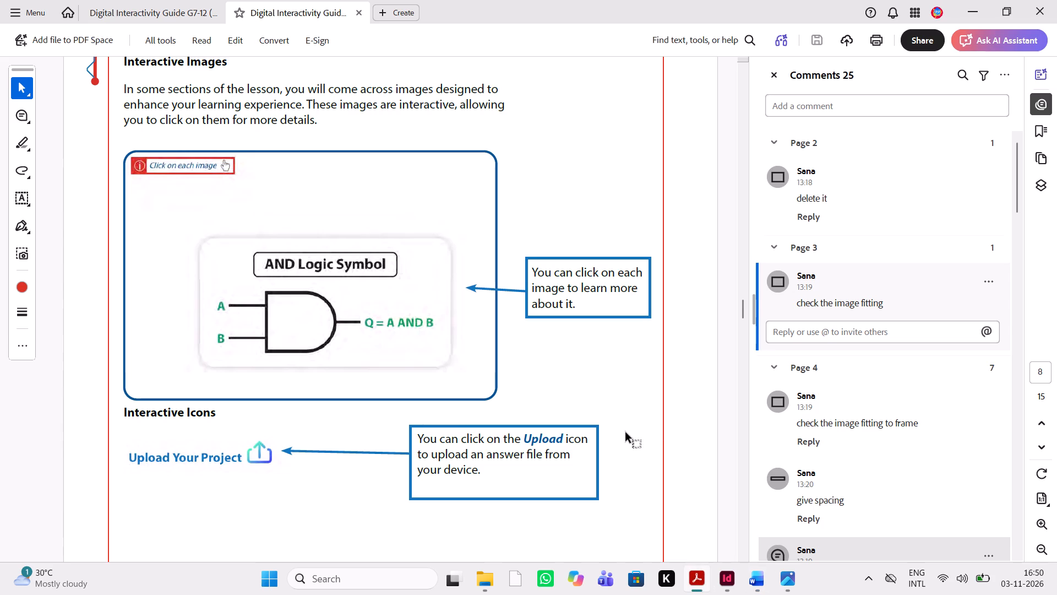
scroll(626, 433, down, 3)
scroll(626, 433, up, 1)
scroll(626, 433, down, 2)
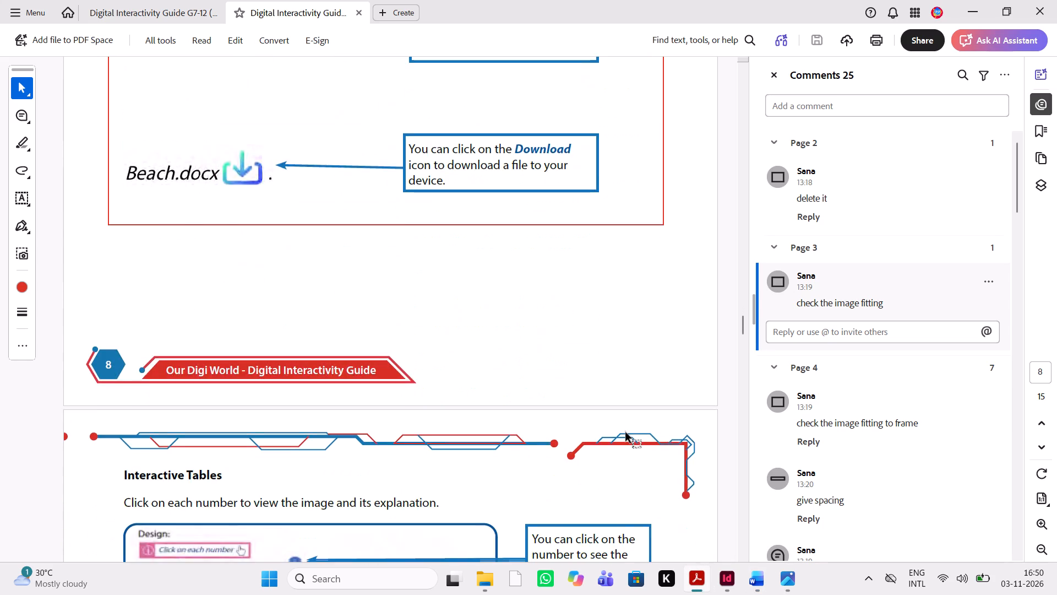
scroll(626, 433, down, 2)
scroll(424, 395, down, 1)
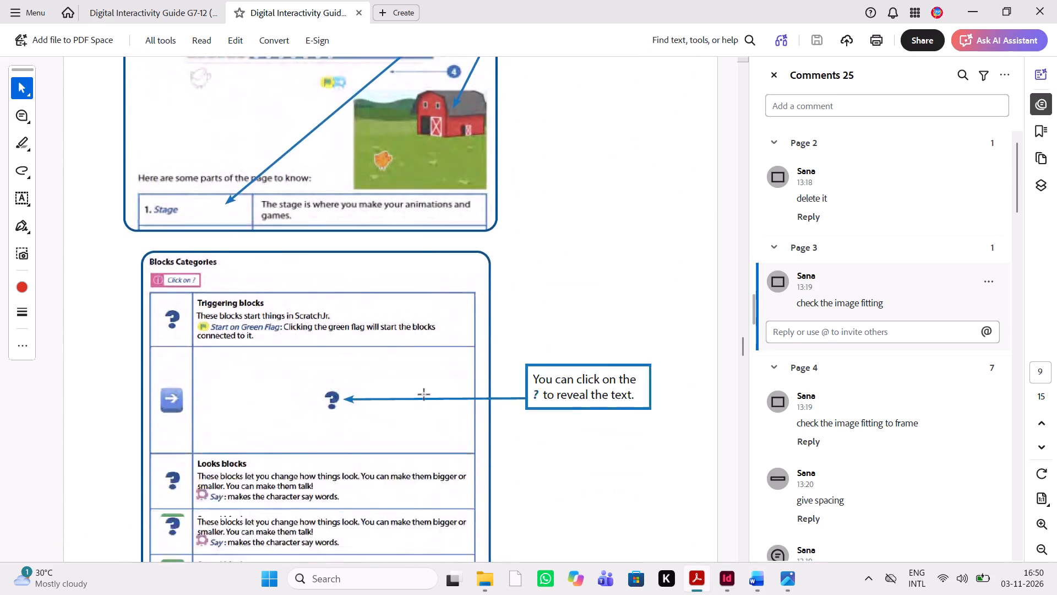
scroll(424, 395, down, 2)
click(833, 442)
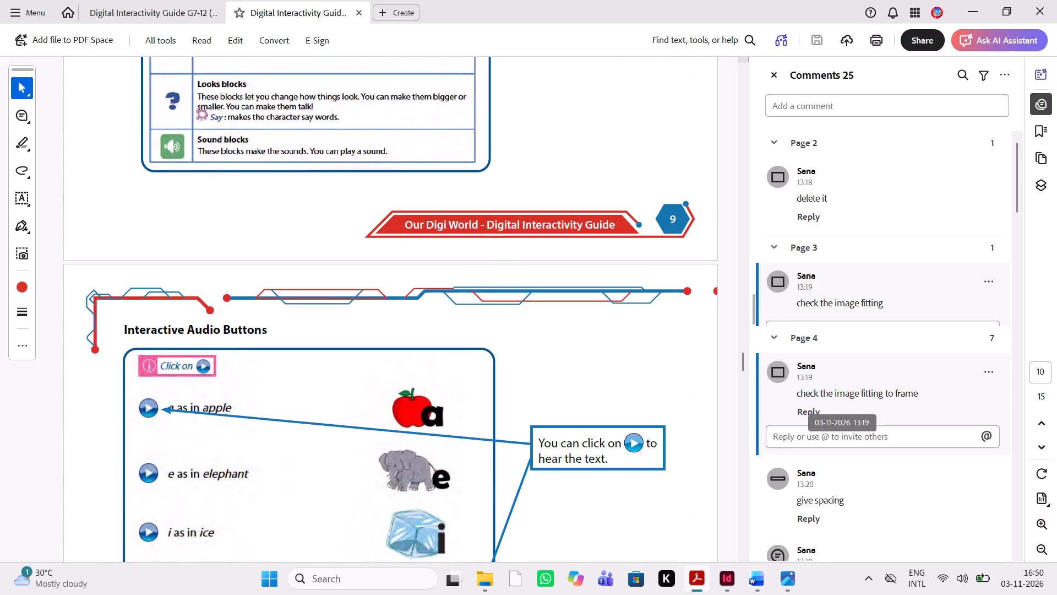
scroll(917, 480, down, 6)
scroll(917, 480, up, 1)
scroll(917, 480, down, 1)
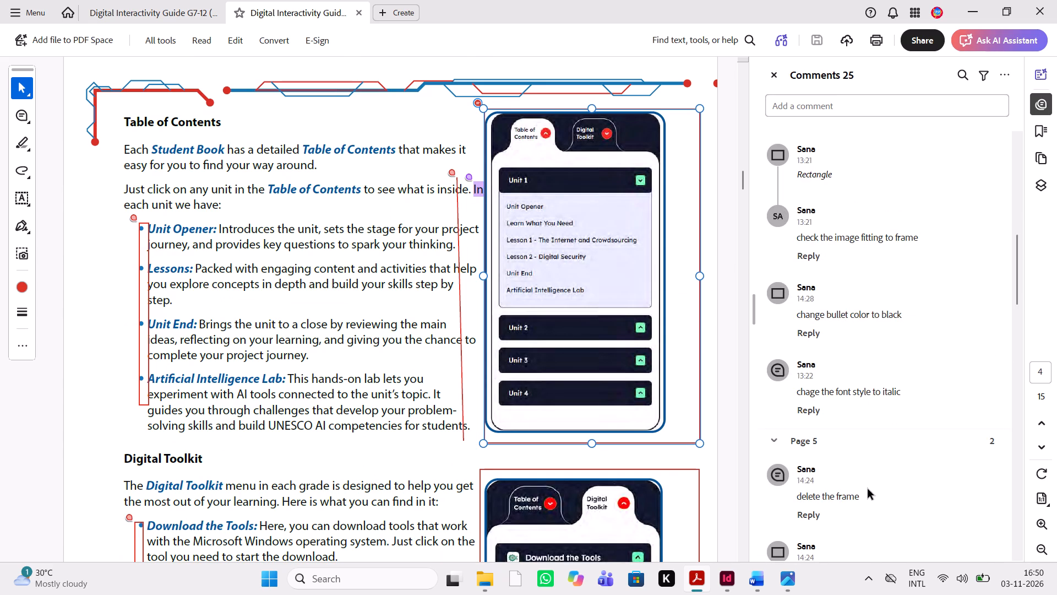
click(479, 102)
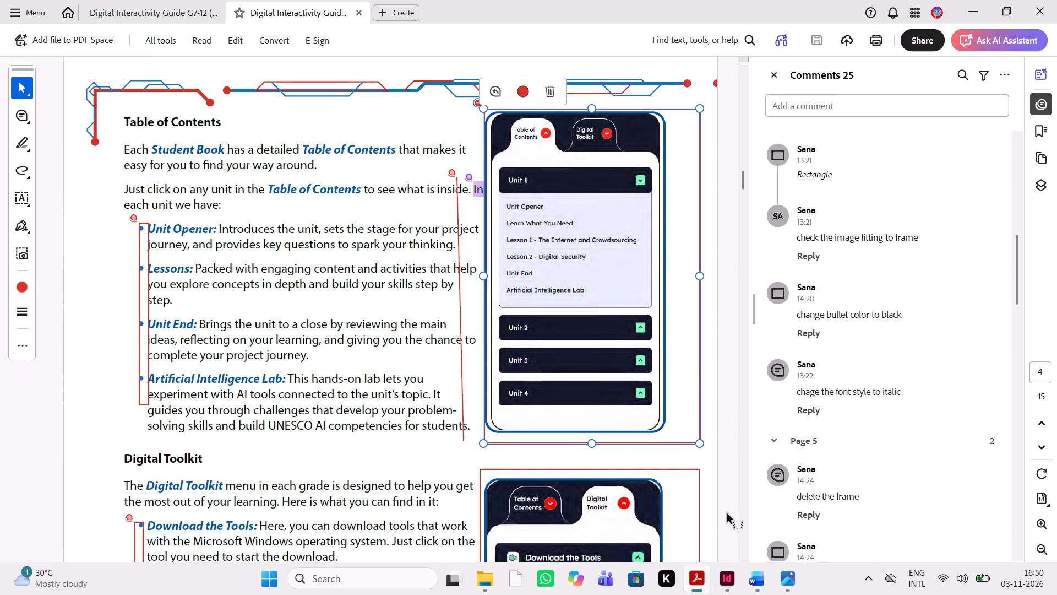
Switch to the Word manuscript and examine its Interactive Content page with the Interactive Boxes figures at 70% zoom.
click(749, 586)
scroll(584, 240, up, 4)
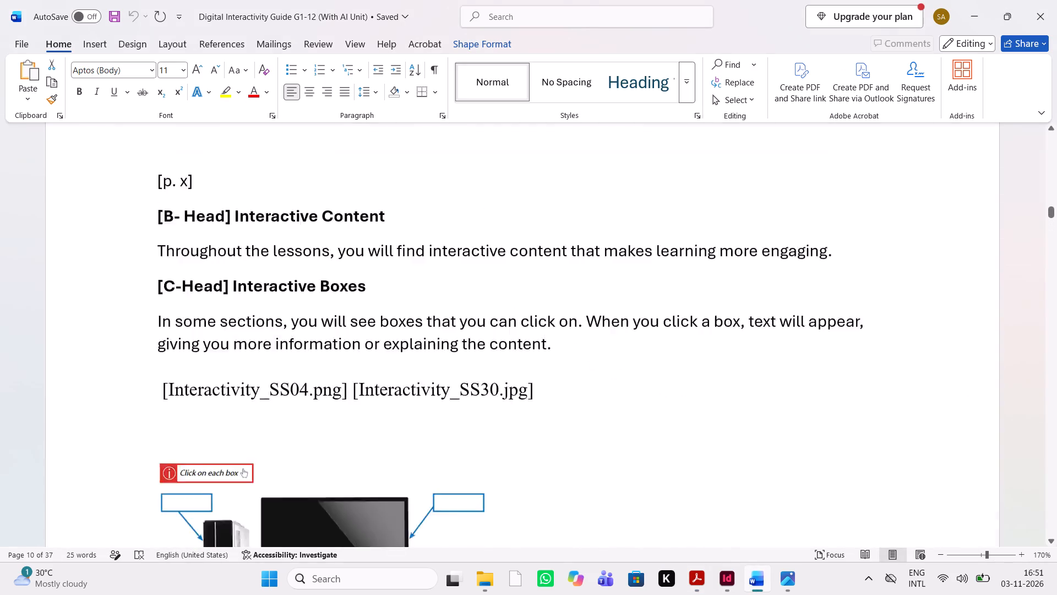
scroll(584, 240, up, 7)
scroll(584, 240, down, 5)
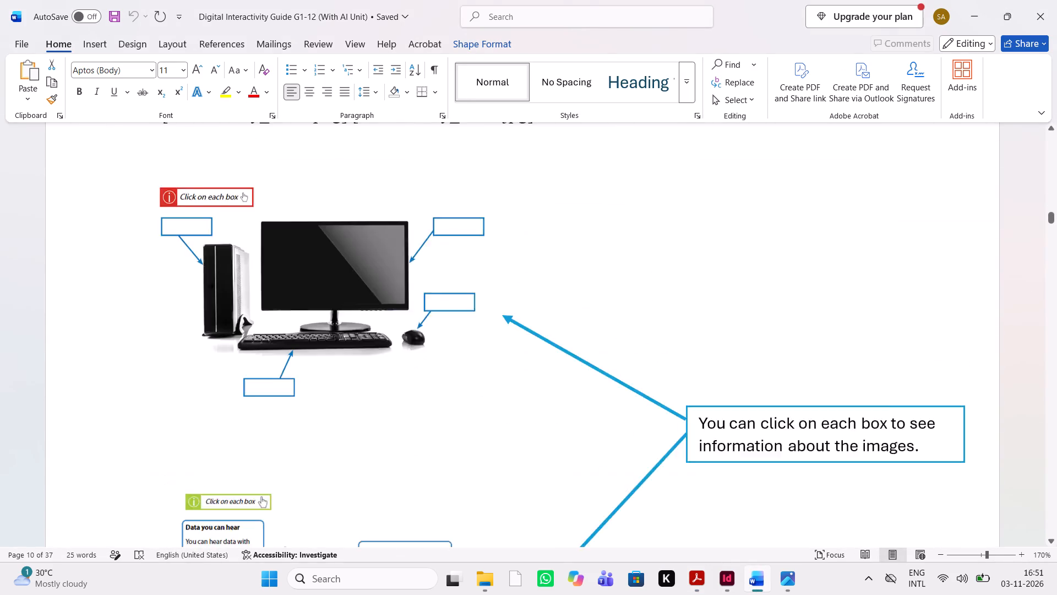
scroll(584, 240, down, 2)
key(ctrl+minus)
key(ctrl+minus)
key(ctrl+minus)
key(ctrl+minus)
key(ctrl+minus)
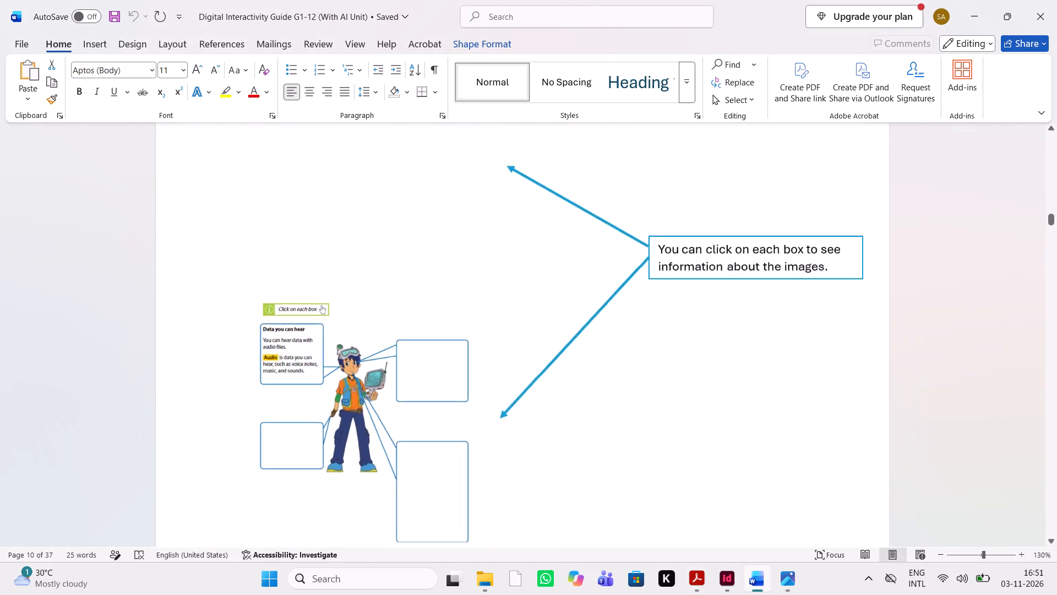
key(ctrl+minus)
key(ctrl+minus)
key(ctrl+minus)
key(ctrl+minus)
key(ctrl+minus)
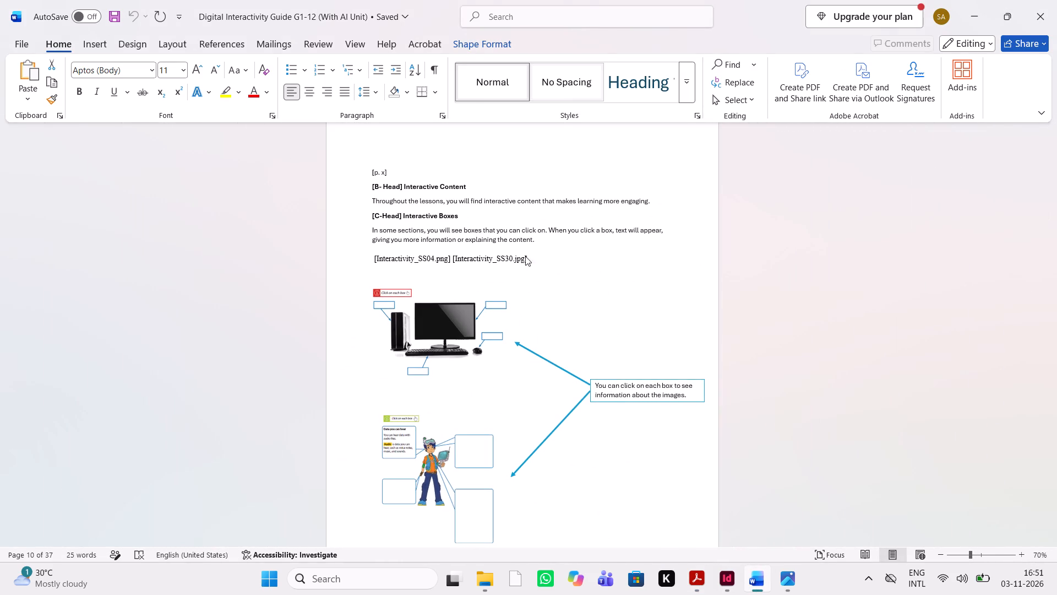
Read through the manuscript's page order from the Digital Tools section to the Interactive Activities section with its drag and drop questions.
scroll(531, 257, up, 9)
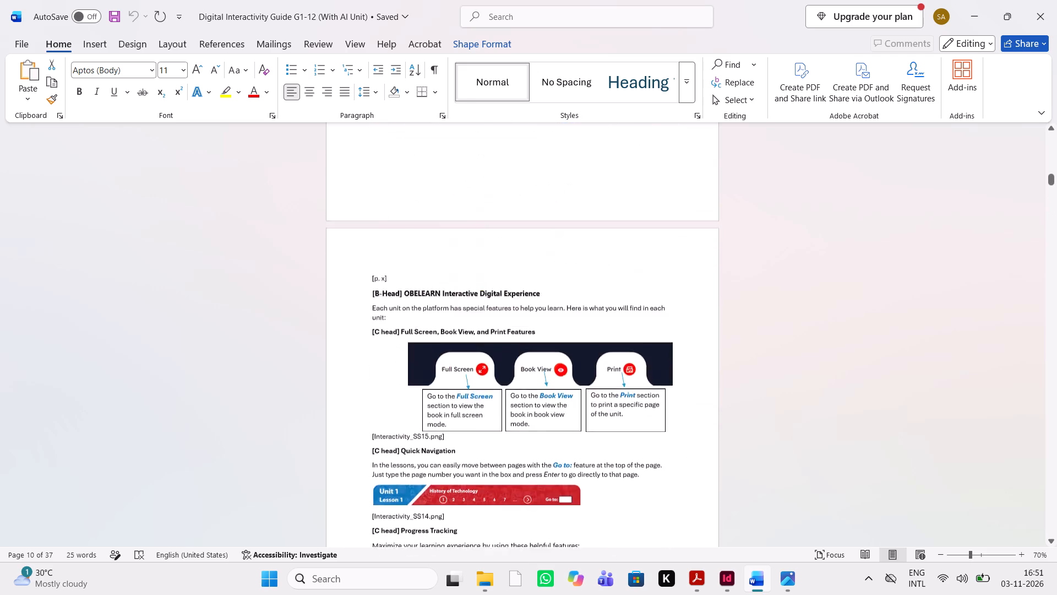
scroll(531, 257, up, 10)
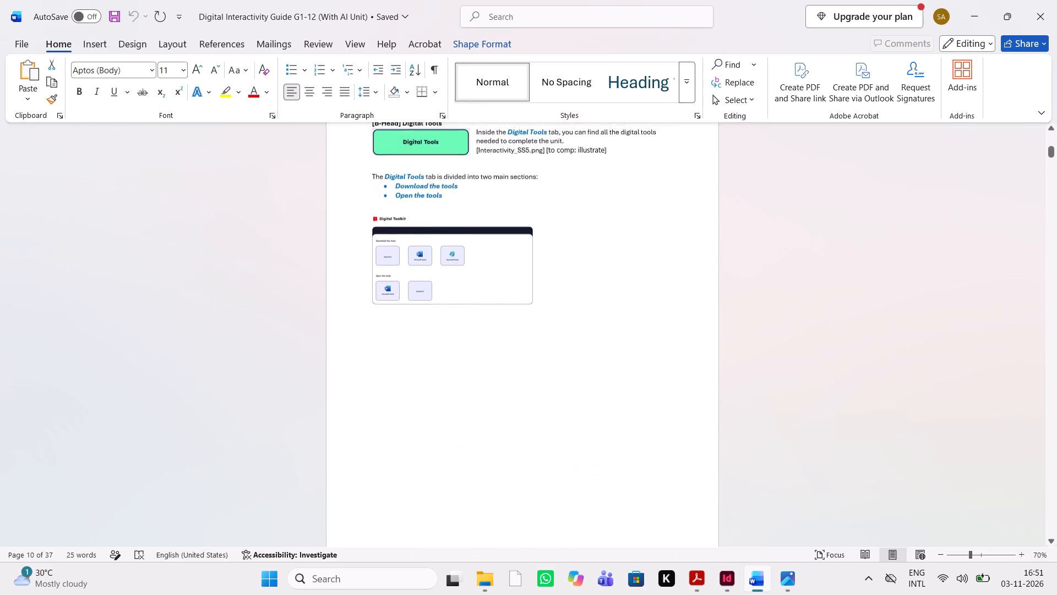
scroll(531, 257, up, 2)
scroll(531, 257, down, 11)
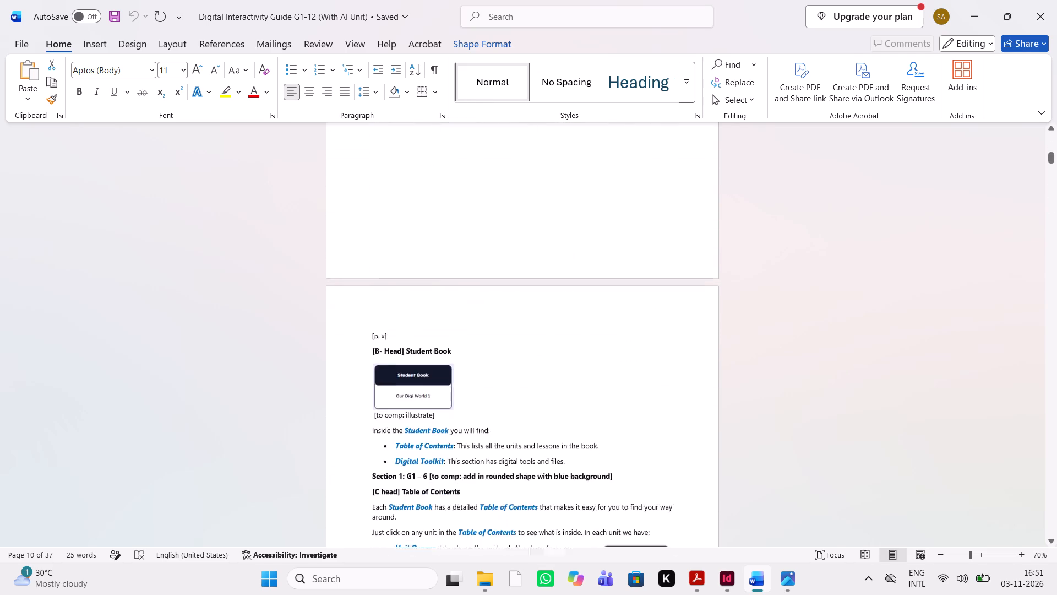
scroll(531, 257, down, 14)
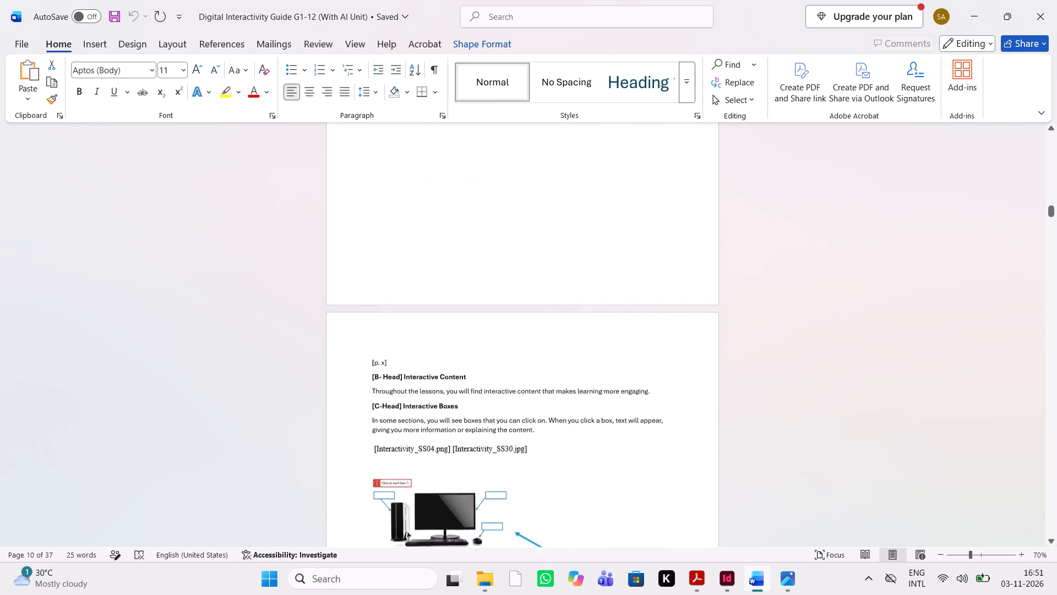
scroll(531, 257, down, 6)
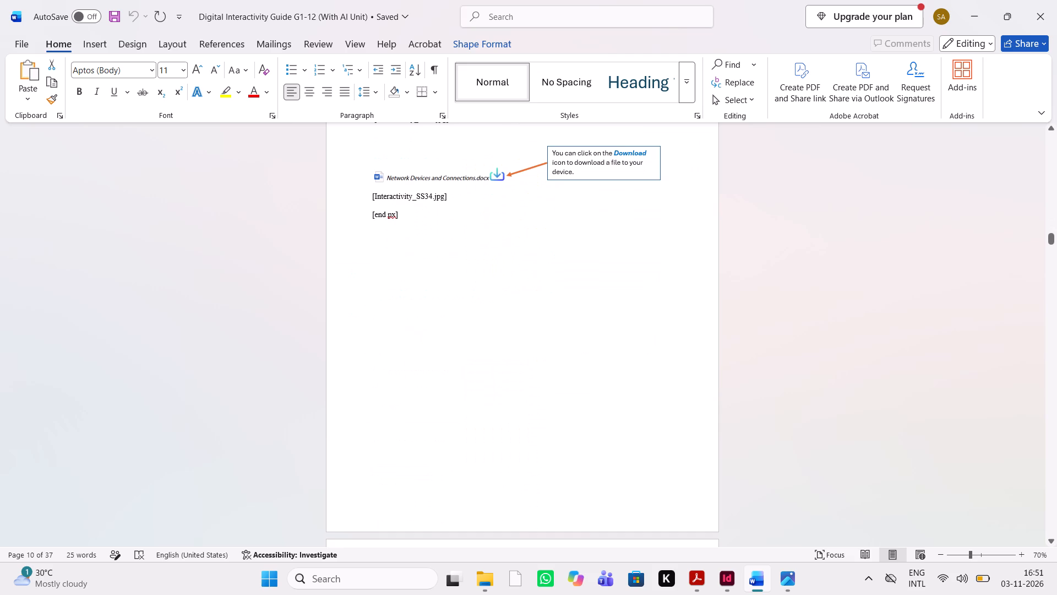
scroll(531, 257, up, 4)
scroll(531, 257, down, 3)
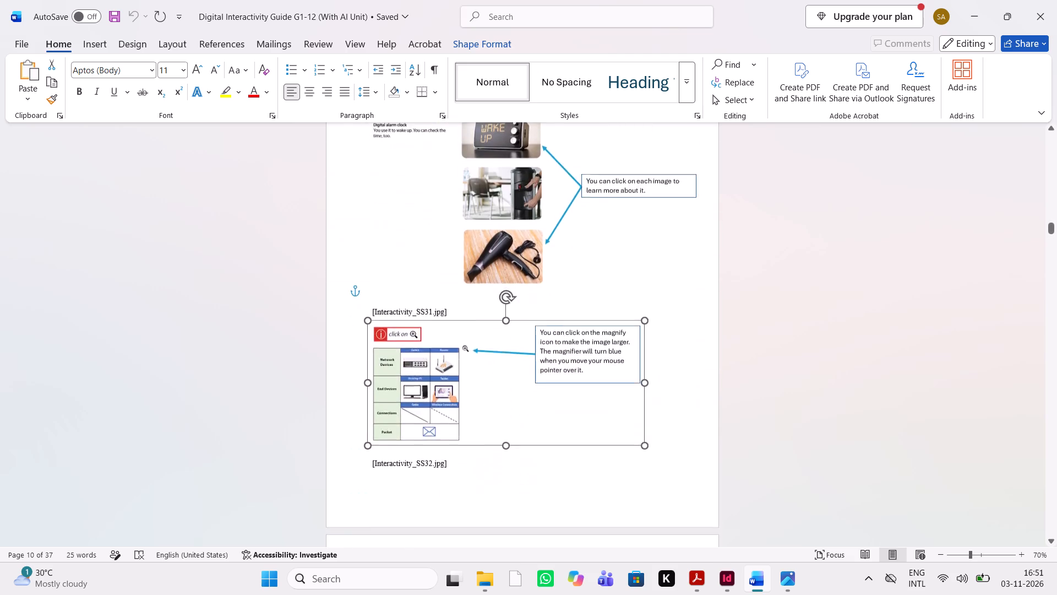
scroll(531, 257, down, 9)
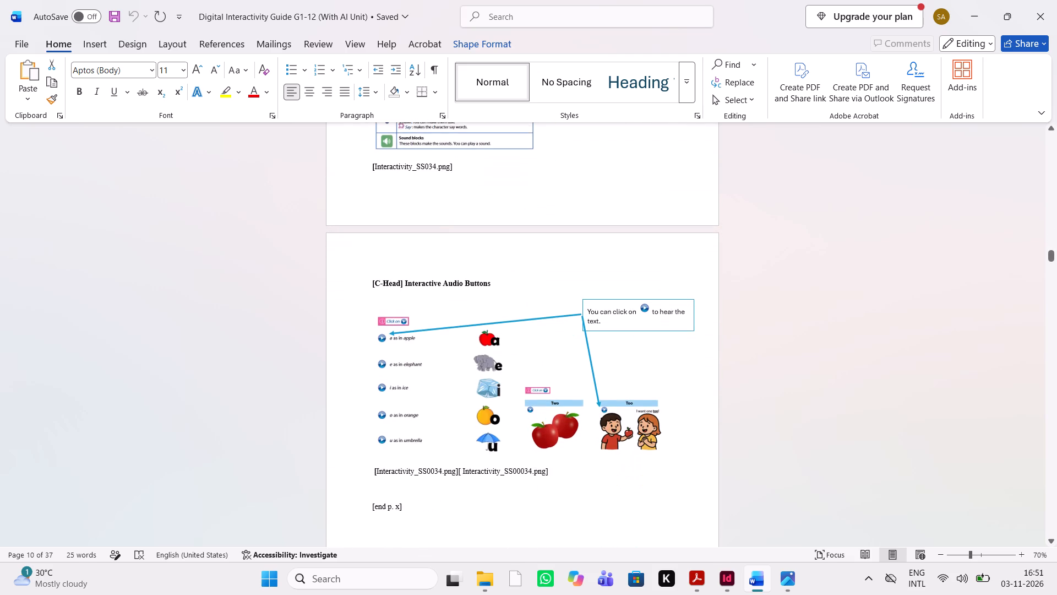
scroll(531, 257, down, 4)
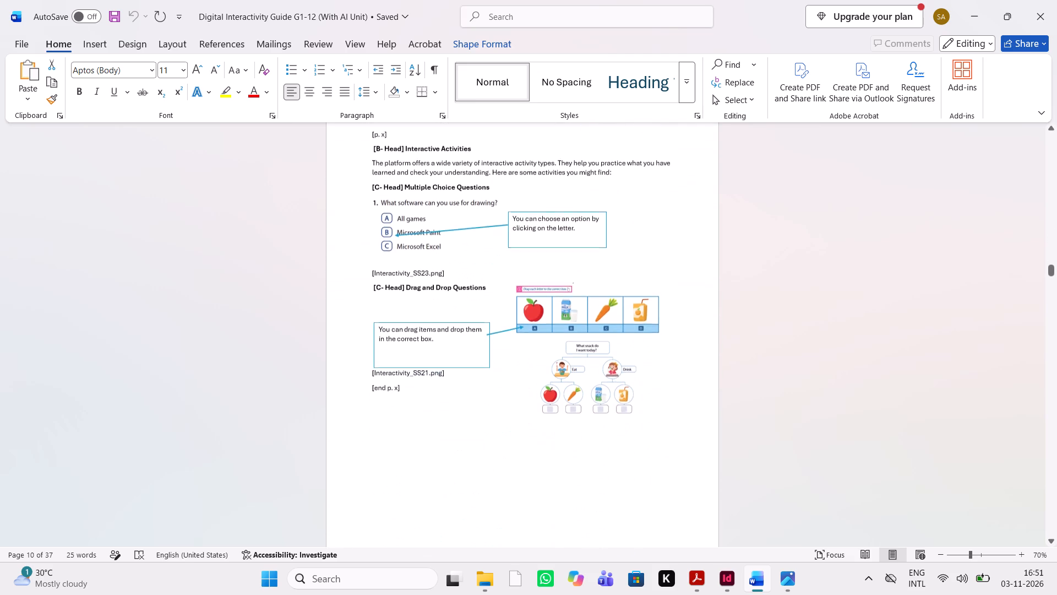
scroll(531, 257, down, 1)
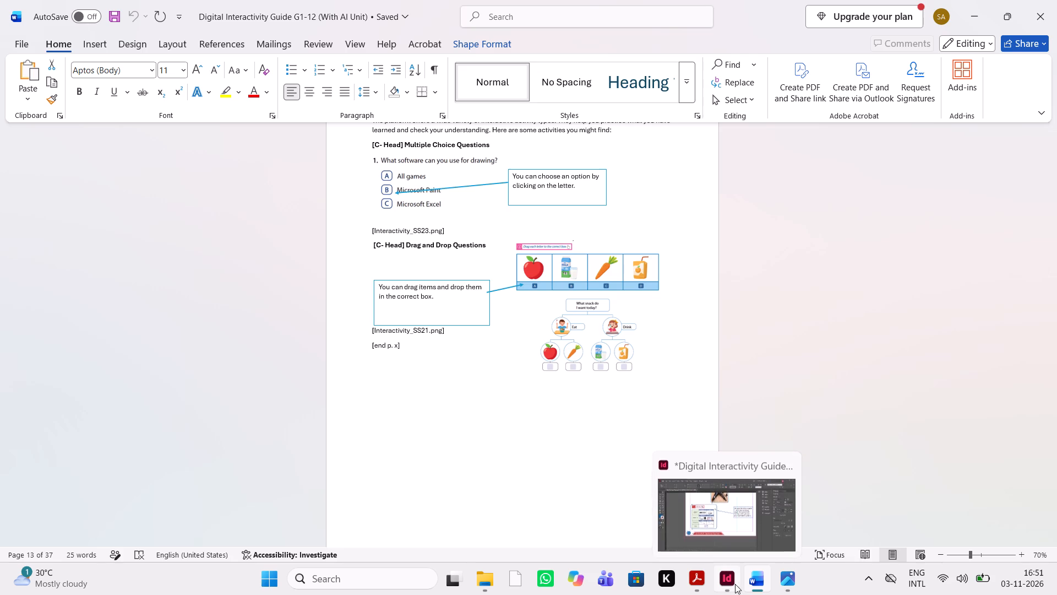
Switch to Acrobat and review the reviewer's comments from page 15 back to the page 8 Interactive Images comment.
click(735, 584)
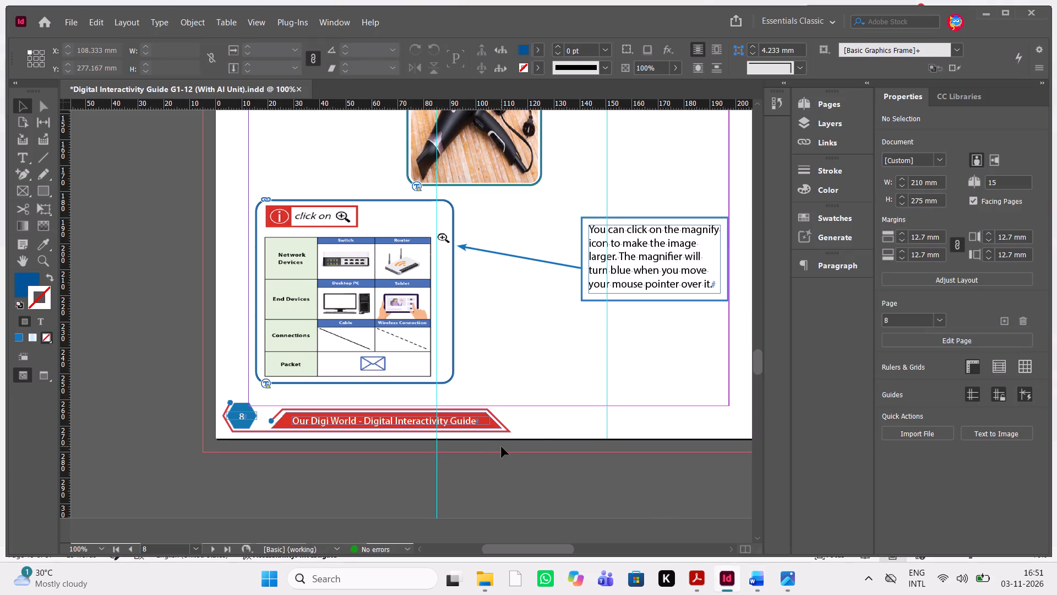
click(699, 586)
scroll(847, 514, down, 20)
scroll(847, 514, down, 6)
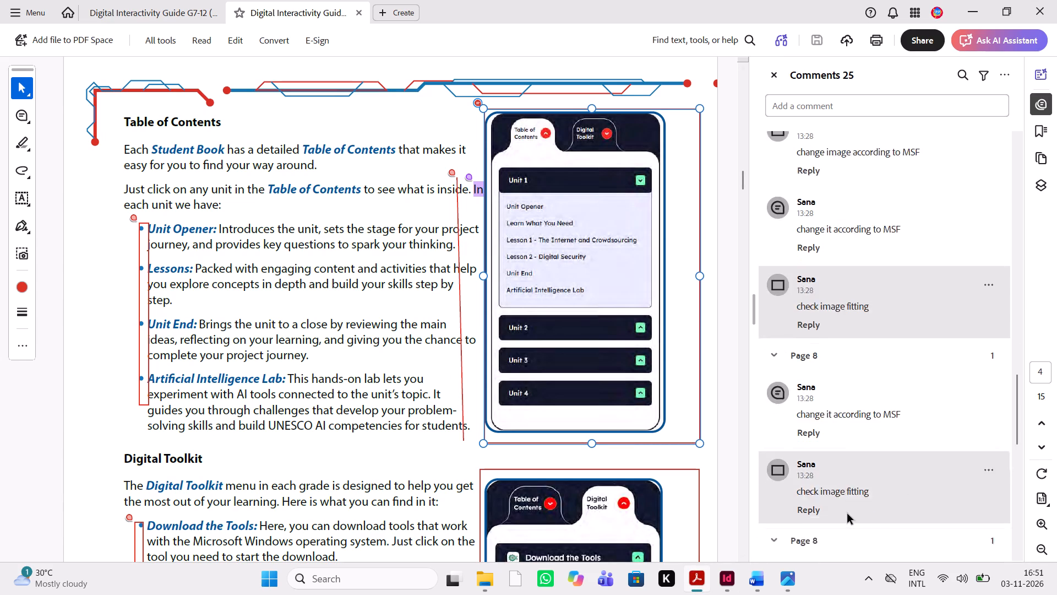
scroll(847, 514, down, 20)
scroll(847, 514, down, 9)
click(872, 524)
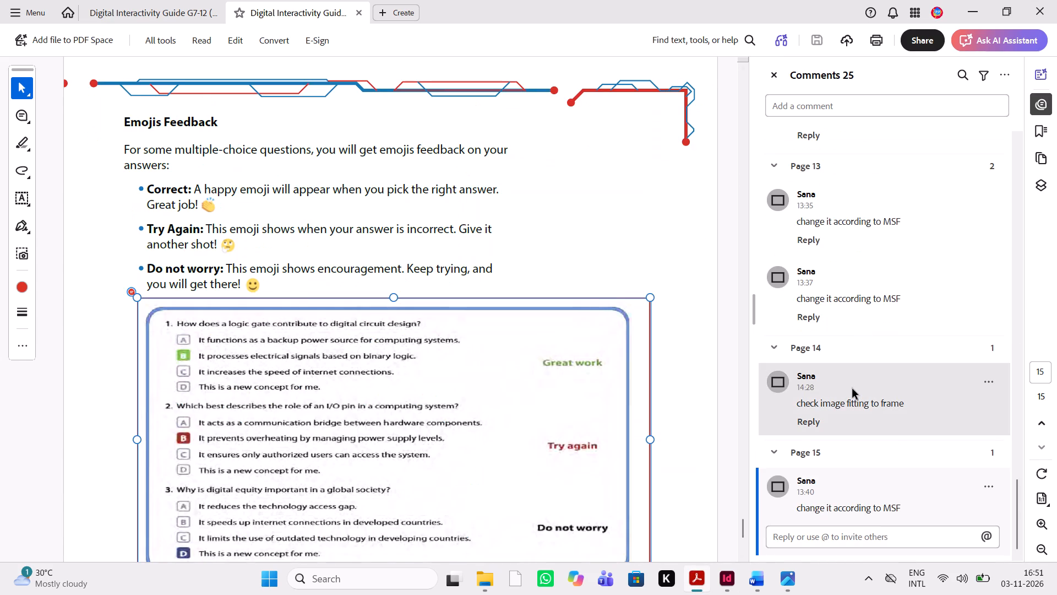
click(848, 393)
click(839, 284)
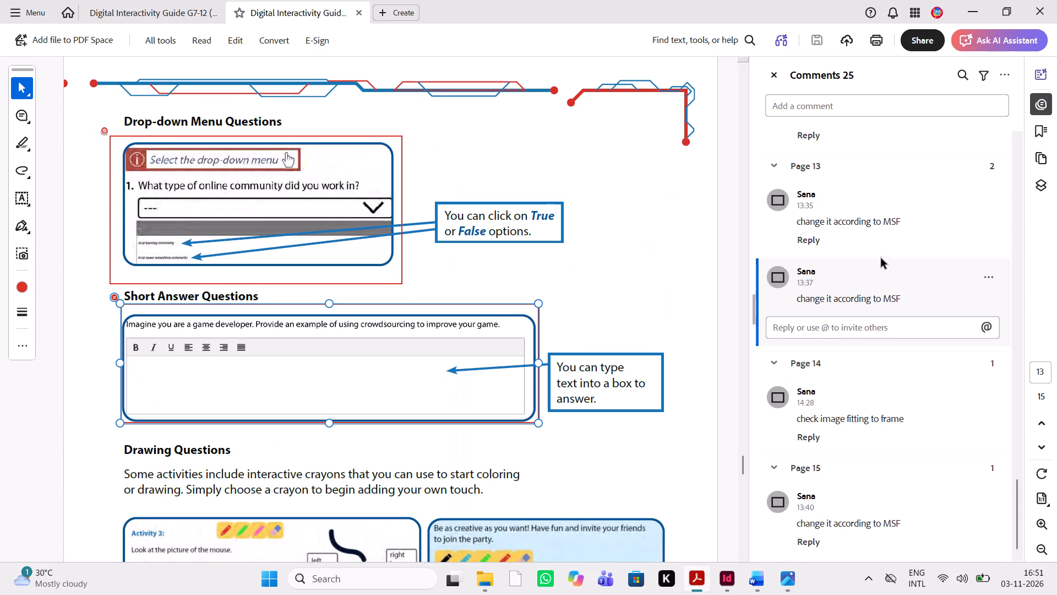
click(846, 231)
scroll(858, 207, up, 1)
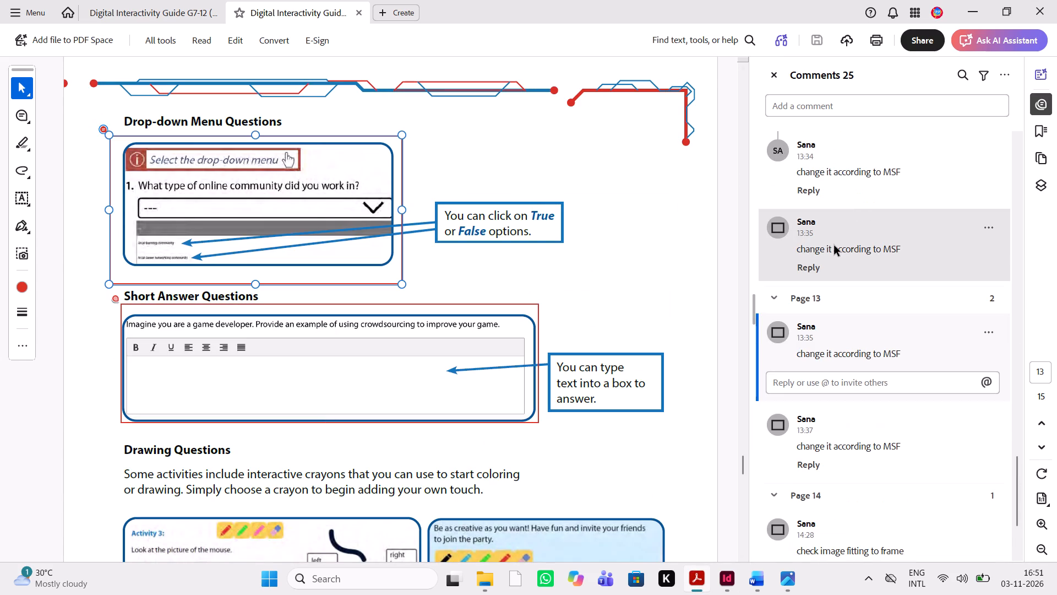
click(834, 246)
click(836, 156)
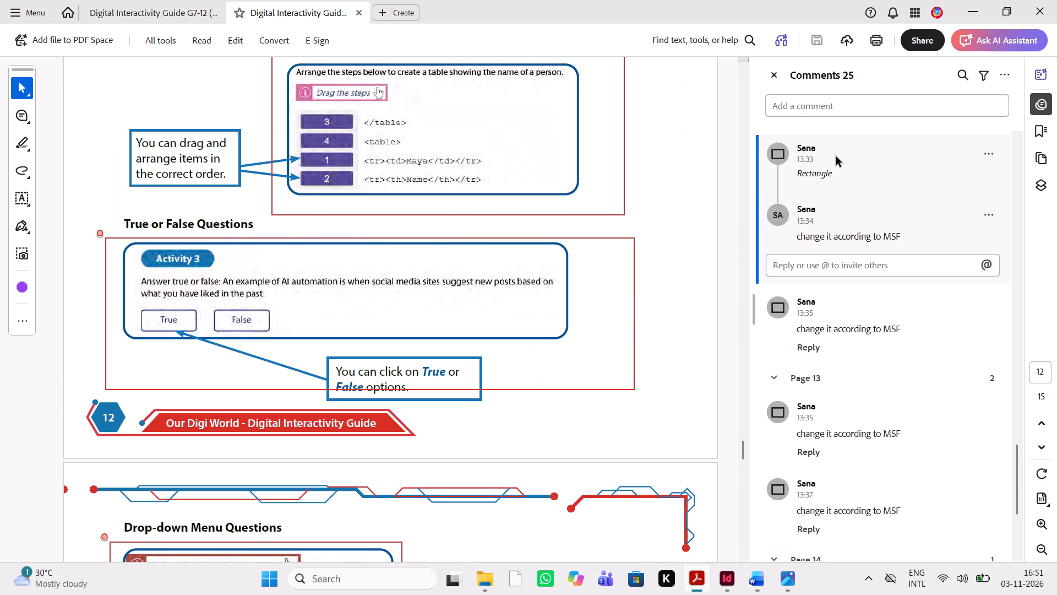
scroll(836, 156, up, 1)
click(837, 202)
scroll(837, 202, up, 1)
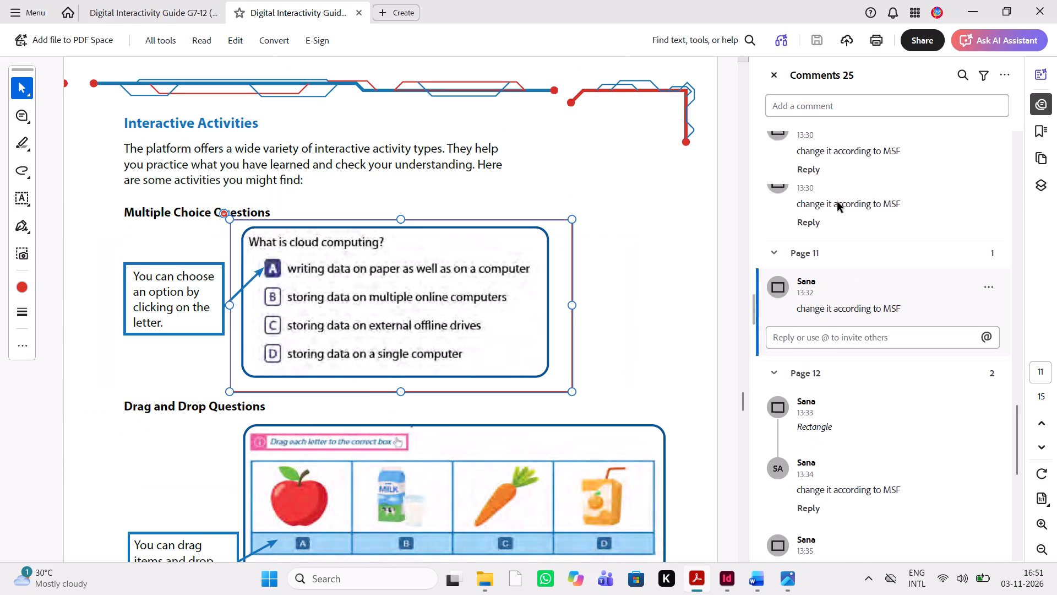
scroll(837, 202, up, 1)
click(868, 228)
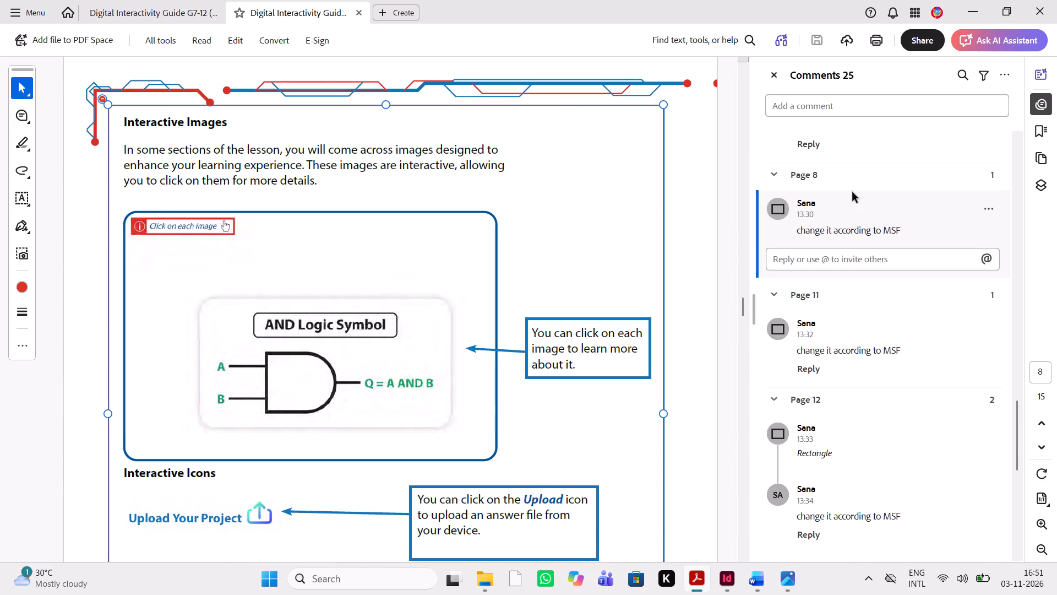
Examine pages 8 to 11 of the PDF at 50% zoom with the page 8 and page 11 comments, and return to InDesign.
scroll(503, 463, down, 6)
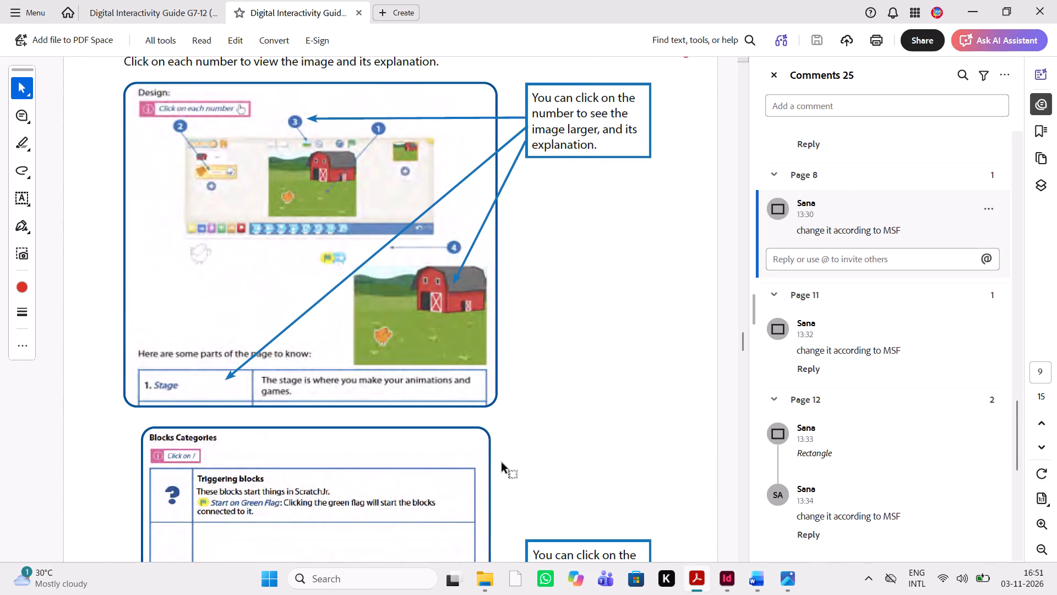
key(ctrl+minus)
key(ctrl+minus)
key(ctrl+minus)
key(ctrl+minus)
click(458, 355)
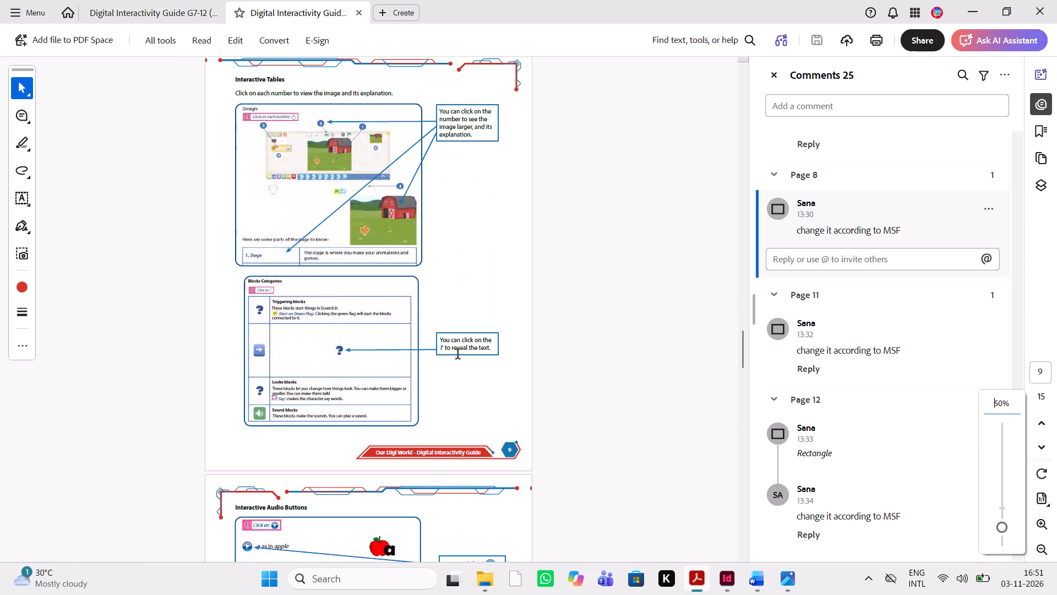
click(833, 240)
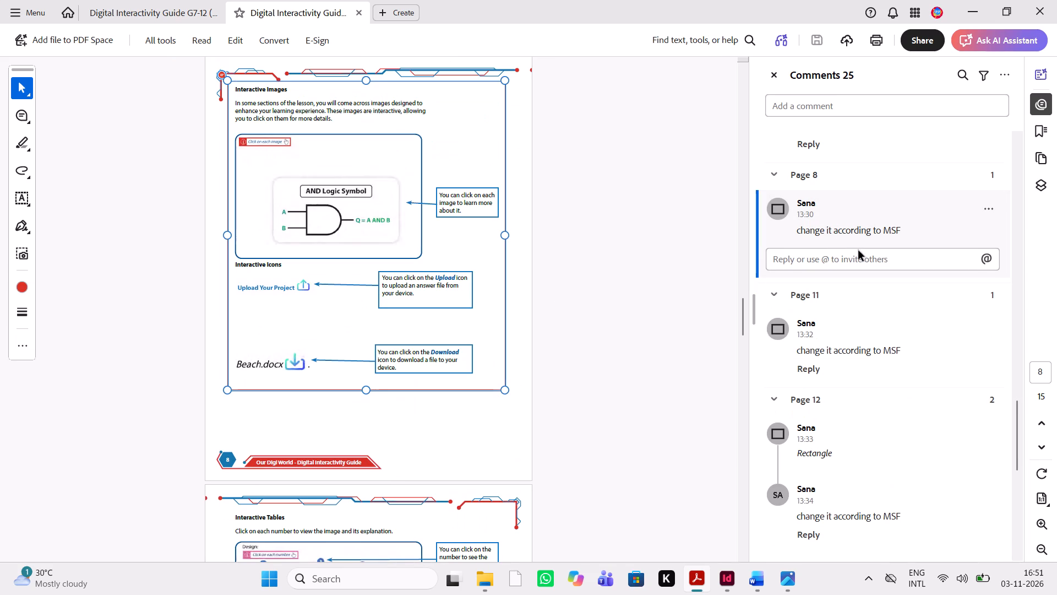
click(868, 363)
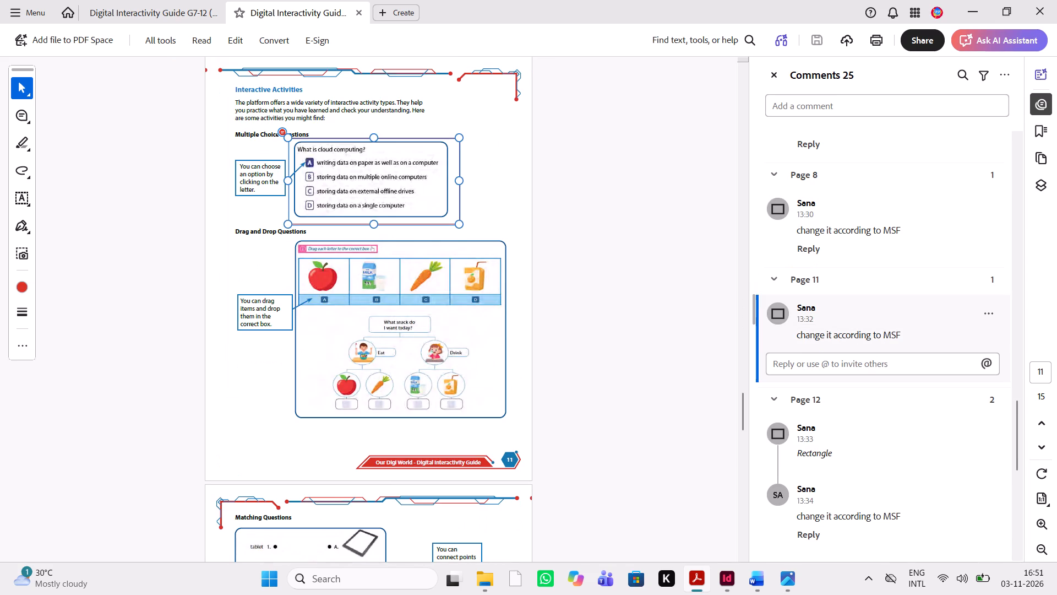
scroll(482, 353, up, 2)
scroll(482, 353, down, 1)
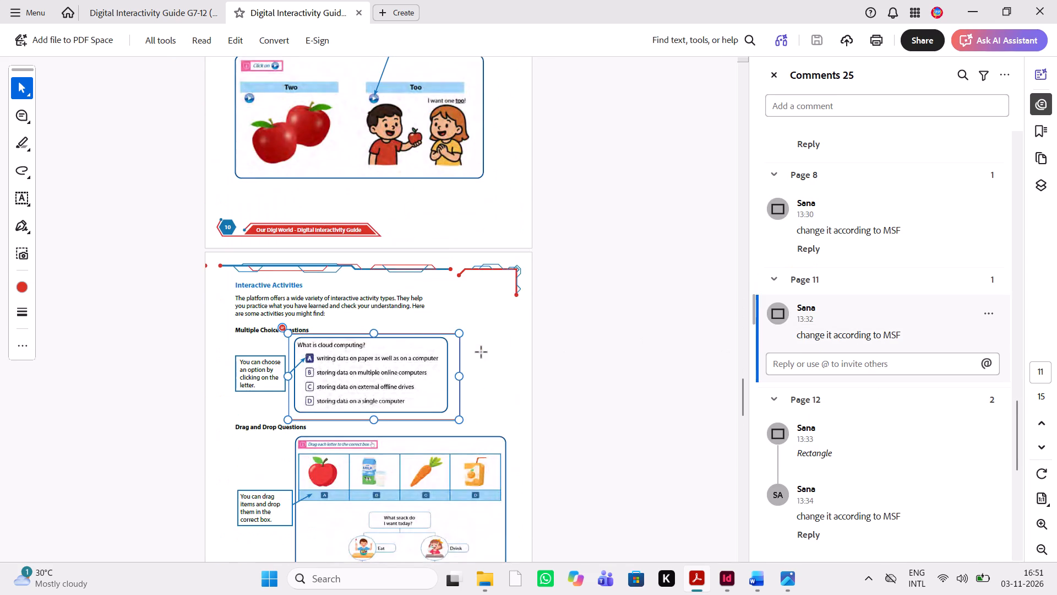
scroll(482, 353, down, 1)
scroll(482, 353, up, 1)
scroll(482, 353, down, 1)
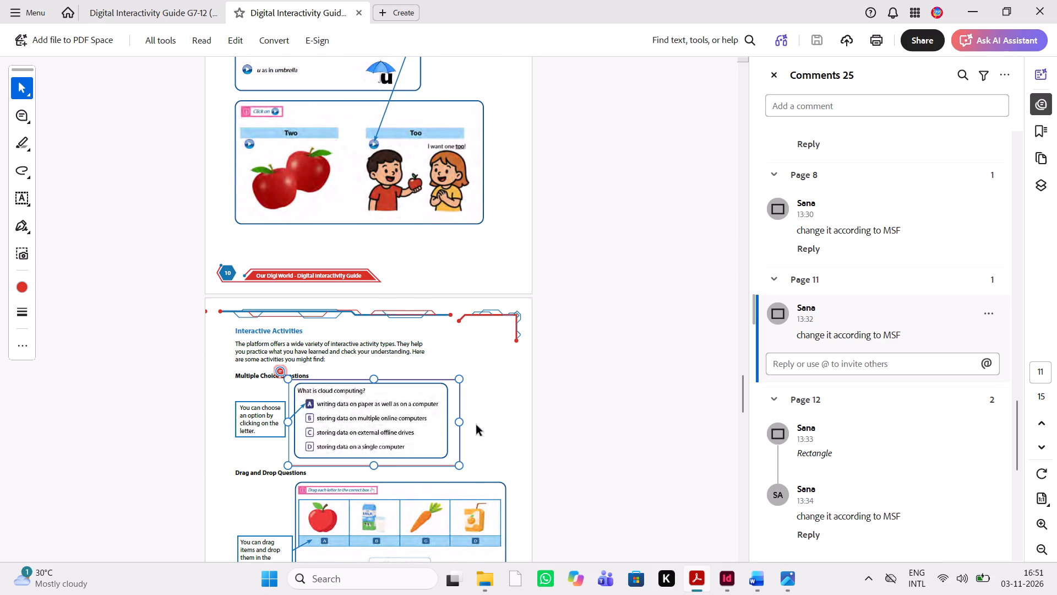
click(733, 588)
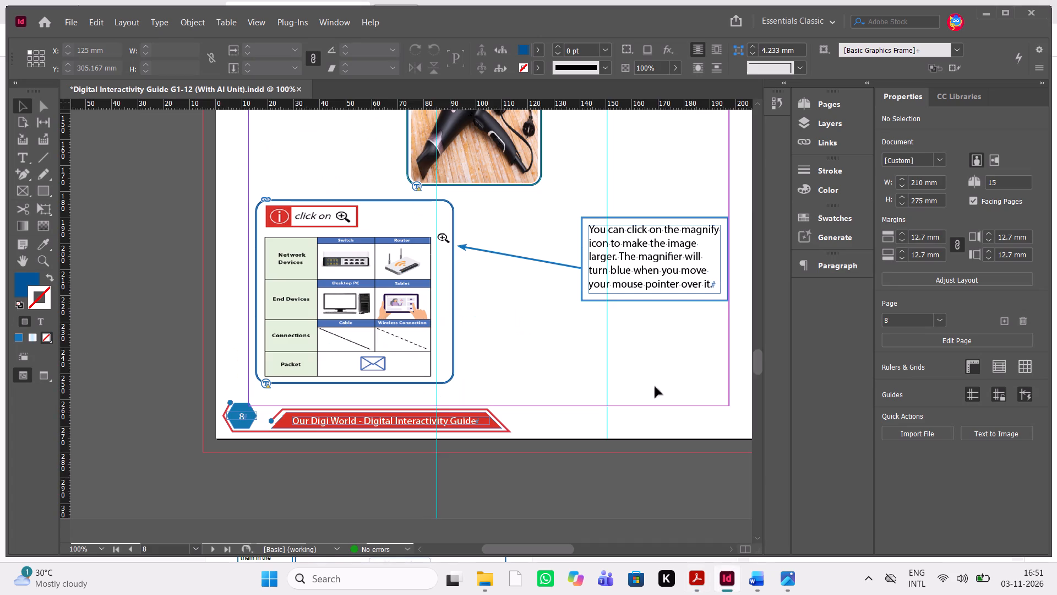
Go from page 8 to page 11 and examine the Multiple Choice and Drag and Drop Questions figures.
scroll(614, 366, down, 3)
scroll(614, 366, up, 1)
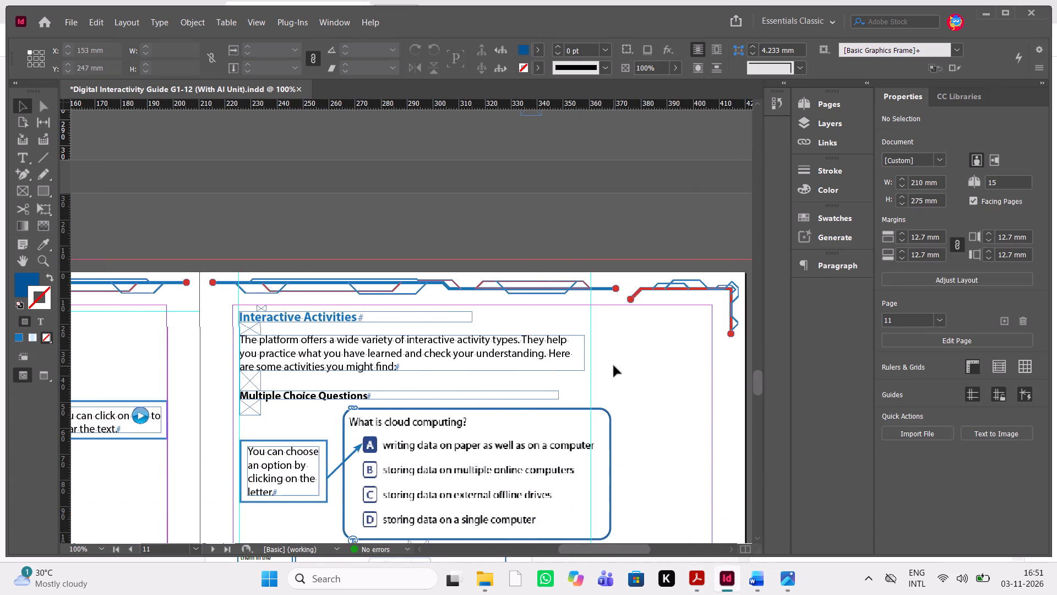
scroll(614, 366, down, 1)
scroll(861, 494, left, 1)
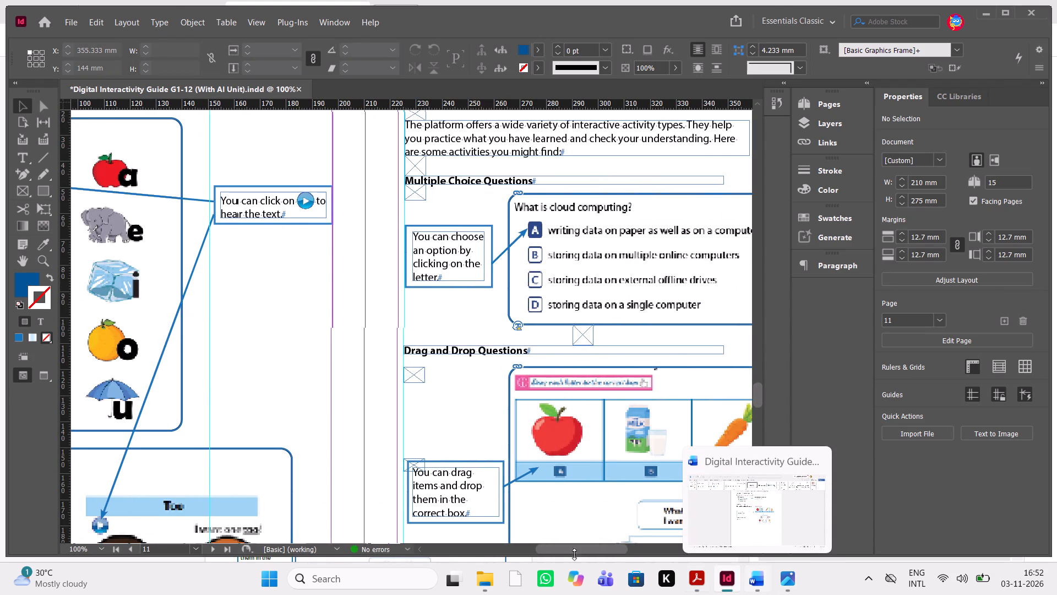
Switch to the Interactivity Guide - Screenshots folder and look through its images as extra large icons down to the last one.
click(491, 582)
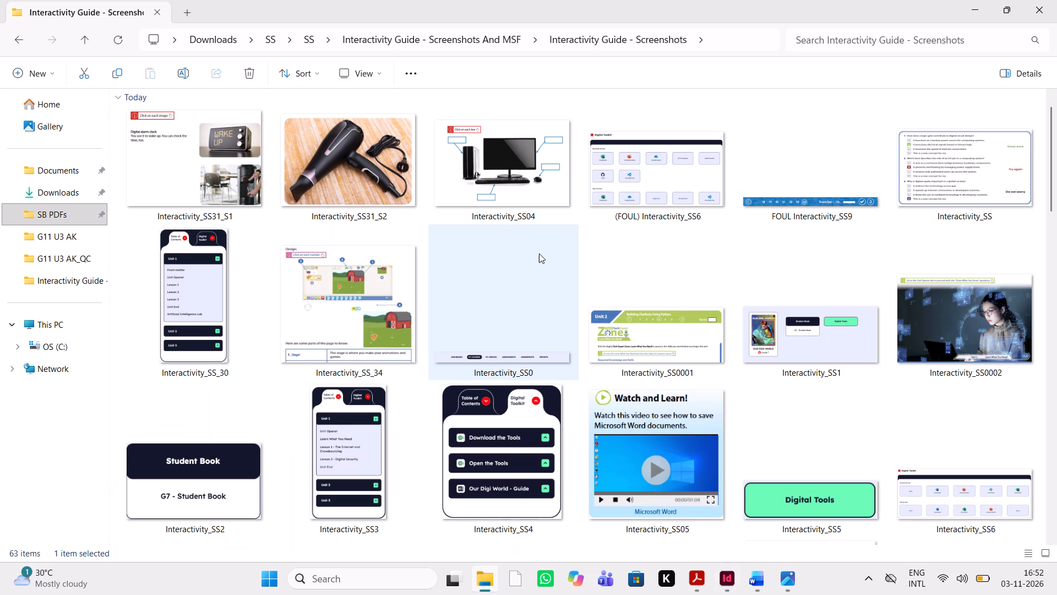
click(406, 78)
click(361, 73)
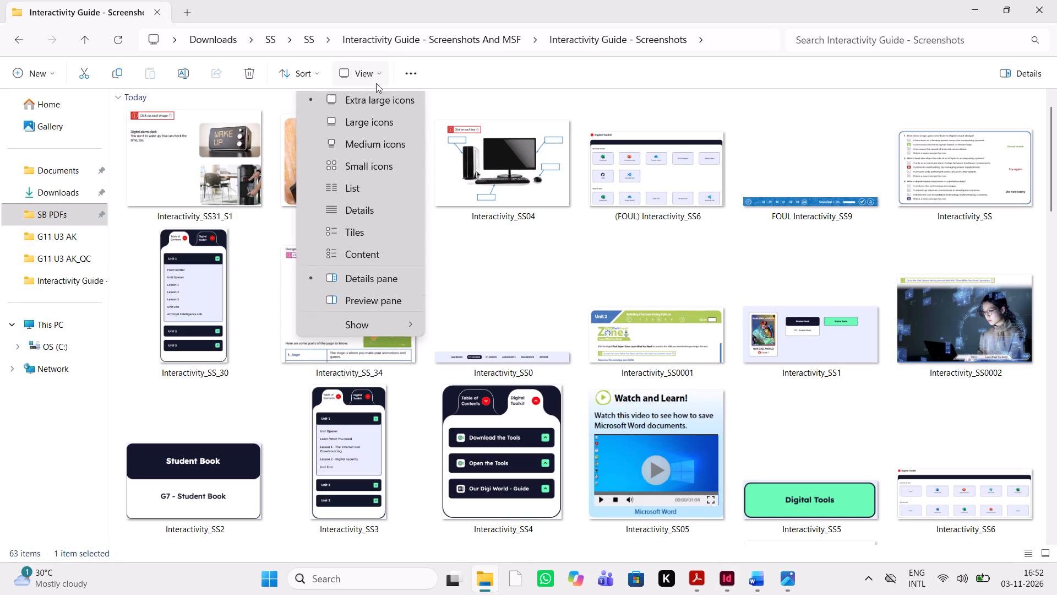
click(377, 101)
scroll(640, 396, down, 2)
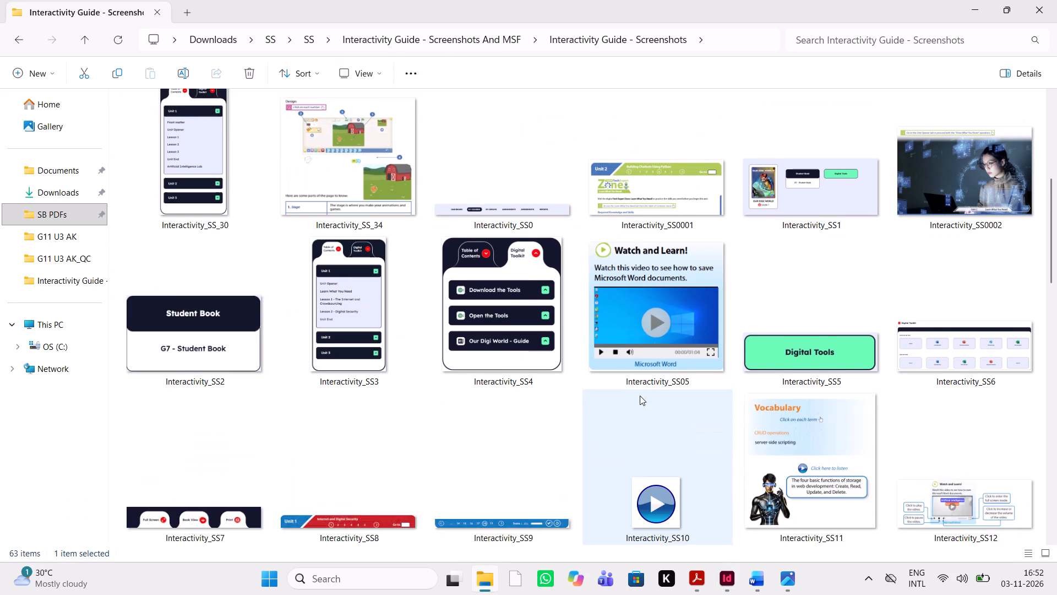
scroll(640, 396, down, 6)
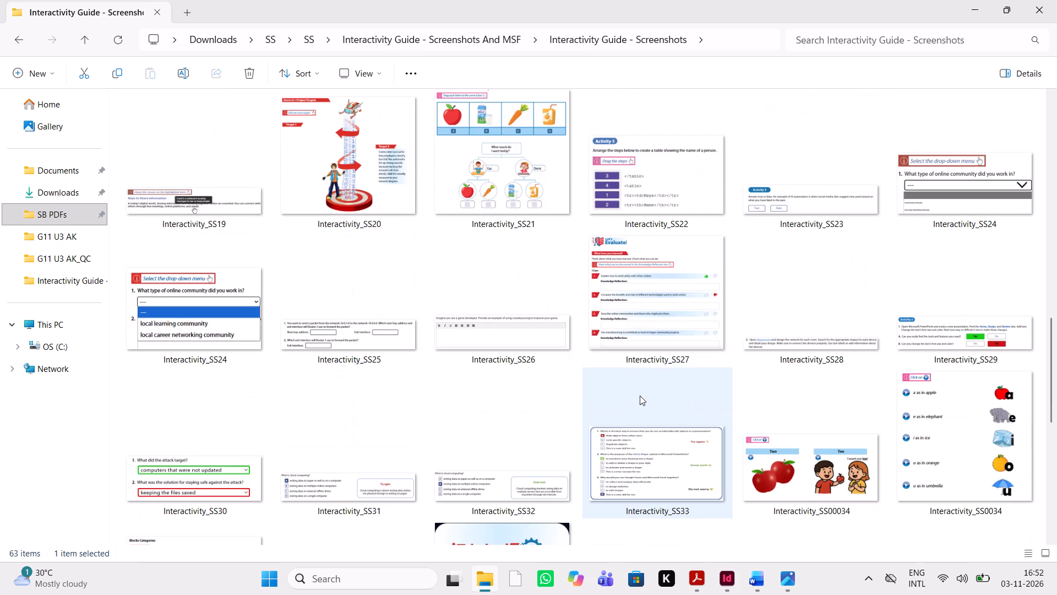
scroll(565, 447, down, 1)
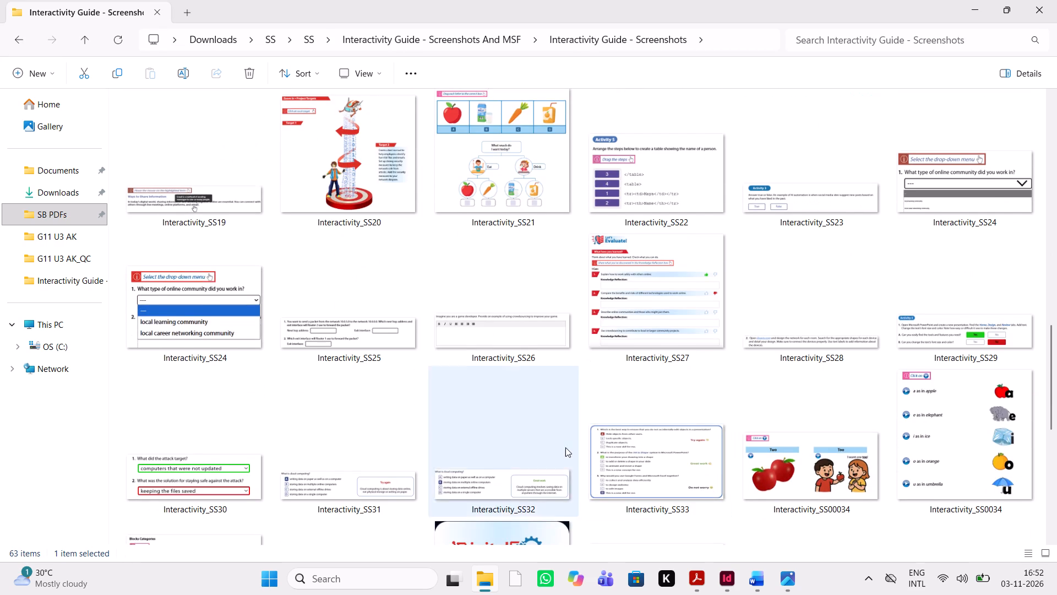
scroll(565, 447, down, 13)
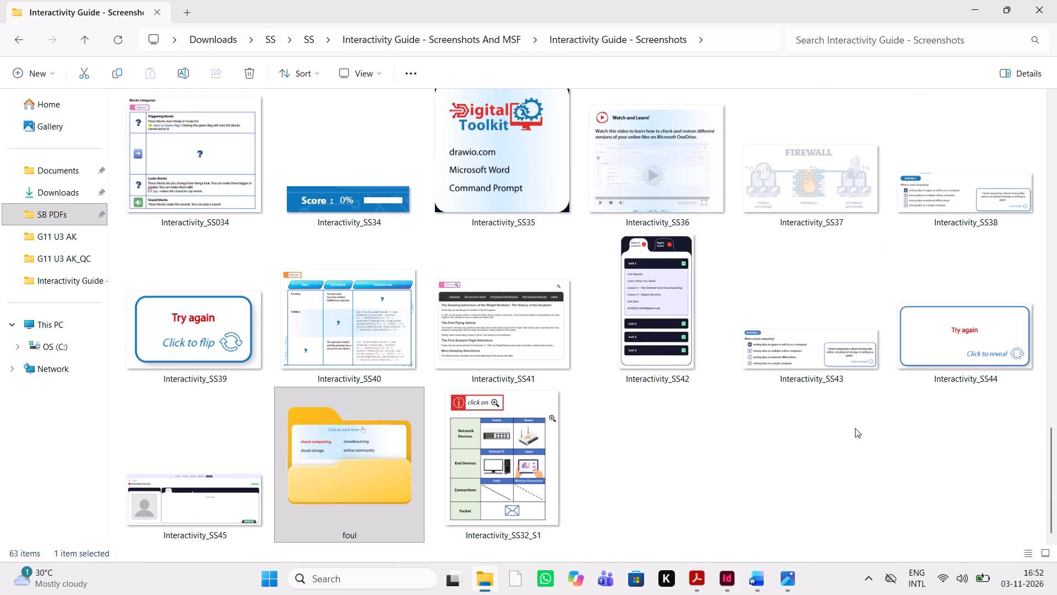
Switch to the Word manuscript, review pages 9 to 13, and examine the Interactive Activities page at 110% zoom.
click(757, 577)
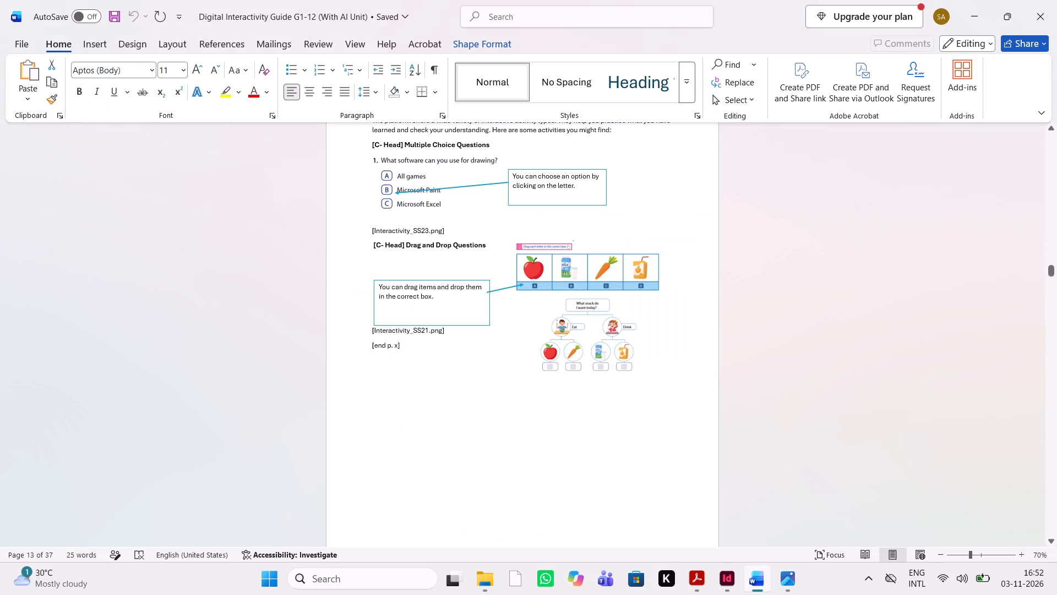
scroll(662, 360, up, 1)
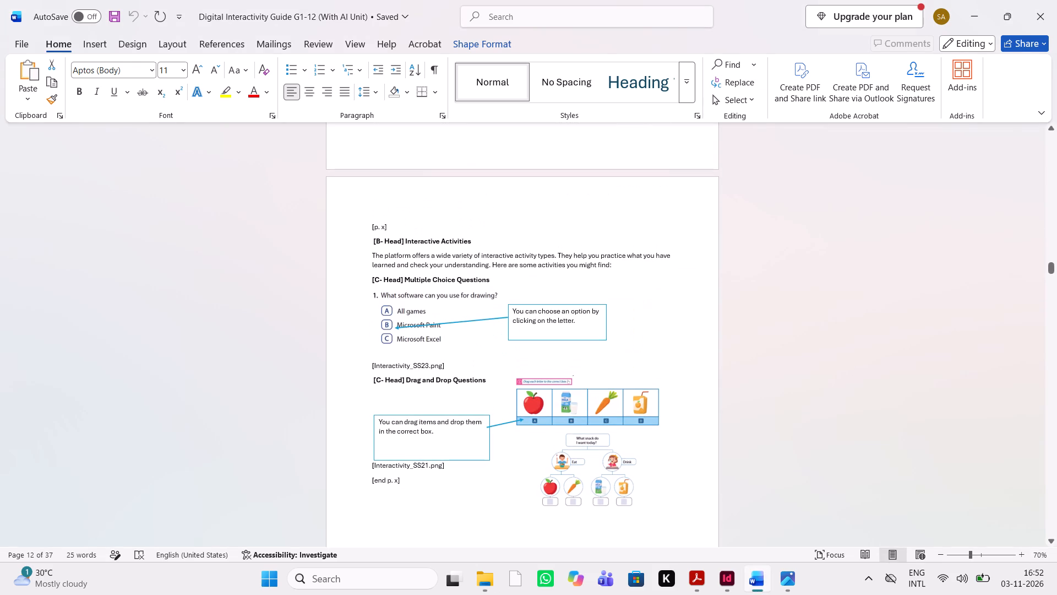
scroll(662, 360, up, 5)
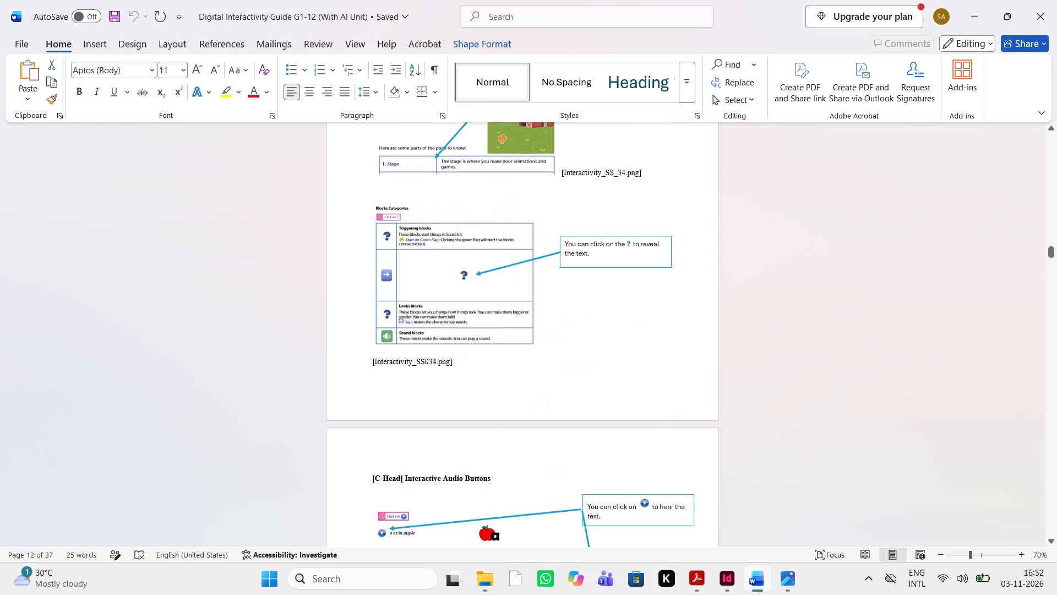
scroll(662, 360, up, 10)
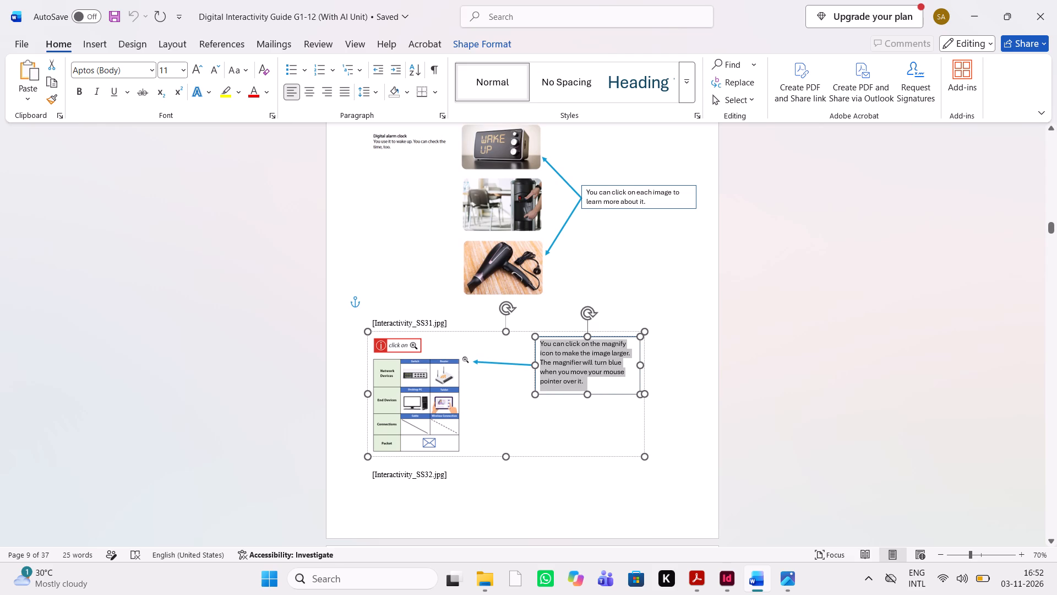
scroll(662, 360, down, 1)
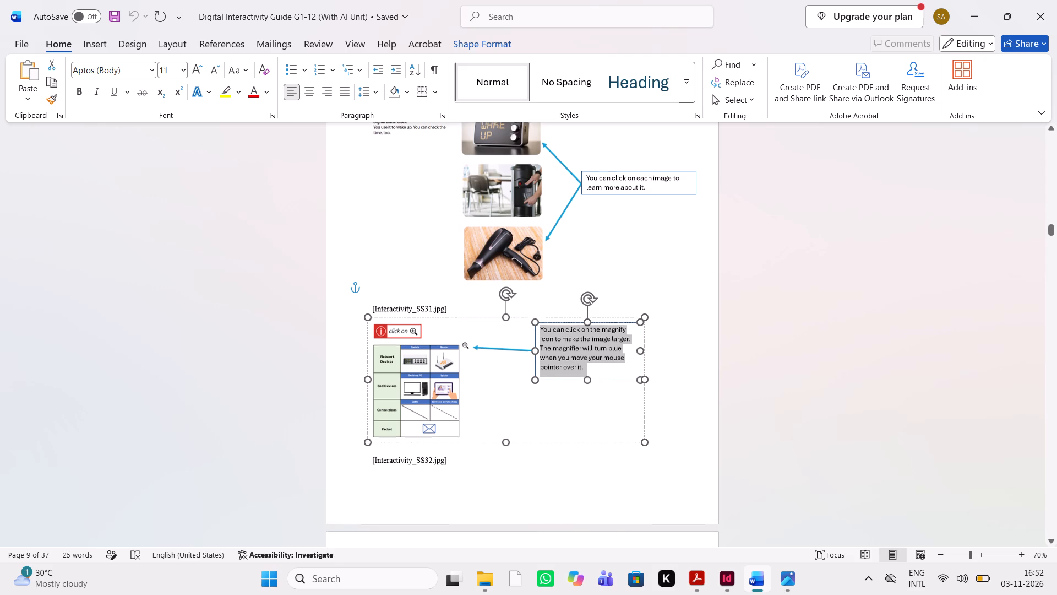
scroll(662, 360, down, 7)
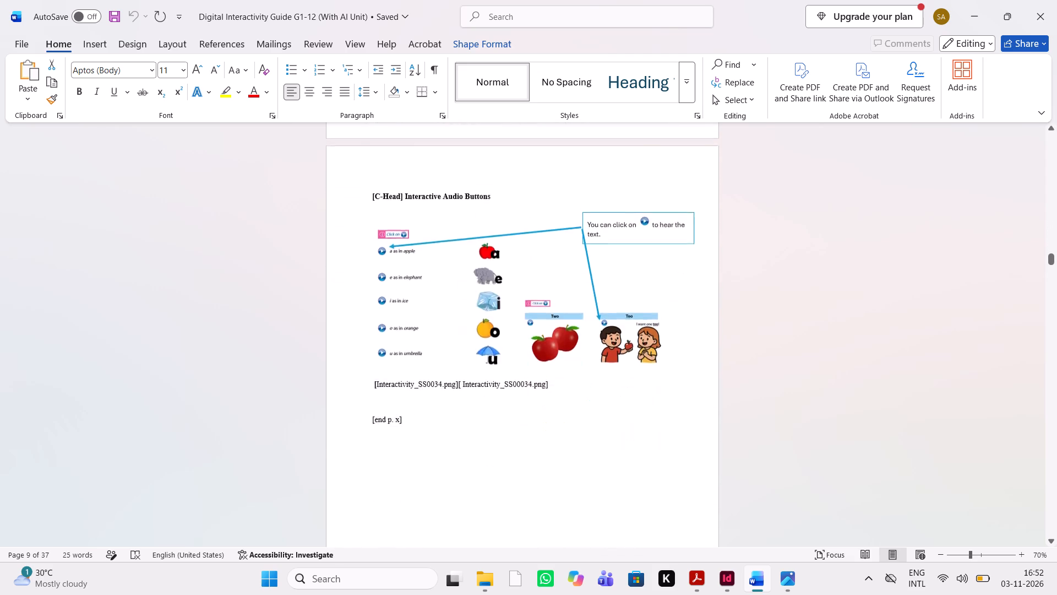
scroll(662, 360, down, 5)
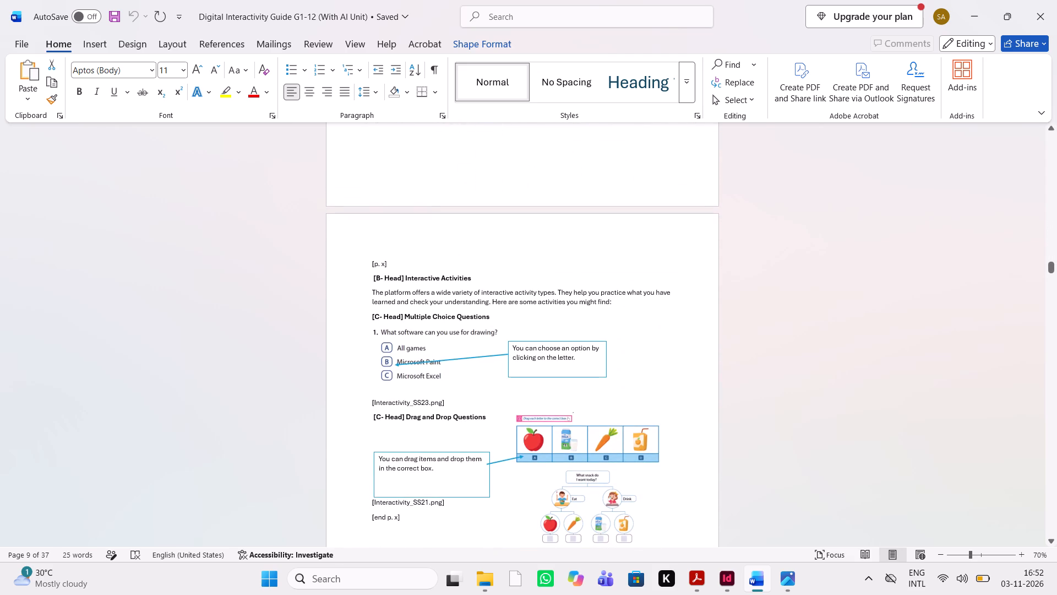
key(ctrl+equal)
key(ctrl+equal)
key(ctrl+equal)
key(ctrl+equal)
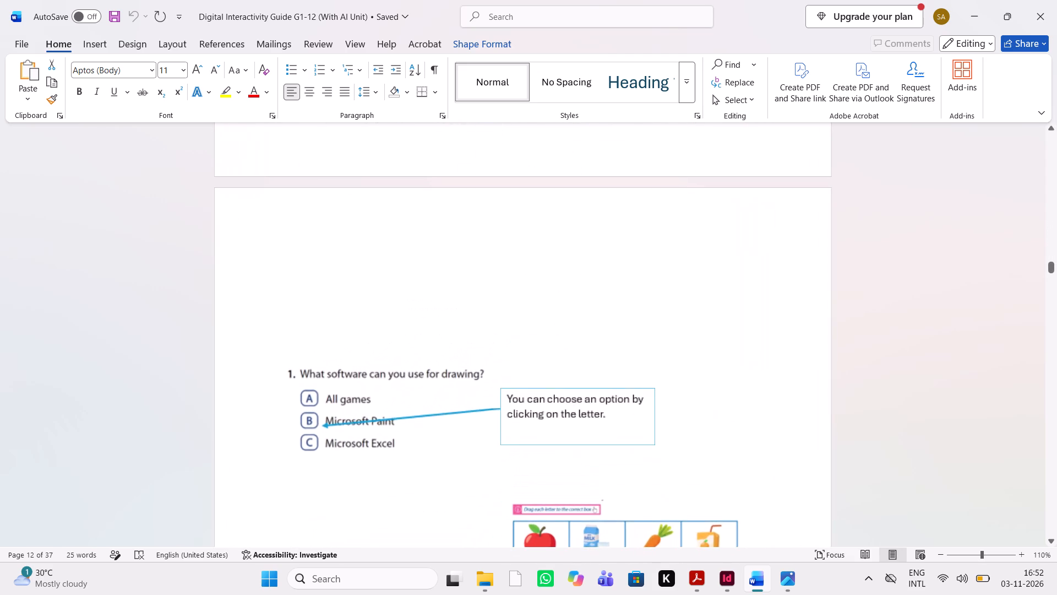
scroll(662, 360, up, 1)
scroll(662, 360, down, 1)
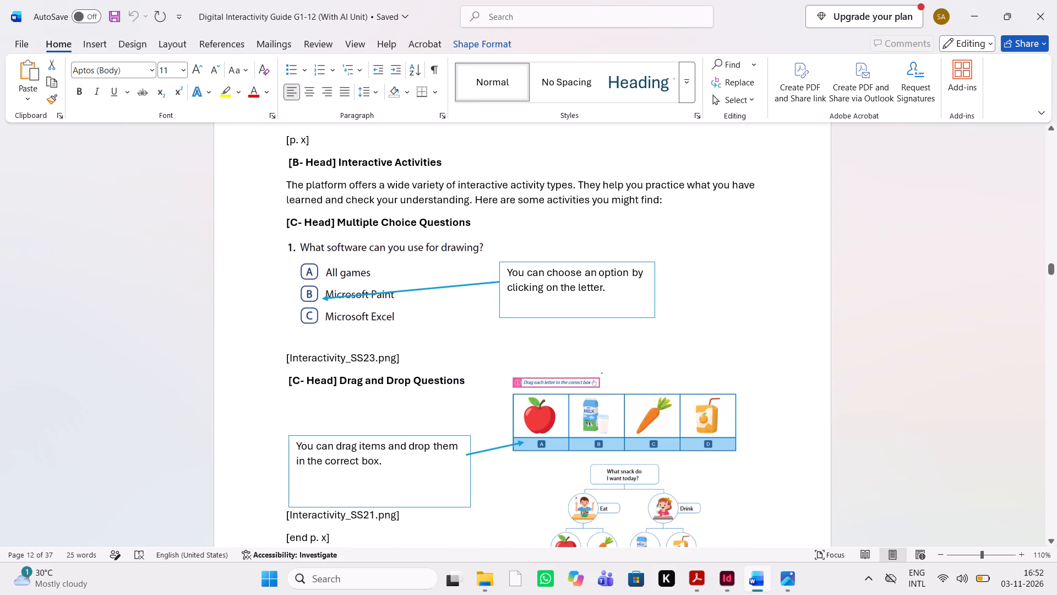
Return to the screenshots folder and search its thumbnails from the end back to the start for the manuscript's multiple choice image.
click(484, 585)
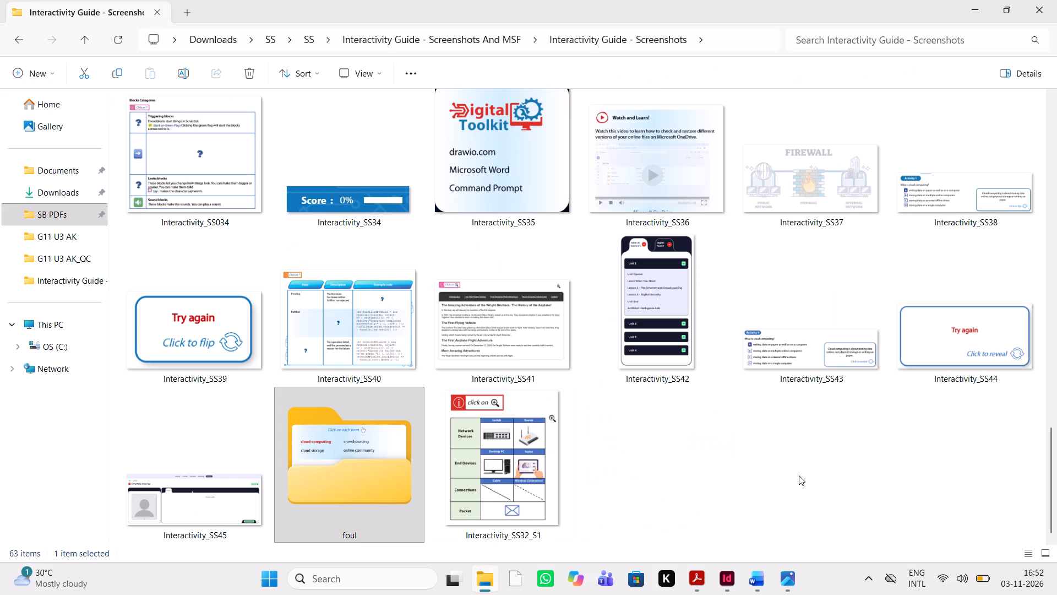
scroll(706, 518, down, 1)
scroll(706, 518, up, 3)
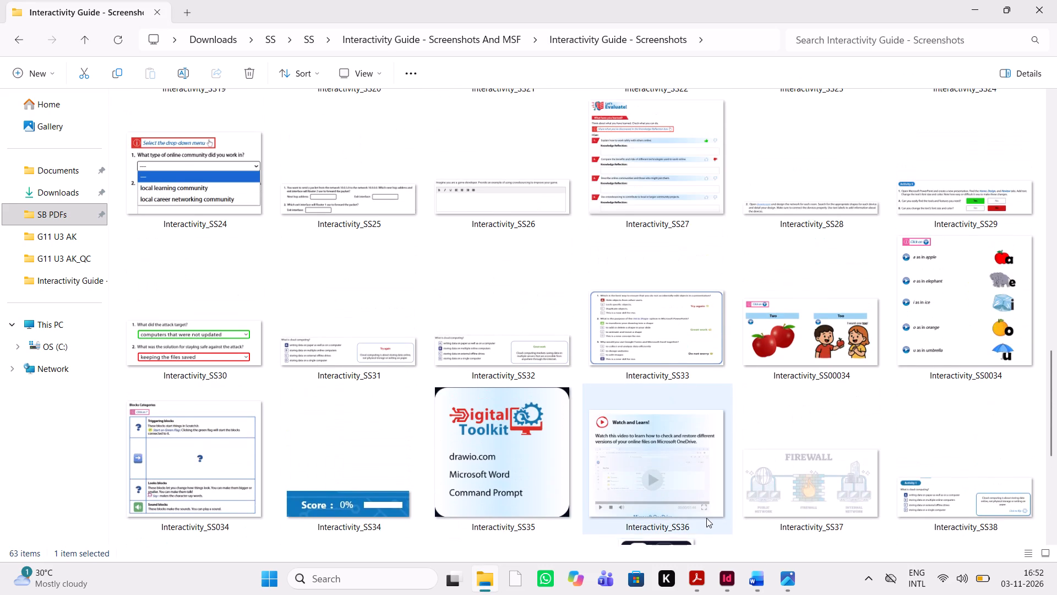
scroll(706, 518, up, 4)
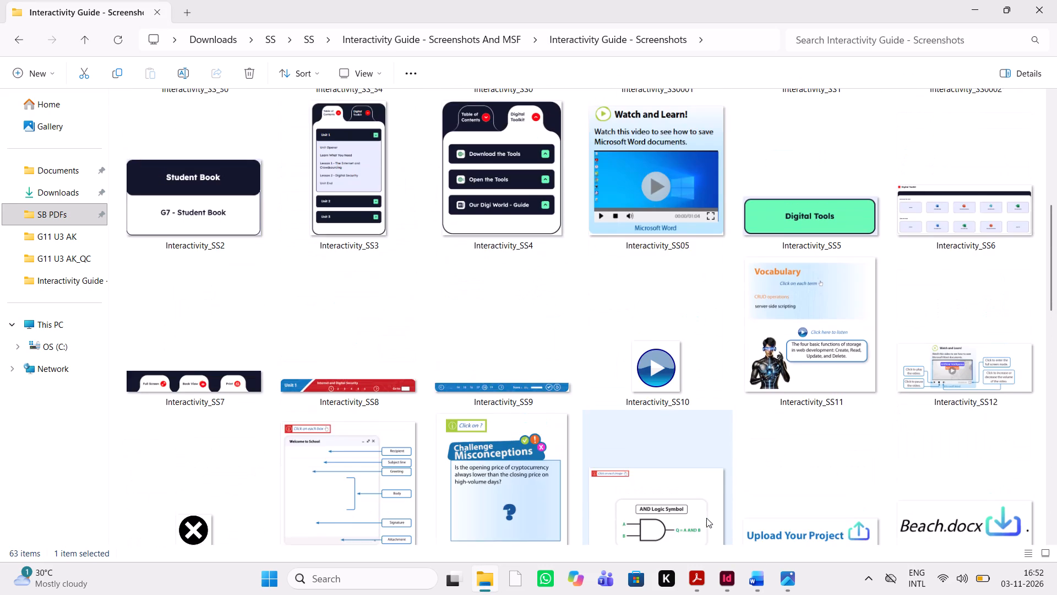
scroll(706, 518, up, 1)
scroll(607, 435, up, 1)
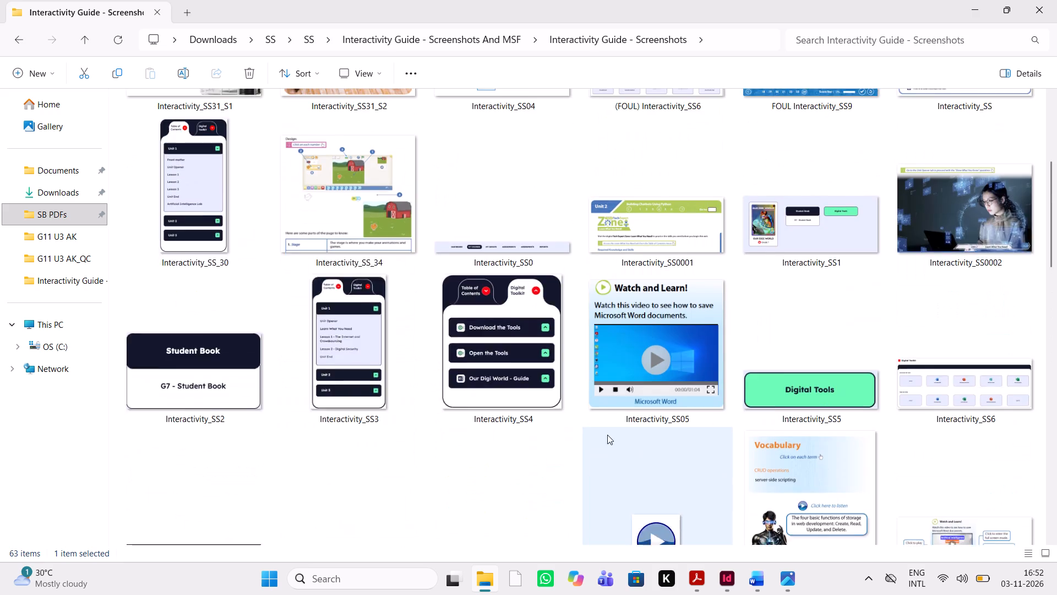
scroll(607, 435, up, 6)
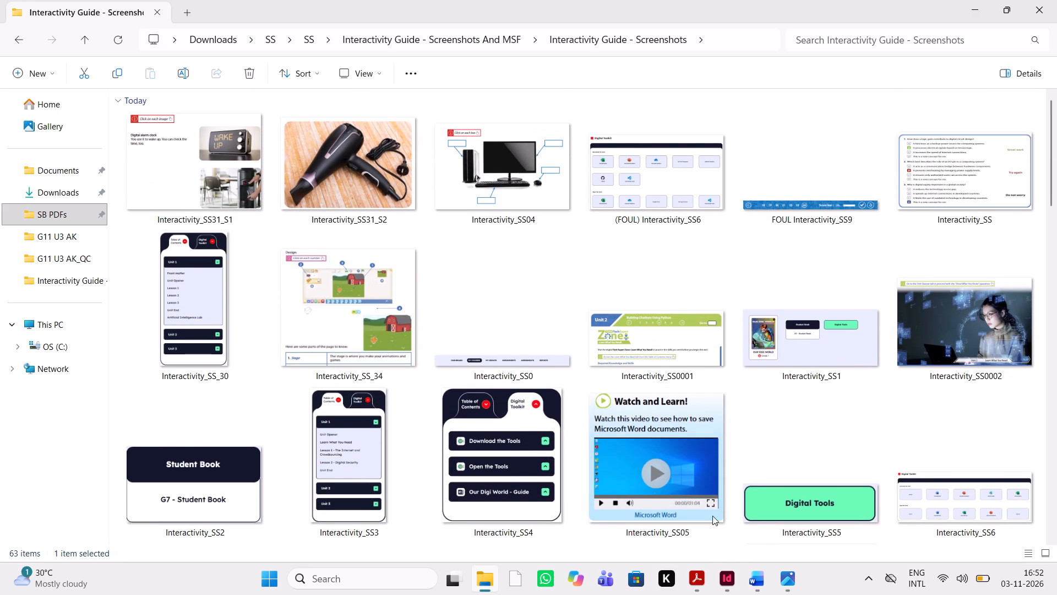
Switch to the manuscript and inspect the picture, callout box and arrow of the "What software can you use for drawing?" figure.
click(751, 585)
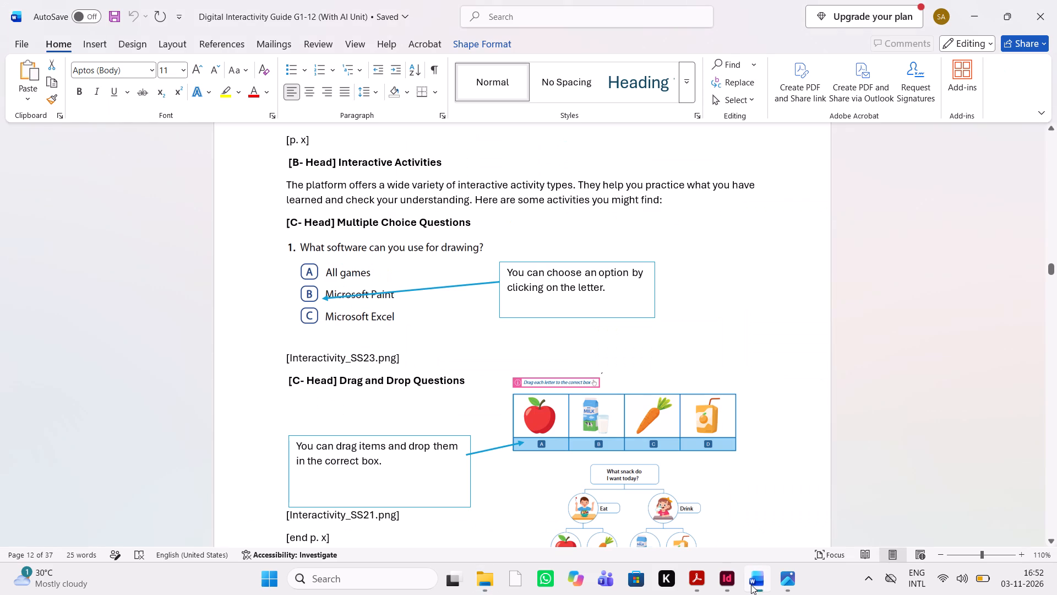
click(387, 300)
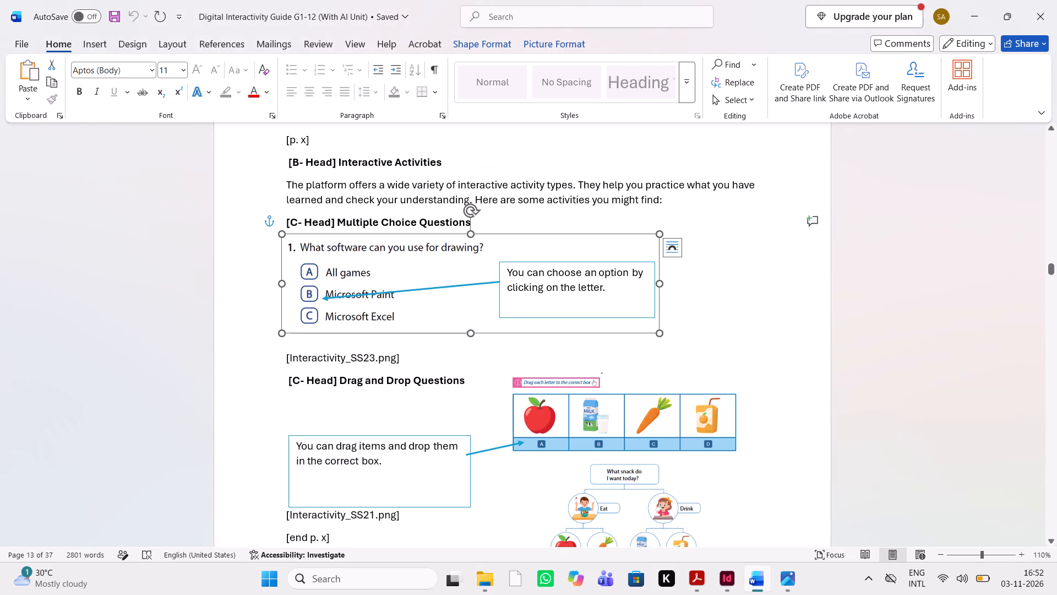
triple_click(548, 286)
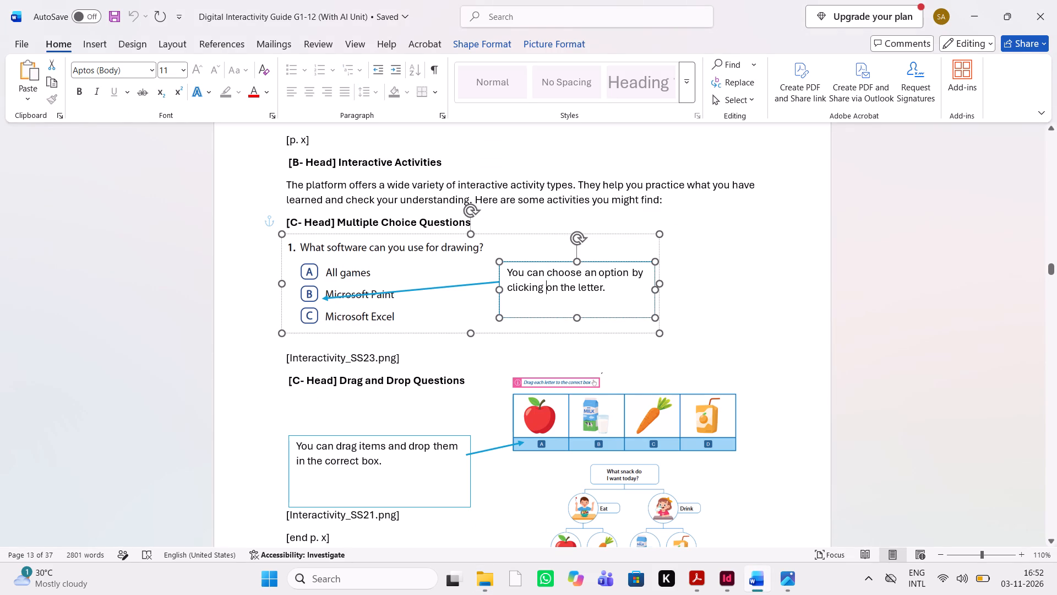
click(372, 295)
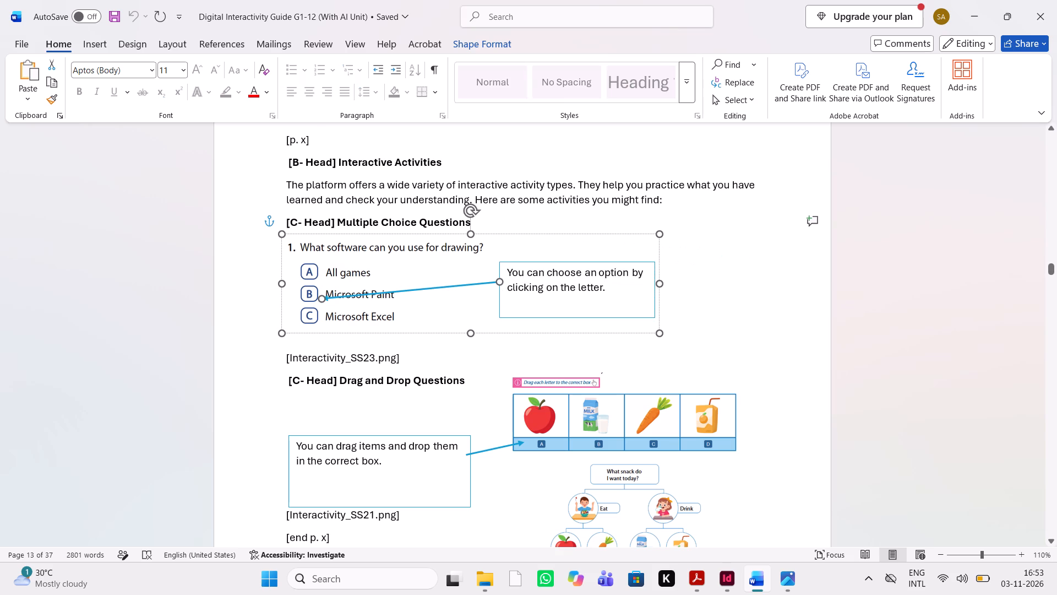
Return to InDesign and inspect the callout arrows of the Interactive Tables figure on page 9.
click(724, 577)
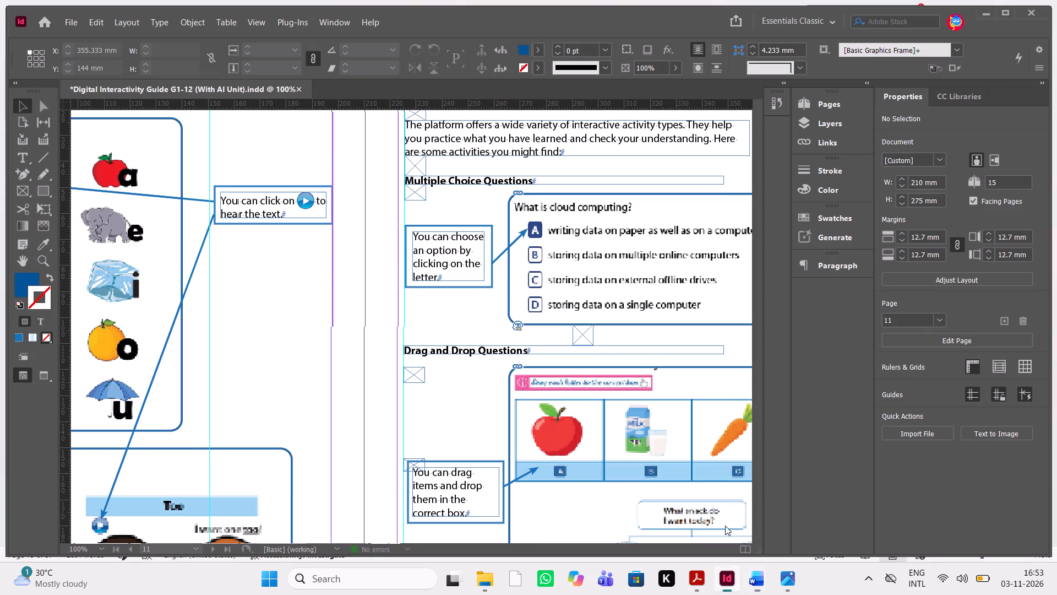
scroll(628, 367, up, 5)
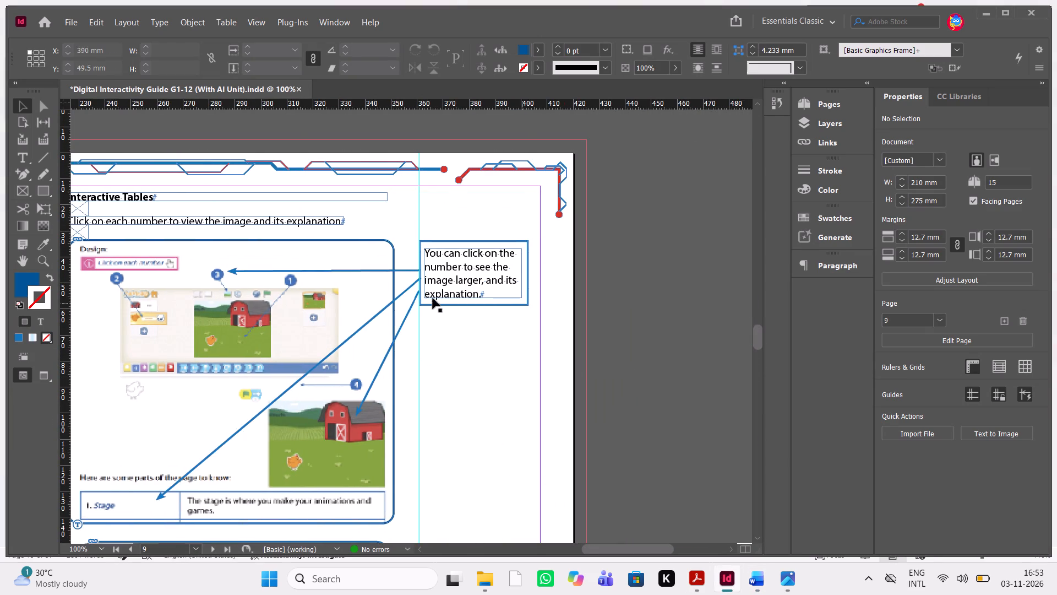
click(404, 284)
click(404, 288)
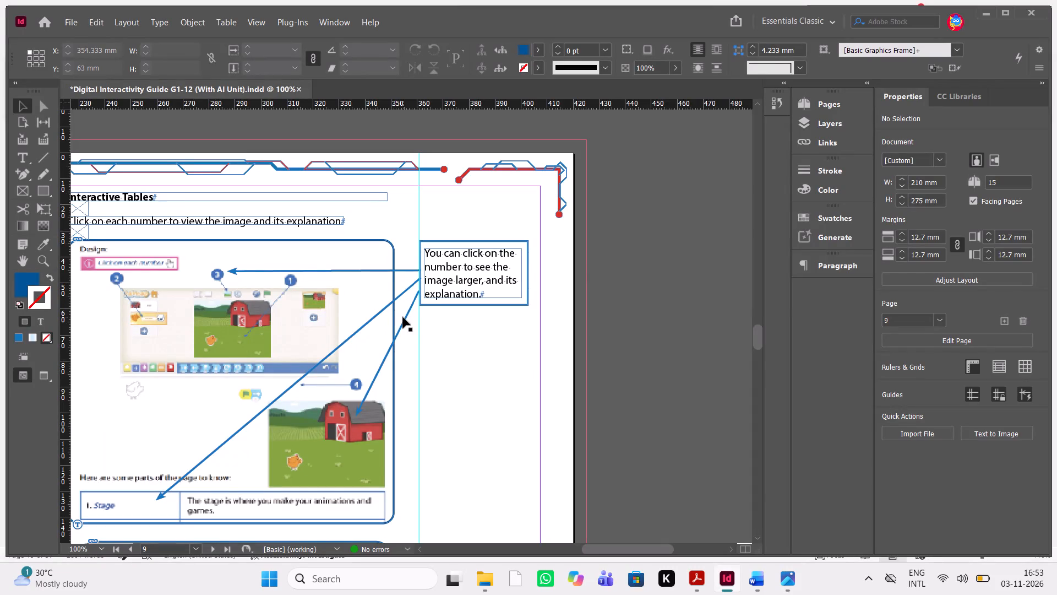
click(403, 317)
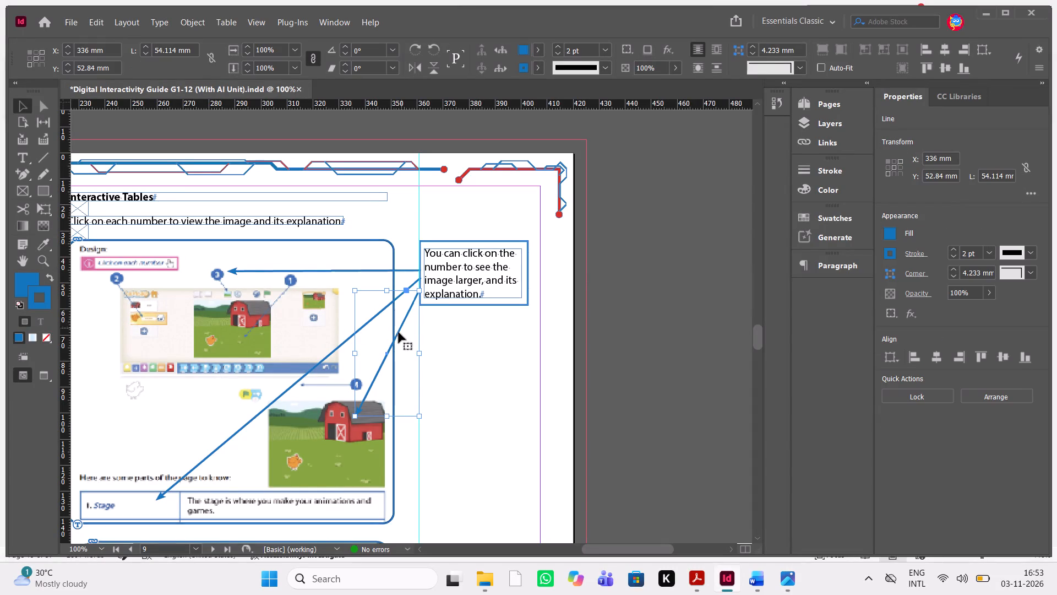
click(449, 315)
Delete the "What is cloud computing?" image from its frame under Multiple Choice Questions on page 11, keeping the empty frame.
scroll(449, 315, down, 3)
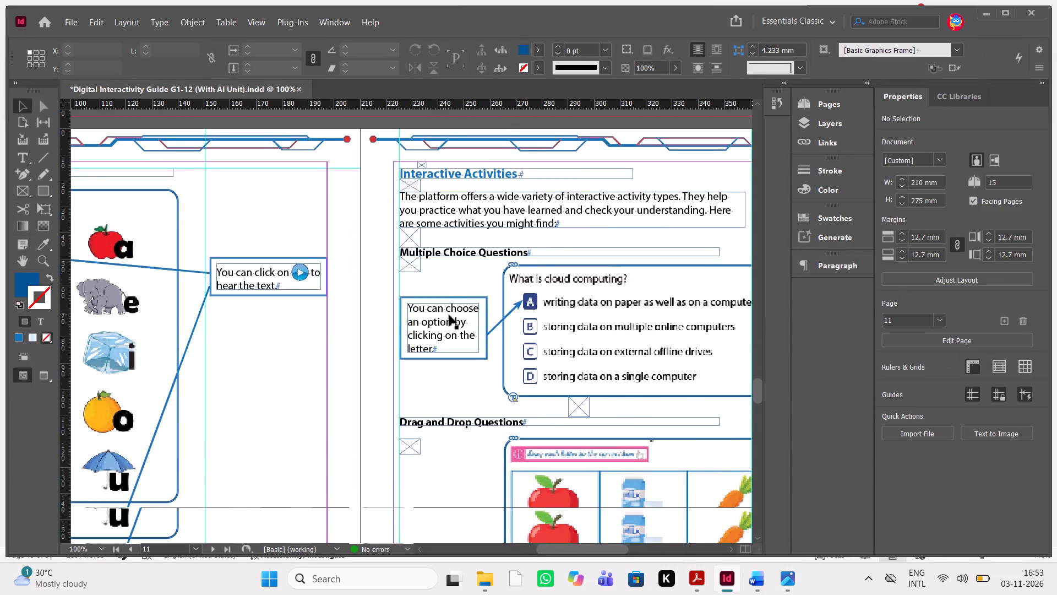
scroll(449, 315, down, 2)
scroll(449, 315, left, 2)
click(339, 341)
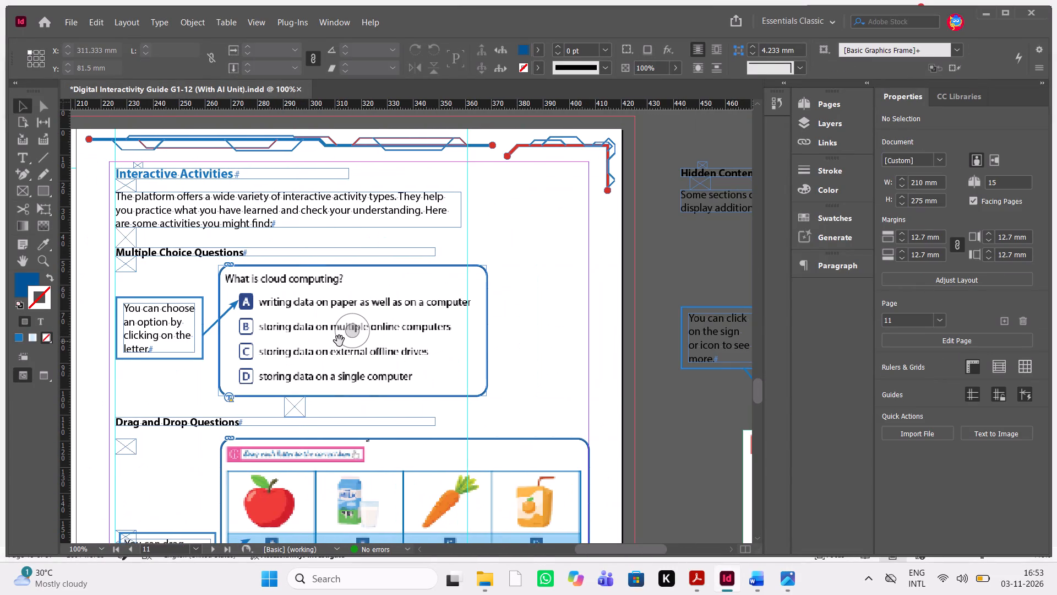
key(Delete)
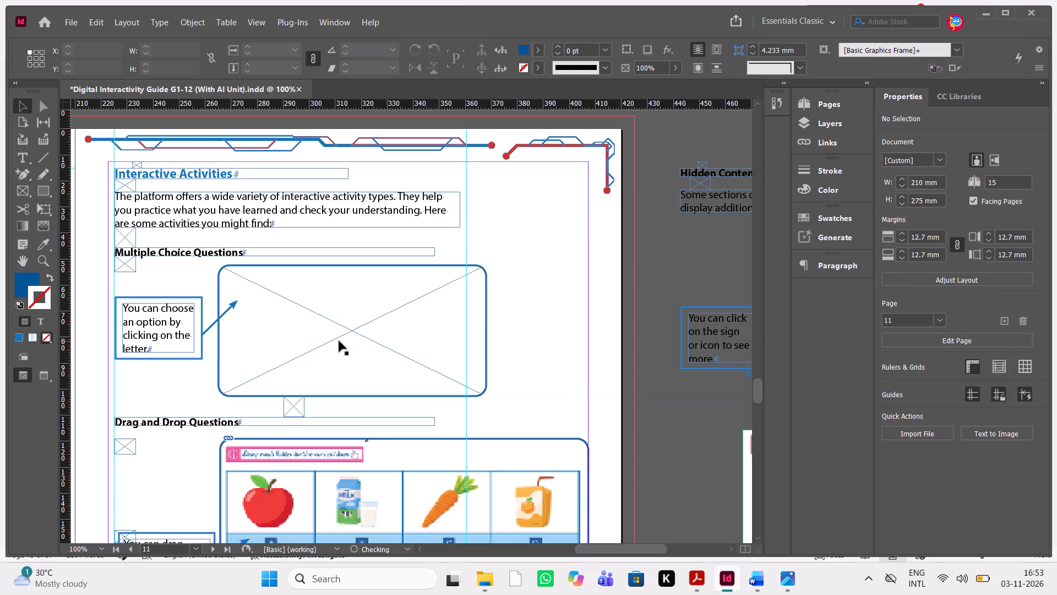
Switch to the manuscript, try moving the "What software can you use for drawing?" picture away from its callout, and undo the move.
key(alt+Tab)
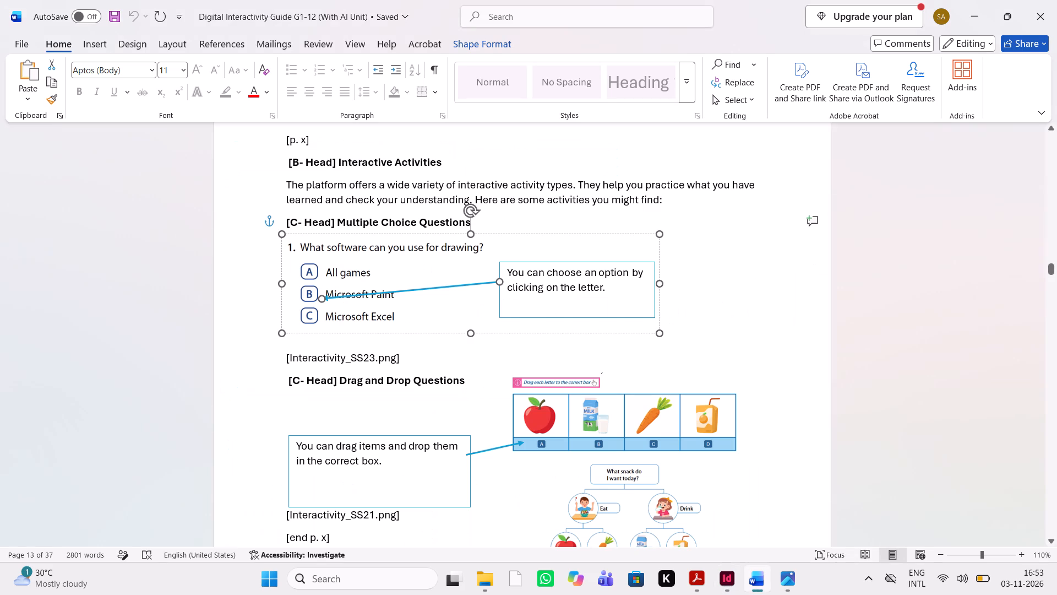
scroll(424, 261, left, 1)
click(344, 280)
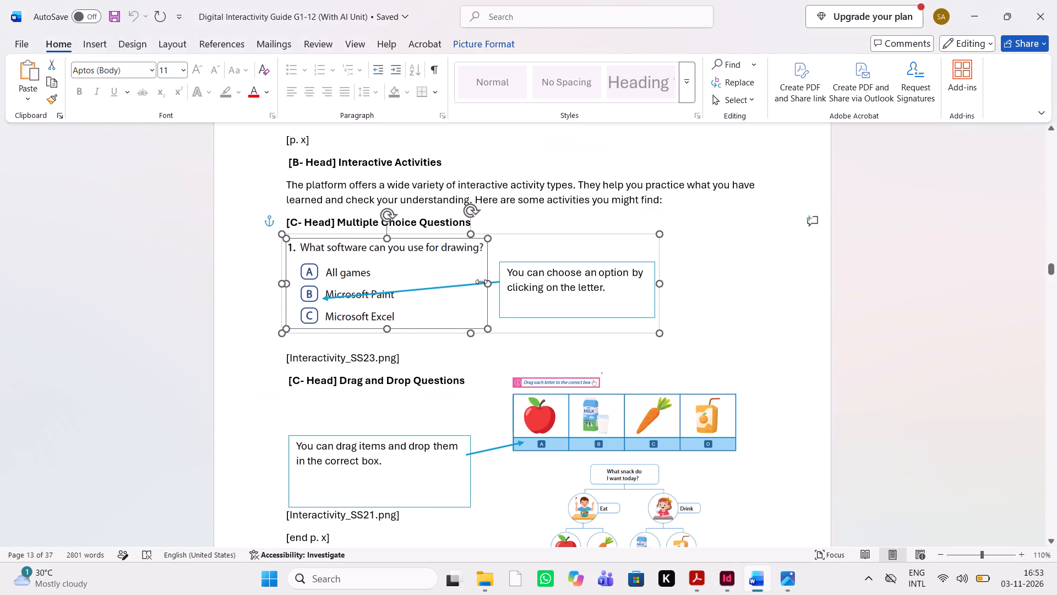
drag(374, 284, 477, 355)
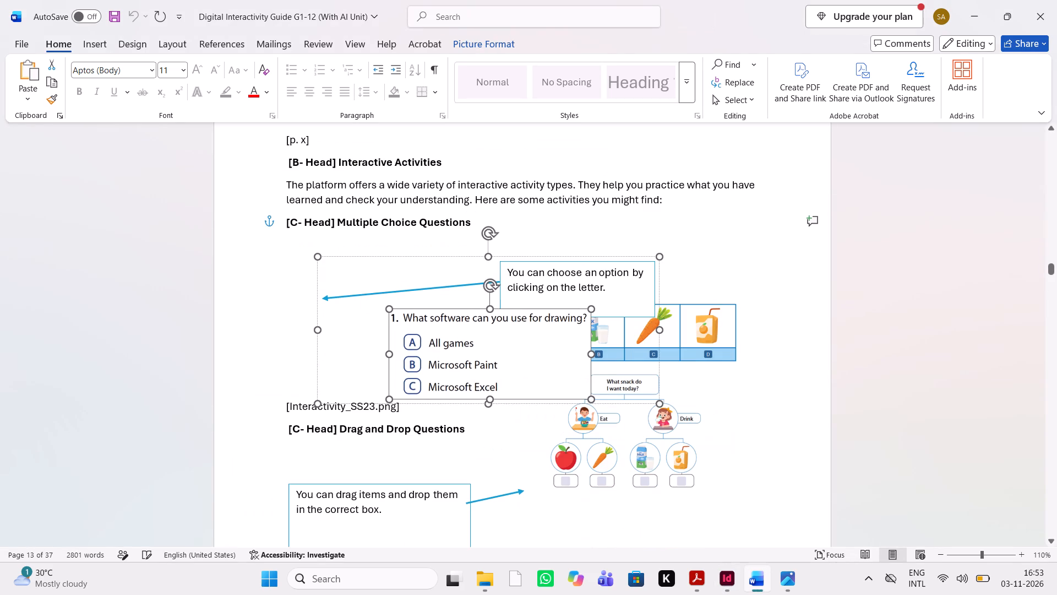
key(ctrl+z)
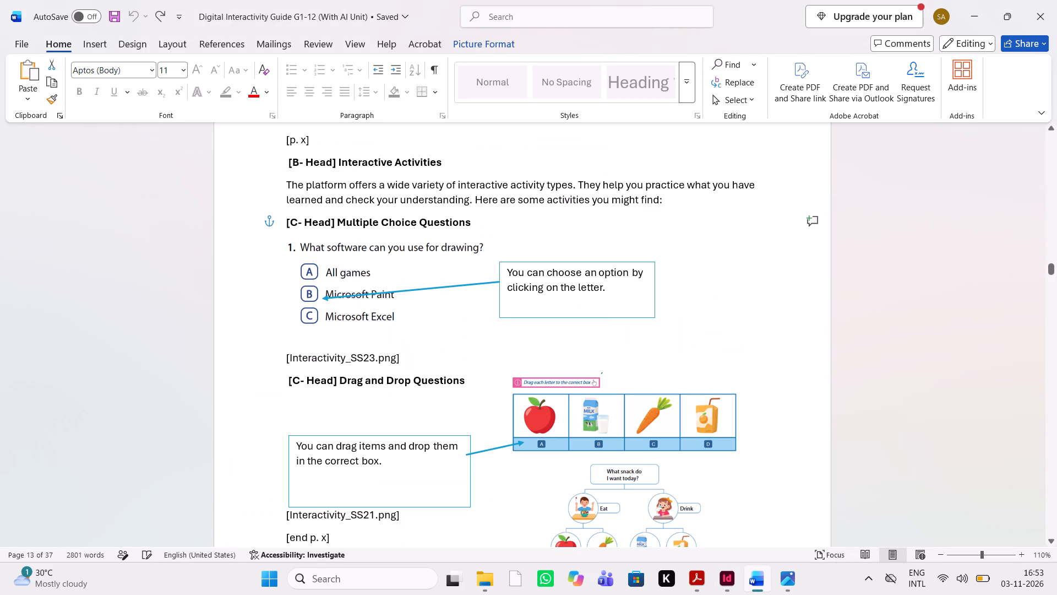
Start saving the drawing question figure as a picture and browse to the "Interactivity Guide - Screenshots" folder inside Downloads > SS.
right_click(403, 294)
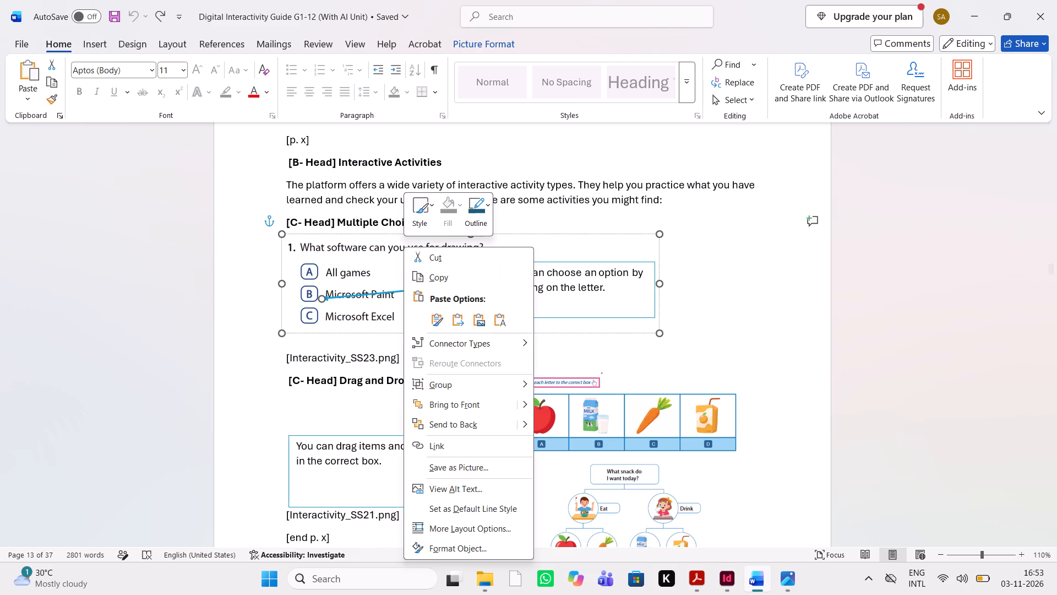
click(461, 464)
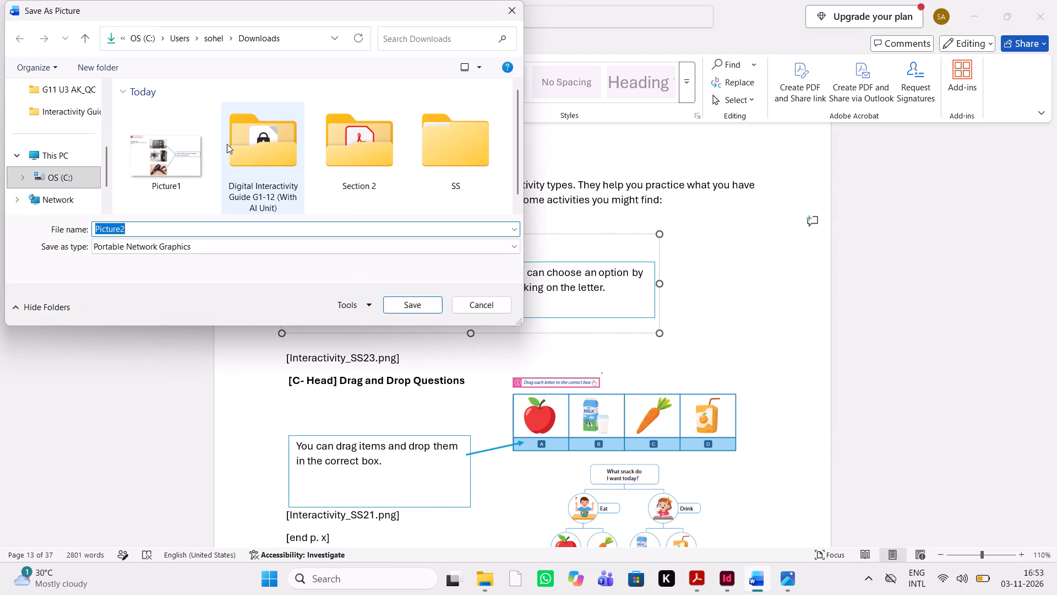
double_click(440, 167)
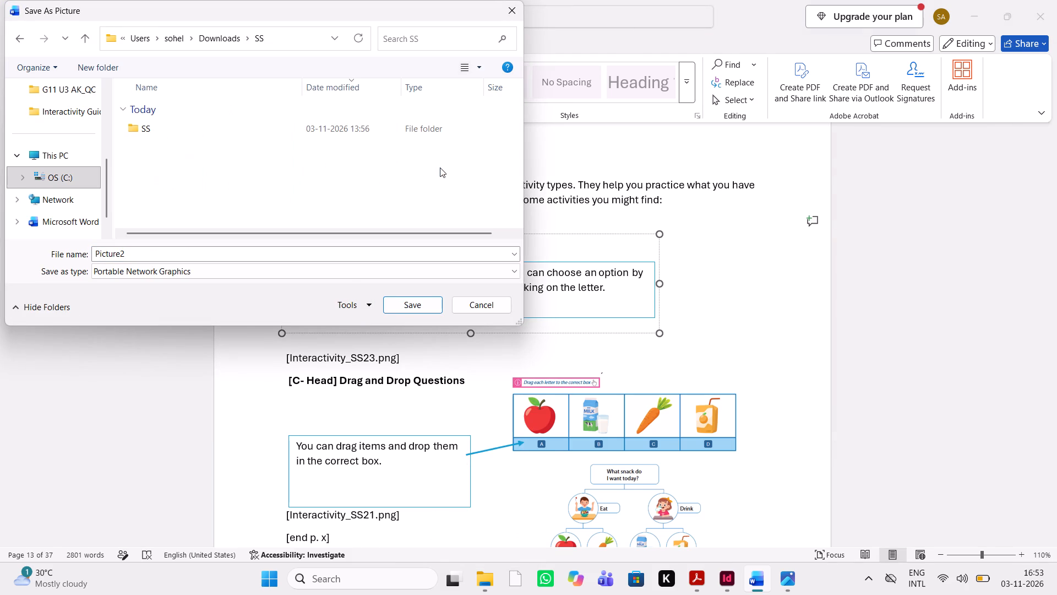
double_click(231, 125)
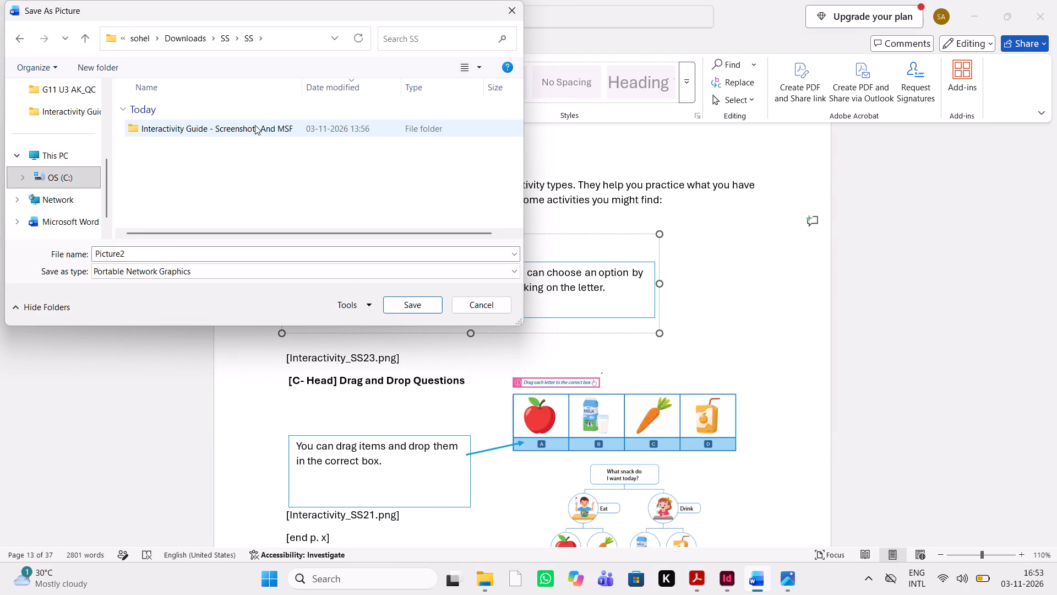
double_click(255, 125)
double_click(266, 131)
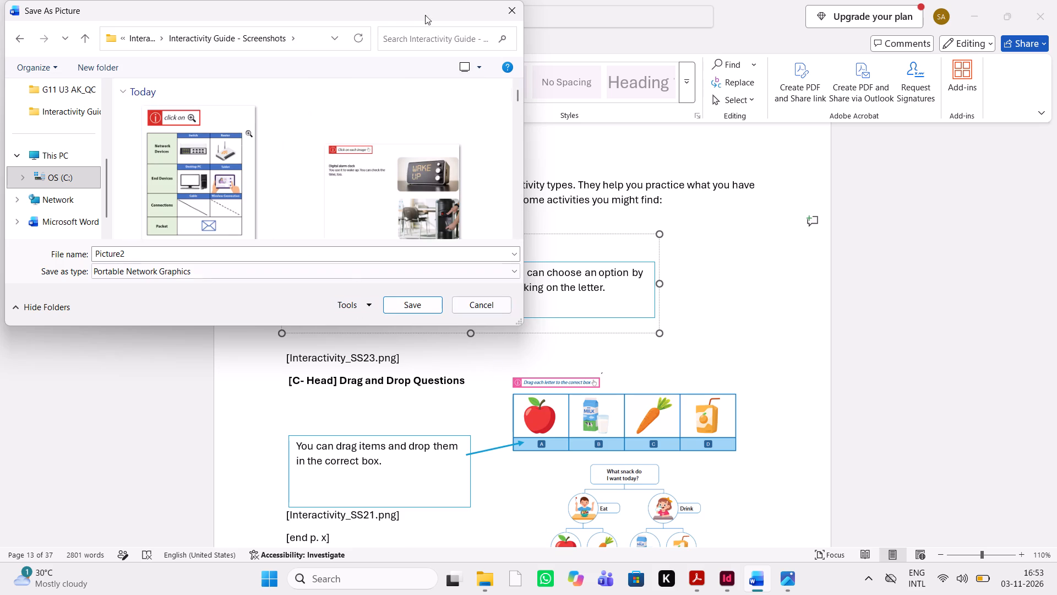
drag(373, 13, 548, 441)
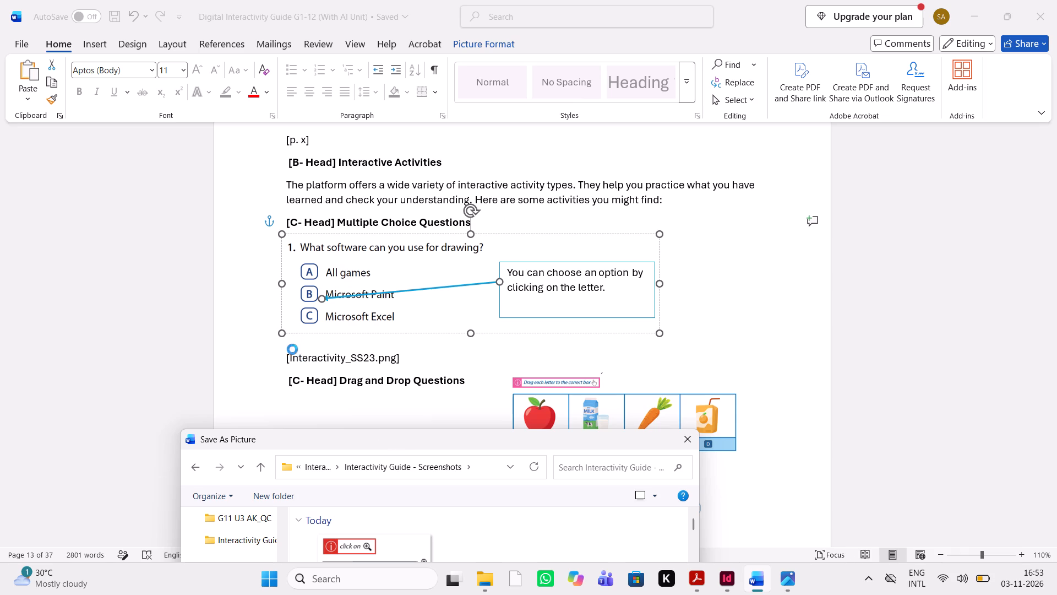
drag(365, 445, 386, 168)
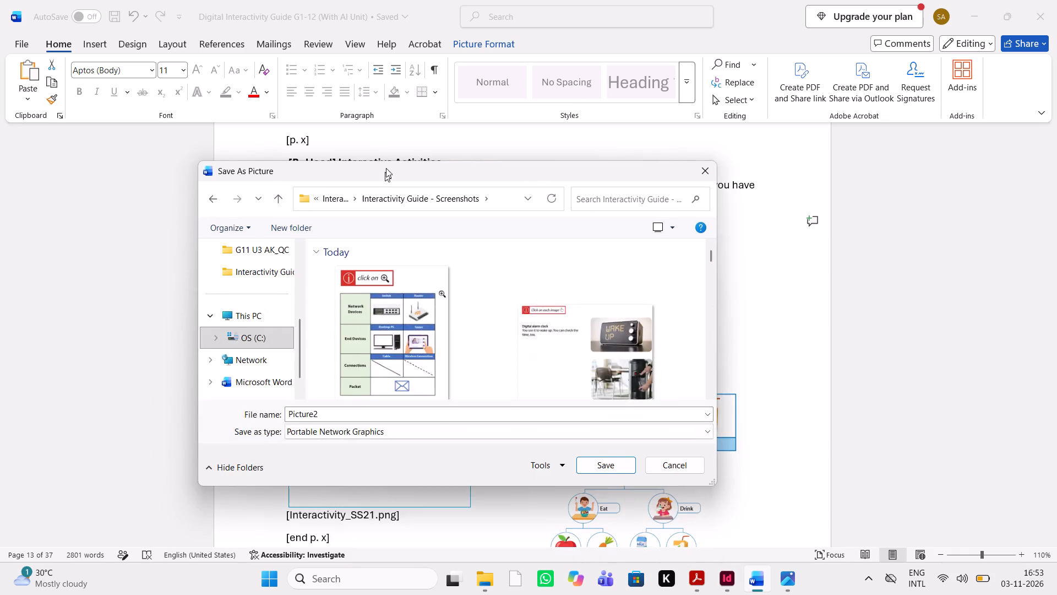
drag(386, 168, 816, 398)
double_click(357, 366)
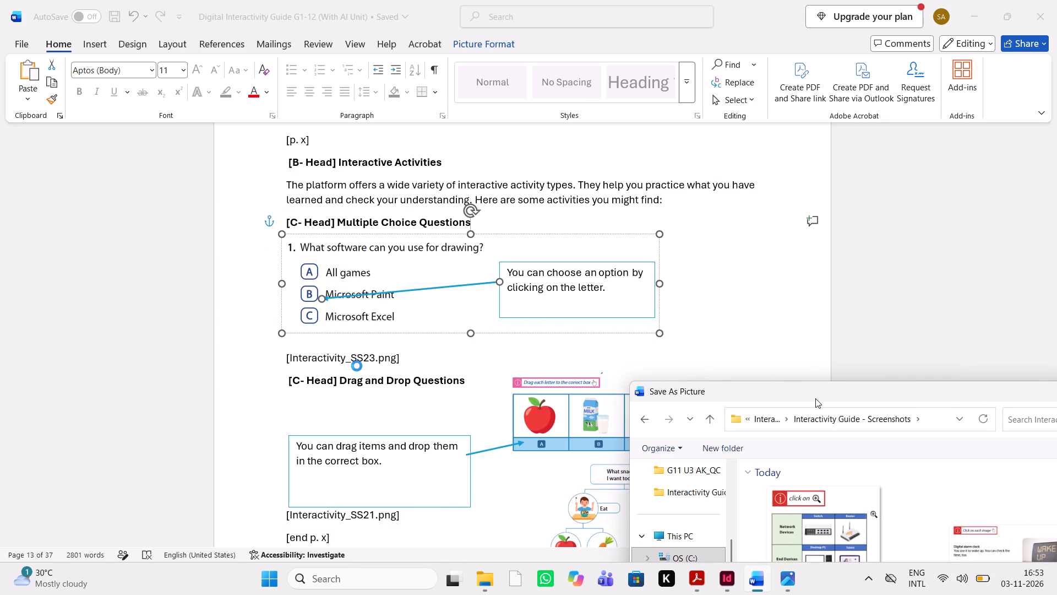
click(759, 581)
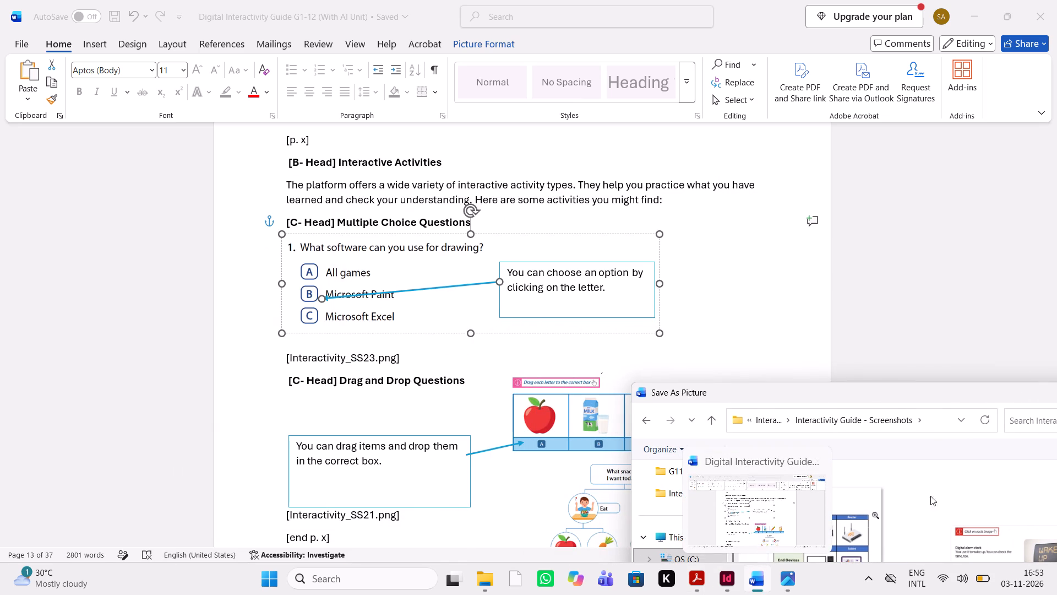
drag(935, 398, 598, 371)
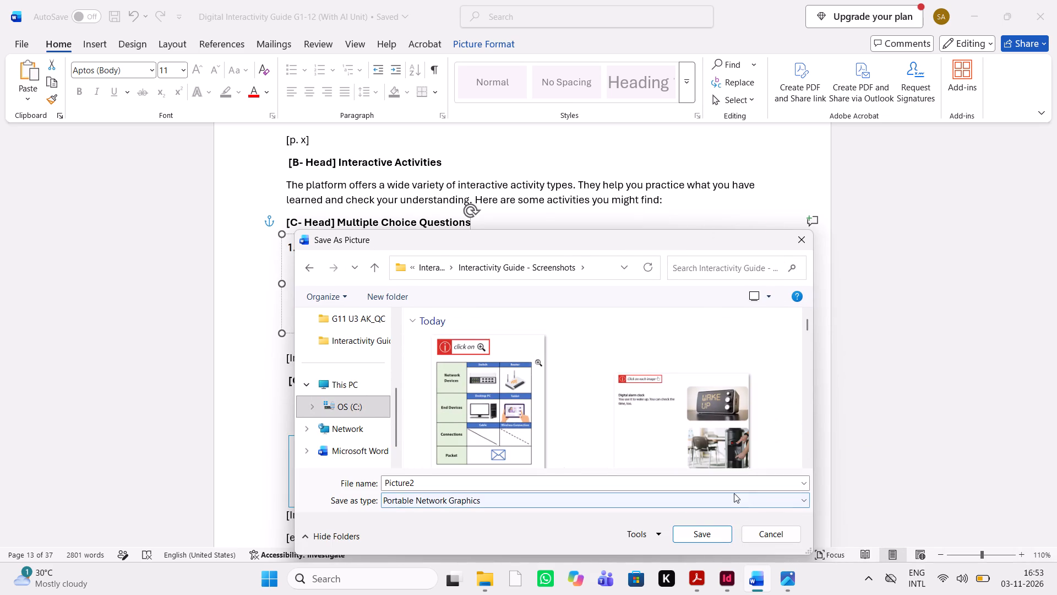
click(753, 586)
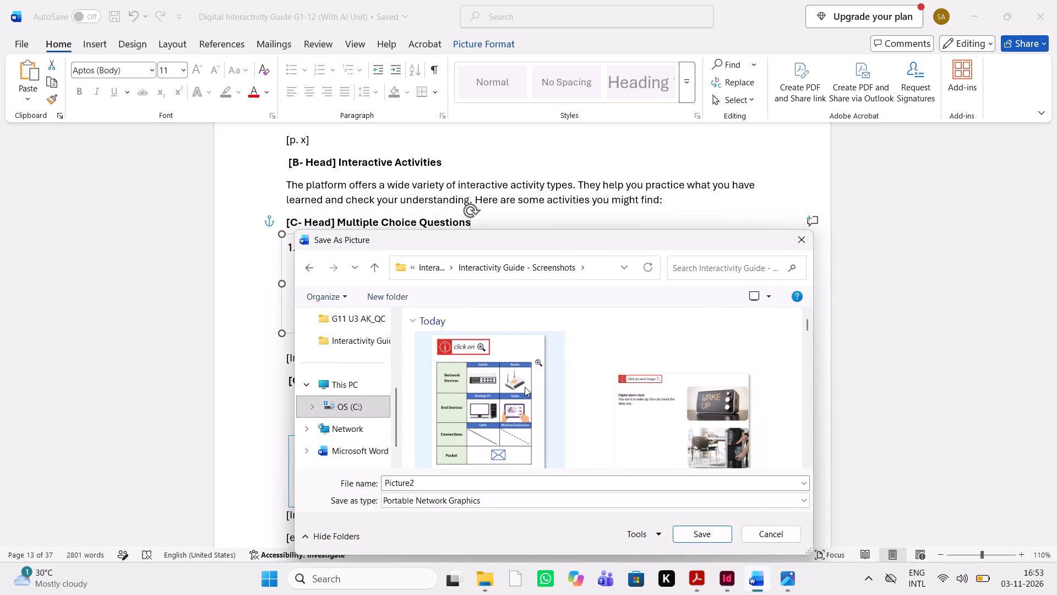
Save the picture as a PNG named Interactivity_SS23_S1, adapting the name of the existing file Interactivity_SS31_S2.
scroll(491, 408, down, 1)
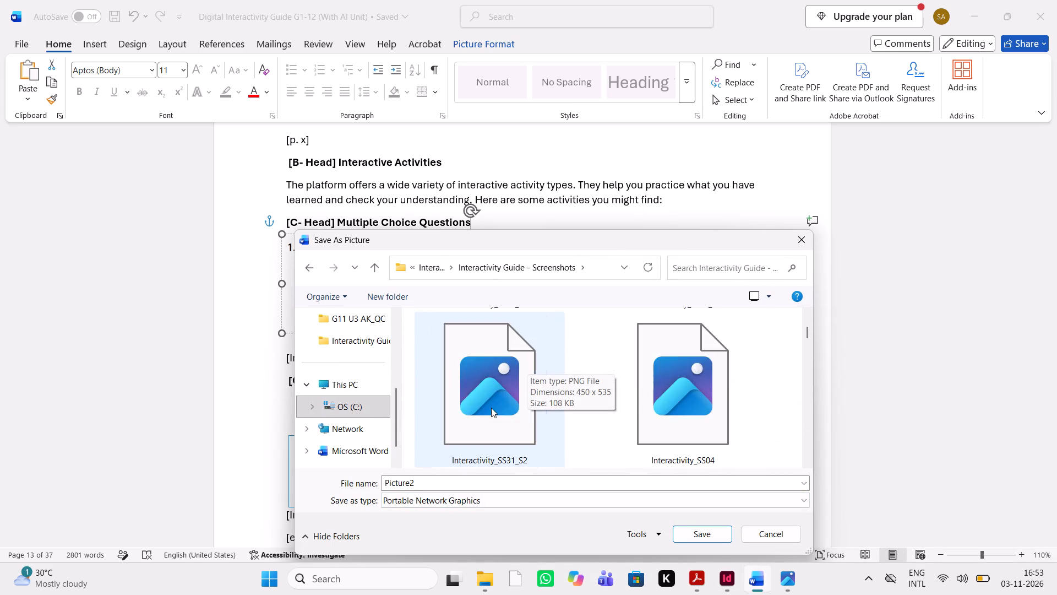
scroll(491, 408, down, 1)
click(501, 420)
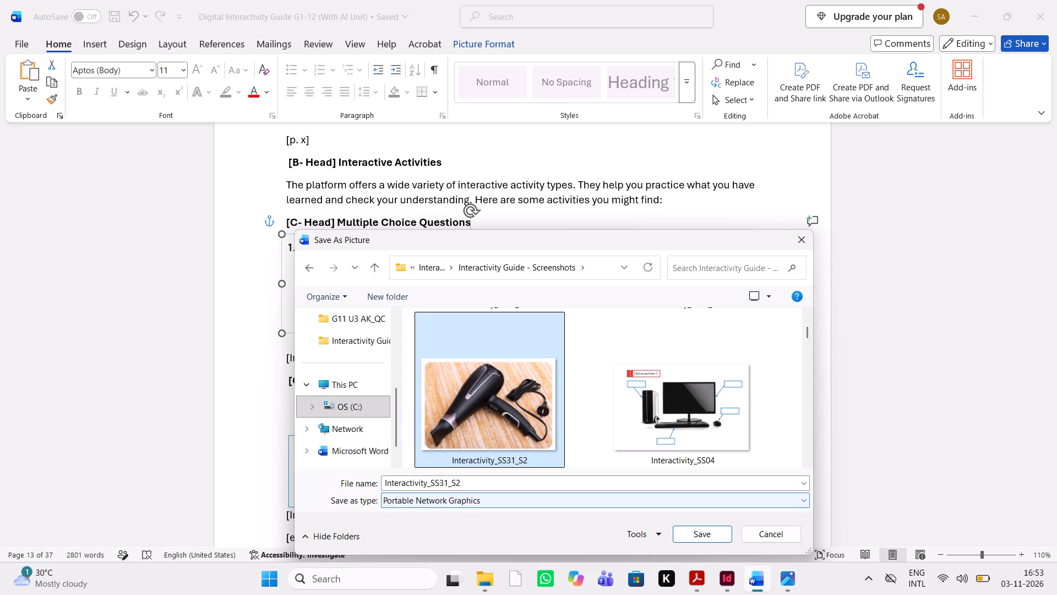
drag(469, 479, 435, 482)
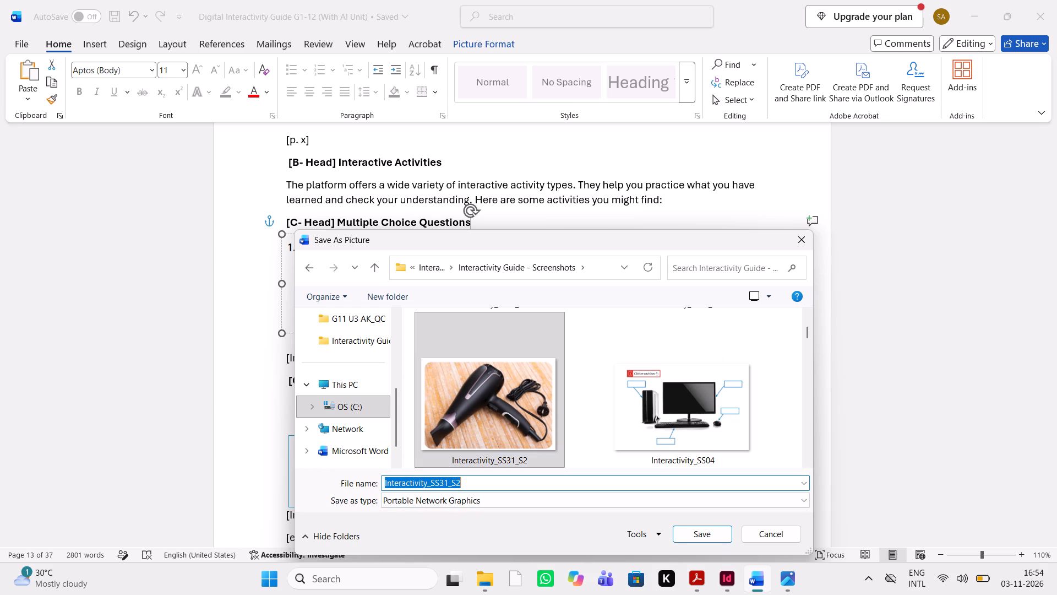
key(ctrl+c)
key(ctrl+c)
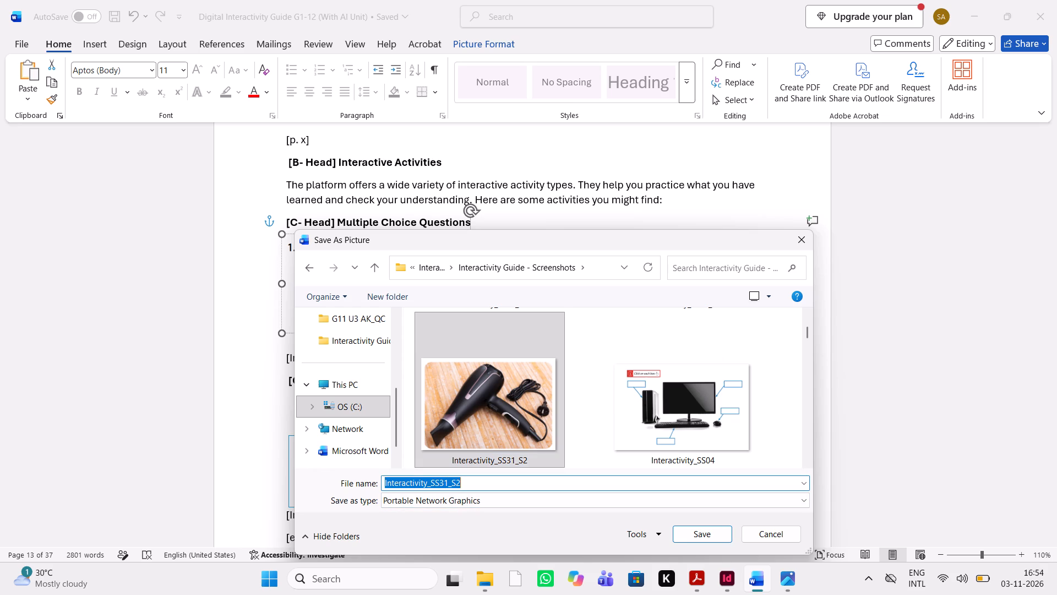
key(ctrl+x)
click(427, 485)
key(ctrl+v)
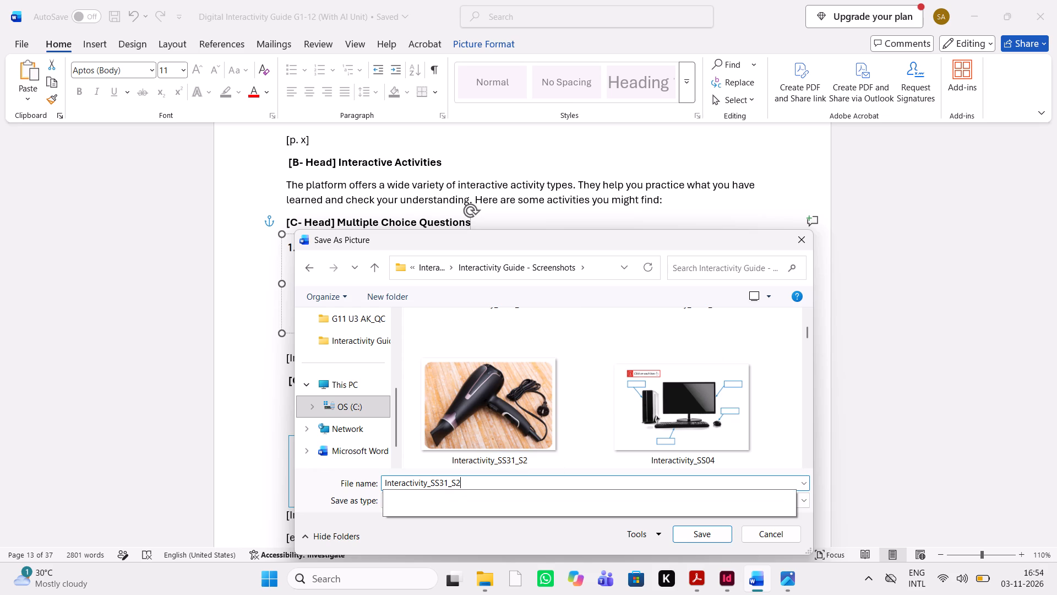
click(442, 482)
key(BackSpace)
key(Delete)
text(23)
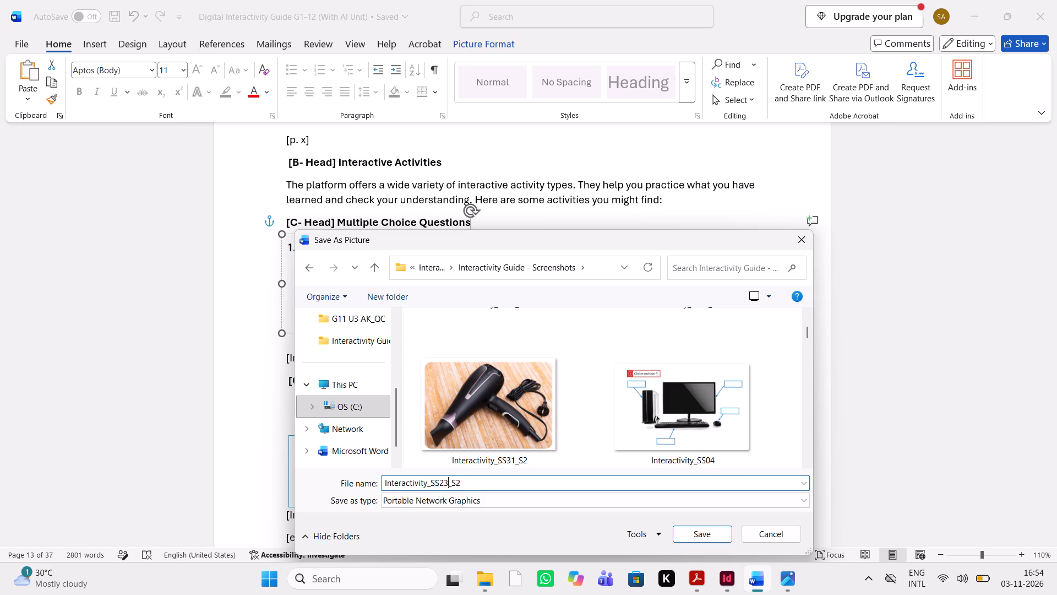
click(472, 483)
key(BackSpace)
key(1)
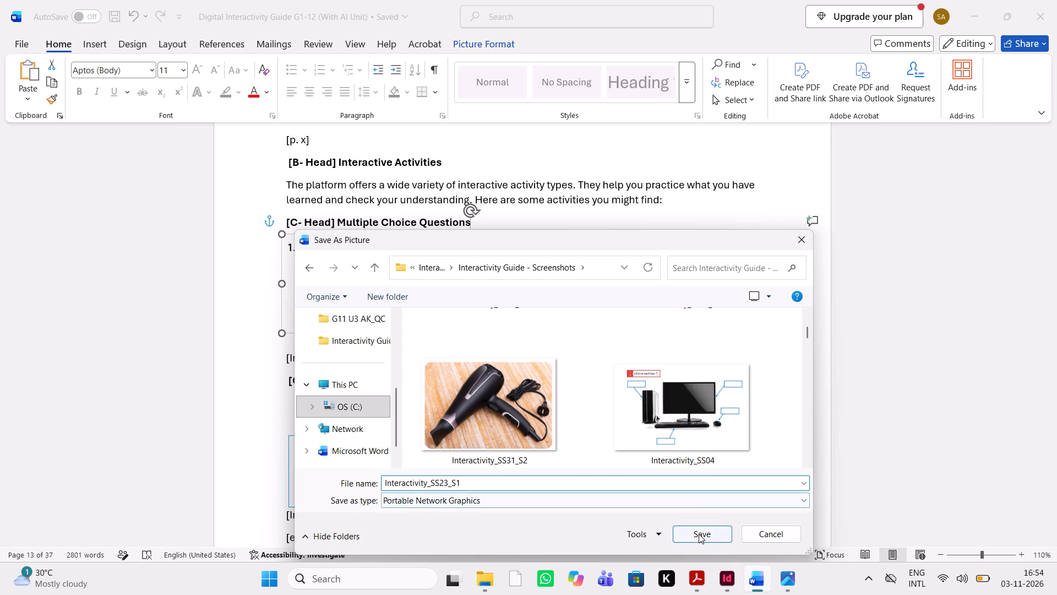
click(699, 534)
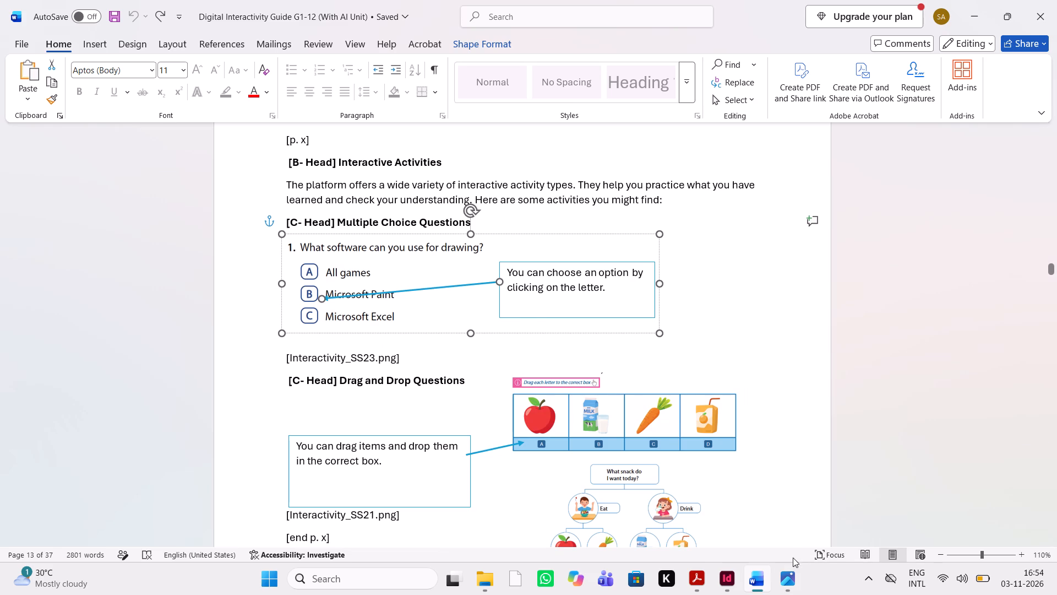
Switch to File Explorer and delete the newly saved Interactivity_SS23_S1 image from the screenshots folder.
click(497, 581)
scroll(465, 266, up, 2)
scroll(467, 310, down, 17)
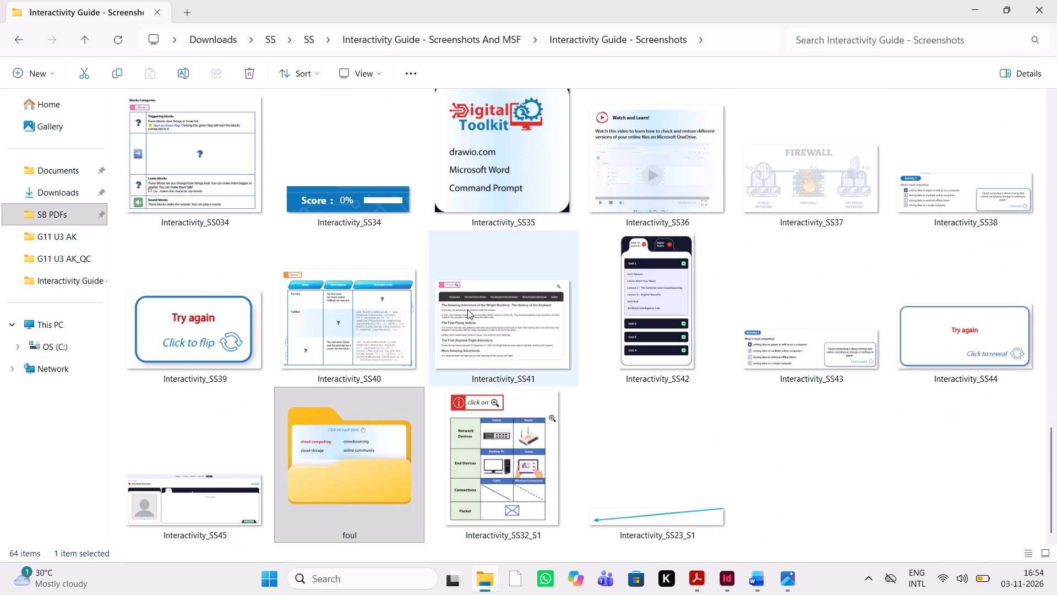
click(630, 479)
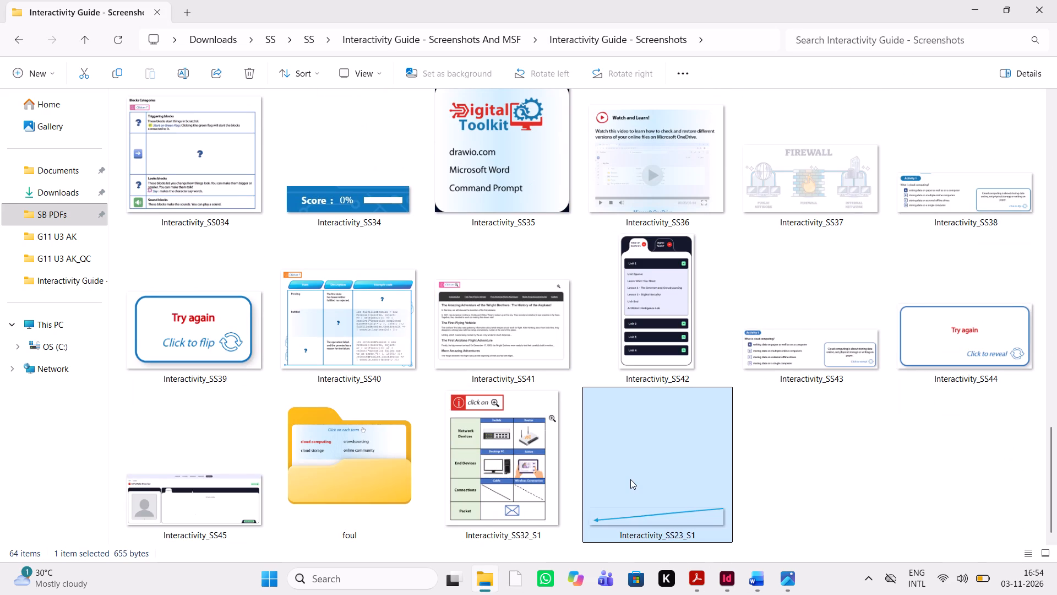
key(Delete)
Switch to the Word manuscript.
click(763, 587)
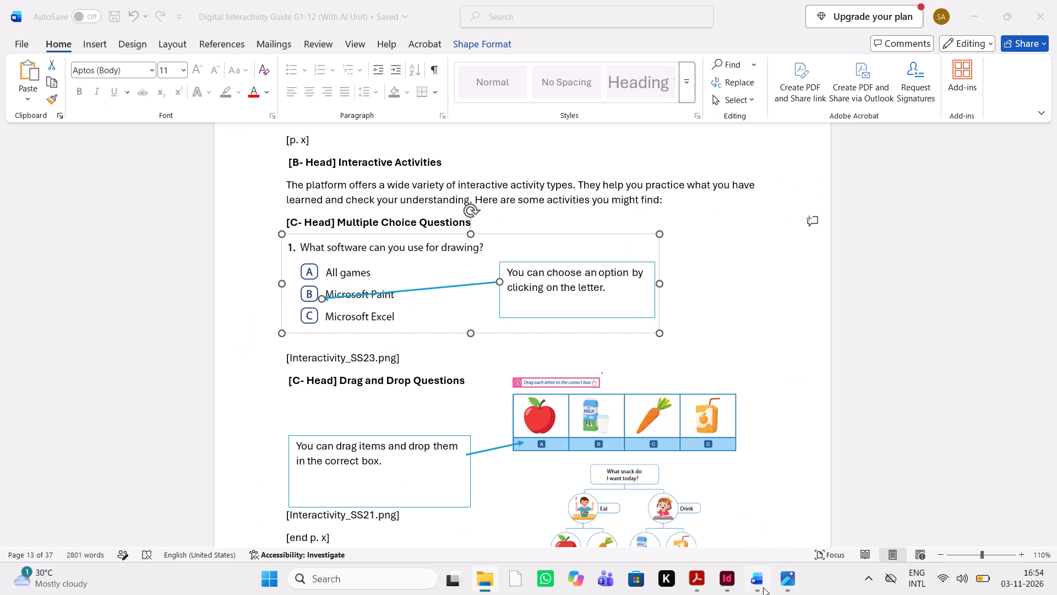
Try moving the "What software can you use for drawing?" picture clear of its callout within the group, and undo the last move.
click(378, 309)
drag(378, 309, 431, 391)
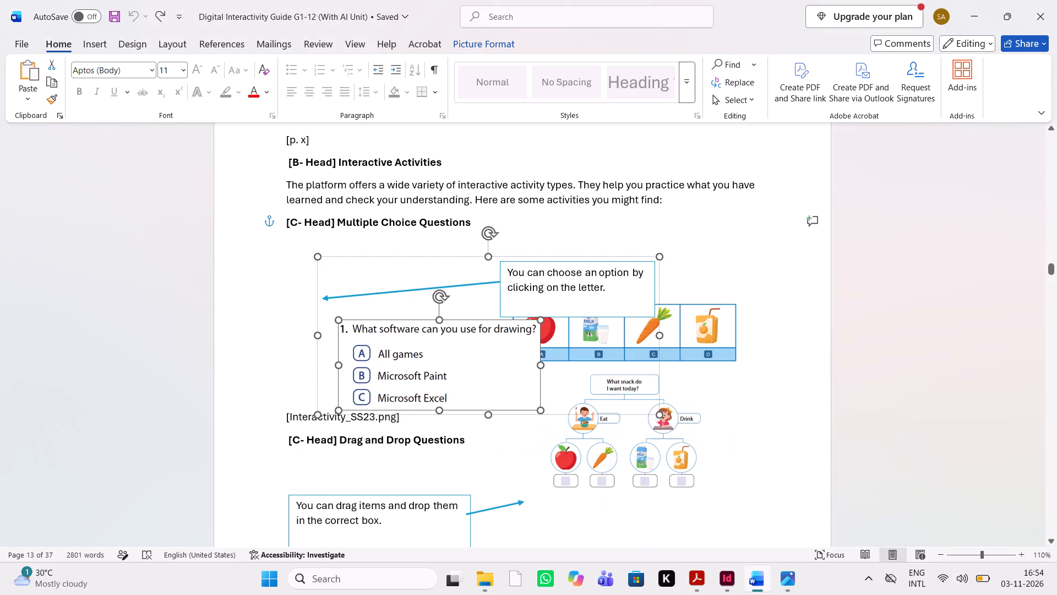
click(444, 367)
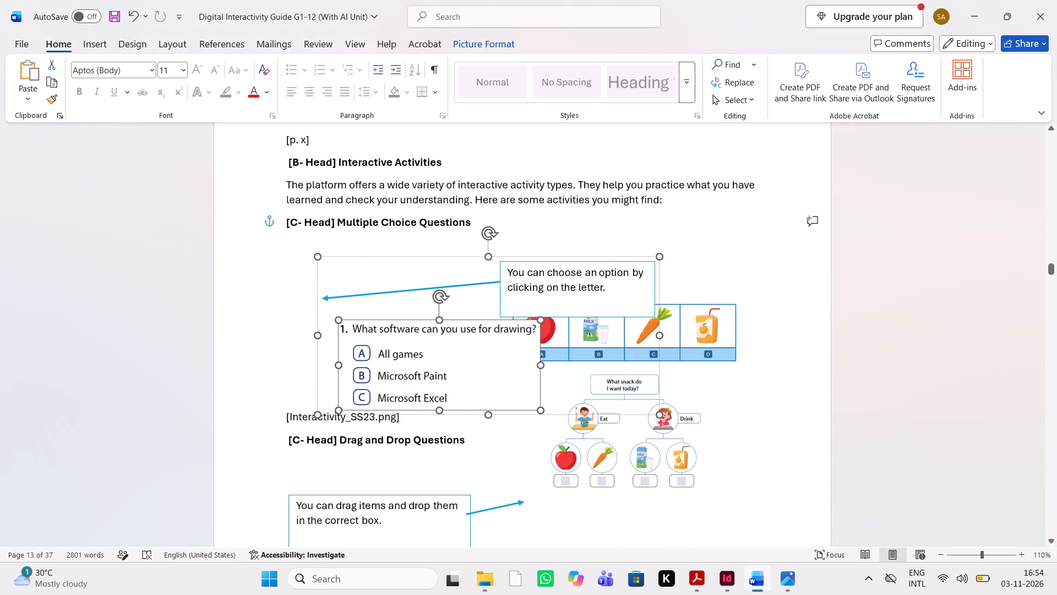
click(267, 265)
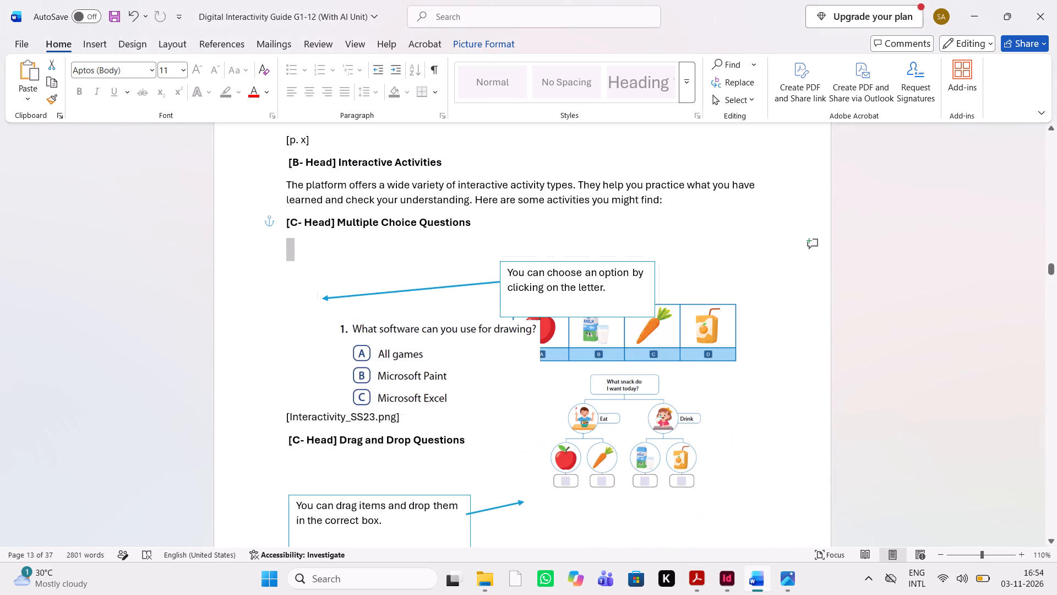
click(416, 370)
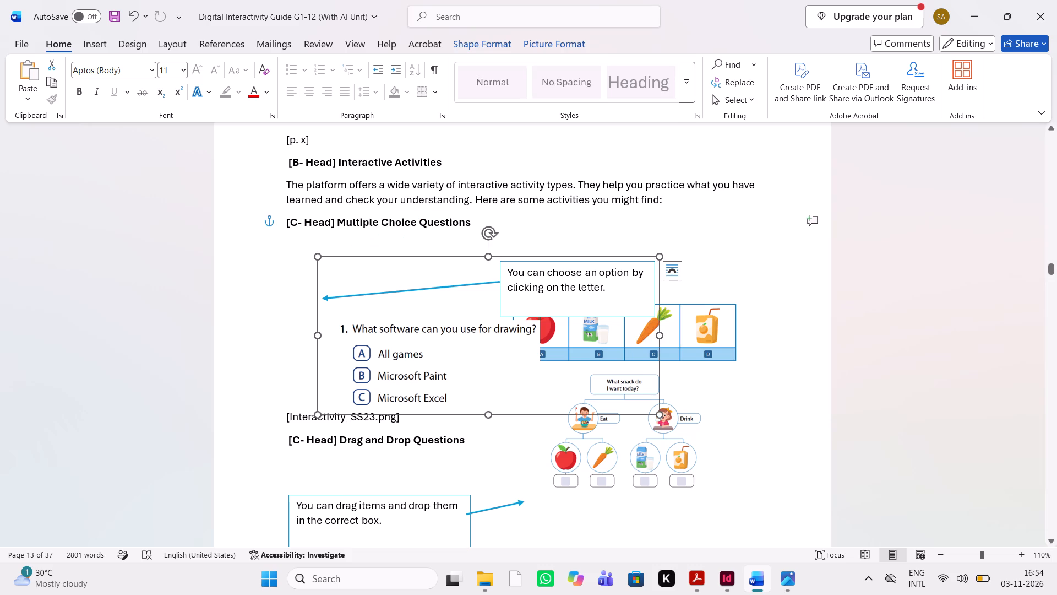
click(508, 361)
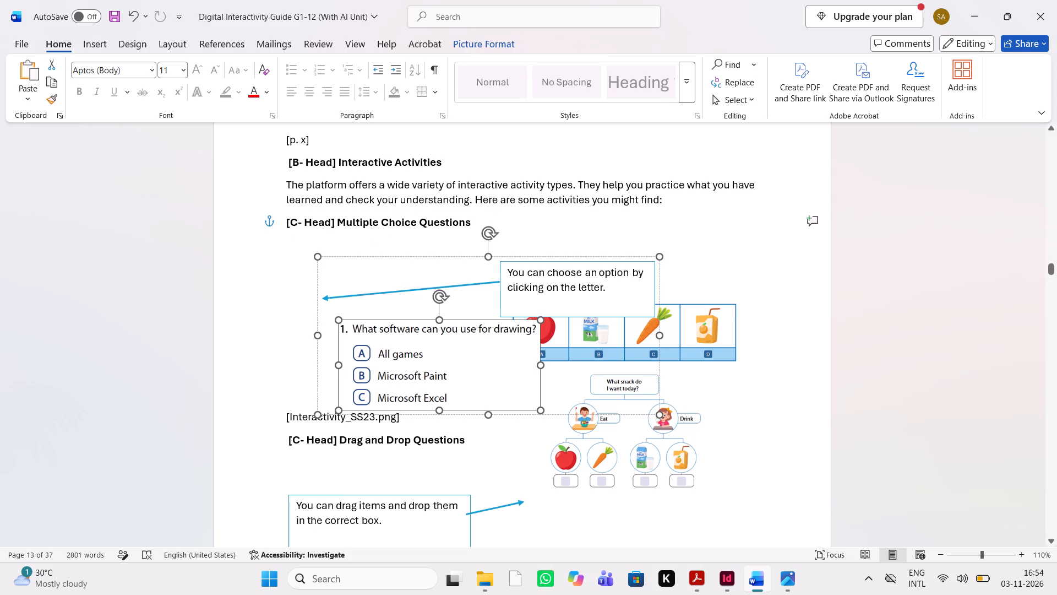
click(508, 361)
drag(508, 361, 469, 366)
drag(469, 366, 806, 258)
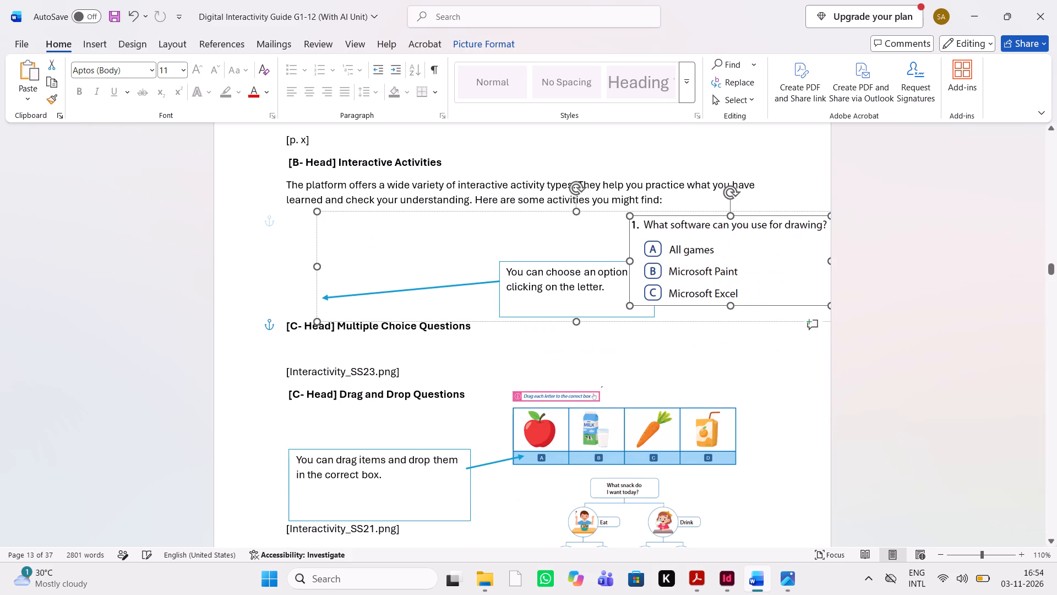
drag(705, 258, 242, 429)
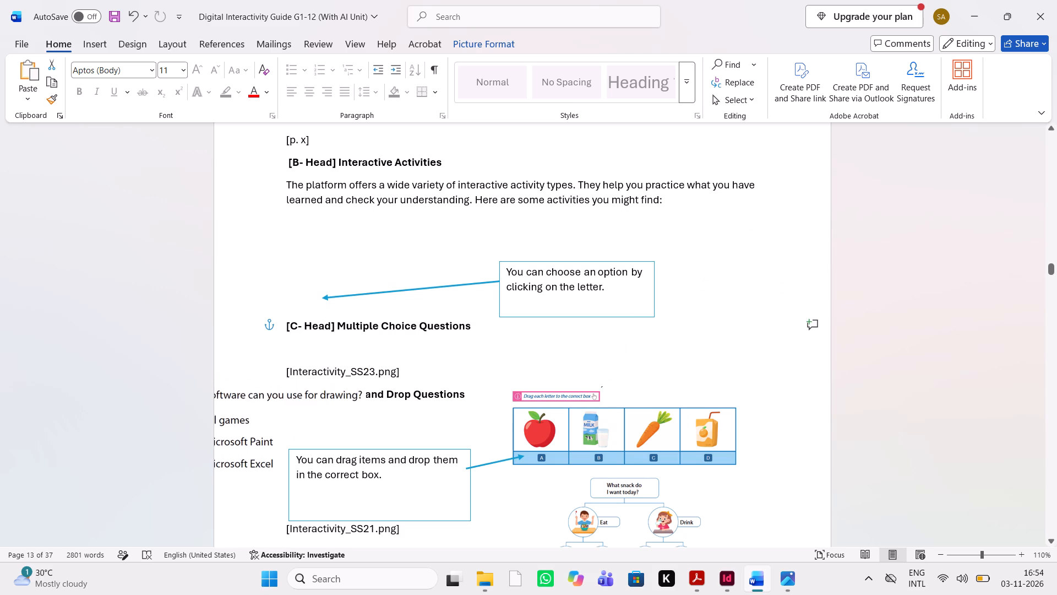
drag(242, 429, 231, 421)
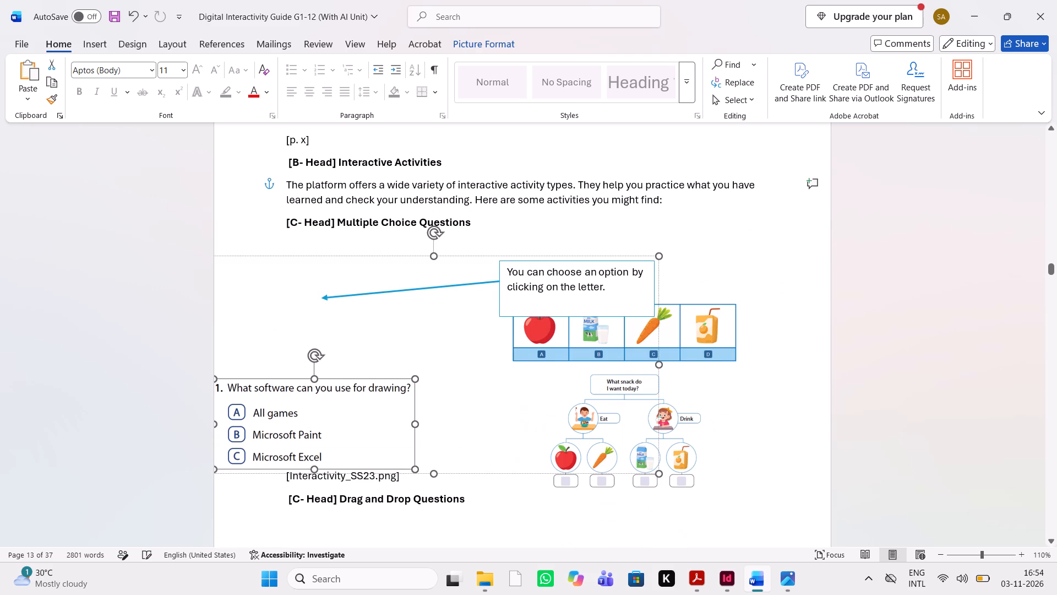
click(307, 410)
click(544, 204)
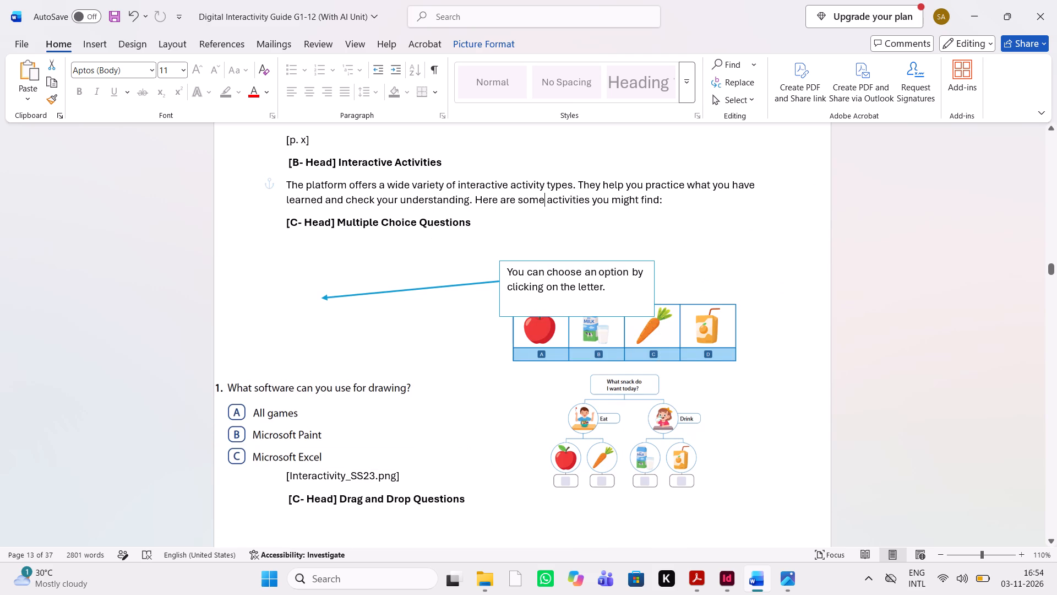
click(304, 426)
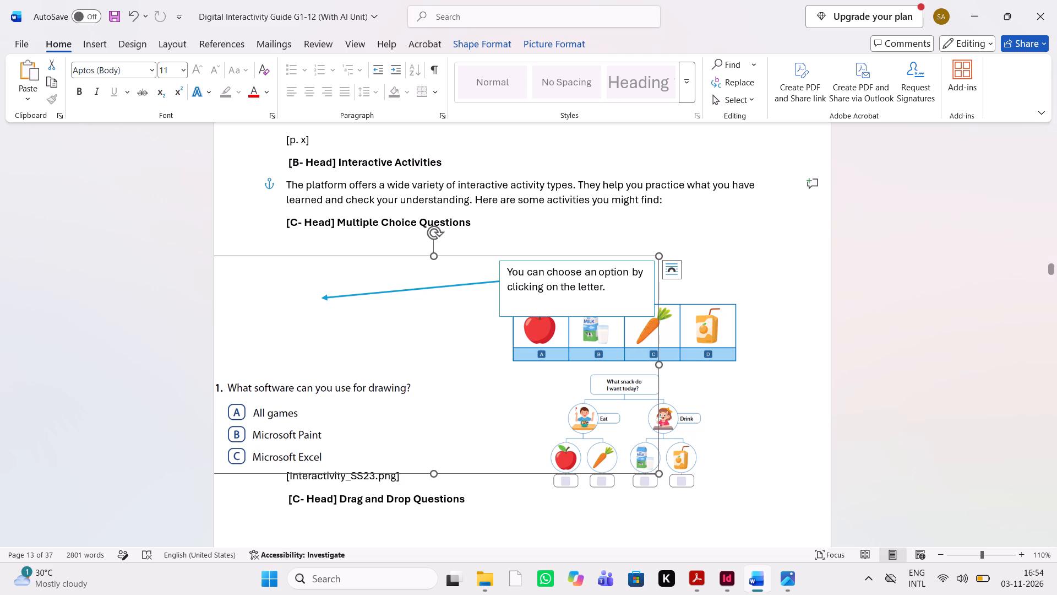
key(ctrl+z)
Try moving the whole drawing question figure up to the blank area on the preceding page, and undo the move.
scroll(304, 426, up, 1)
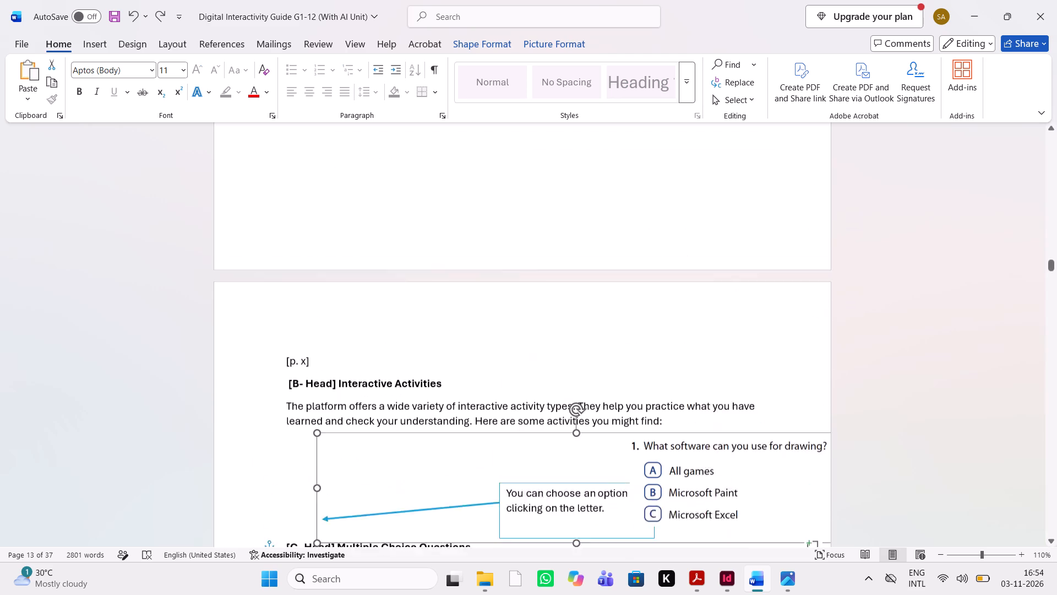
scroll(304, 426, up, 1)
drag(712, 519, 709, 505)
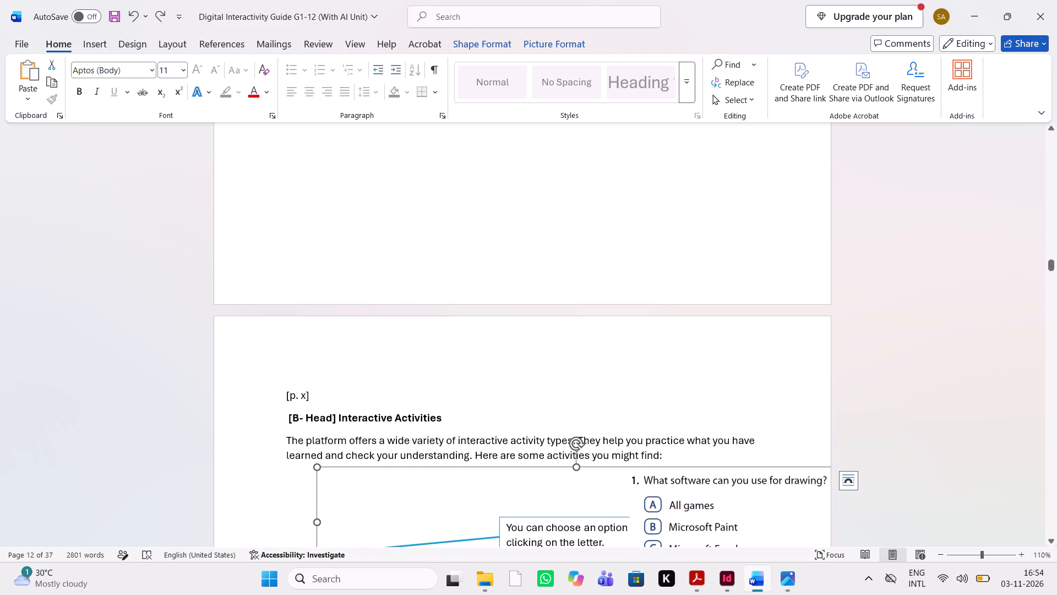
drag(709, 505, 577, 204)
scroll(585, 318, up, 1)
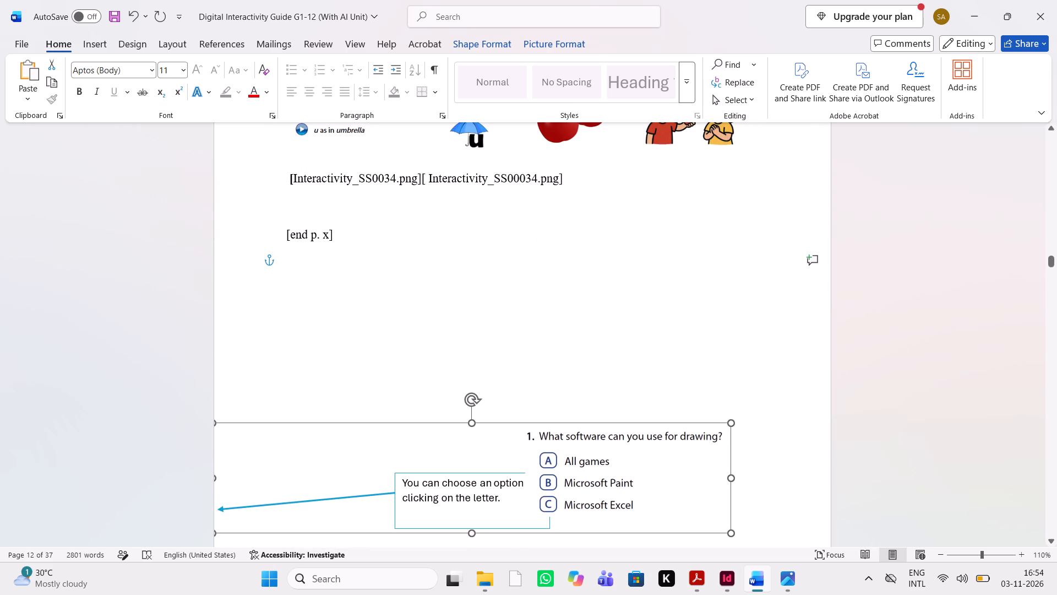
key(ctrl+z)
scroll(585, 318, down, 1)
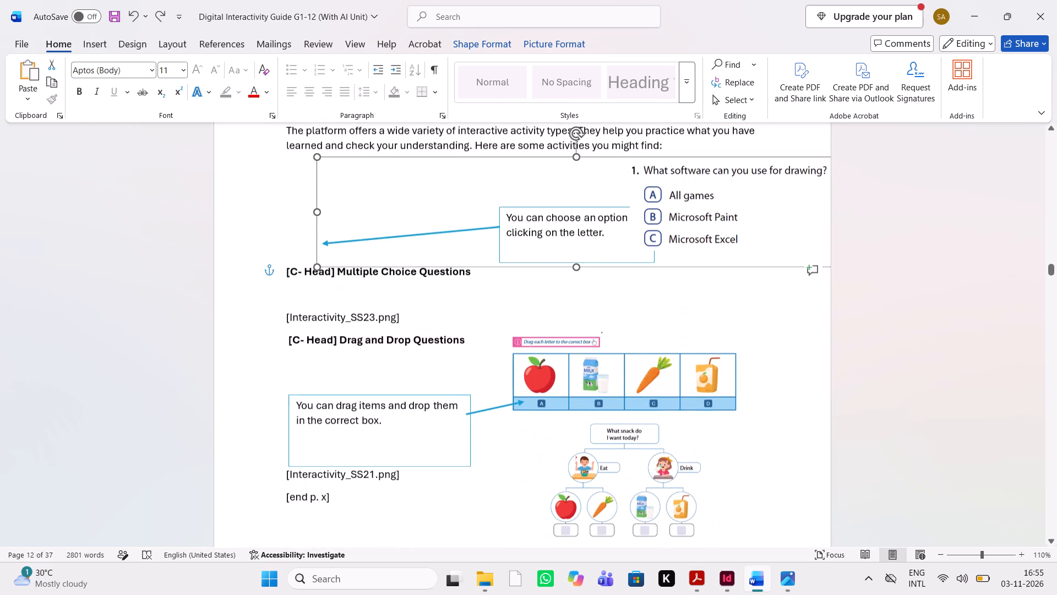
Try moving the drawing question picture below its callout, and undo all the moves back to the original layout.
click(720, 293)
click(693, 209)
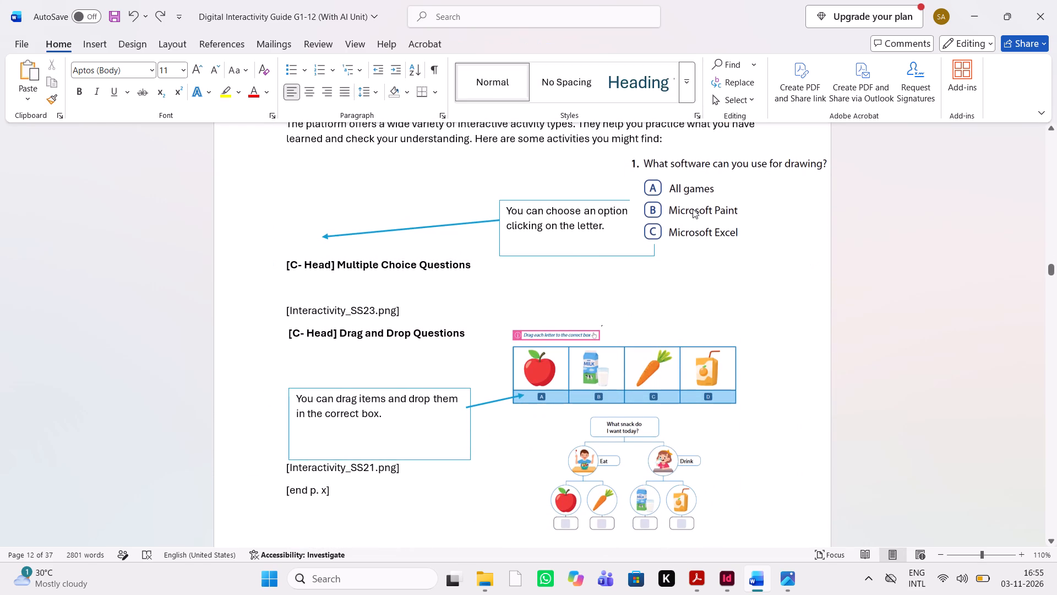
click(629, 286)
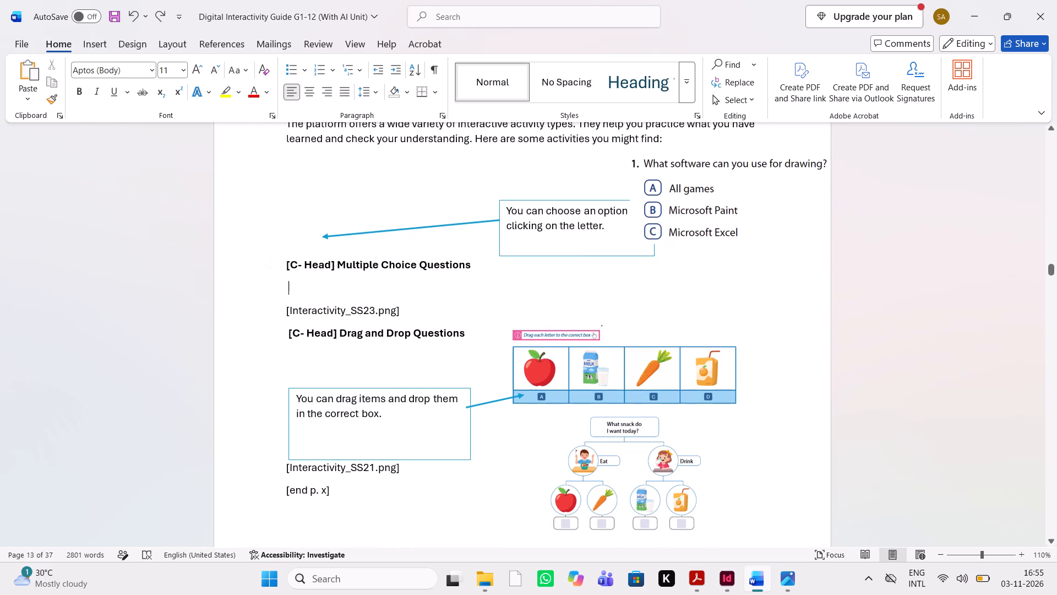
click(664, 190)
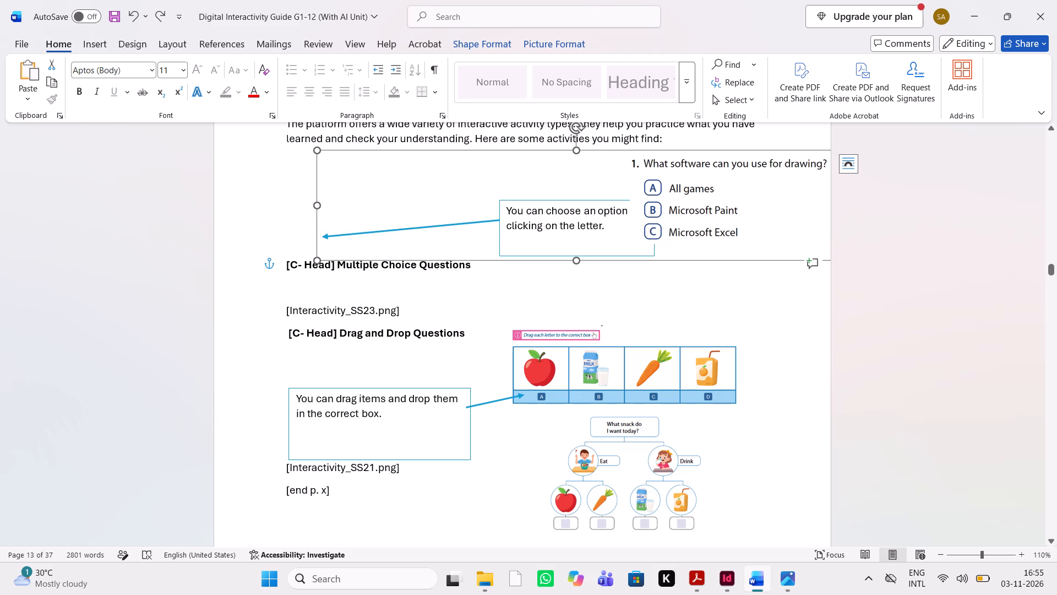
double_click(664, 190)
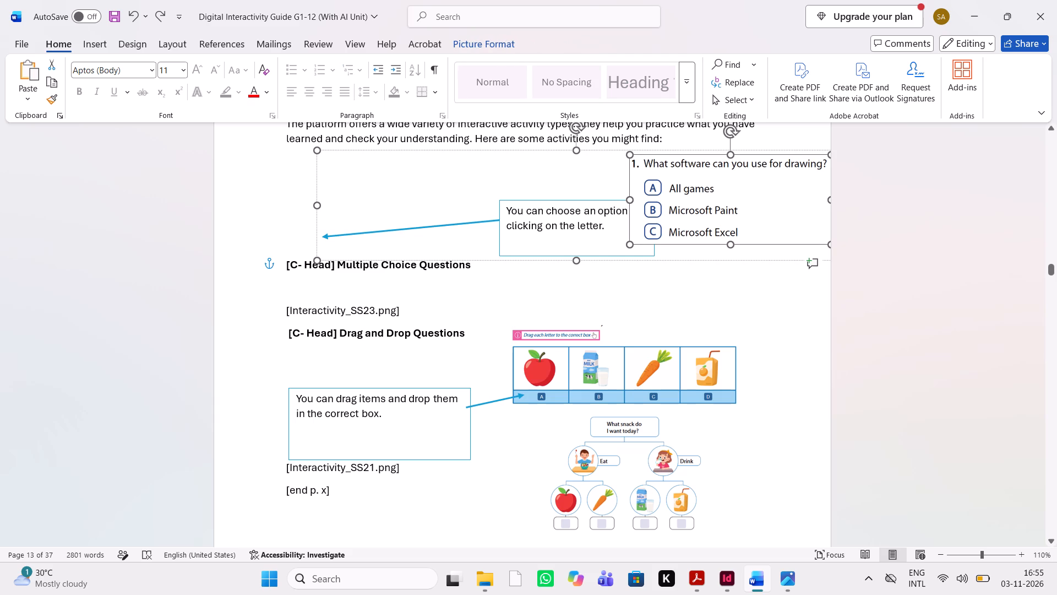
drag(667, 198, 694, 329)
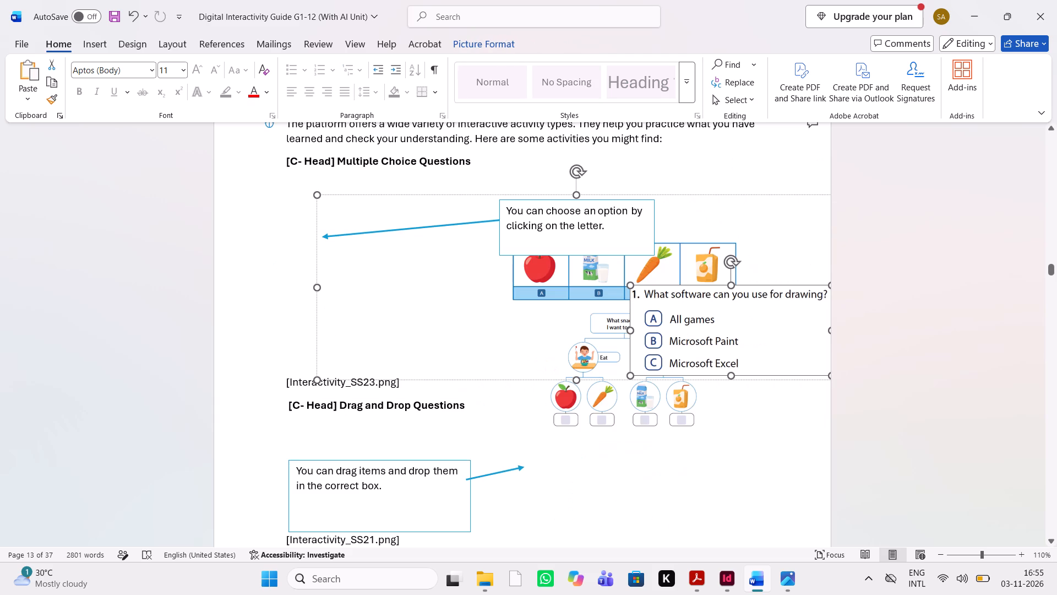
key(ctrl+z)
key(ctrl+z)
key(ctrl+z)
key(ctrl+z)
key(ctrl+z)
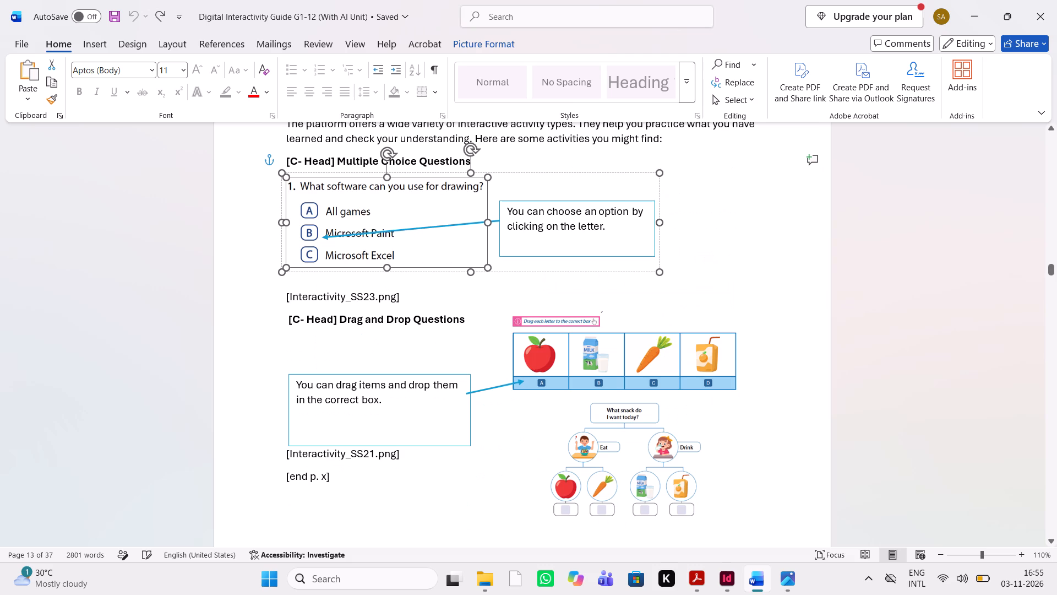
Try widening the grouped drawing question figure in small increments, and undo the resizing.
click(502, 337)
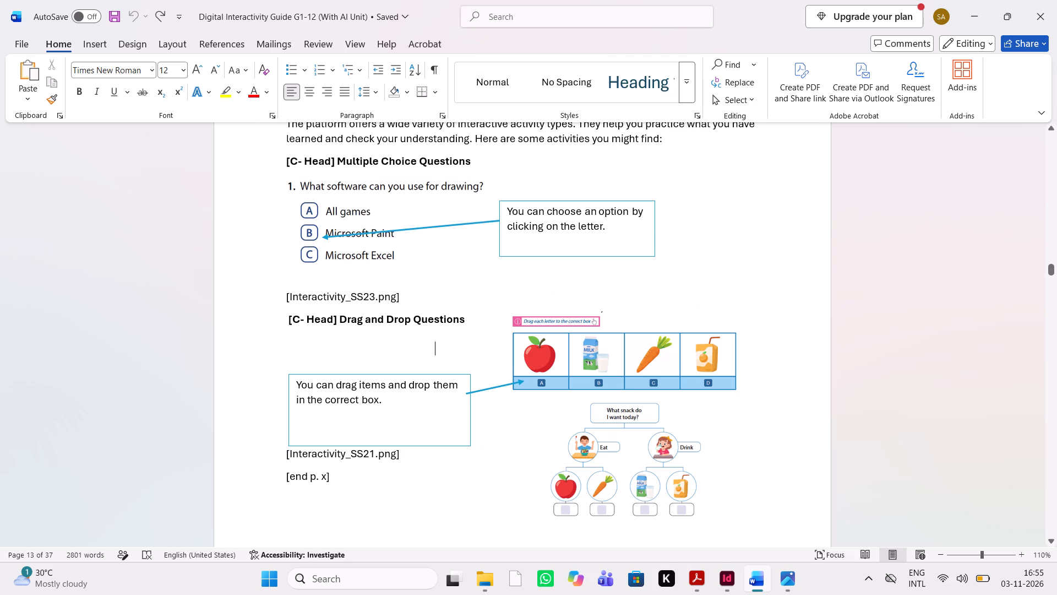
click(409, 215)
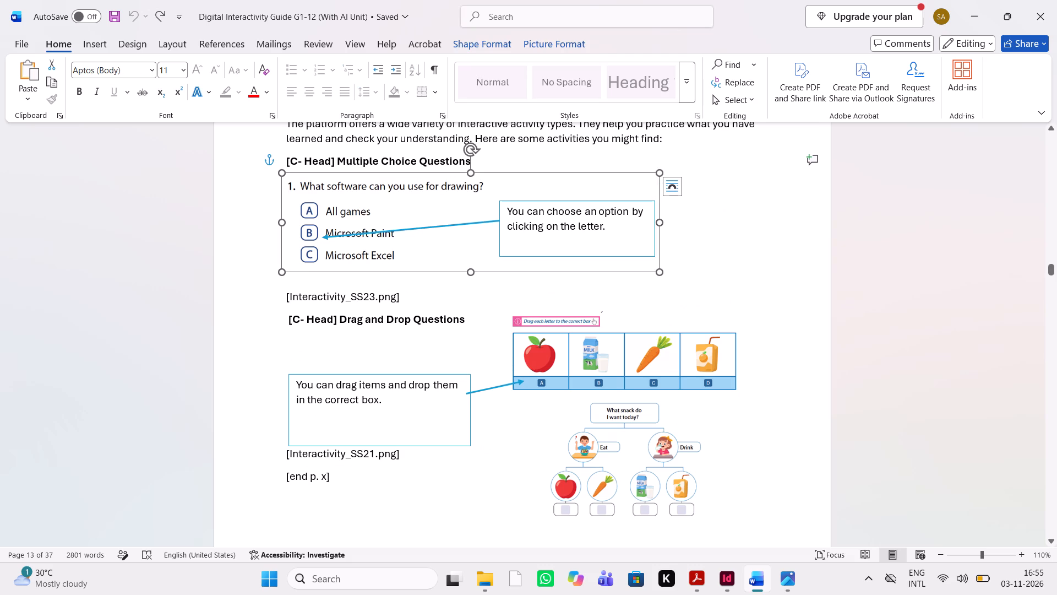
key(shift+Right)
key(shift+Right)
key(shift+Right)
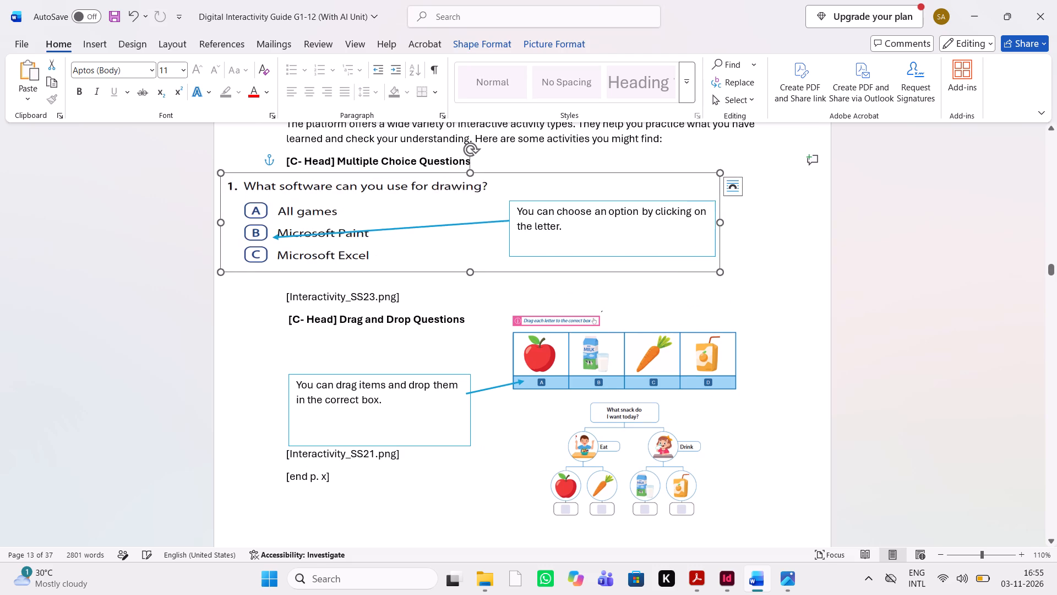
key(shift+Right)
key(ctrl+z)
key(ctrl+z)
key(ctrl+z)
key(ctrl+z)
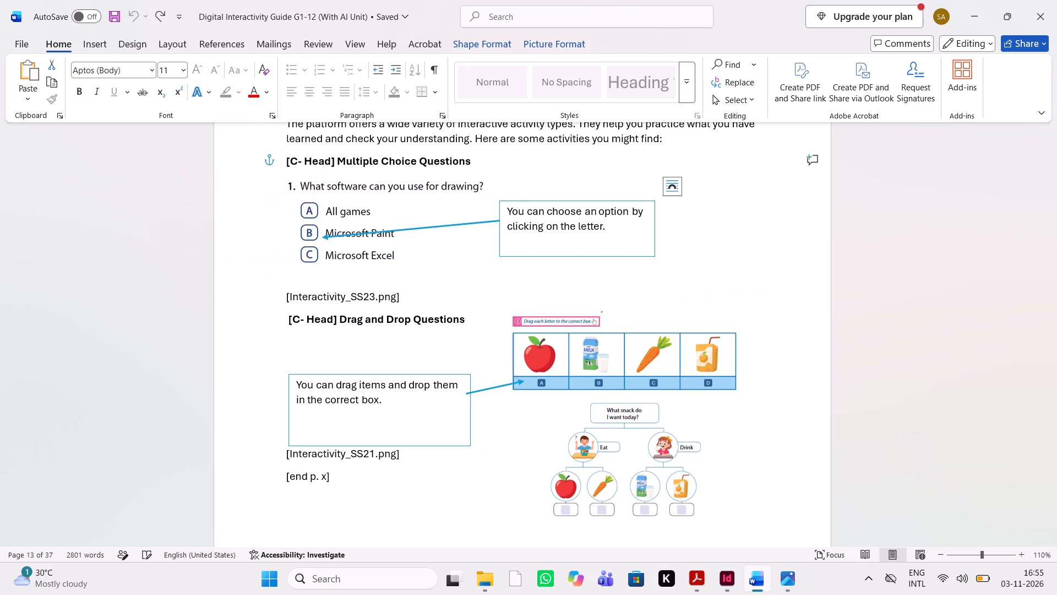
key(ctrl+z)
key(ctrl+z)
Cut the drawing question picture out of its group and paste it on its own at the preceding page's [end p. x] line.
click(363, 218)
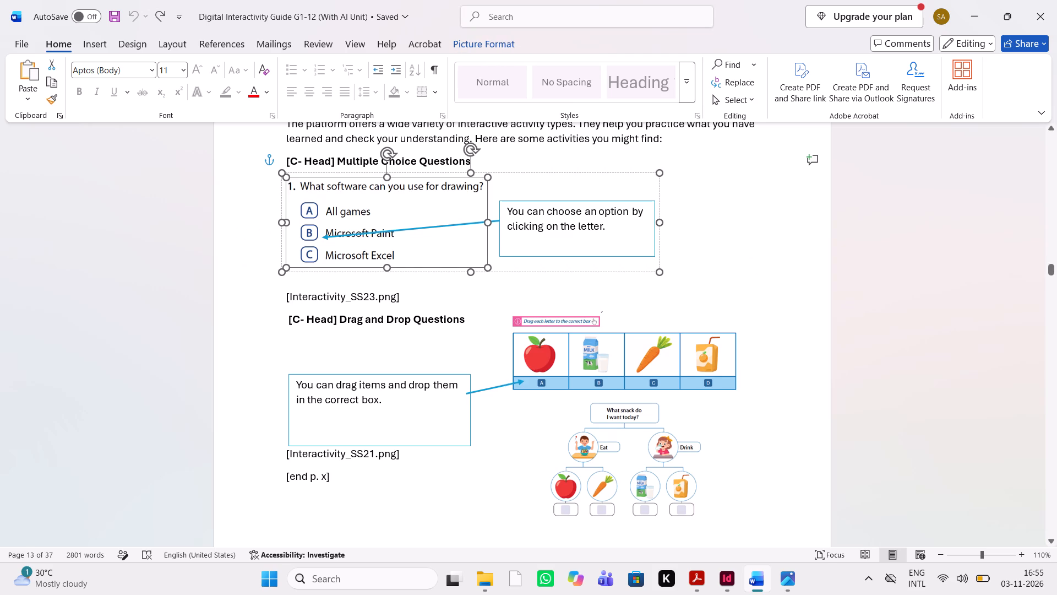
click(265, 199)
click(358, 210)
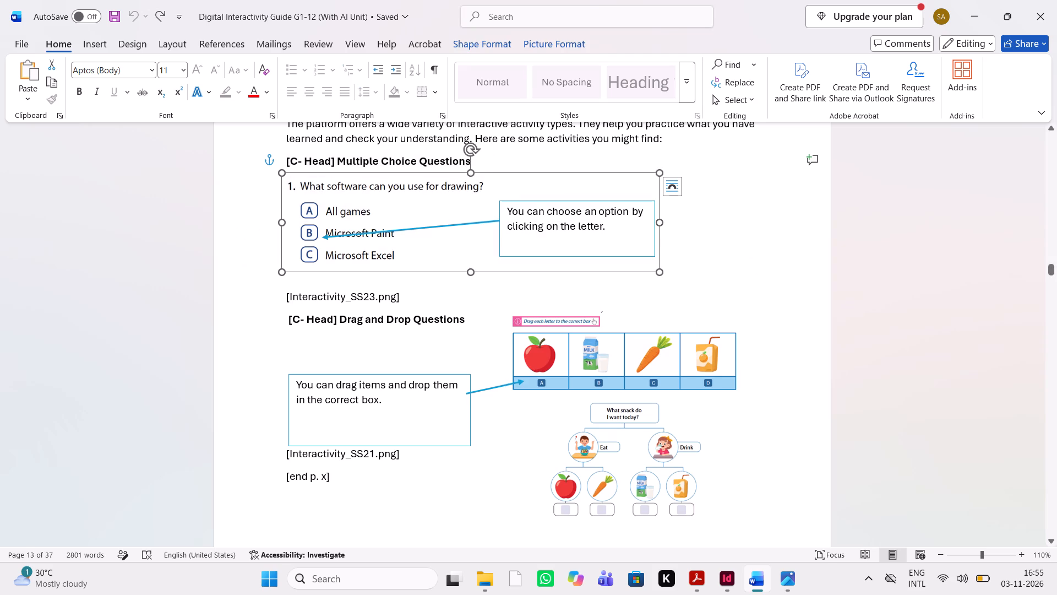
click(366, 225)
key(ctrl+x)
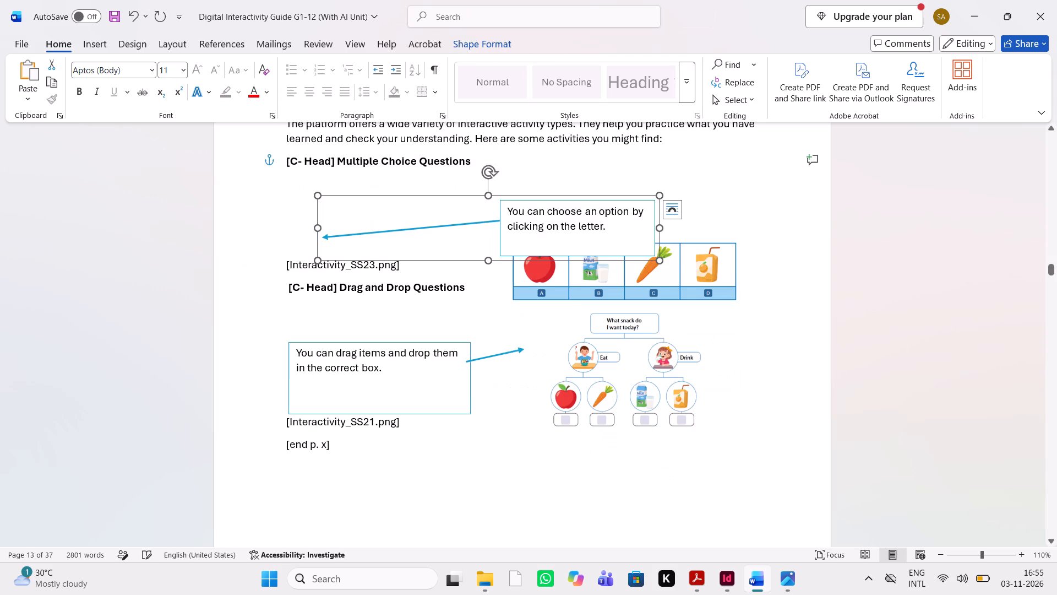
scroll(366, 225, up, 3)
scroll(366, 225, down, 1)
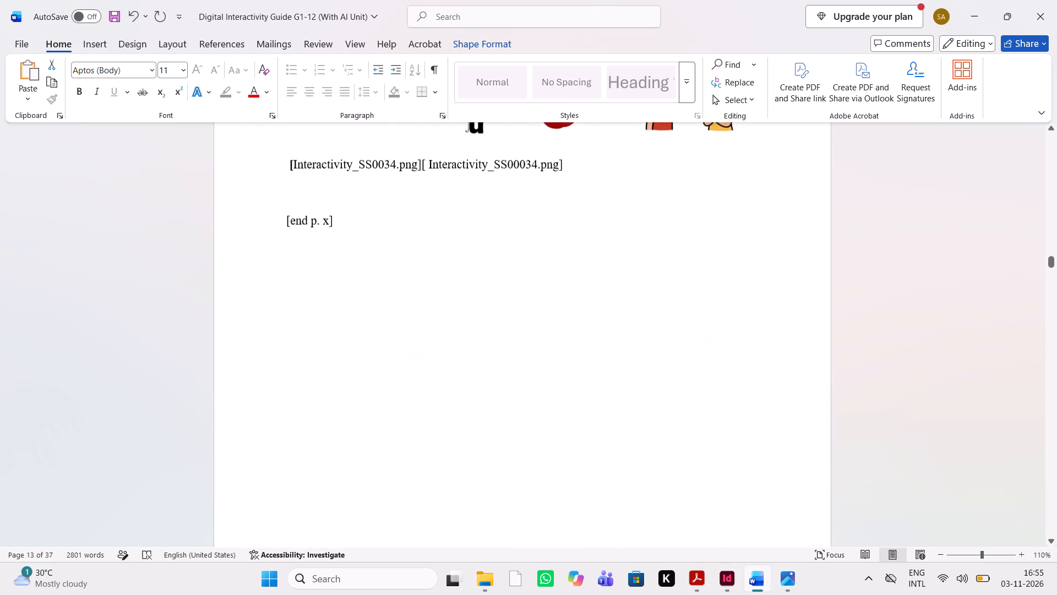
ctrl+click(366, 225)
key(ctrl+v)
Save the pasted drawing question picture as the PNG file Interactivity_SS23_S1 in the Interactivity Guide - Screenshots folder.
scroll(431, 320, up, 1)
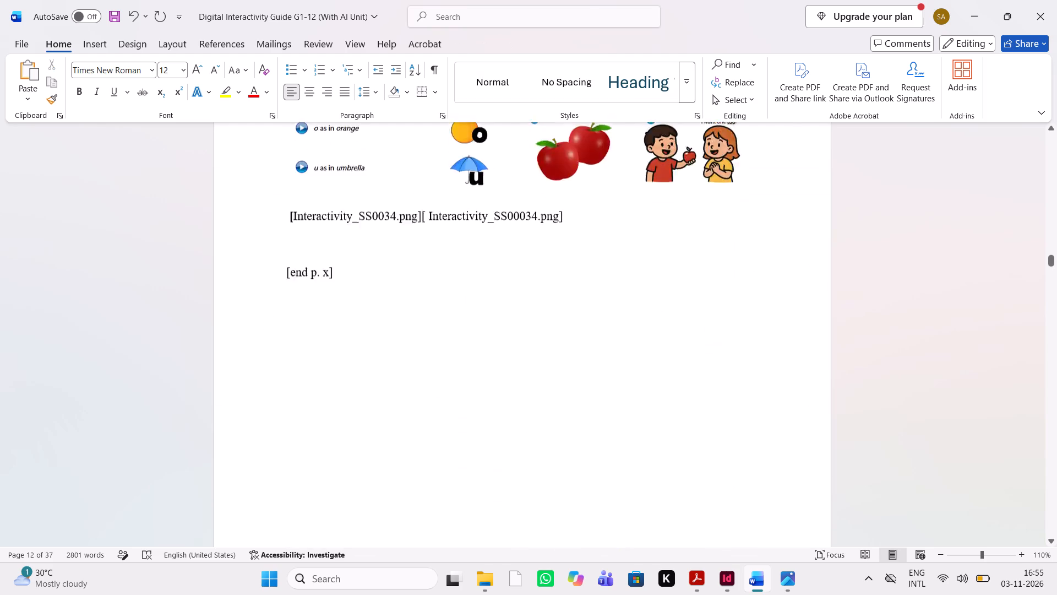
scroll(431, 320, up, 1)
scroll(431, 320, down, 6)
scroll(431, 320, up, 1)
scroll(431, 320, down, 1)
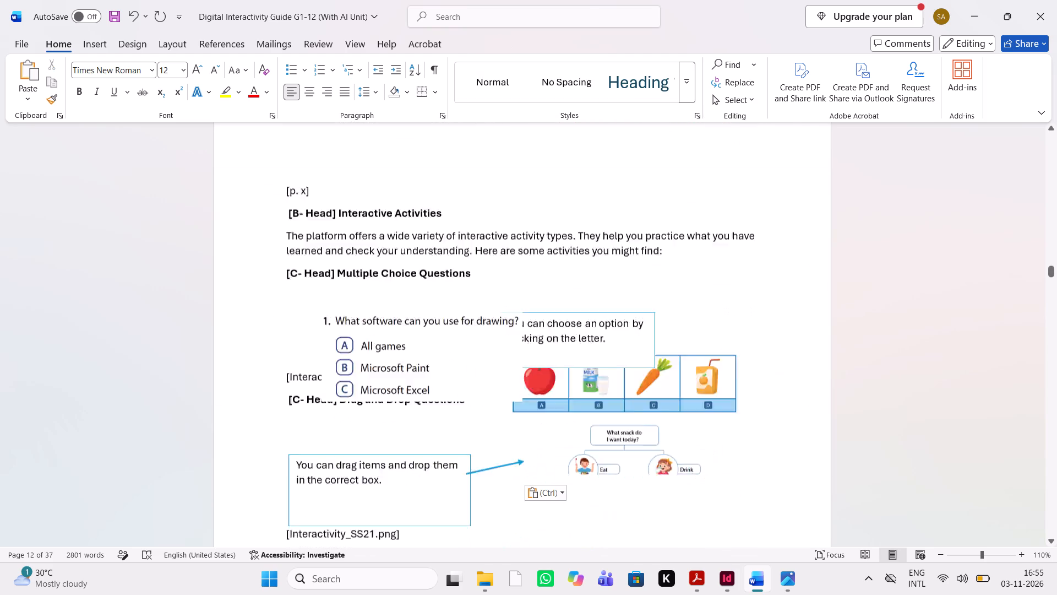
scroll(431, 320, down, 1)
scroll(391, 297, up, 2)
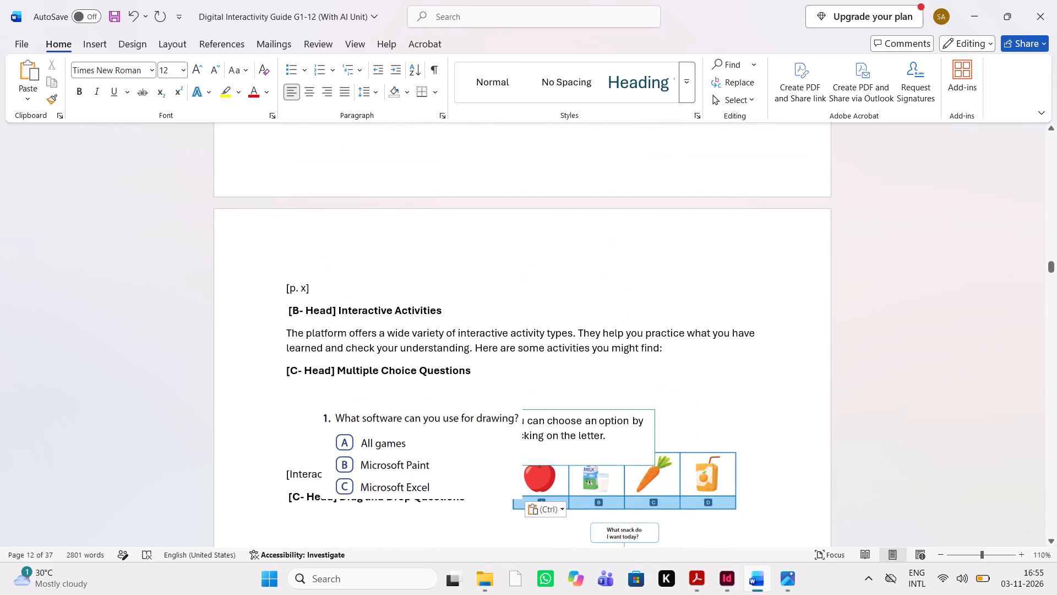
scroll(394, 483, down, 1)
click(384, 377)
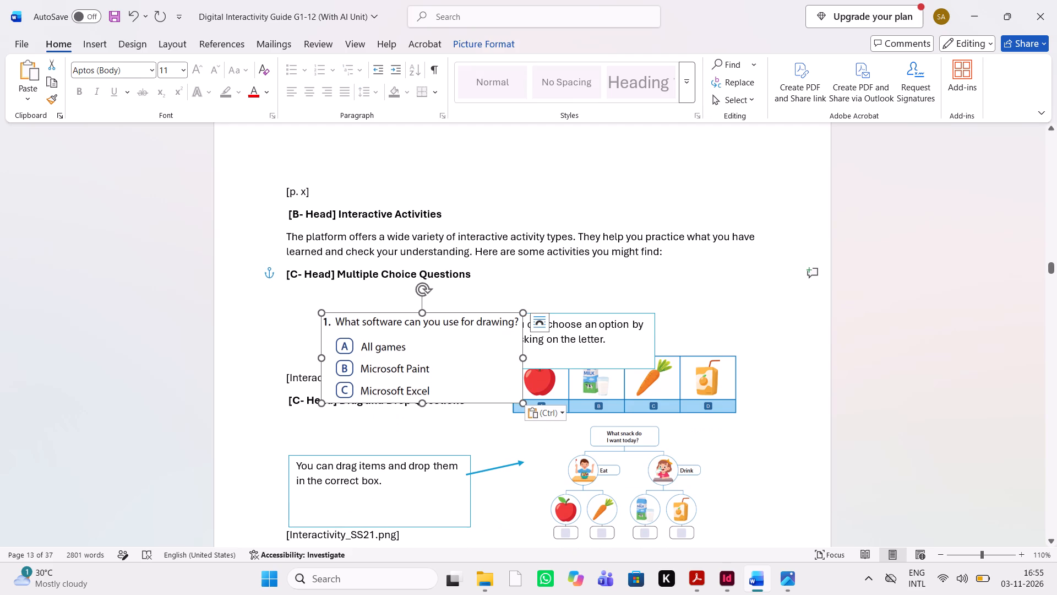
key(ctrl+shift+s)
right_click(407, 345)
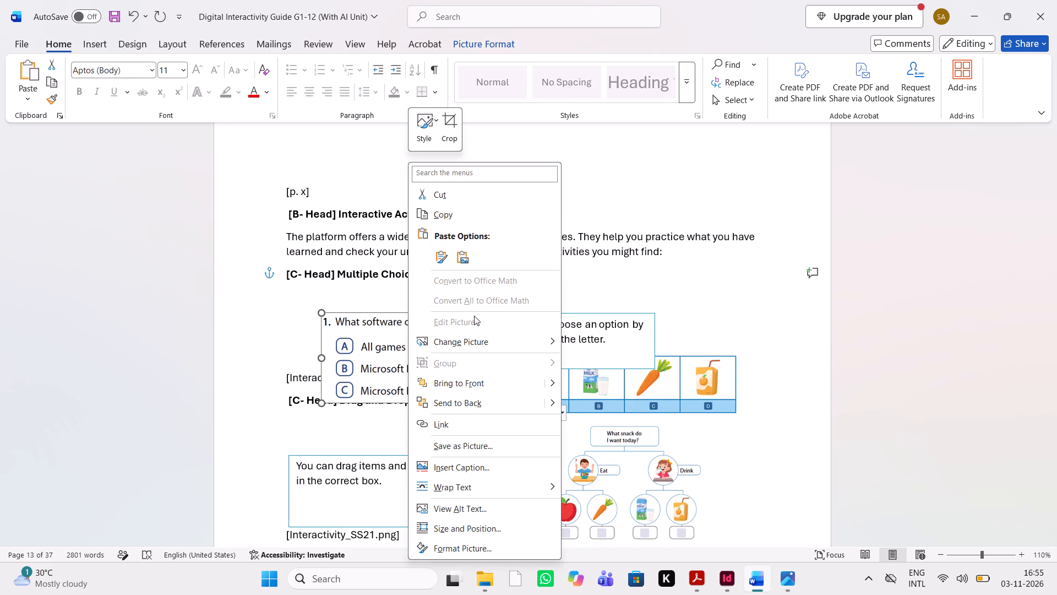
click(499, 449)
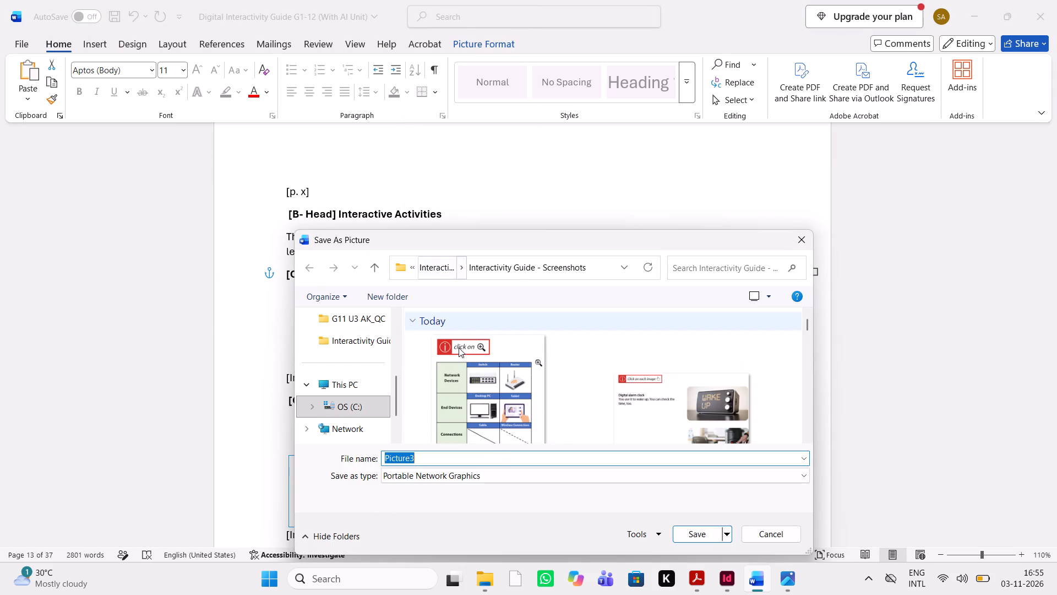
click(488, 398)
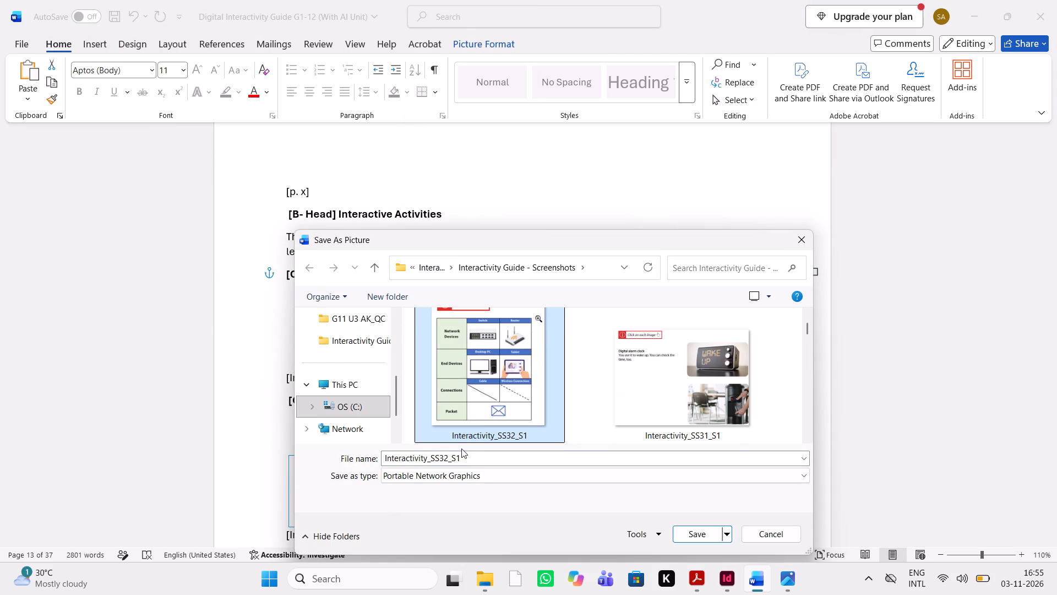
drag(473, 459, 467, 458)
click(467, 458)
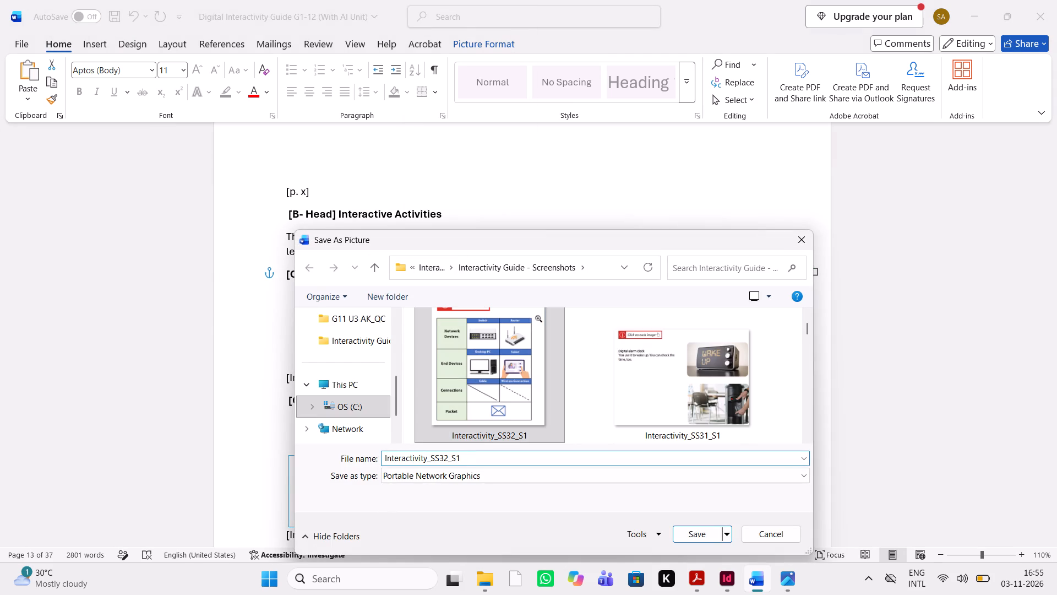
click(449, 454)
scroll(291, 338, down, 2)
key(BackSpace)
key(BackSpace)
text(23)
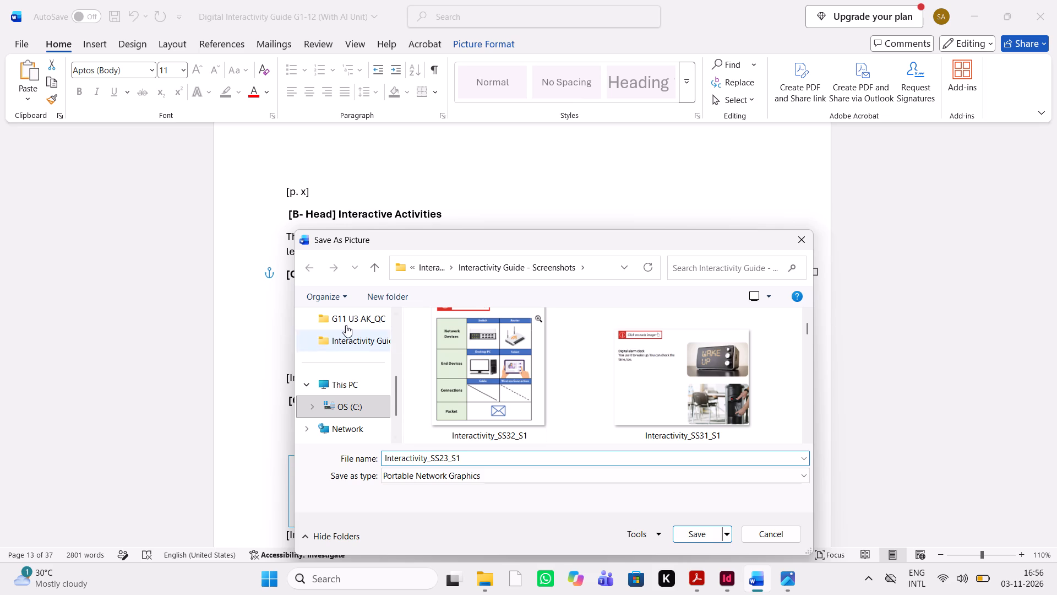
click(533, 475)
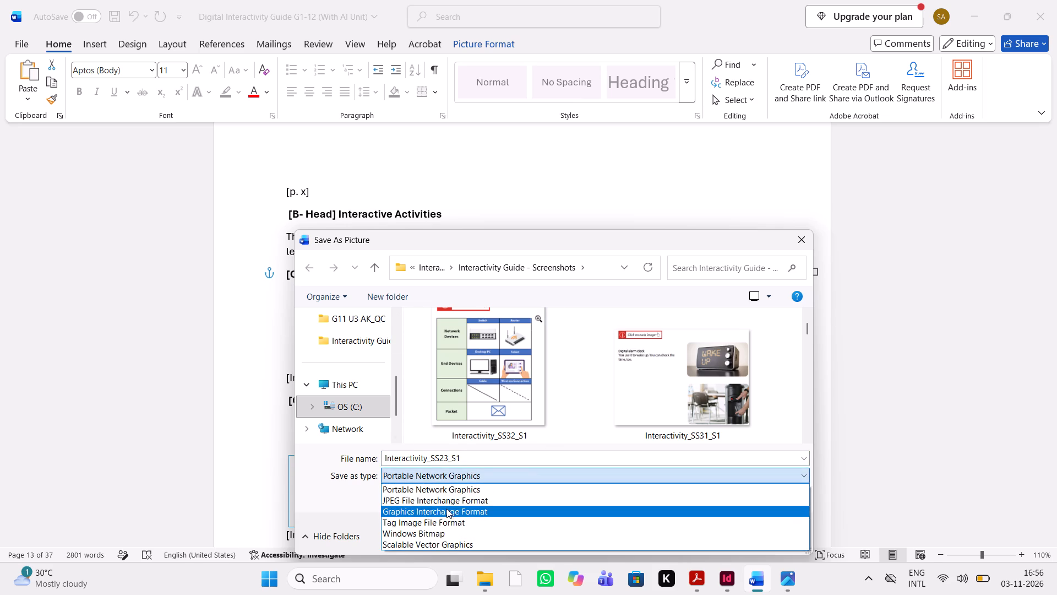
click(470, 486)
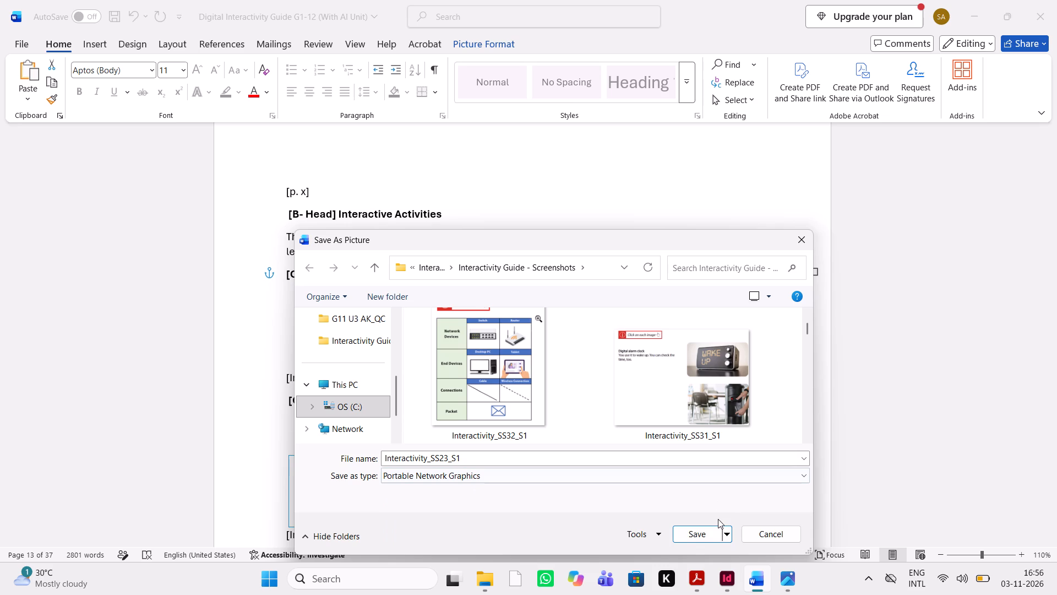
click(701, 538)
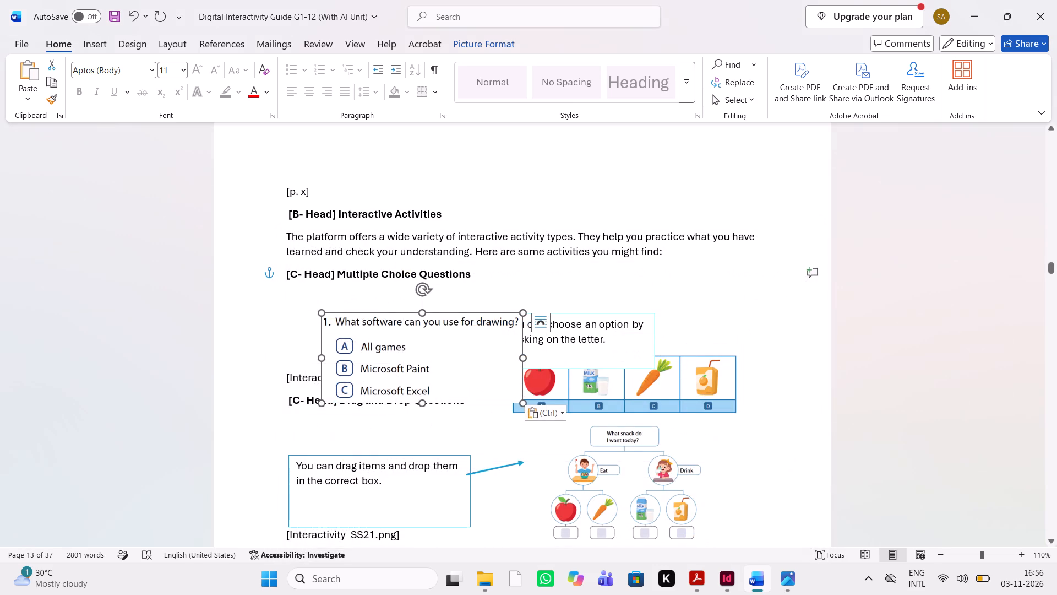
Undo the paste and cut of the drawing question picture in the manuscript.
key(ctrl+z)
key(ctrl+z)
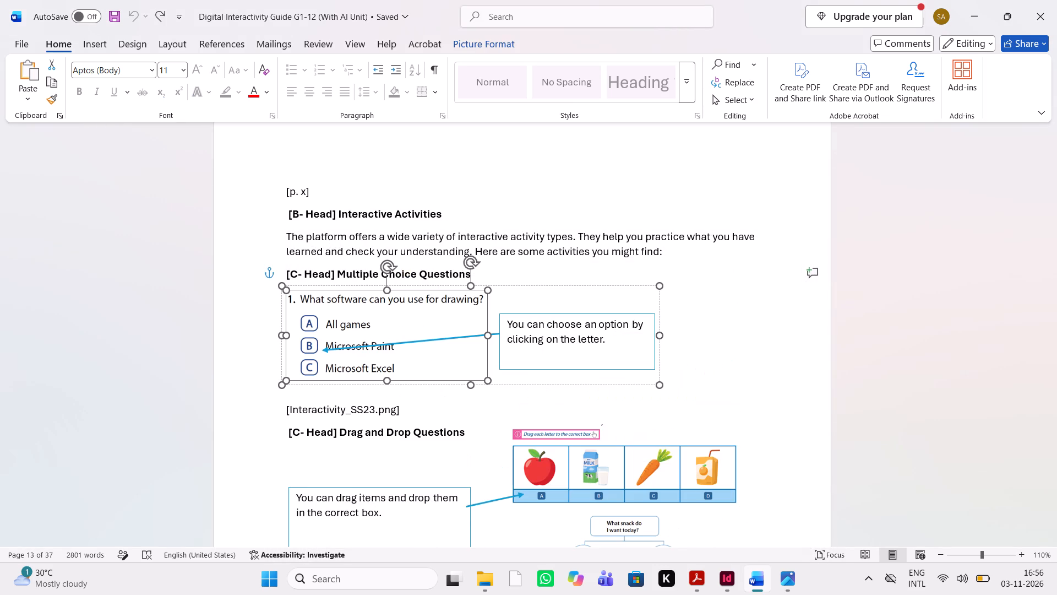
Switch to InDesign and place Interactivity_SS23_S1 in the empty rounded frame under Multiple Choice Questions on page 11.
click(732, 578)
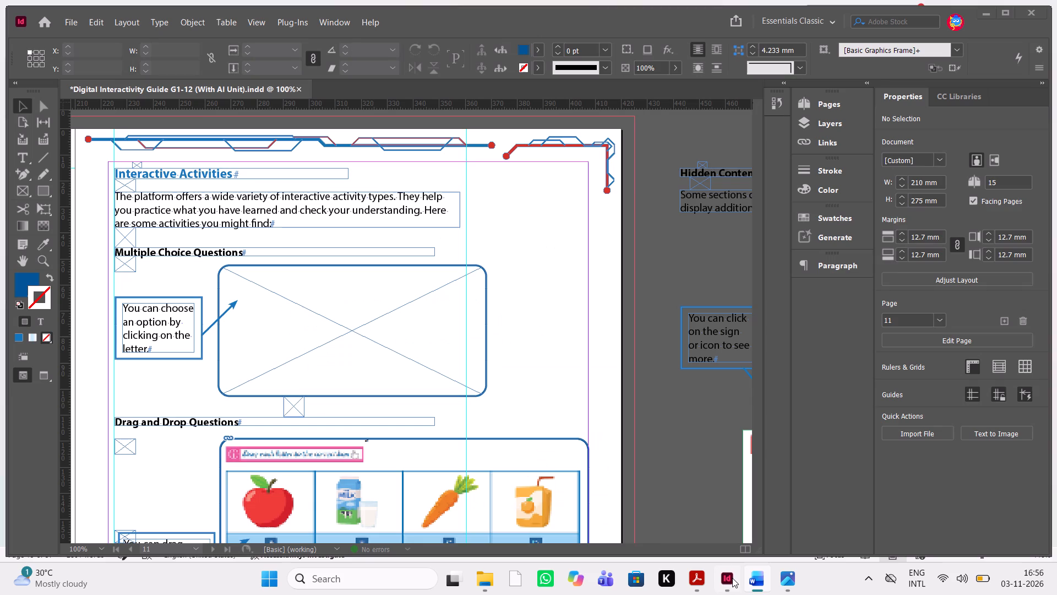
click(401, 338)
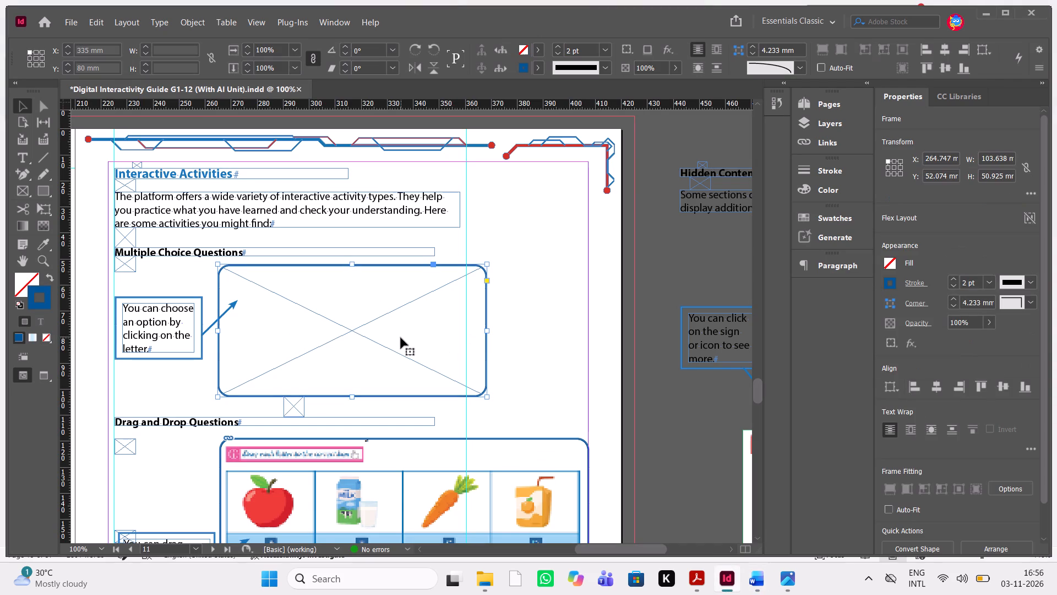
key(ctrl+d)
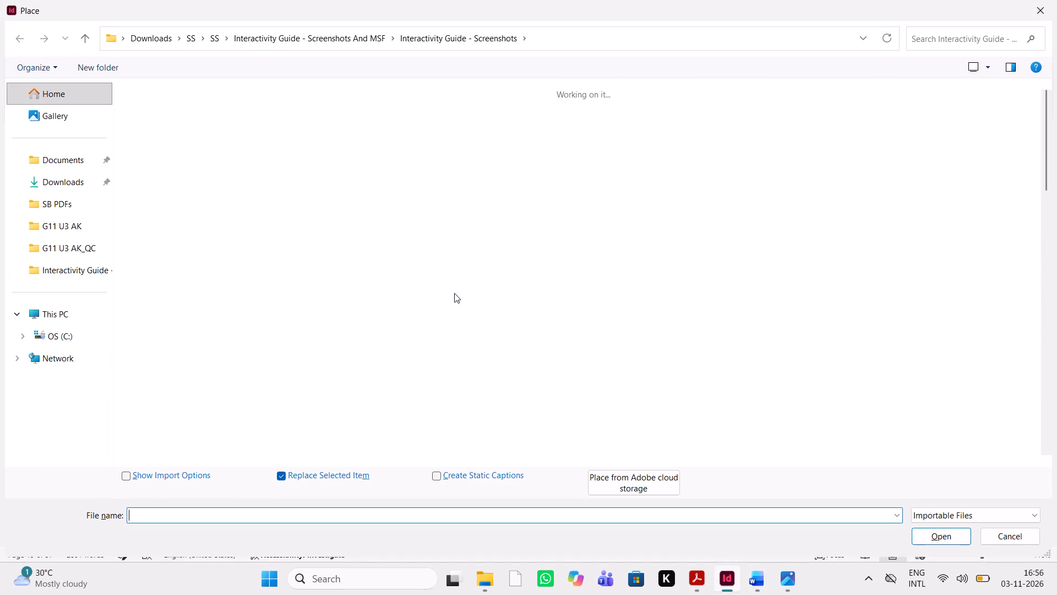
scroll(454, 293, down, 20)
scroll(454, 293, down, 20)
scroll(454, 293, down, 16)
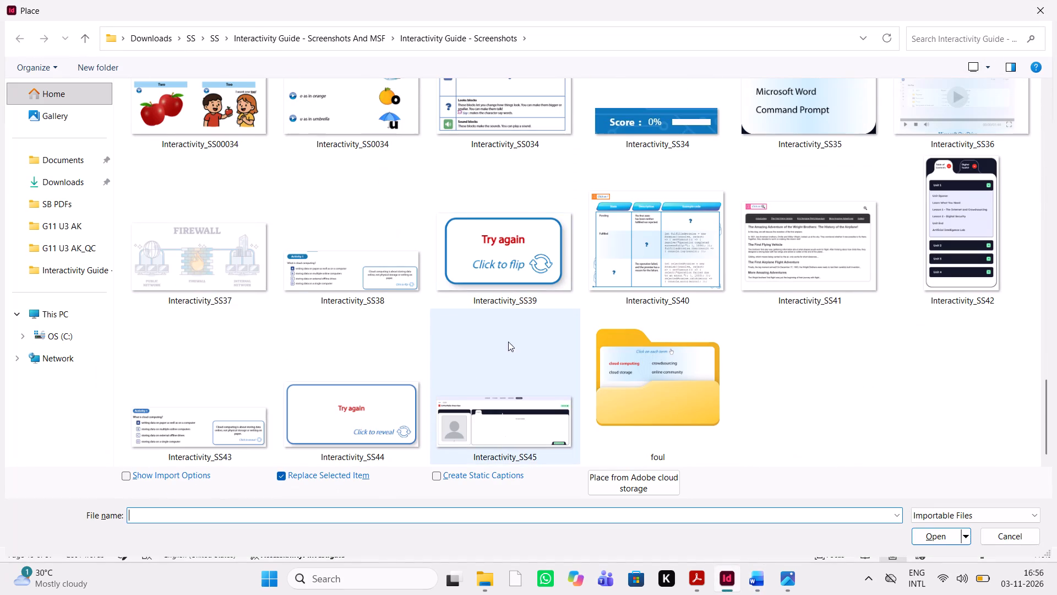
scroll(442, 367, up, 18)
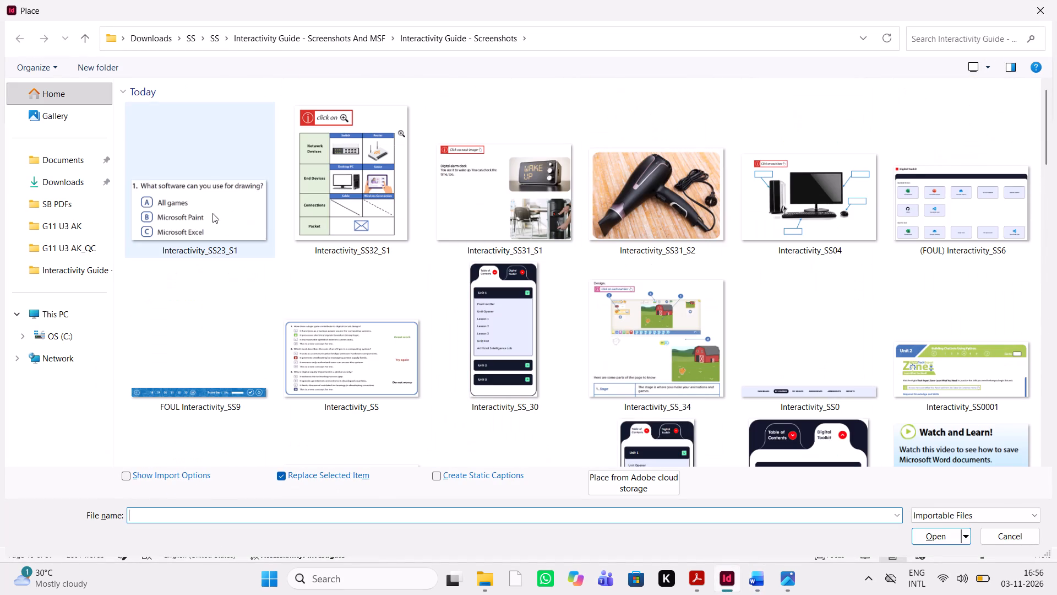
click(209, 211)
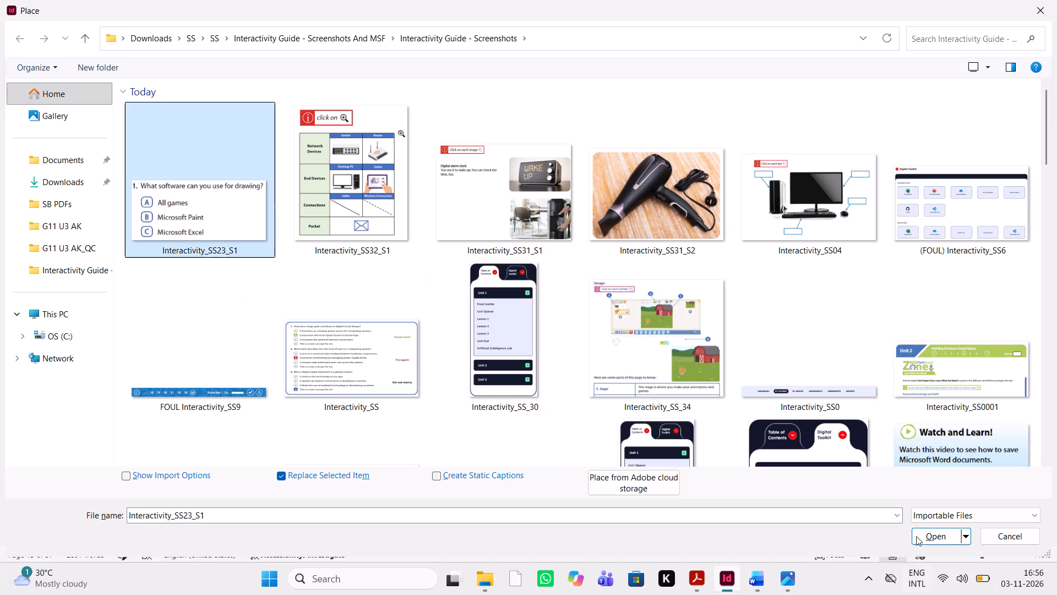
click(931, 535)
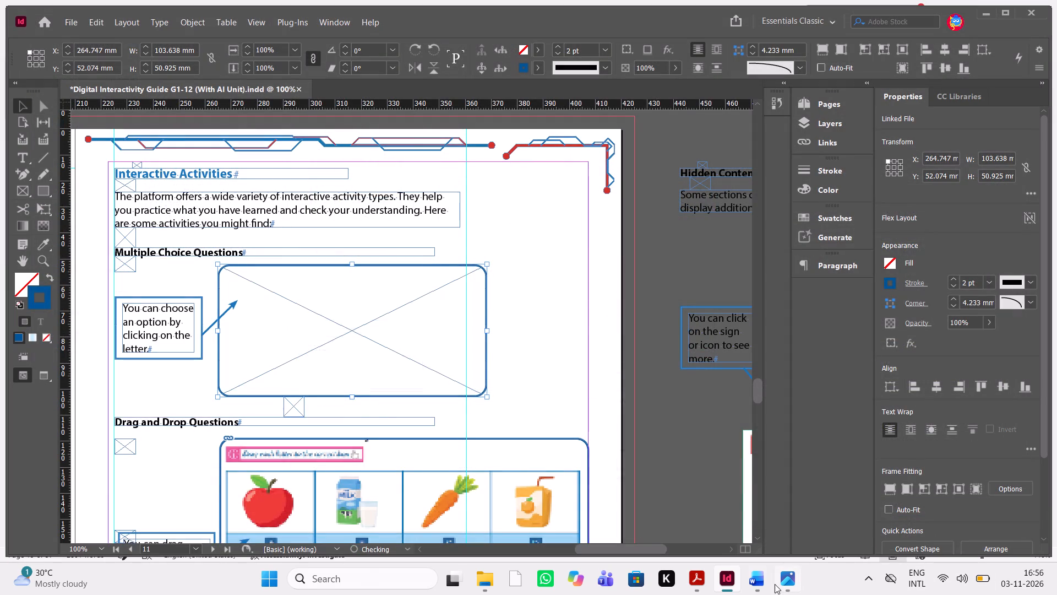
click(740, 586)
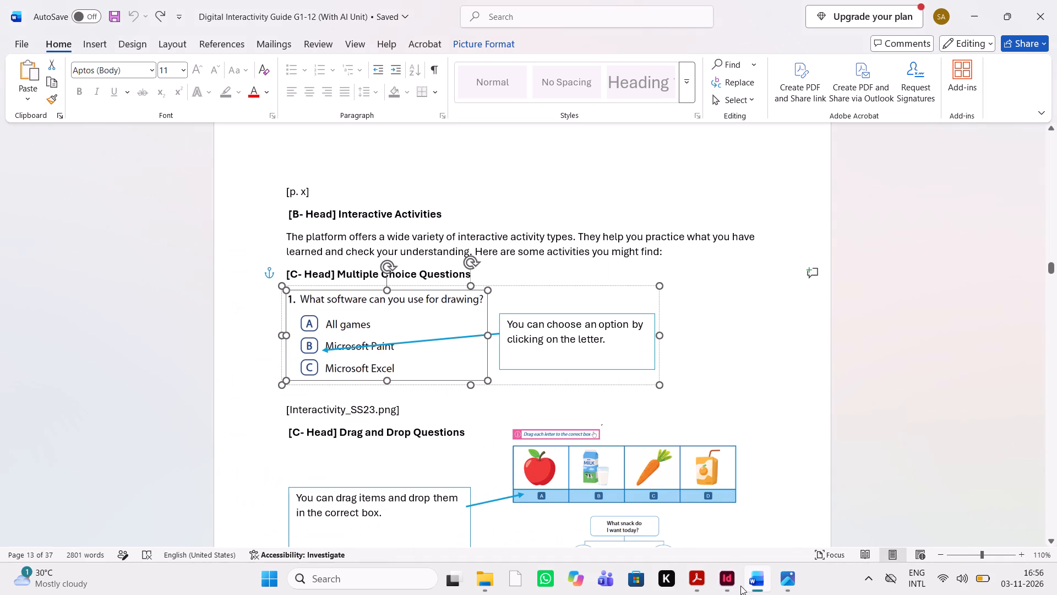
click(740, 586)
click(740, 586)
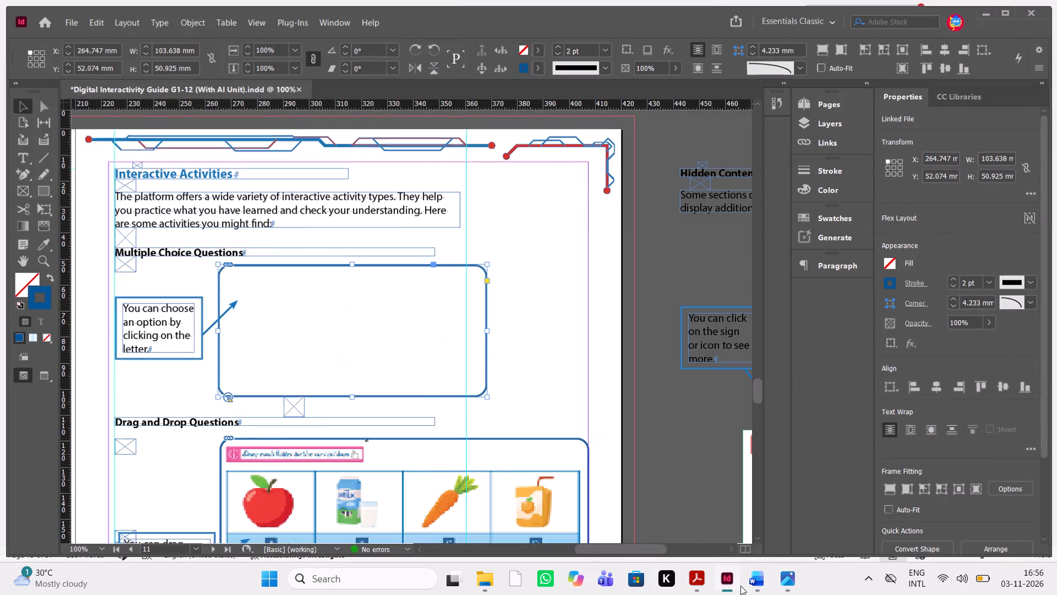
click(727, 586)
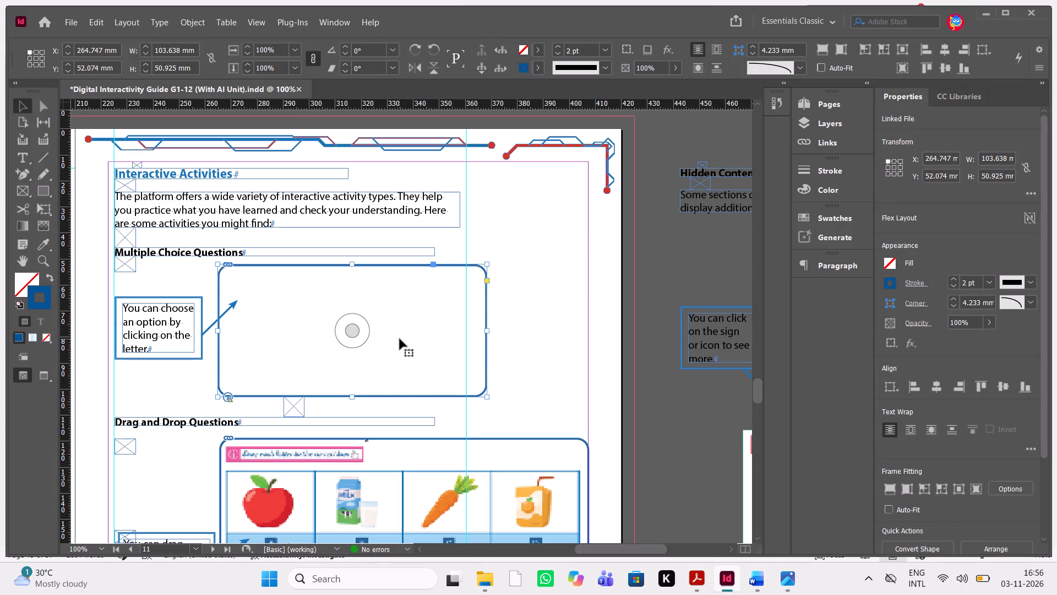
Fit the placed drawing question picture's content to its frame and set it to High Quality Display.
click(400, 339)
right_click(362, 329)
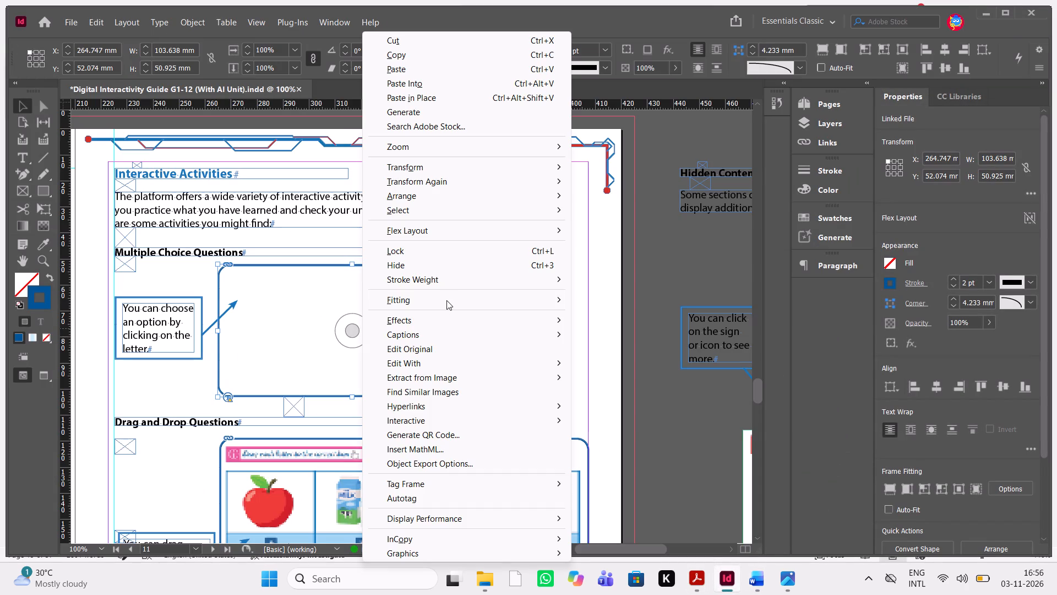
click(446, 300)
click(661, 366)
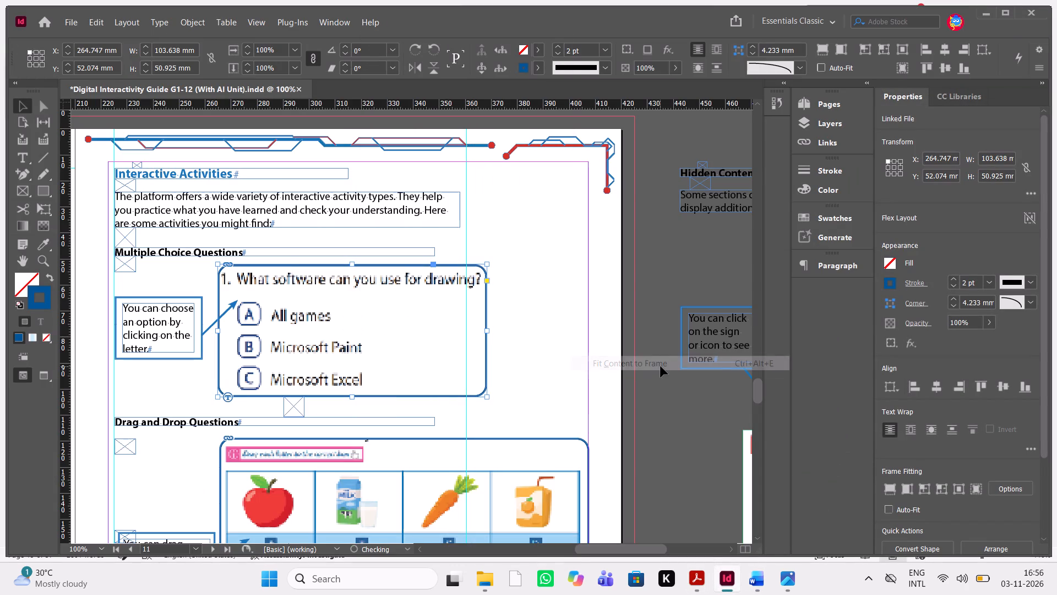
right_click(355, 328)
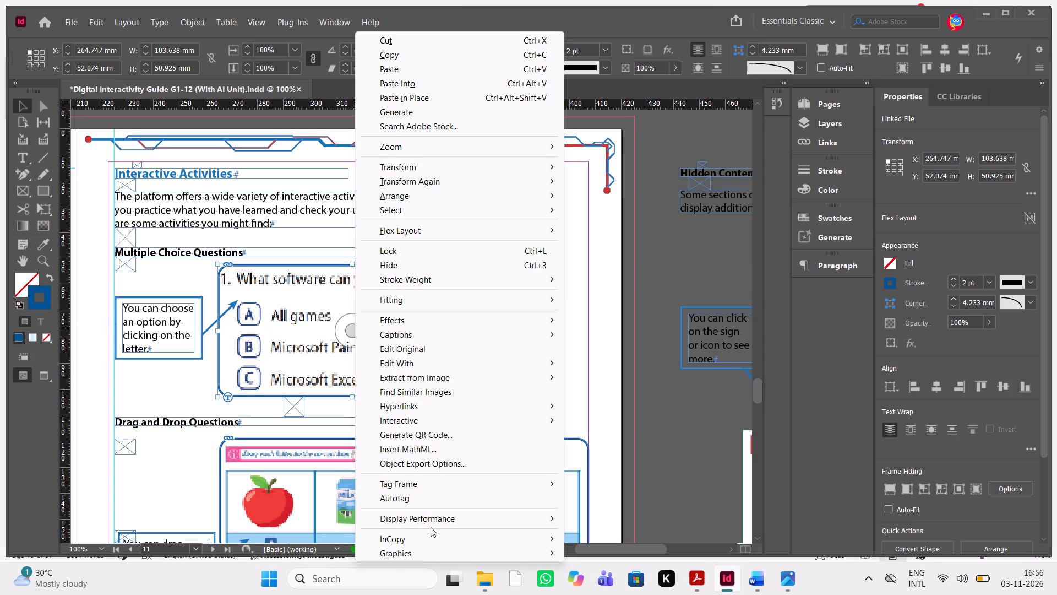
click(450, 517)
click(612, 548)
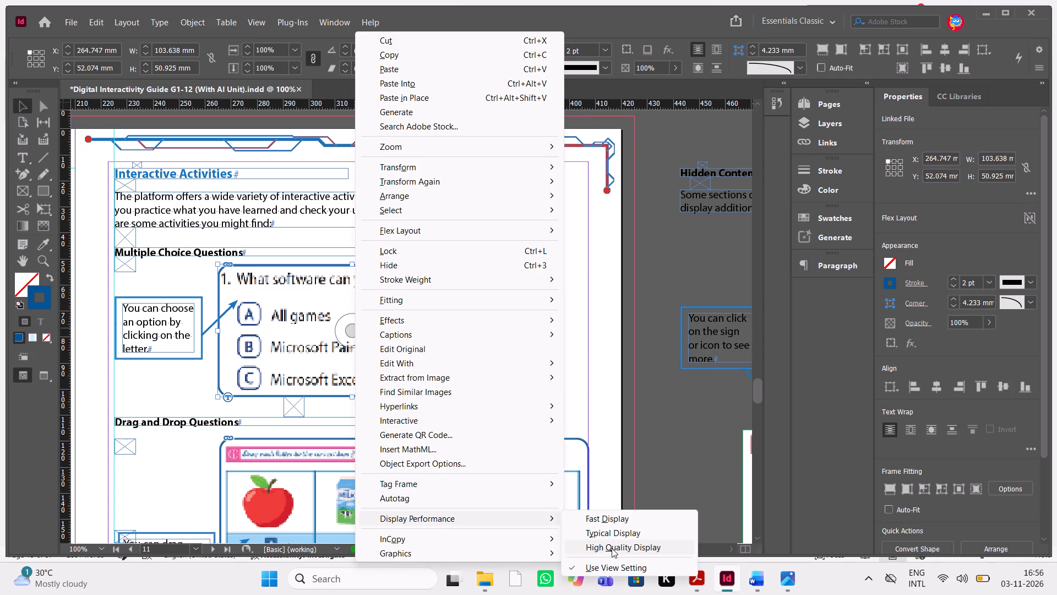
Shrink the picture inside its frame to about 44.8 mm high, leaving a gap at its upper and lower edges.
click(348, 330)
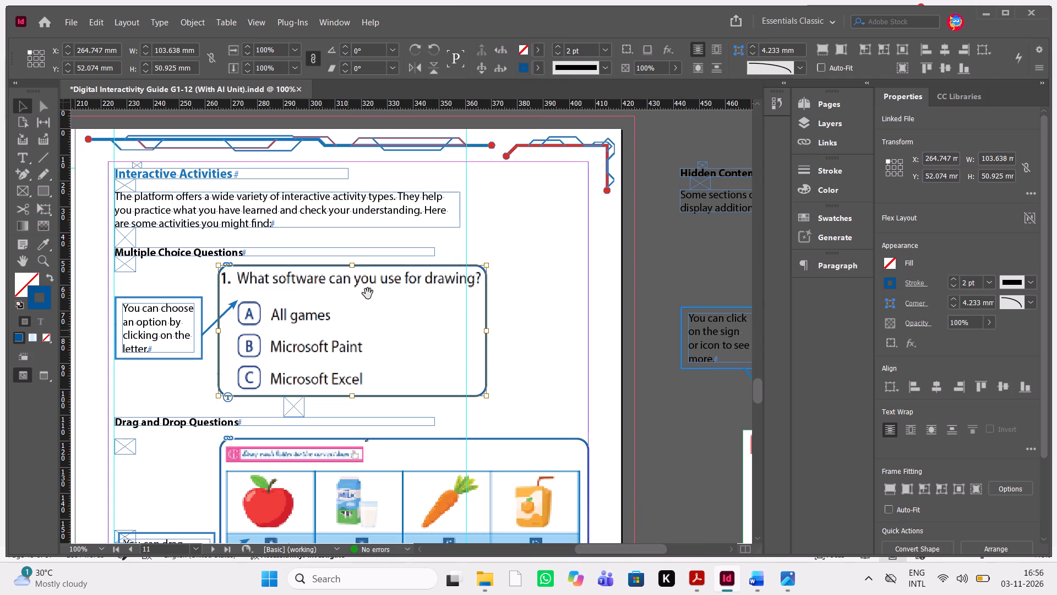
click(354, 267)
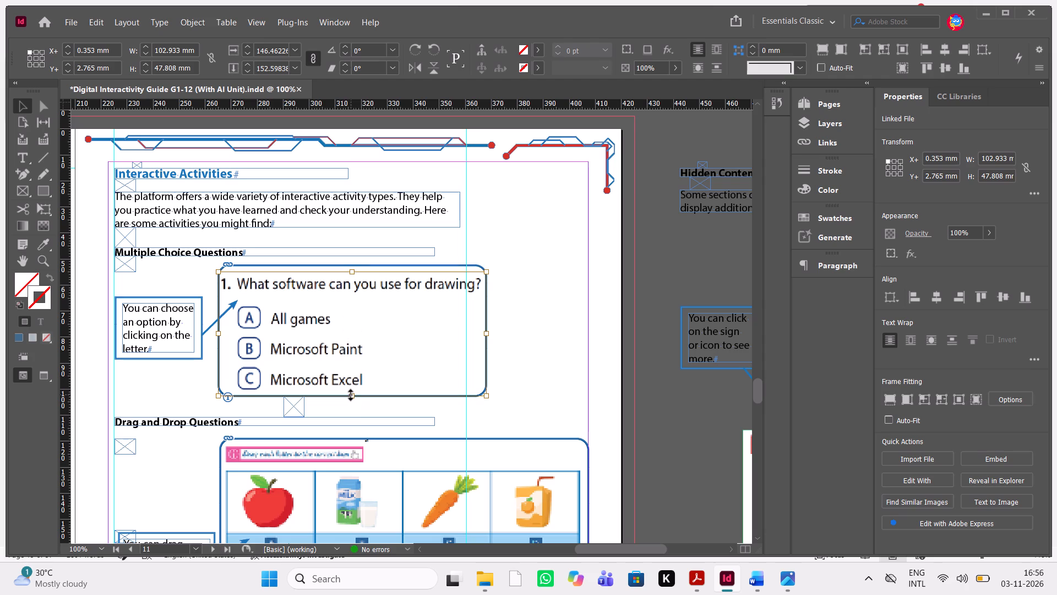
drag(351, 395, 350, 389)
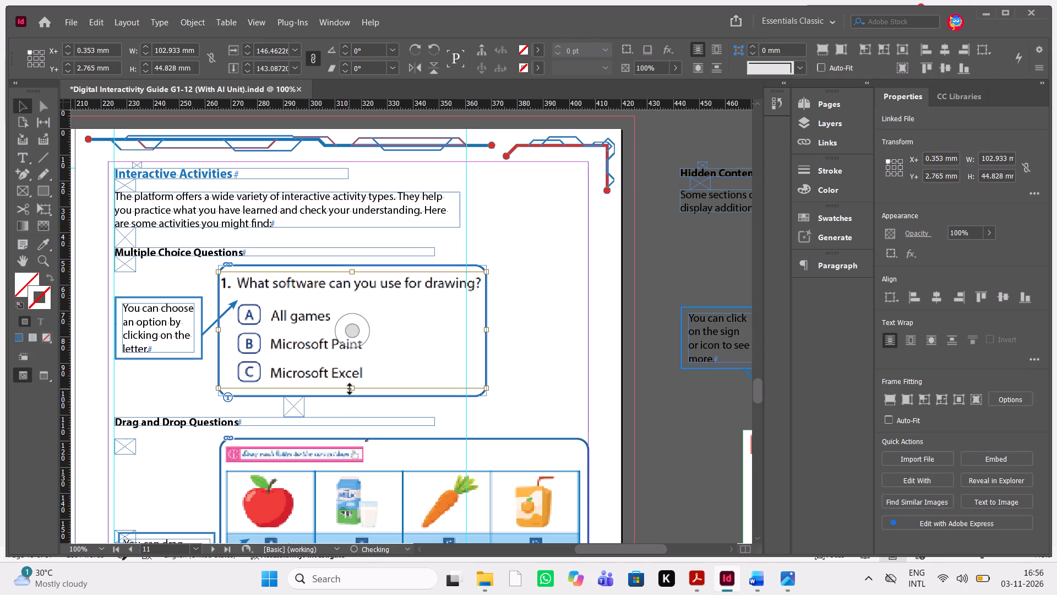
Set the drawing question picture on page 11 to High Quality Display and preview the page without frame edges and guides.
click(350, 326)
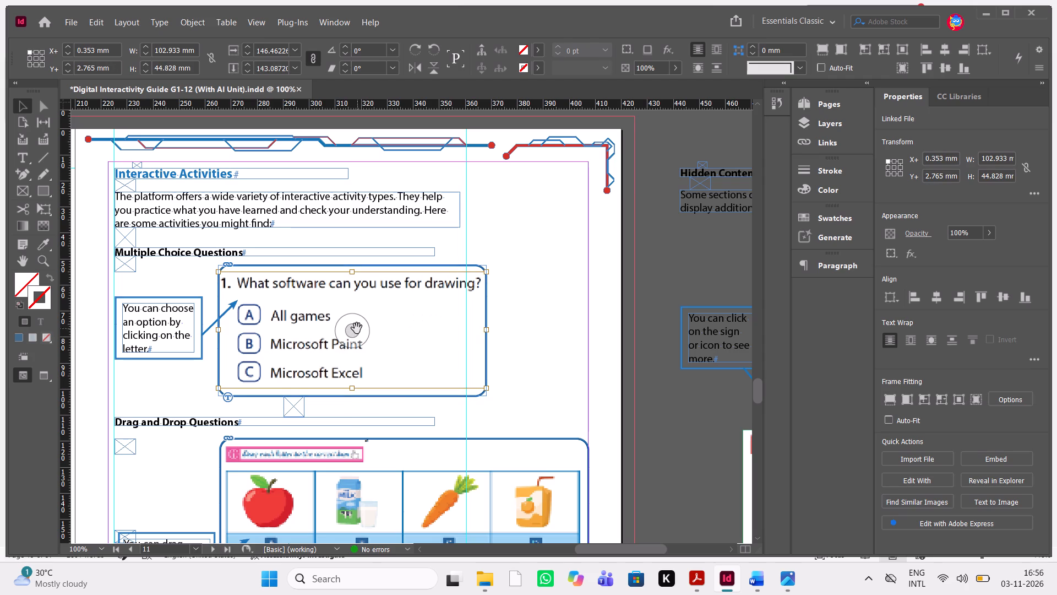
right_click(356, 328)
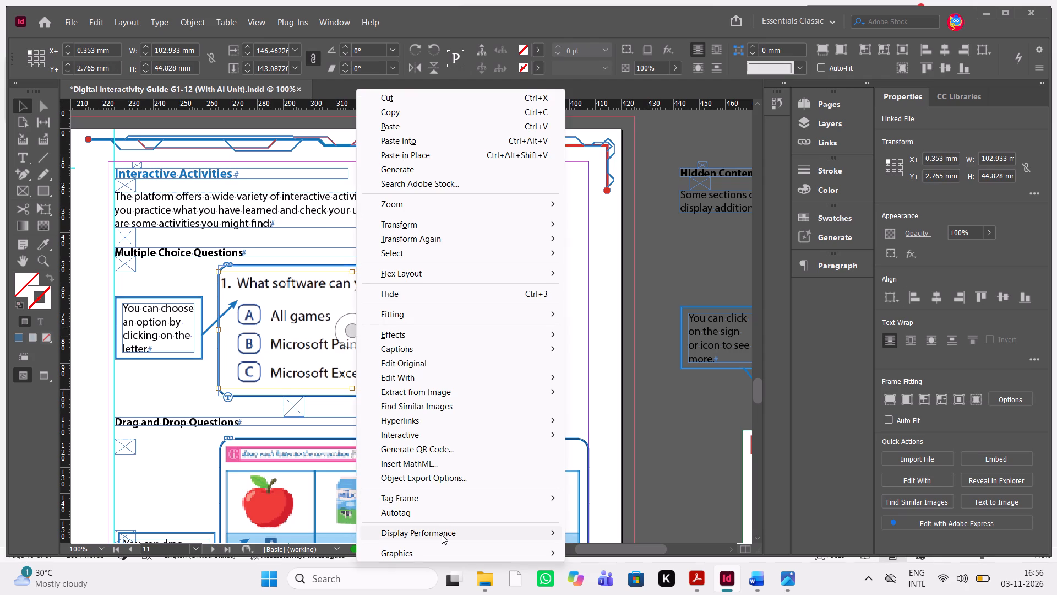
click(442, 534)
click(628, 565)
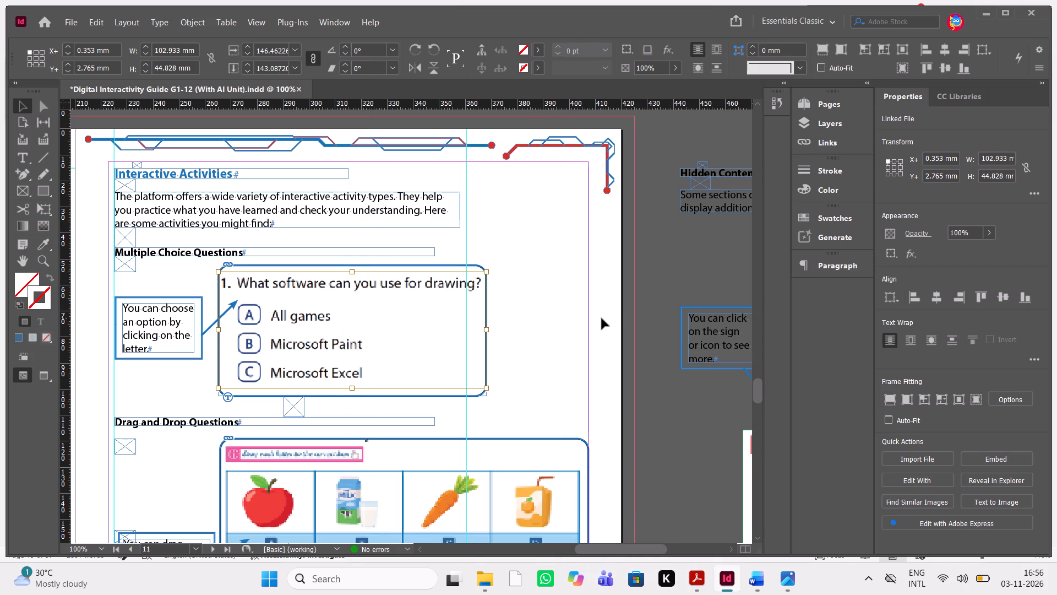
click(602, 318)
key(w)
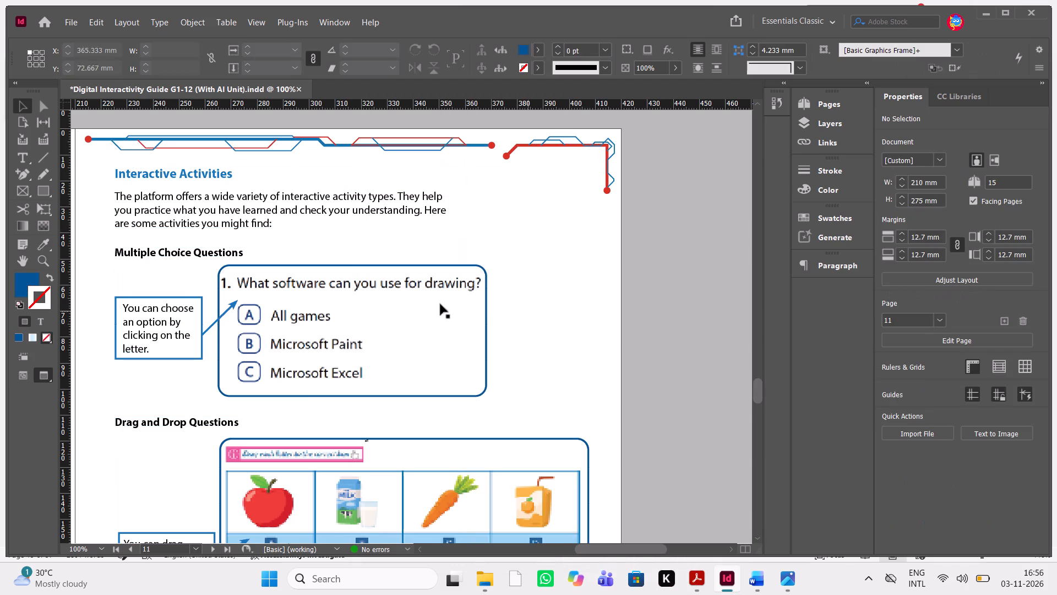
Narrow the drawing question picture from both sides inside its frame, leaving a small gap at the frame's side edges.
click(344, 335)
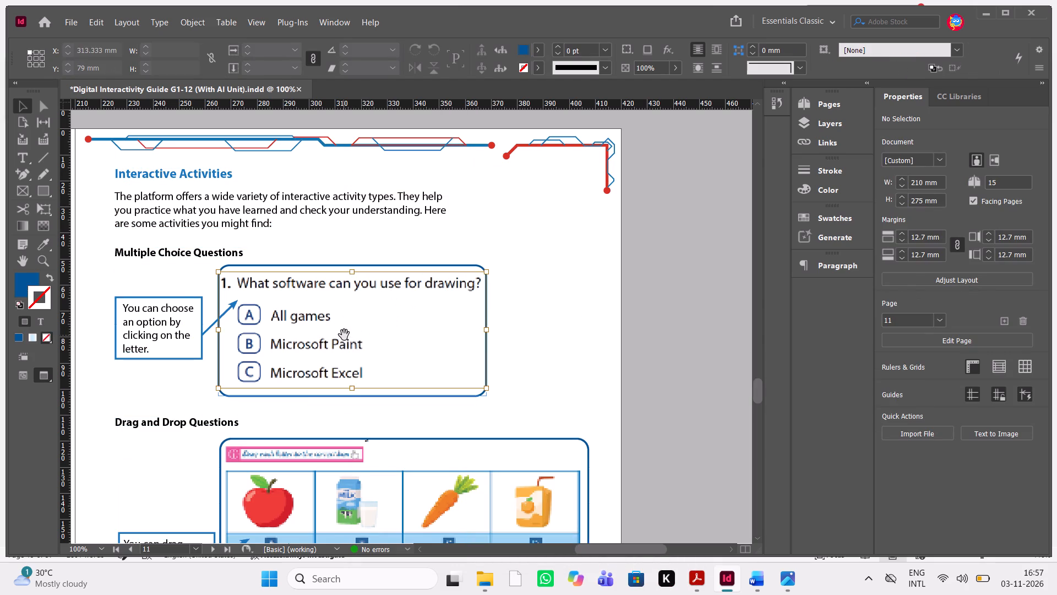
click(220, 332)
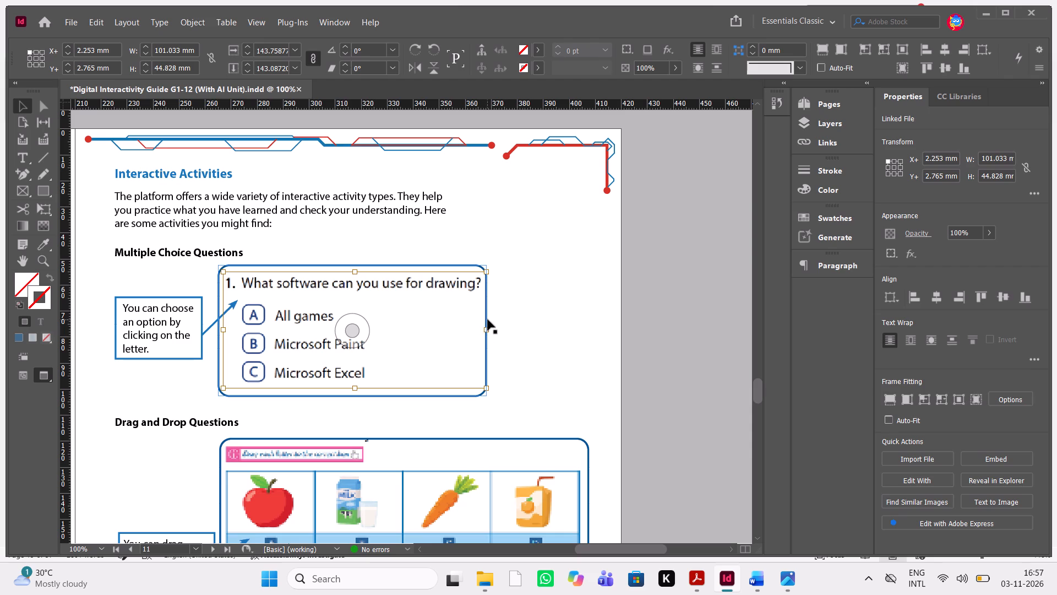
drag(487, 328, 481, 328)
click(530, 332)
scroll(530, 332, right, 1)
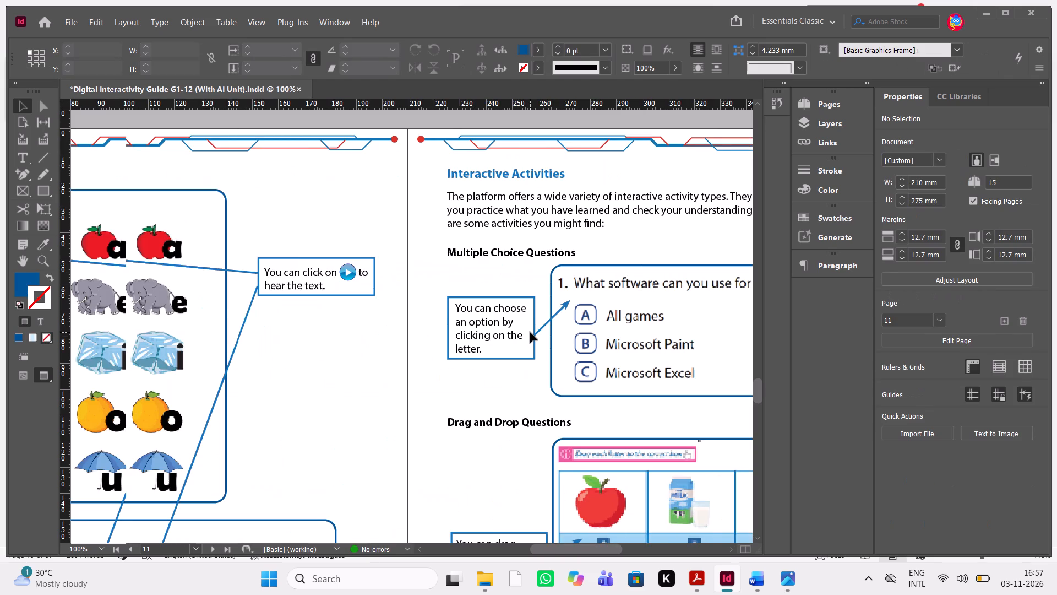
Compare the Multiple Choice Questions layout in InDesign with the same section of the Word manuscript.
key(alt+Tab)
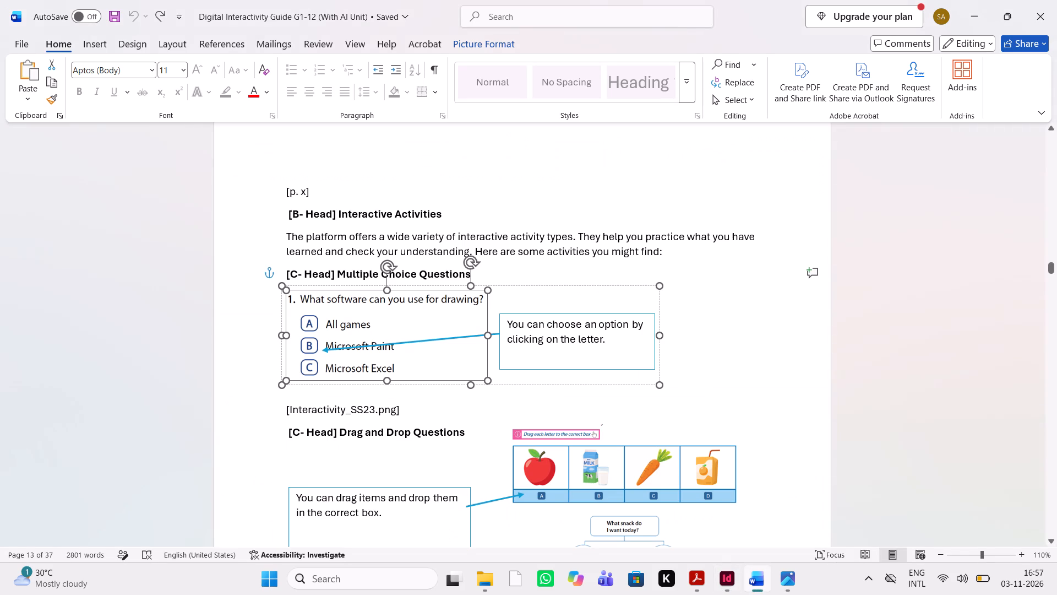
key(alt+Tab)
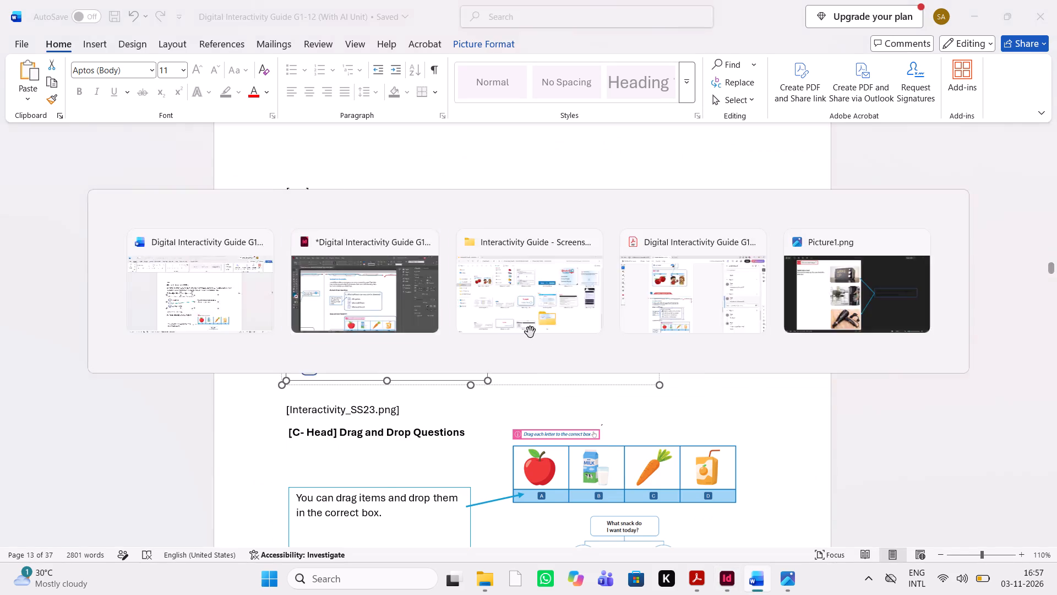
key(alt+Tab)
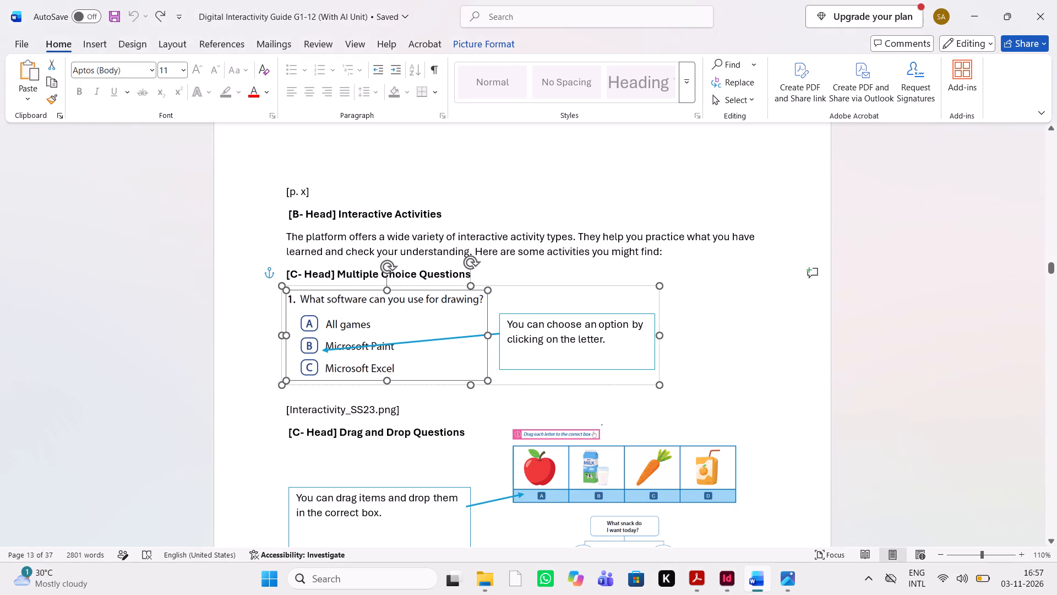
key(alt+Tab)
key(alt+Tab)
key(alt+Tab)
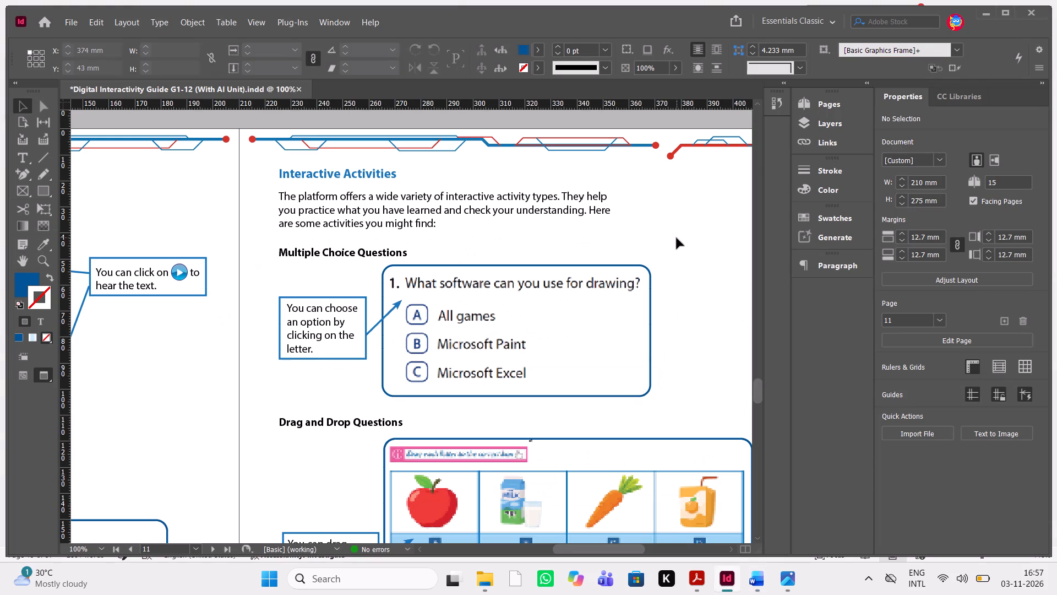
Return to the normal view, recheck the manuscript layout in Word, and delete the arrow linking the callout to the drawing question picture.
click(677, 238)
key(w)
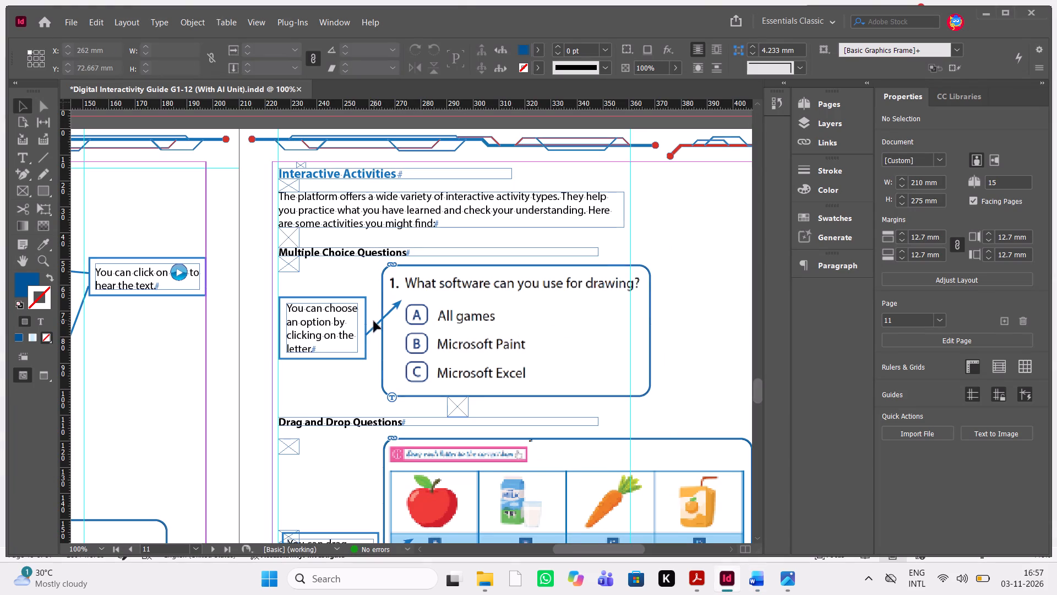
click(377, 324)
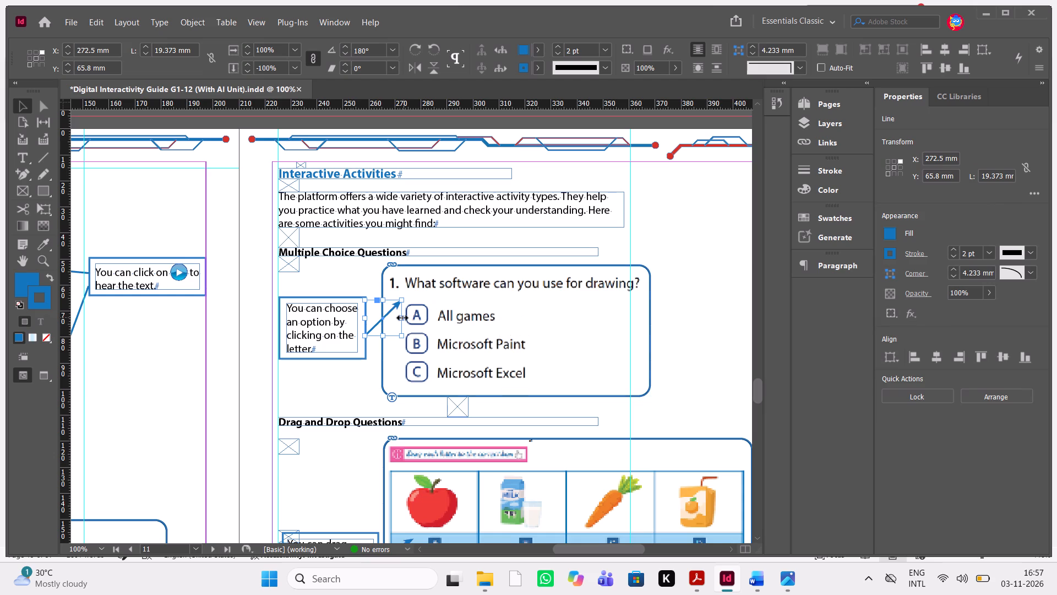
scroll(402, 318, up, 1)
scroll(402, 318, down, 1)
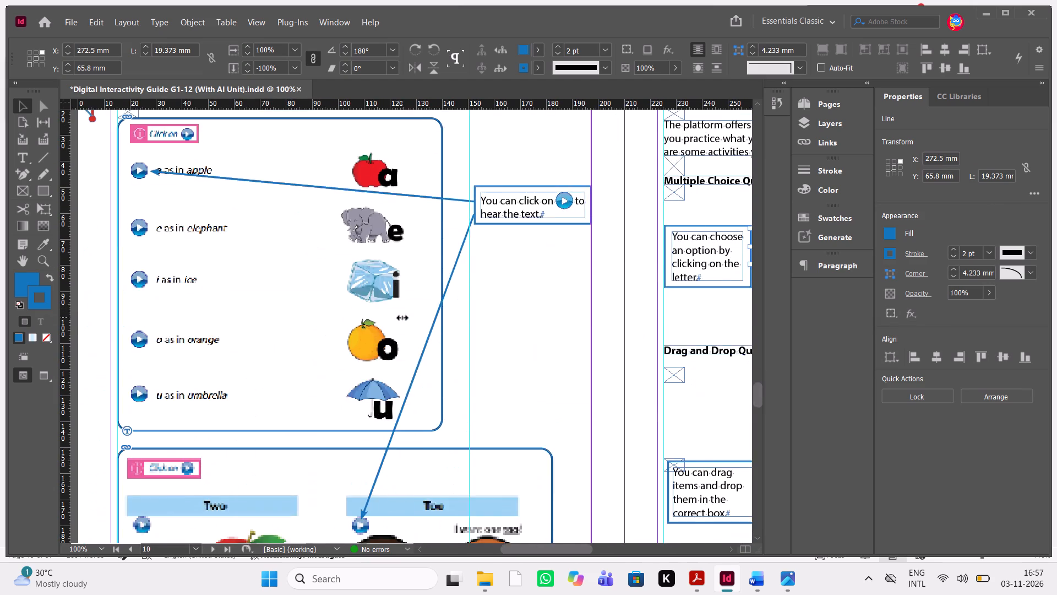
scroll(402, 318, up, 1)
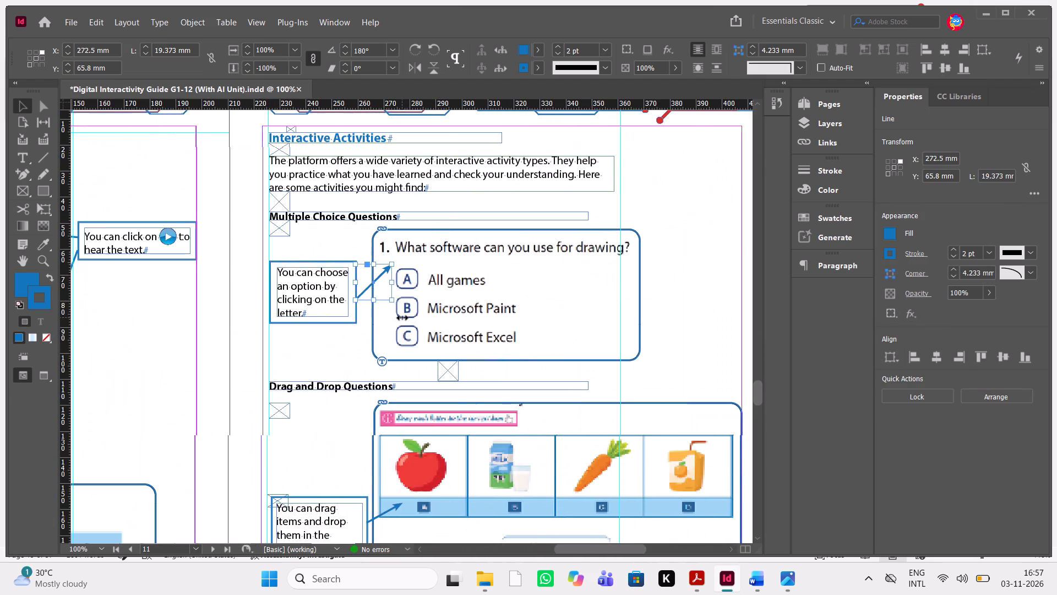
click(756, 583)
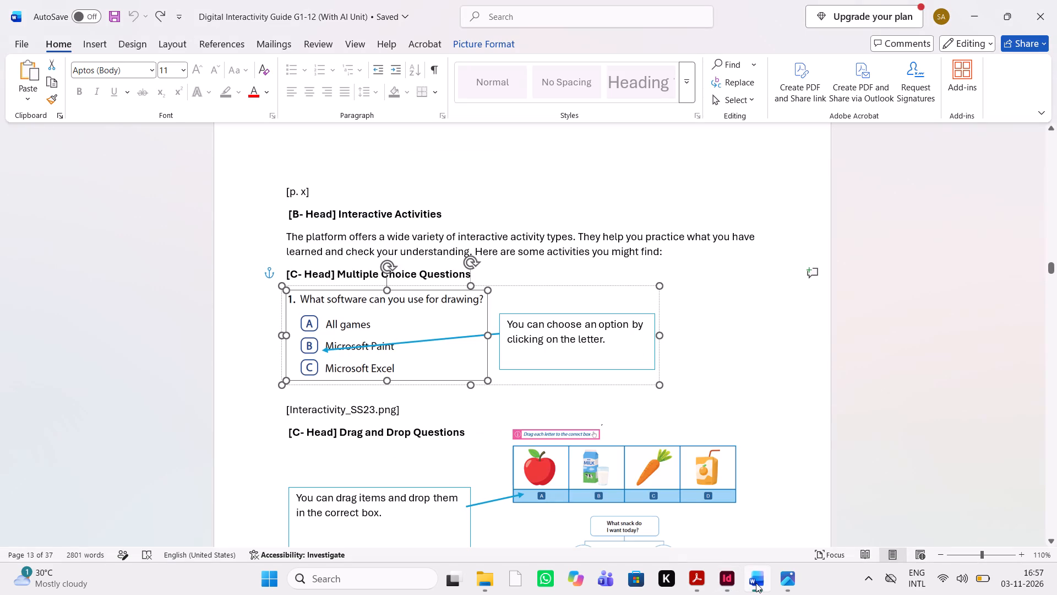
click(756, 583)
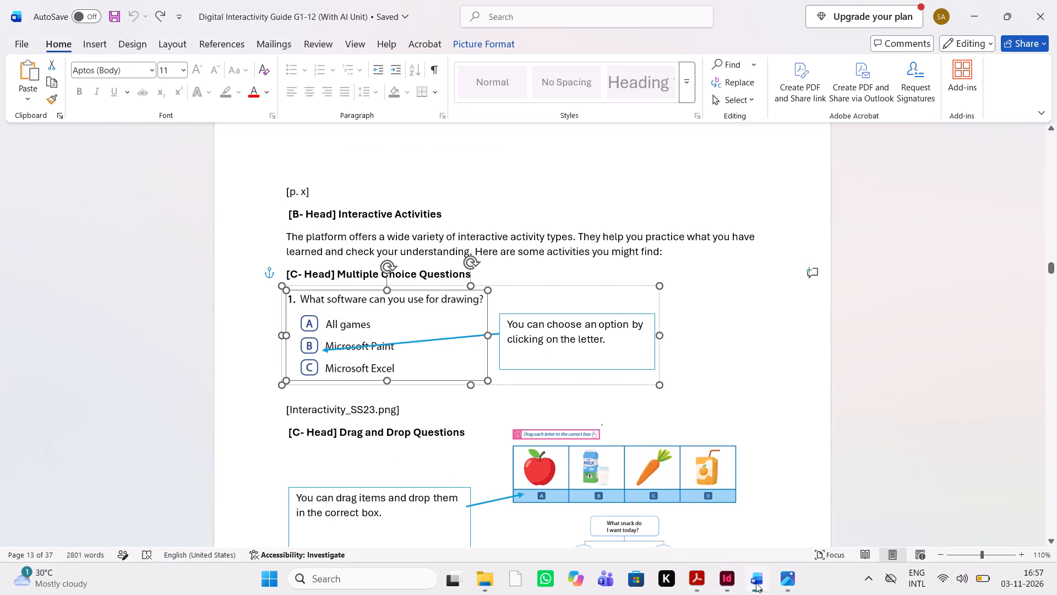
click(756, 583)
click(756, 583)
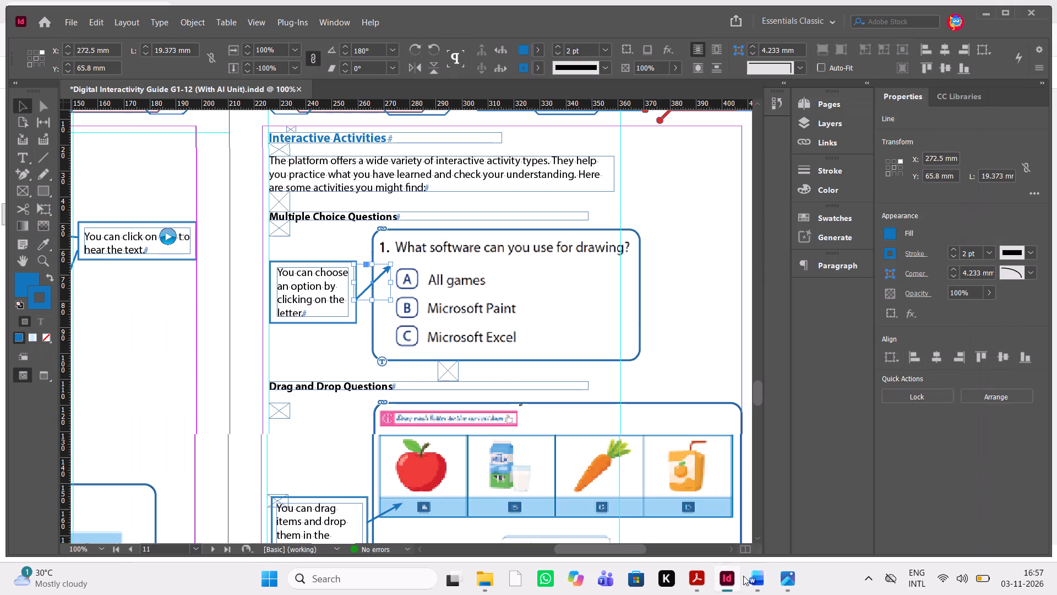
key(Delete)
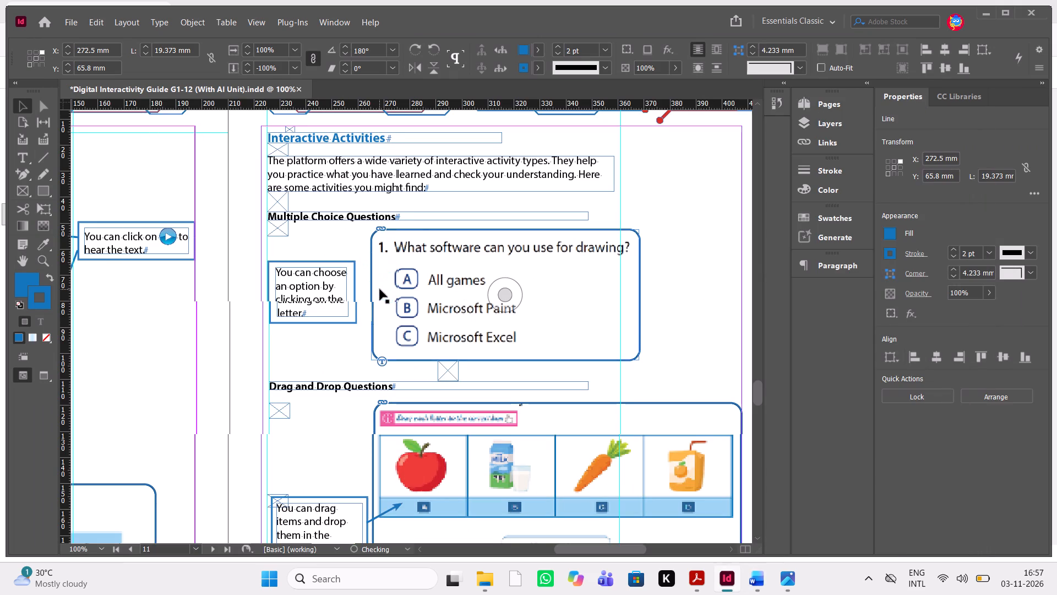
Move the "You can choose an option by clicking on the letter." callout to the page's right margin, at about X 373.8 mm, Y 64.3 mm.
drag(347, 338, 292, 256)
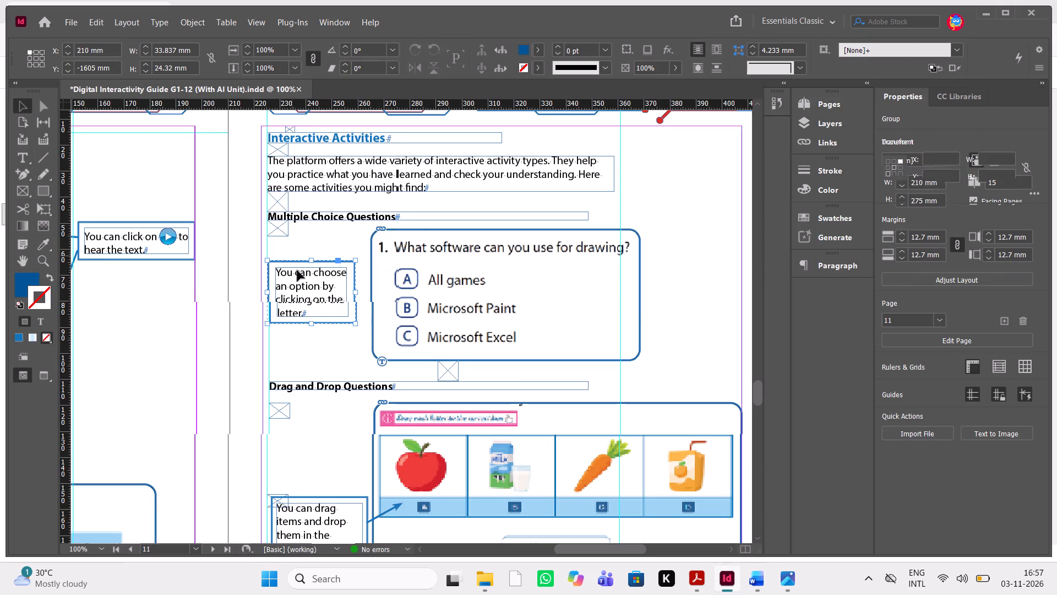
drag(303, 286, 688, 289)
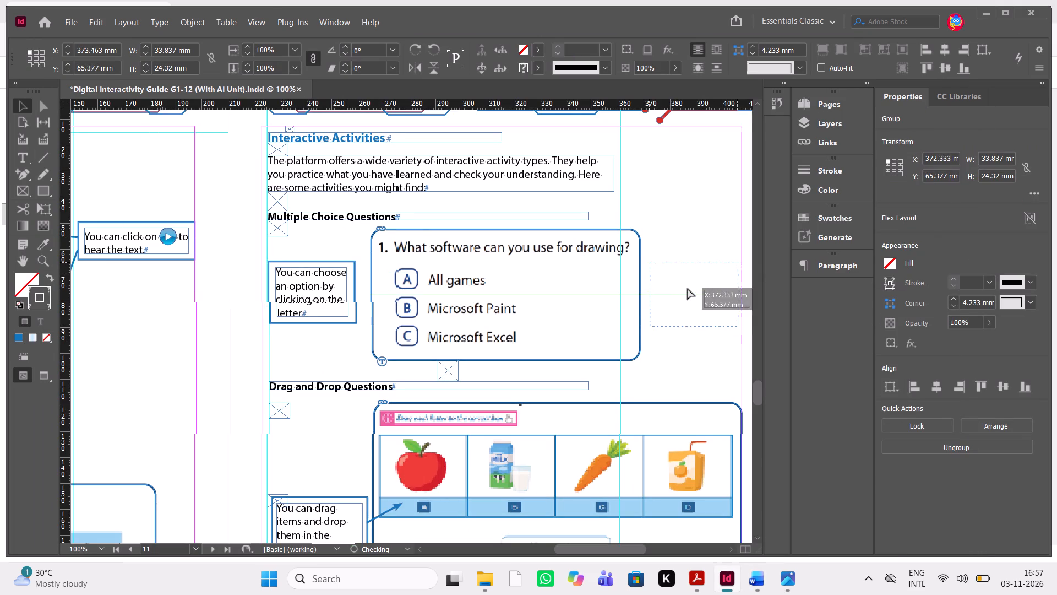
drag(688, 289, 692, 288)
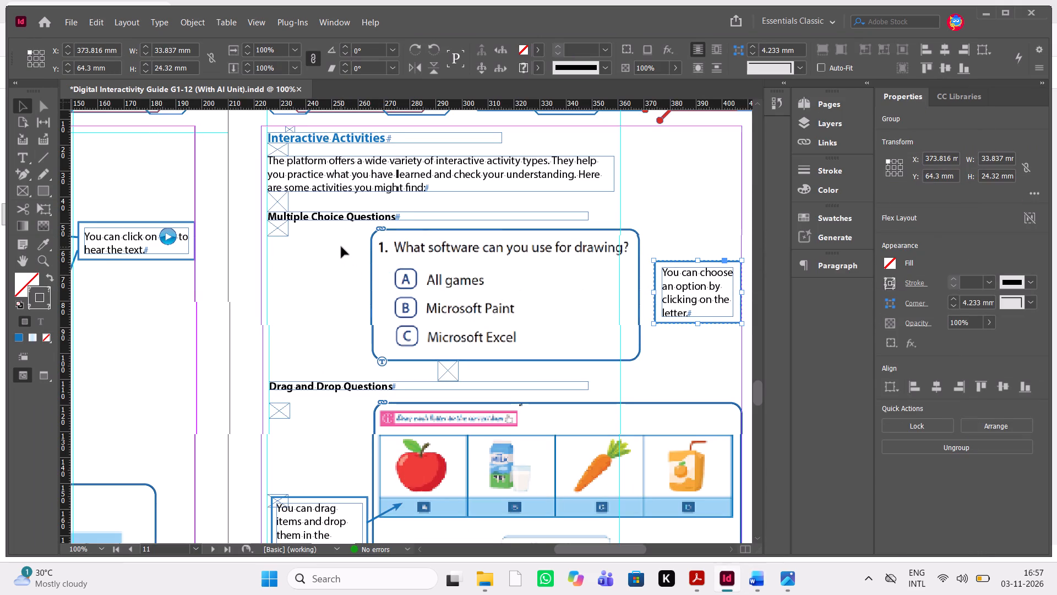
Move the drawing question frame and the spacer box below it left to the text edge, at about X 225 mm, Y 52.3 mm.
drag(341, 246, 522, 371)
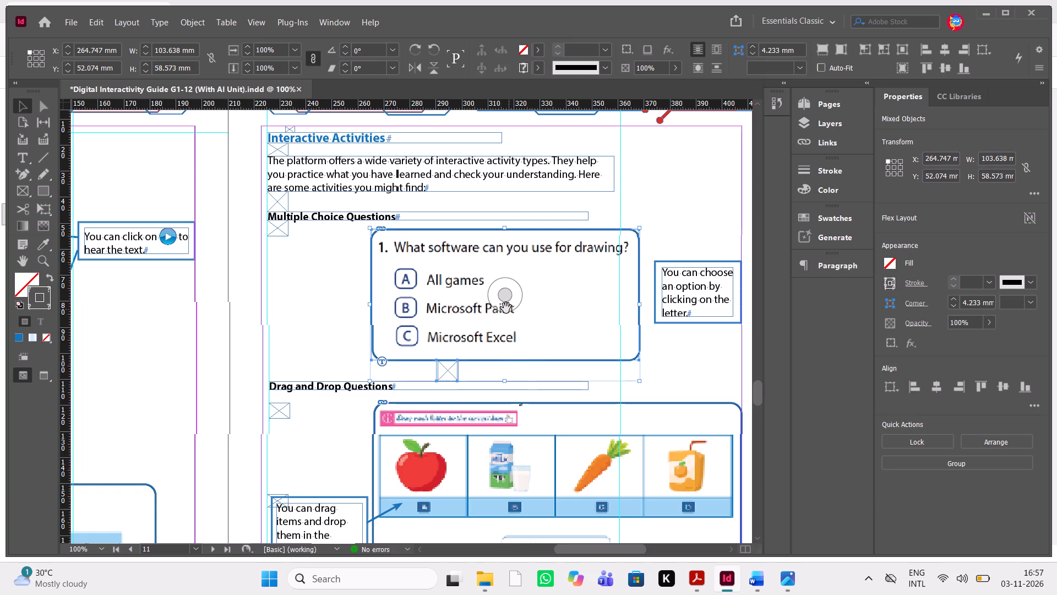
key(shift+Left)
key(shift+Left)
key(shift+Left)
key(shift+Left)
key(shift+Left)
key(shift+Left)
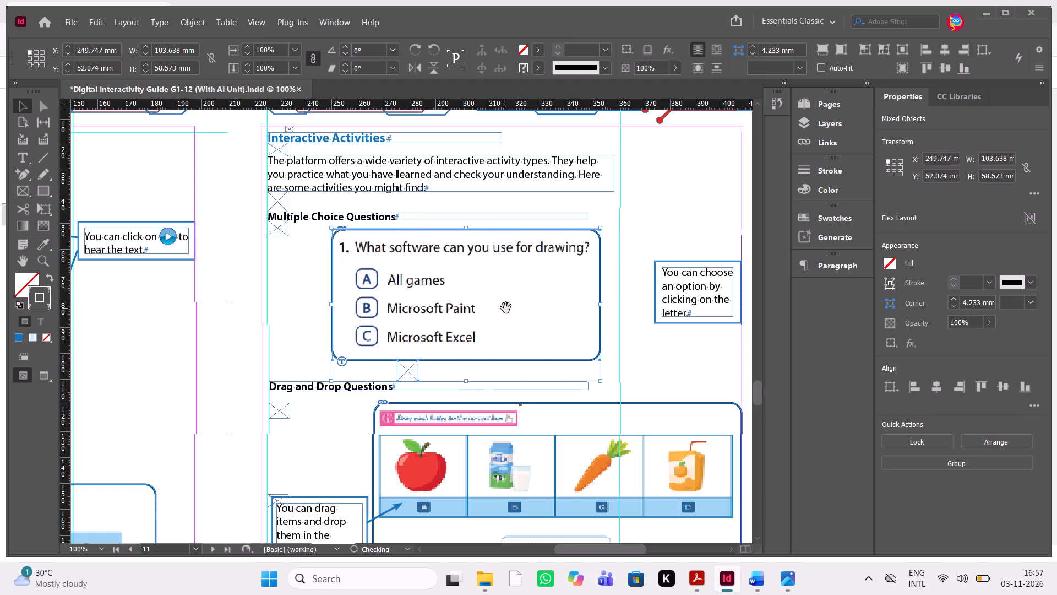
key(shift+Left)
key(shift+Left)
key(shift+Left)
key(shift+Left)
key(shift+Left)
key(shift+Left)
key(shift+Left)
key(shift+Left)
key(shift+Left)
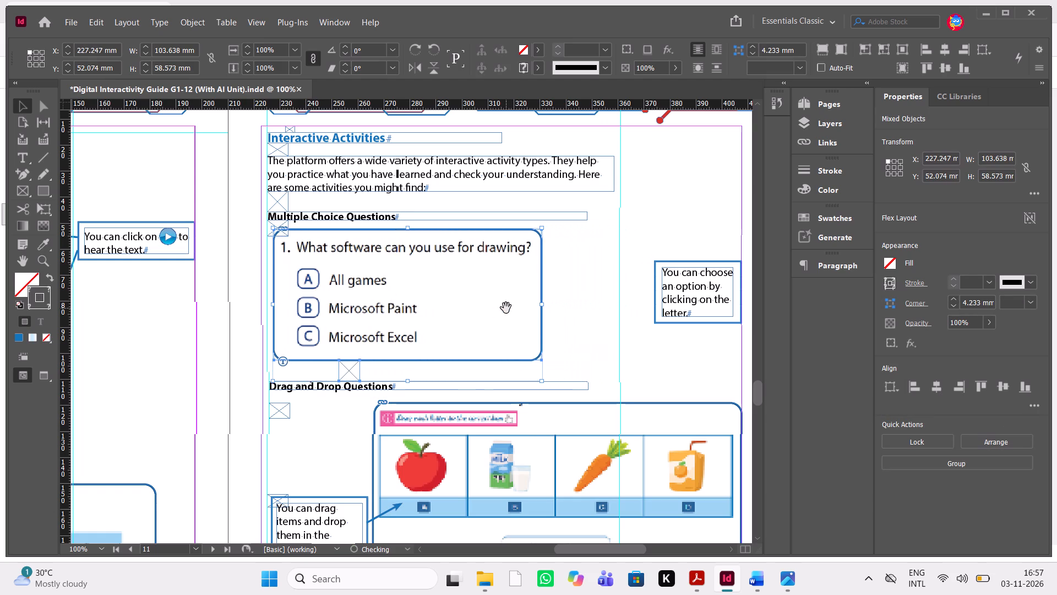
key(shift+Left)
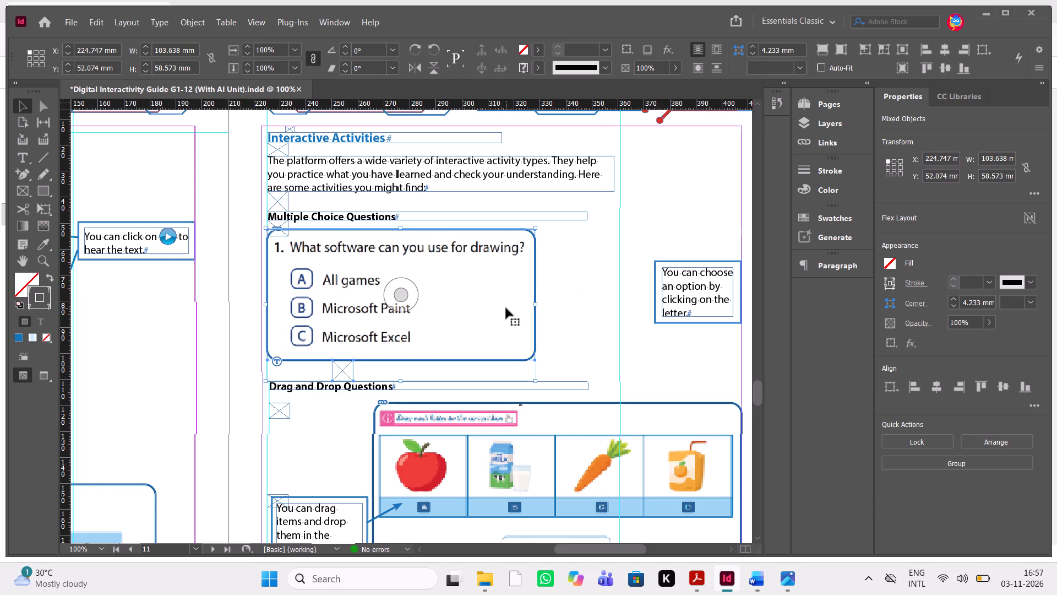
key(Down)
key(Right)
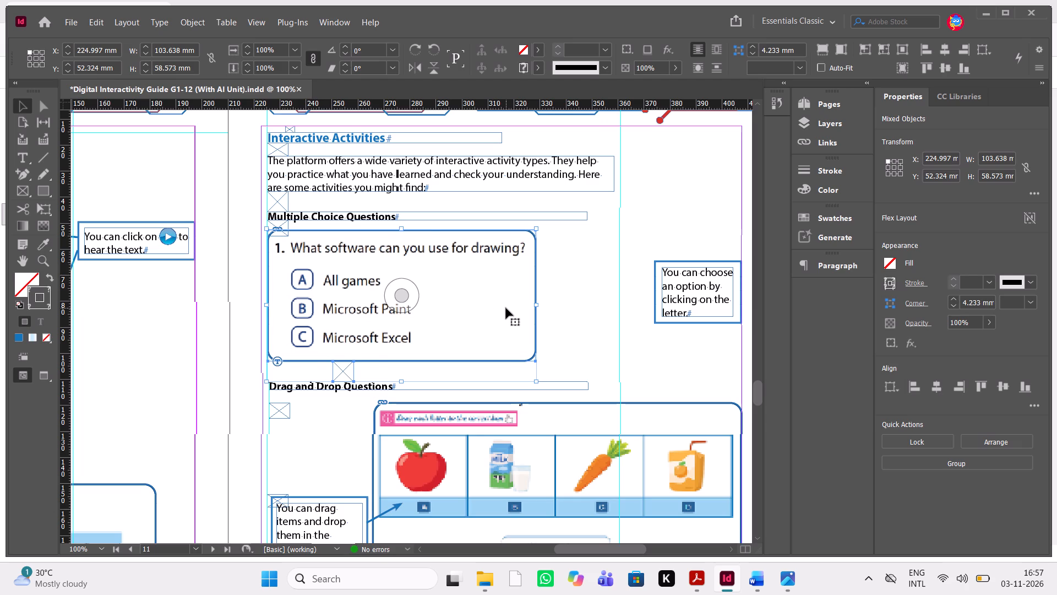
Compare the multiple choice and drag and drop layouts on page 11 with the same sections of the Word manuscript.
scroll(506, 308, down, 2)
scroll(506, 308, up, 1)
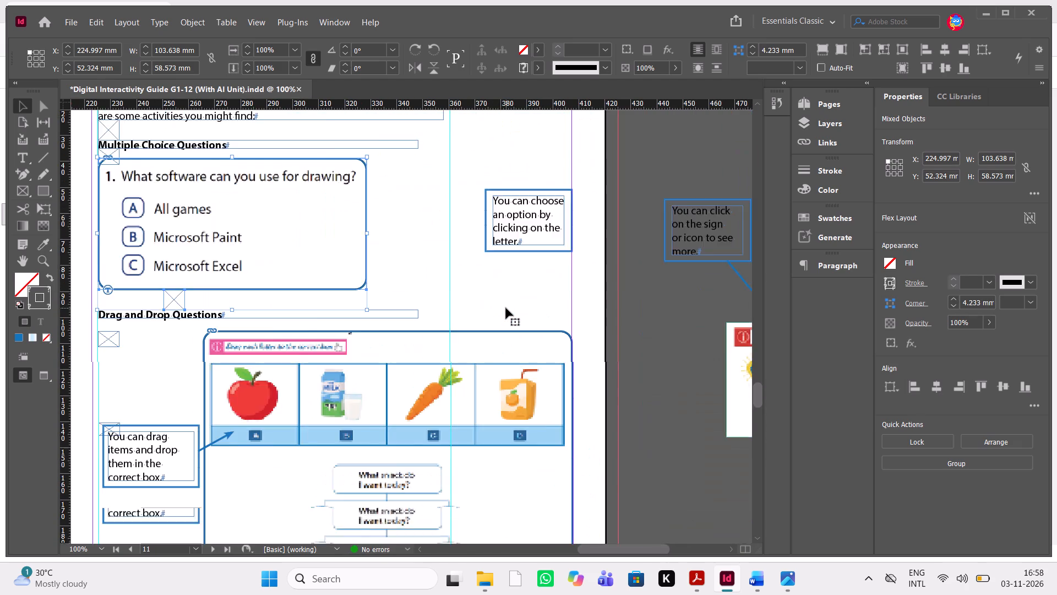
scroll(506, 308, right, 1)
scroll(506, 308, up, 1)
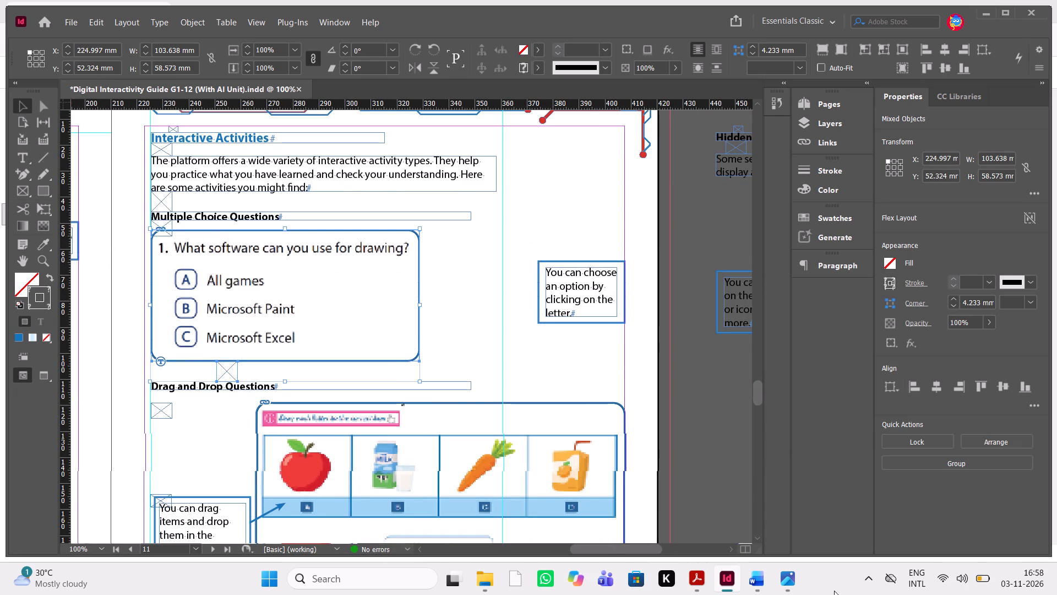
click(764, 580)
scroll(567, 402, down, 1)
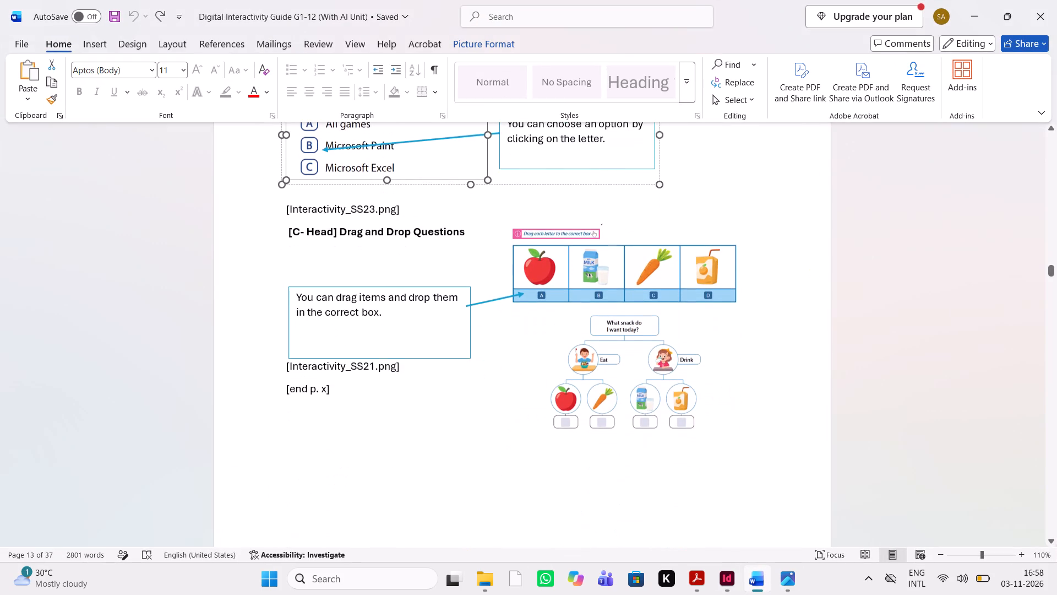
click(733, 587)
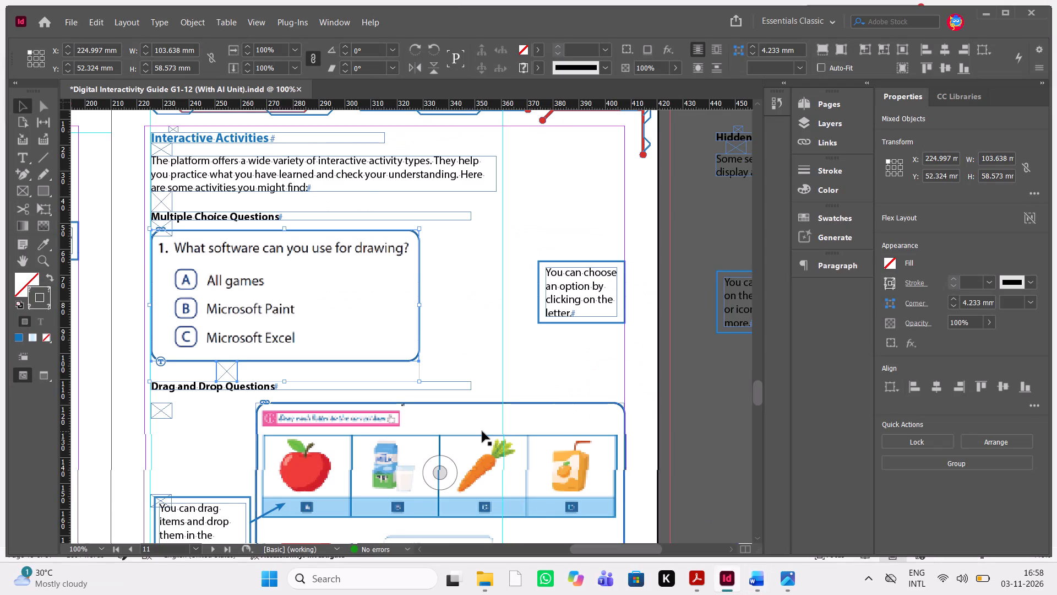
scroll(482, 431, up, 1)
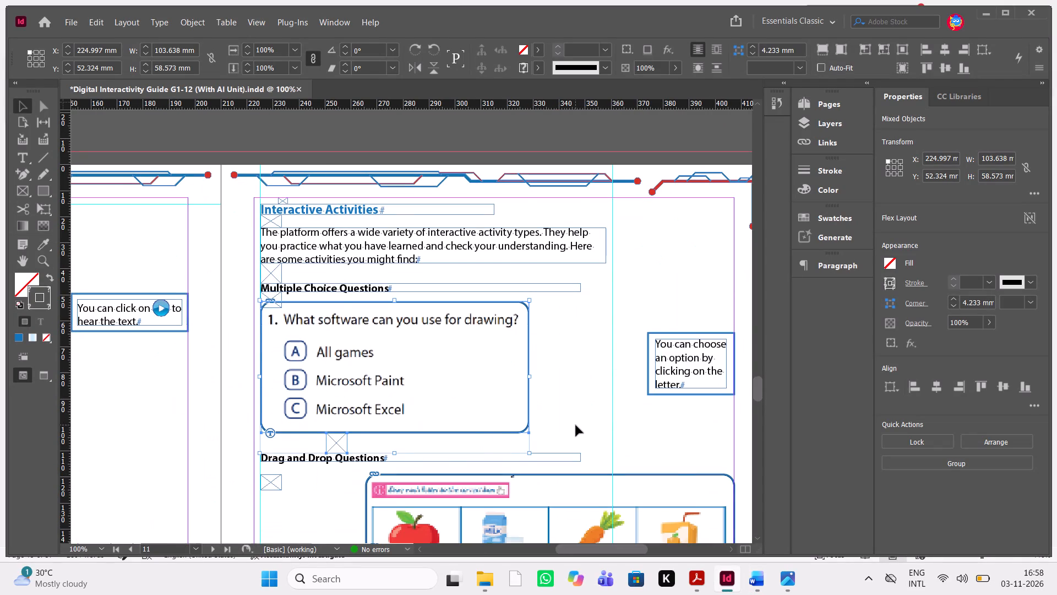
scroll(576, 425, down, 1)
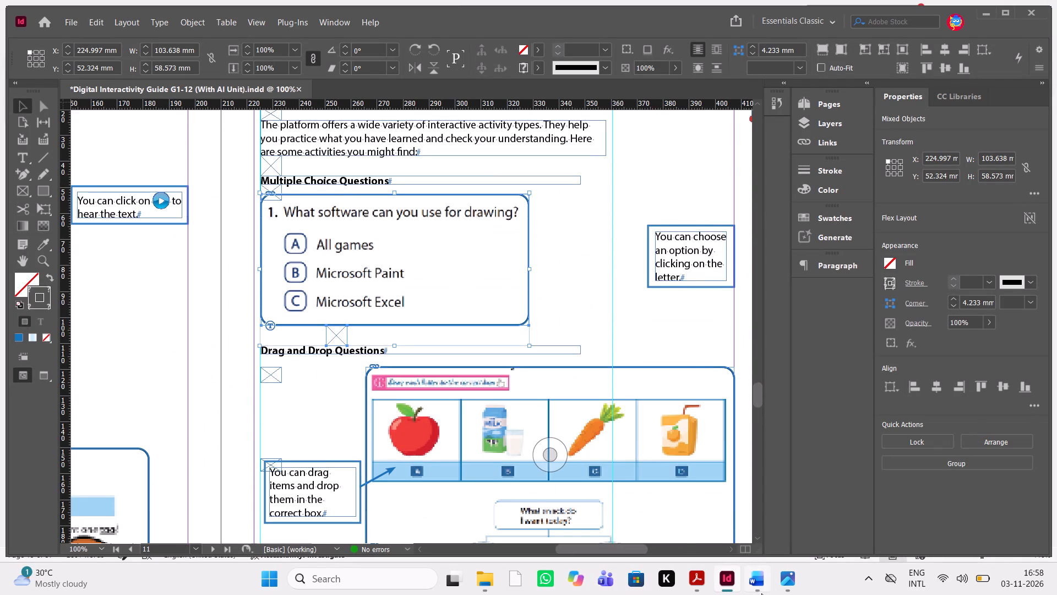
click(761, 594)
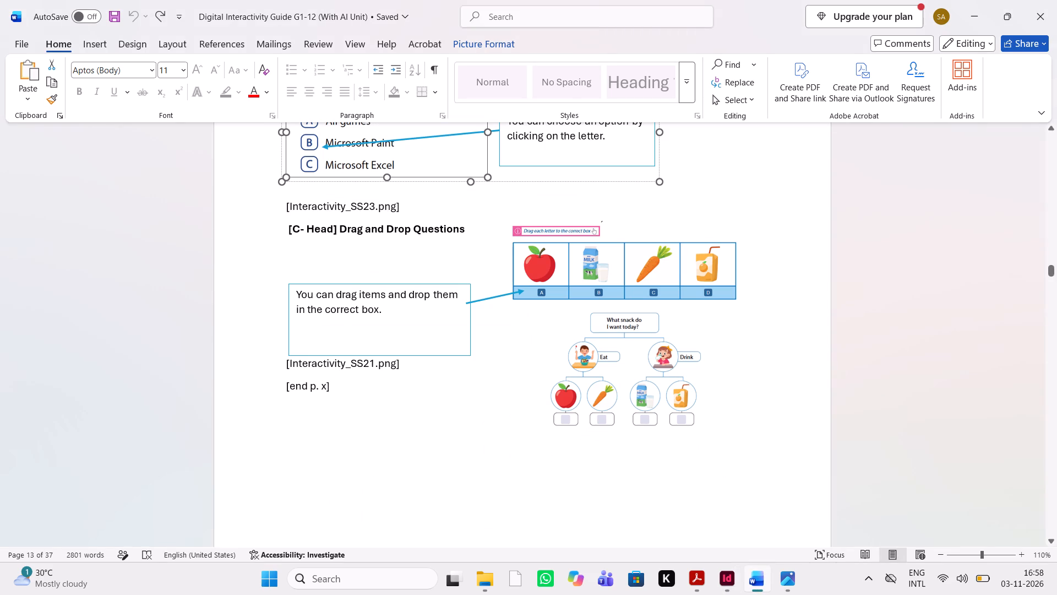
click(720, 582)
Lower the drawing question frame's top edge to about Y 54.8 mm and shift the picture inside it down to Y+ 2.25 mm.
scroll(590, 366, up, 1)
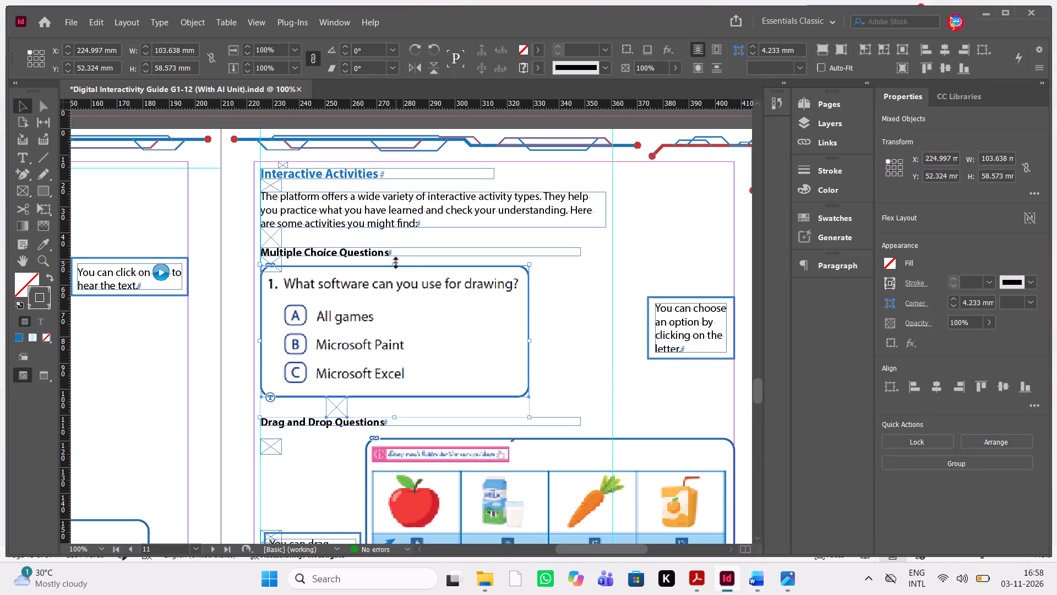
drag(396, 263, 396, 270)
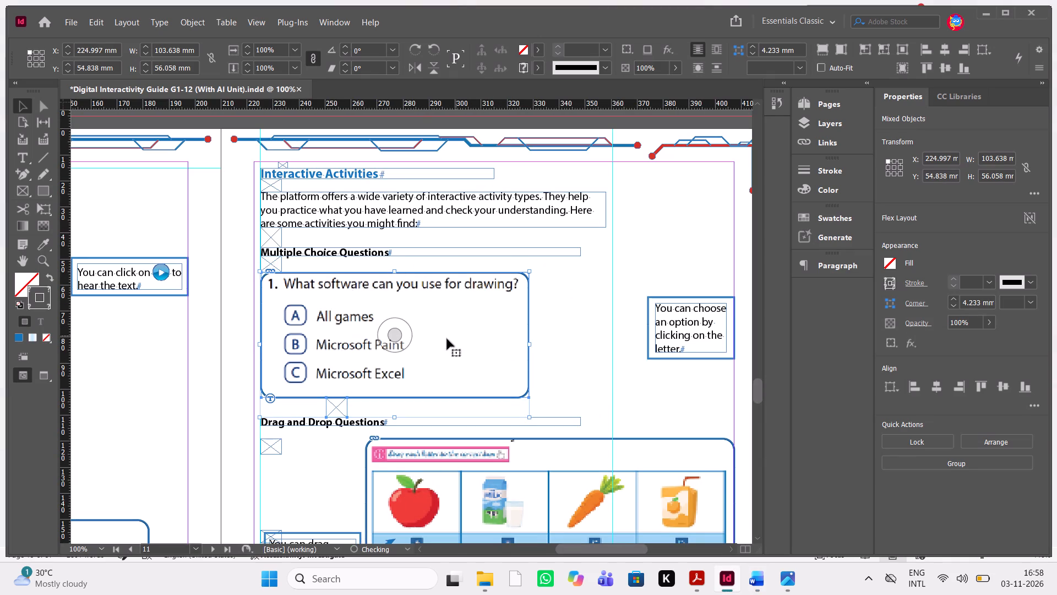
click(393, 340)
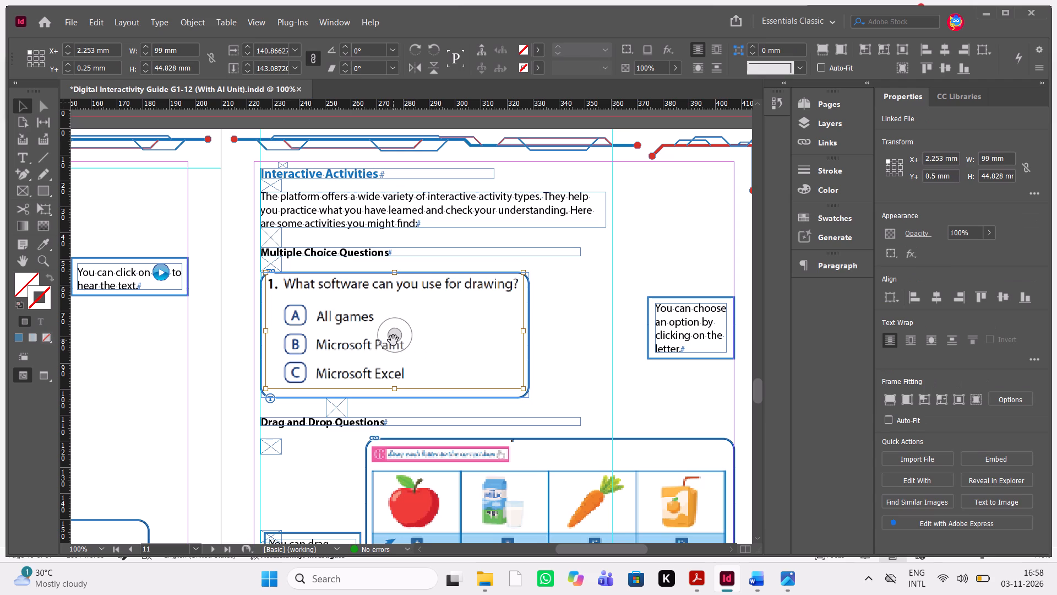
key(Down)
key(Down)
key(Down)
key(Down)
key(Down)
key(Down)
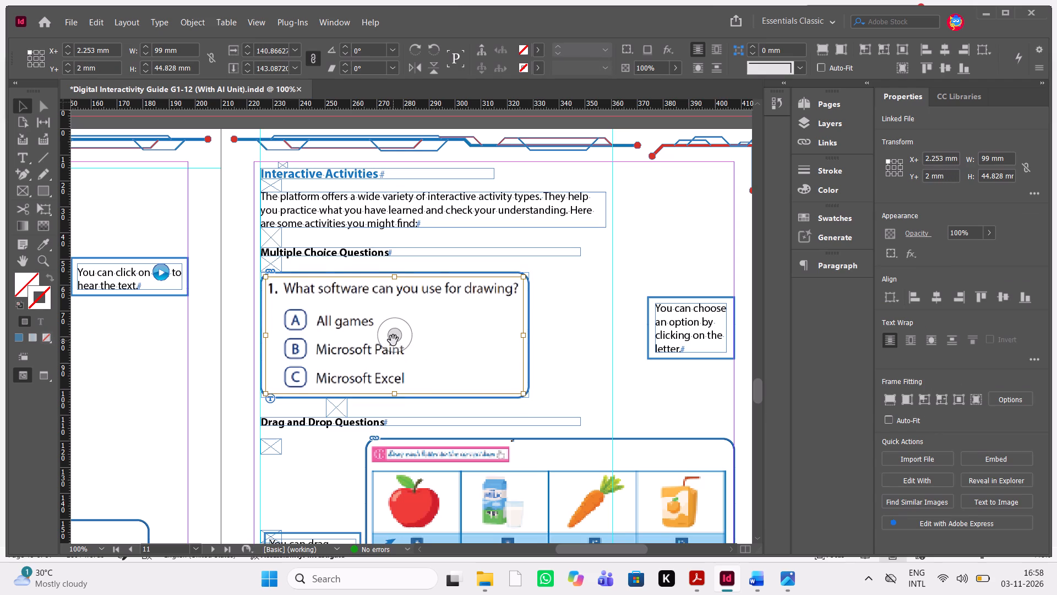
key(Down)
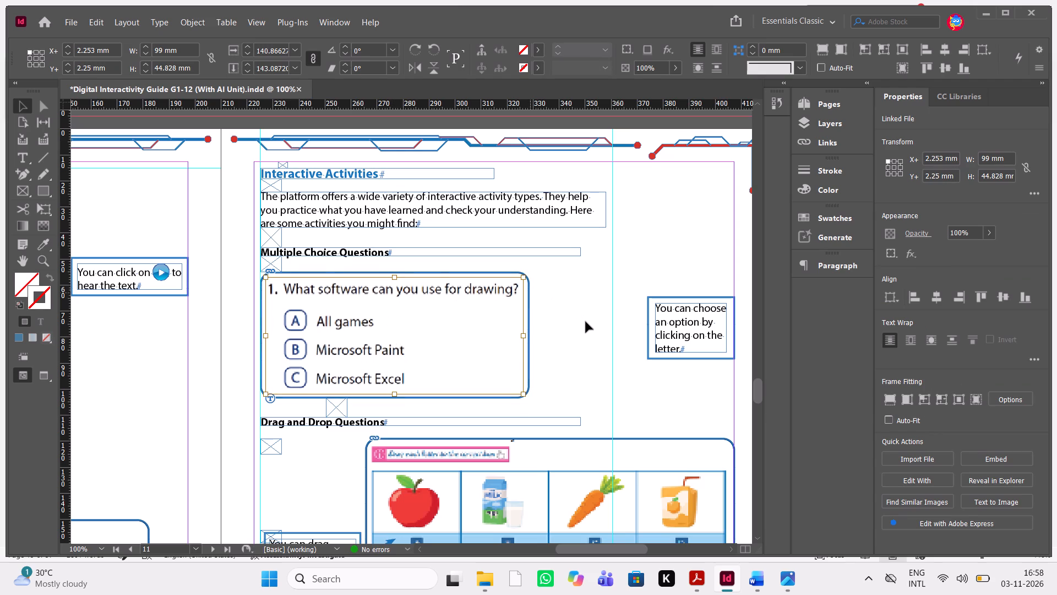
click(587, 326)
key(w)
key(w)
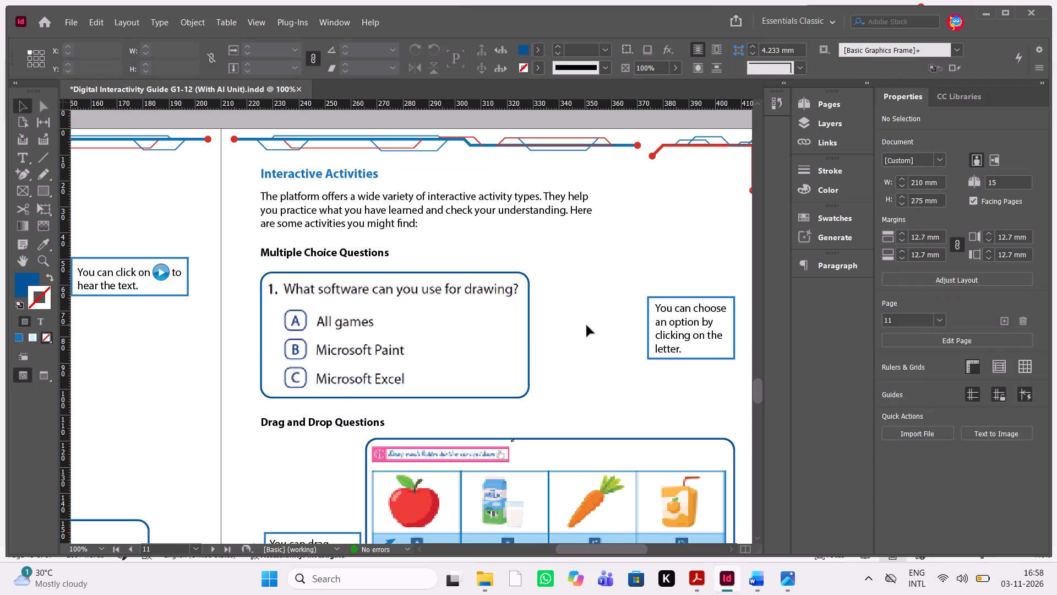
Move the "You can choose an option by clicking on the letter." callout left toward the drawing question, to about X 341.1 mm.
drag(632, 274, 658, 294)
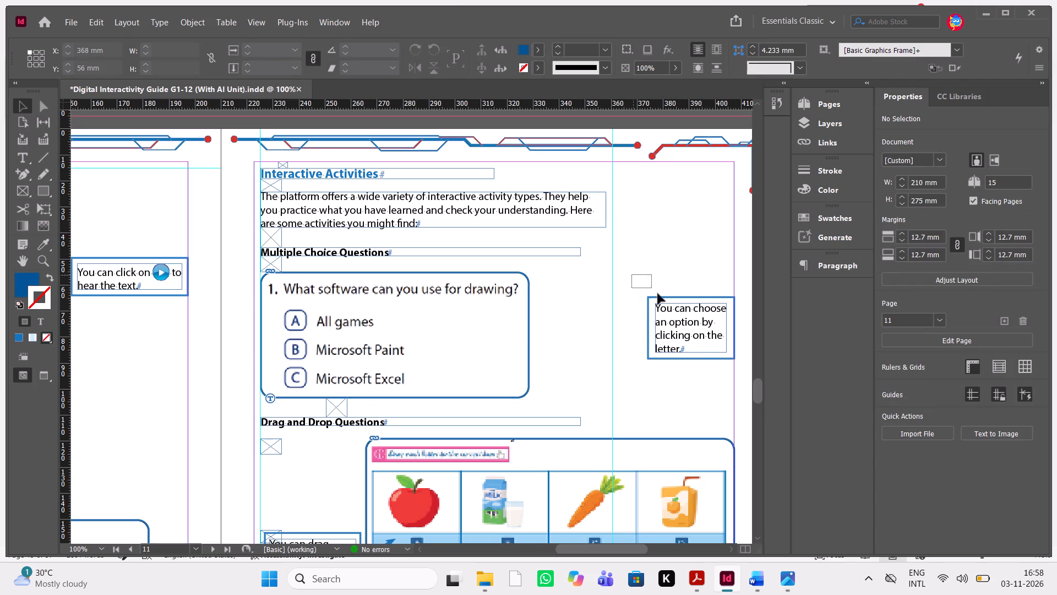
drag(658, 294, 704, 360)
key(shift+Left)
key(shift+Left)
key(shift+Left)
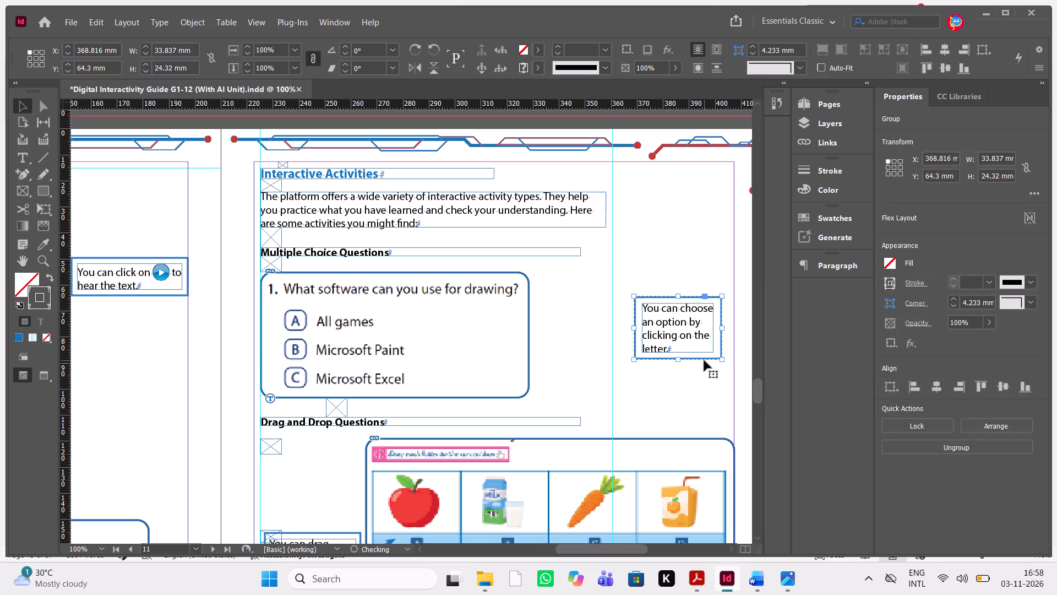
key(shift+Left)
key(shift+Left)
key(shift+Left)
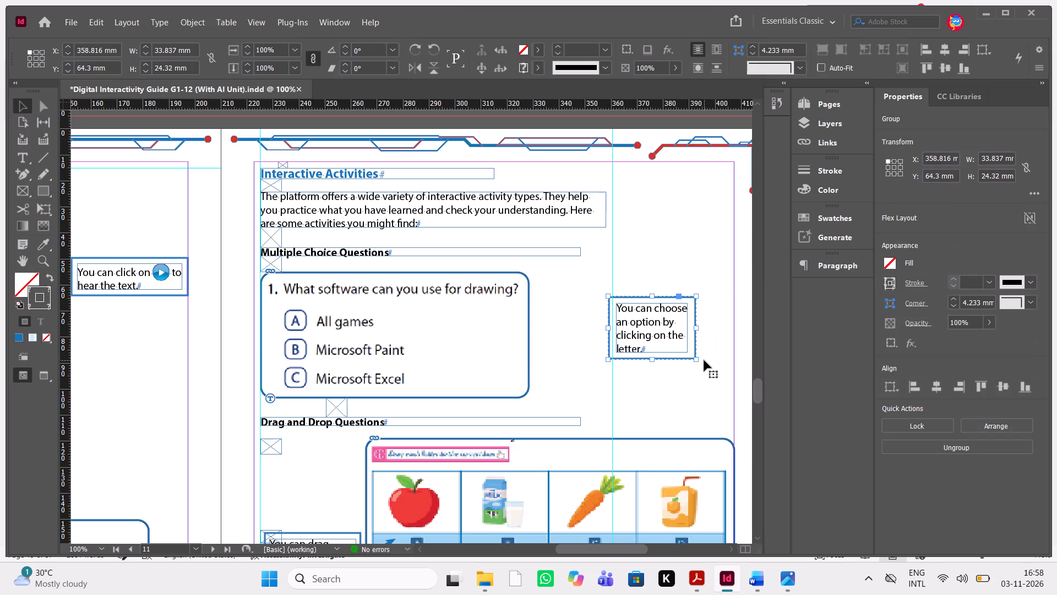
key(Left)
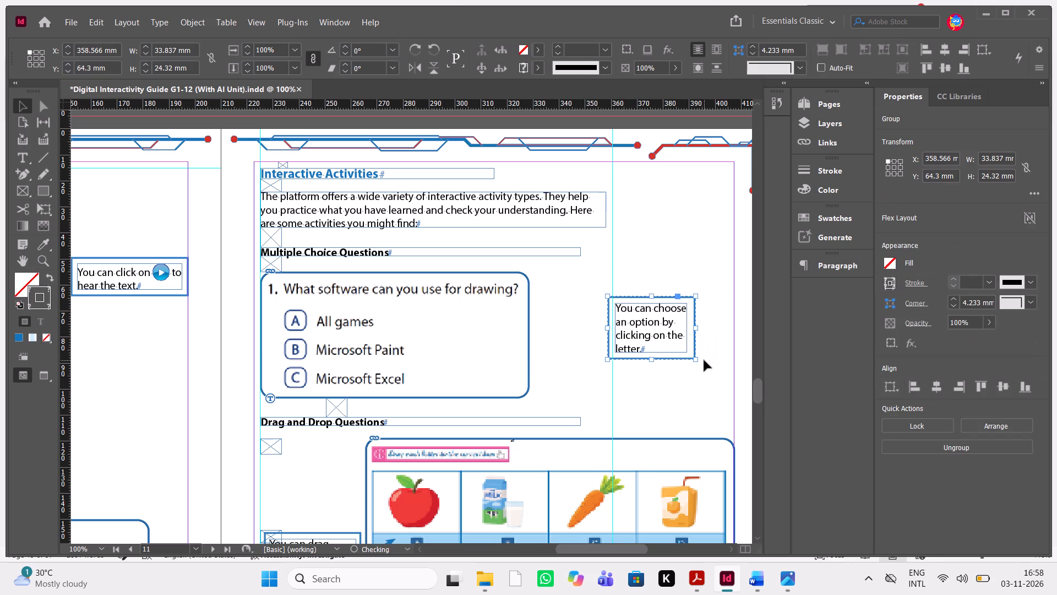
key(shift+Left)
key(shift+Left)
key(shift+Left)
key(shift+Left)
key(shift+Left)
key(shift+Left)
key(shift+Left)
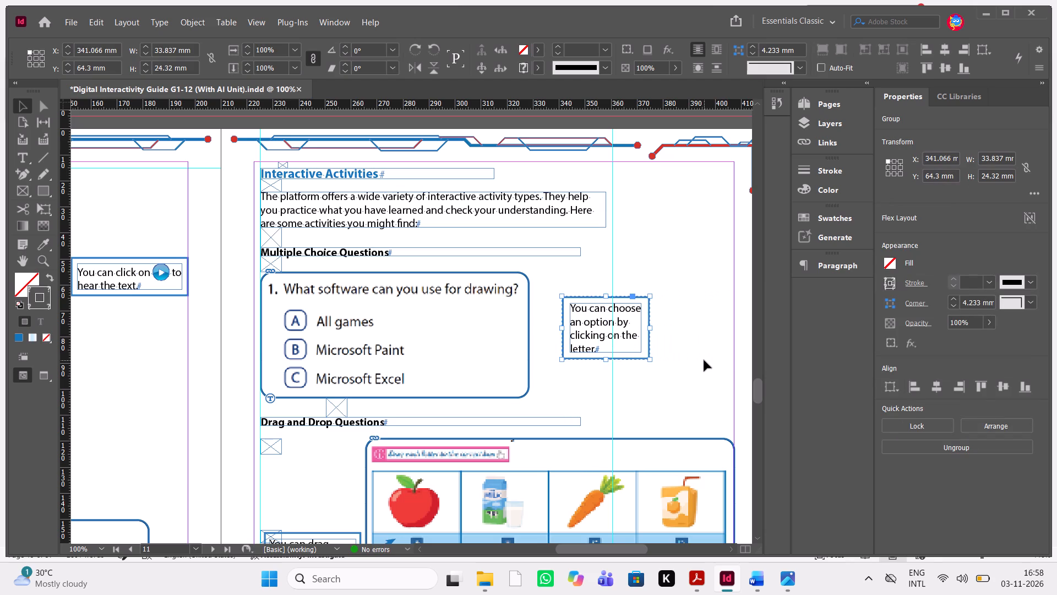
Recheck the multiple choice section in Word, and undo the recent InDesign frame, picture and callout changes back through the arrow's deletion.
click(757, 577)
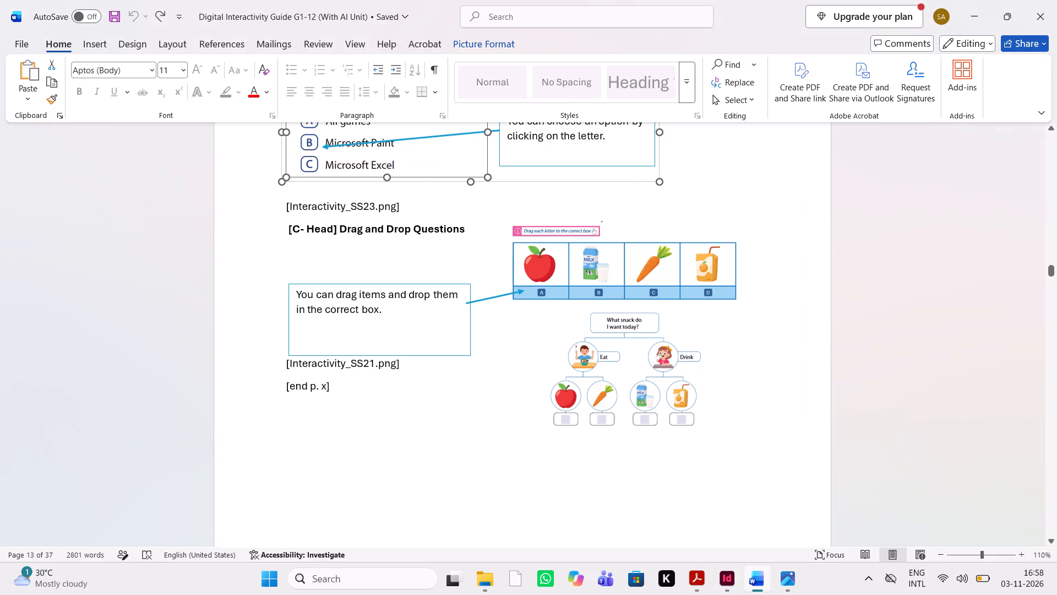
scroll(535, 378, up, 1)
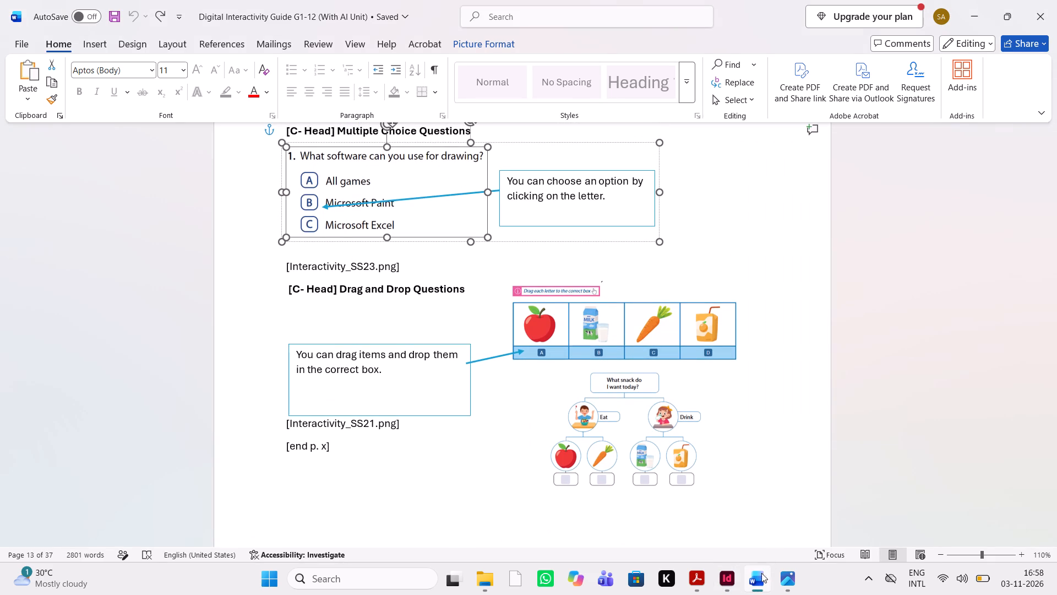
click(759, 576)
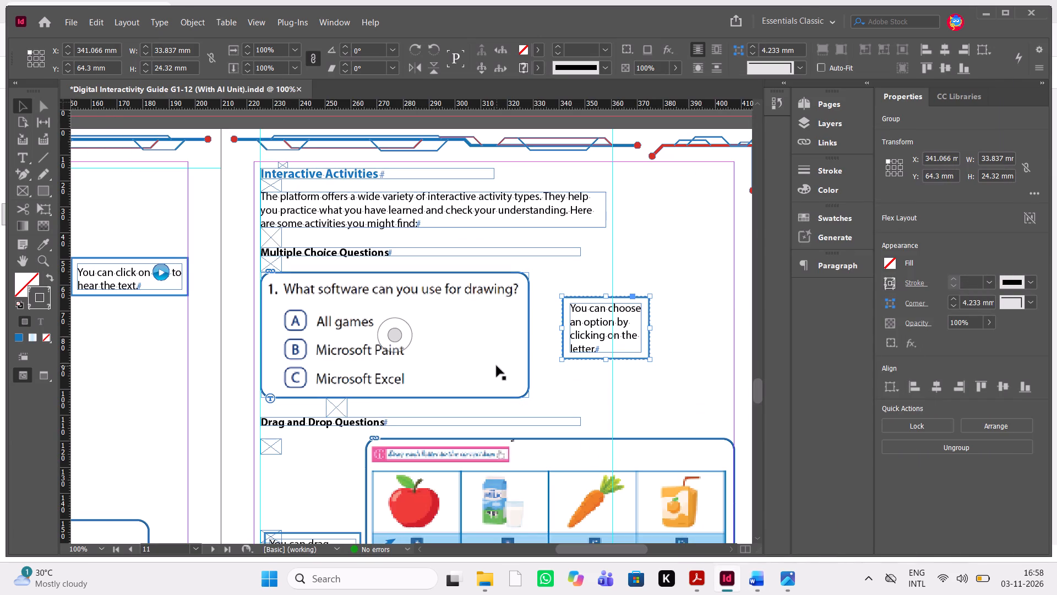
key(ctrl+z)
key(ctrl+z)
key(ctrl+z)
key(ctrl+z)
key(ctrl+z)
key(ctrl+z)
key(ctrl+z)
key(ctrl+z)
key(ctrl+z)
key(ctrl+z)
key(ctrl+z)
key(ctrl+z)
key(ctrl+z)
key(ctrl+z)
key(ctrl+z)
key(ctrl+z)
key(ctrl+z)
key(ctrl+z)
key(ctrl+z)
key(ctrl+z)
key(ctrl+z)
key(ctrl+z)
key(ctrl+z)
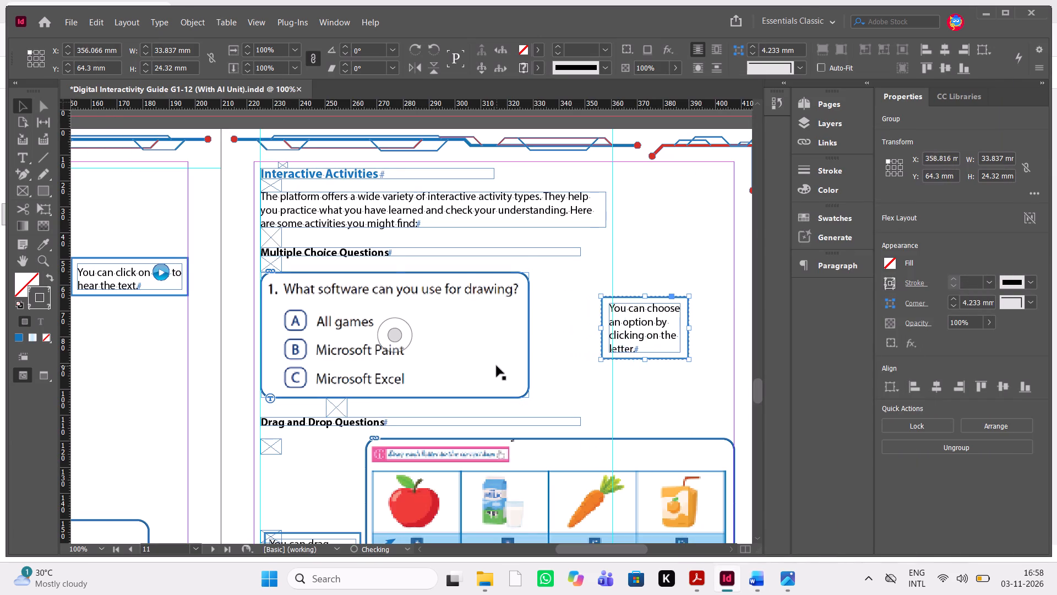
key(ctrl+z)
key(ctrl+z)
key(ctrl+z)
key(ctrl+z)
key(ctrl+z)
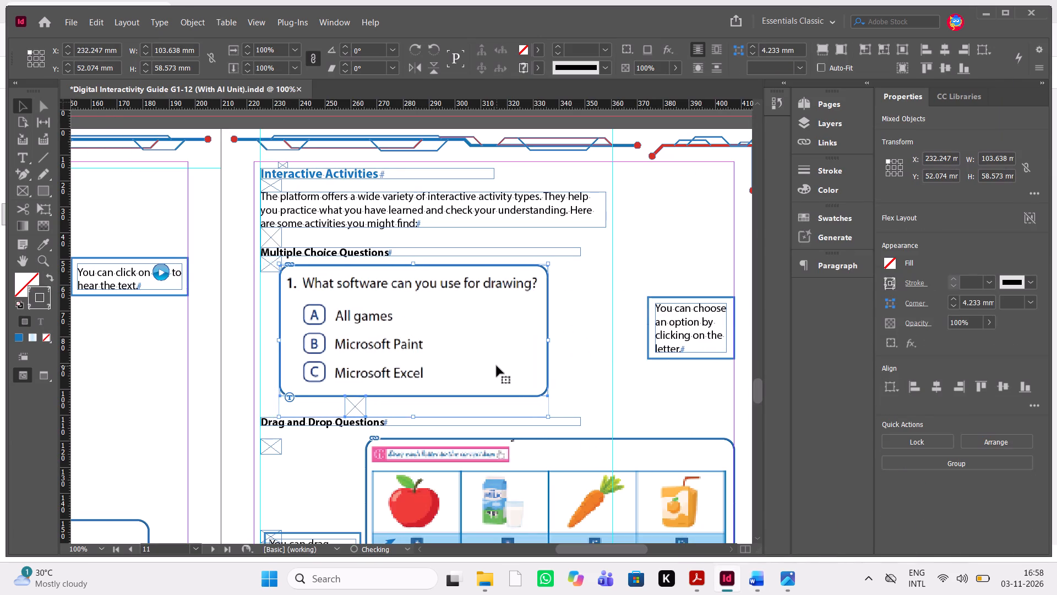
key(ctrl+z)
key(ctrl+z)
key(ctrl+z)
key(ctrl+z)
key(ctrl+z)
key(ctrl+z)
key(ctrl+z)
key(ctrl+z)
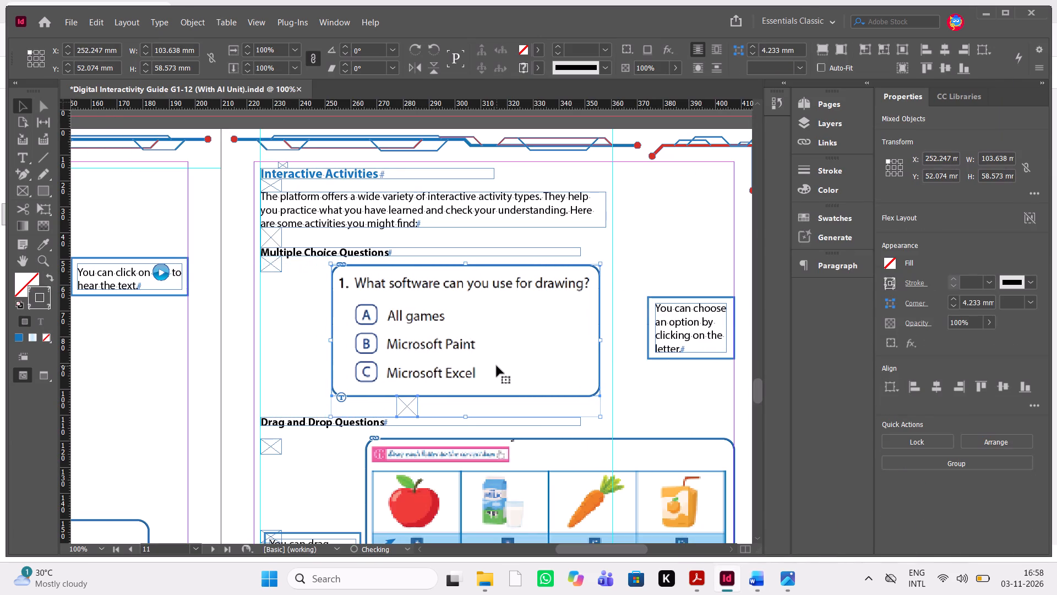
key(ctrl+z)
key(ctrl+z)
key(ctrl+z)
key(ctrl+z)
key(ctrl+z)
key(ctrl+z)
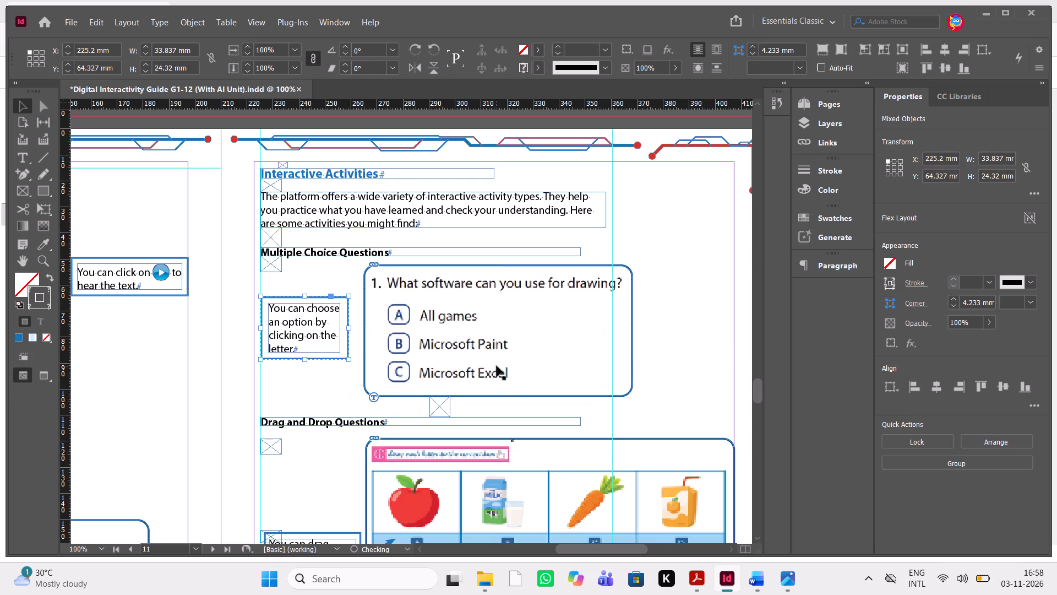
key(ctrl+z)
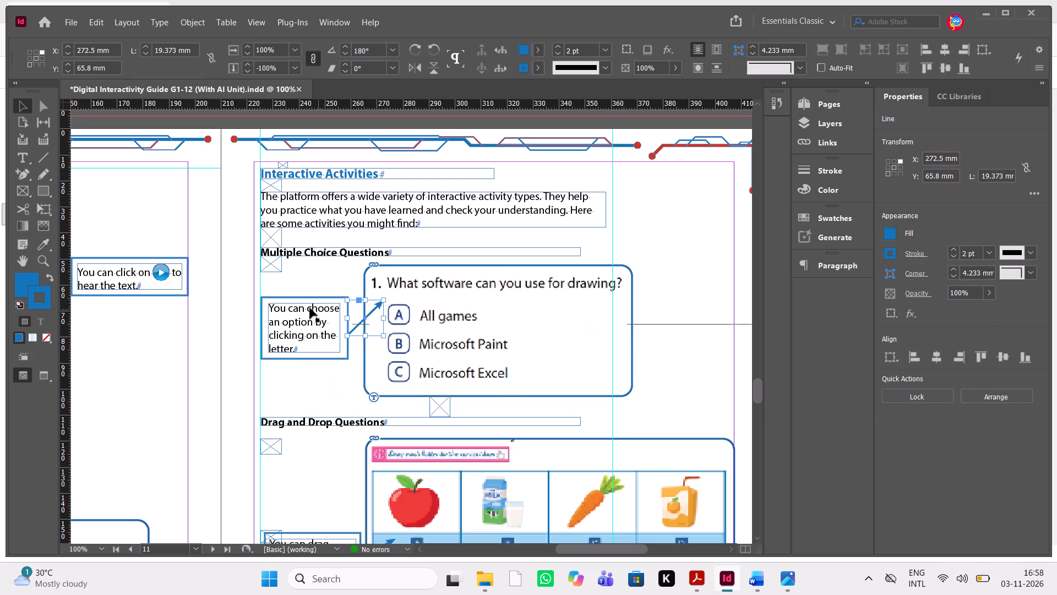
Move the multiple choice callout together with its arrow down beside the drawing question, to about Y 67.6 mm.
drag(284, 283, 318, 359)
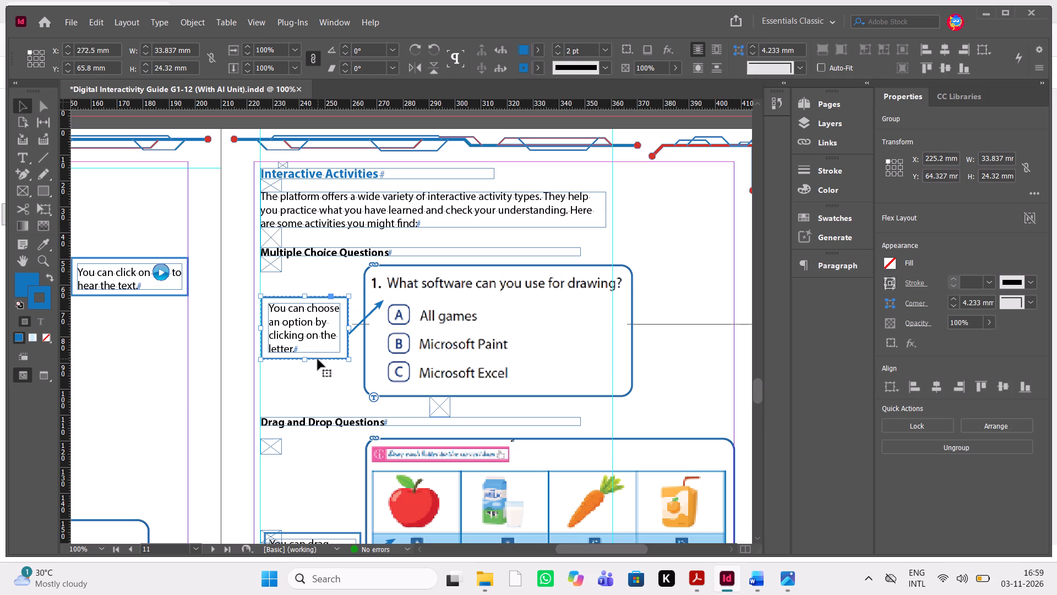
shift+click(359, 324)
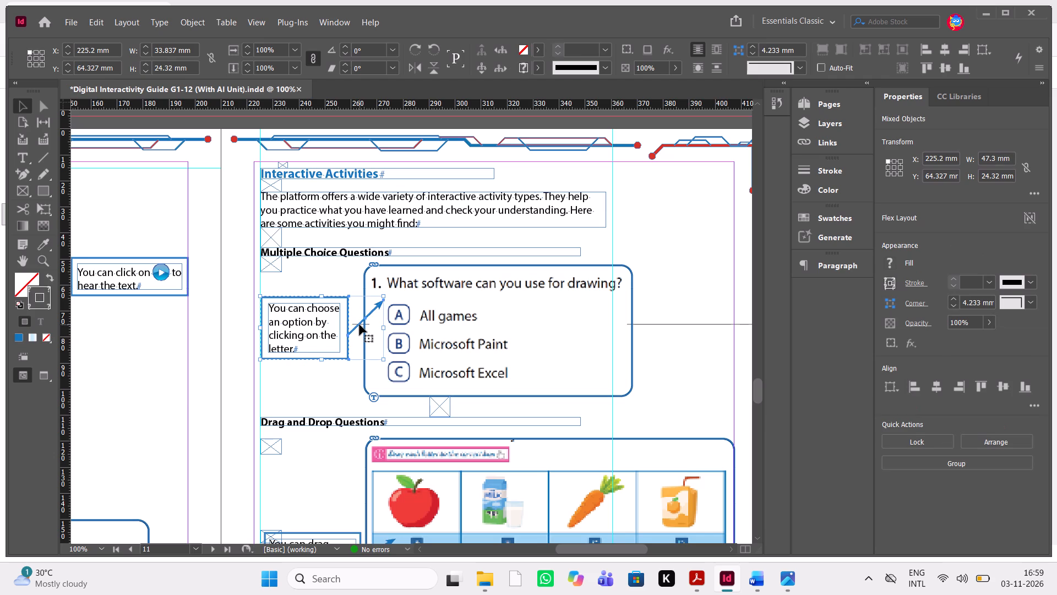
key(shift+Down)
key(shift+Down)
key(shift+Down)
key(shift+Down)
key(shift+Down)
key(shift+Down)
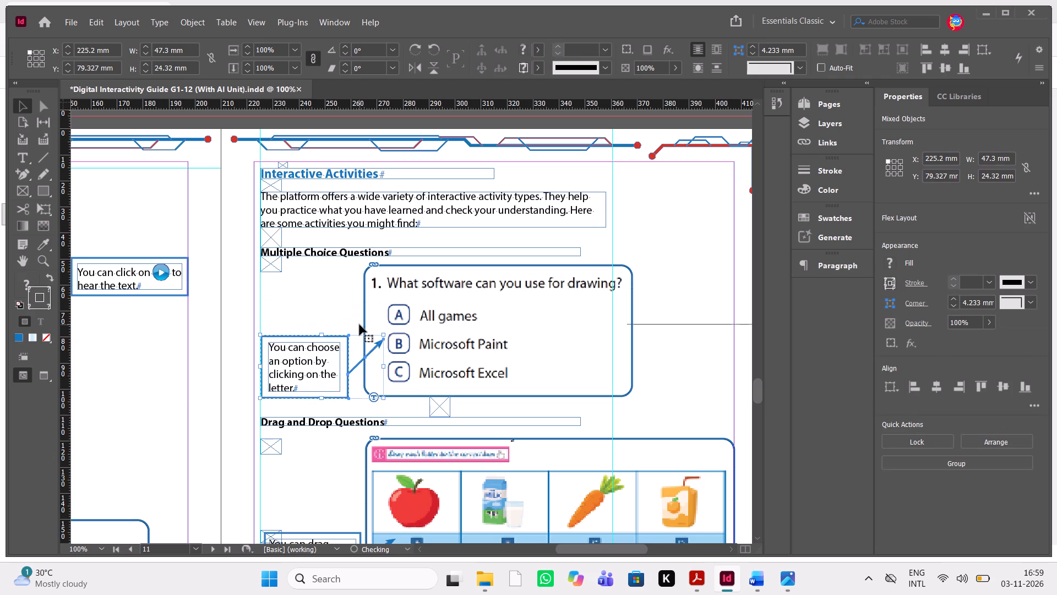
key(shift+Down)
key(Up)
key(Up)
key(Up)
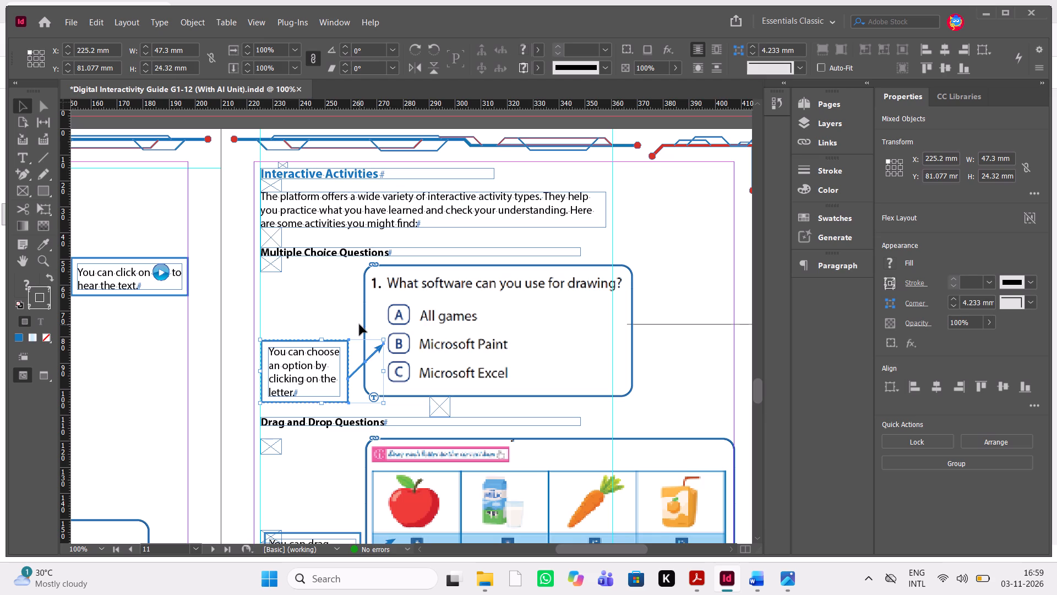
key(shift+Up)
key(shift+Up)
key(shift+Up)
key(shift+Up)
key(shift+Up)
key(shift+Down)
key(Up)
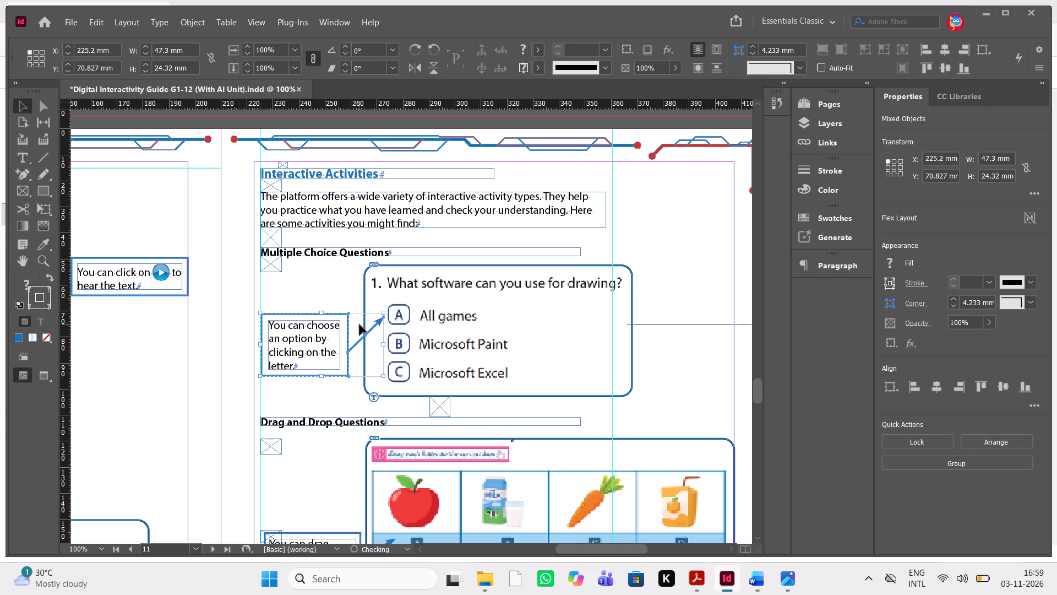
key(Up)
key(Up)
key(Up)
key(Up)
key(Up)
key(Up)
key(Up)
key(Up)
key(Up)
key(Up)
key(Up)
key(Up)
key(Up)
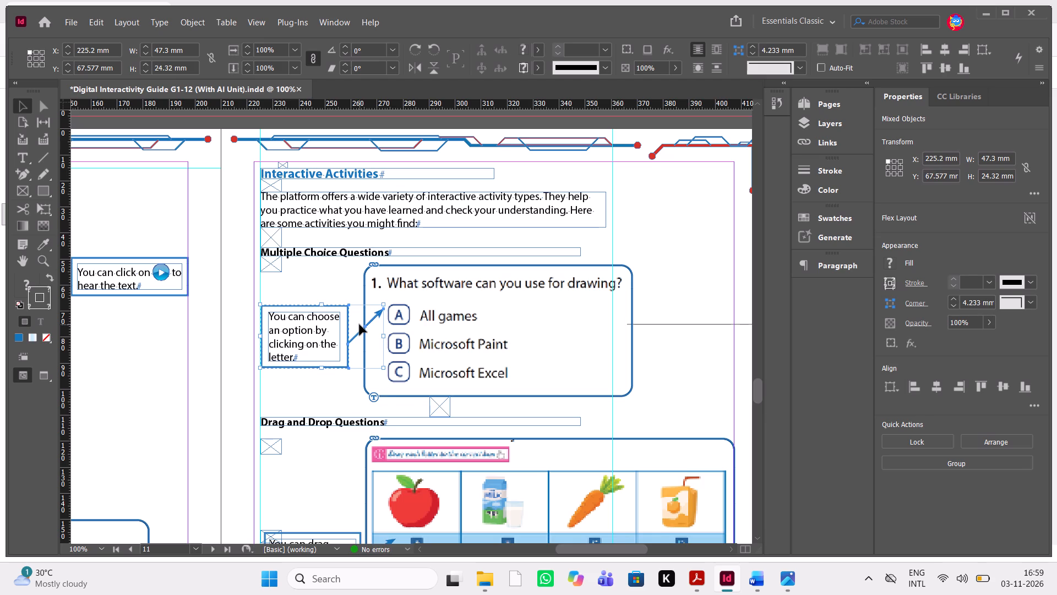
Delete the arrow linking the multiple choice callout to the drawing question picture.
click(703, 265)
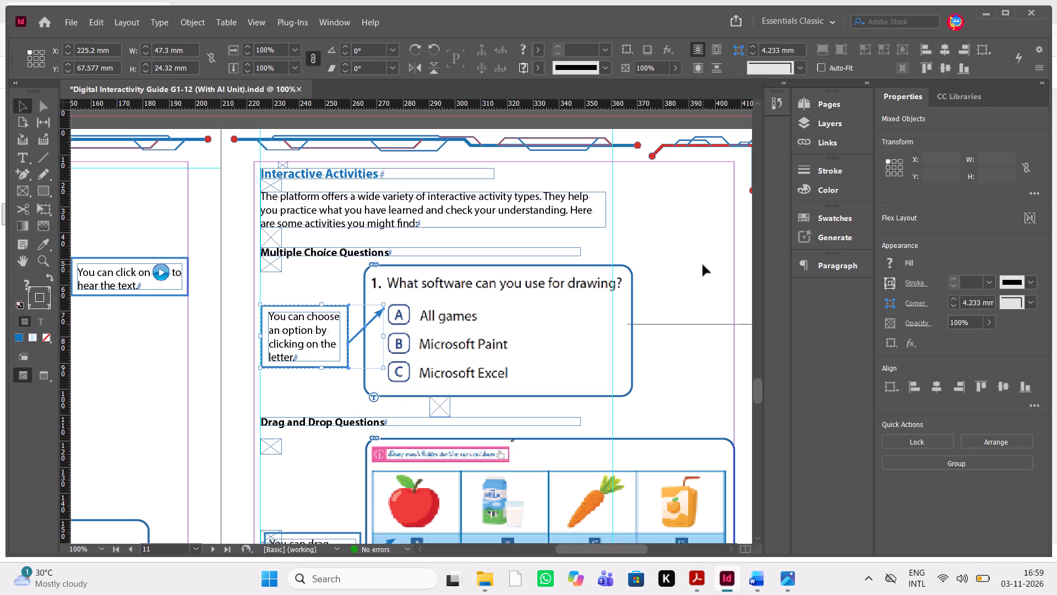
click(361, 327)
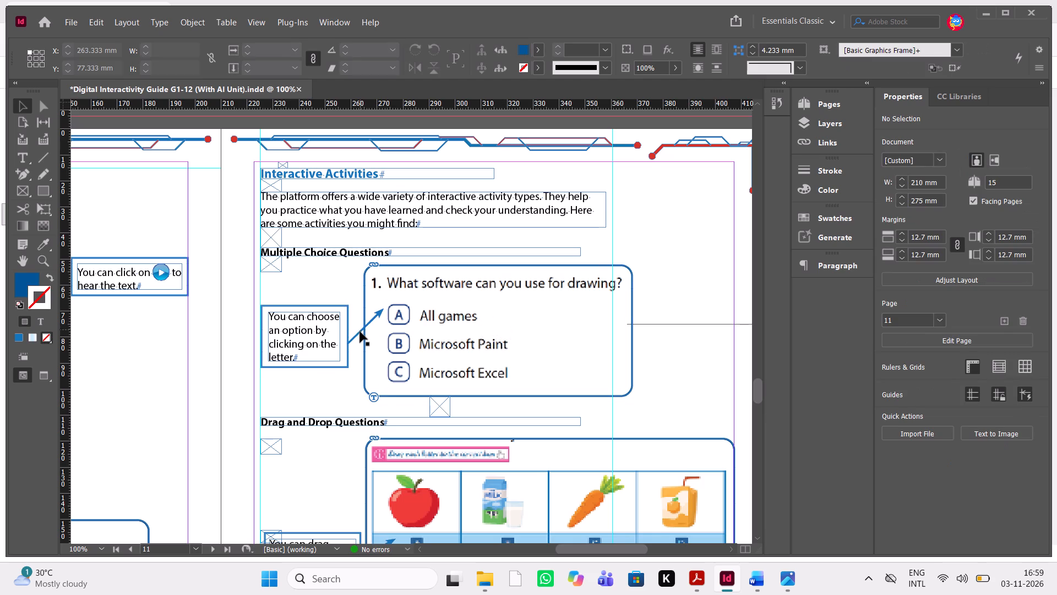
click(360, 334)
key(Delete)
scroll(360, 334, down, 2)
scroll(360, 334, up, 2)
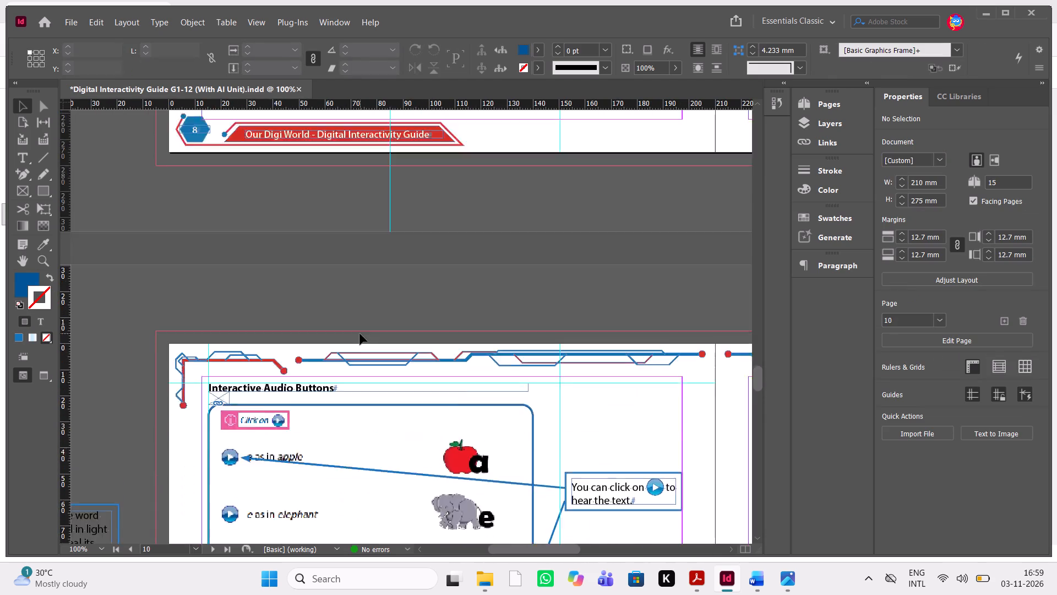
Copy the short arrow that links the "Click to play the video." callout to the play control on page 6.
scroll(360, 334, up, 5)
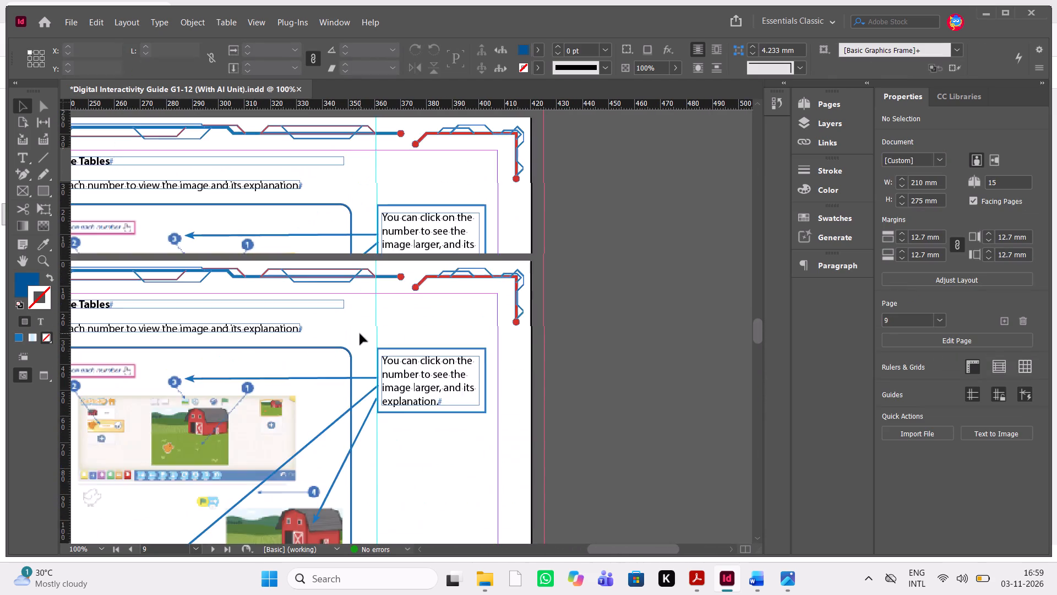
scroll(360, 334, down, 2)
scroll(360, 334, up, 2)
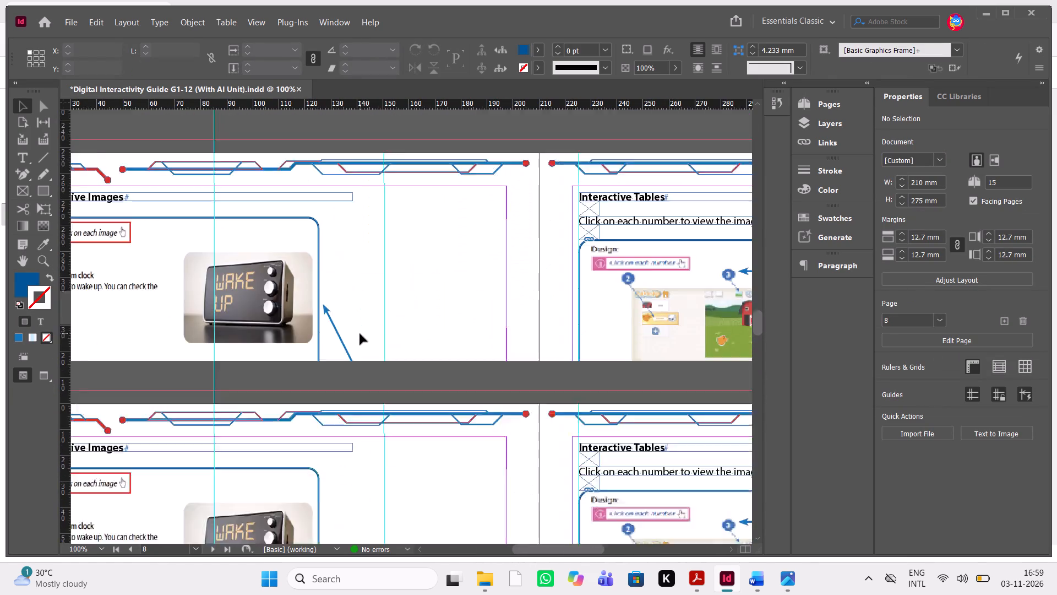
scroll(360, 334, up, 1)
scroll(360, 334, right, 1)
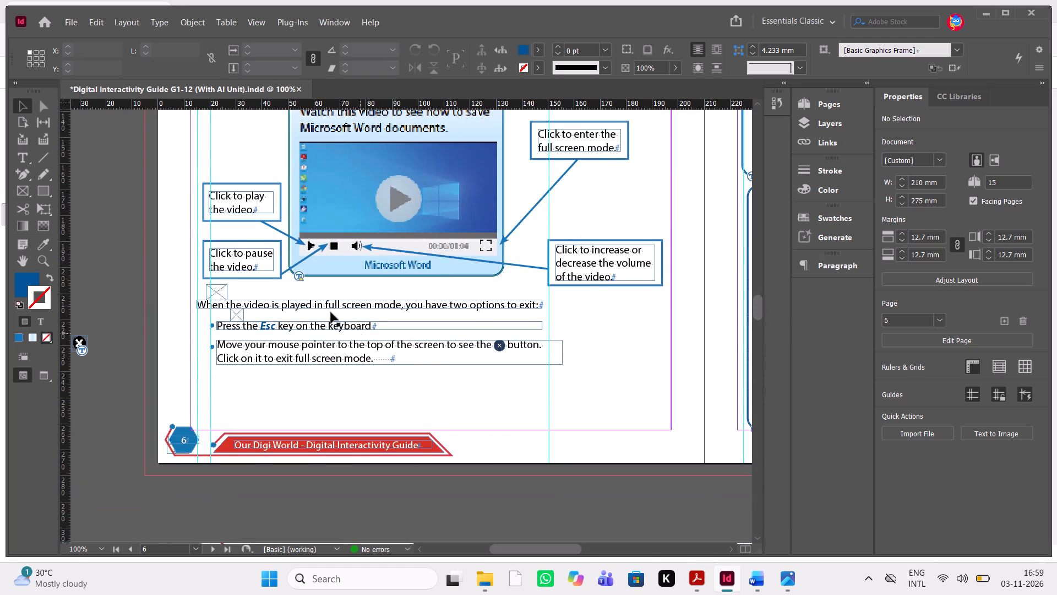
click(281, 230)
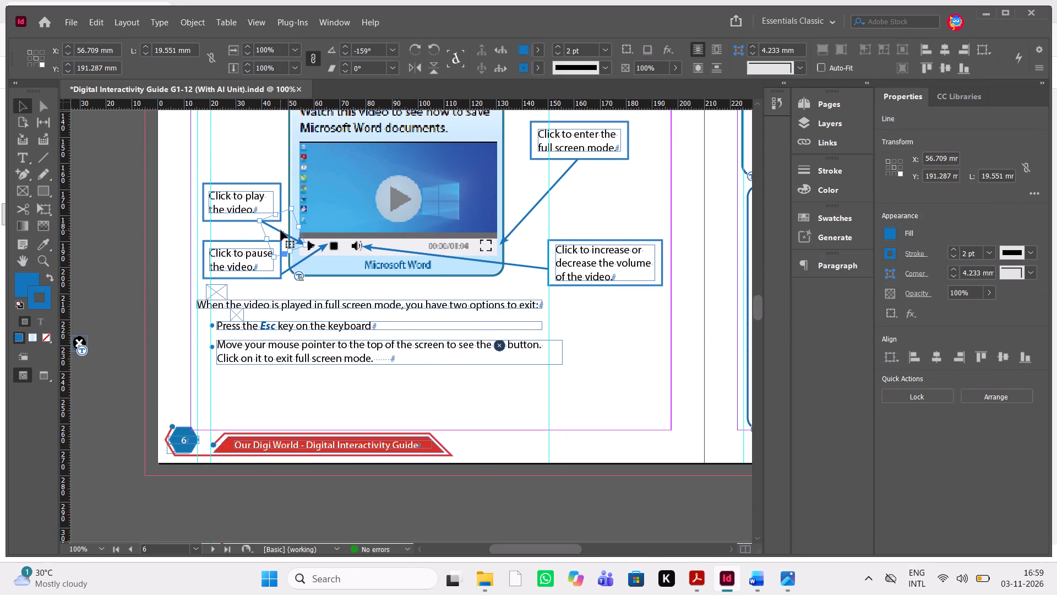
key(ctrl+c)
Move the multiple choice callout on page 11 beside the drawing question, to about X 224.9 mm, Y 57.1 mm.
scroll(281, 230, down, 2)
scroll(281, 230, left, 1)
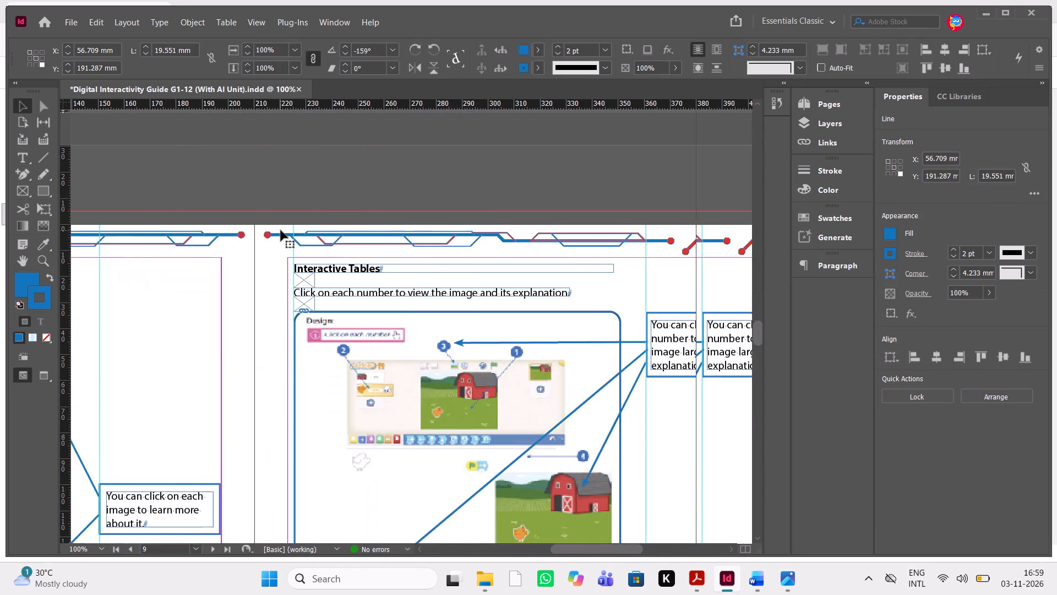
scroll(281, 230, down, 4)
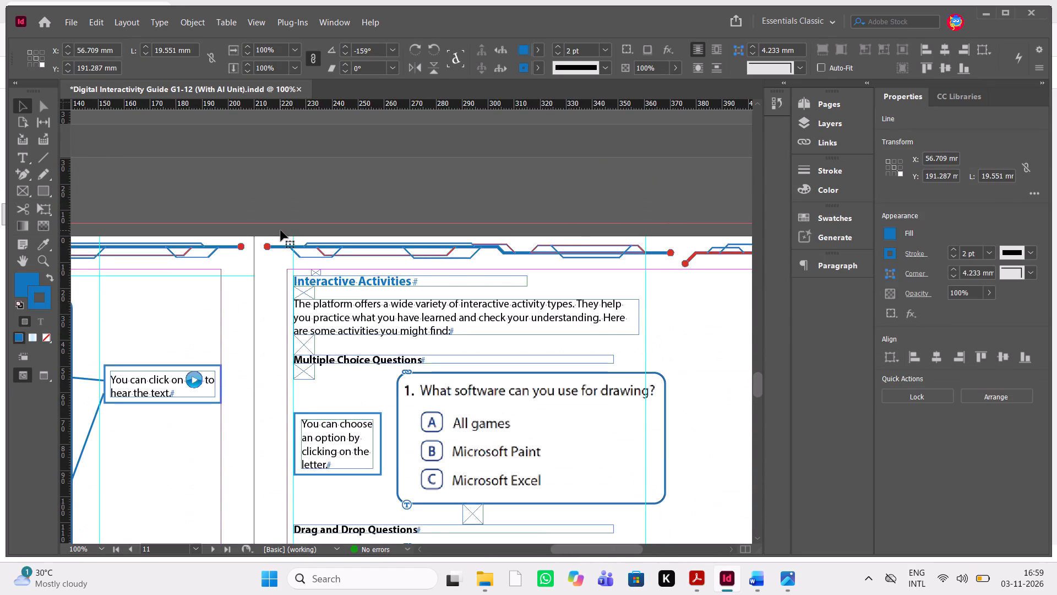
scroll(281, 230, down, 1)
drag(322, 224, 351, 261)
key(shift+Up)
key(shift+Up)
key(shift+Up)
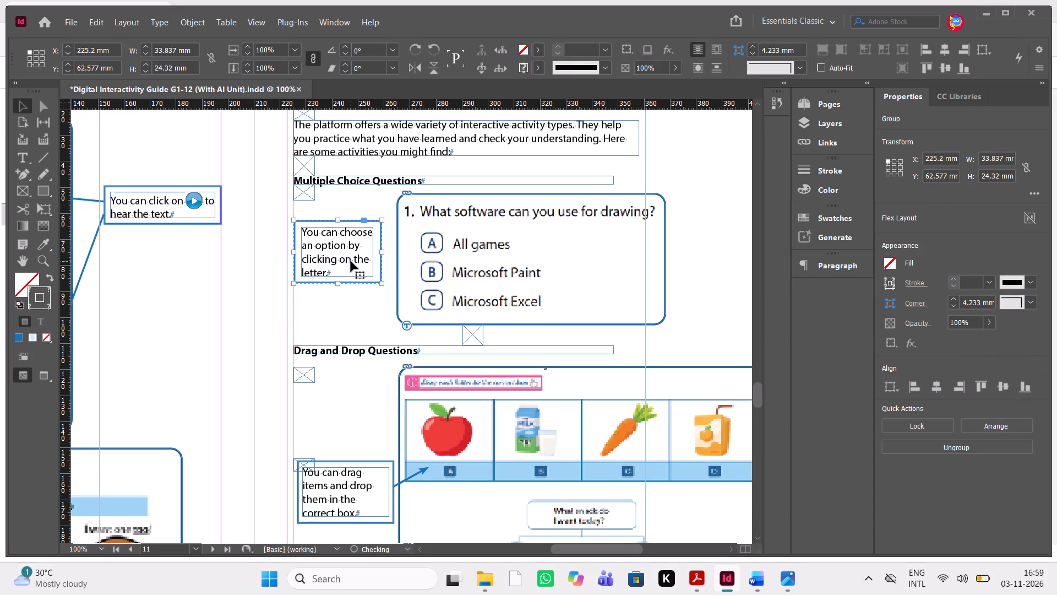
key(shift+Up)
key(Left)
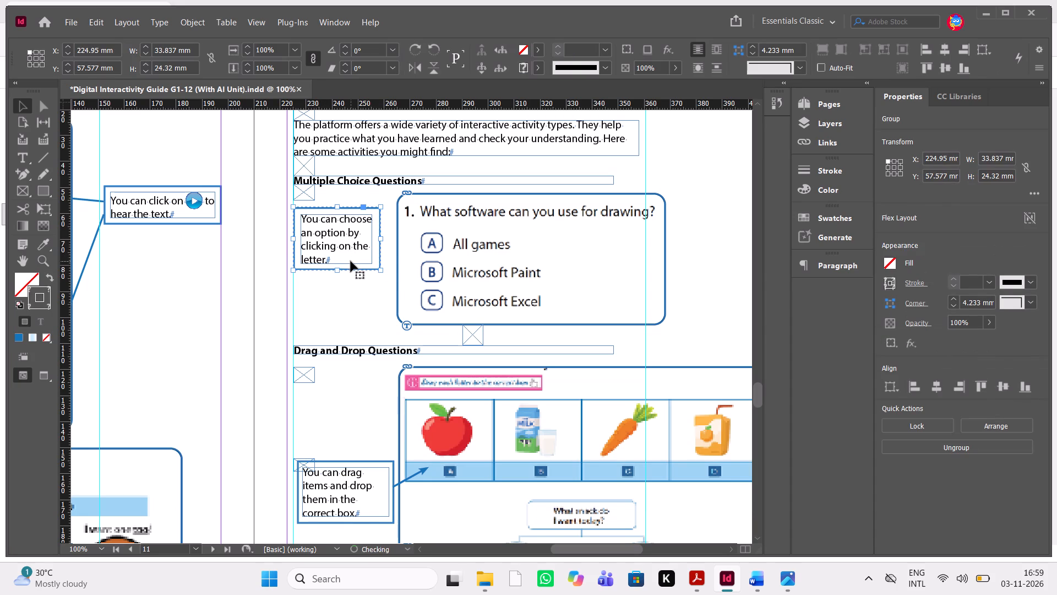
key(Up)
key(Up)
key(Up)
key(Up)
key(Down)
key(Down)
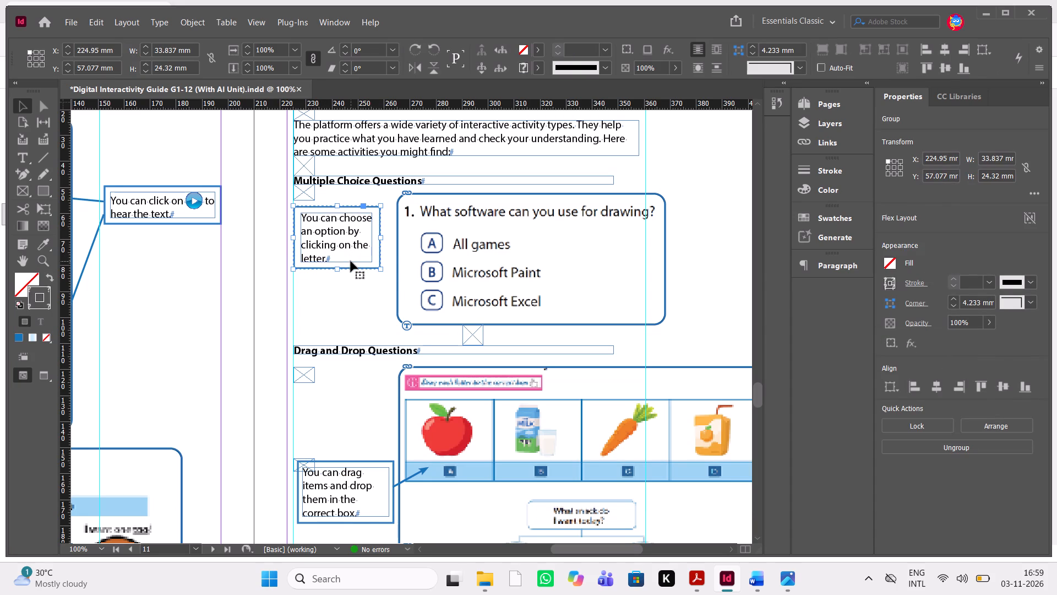
Nudge the drawing question picture and its frame slightly right, to about X 265 mm.
click(375, 305)
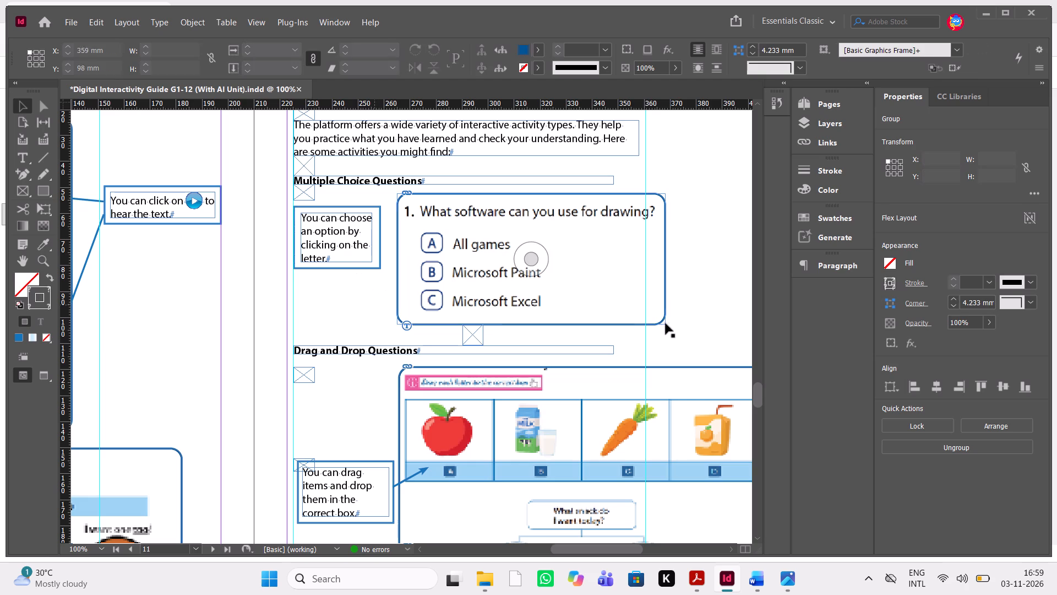
drag(688, 342, 472, 299)
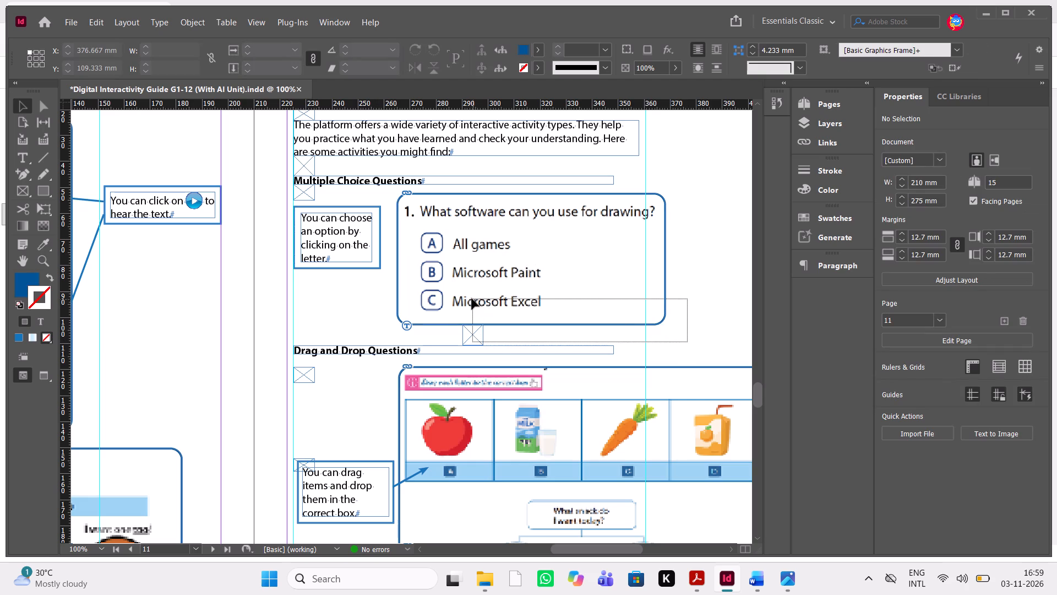
drag(472, 299, 471, 298)
key(Right)
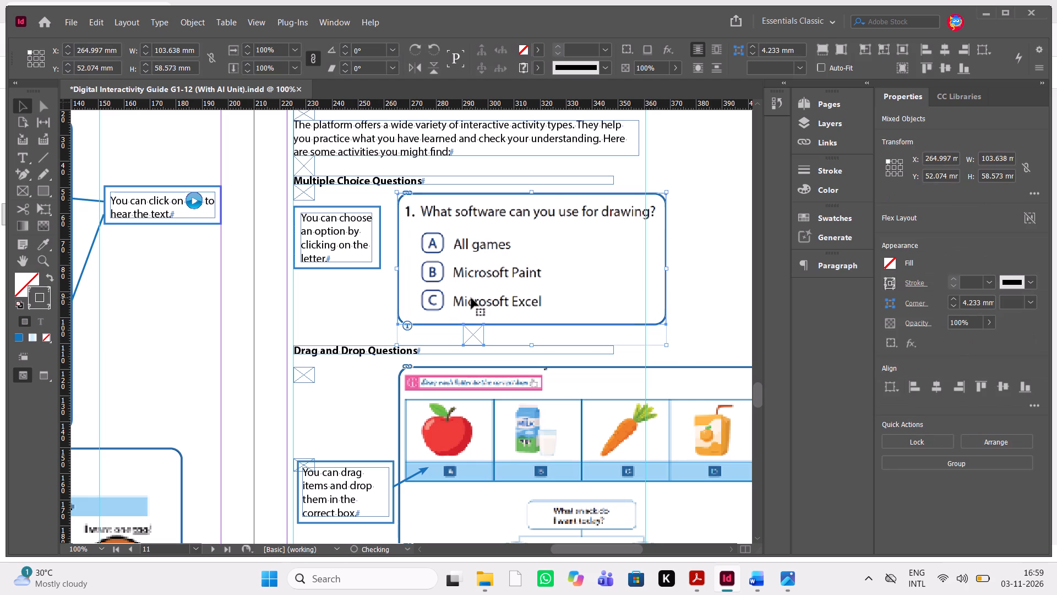
key(Right)
Paste the copied arrow on page 11 and place it from the multiple choice callout toward option B, at about X 276.1 mm, Y 81.2 mm.
click(341, 321)
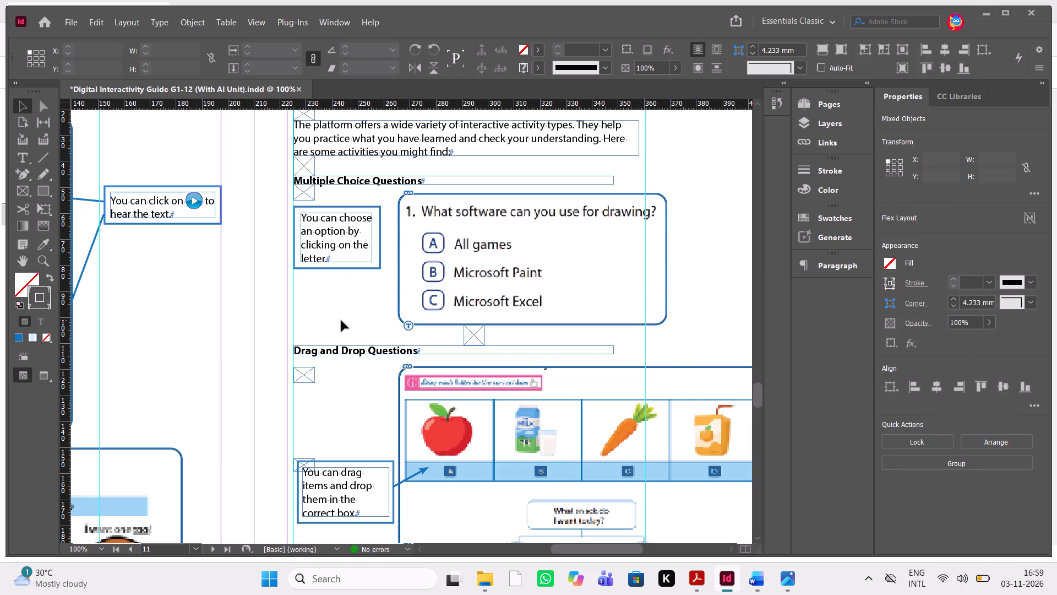
key(ctrl+v)
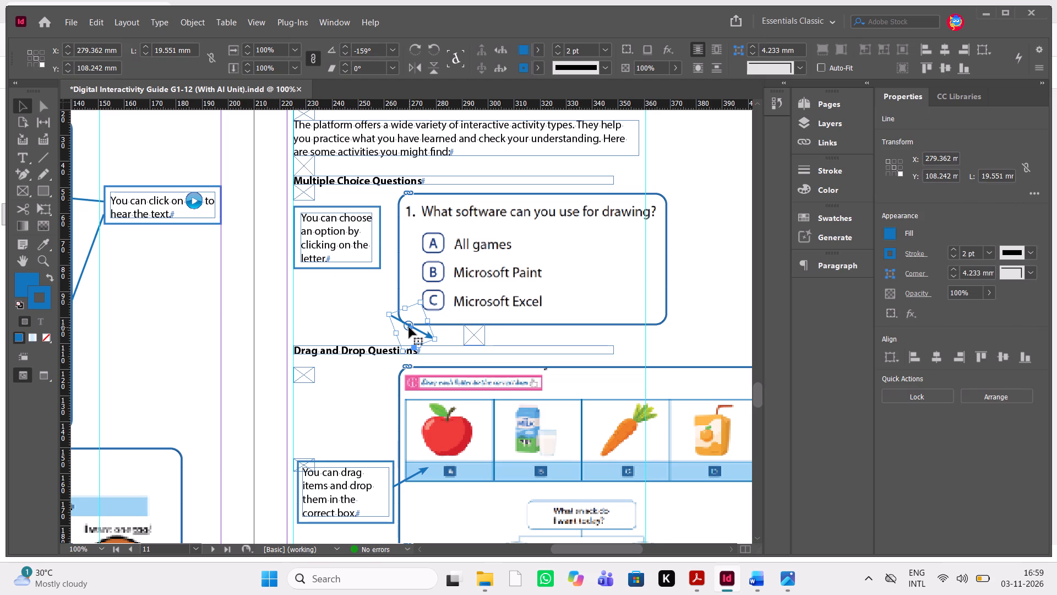
key(shift+Up)
key(shift+Up)
key(shift+Up)
key(shift+Up)
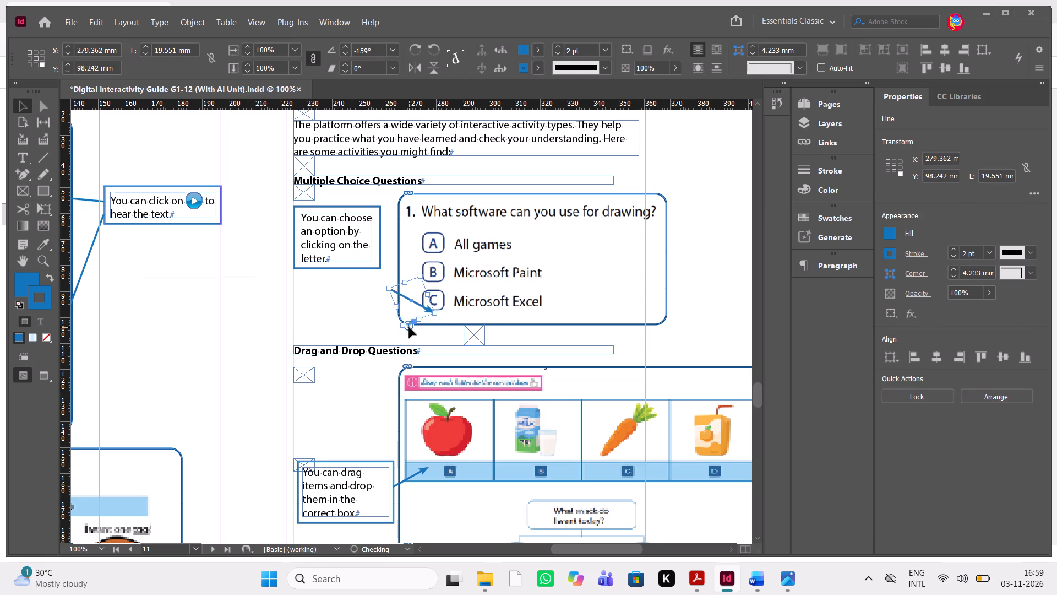
key(shift+Up)
key(shift+Up)
key(shift+Up)
key(shift+Up)
key(shift+Up)
key(shift+Up)
key(shift+Left)
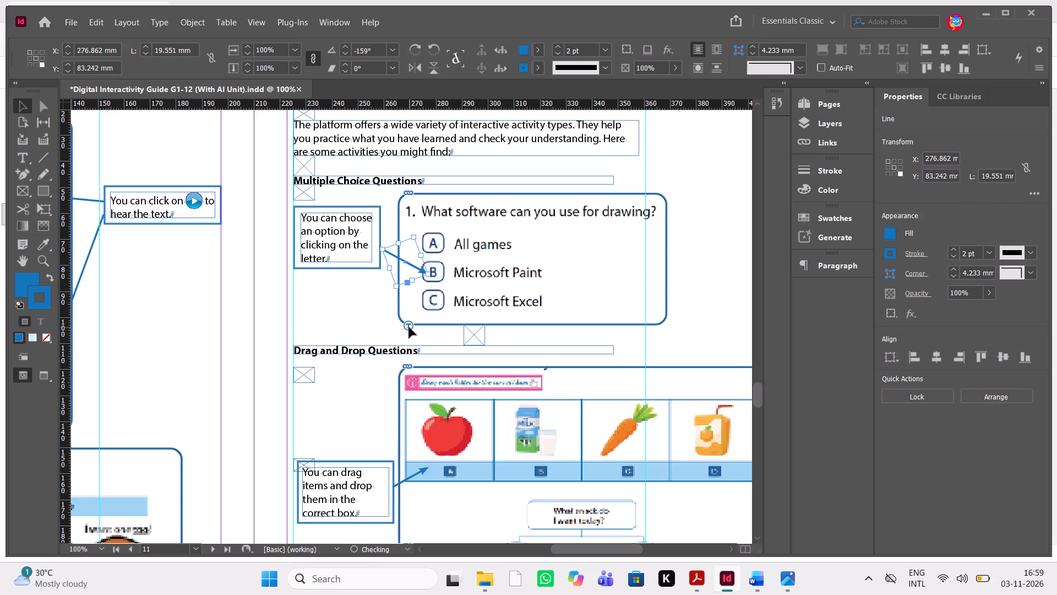
key(Up)
key(Up)
key(Up)
key(Up)
key(Left)
key(Left)
key(Left)
key(Up)
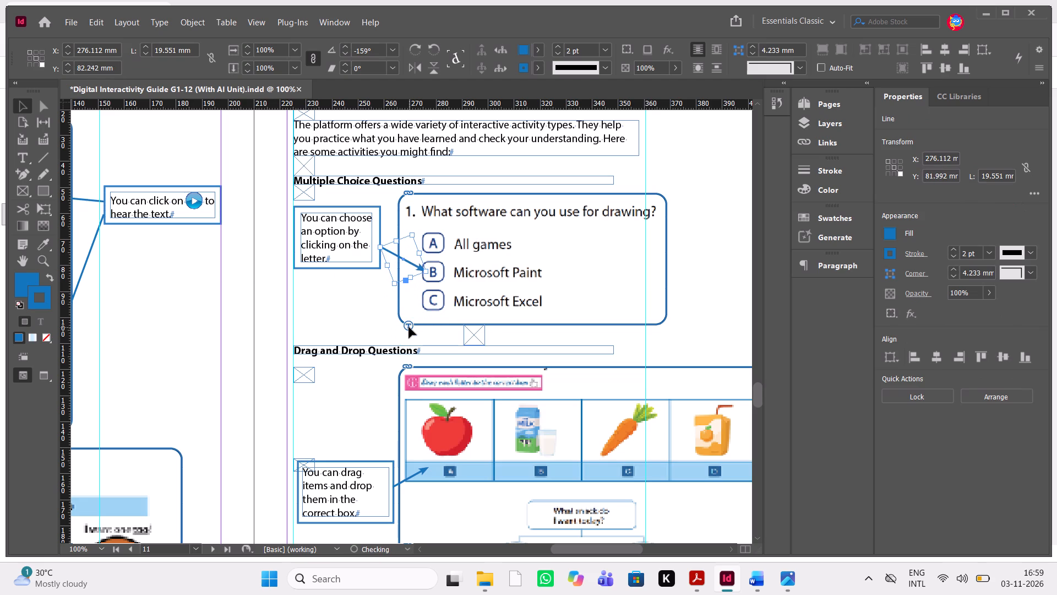
key(Up)
key(Up)
key(Up)
key(Right)
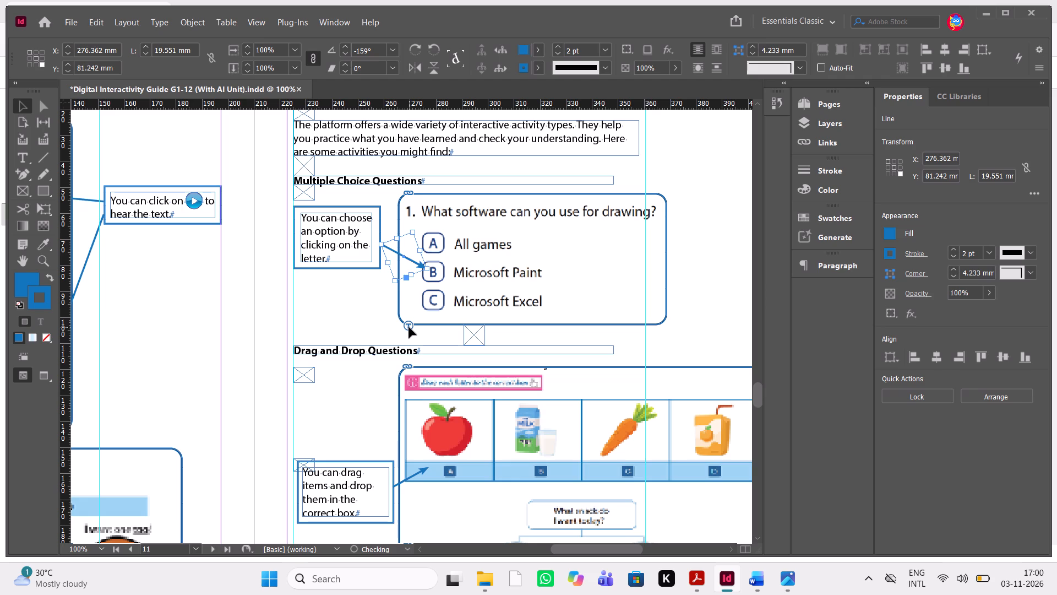
key(Left)
key(Left)
key(Right)
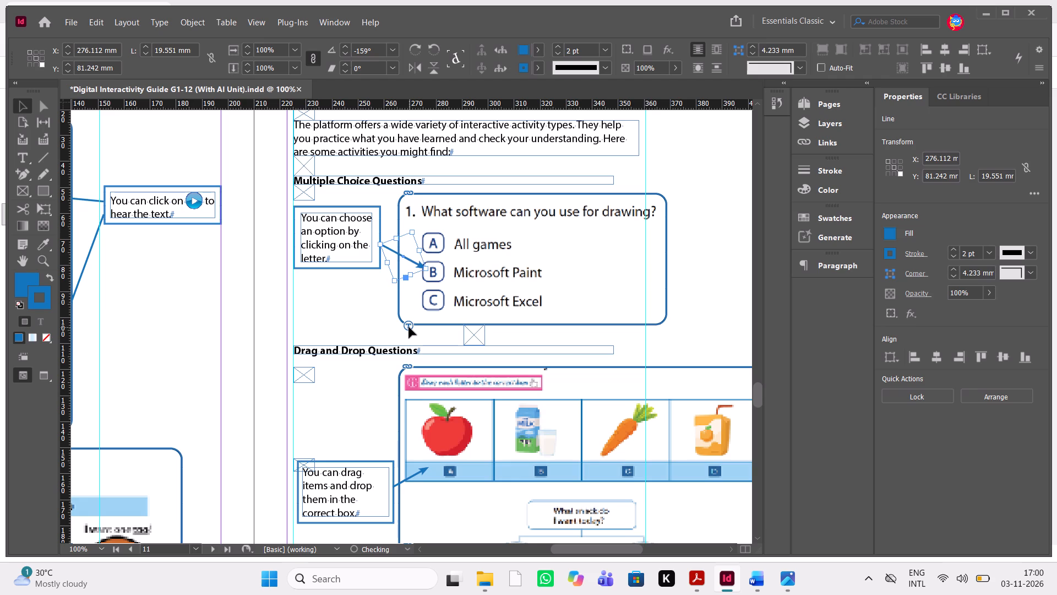
Fine-tune the arrow's height between the callout and option B to about Y 79.7 mm, and preview the page without guides.
key(shift+Up)
key(shift+Up)
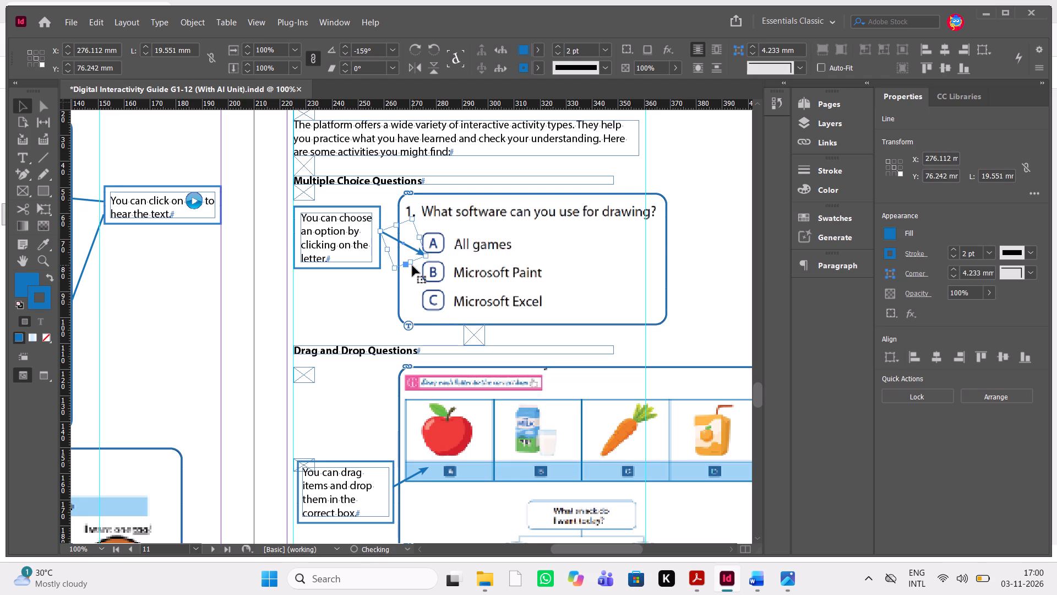
key(shift+Up)
key(shift+Down)
key(Down)
key(Down)
key(Down)
key(Down)
key(Down)
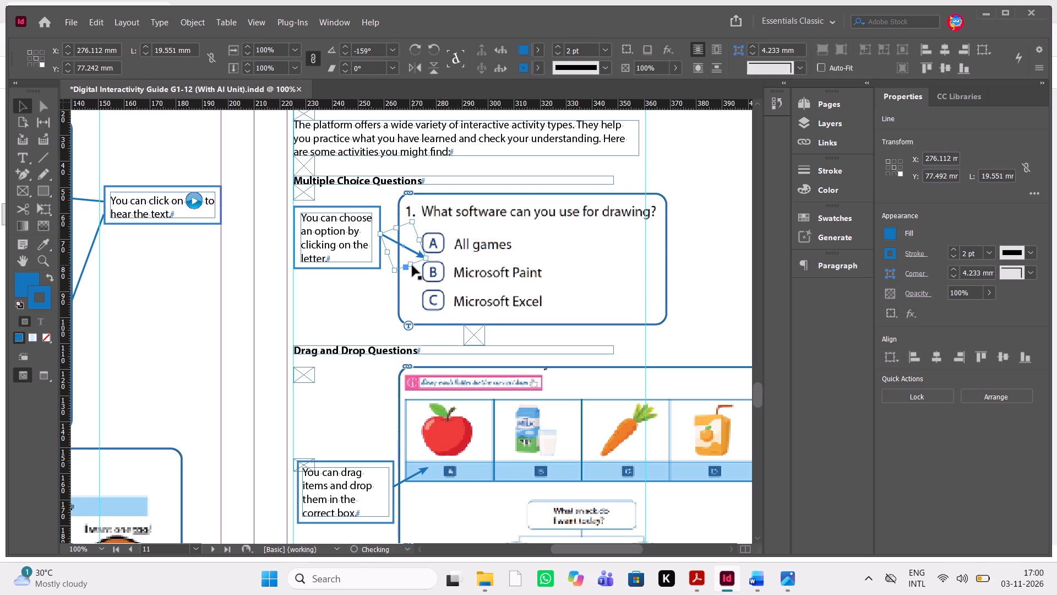
key(Down)
key(Down)
key(Down)
key(Down)
key(Down)
key(Down)
key(Down)
key(Down)
key(Down)
key(Down)
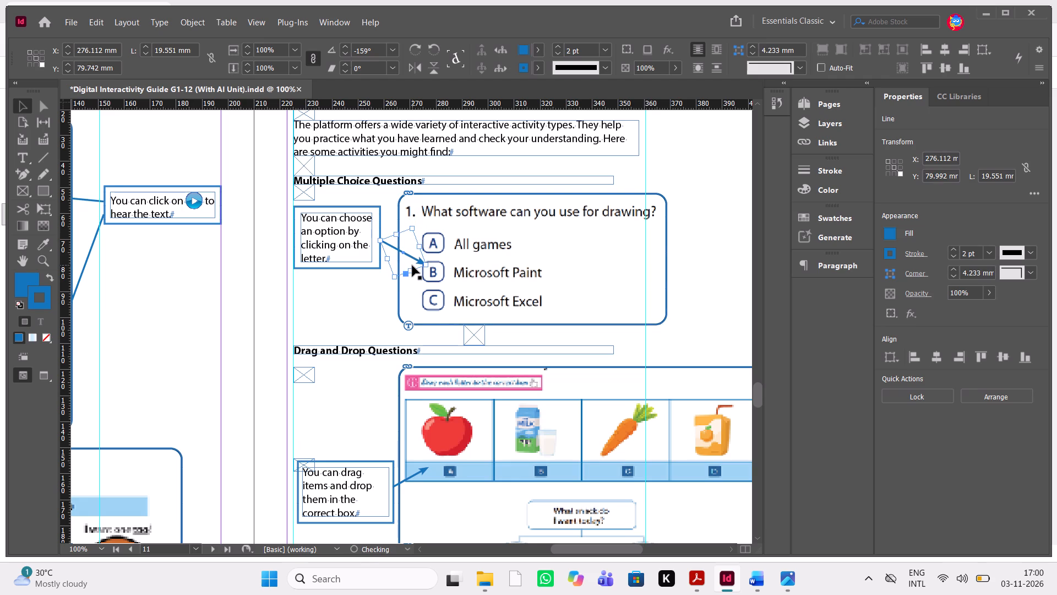
key(Up)
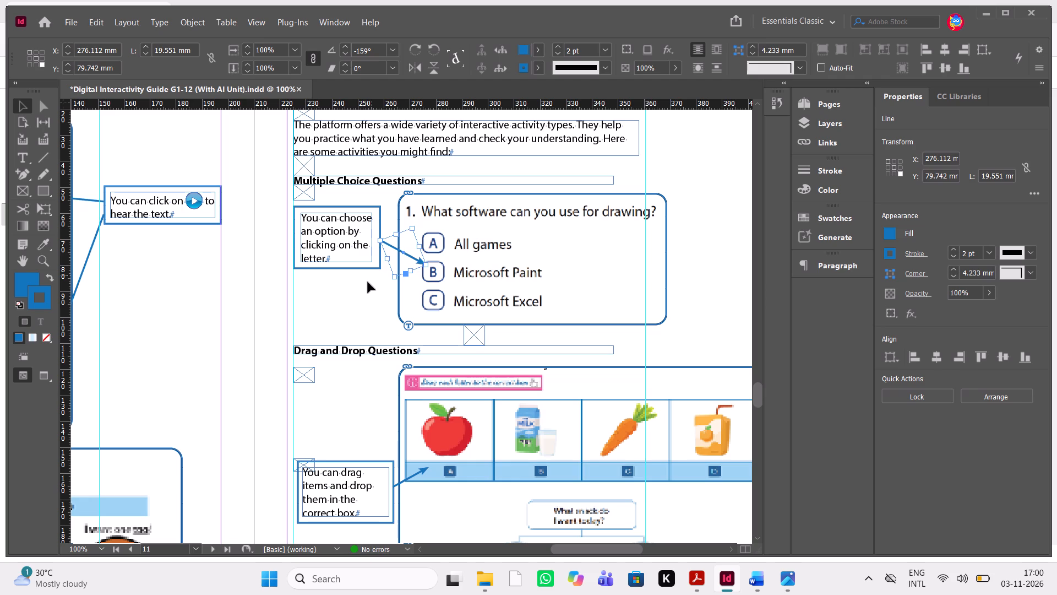
click(368, 282)
key(w)
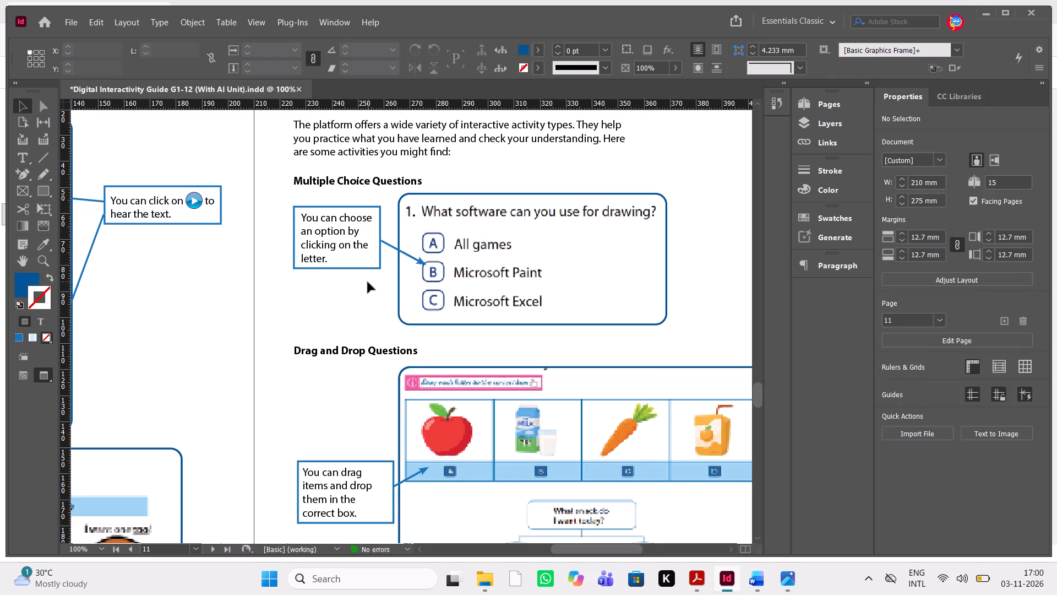
key(w)
Compare the PDF comments on page 12 with Word's Ordering and True or False questions, and locate those sections in InDesign.
key(alt+Tab)
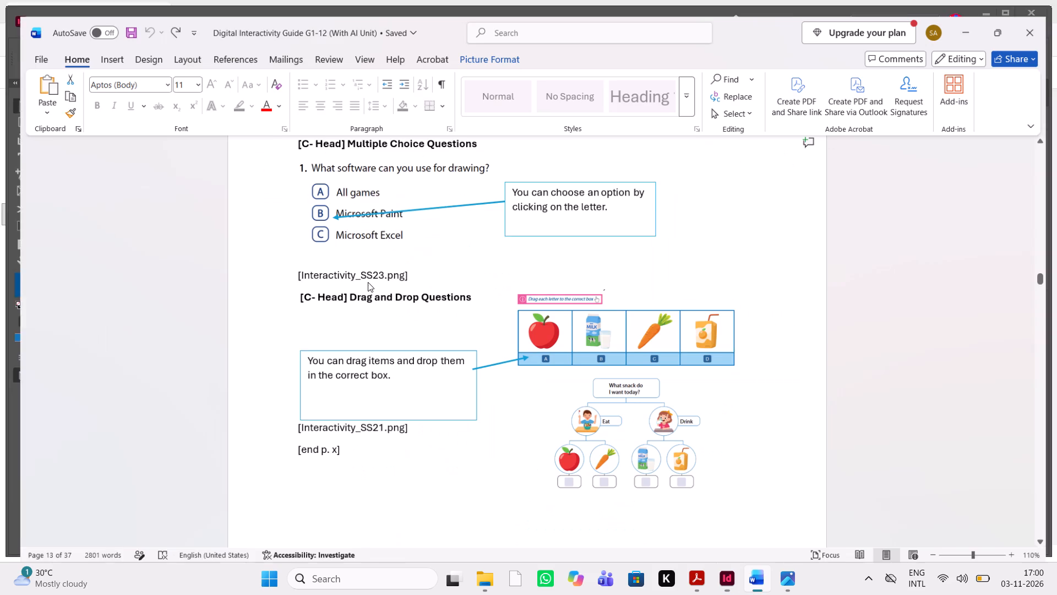
click(694, 575)
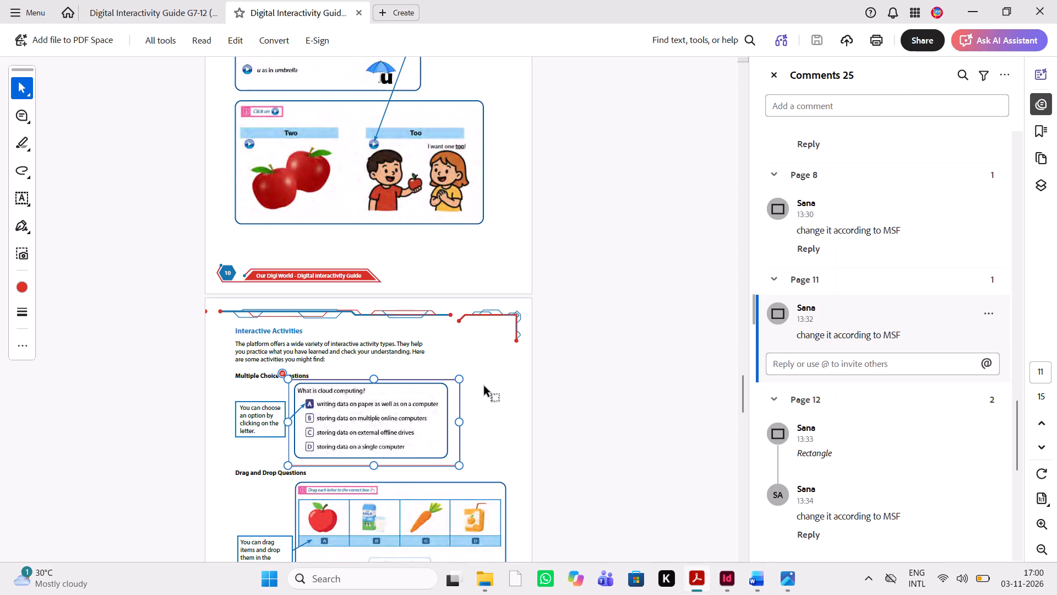
scroll(485, 387, down, 2)
scroll(345, 469, down, 1)
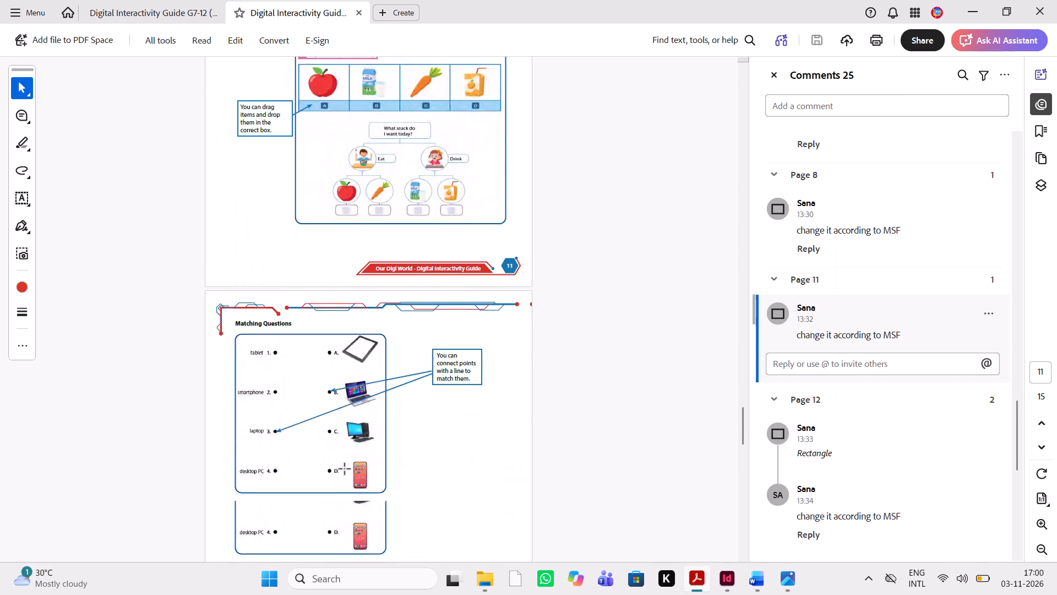
scroll(345, 469, down, 1)
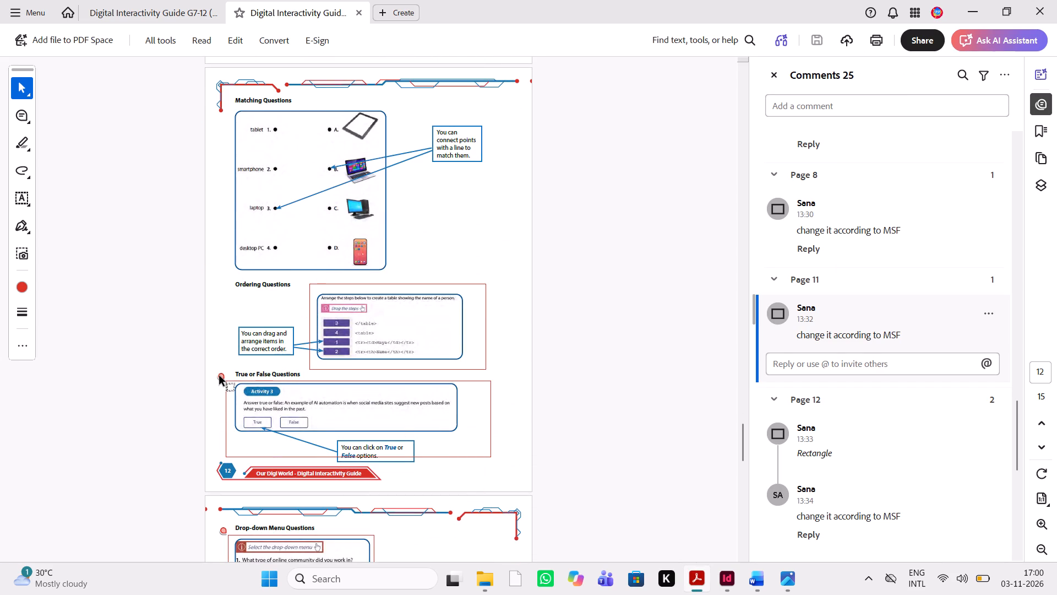
click(754, 585)
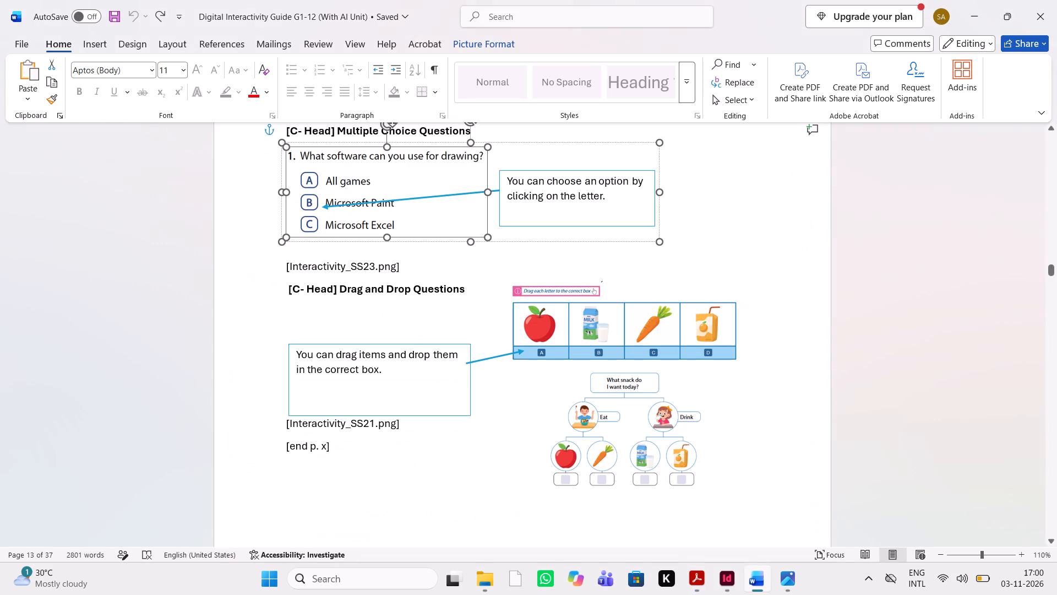
scroll(582, 432, down, 4)
click(582, 432)
scroll(582, 432, up, 1)
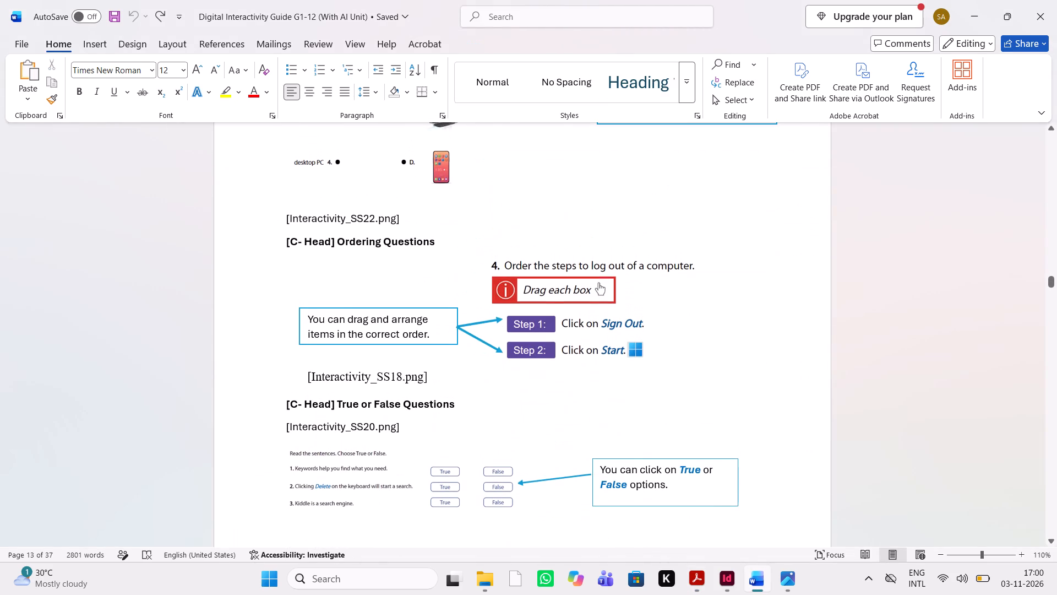
click(548, 333)
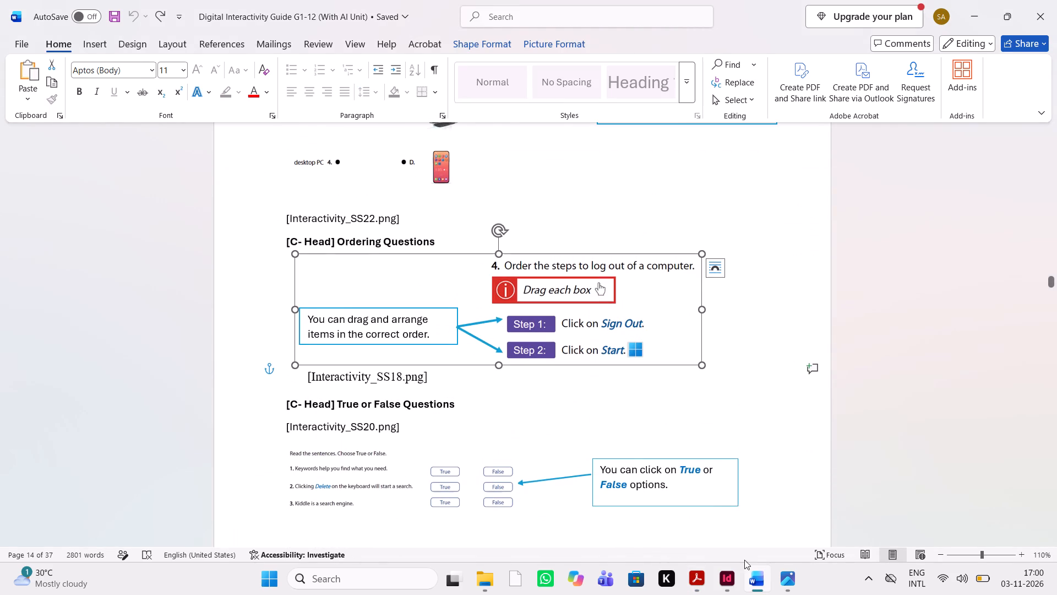
click(719, 579)
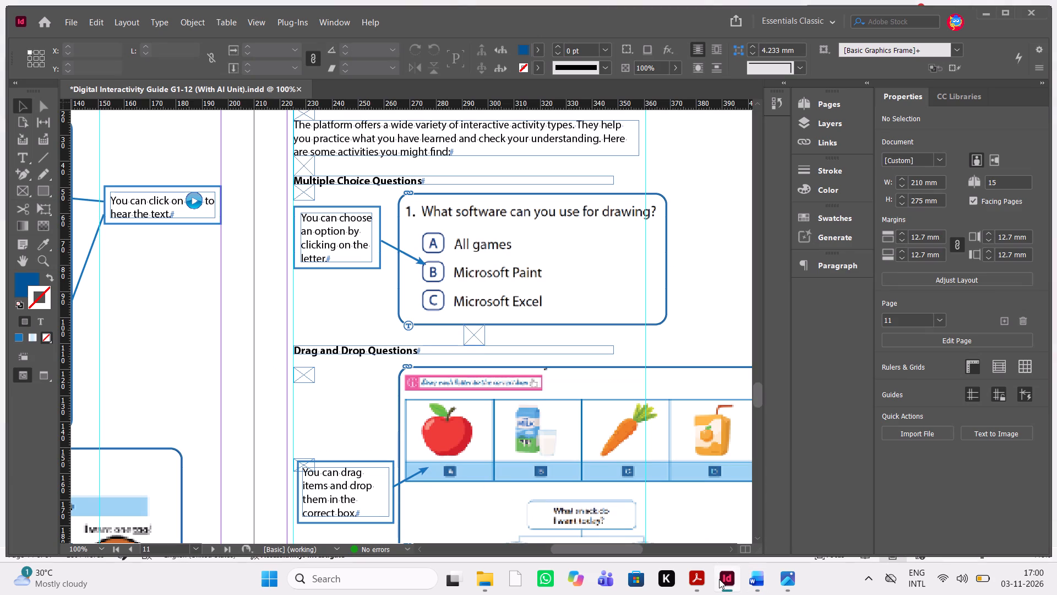
click(719, 579)
click(719, 579)
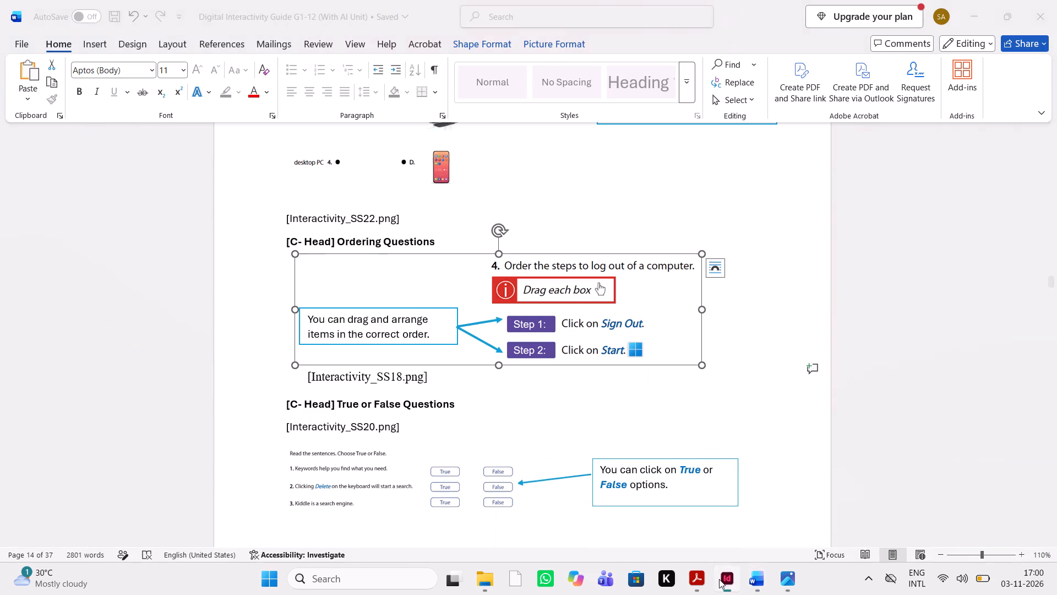
scroll(563, 399, down, 3)
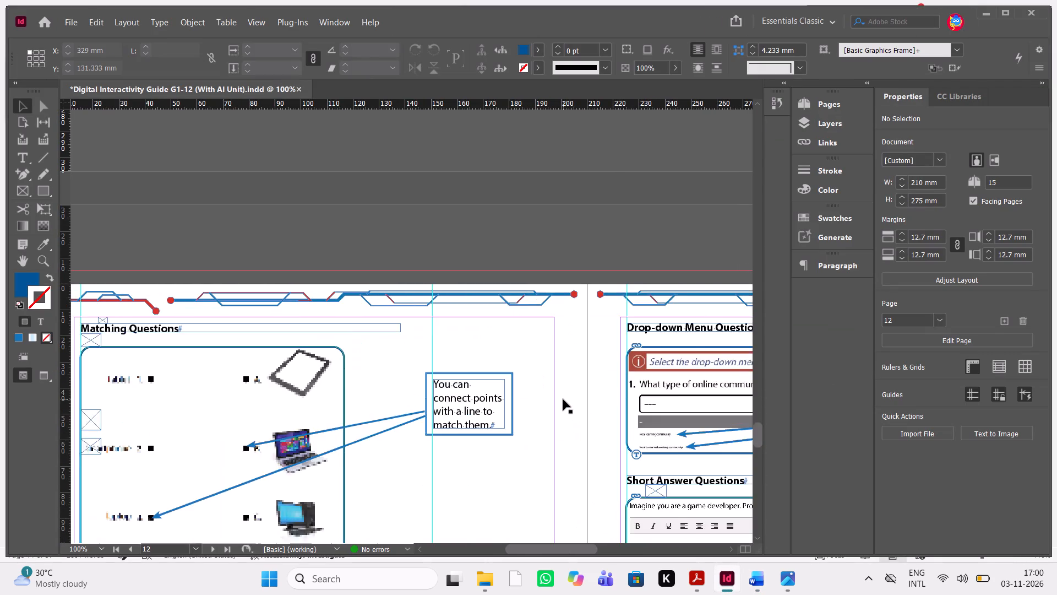
scroll(563, 399, down, 3)
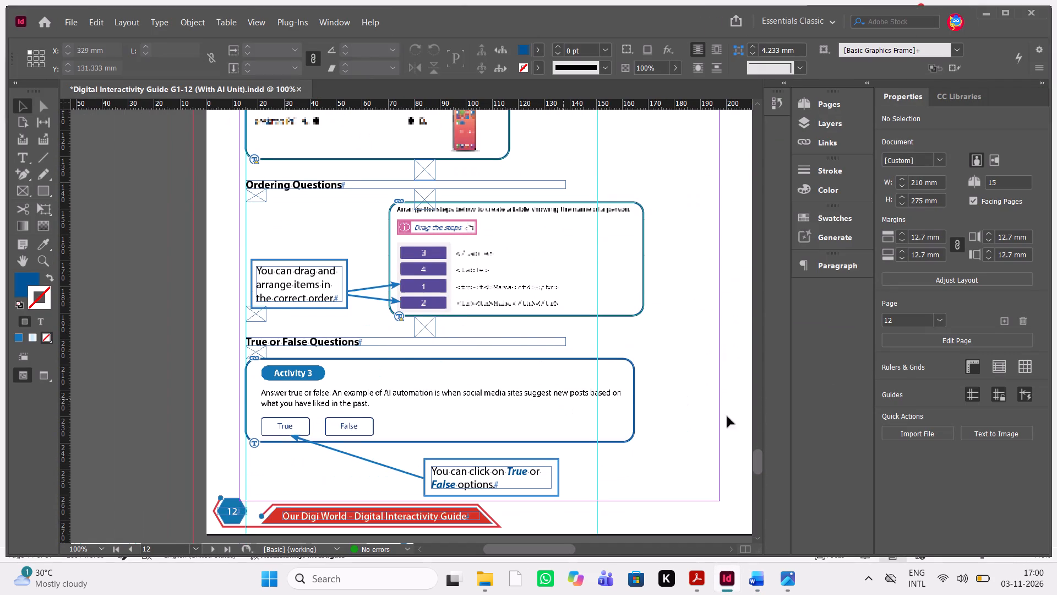
Delete the Activity 3 picture from the True or False Questions frame on page 12 in InDesign, keeping the frame.
click(754, 586)
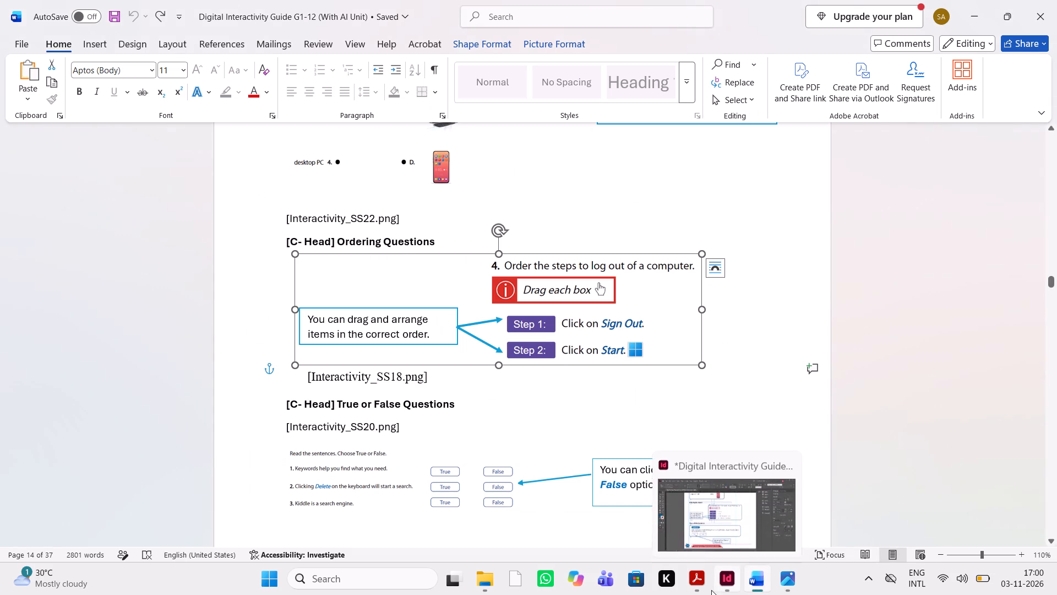
click(707, 589)
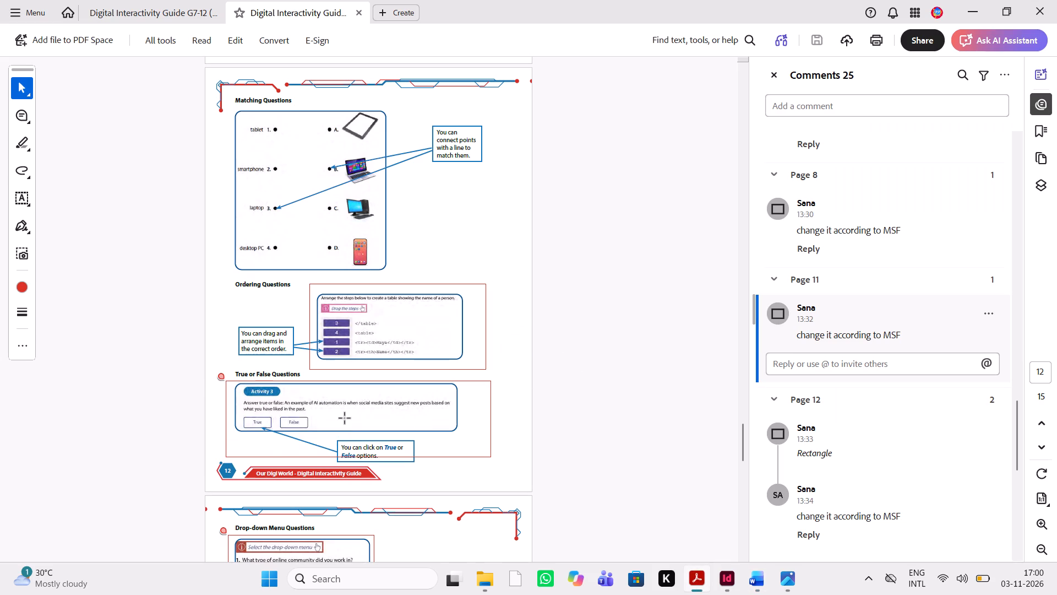
click(726, 577)
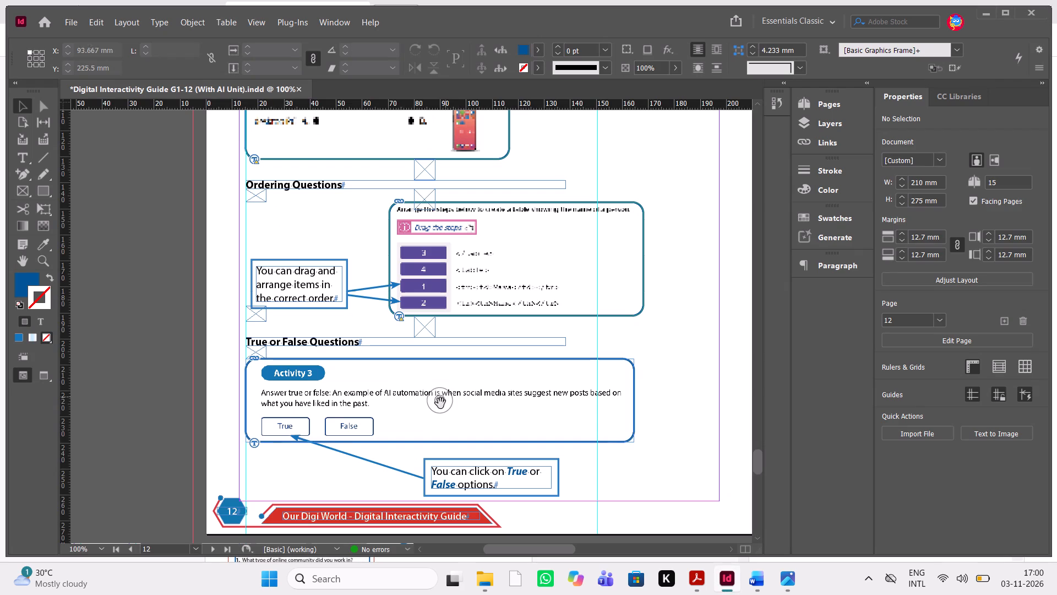
click(439, 408)
key(Delete)
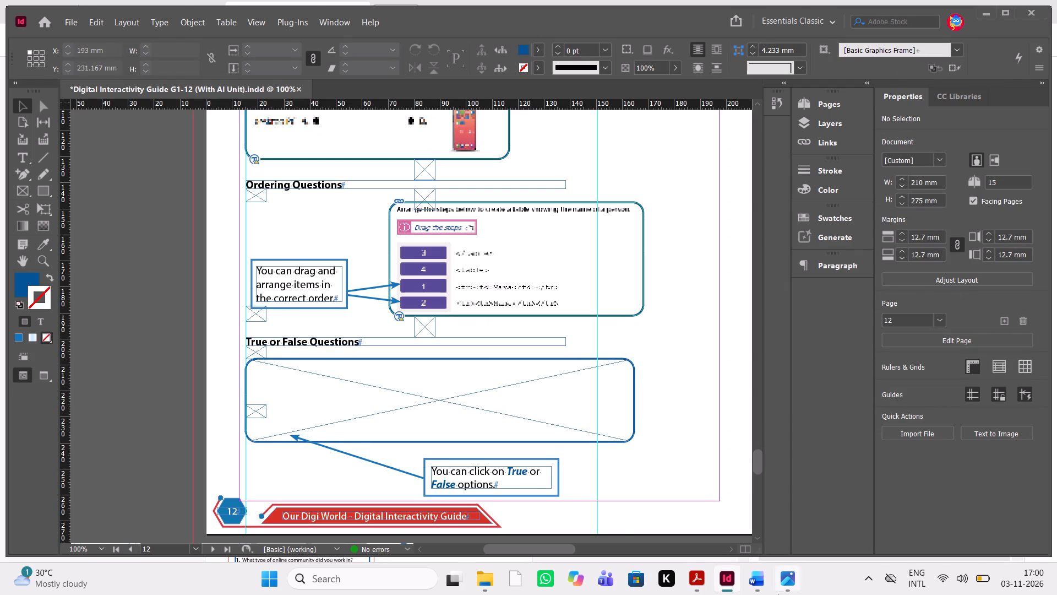
Check the Ordering Questions in Word and the PDF, and delete the old table-ordering picture from its InDesign frame on page 12.
click(758, 592)
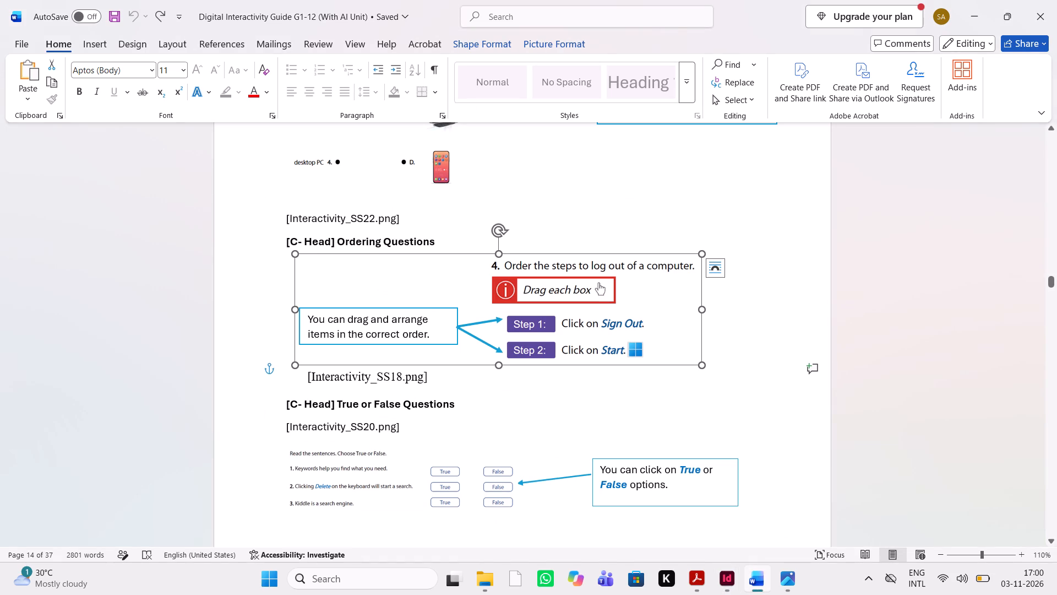
click(668, 196)
scroll(668, 196, up, 1)
scroll(668, 196, down, 1)
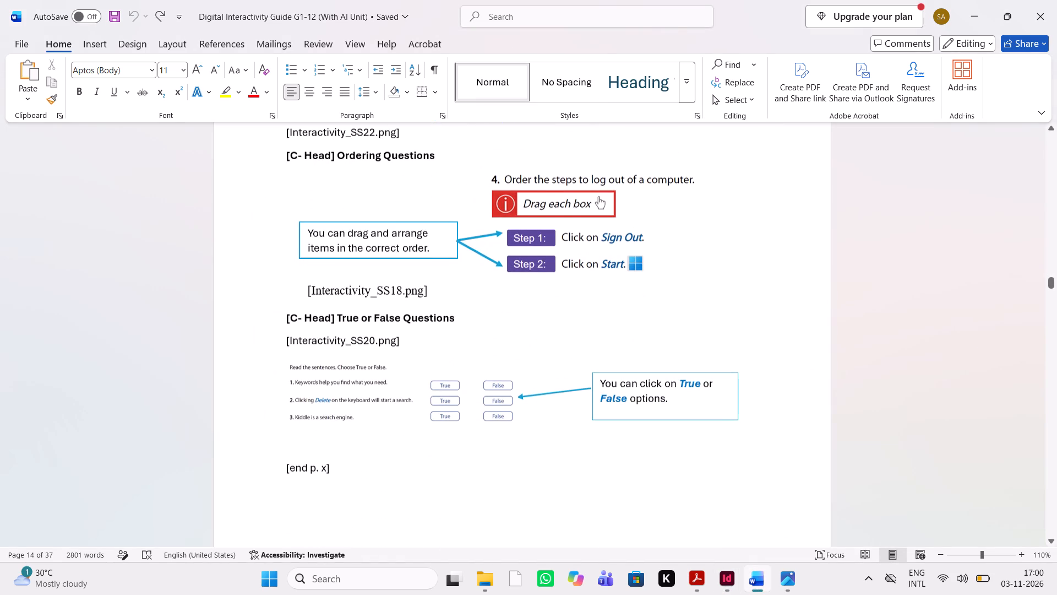
click(729, 590)
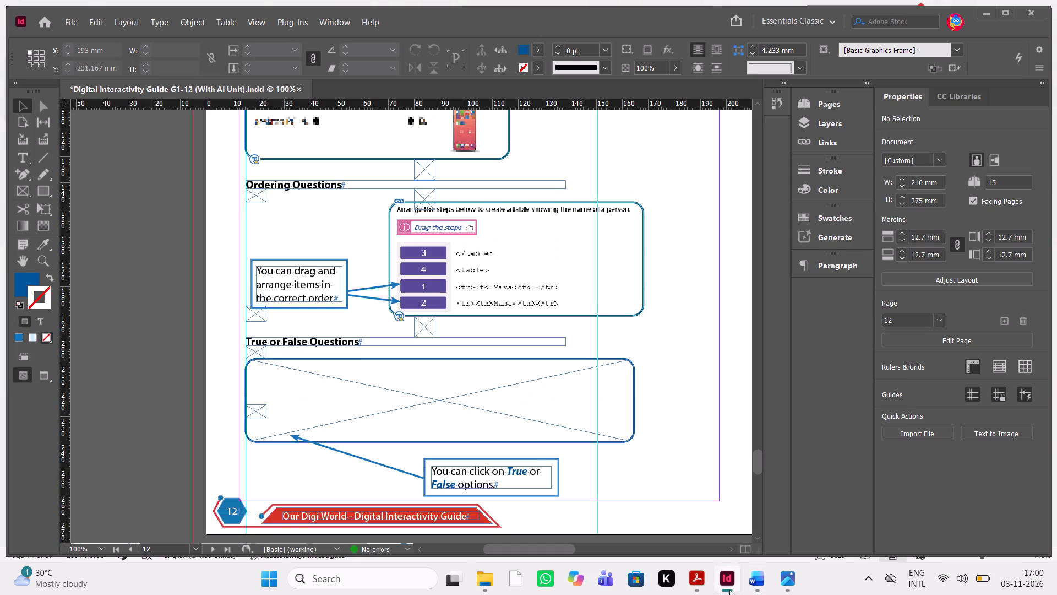
click(729, 590)
click(729, 590)
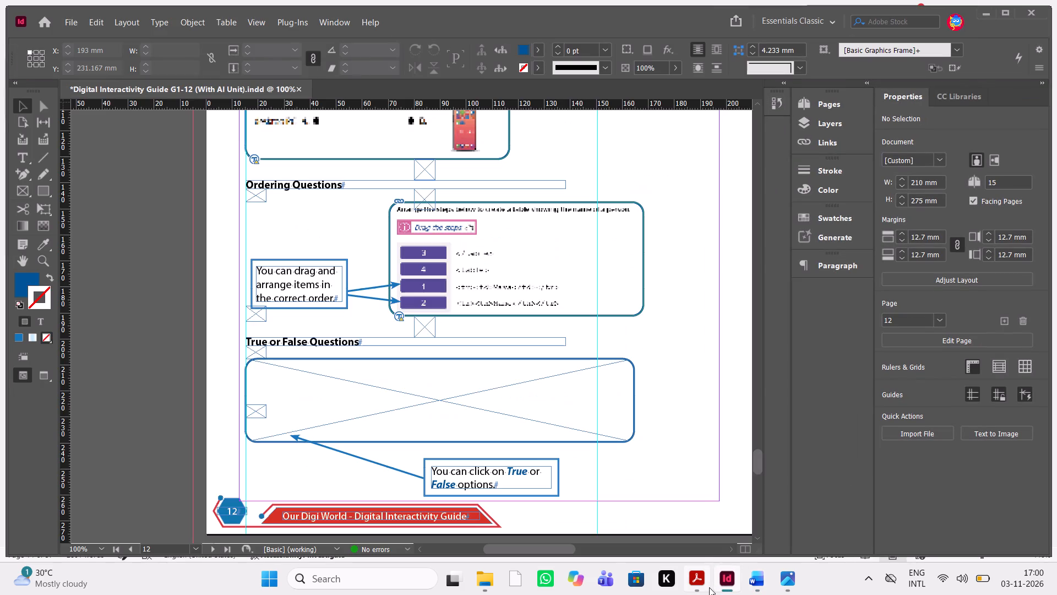
click(708, 588)
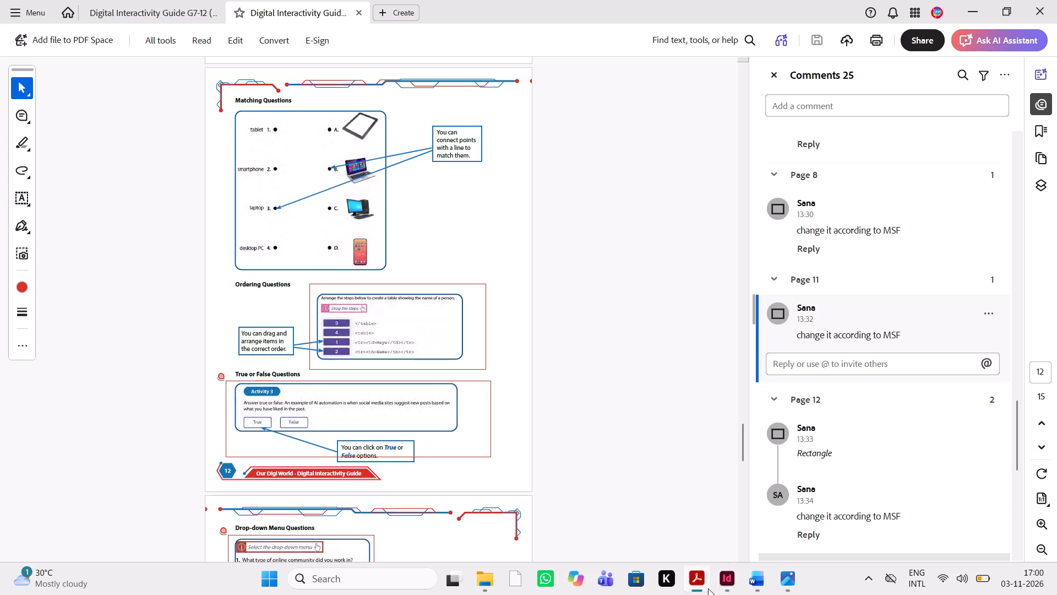
click(708, 588)
click(524, 265)
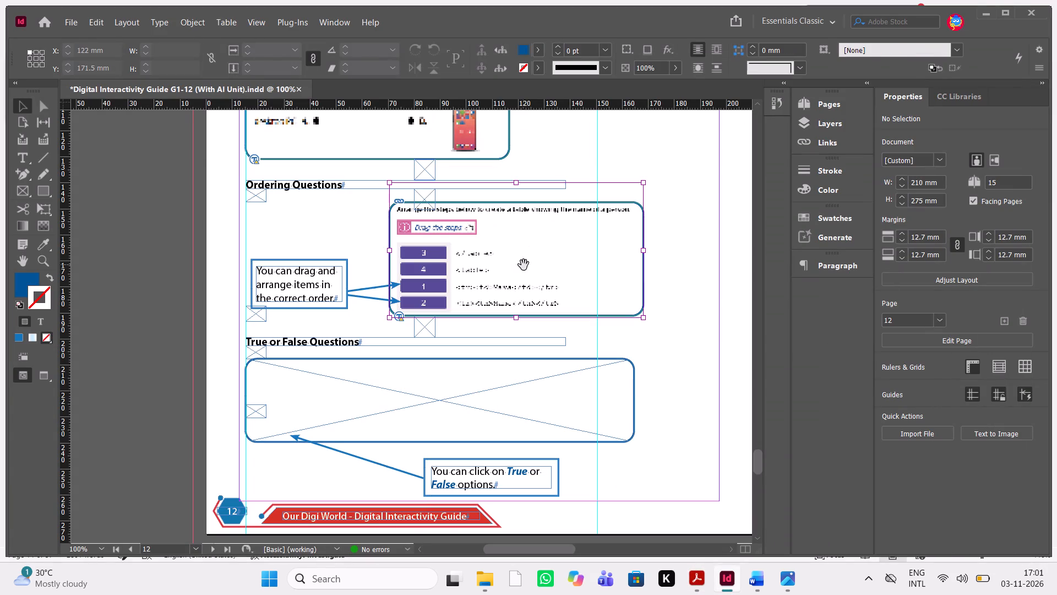
key(Delete)
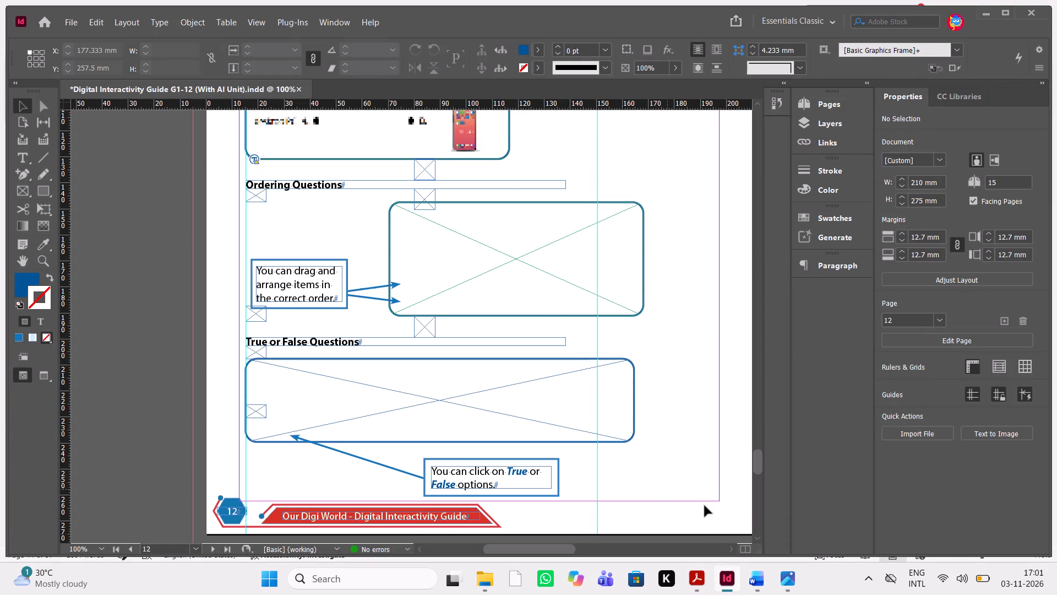
Capture a screenshot of Word's "Order the steps to log out of a computer" question, from its heading line through Step 2.
click(760, 587)
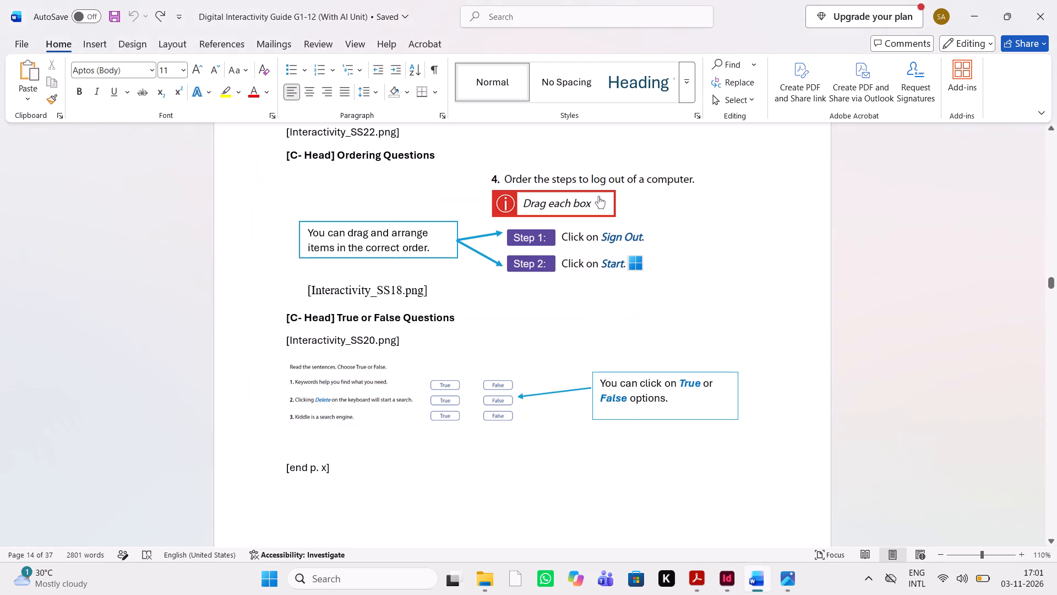
scroll(586, 256, up, 1)
scroll(586, 256, down, 1)
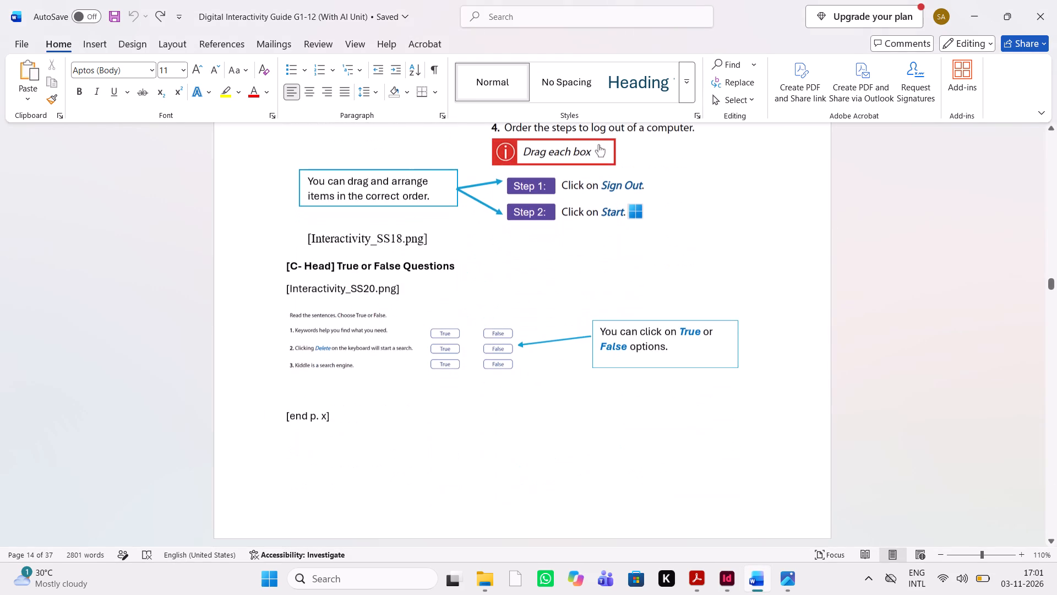
key(ctrl+equal)
key(ctrl+equal)
key(ctrl+equal)
key(ctrl+equal)
key(ctrl+equal)
key(ctrl+equal)
key(ctrl+equal)
key(ctrl+equal)
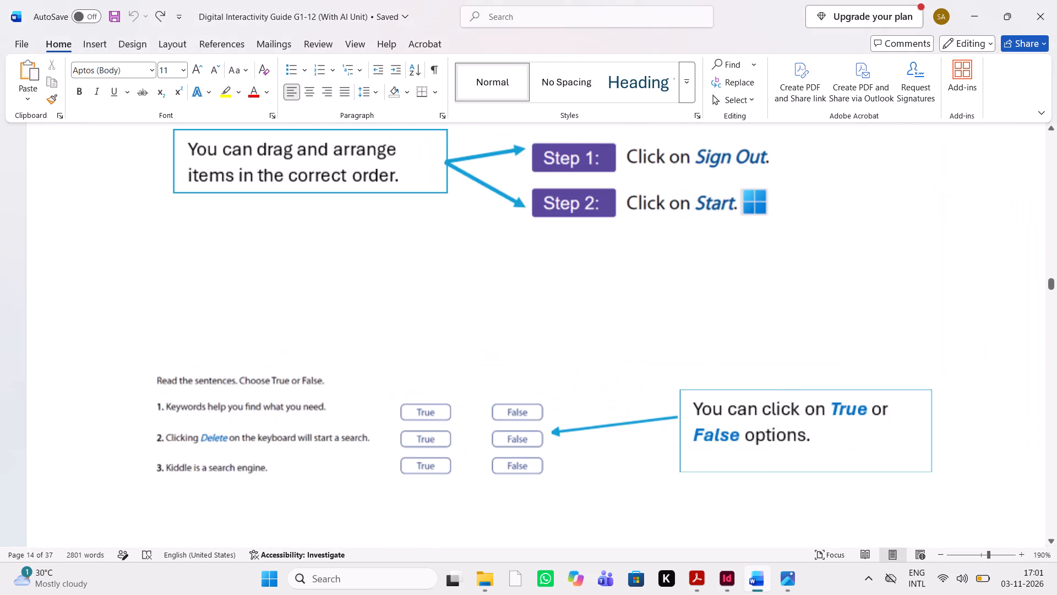
scroll(586, 256, up, 1)
scroll(586, 256, down, 3)
scroll(586, 256, up, 1)
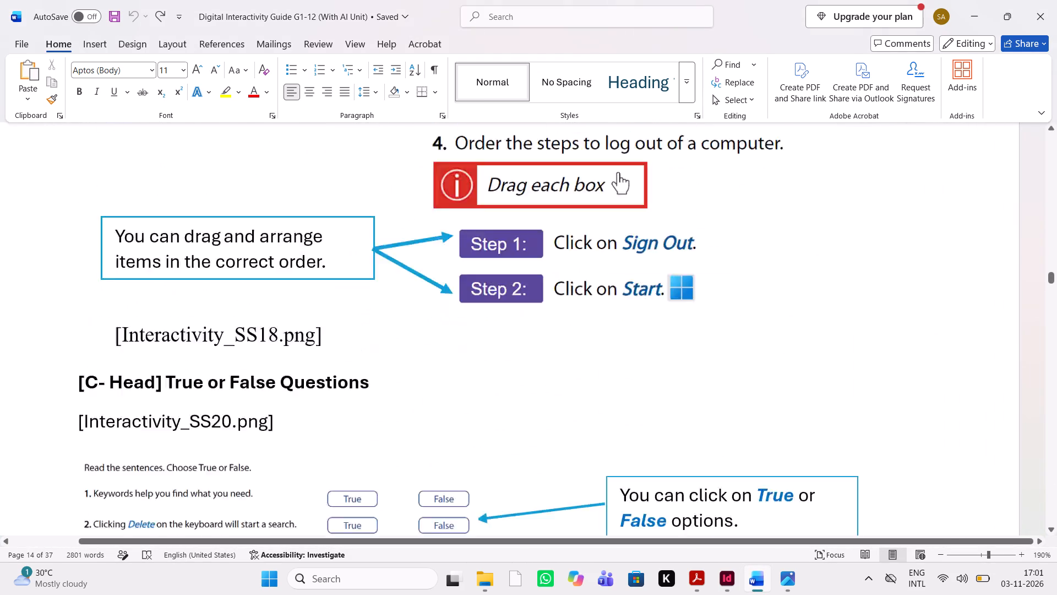
scroll(586, 256, up, 1)
scroll(586, 256, down, 1)
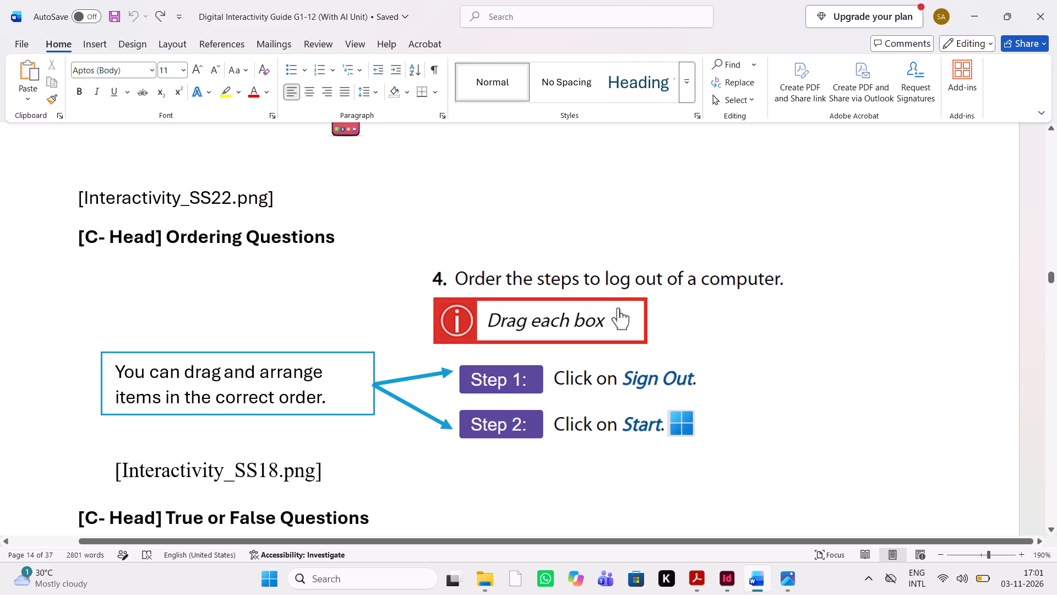
key(shift+super+s)
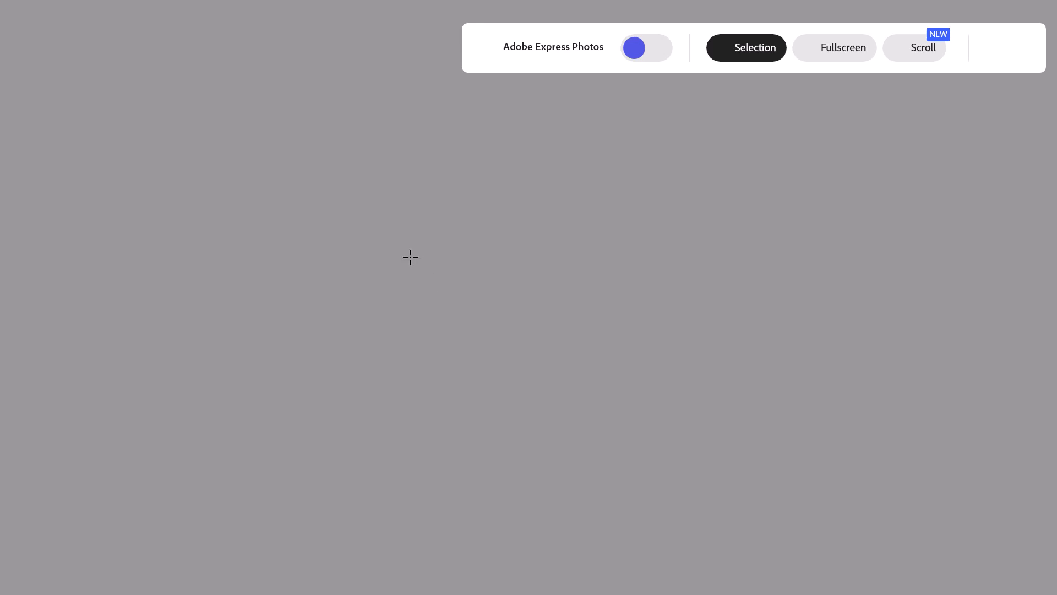
drag(411, 257, 803, 460)
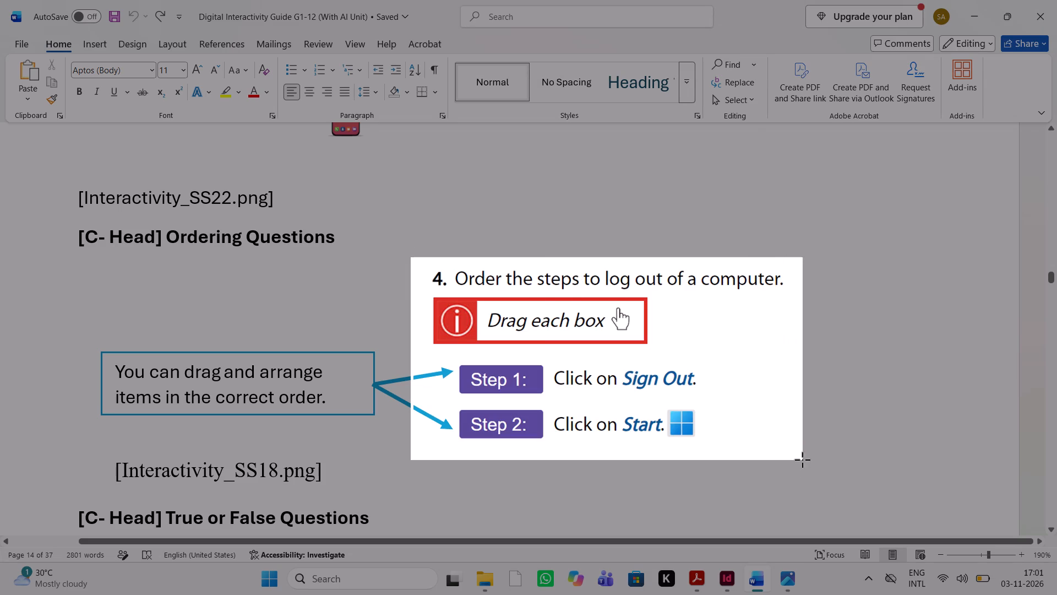
drag(803, 460, 795, 460)
Review Word's Ordering and True or False sections against the emptied picture frames on InDesign page 12.
scroll(669, 460, down, 1)
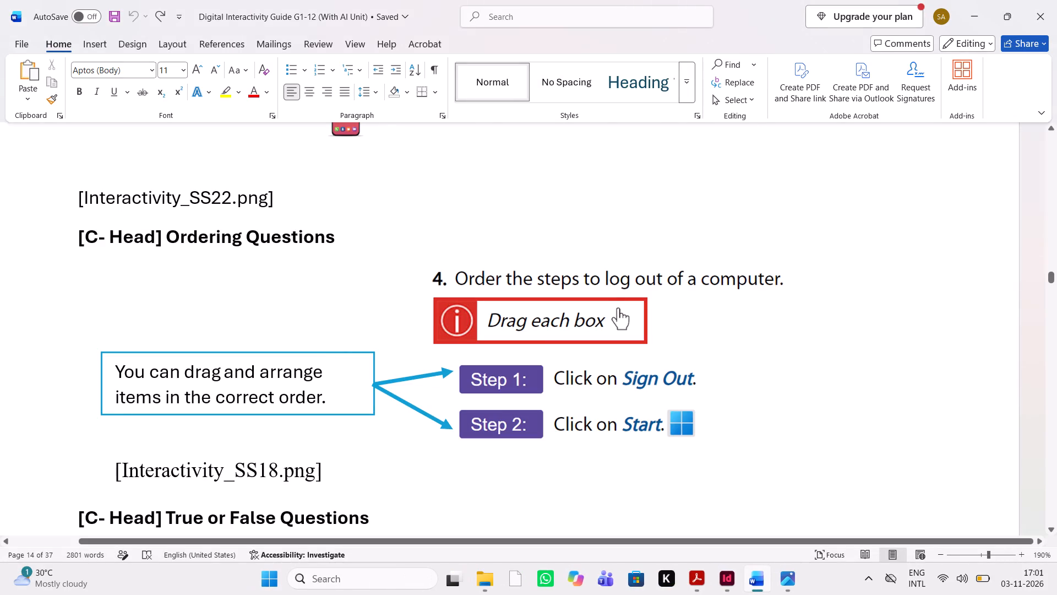
scroll(669, 460, down, 1)
scroll(595, 359, right, 2)
scroll(595, 359, up, 1)
scroll(595, 359, down, 1)
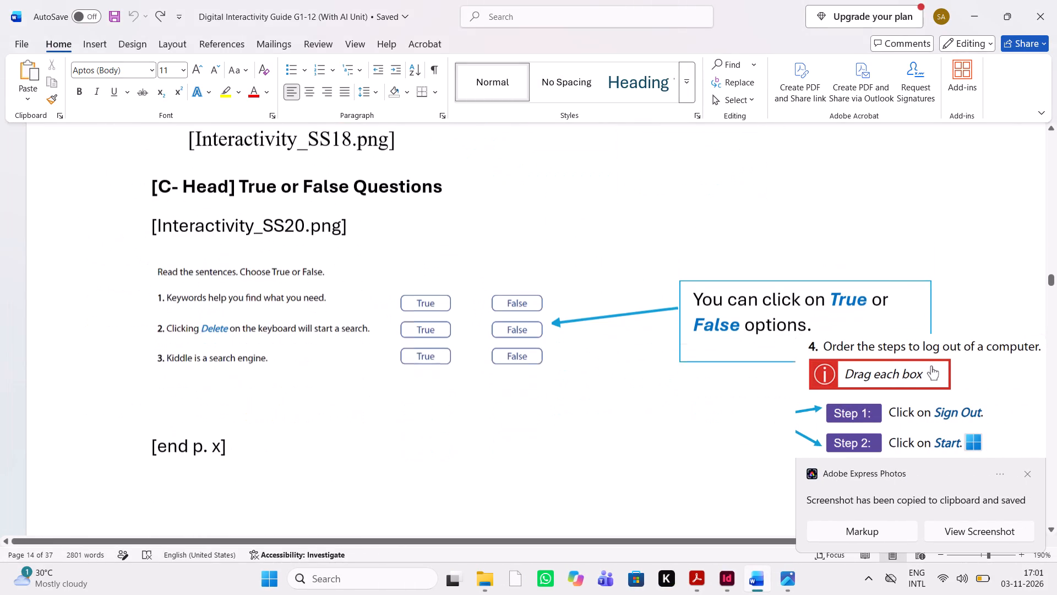
click(492, 584)
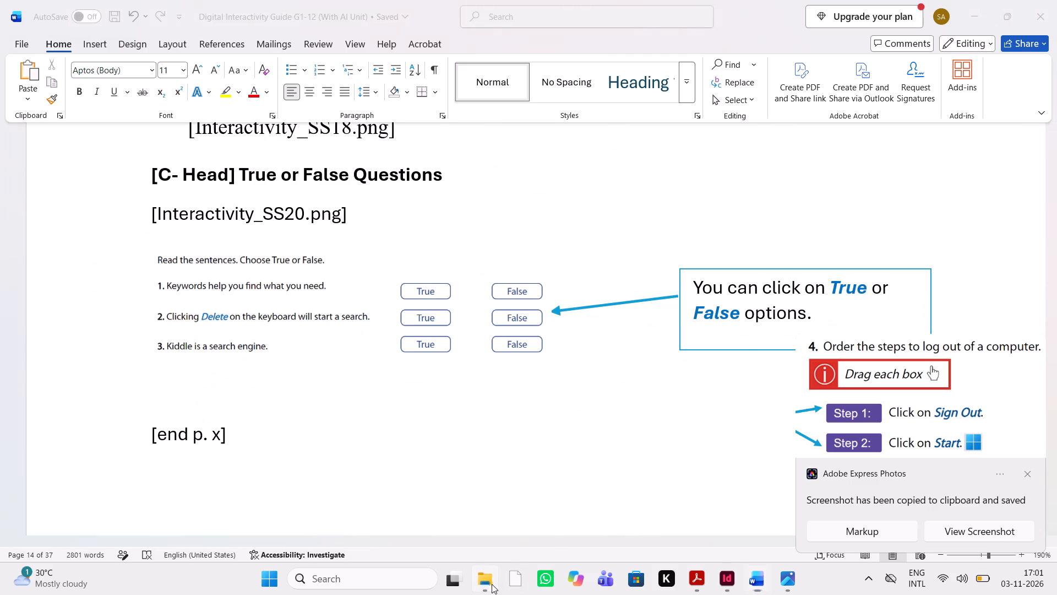
click(492, 584)
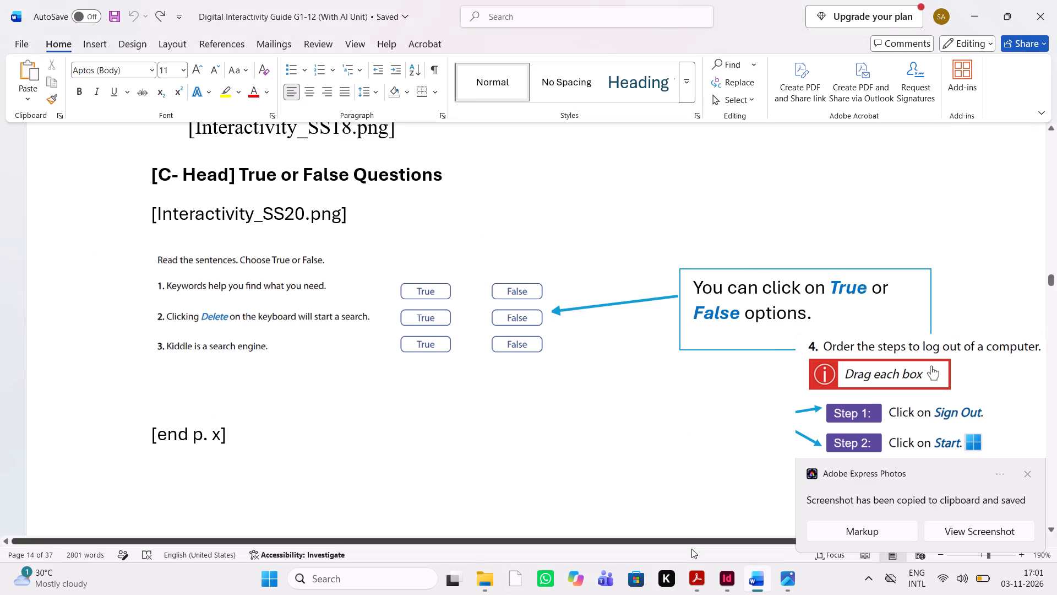
click(724, 581)
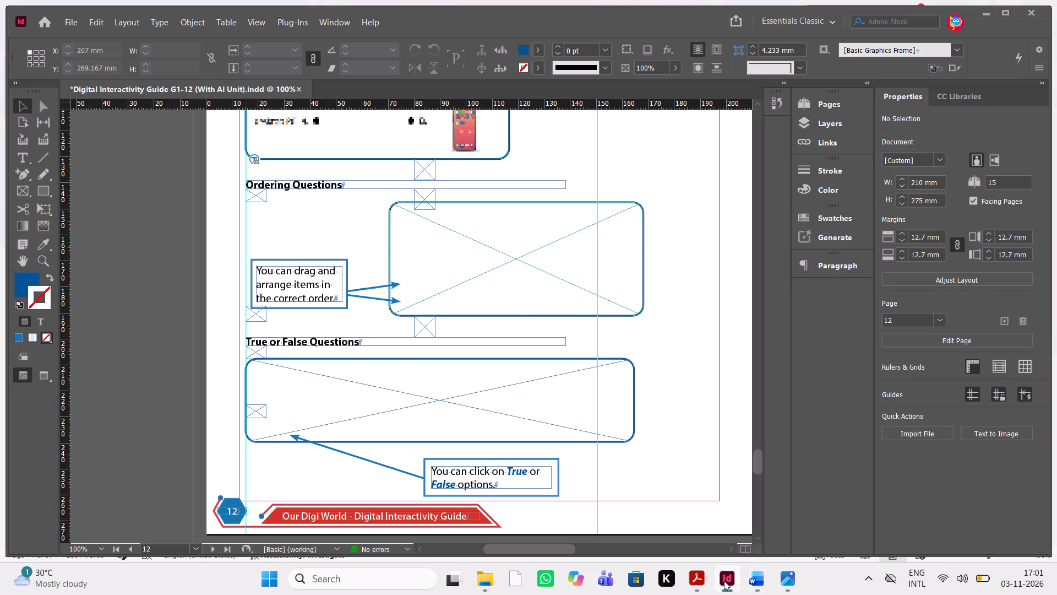
click(724, 581)
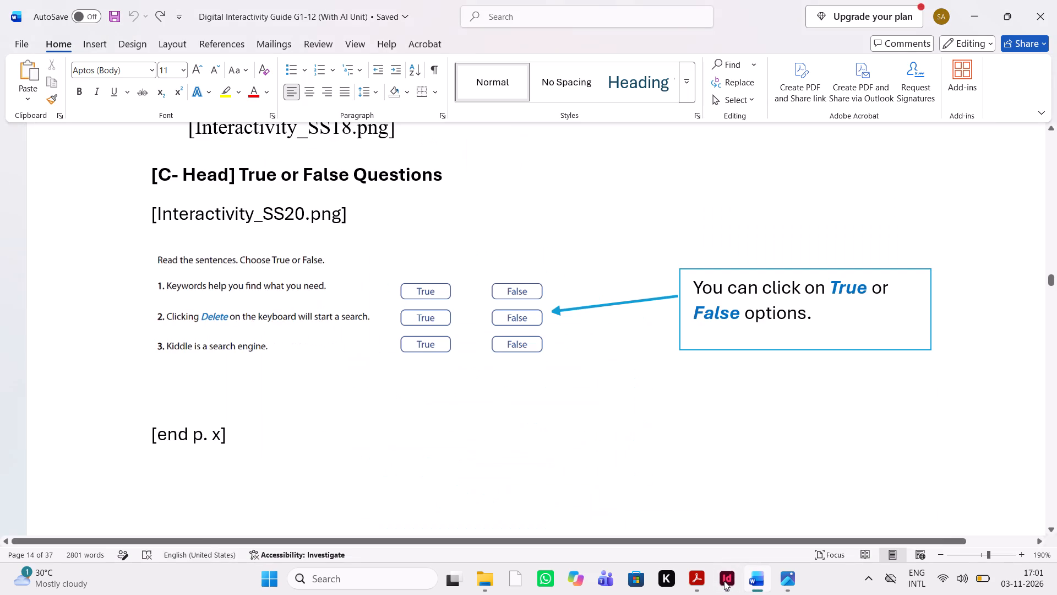
scroll(540, 309, up, 1)
scroll(540, 309, down, 1)
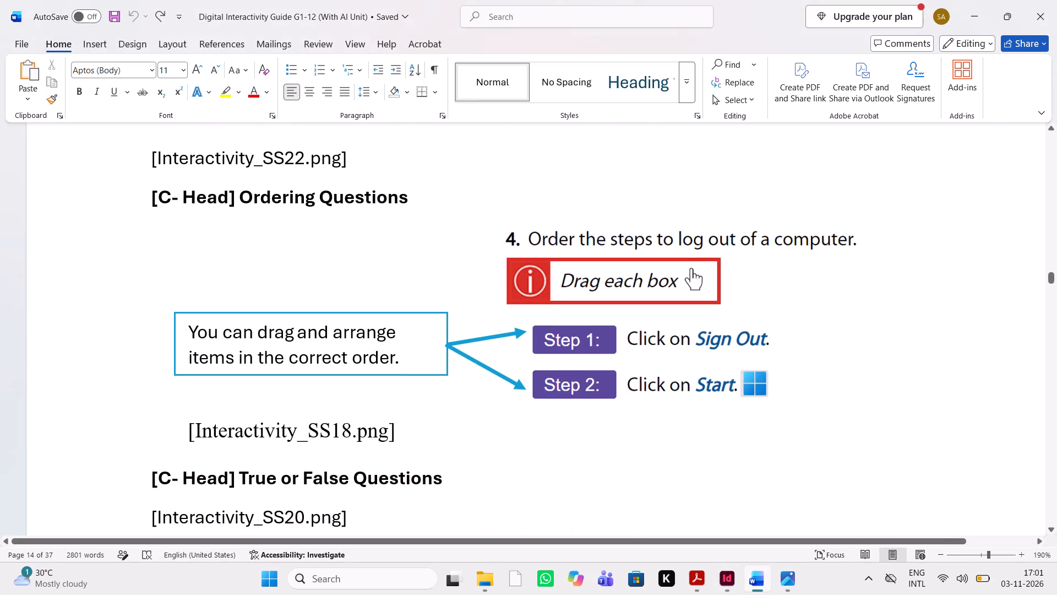
click(727, 585)
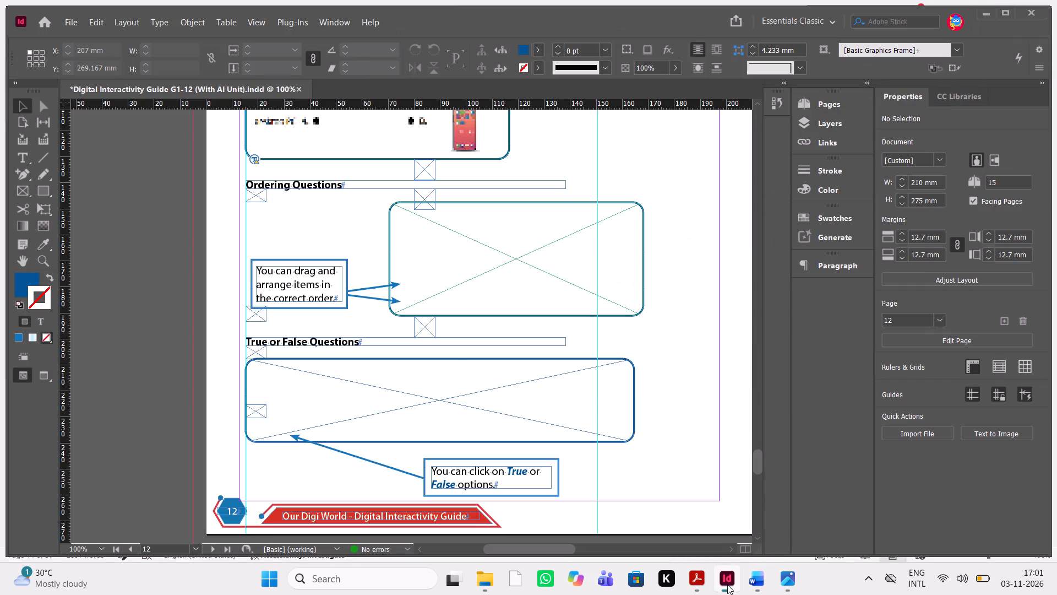
click(727, 585)
Capture a screenshot of Word's three-sentence True or False question with its answer boxes, leaving out the callout and arrow.
scroll(597, 431, down, 1)
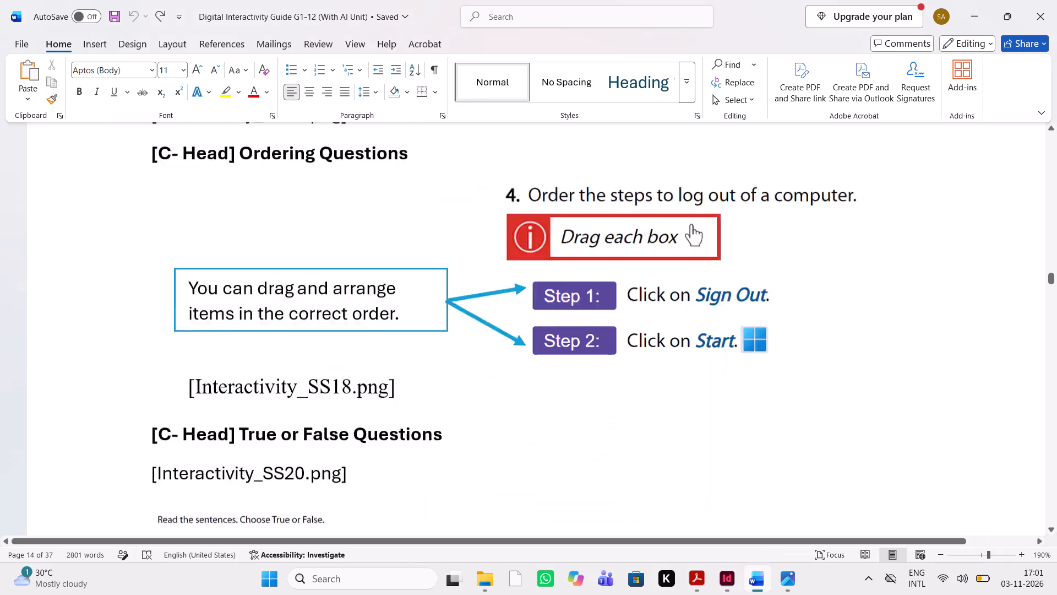
scroll(597, 431, down, 1)
scroll(597, 431, up, 2)
scroll(597, 431, down, 1)
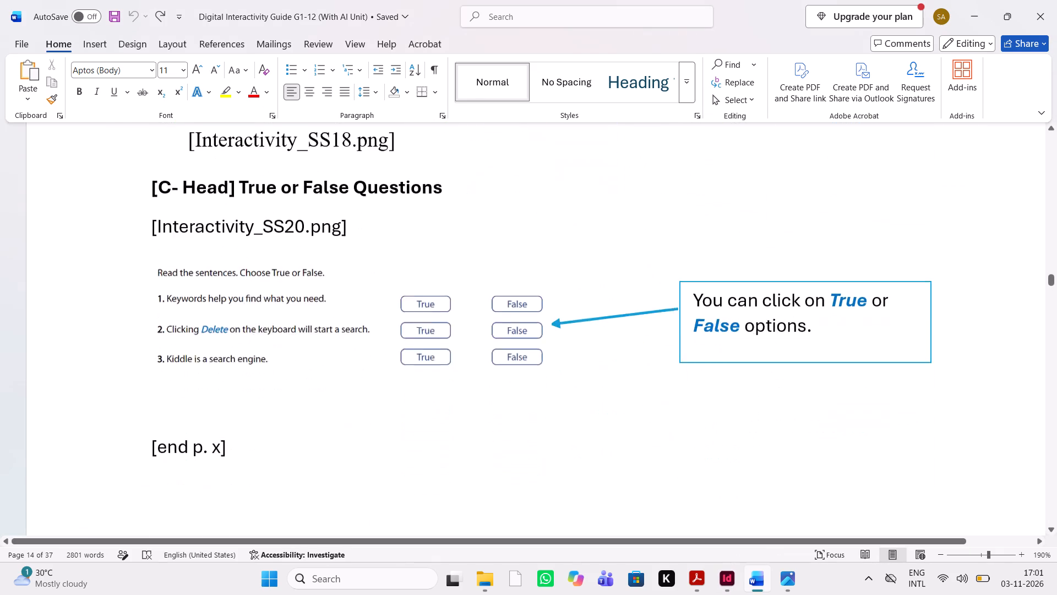
scroll(597, 431, down, 1)
key(ctrl+equal)
key(ctrl+equal)
key(ctrl+equal)
key(ctrl+equal)
key(ctrl+equal)
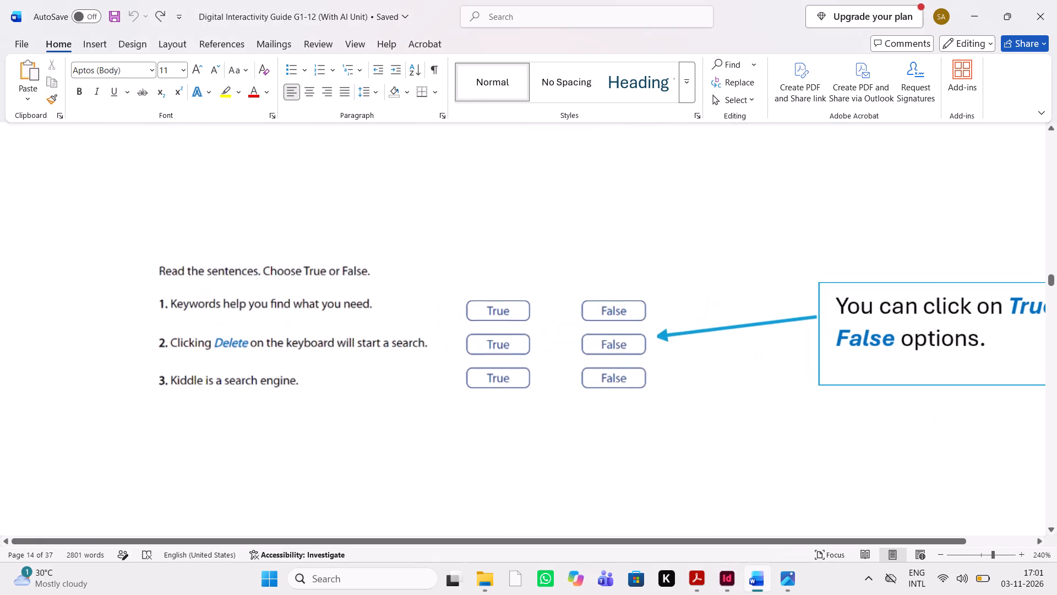
key(shift+super+s)
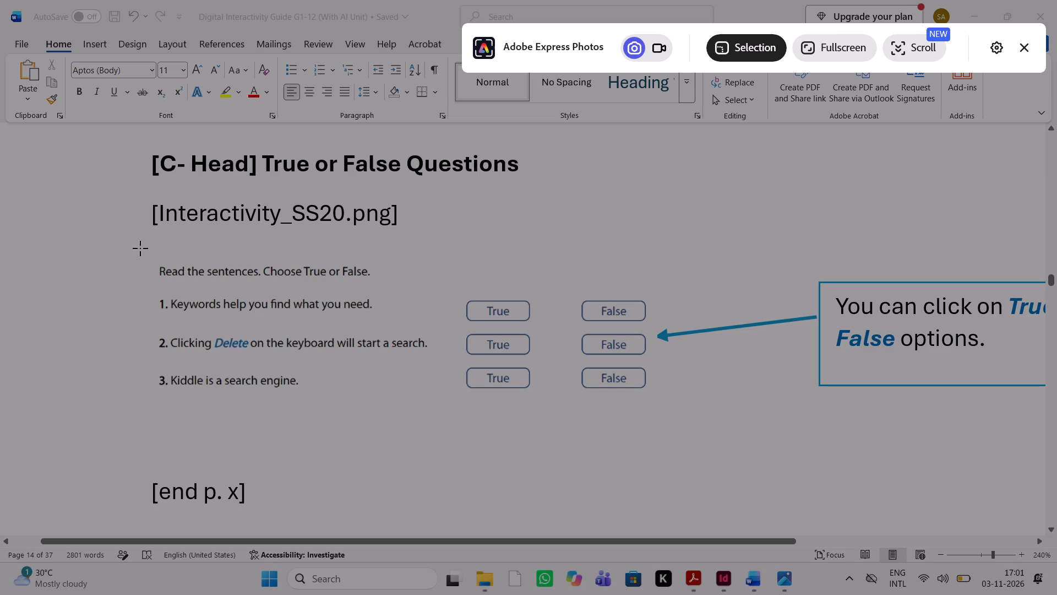
drag(144, 249, 664, 462)
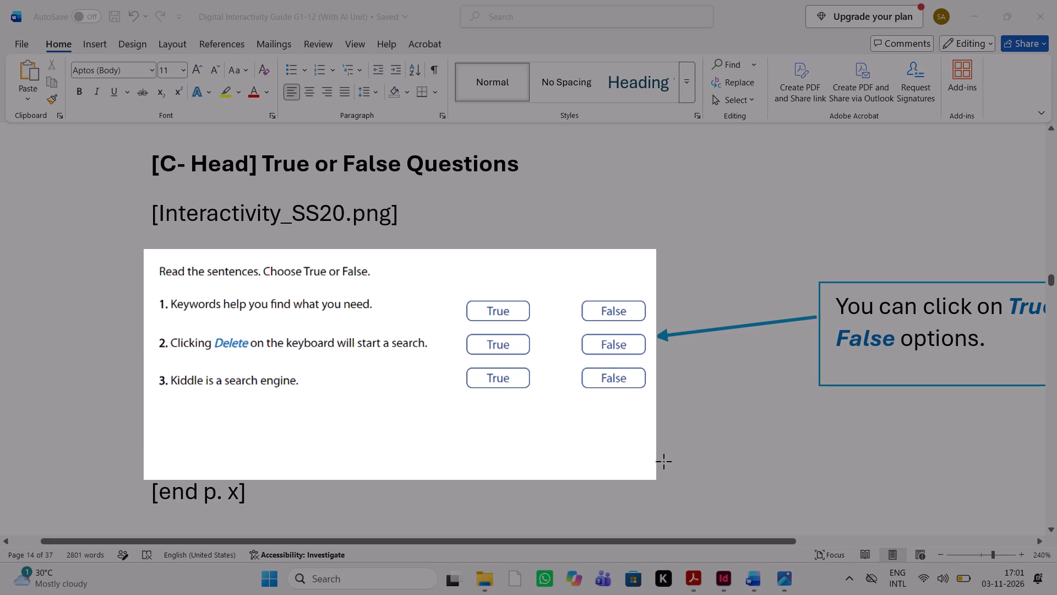
drag(664, 462, 652, 408)
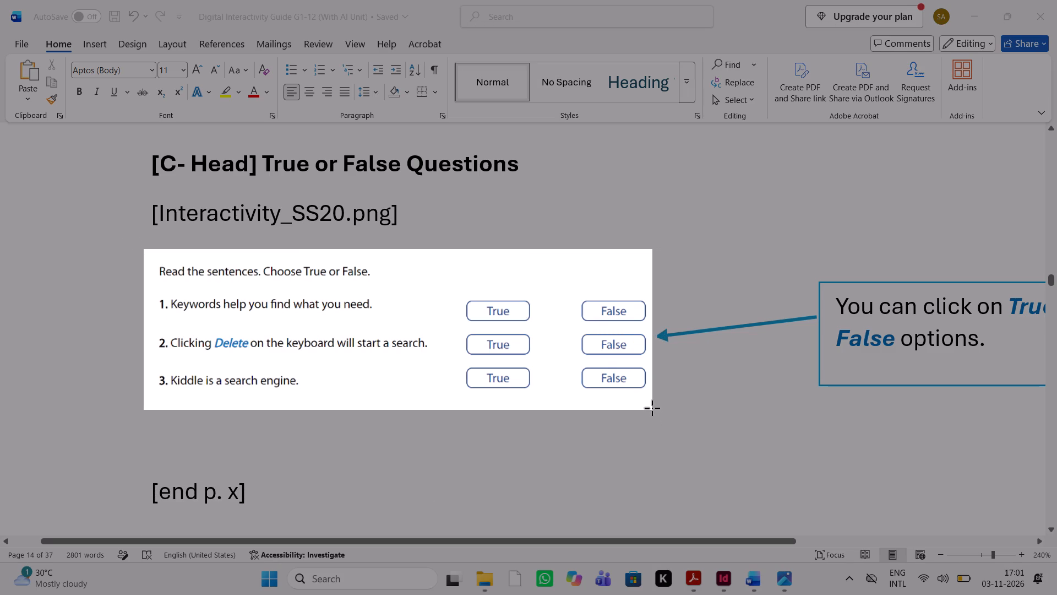
drag(652, 408, 655, 405)
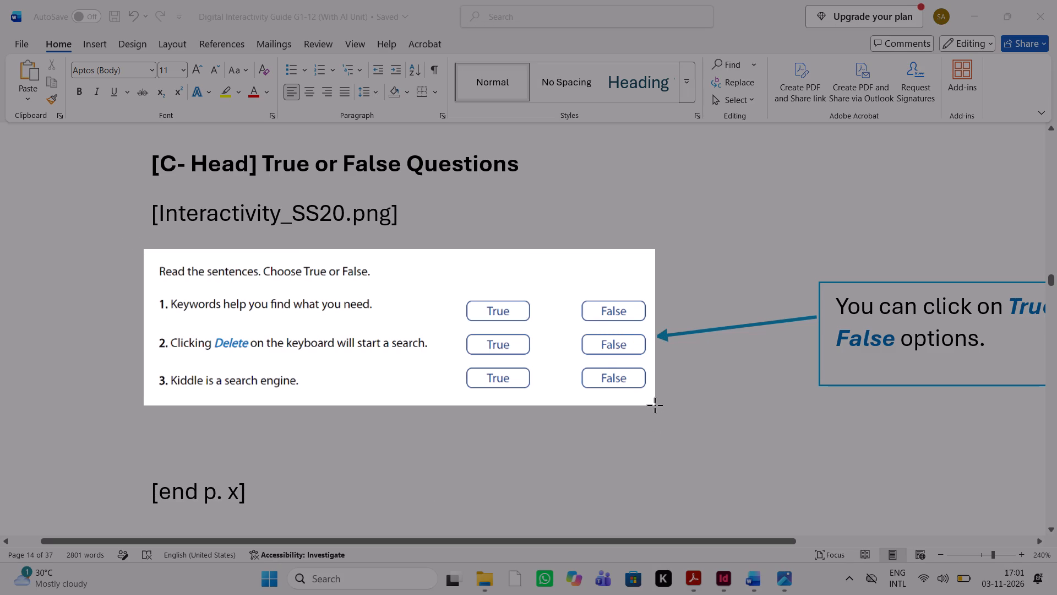
drag(655, 405, 657, 404)
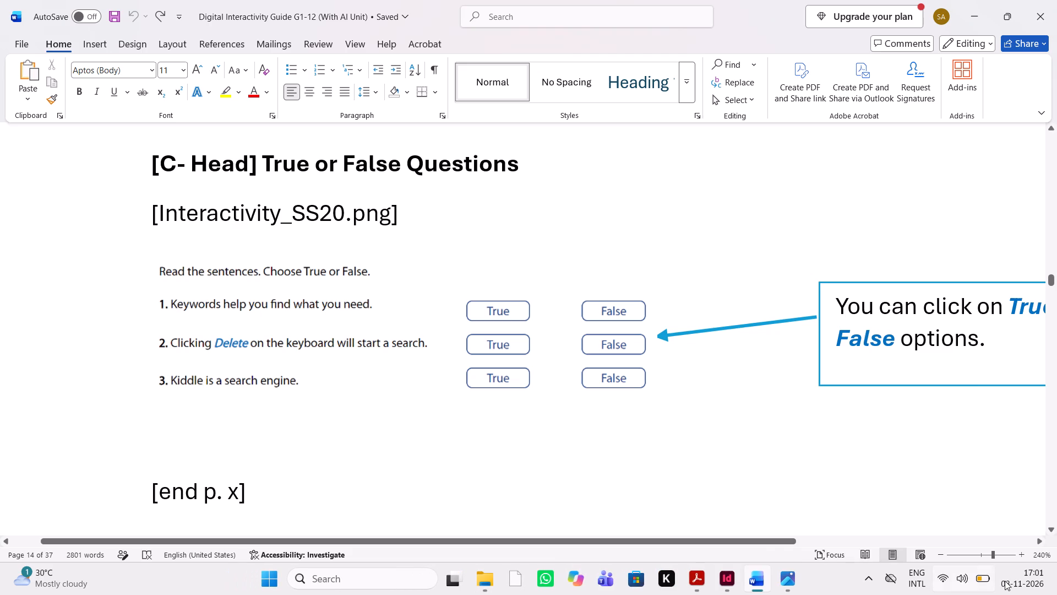
Open the captured True or False screenshot in Adobe Express Photos and save it as Interactivity_SS20_S1 PNG in the Interactivity Guide - Screenshots folder.
click(990, 532)
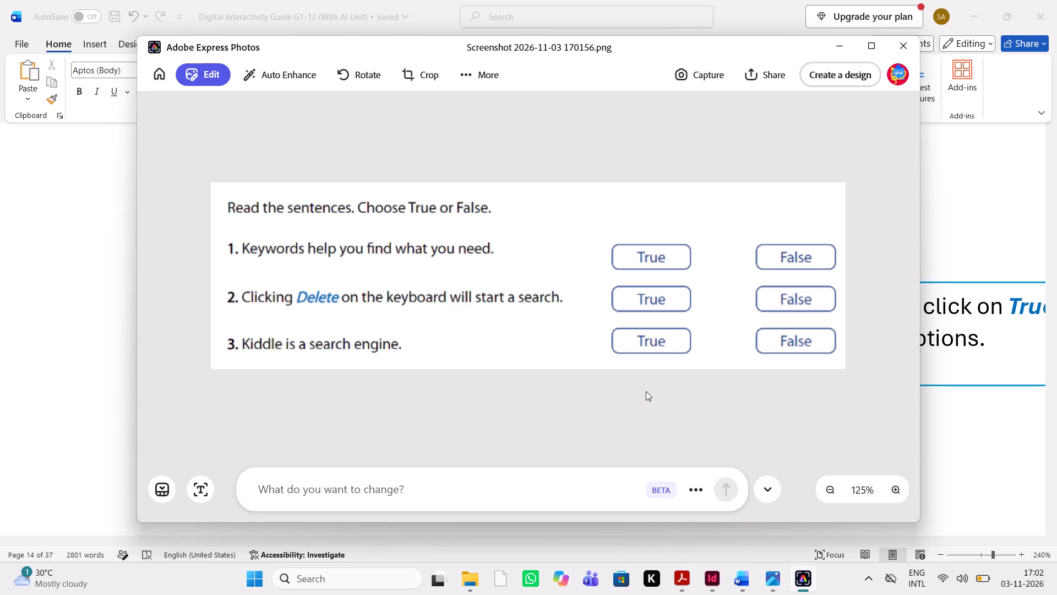
key(ctrl+shift+s)
key(ctrl+shift+s)
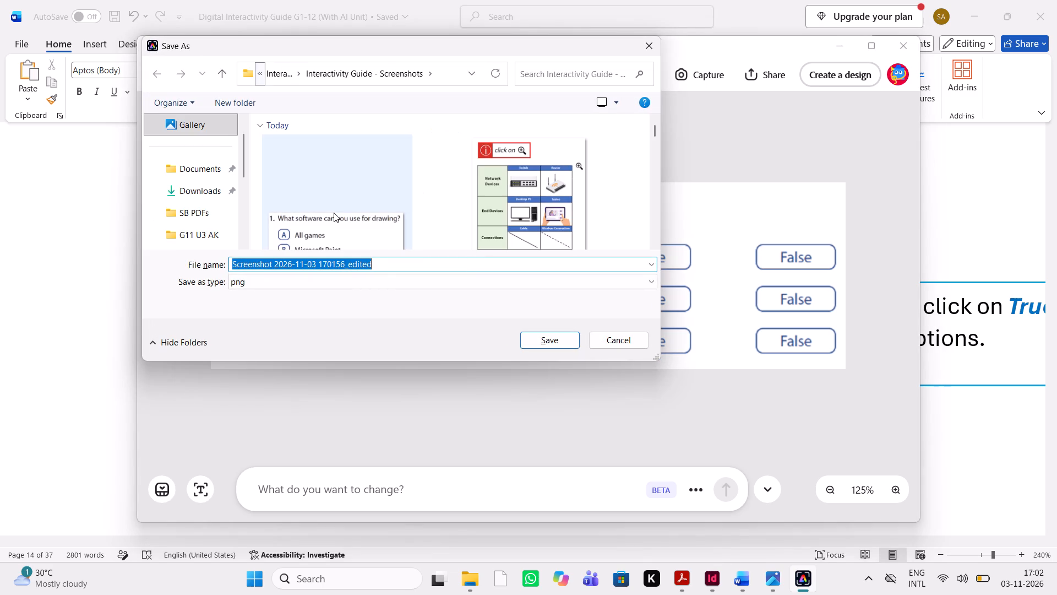
drag(389, 263, 213, 259)
click(355, 233)
drag(319, 263, 229, 260)
key(ctrl+c)
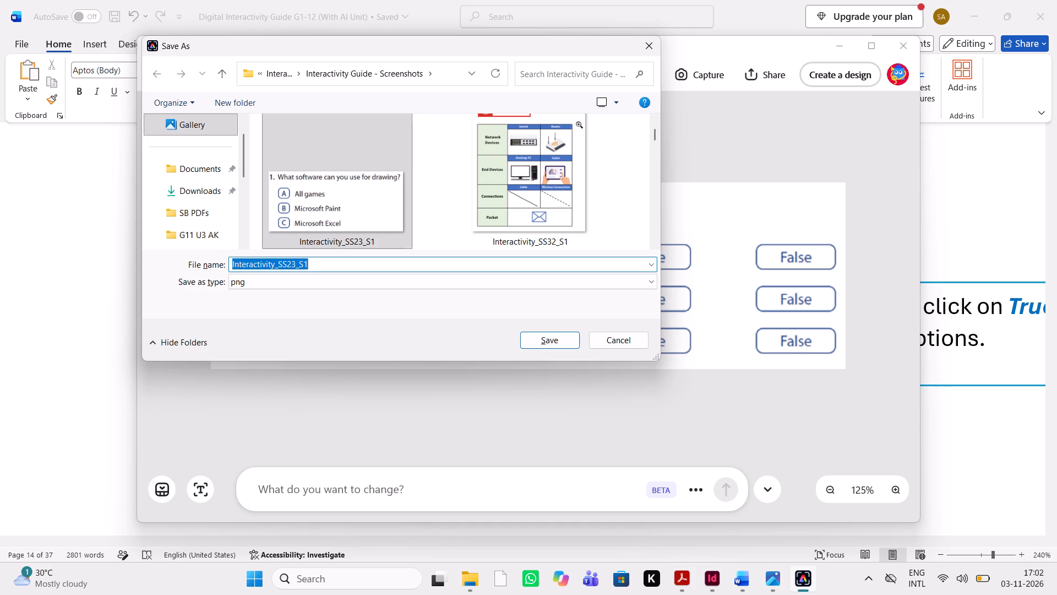
click(340, 266)
key(BackSpace)
key(BackSpace)
key(BackSpace)
key(BackSpace)
key(BackSpace)
key(BackSpace)
key(BackSpace)
key(BackSpace)
key(BackSpace)
key(BackSpace)
key(BackSpace)
key(BackSpace)
key(BackSpace)
key(BackSpace)
key(BackSpace)
key(BackSpace)
key(BackSpace)
key(BackSpace)
key(BackSpace)
key(BackSpace)
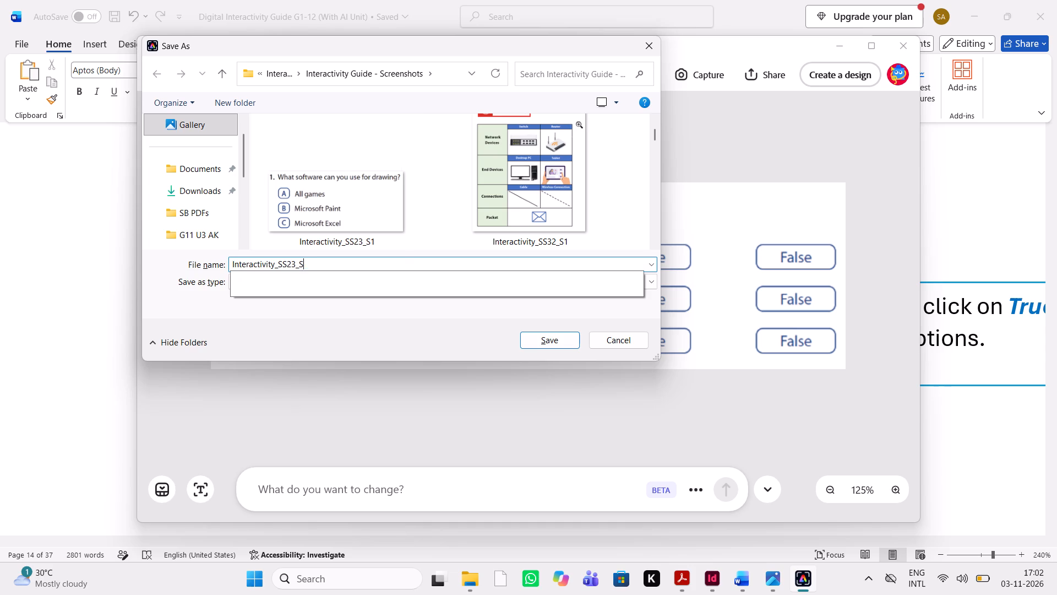
key(ctrl+v)
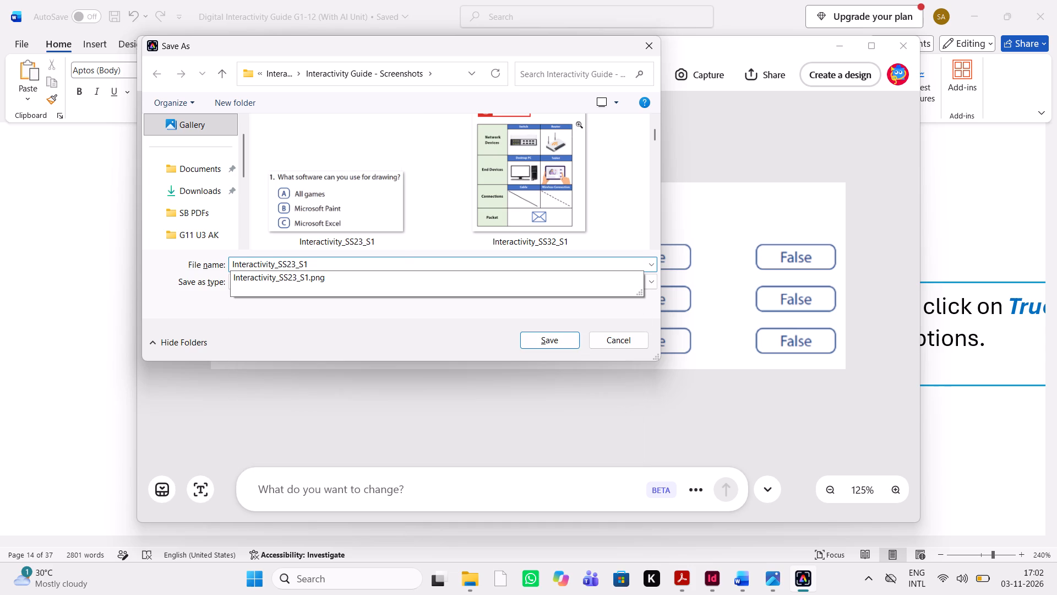
click(292, 264)
key(Delete)
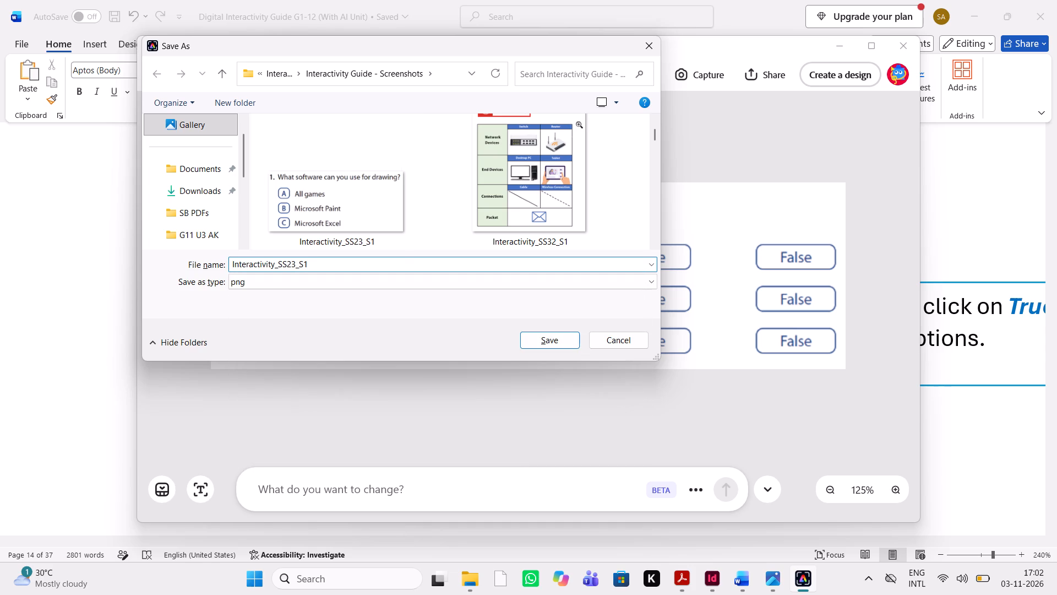
key(0)
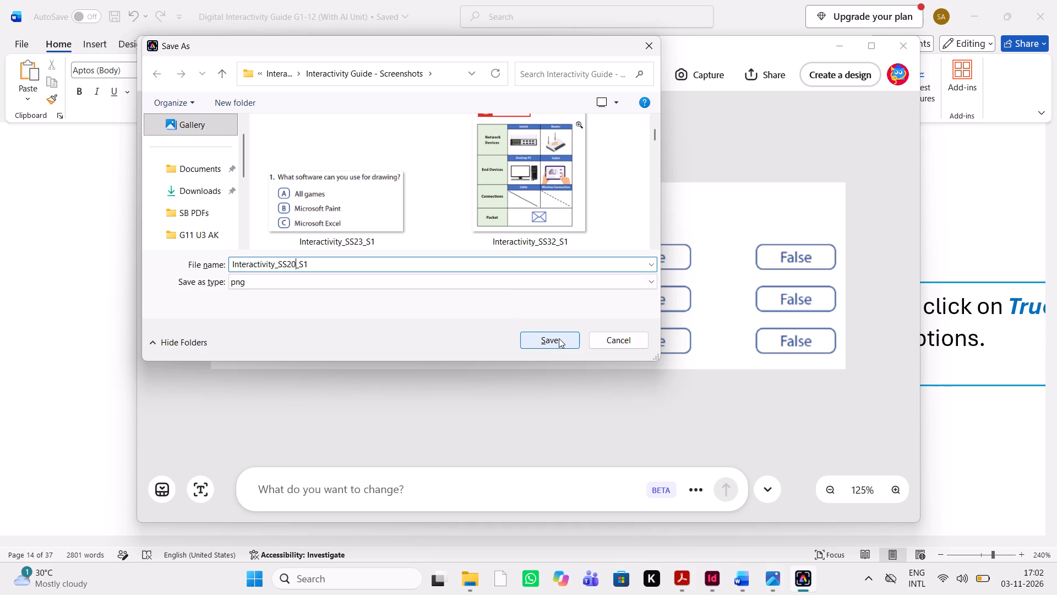
click(559, 338)
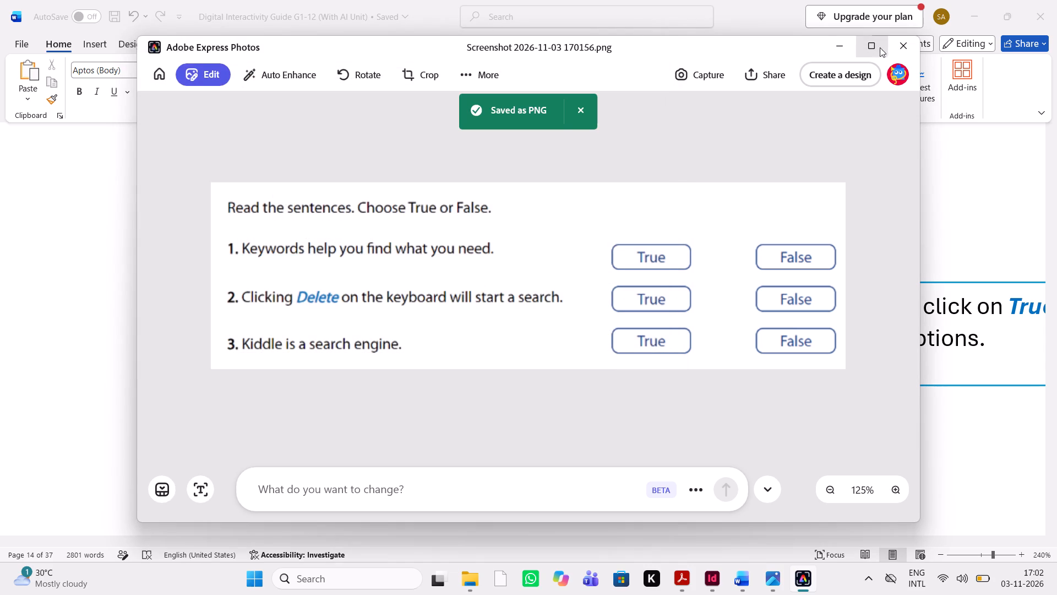
click(901, 48)
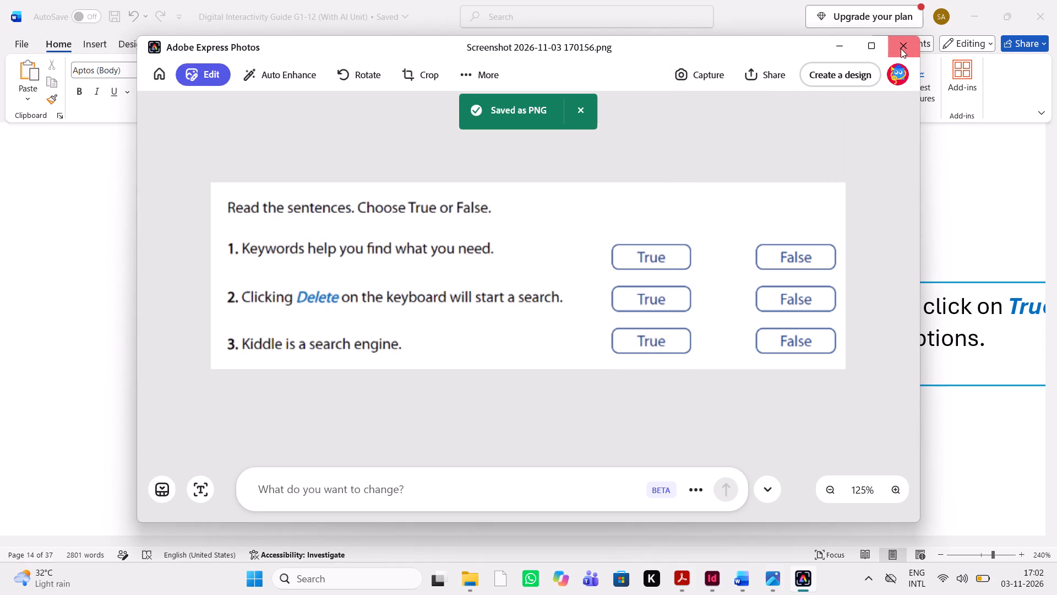
Open the captured "Order the steps to log out of a computer" screenshot from its notification in Adobe Express Photos.
click(1036, 587)
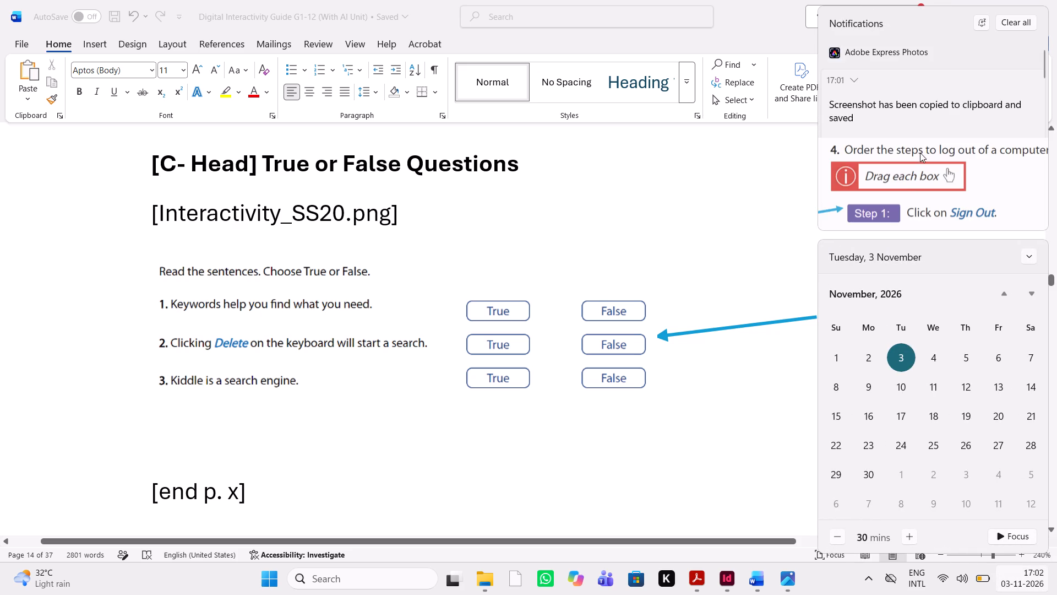
click(918, 187)
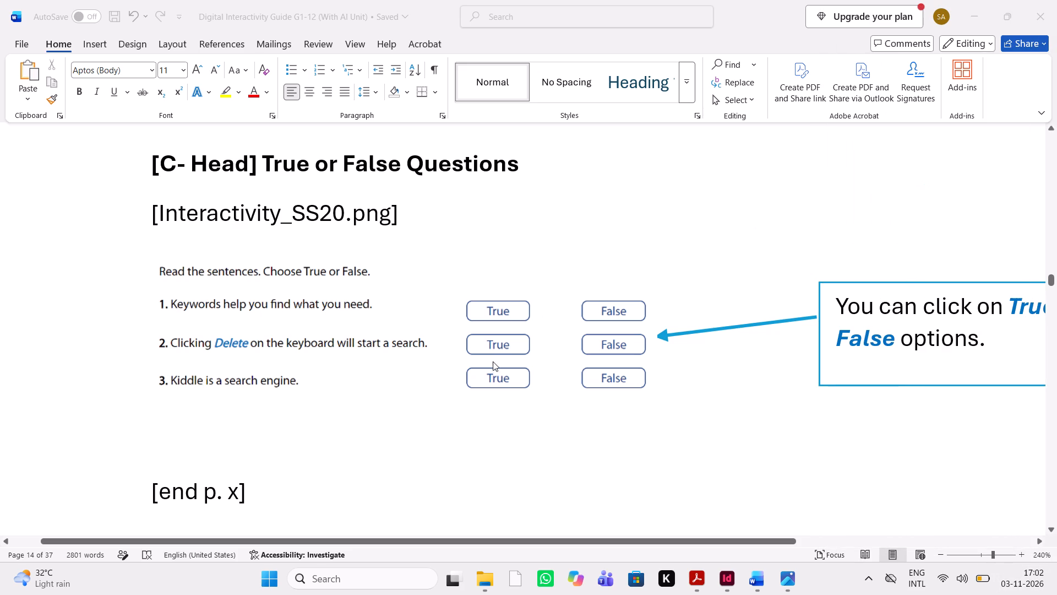
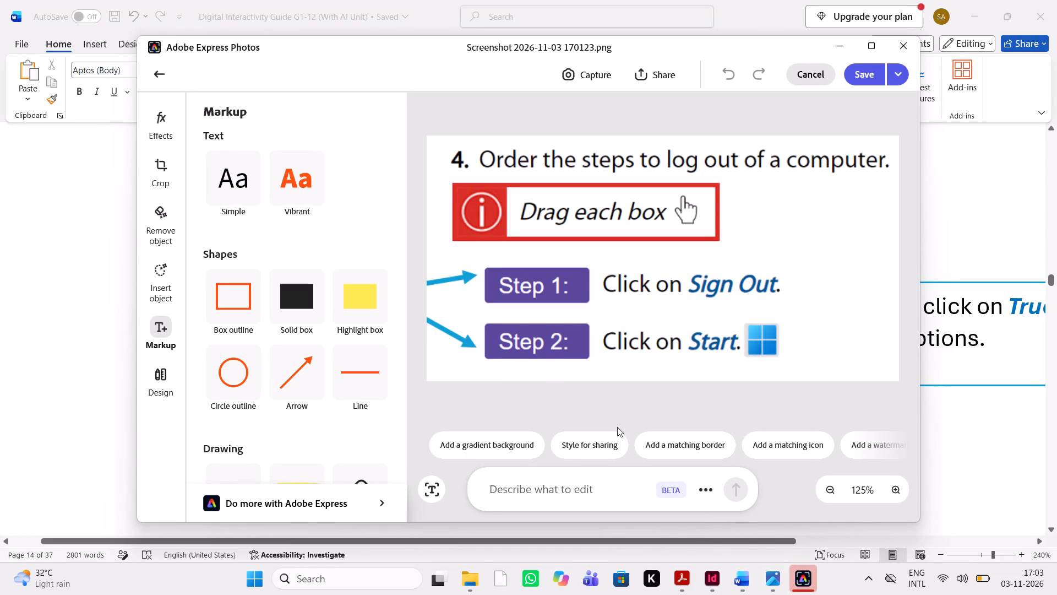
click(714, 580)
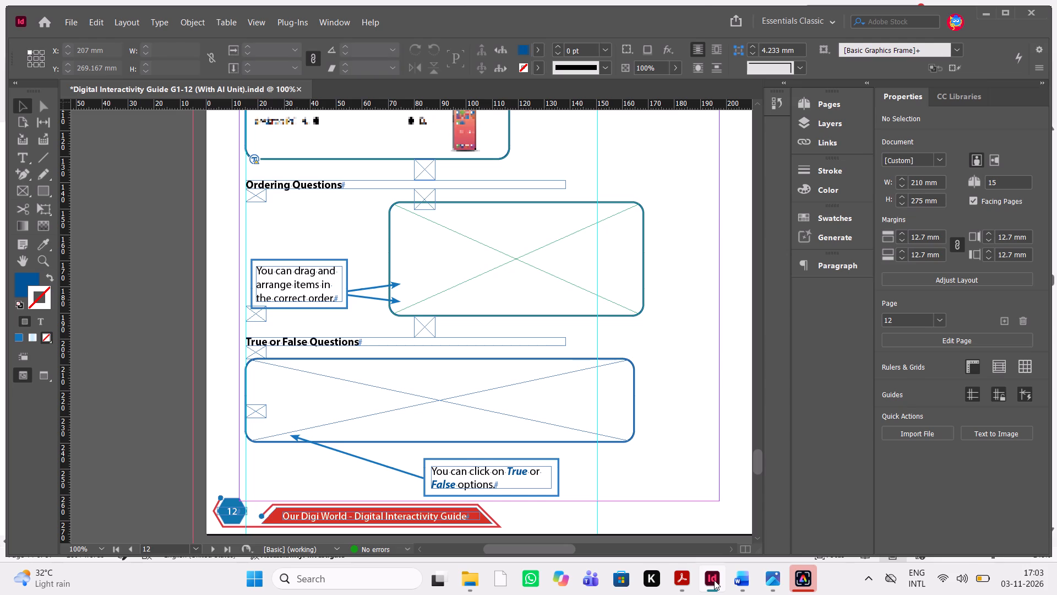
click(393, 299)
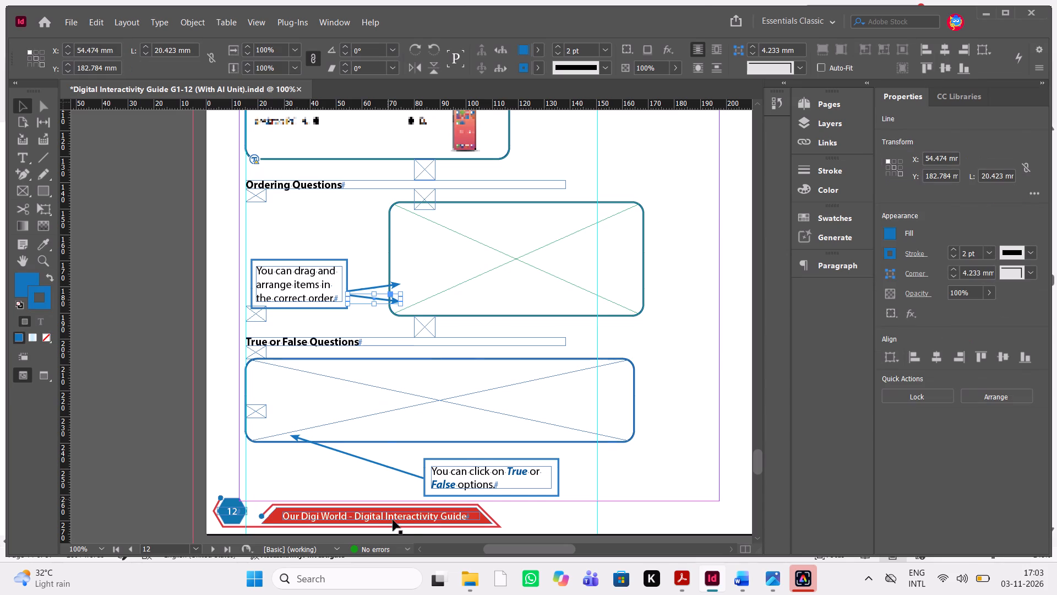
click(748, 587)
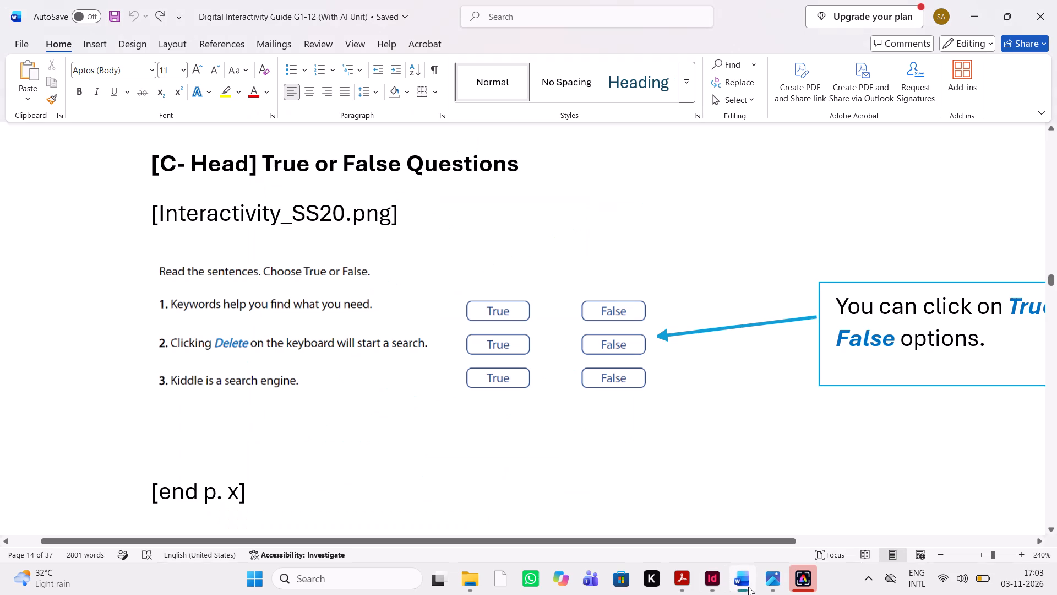
Switch to Adobe Express Photos and save the ordering screenshot as Interactivity_SS19_S1 PNG in the Interactivity Guide - Screenshots folder.
click(794, 578)
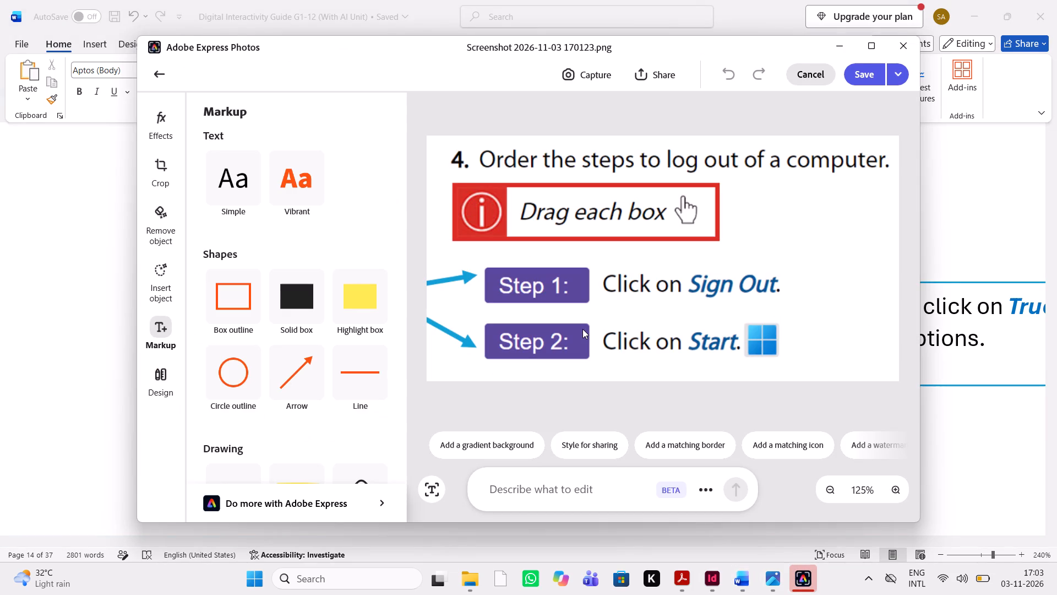
key(ctrl+shift+s)
key(ctrl+shift+s)
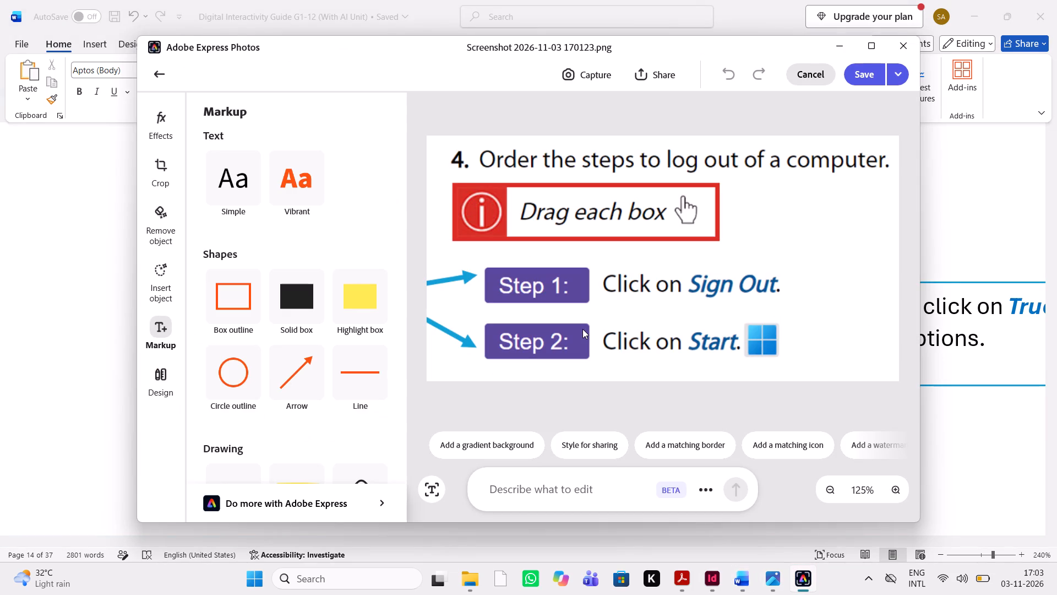
click(896, 77)
click(819, 104)
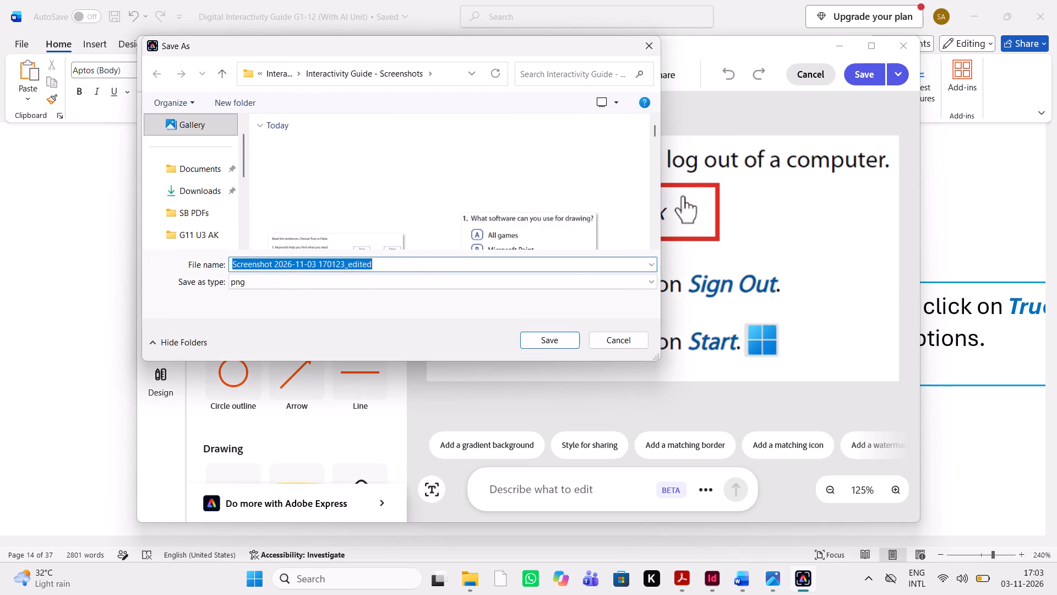
click(395, 265)
key(BackSpace)
key(BackSpace)
key(BackSpace)
key(BackSpace)
key(BackSpace)
key(BackSpace)
key(BackSpace)
key(BackSpace)
key(BackSpace)
key(BackSpace)
key(BackSpace)
key(BackSpace)
key(BackSpace)
key(BackSpace)
key(BackSpace)
key(BackSpace)
key(BackSpace)
key(BackSpace)
key(BackSpace)
key(BackSpace)
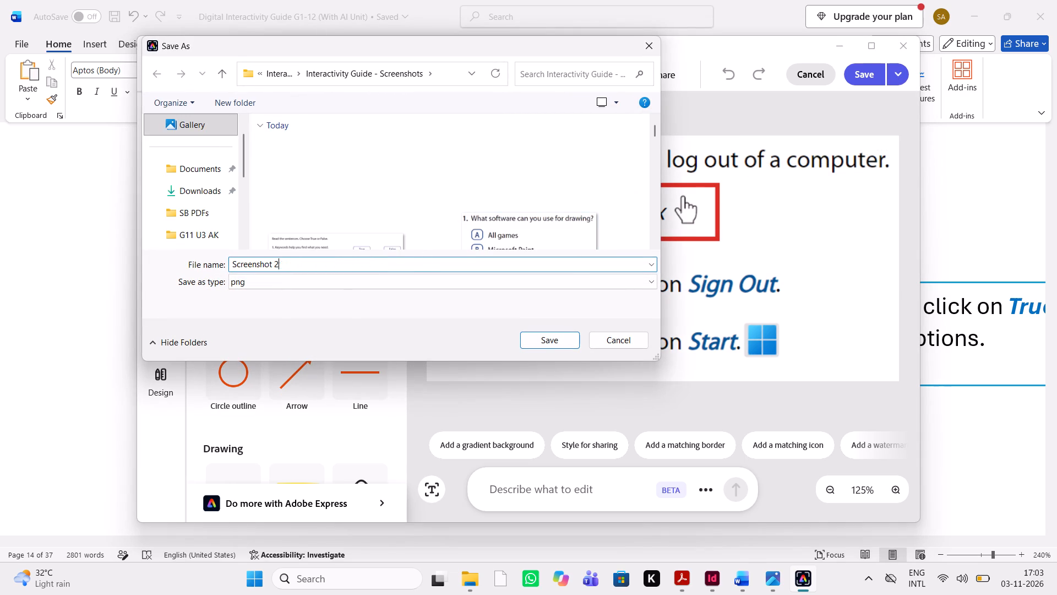
key(ctrl+v)
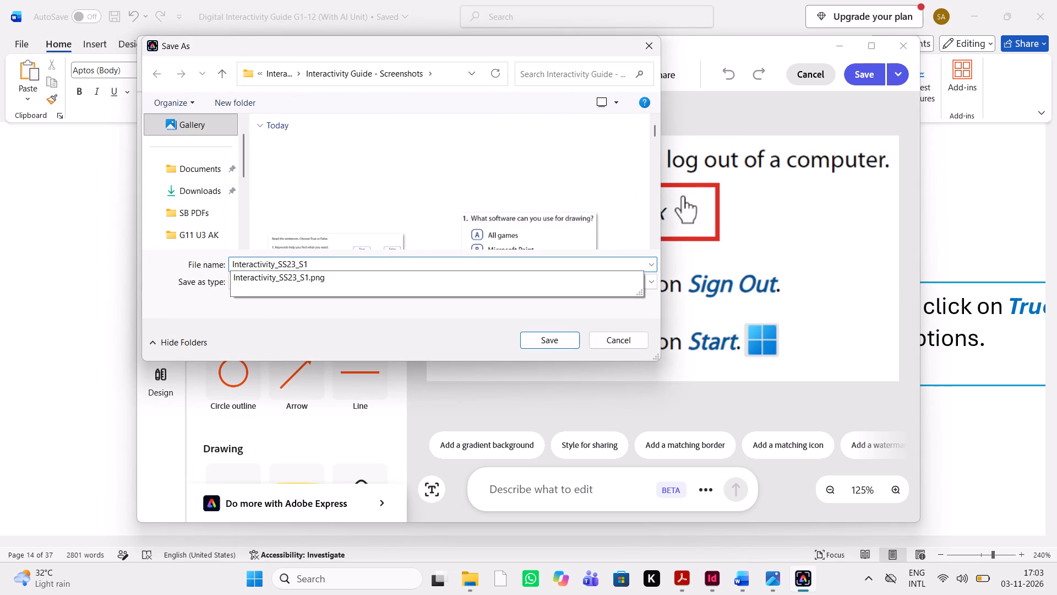
click(294, 262)
key(BackSpace)
key(BackSpace)
text(19)
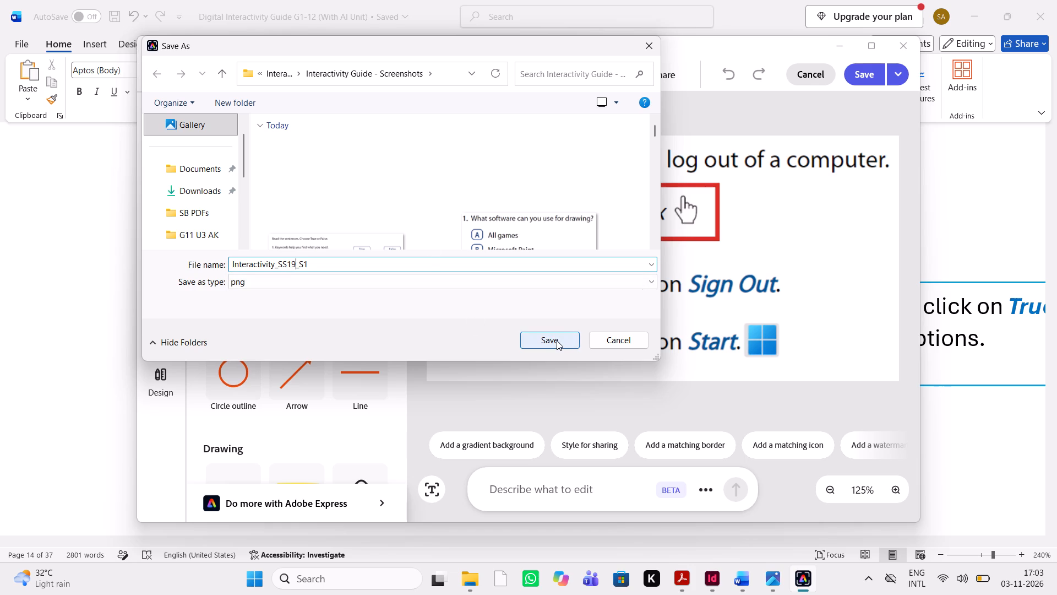
click(557, 340)
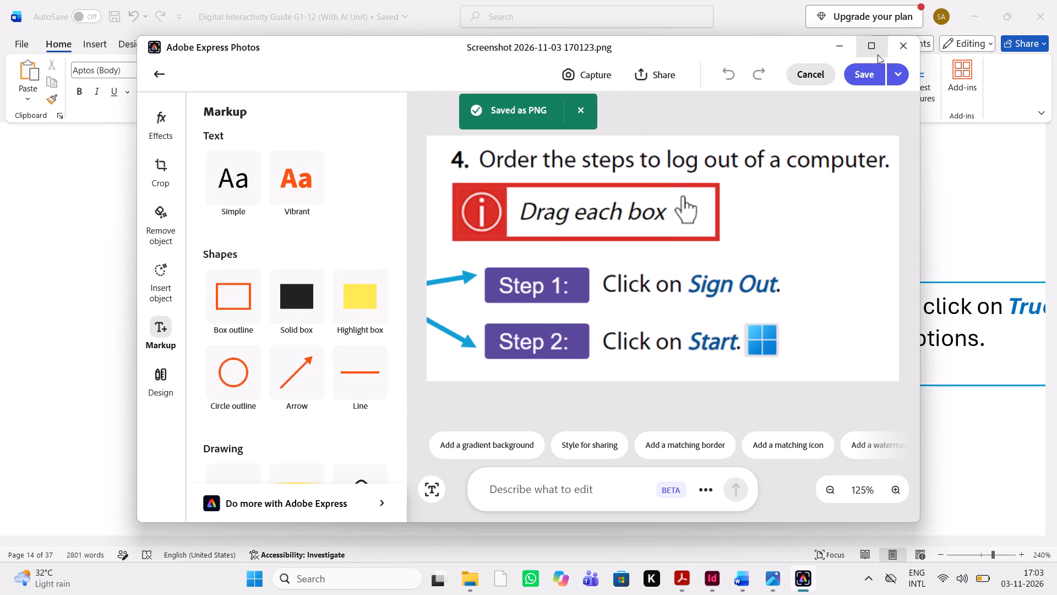
click(897, 48)
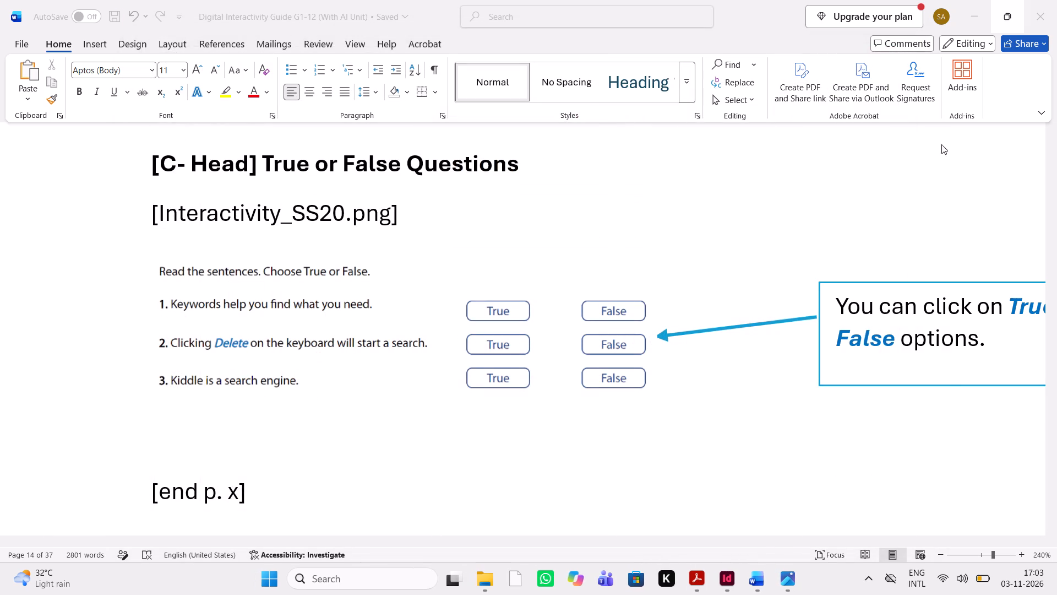
In InDesign, place Interactivity_SS19_S1 in the empty Ordering Questions frame on page 12 and fit the content to the frame.
click(726, 585)
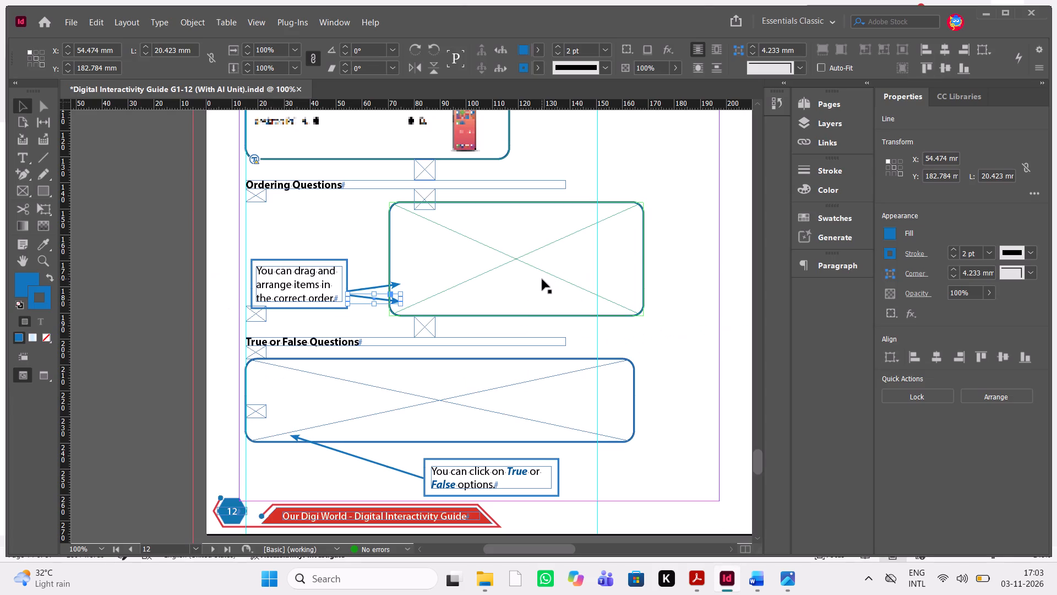
click(542, 279)
key(ctrl+d)
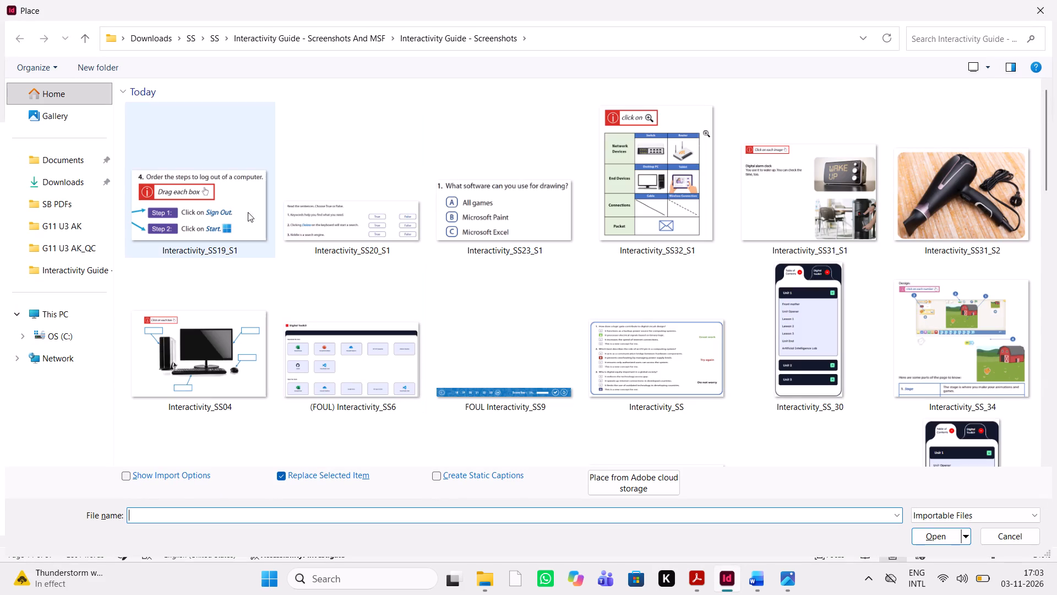
click(227, 212)
click(930, 532)
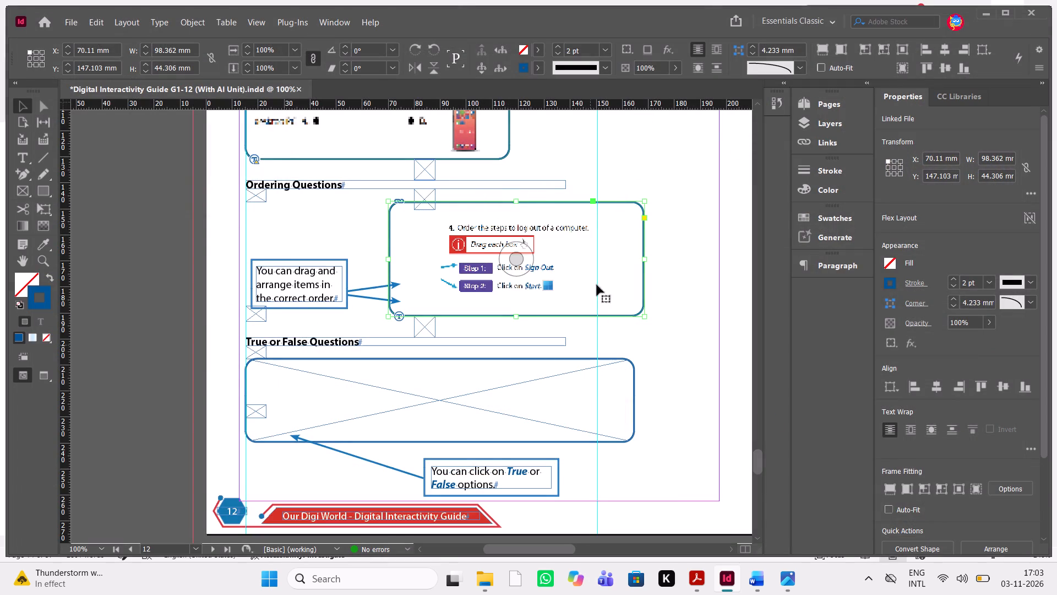
click(517, 252)
right_click(517, 252)
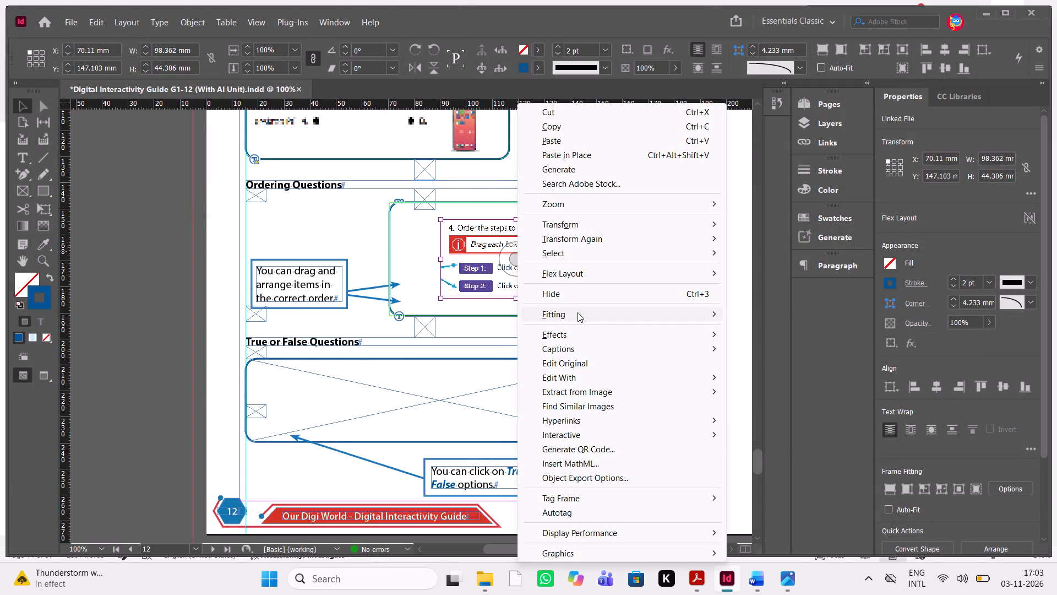
click(577, 312)
click(788, 379)
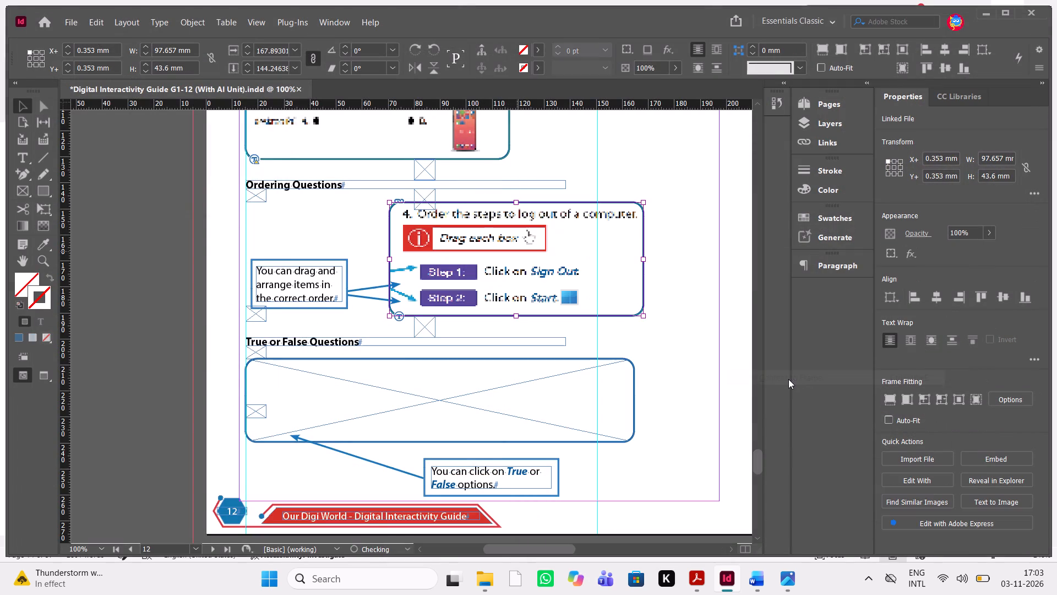
Set the placed ordering image's display performance to High Quality Display.
click(507, 263)
right_click(507, 263)
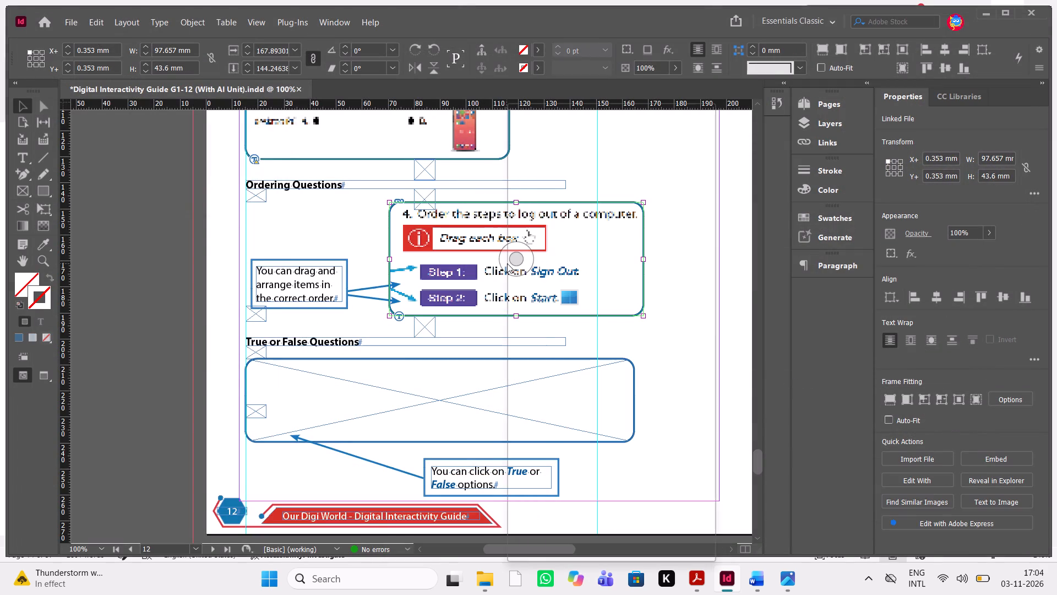
click(591, 531)
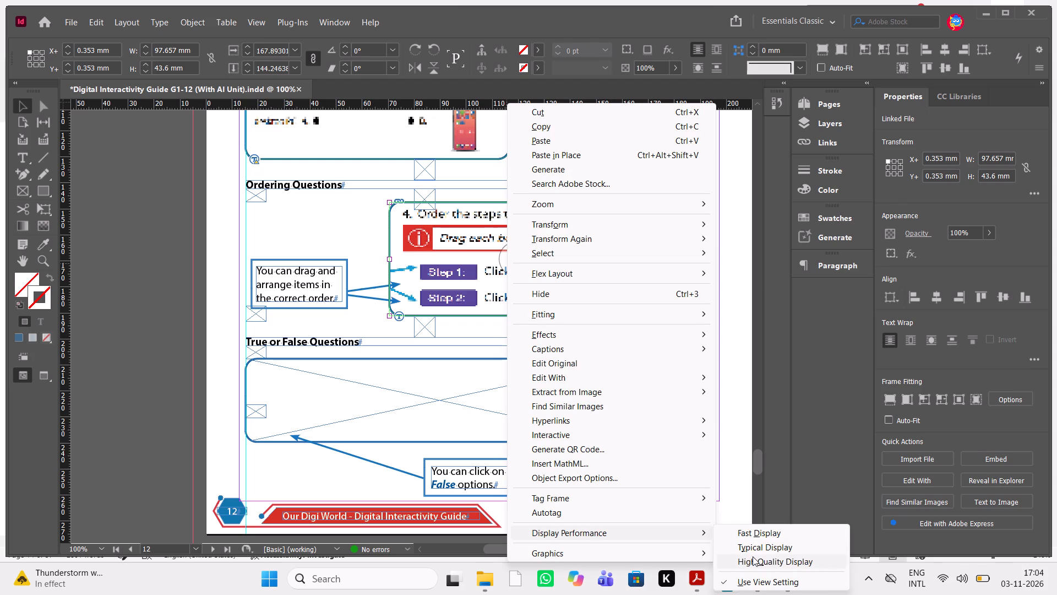
click(753, 556)
Nudge the ordering image inside its frame to an offset of about X -0.4 mm, Y 2.85 mm.
click(530, 256)
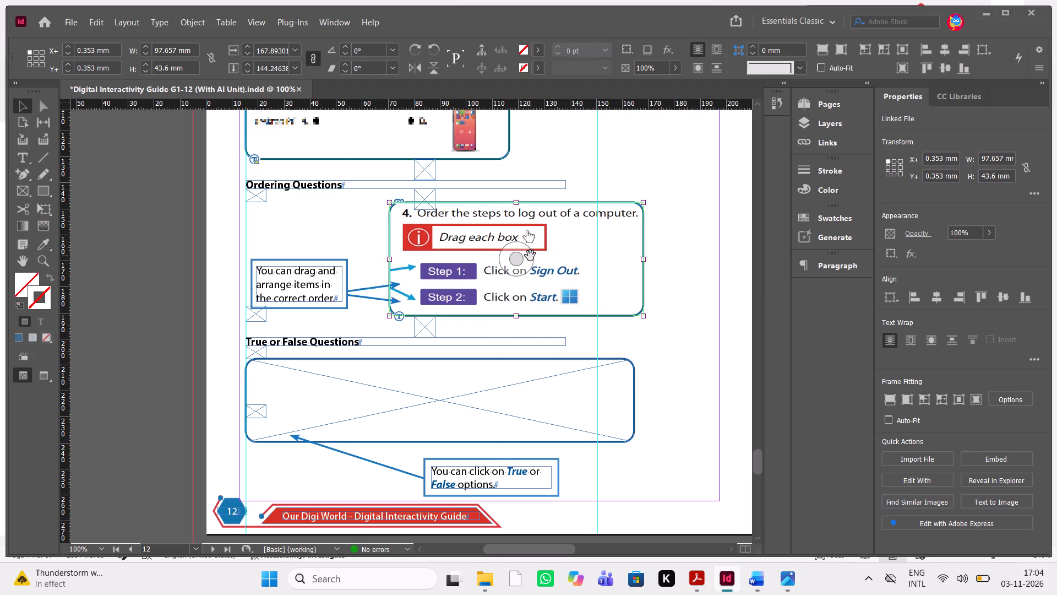
key(shift+Down)
key(shift+Left)
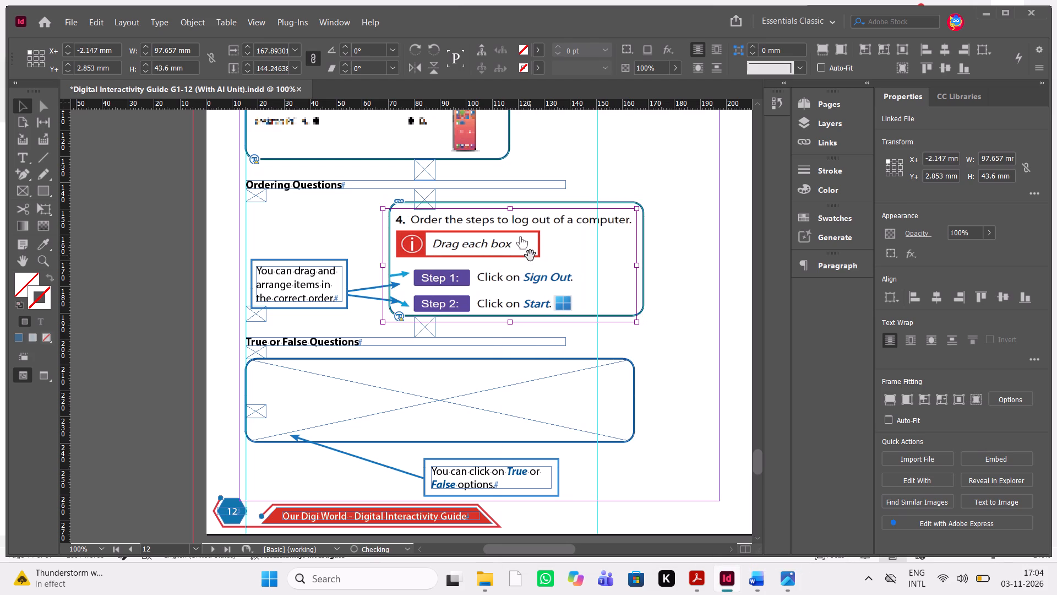
key(shift+Left)
key(shift+Left)
key(Right)
key(Right)
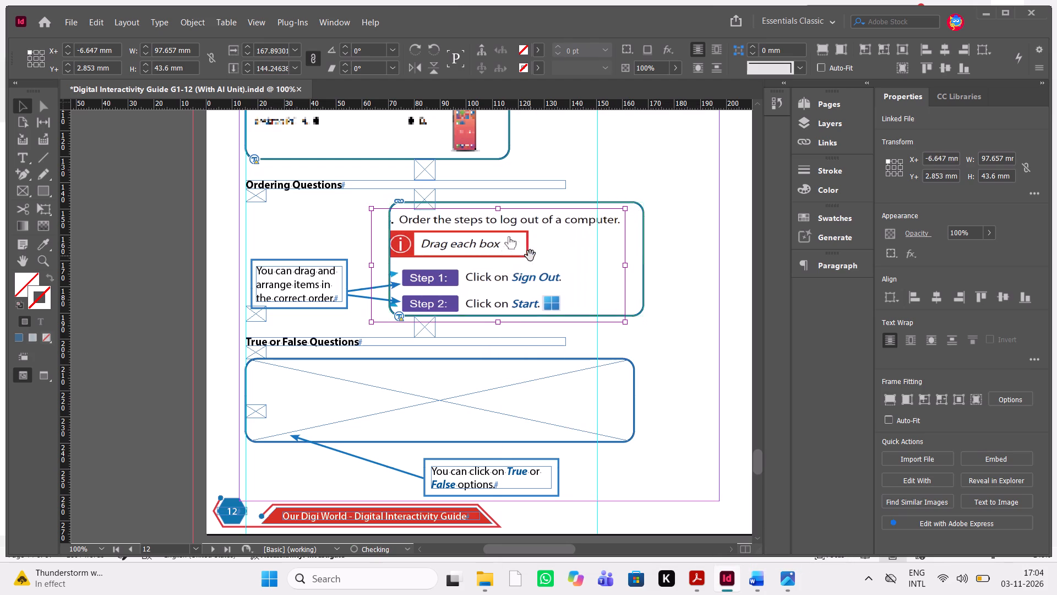
key(Right)
key(Right)
key(Right)
key(Right)
key(Right)
key(Right)
key(Right)
key(Right)
key(Right)
key(Right)
key(Right)
key(Right)
key(Right)
key(Right)
key(Right)
key(Right)
key(Right)
key(Right)
key(Right)
key(Right)
key(Right)
key(Right)
key(Right)
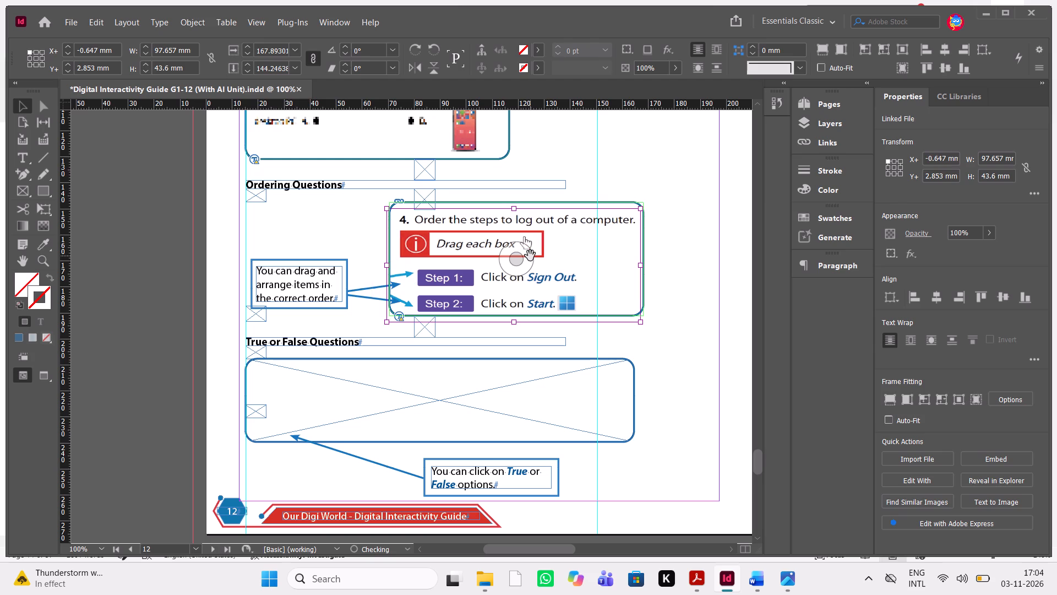
key(Right)
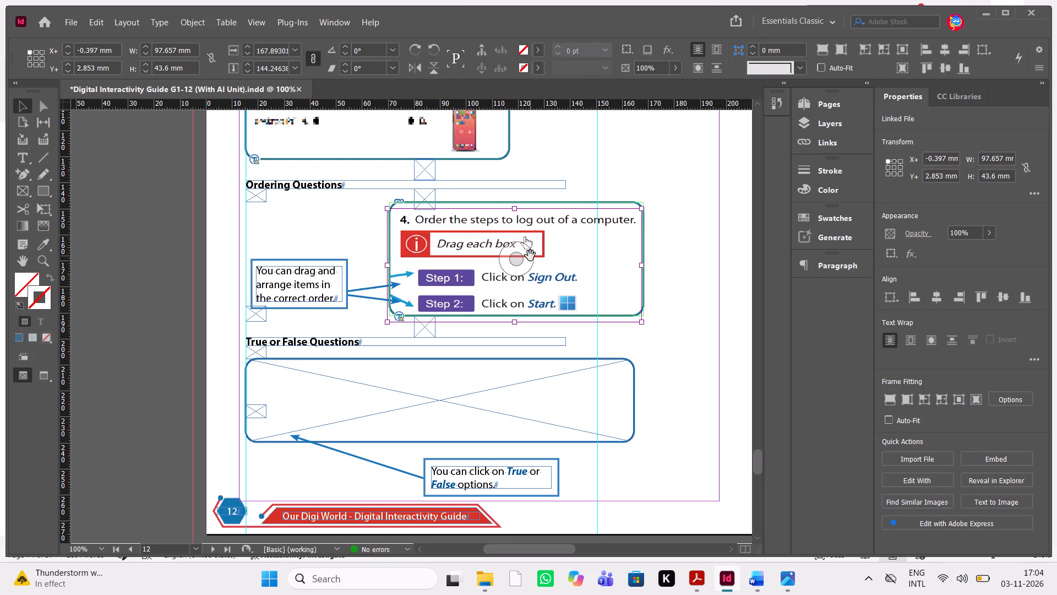
Move the upper ordering callout arrow to about X 59.7 mm, Y 173.5 mm, with its head beside the Step 1 box.
click(374, 287)
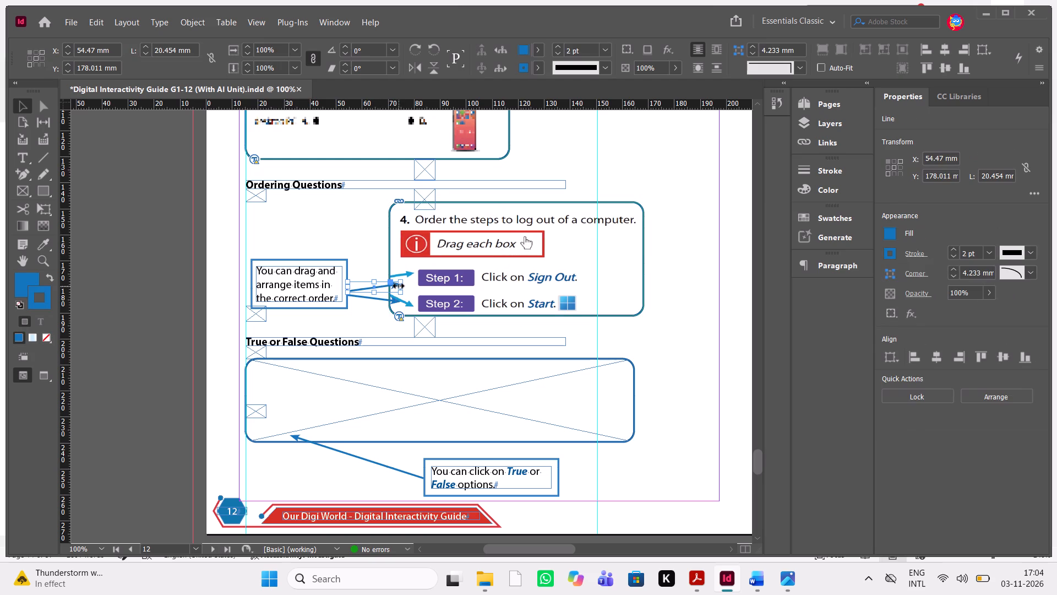
key(shift+Up)
key(shift+Up)
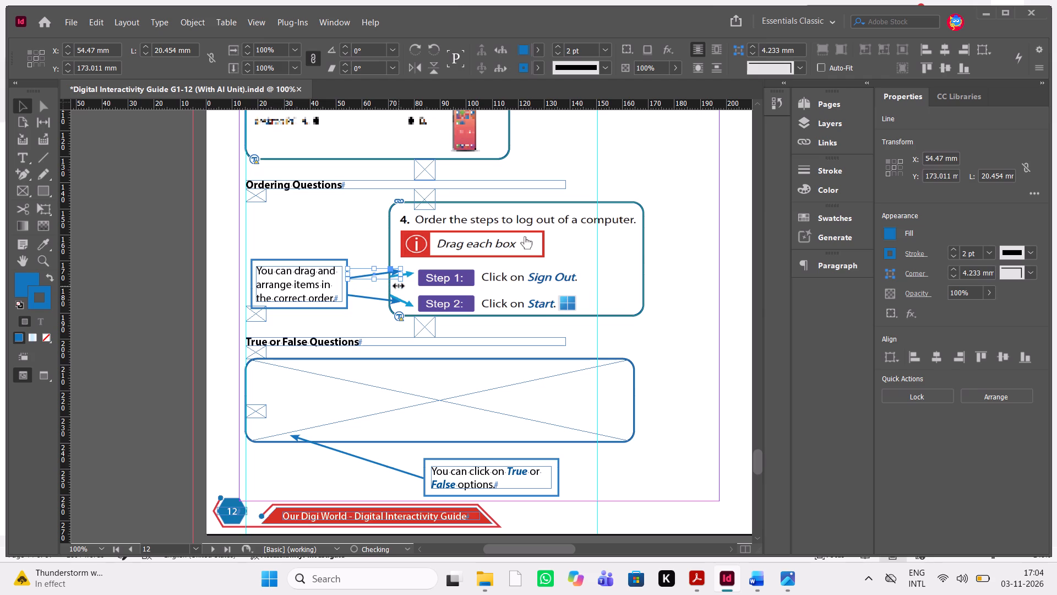
key(shift+Down)
key(shift+Right)
key(shift+Right)
key(shift+Up)
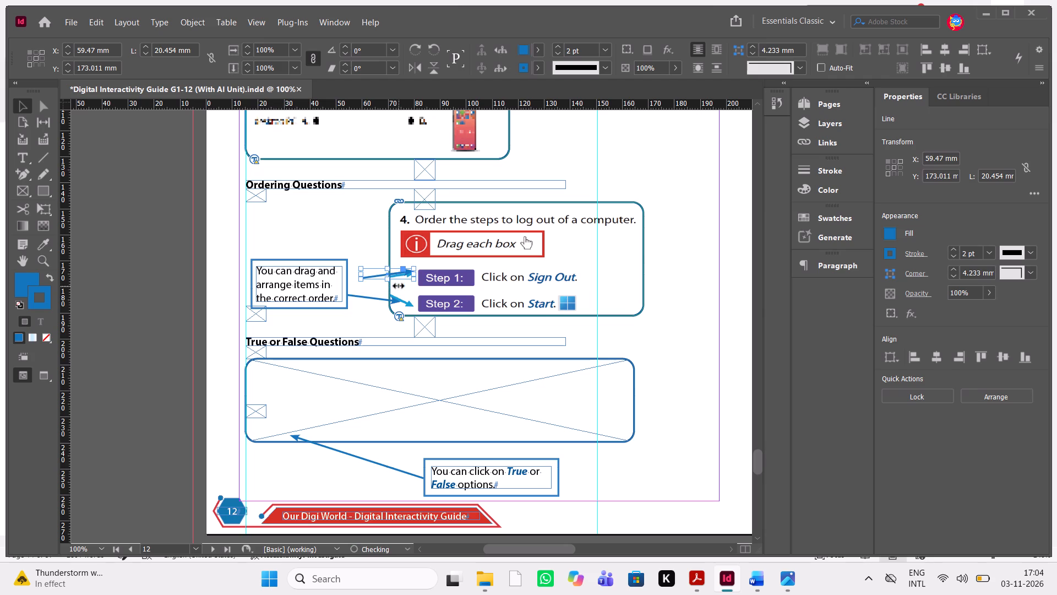
key(Down)
key(Down)
key(Down)
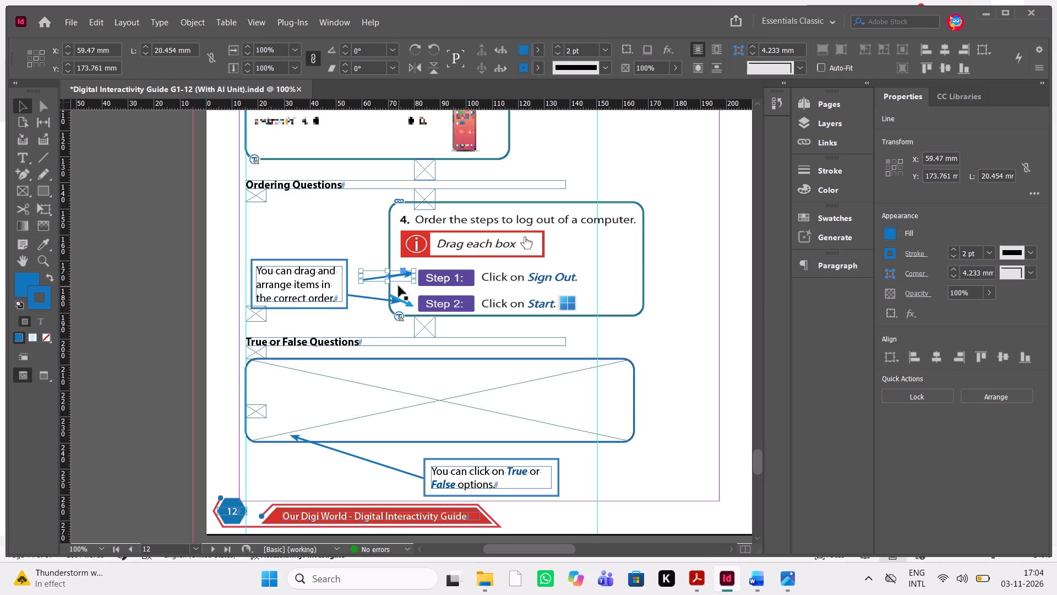
key(Right)
key(Up)
click(345, 249)
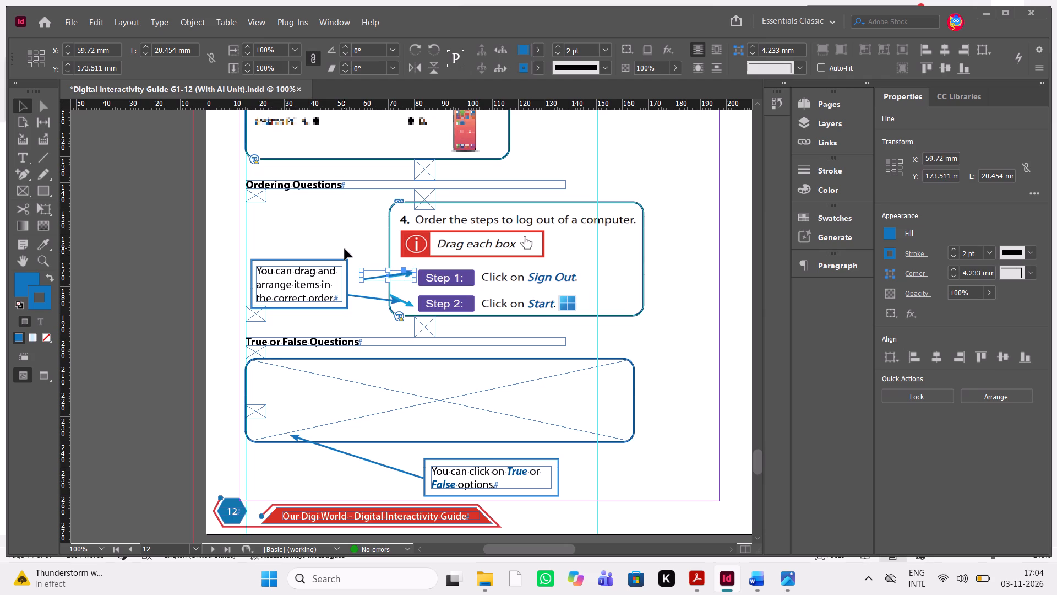
Extend the upper arrow's tail back to the edge of the "You can drag and arrange items" callout, making it about 25.7 mm long.
click(407, 274)
drag(363, 274, 347, 275)
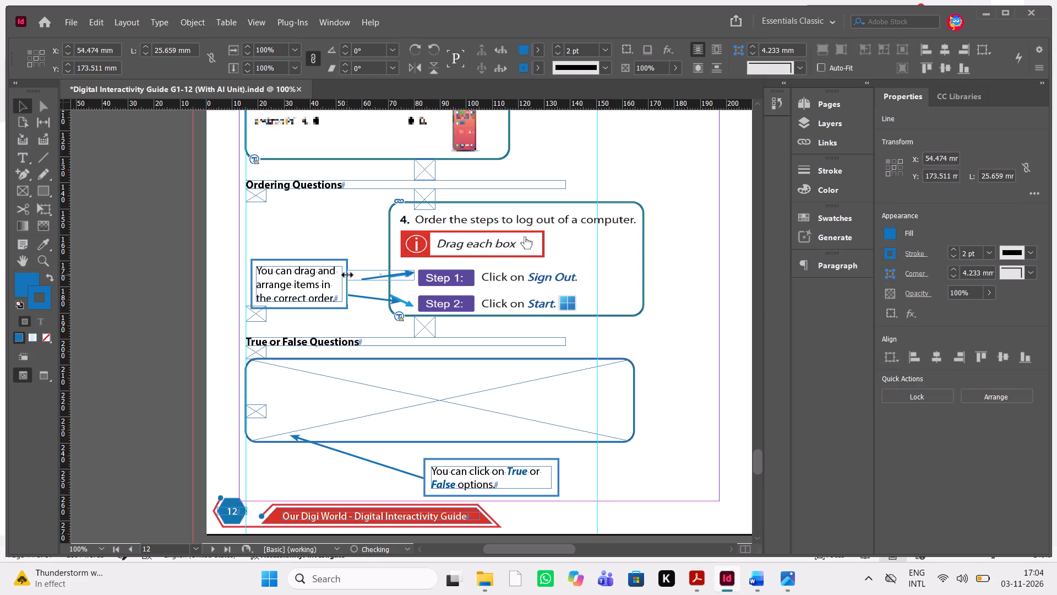
click(380, 261)
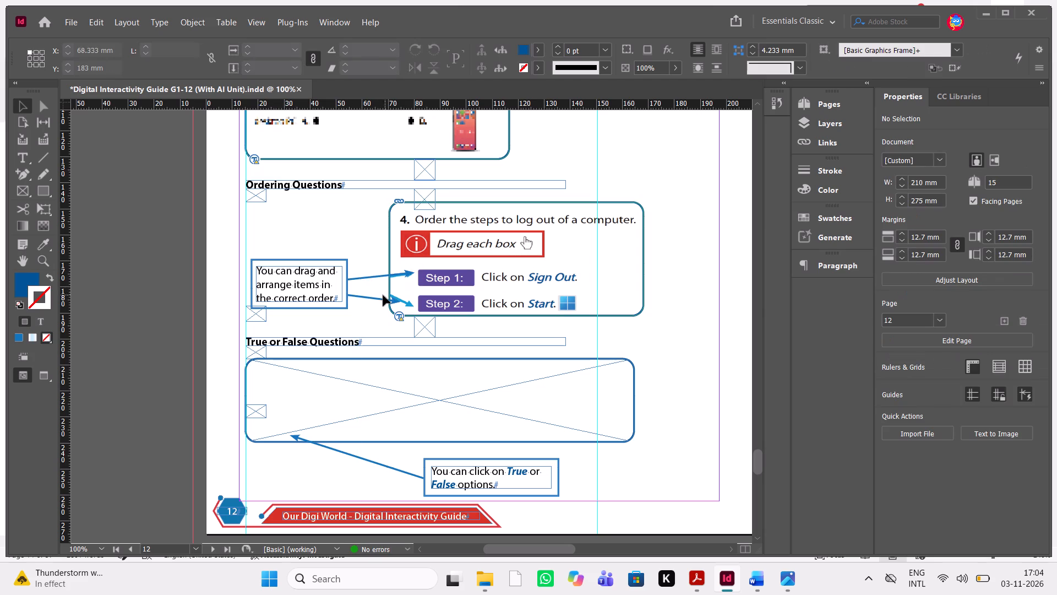
click(384, 276)
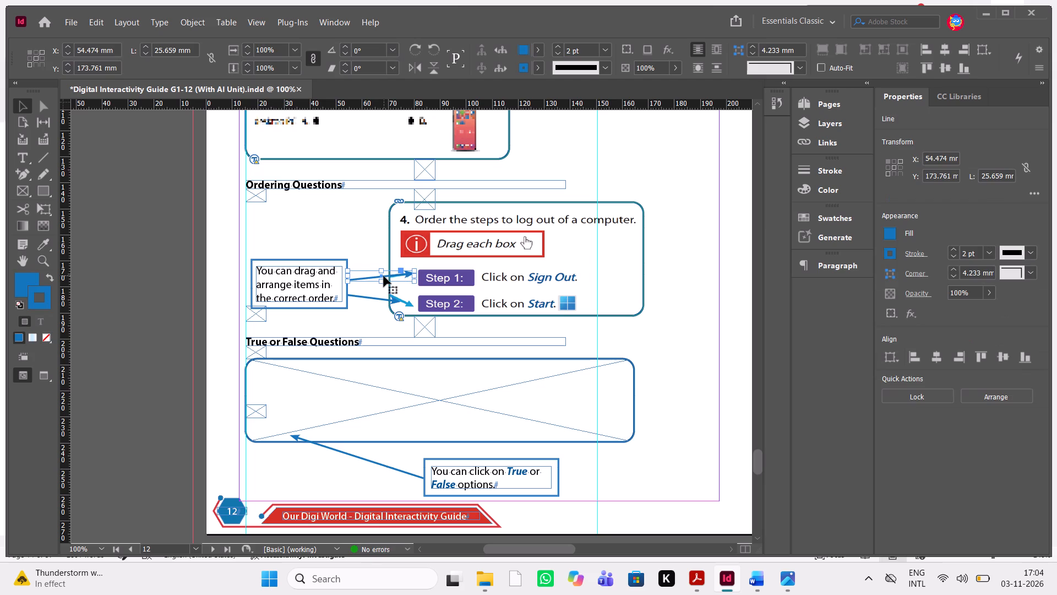
click(375, 248)
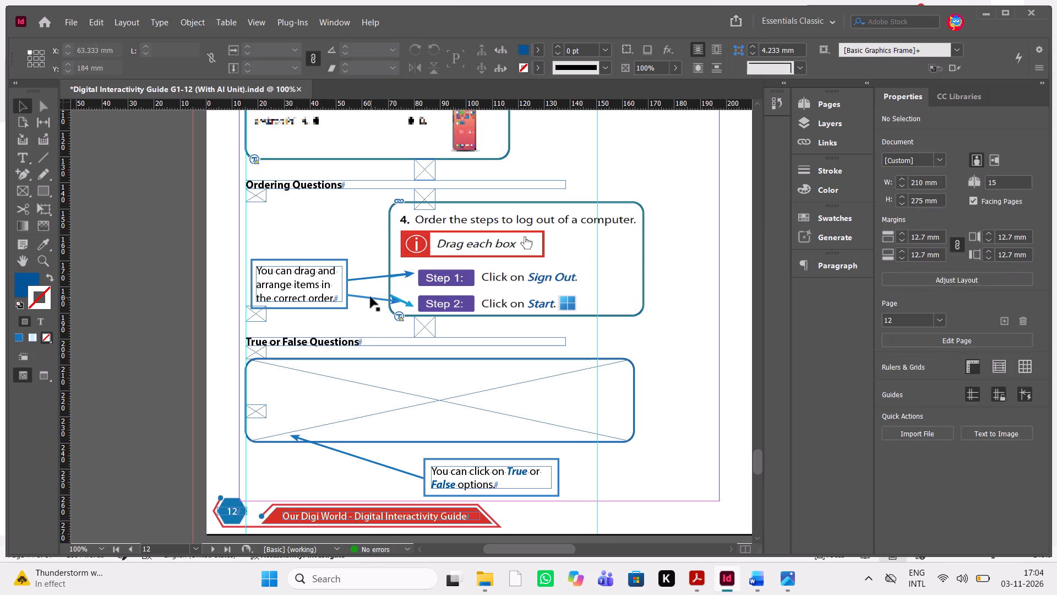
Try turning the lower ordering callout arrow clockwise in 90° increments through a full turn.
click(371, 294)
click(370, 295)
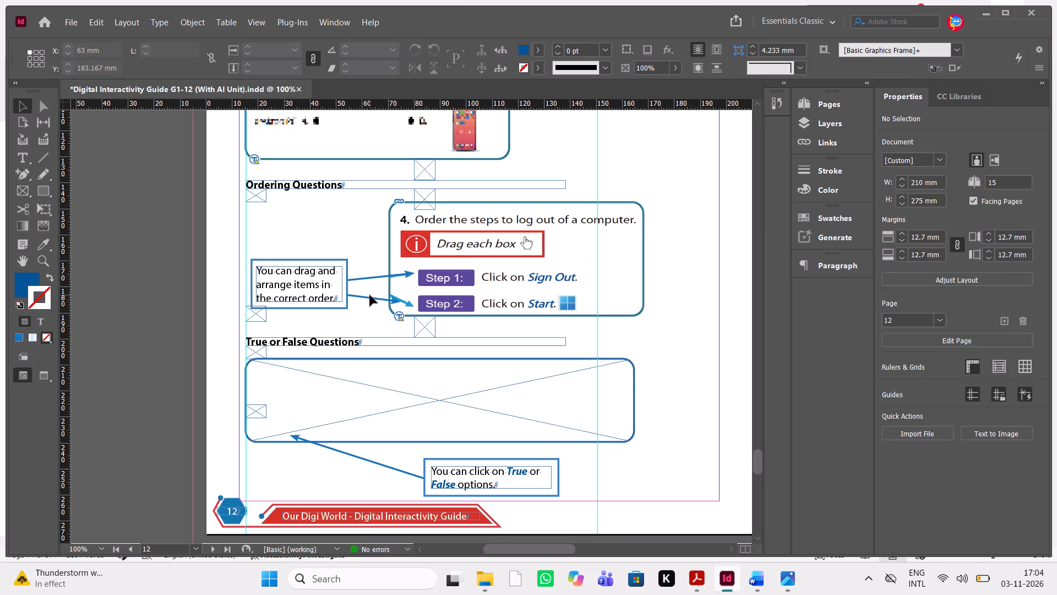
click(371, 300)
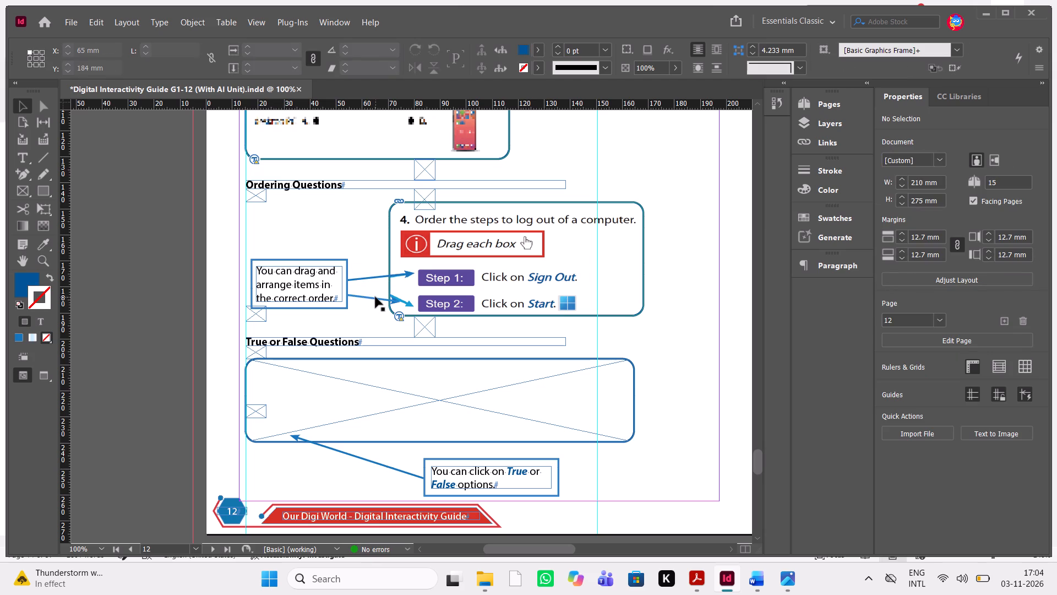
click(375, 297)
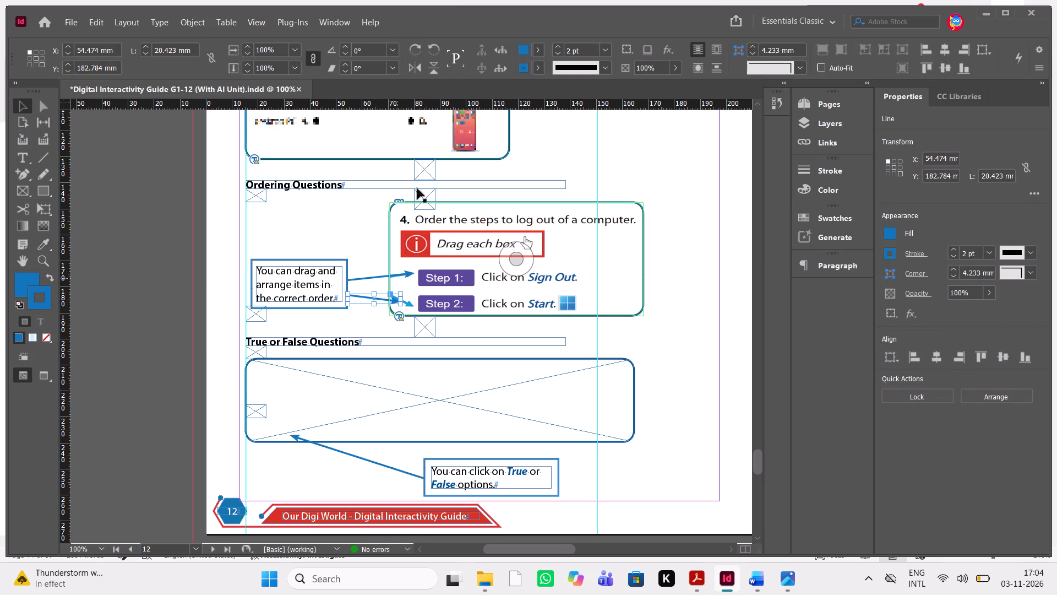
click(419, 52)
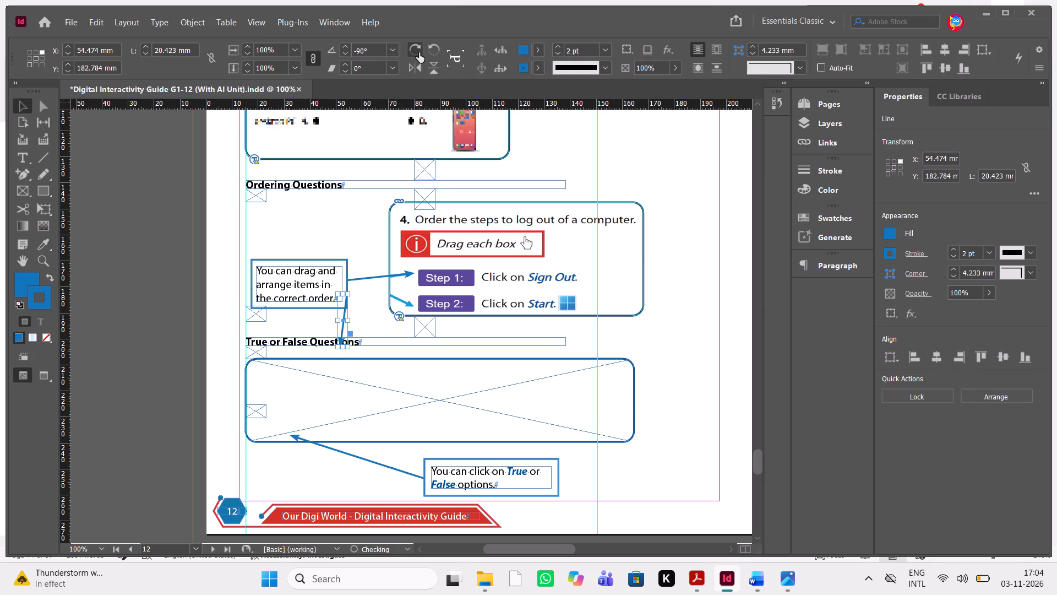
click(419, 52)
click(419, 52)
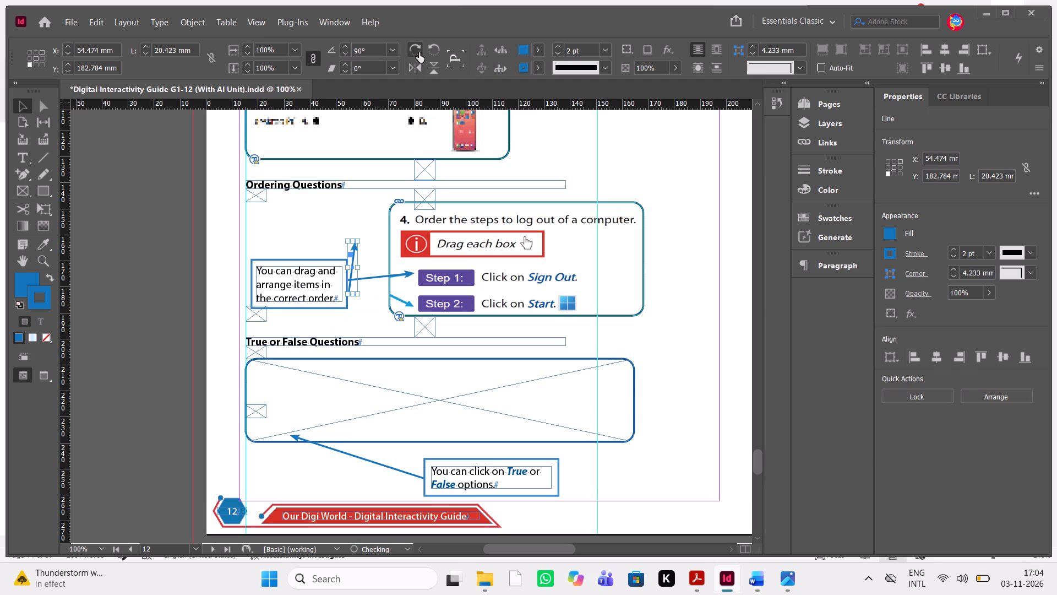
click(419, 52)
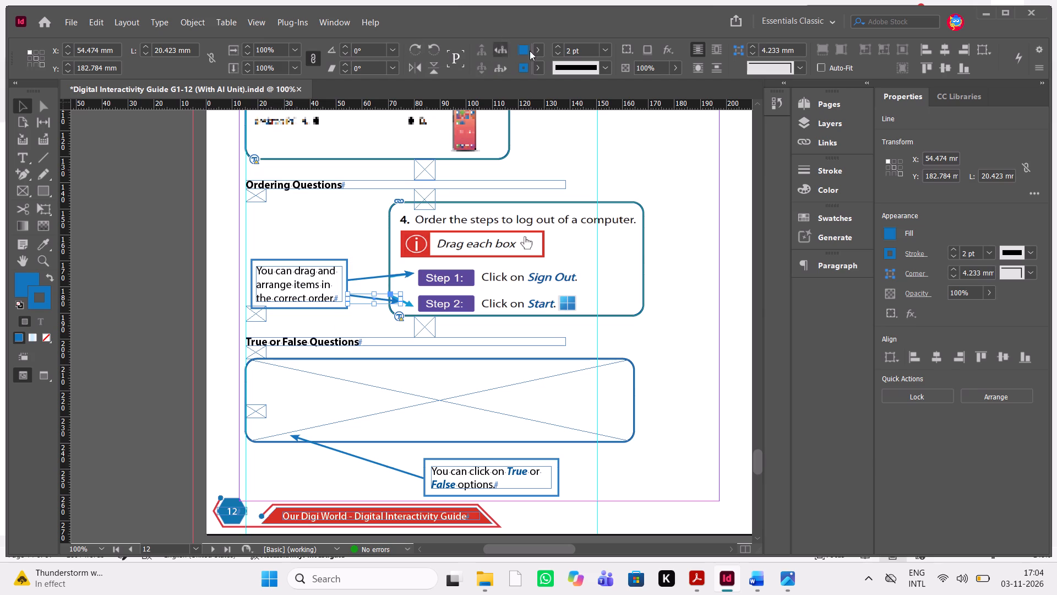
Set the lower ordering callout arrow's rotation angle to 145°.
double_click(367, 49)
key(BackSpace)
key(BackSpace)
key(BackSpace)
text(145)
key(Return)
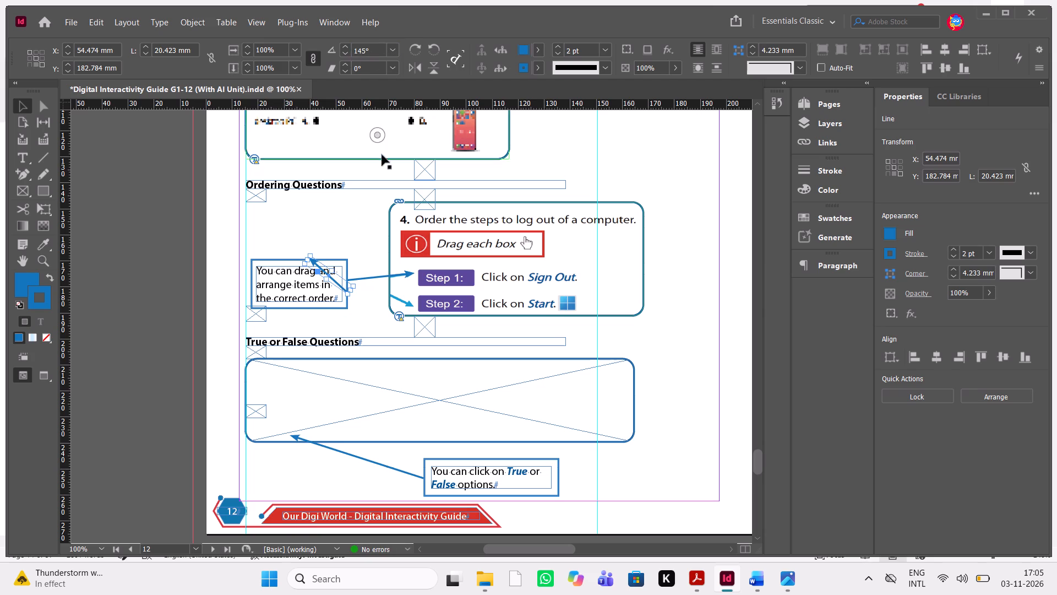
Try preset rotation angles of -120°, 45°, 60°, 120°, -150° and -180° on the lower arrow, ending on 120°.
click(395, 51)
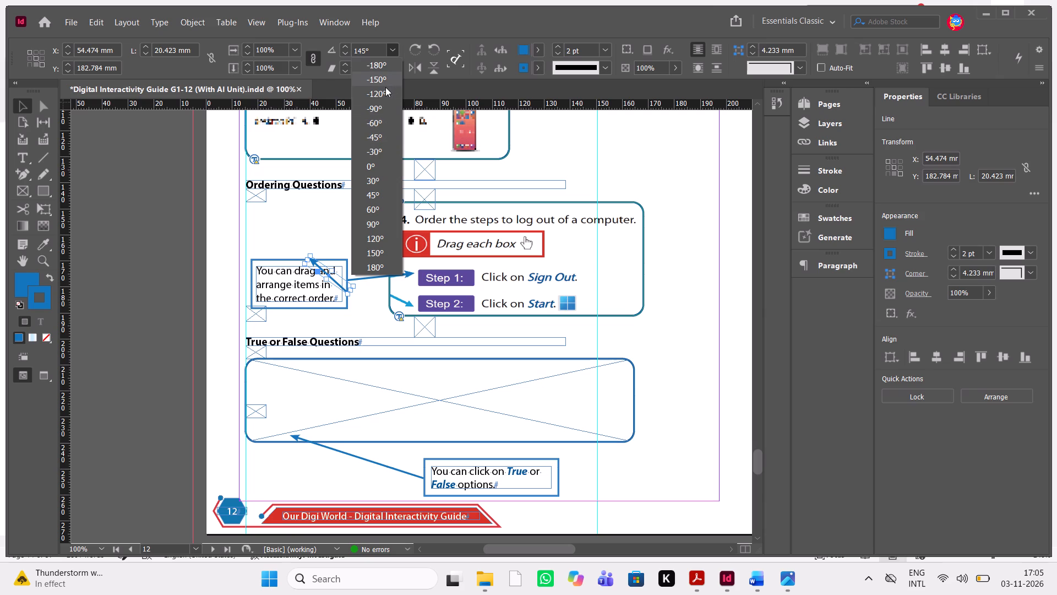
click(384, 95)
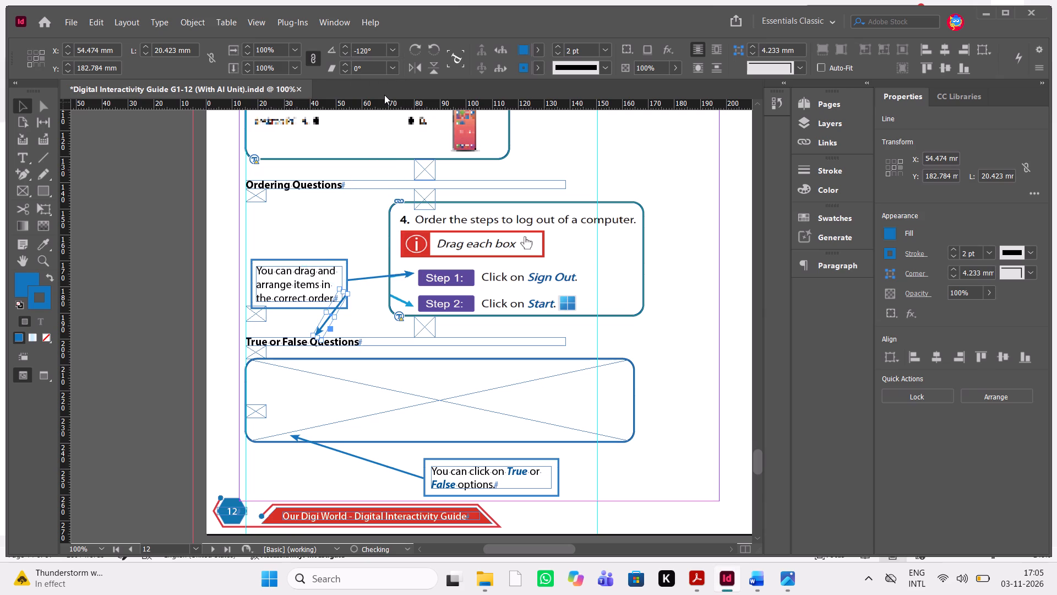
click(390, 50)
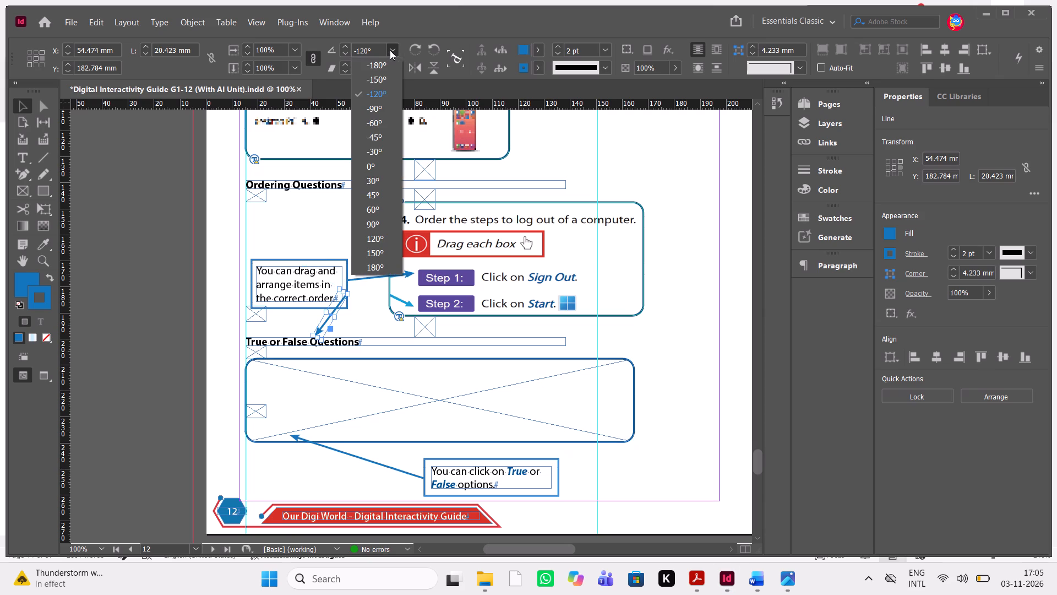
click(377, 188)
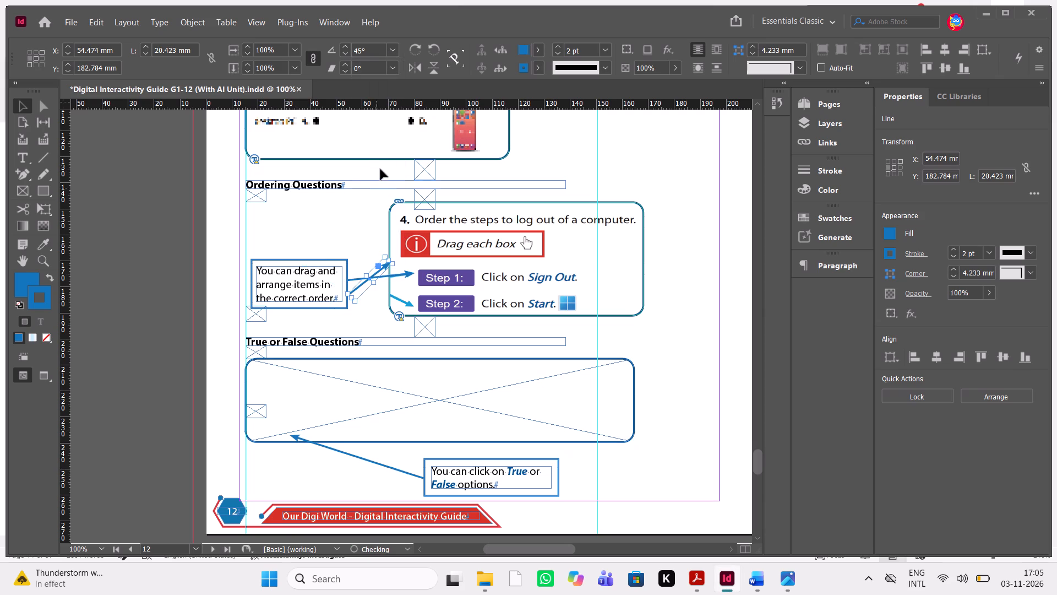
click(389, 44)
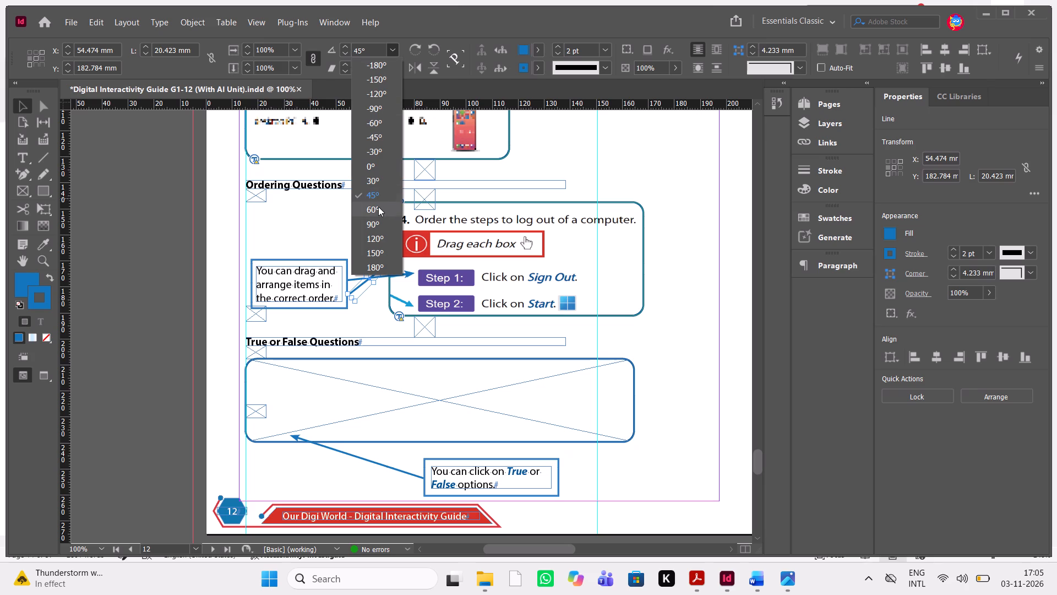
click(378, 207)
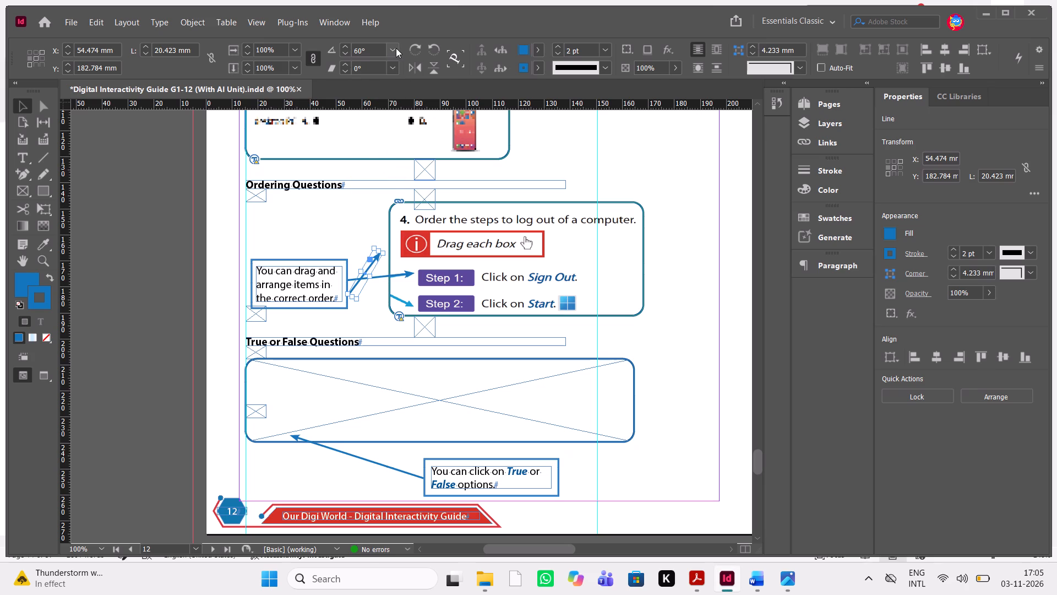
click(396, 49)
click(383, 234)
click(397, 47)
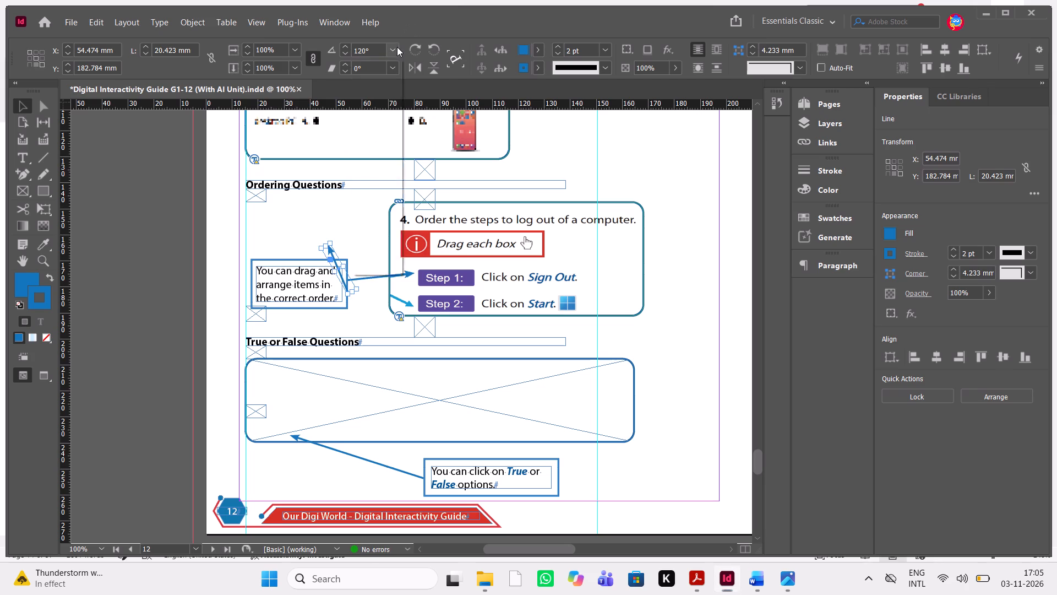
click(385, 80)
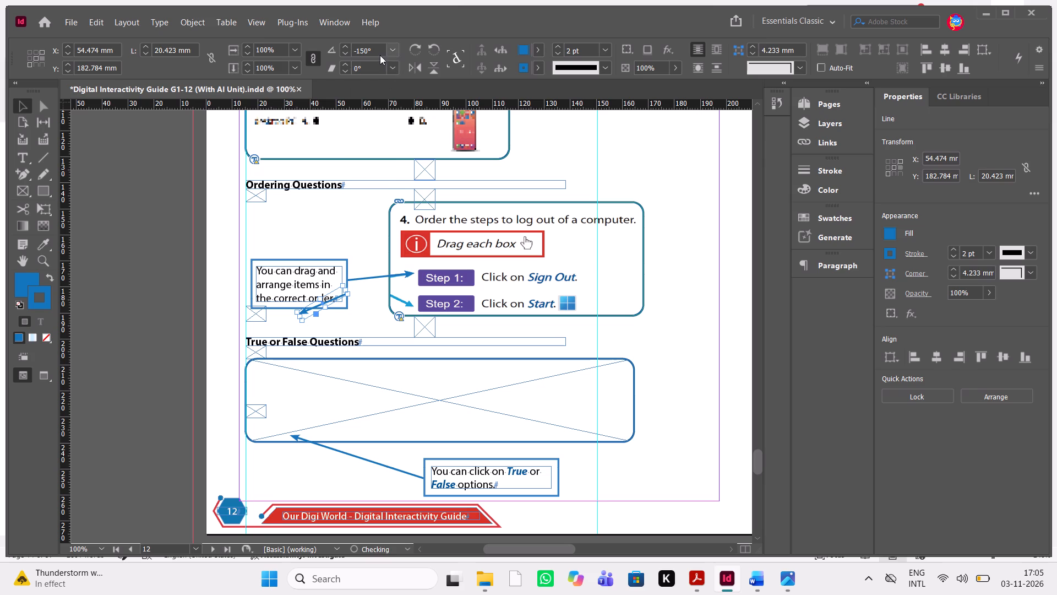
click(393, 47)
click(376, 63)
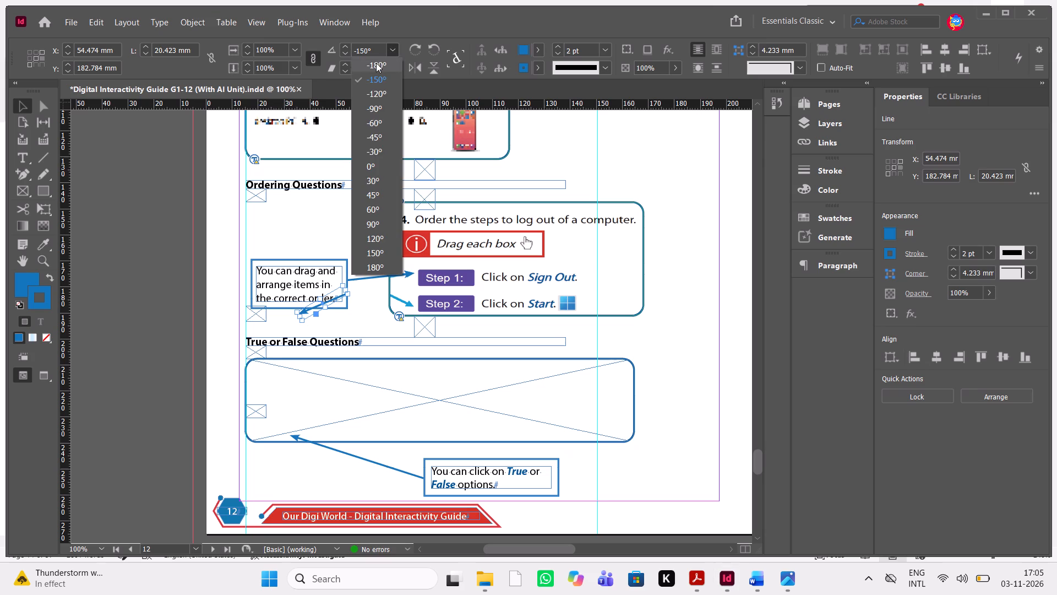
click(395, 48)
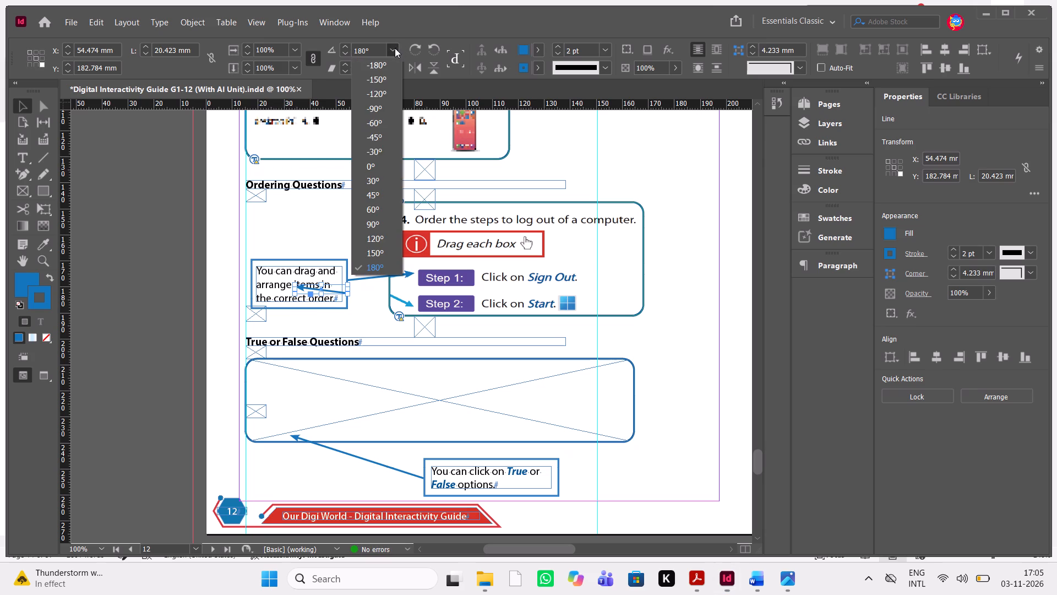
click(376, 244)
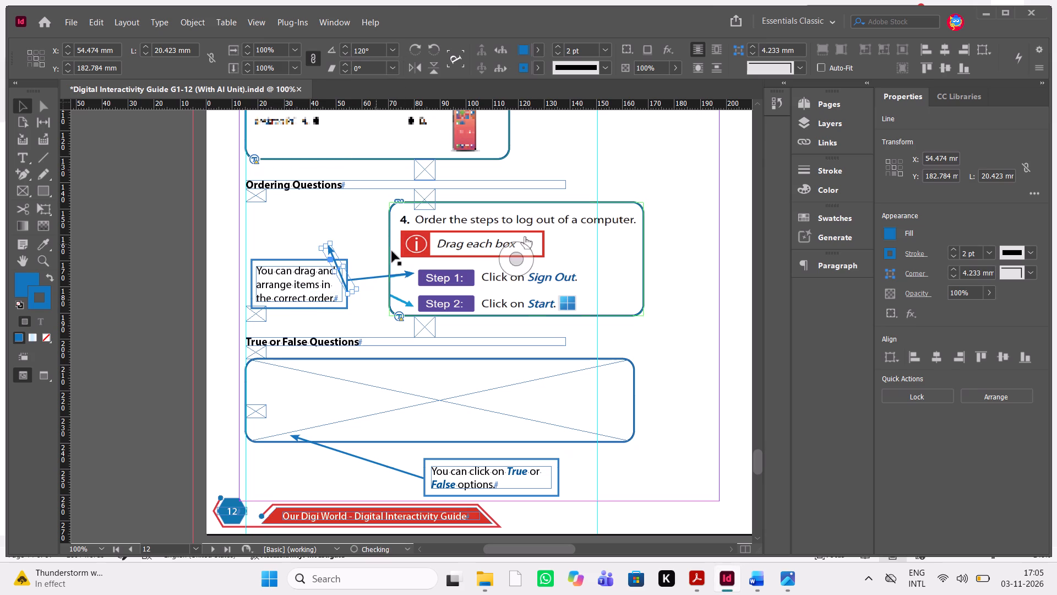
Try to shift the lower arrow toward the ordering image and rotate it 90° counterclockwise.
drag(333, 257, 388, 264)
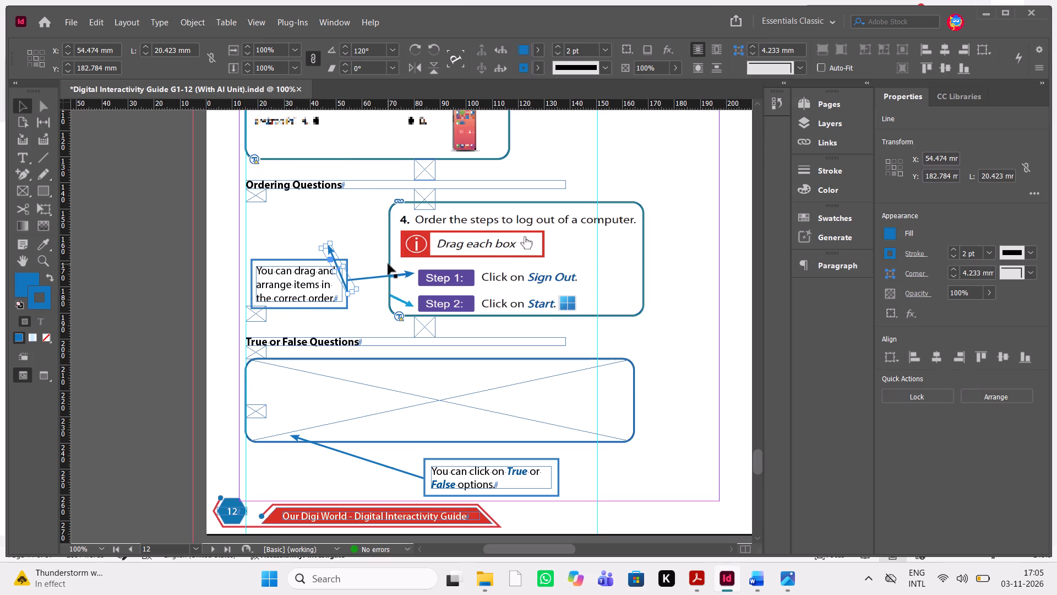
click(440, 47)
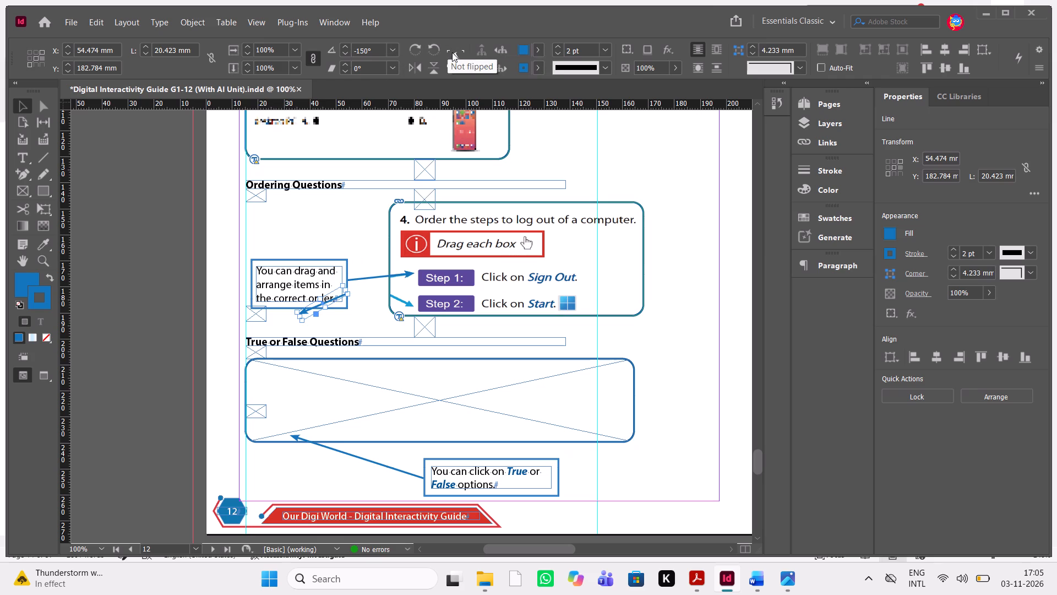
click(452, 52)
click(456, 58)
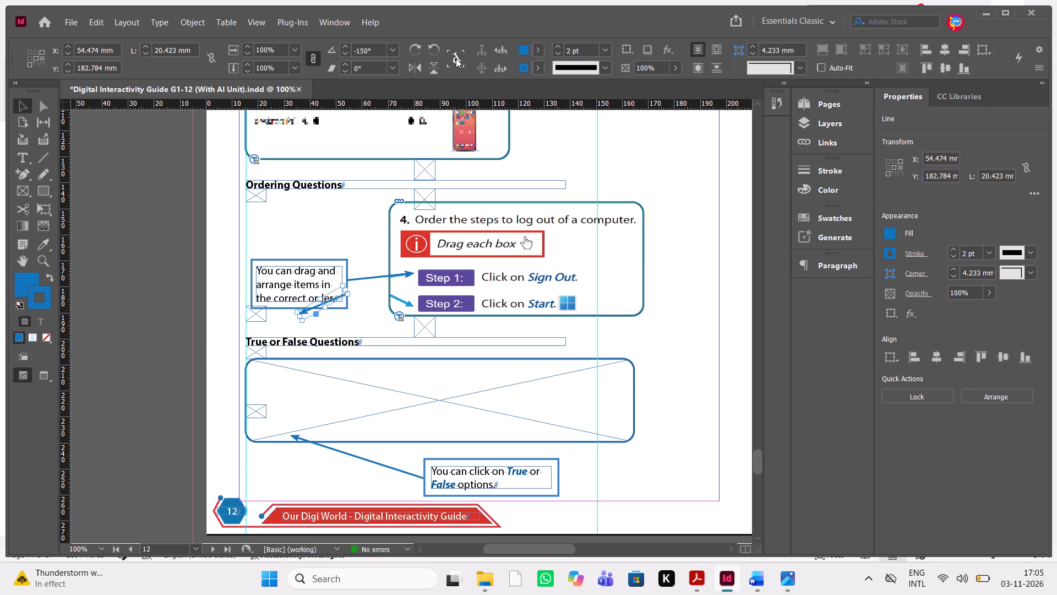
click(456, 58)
Delete the lower ordering callout arrow.
key(Delete)
Copy the Multiple Choice Questions callout arrow from page 11 and paste it on page 12 over the ordering image.
scroll(403, 318, left, 1)
scroll(403, 318, up, 1)
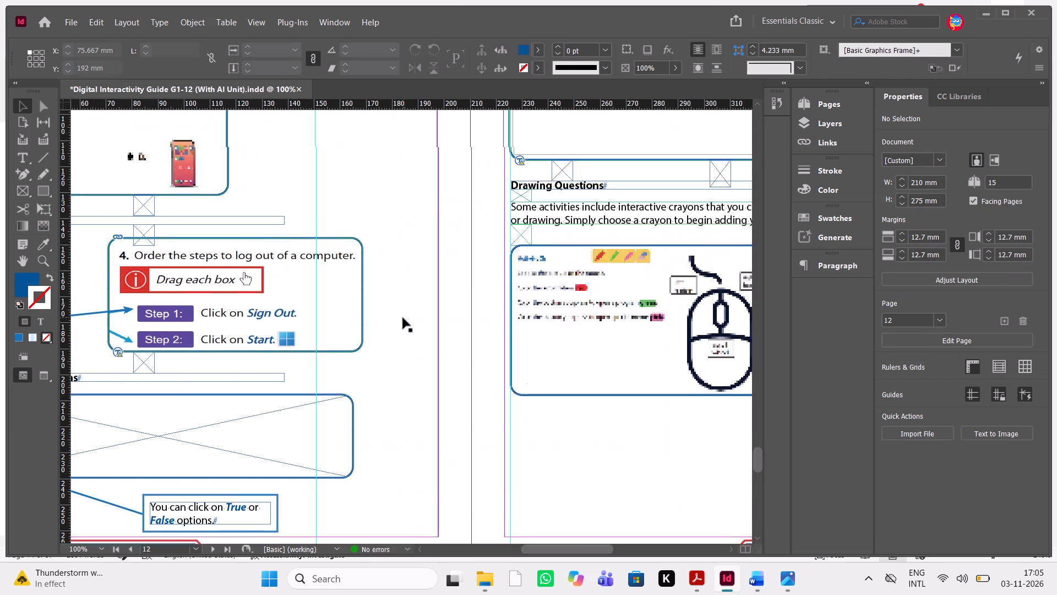
scroll(403, 318, up, 2)
scroll(403, 318, right, 1)
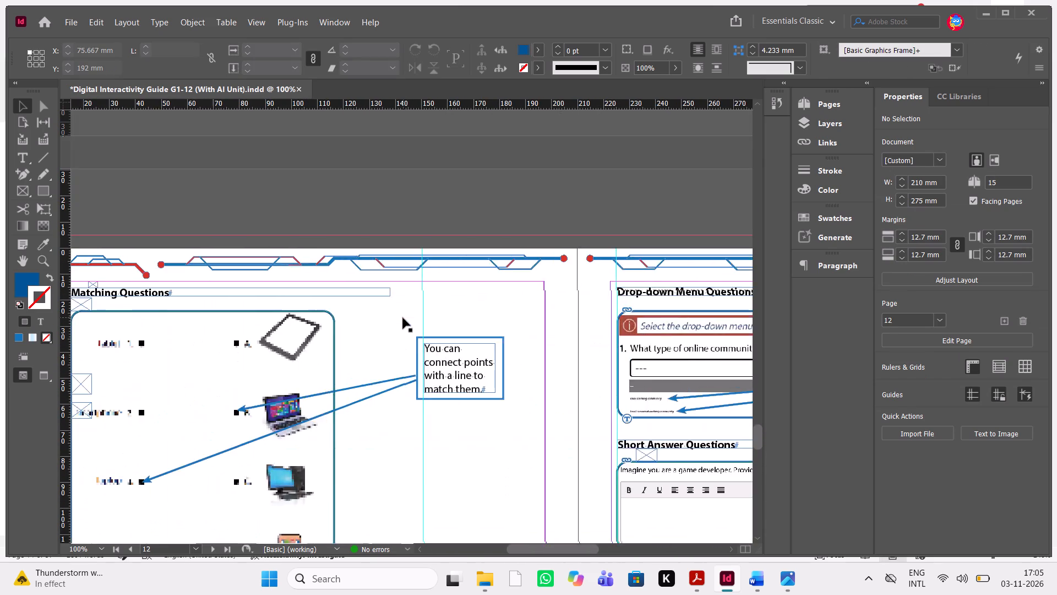
scroll(403, 318, up, 4)
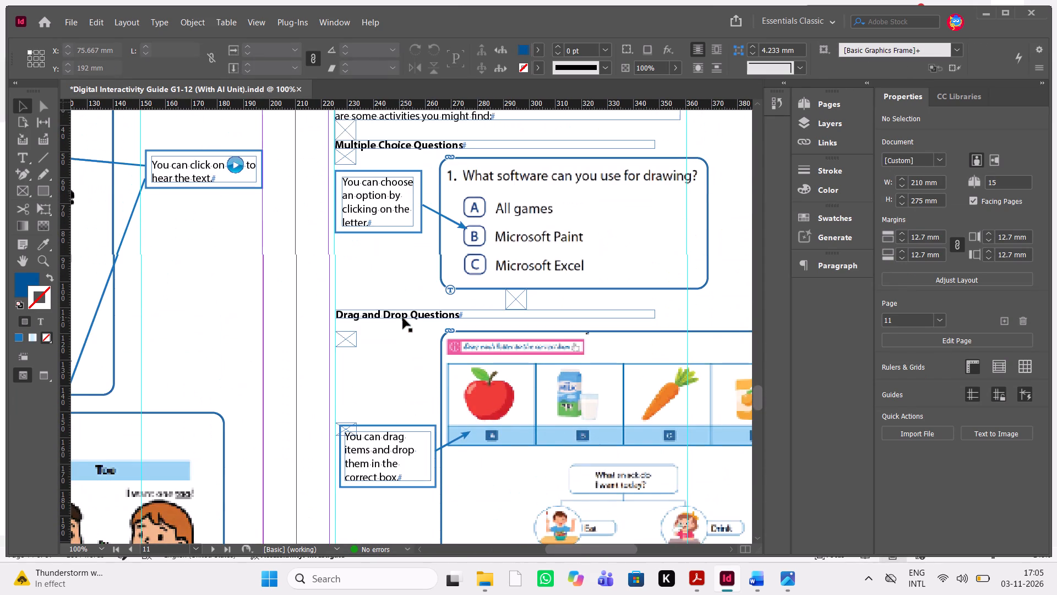
click(434, 212)
key(ctrl+c)
scroll(434, 212, down, 1)
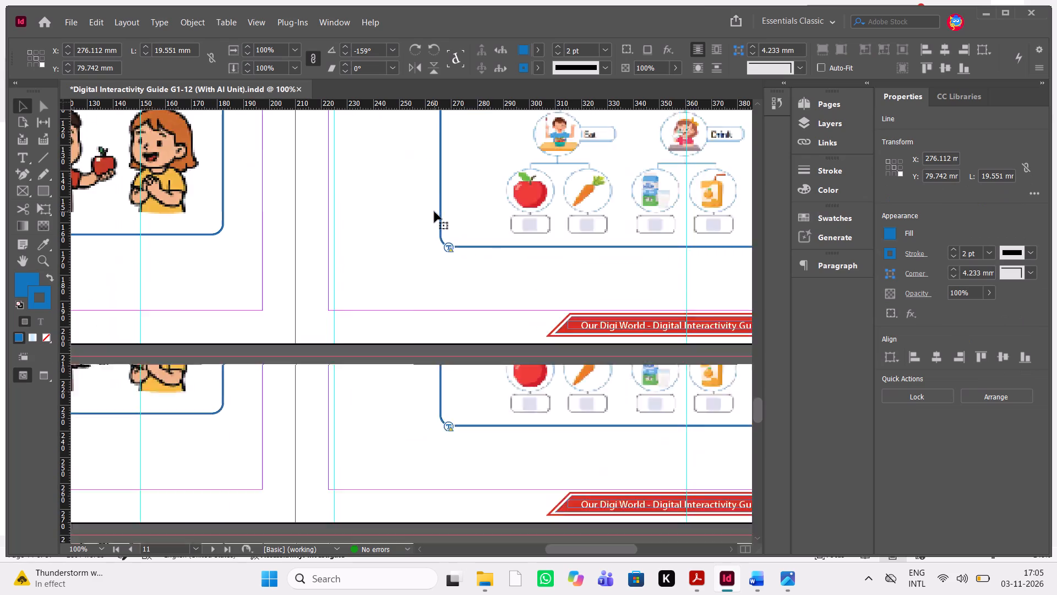
scroll(434, 212, down, 5)
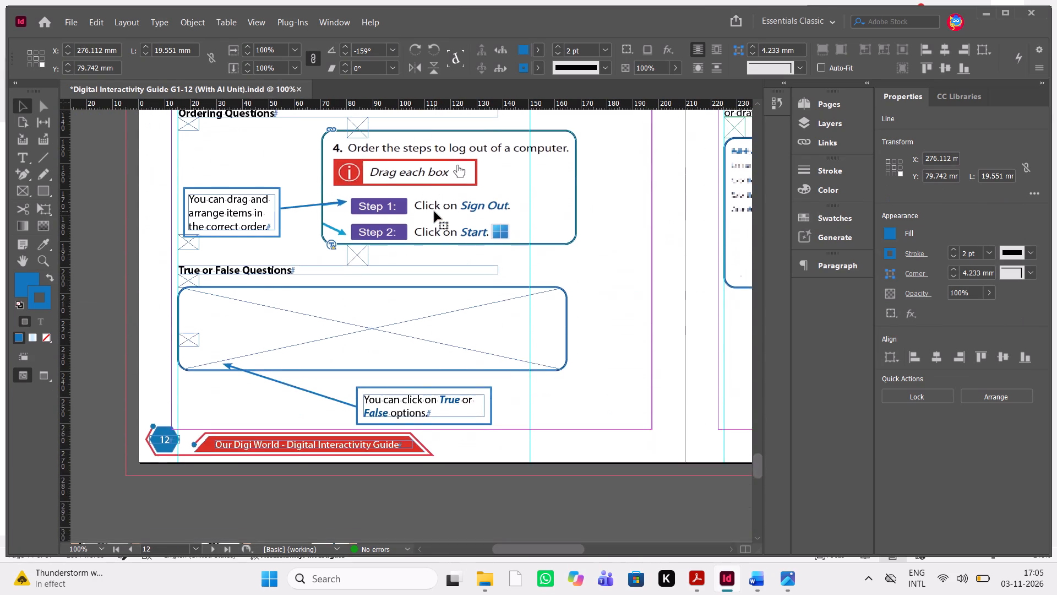
scroll(434, 212, up, 1)
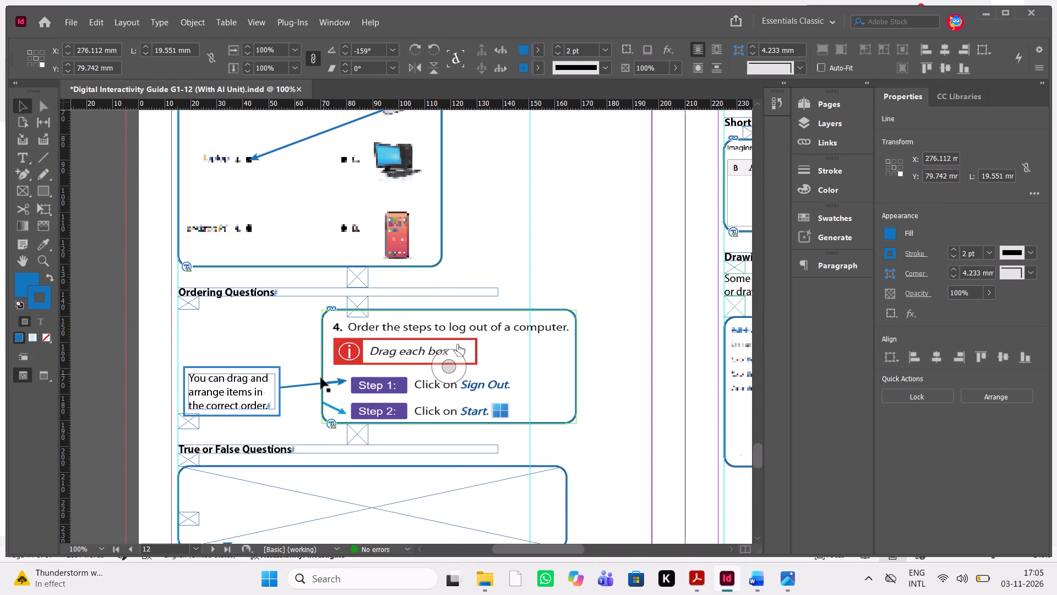
key(ctrl+v)
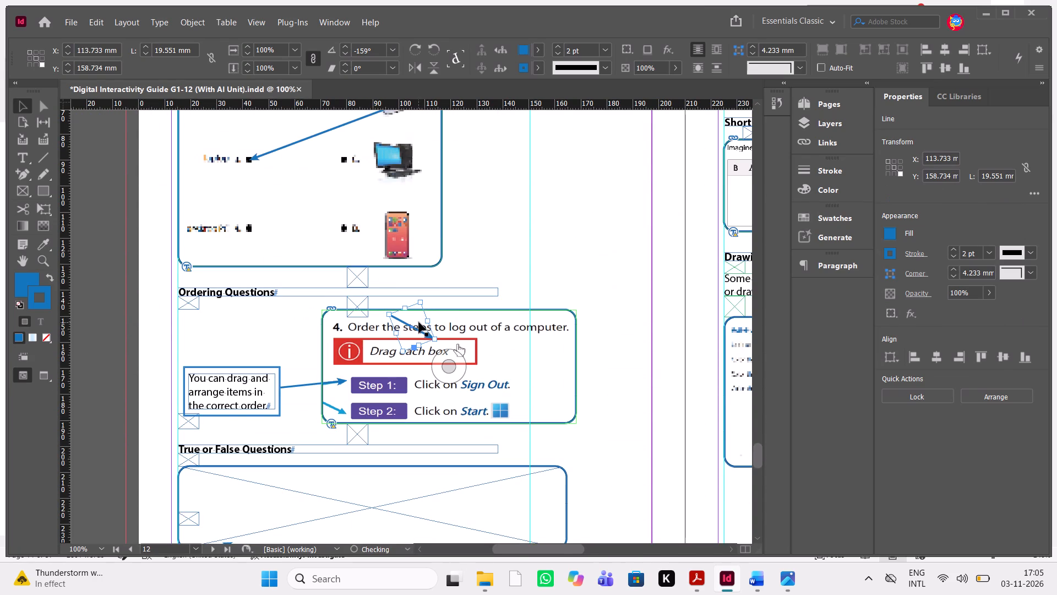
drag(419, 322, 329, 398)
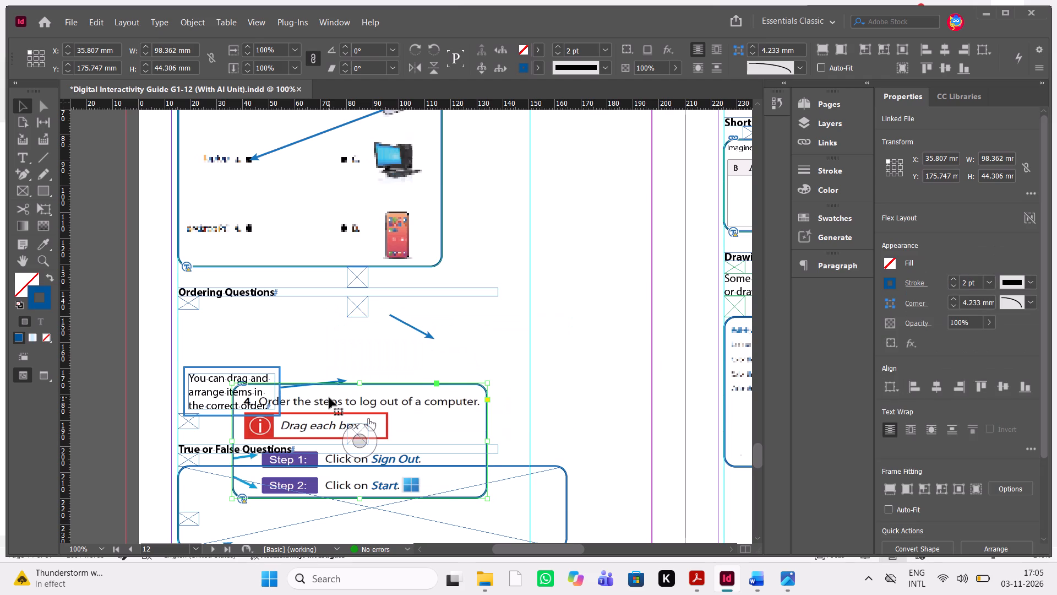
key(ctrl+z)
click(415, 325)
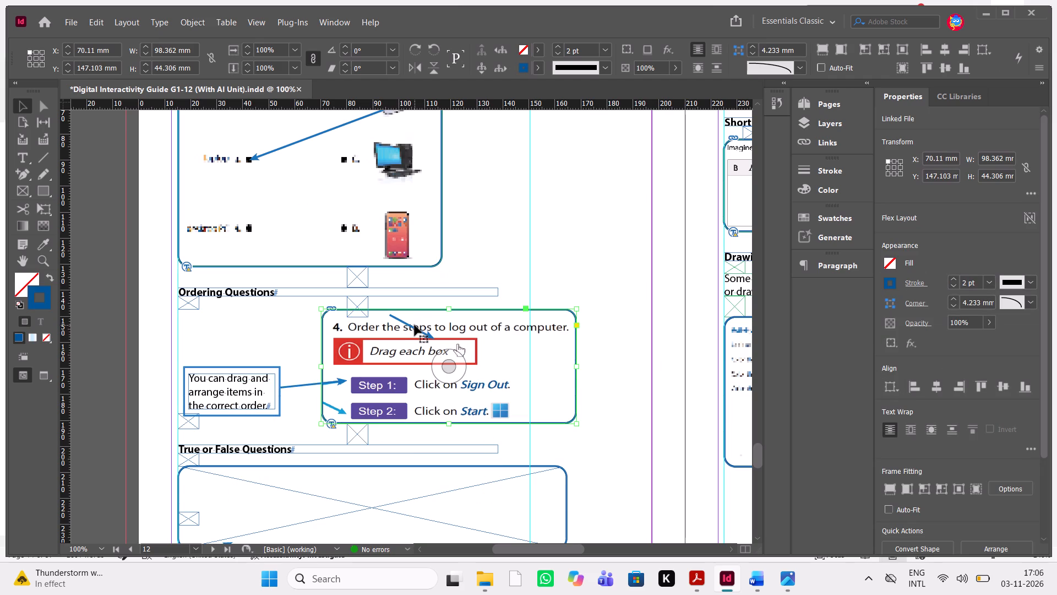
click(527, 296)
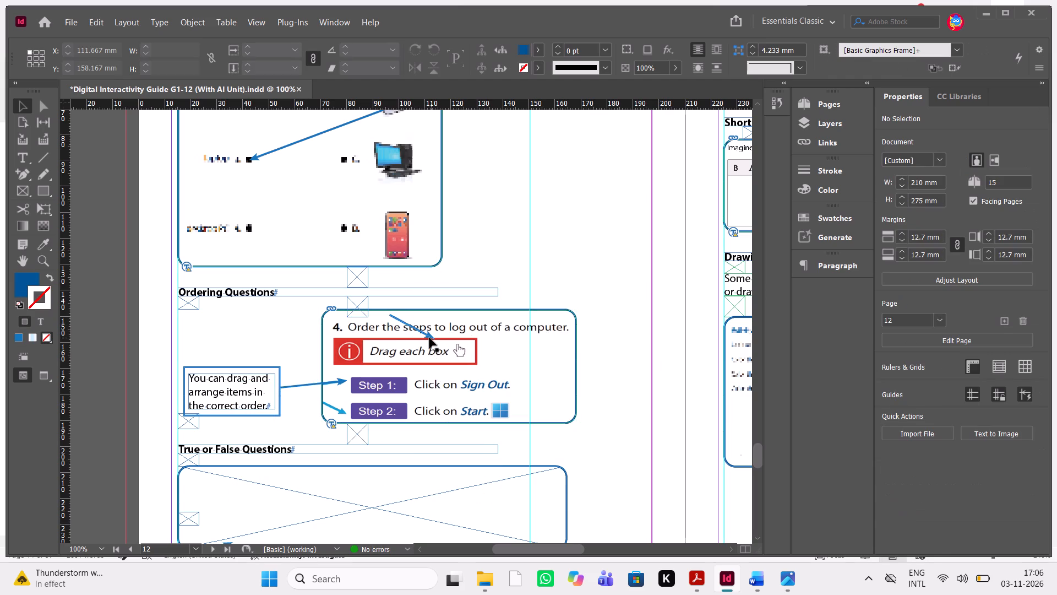
Move the pasted arrow from the top of the ordering image to the Step 2 label, around X 83.733 mm, Y 188.734 mm.
click(429, 338)
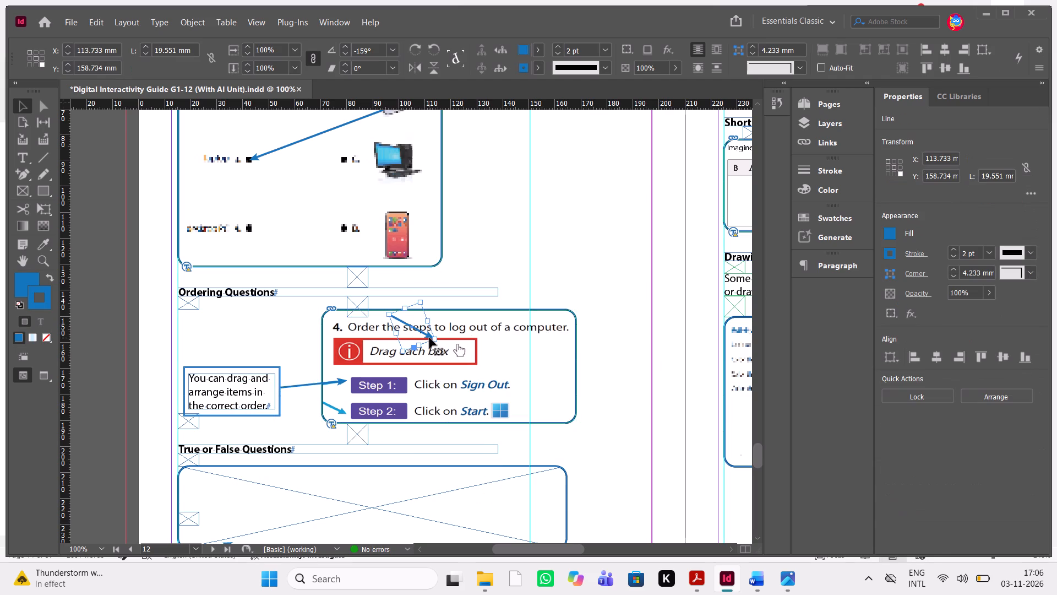
key(shift+Down)
key(shift+Down)
key(shift+Down)
key(shift+Down)
key(shift+Down)
key(shift+Down)
key(shift+Down)
key(shift+Down)
key(shift+Down)
key(shift+Down)
key(shift+Down)
key(shift+Down)
key(shift+Down)
key(shift+Down)
key(shift+Down)
key(shift+Down)
key(shift+Down)
key(shift+Down)
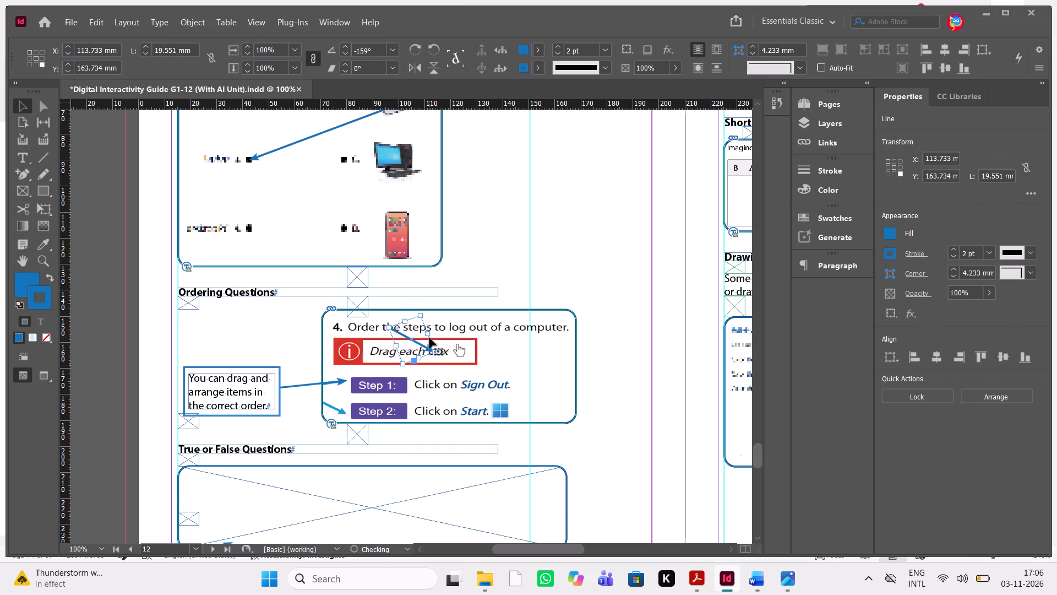
key(shift+Left)
key(shift+Left)
key(shift+Left)
key(shift+Left)
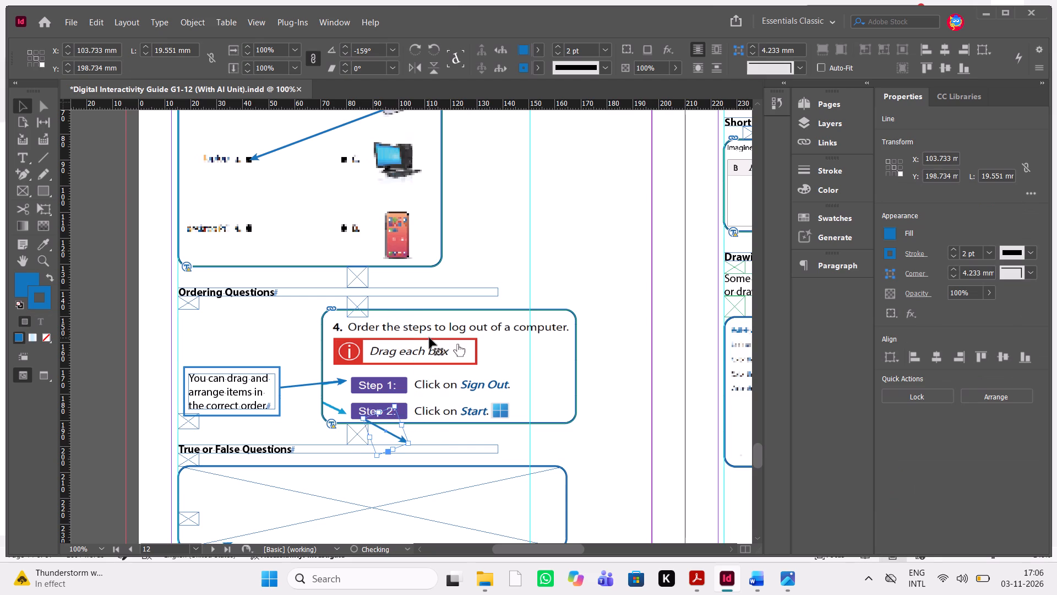
key(shift+Left)
key(shift+Left)
key(shift+Left)
key(shift+Left)
key(shift+Left)
key(shift+Up)
key(shift+Up)
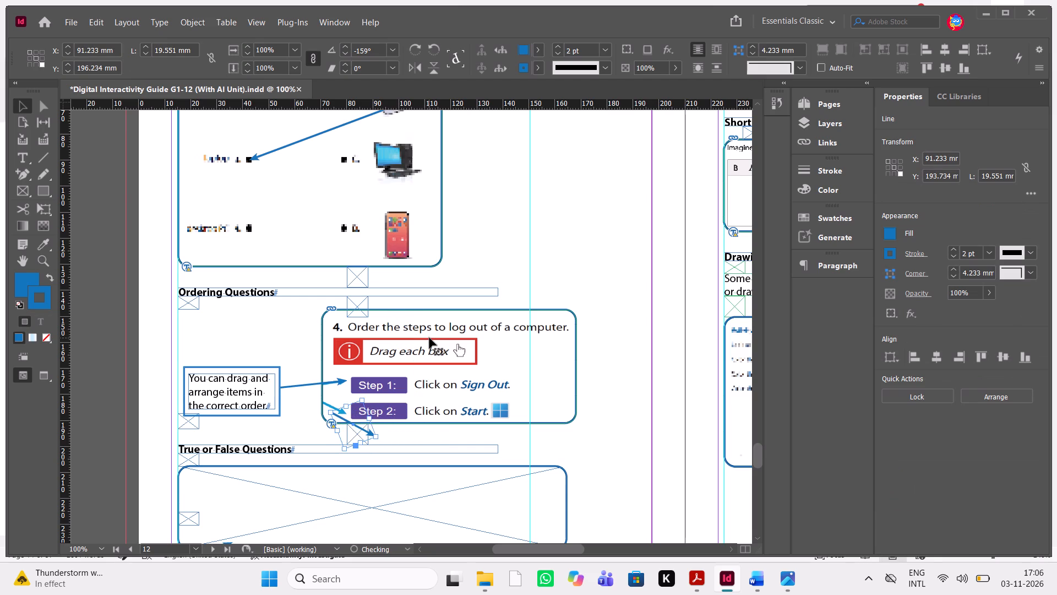
key(shift+Left)
key(shift+Left)
key(shift+Left)
key(shift+Down)
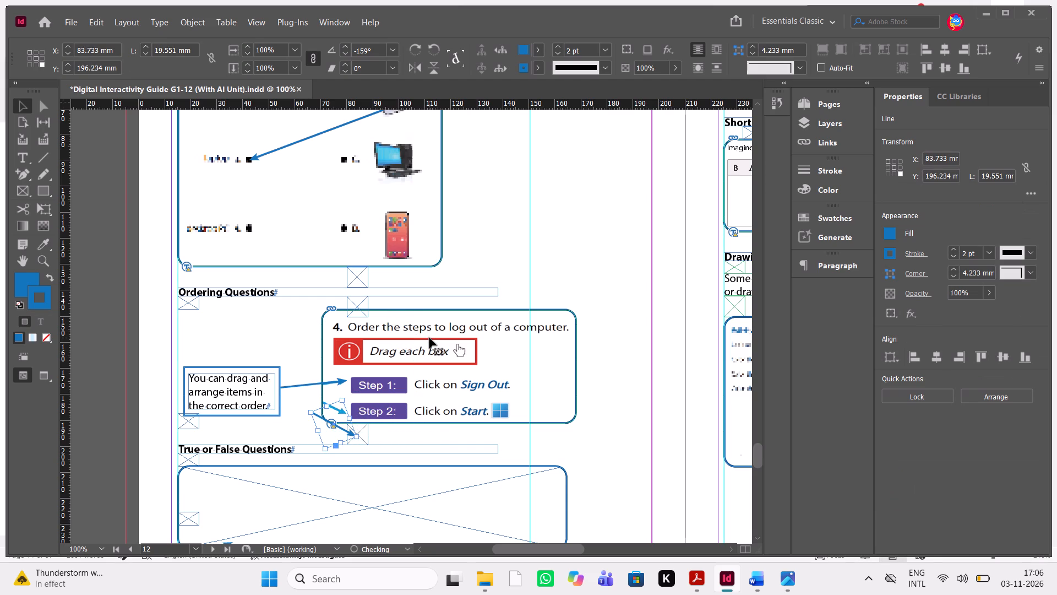
key(shift+Up)
key(shift+Up)
key(shift+Up)
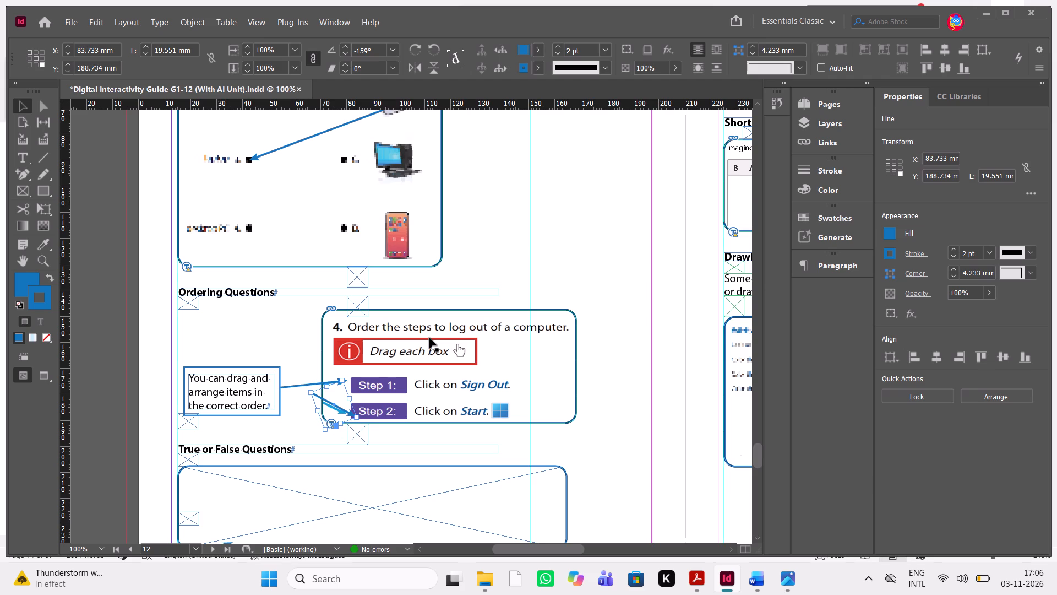
Fine-tune the pasted arrow's position to X 80.233 mm, Y 188.234 mm, with its tip just before the Step 2 label.
key(Left)
key(Left)
key(Left)
key(Left)
key(Left)
key(Left)
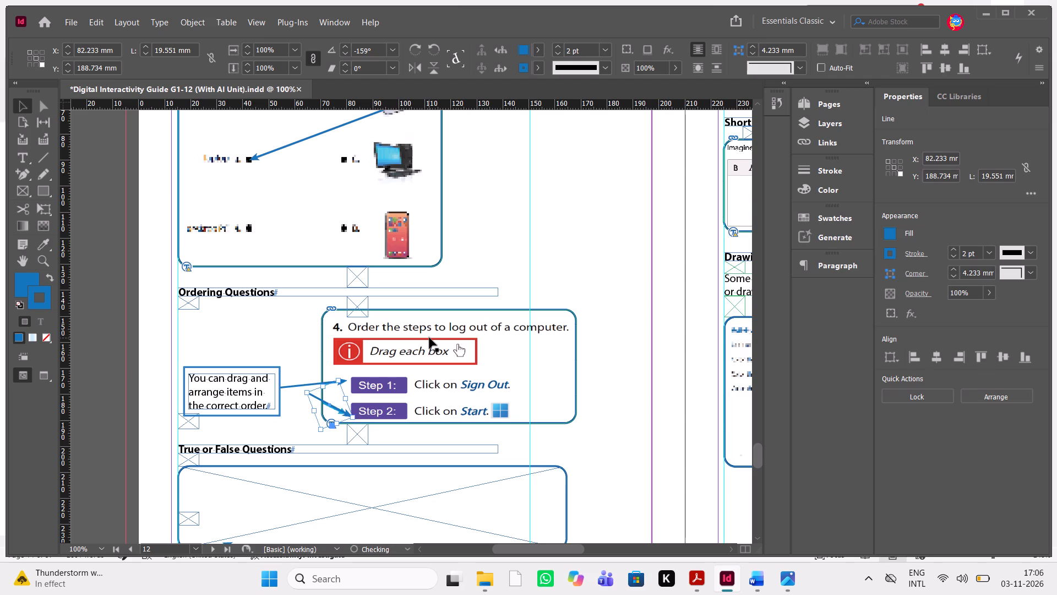
key(Left)
key(Left)
key(Left)
key(Left)
key(Left)
key(Left)
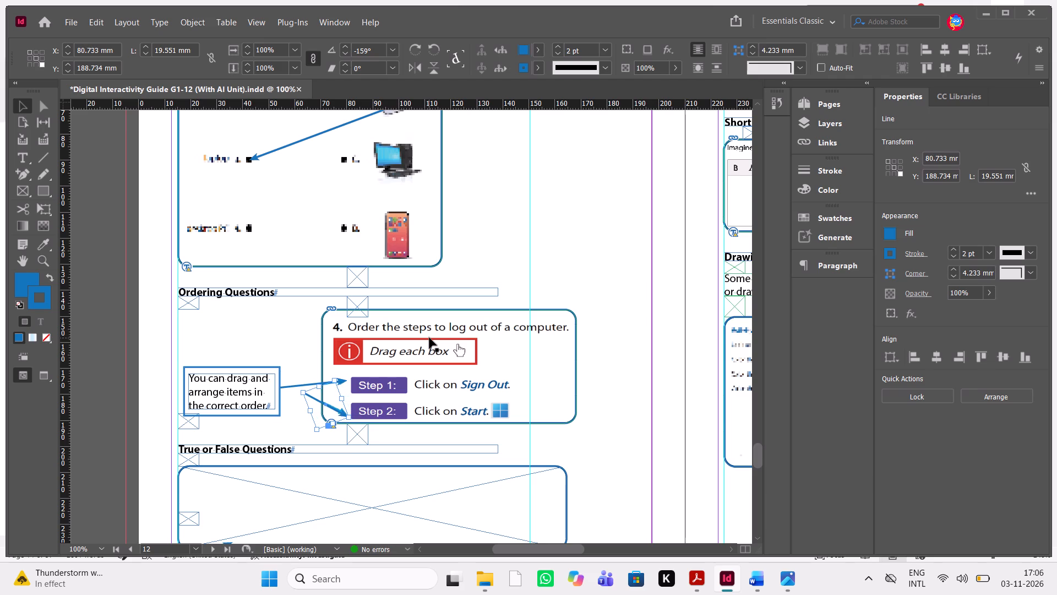
key(Up)
key(Up)
key(Left)
key(Left)
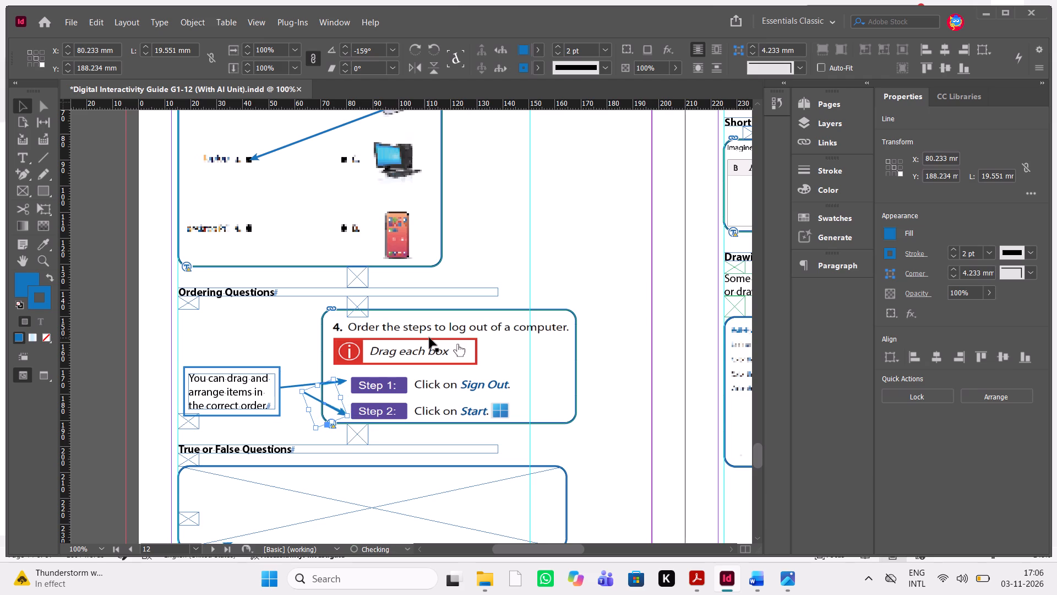
click(307, 313)
Adjust the vertical position of the ordering callout box and its upper arrow together to Y 169.187 mm.
drag(221, 349, 290, 393)
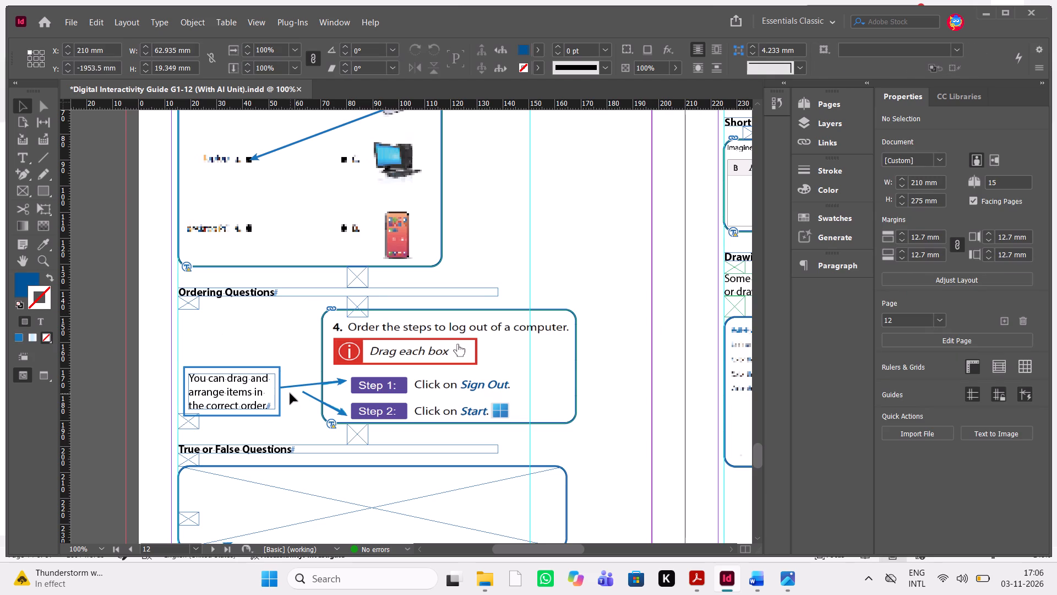
key(Up)
key(Up)
key(Up)
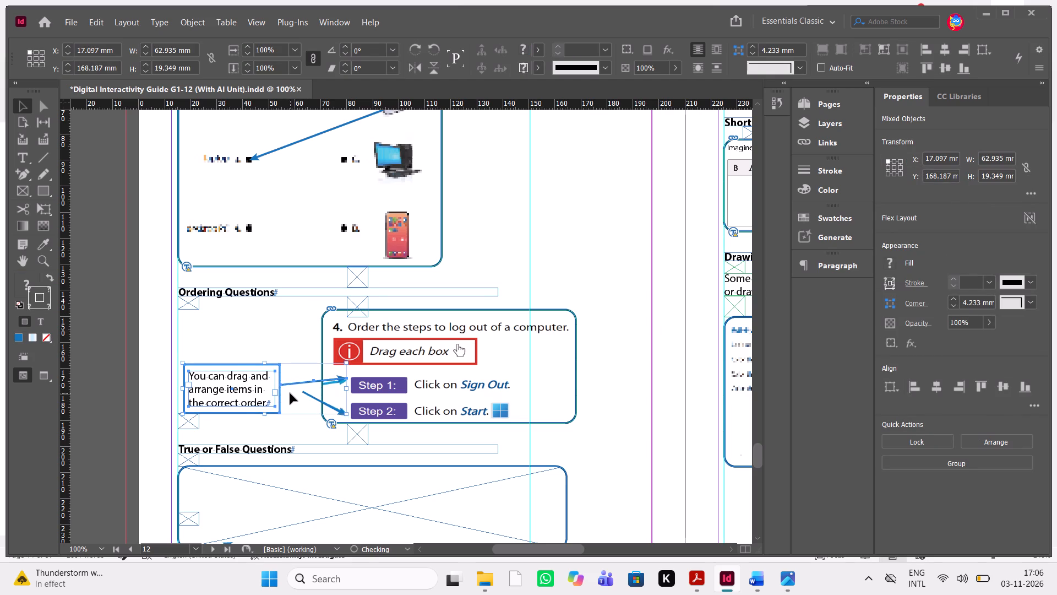
key(Down)
key(Down)
key(Down)
key(Down)
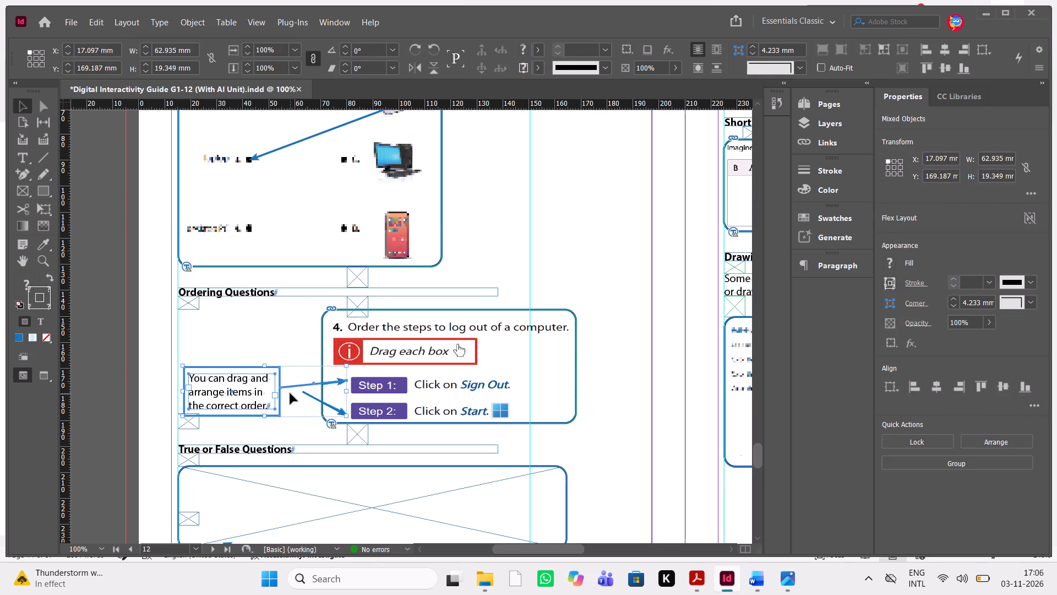
click(291, 336)
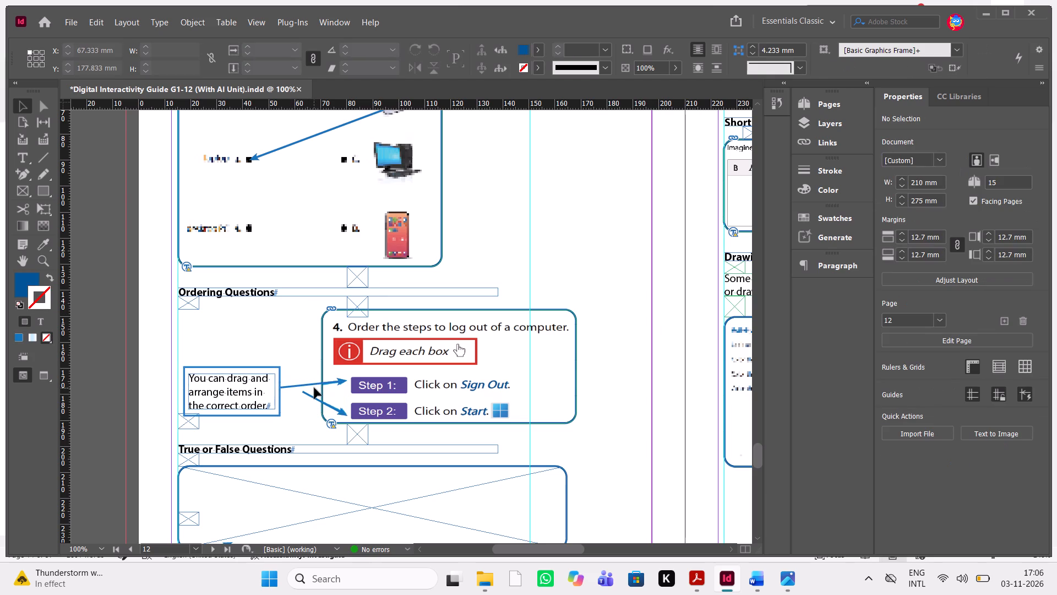
Extend the lower arrow's tail to the ordering callout box, making the arrow about 30 mm long.
click(312, 396)
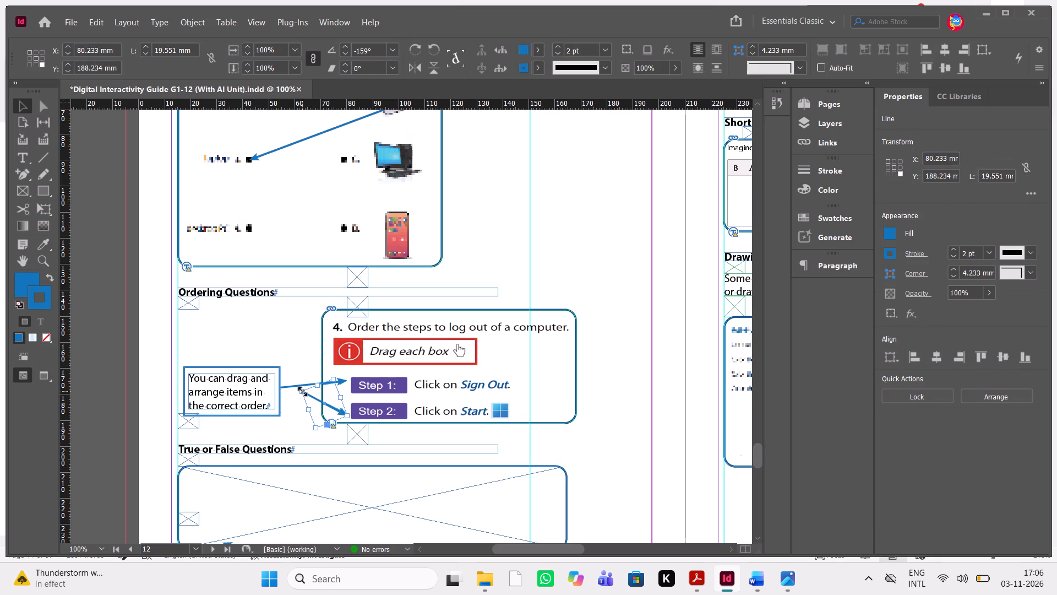
drag(303, 392, 273, 385)
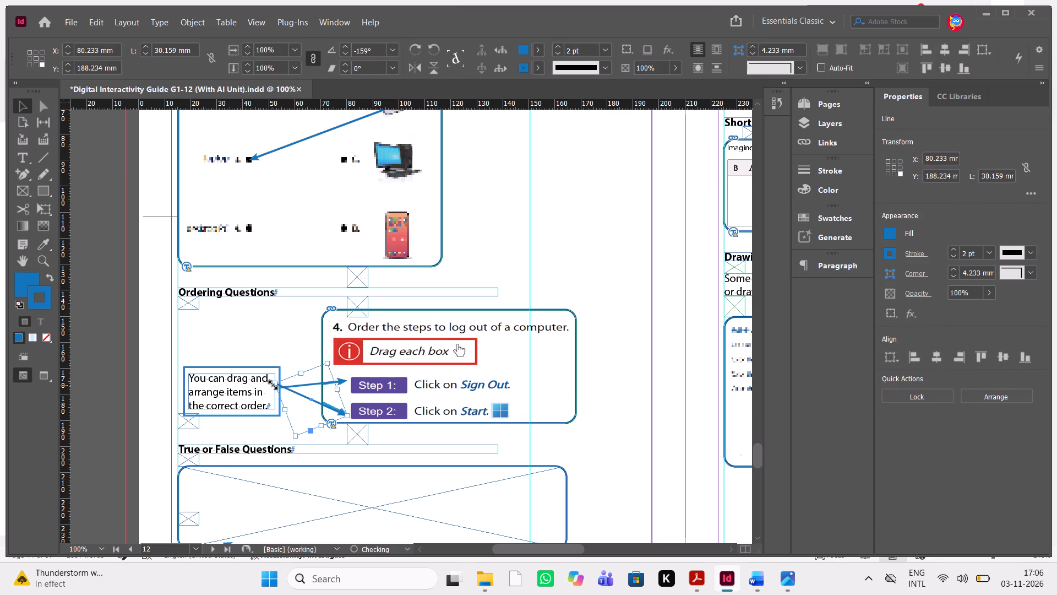
click(302, 355)
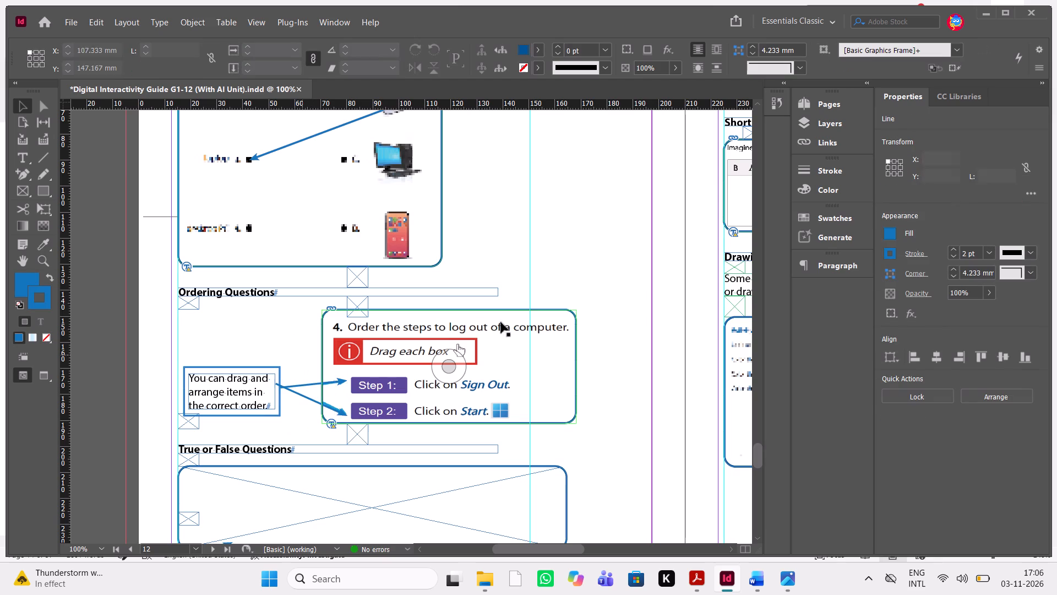
Fine-position the lengthened lower arrow at X 80.733 mm, Y 187.984 mm so it runs from the callout box to Step 2.
click(337, 411)
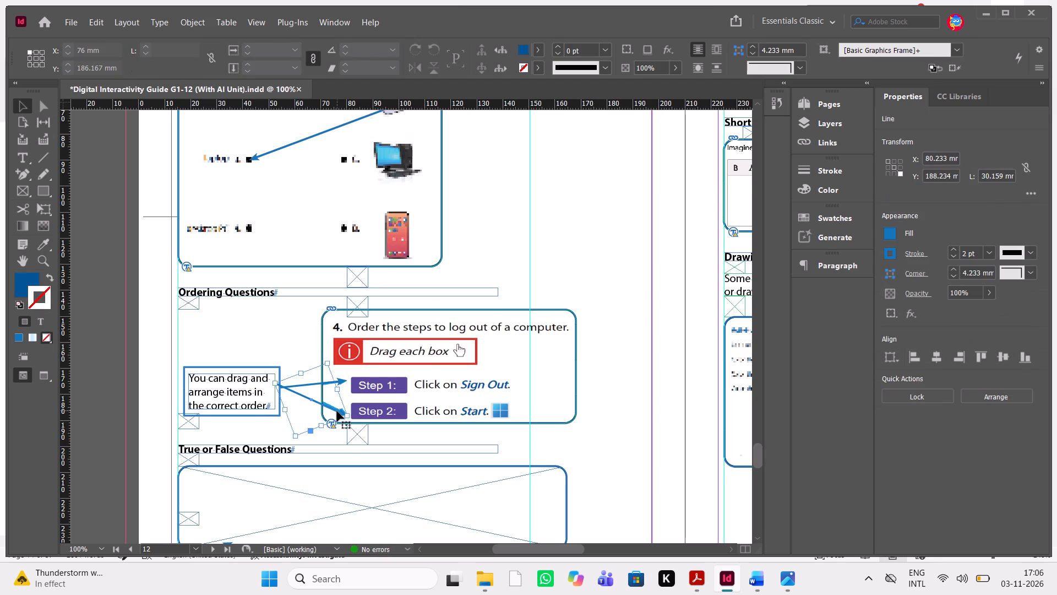
key(Up)
key(Up)
key(Up)
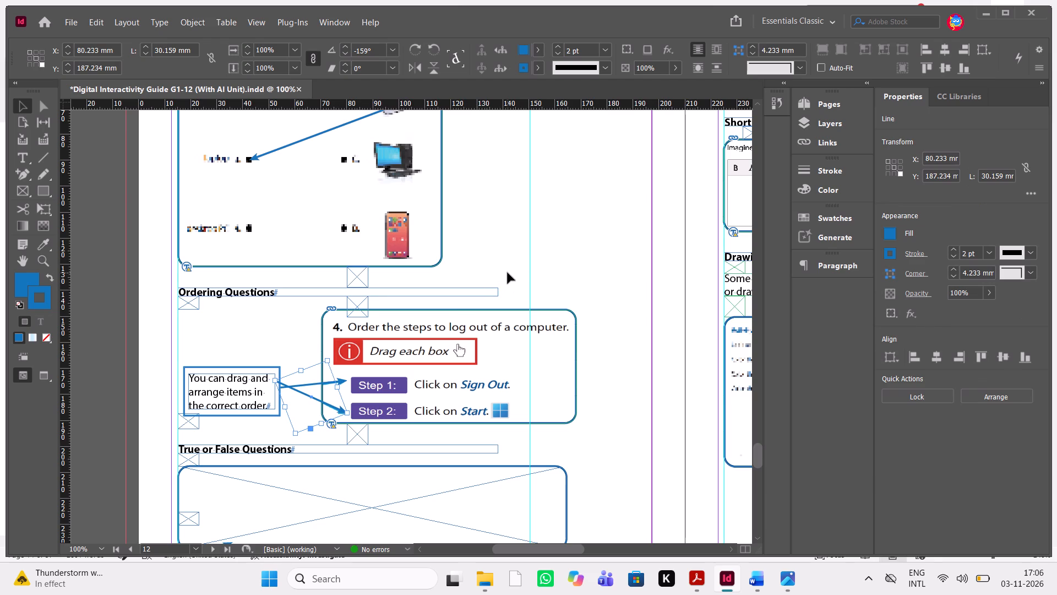
click(509, 273)
click(343, 408)
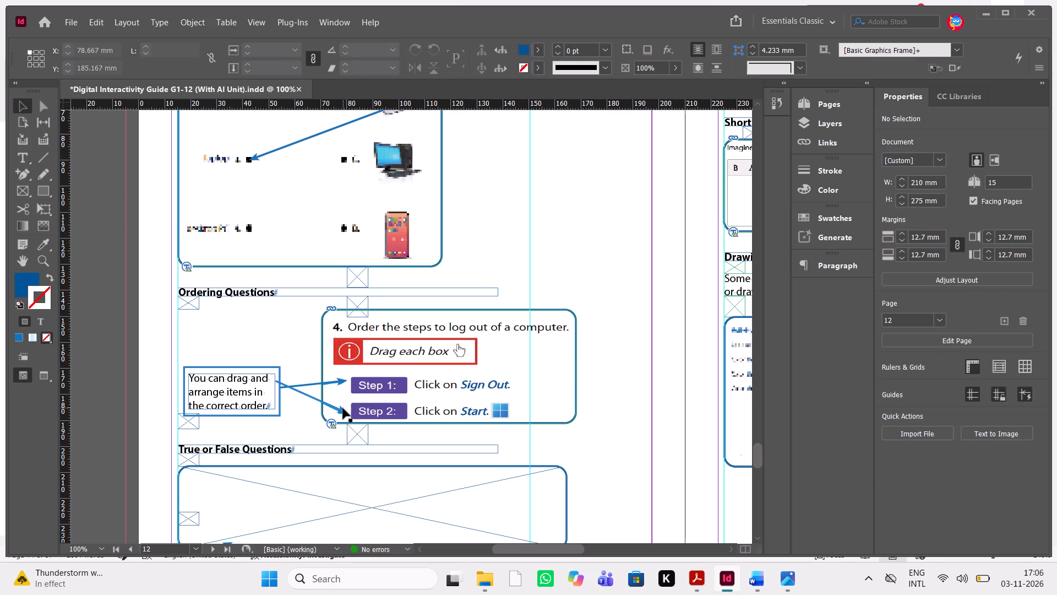
key(Right)
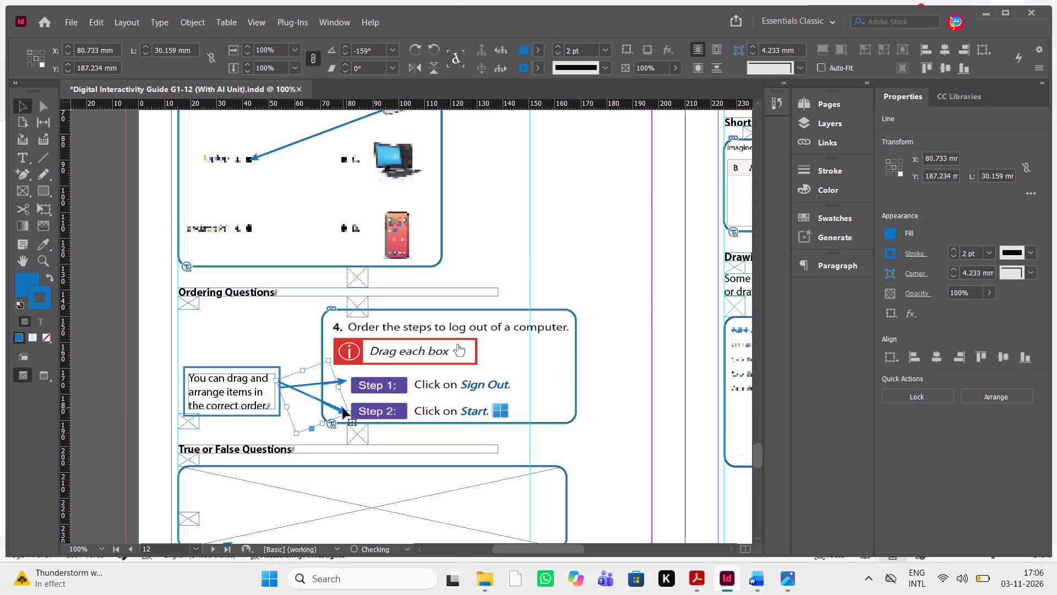
key(Down)
key(Down)
key(Down)
key(Down)
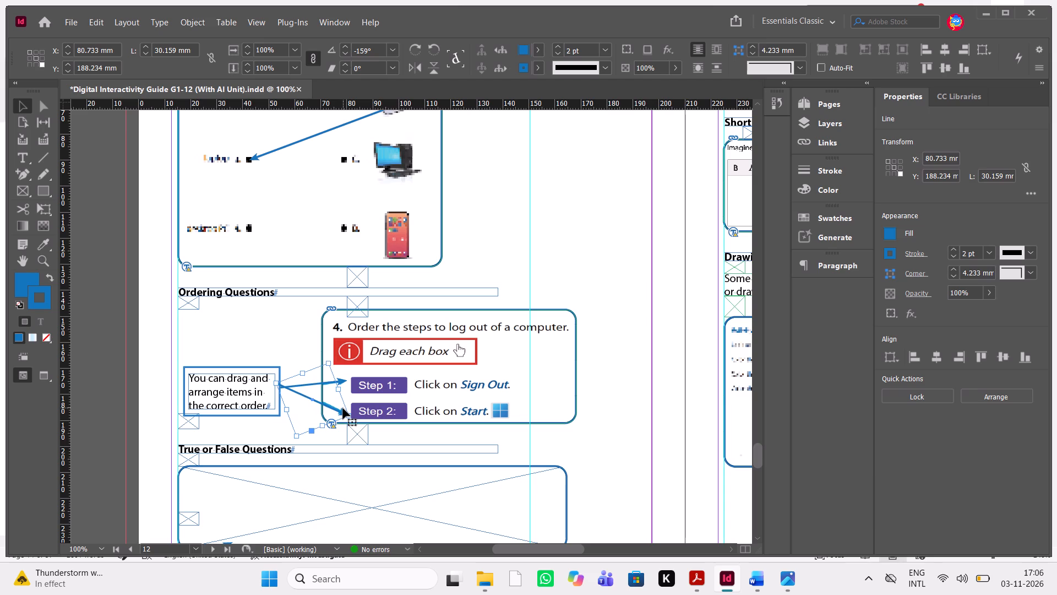
key(Up)
key(Up)
key(Left)
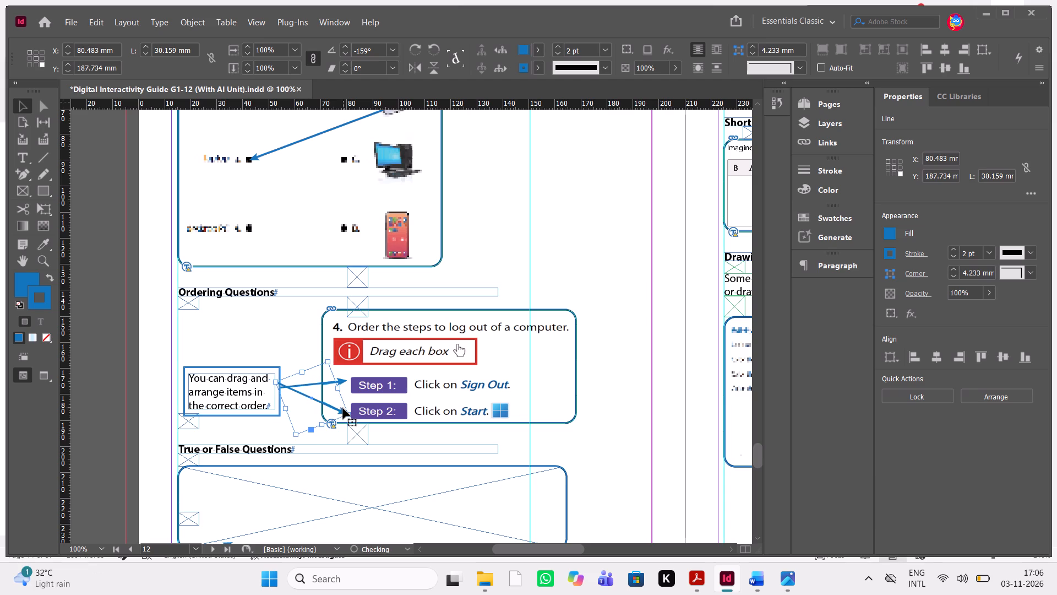
key(Left)
key(Left)
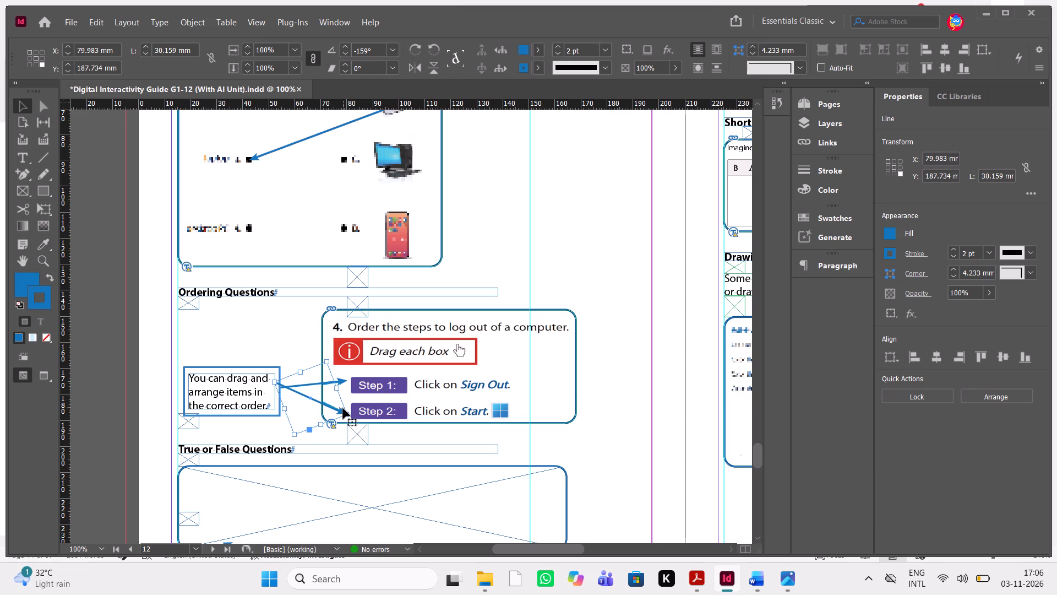
key(Right)
key(Right)
key(Right)
key(Down)
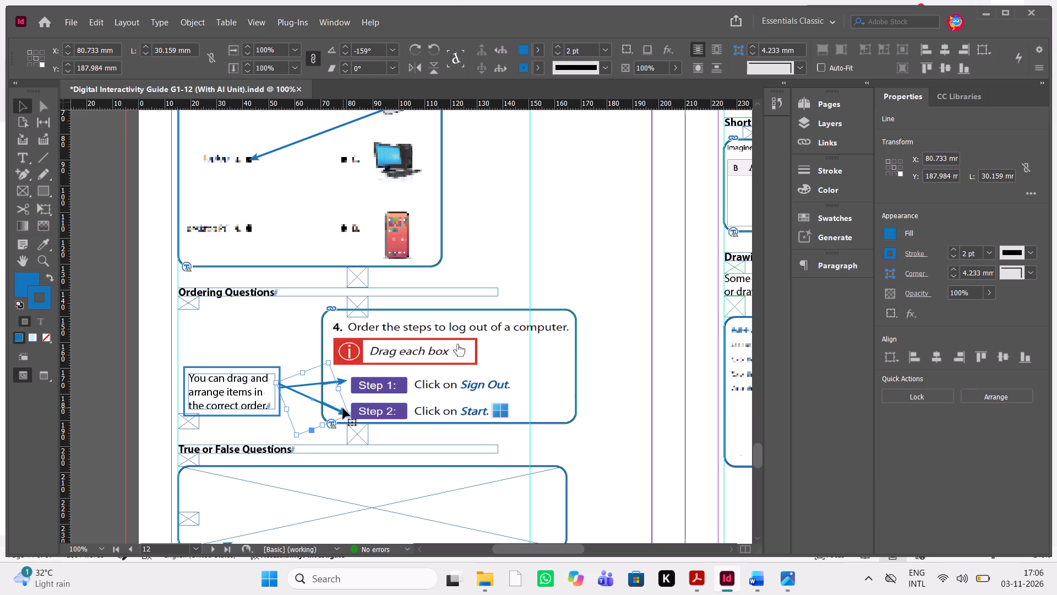
click(517, 265)
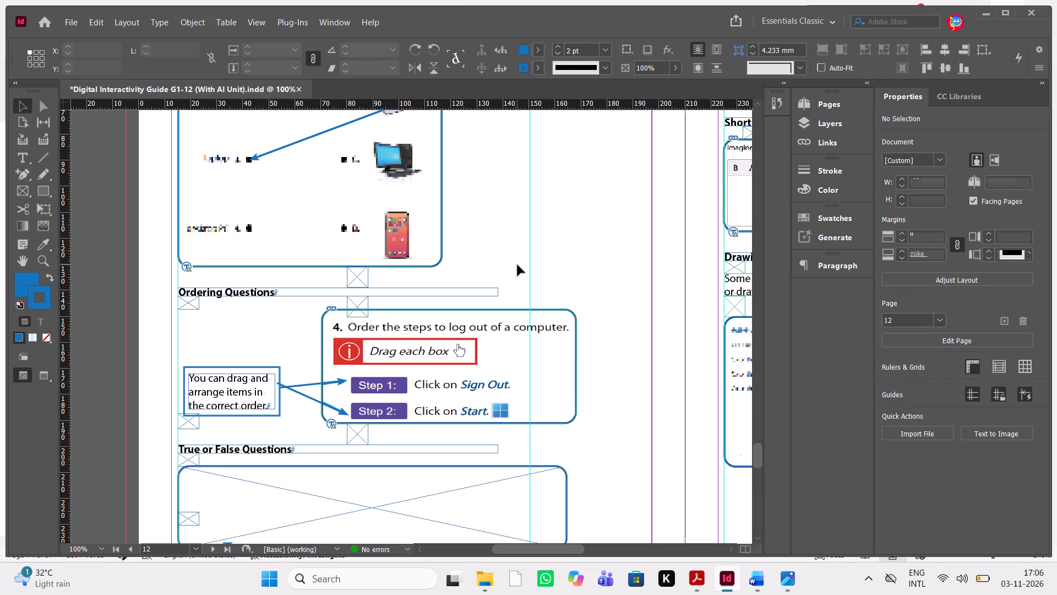
Place the image Interactivity_SS20_S1 in the empty frame under True or False Questions on page 12.
scroll(581, 372, down, 1)
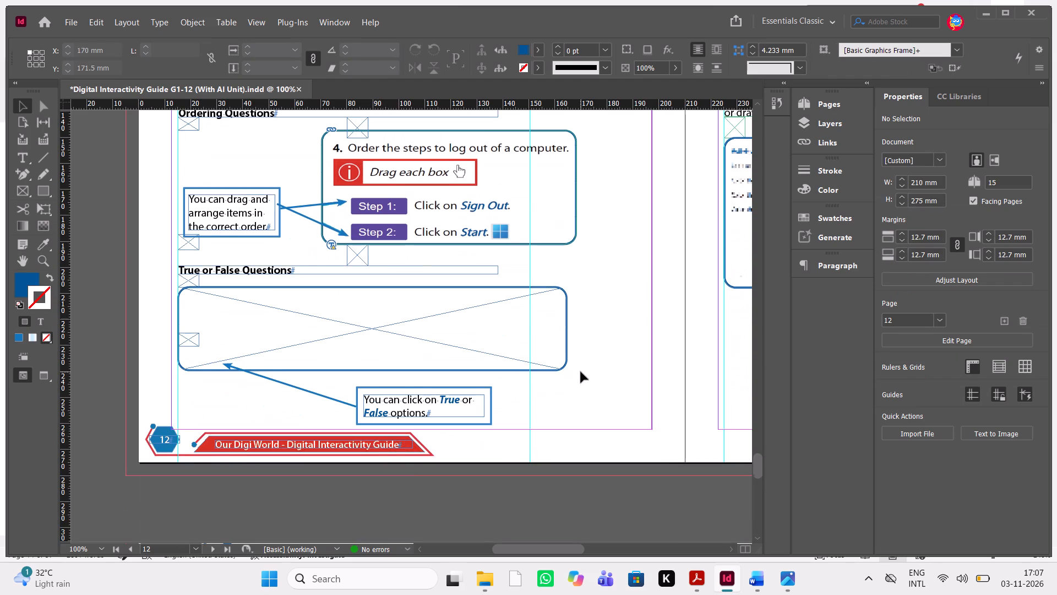
click(378, 323)
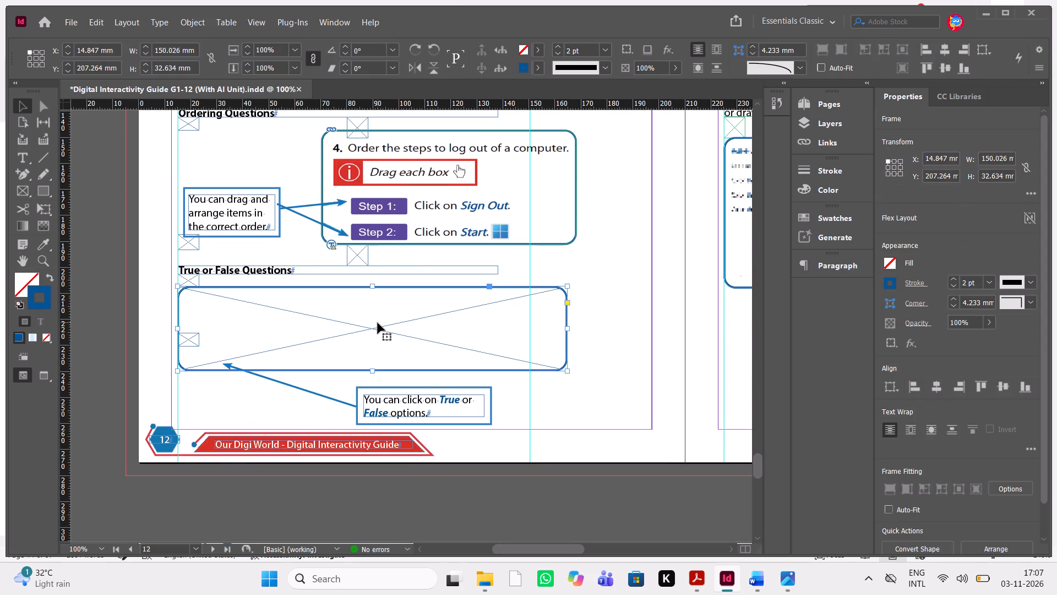
key(ctrl+d)
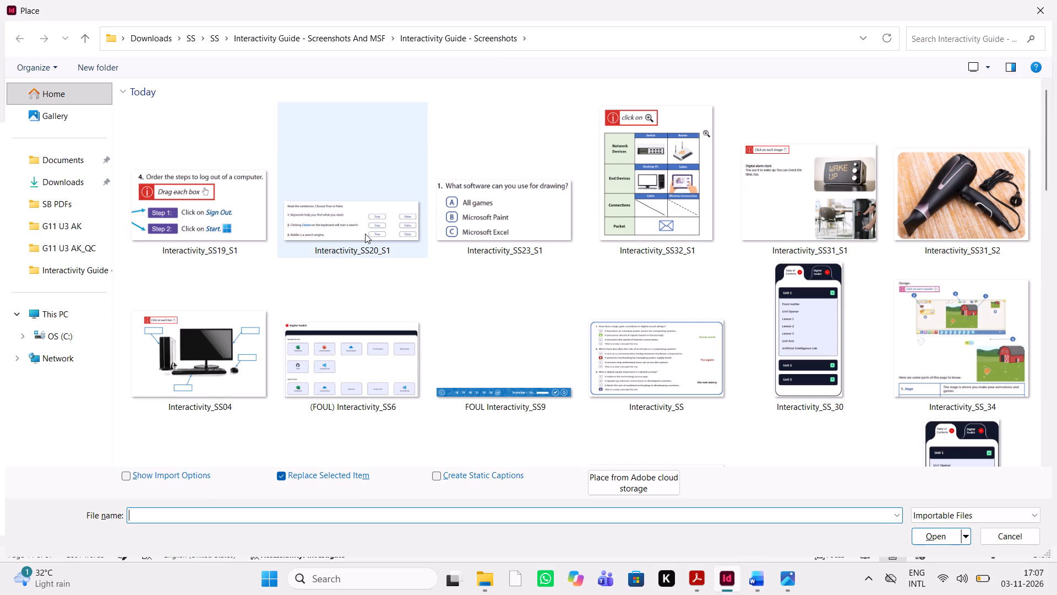
click(365, 234)
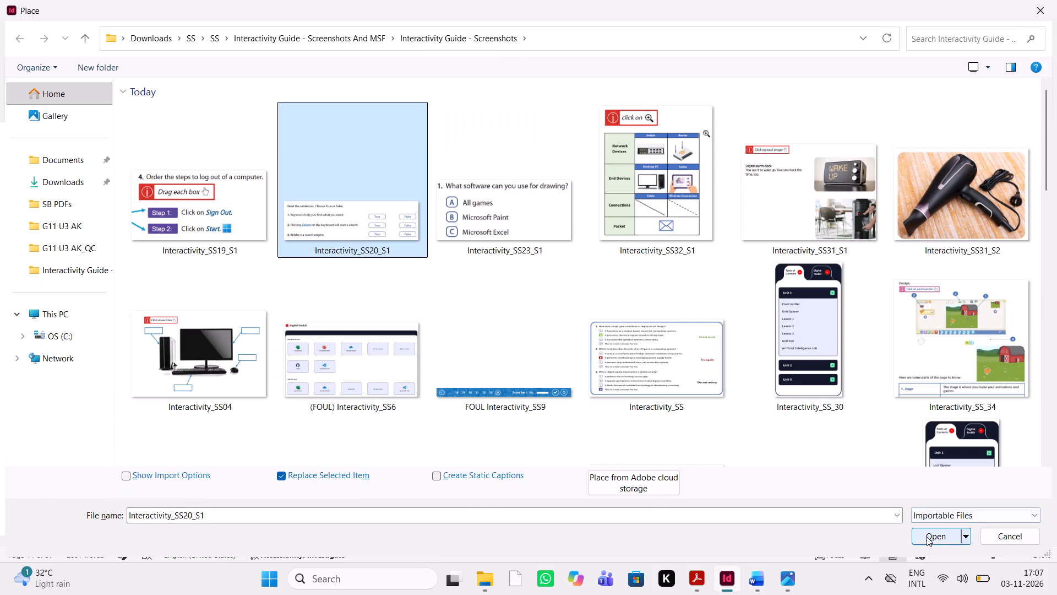
click(927, 537)
Fit the placed True or False image to its frame on page 12.
right_click(350, 320)
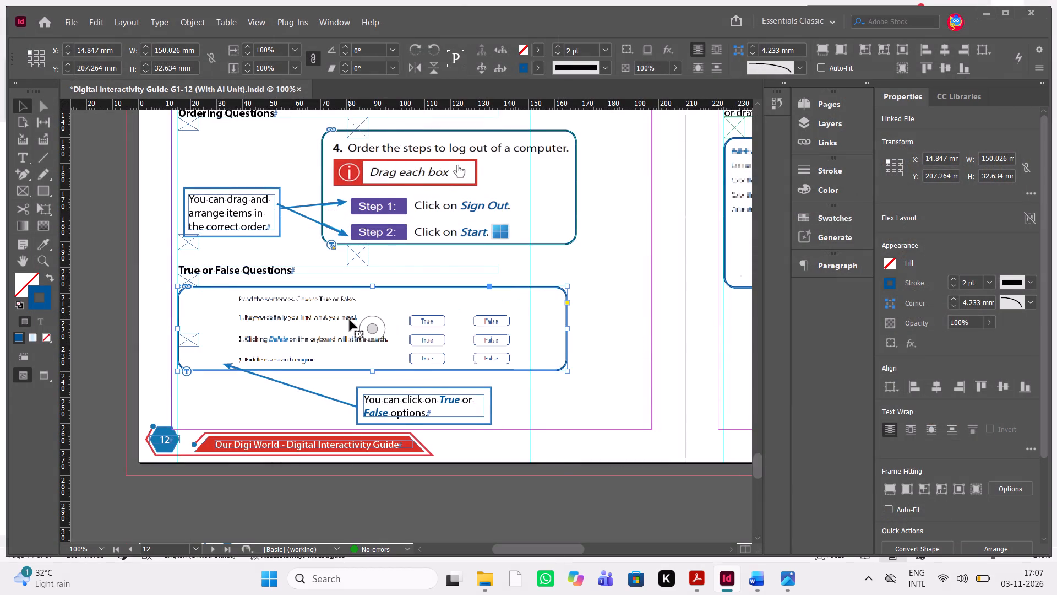
click(437, 304)
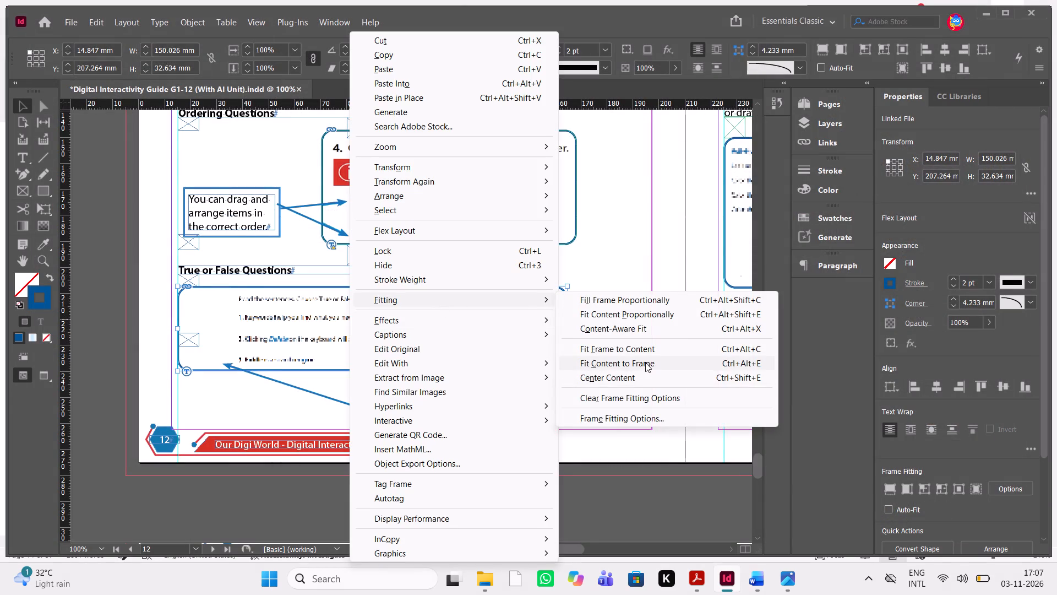
click(645, 363)
Set the True or False image's display performance to High Quality Display.
click(366, 325)
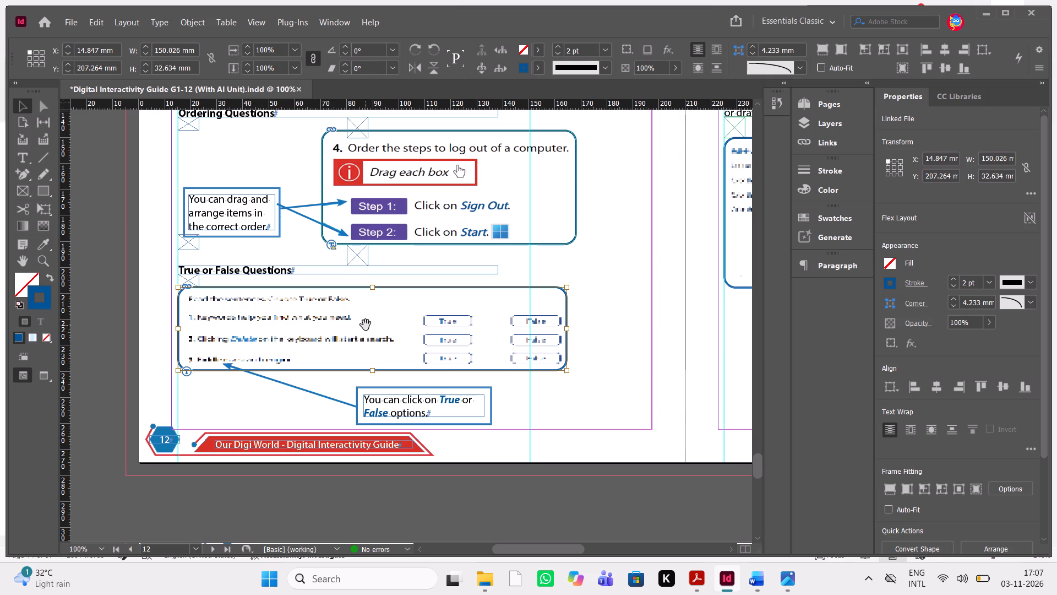
right_click(366, 325)
click(442, 529)
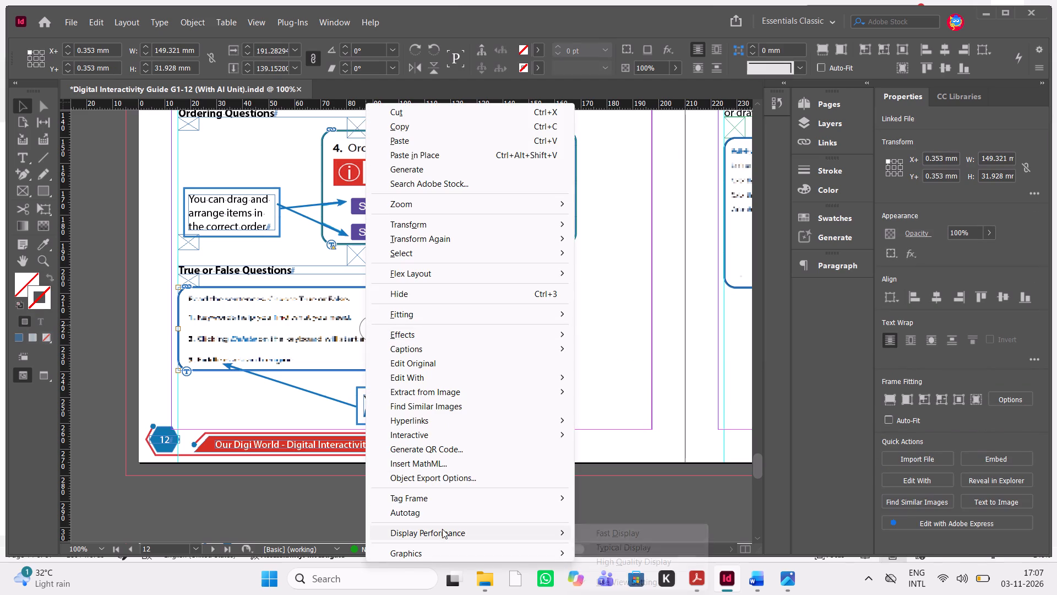
click(651, 564)
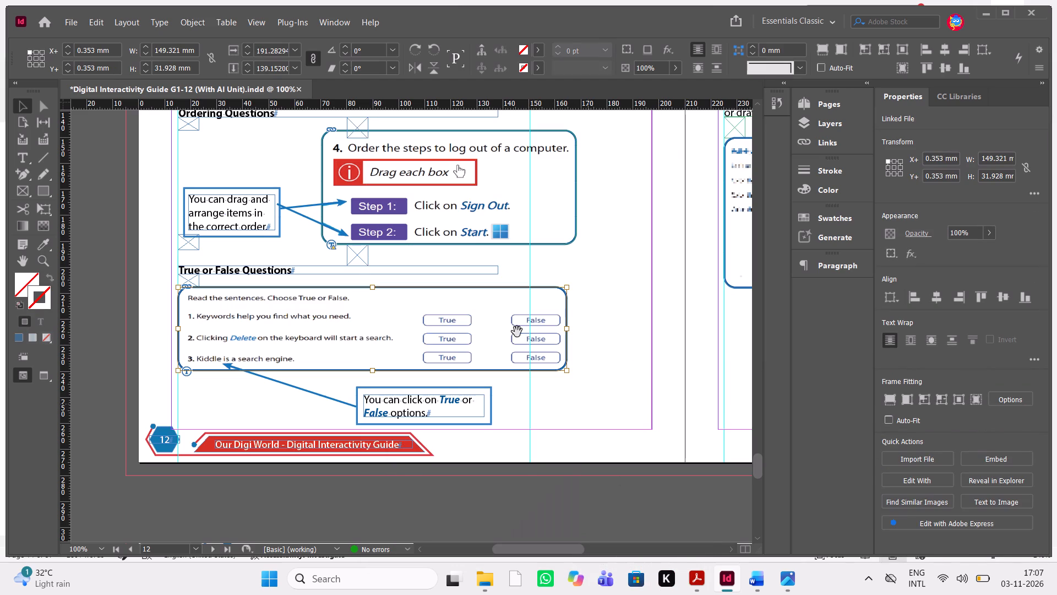
click(386, 323)
click(375, 334)
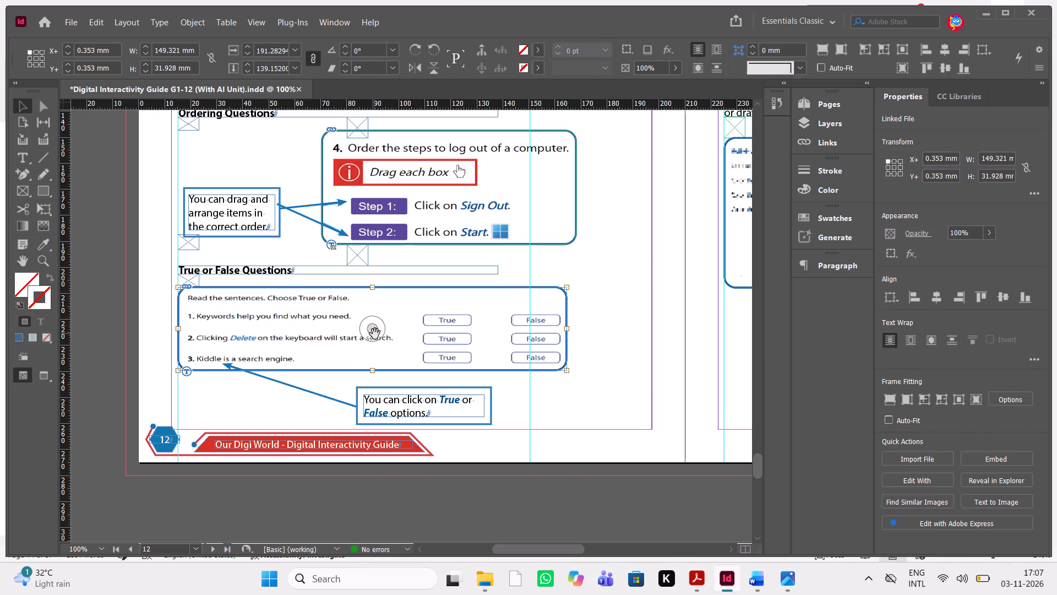
click(623, 360)
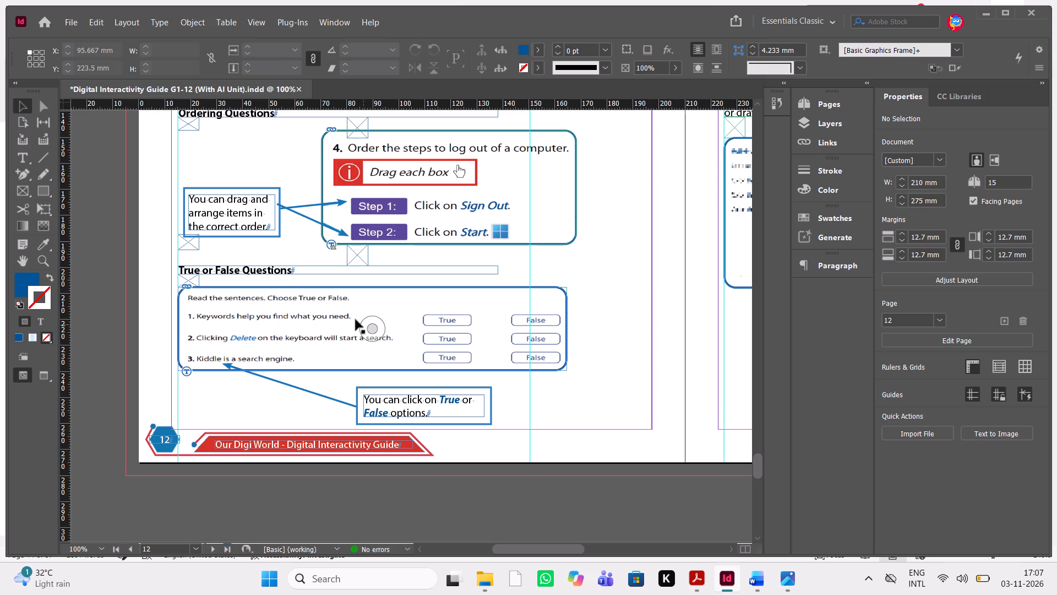
Narrow the True or False image inside its frame to a width of 147.8 mm.
click(373, 328)
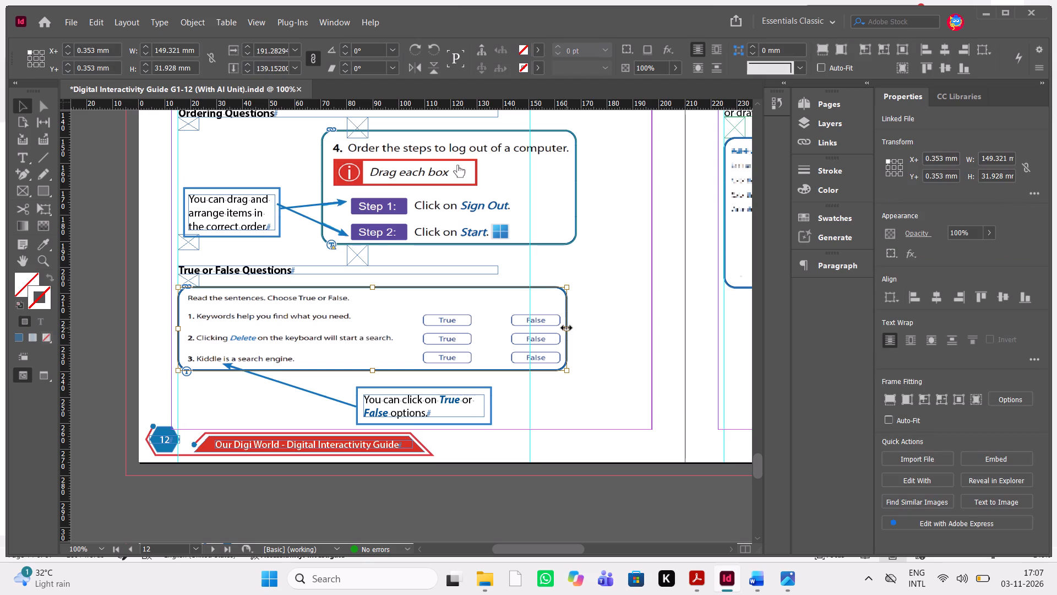
click(566, 328)
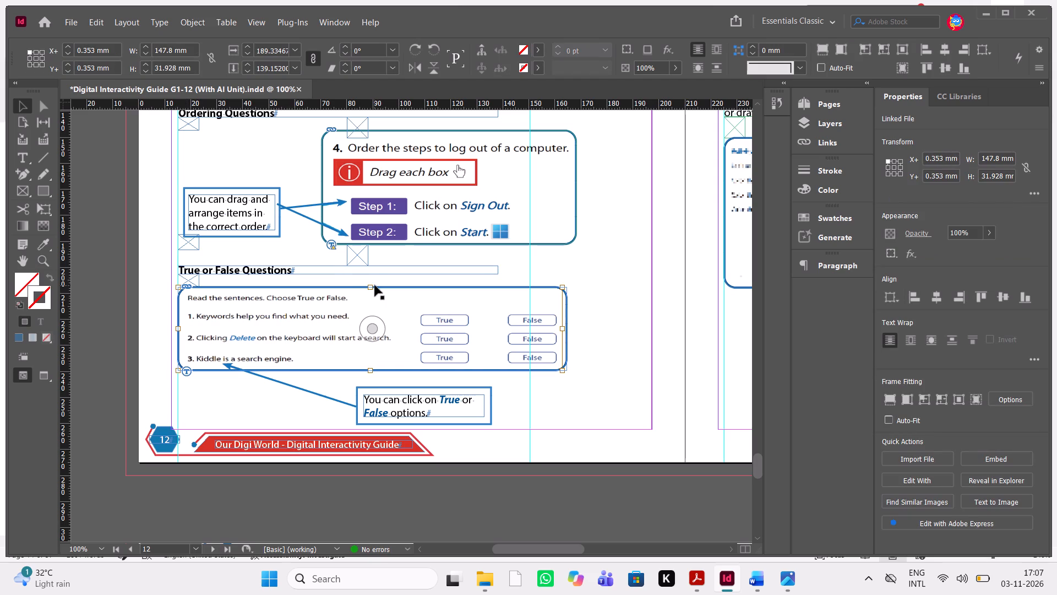
click(570, 364)
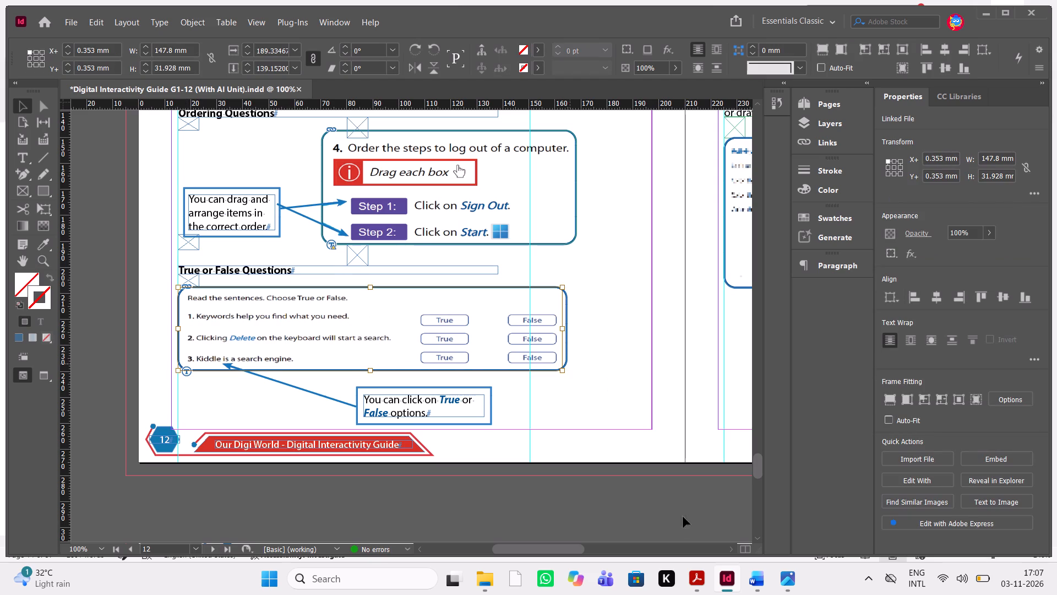
Check the True or False callout and arrow placement in the Word manuscript, then return to the InDesign layout.
click(755, 582)
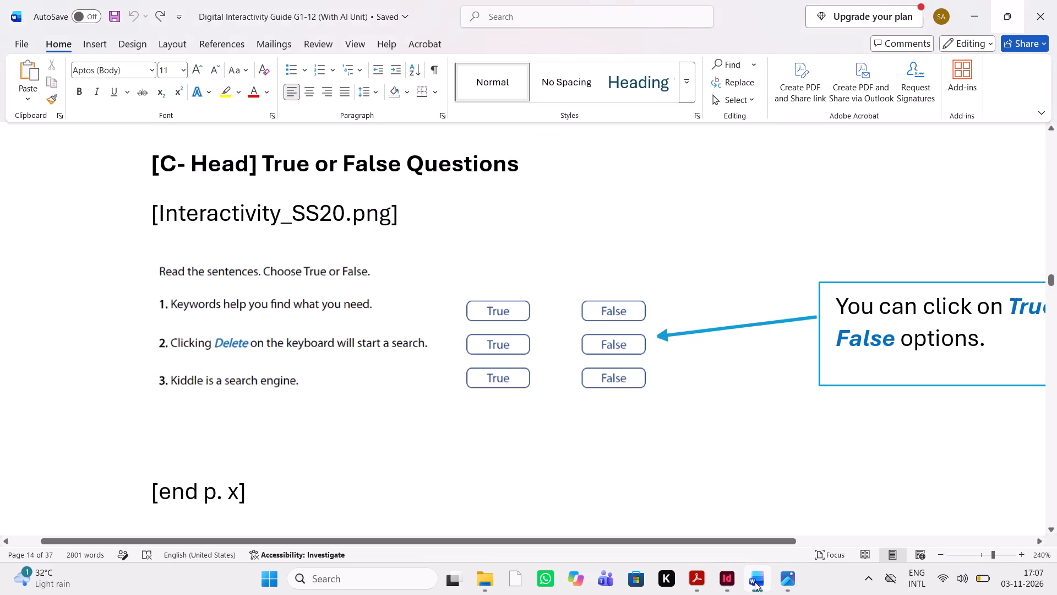
scroll(693, 336, left, 3)
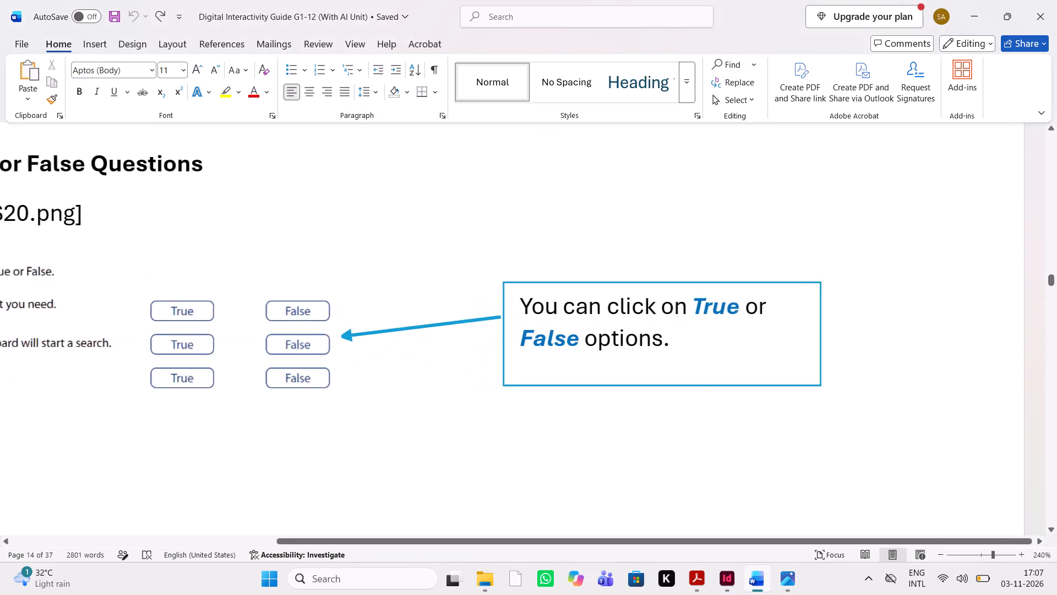
scroll(693, 336, right, 1)
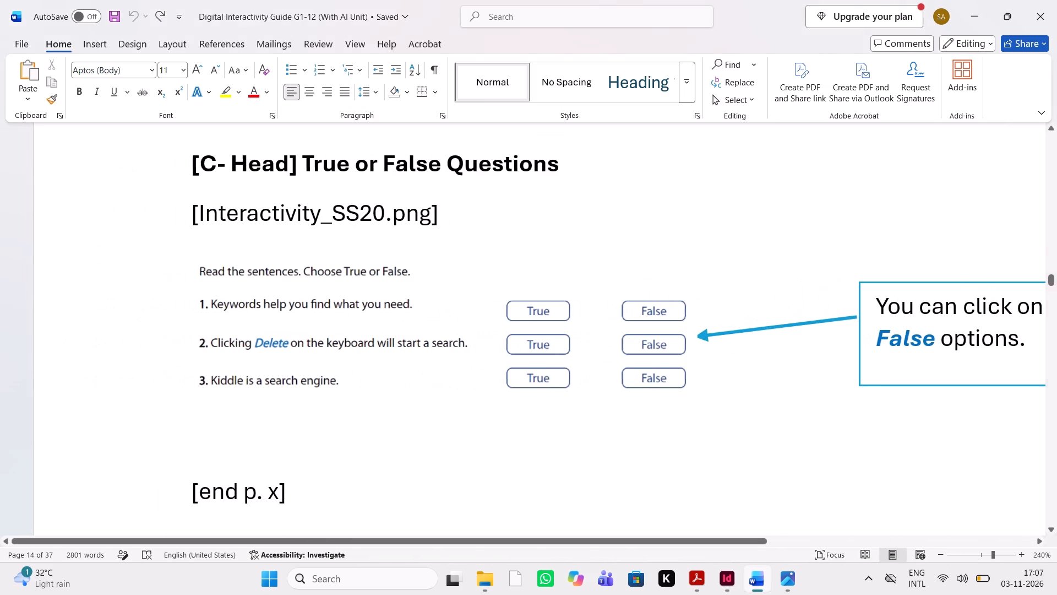
click(730, 588)
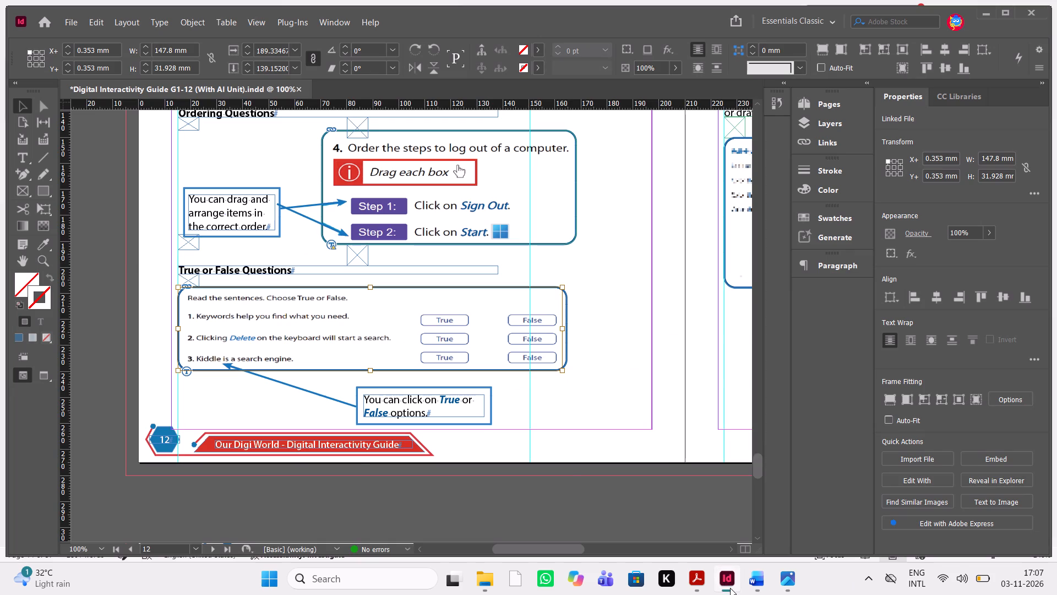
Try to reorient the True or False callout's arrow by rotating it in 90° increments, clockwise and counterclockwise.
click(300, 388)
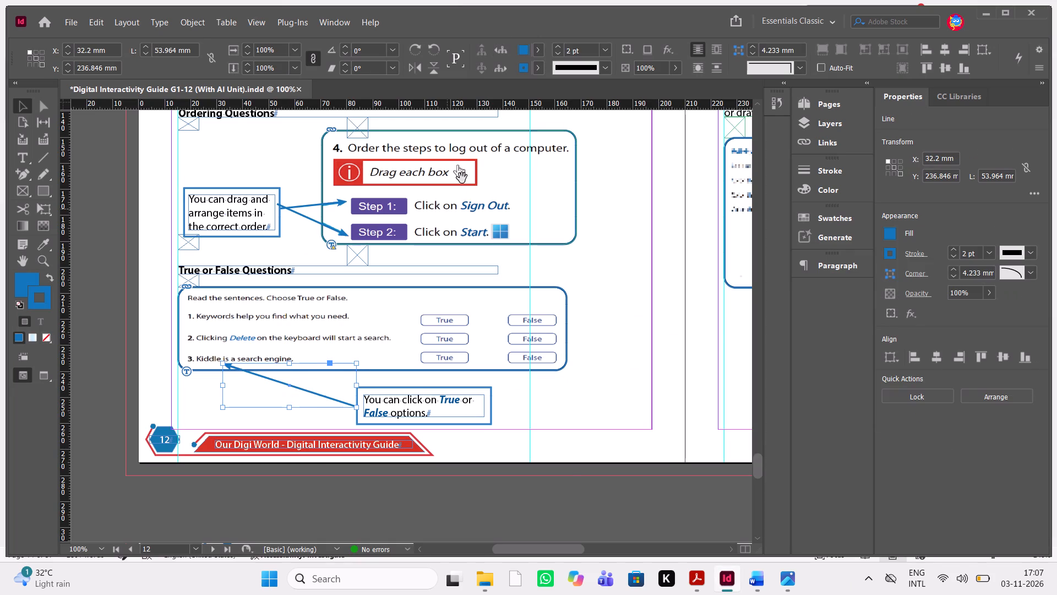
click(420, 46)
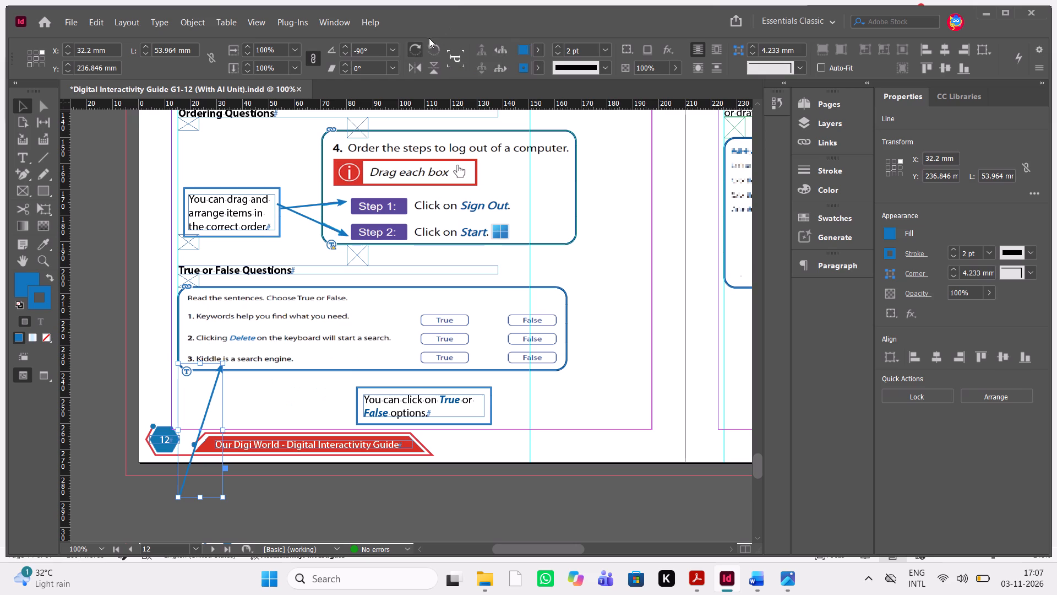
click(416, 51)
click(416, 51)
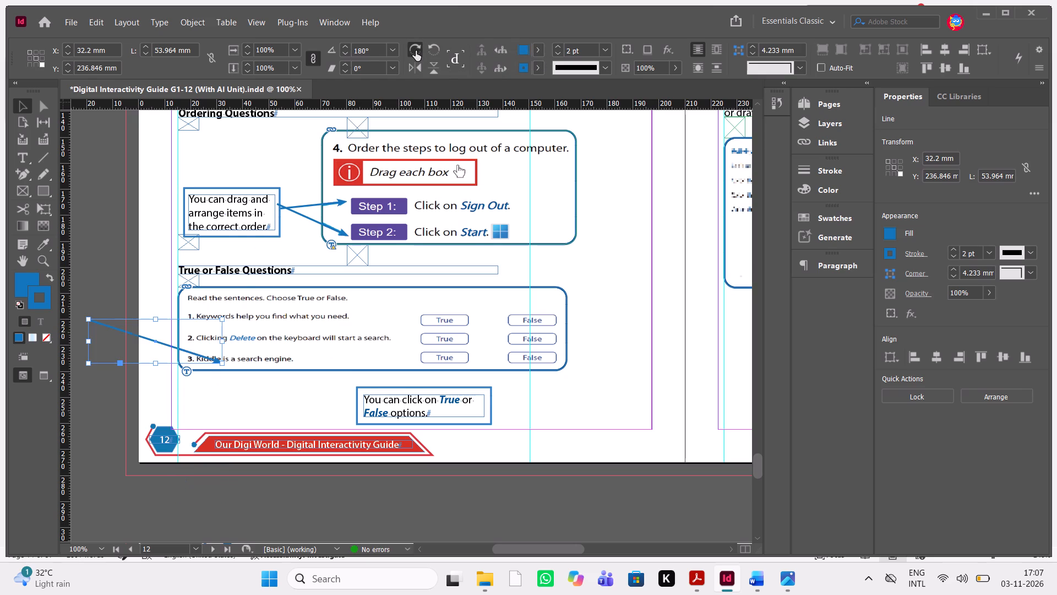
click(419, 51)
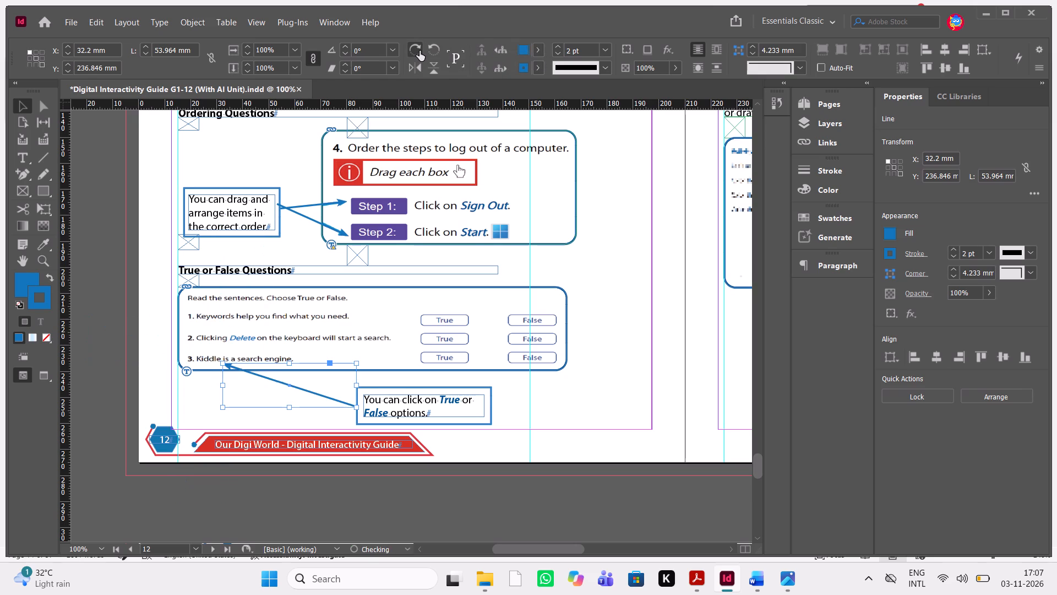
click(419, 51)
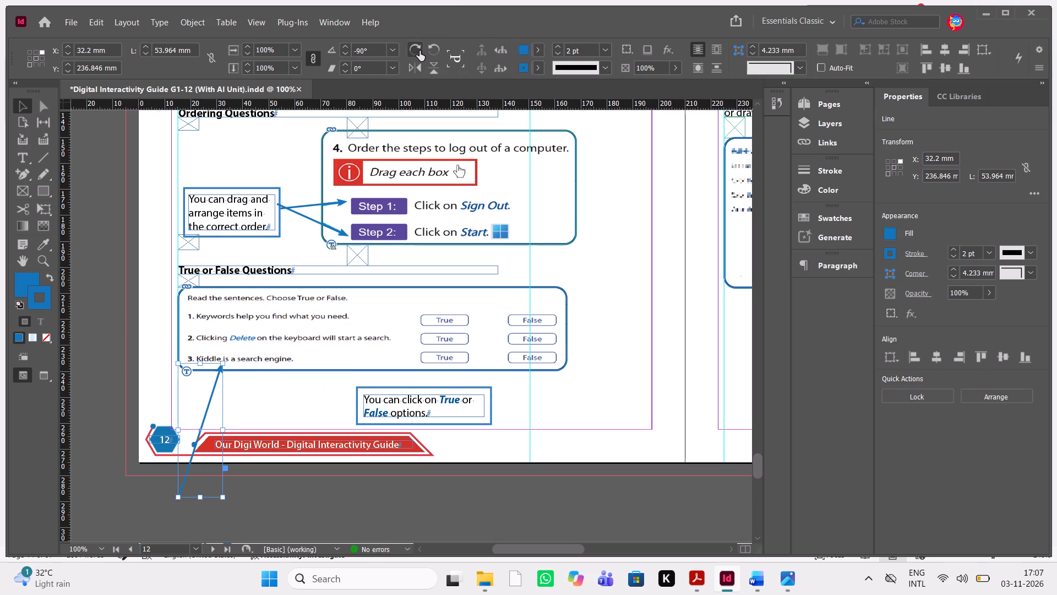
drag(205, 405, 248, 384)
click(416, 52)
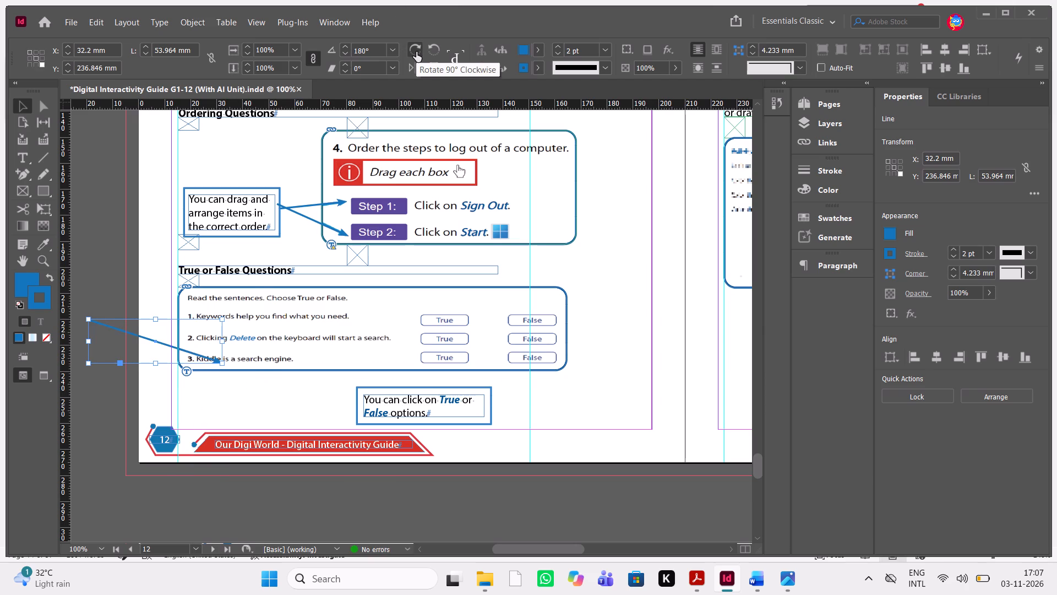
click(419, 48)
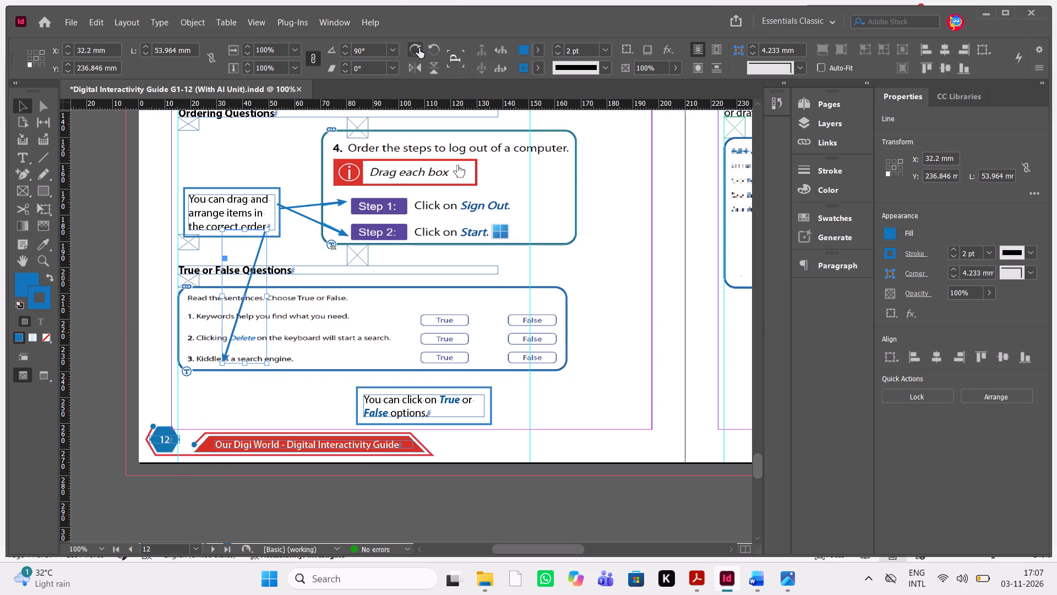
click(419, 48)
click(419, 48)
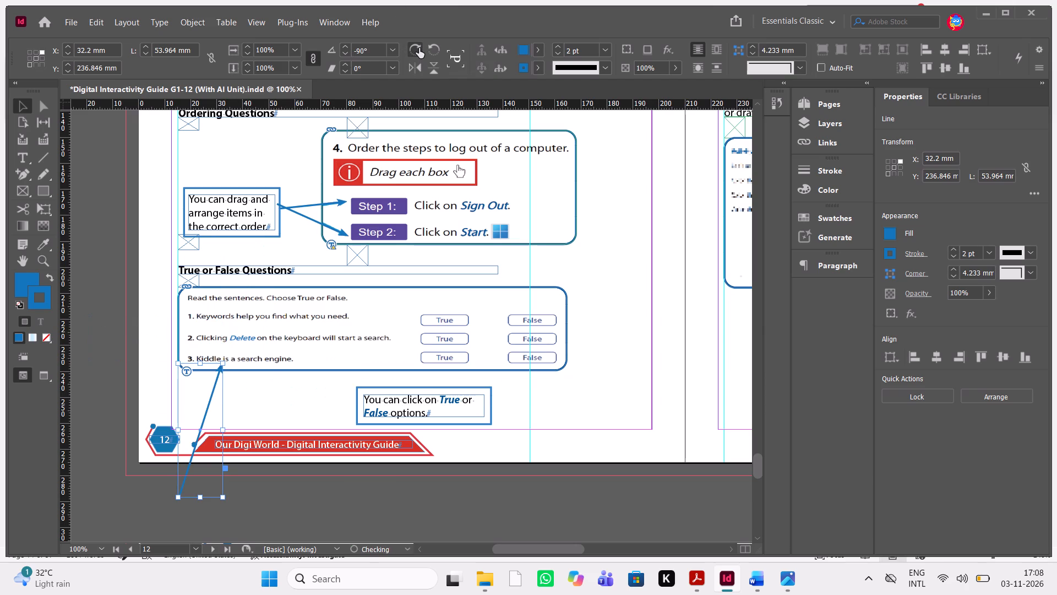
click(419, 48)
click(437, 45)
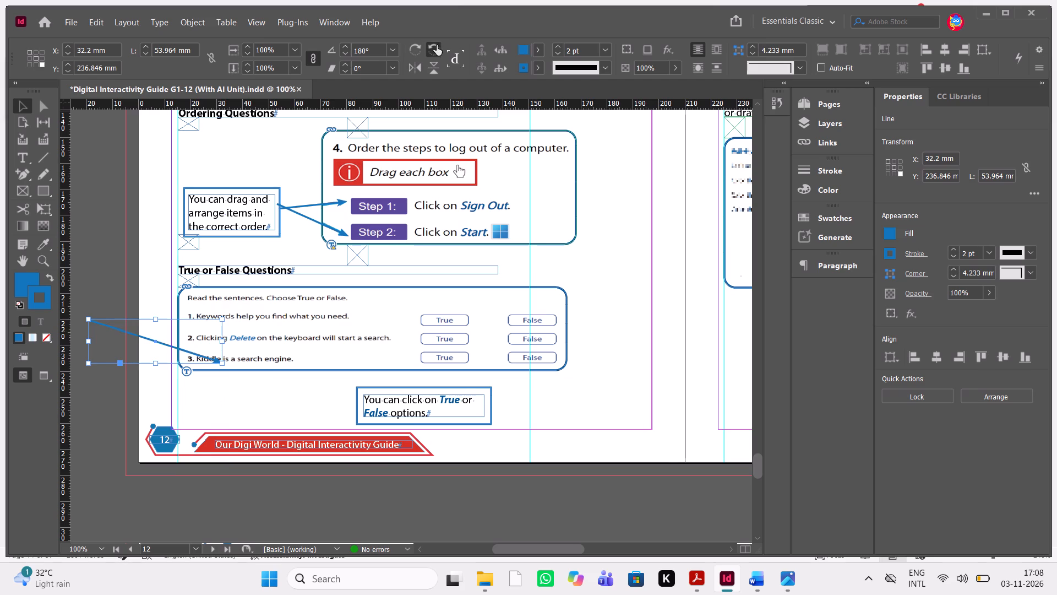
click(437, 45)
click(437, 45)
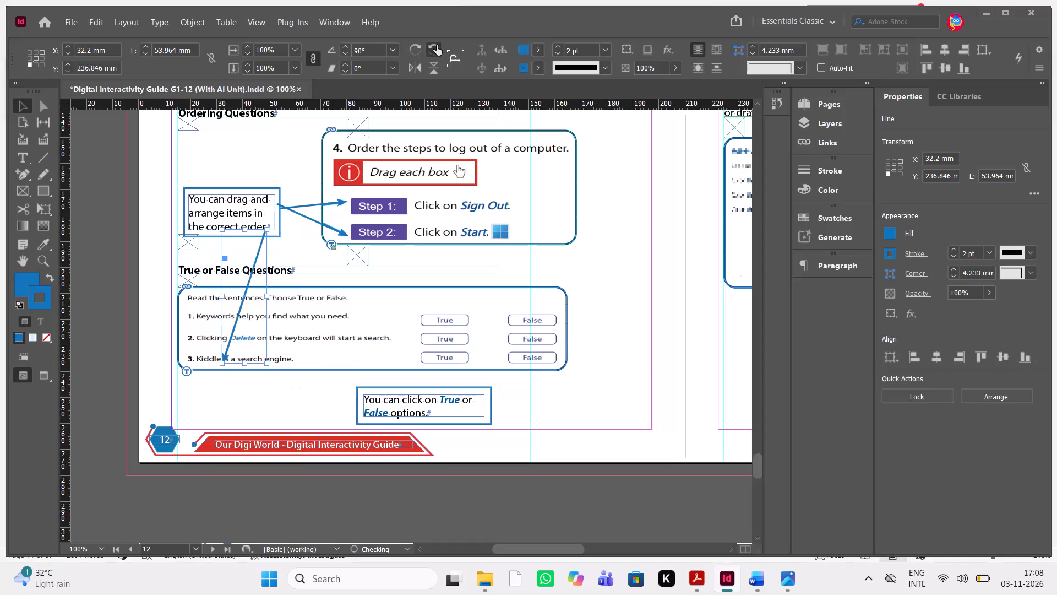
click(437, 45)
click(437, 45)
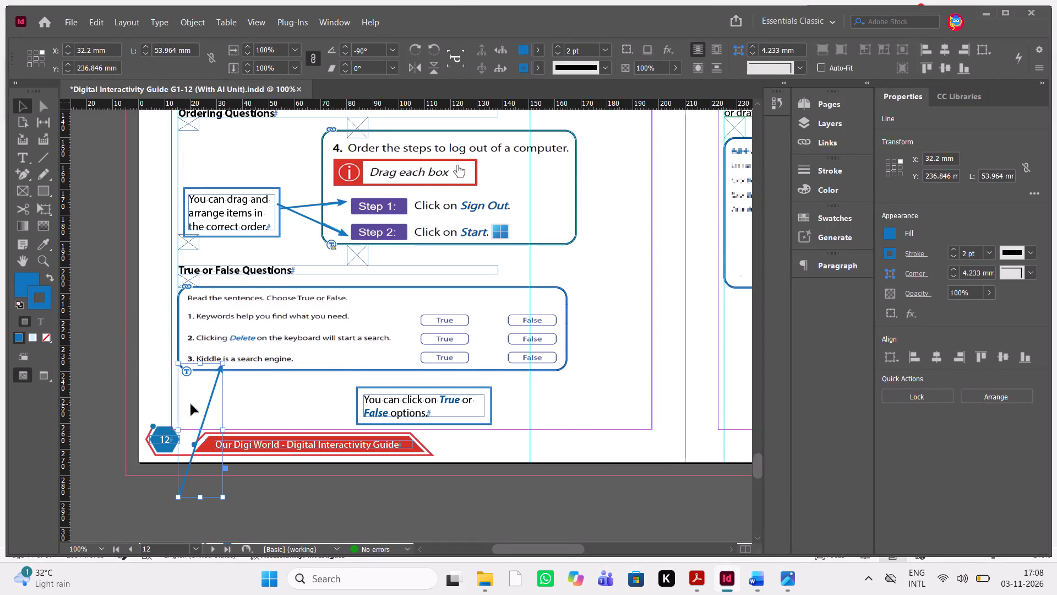
Delete the rotated True or False callout arrow from page 12.
key(Delete)
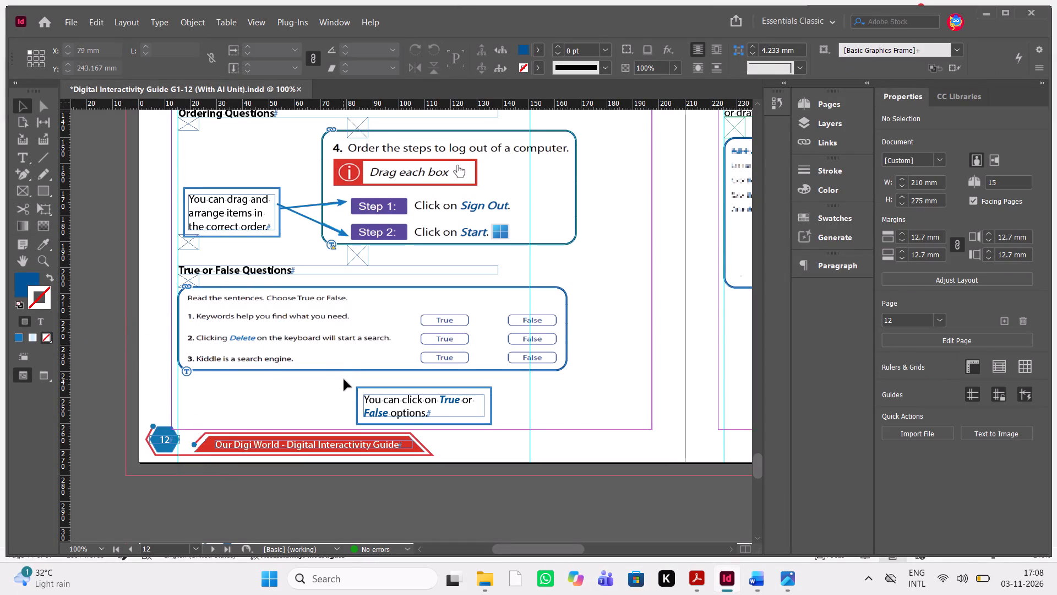
Shift the True or False callout box and its text together to X 83.933 mm, Y 246.216 mm.
drag(344, 380, 518, 429)
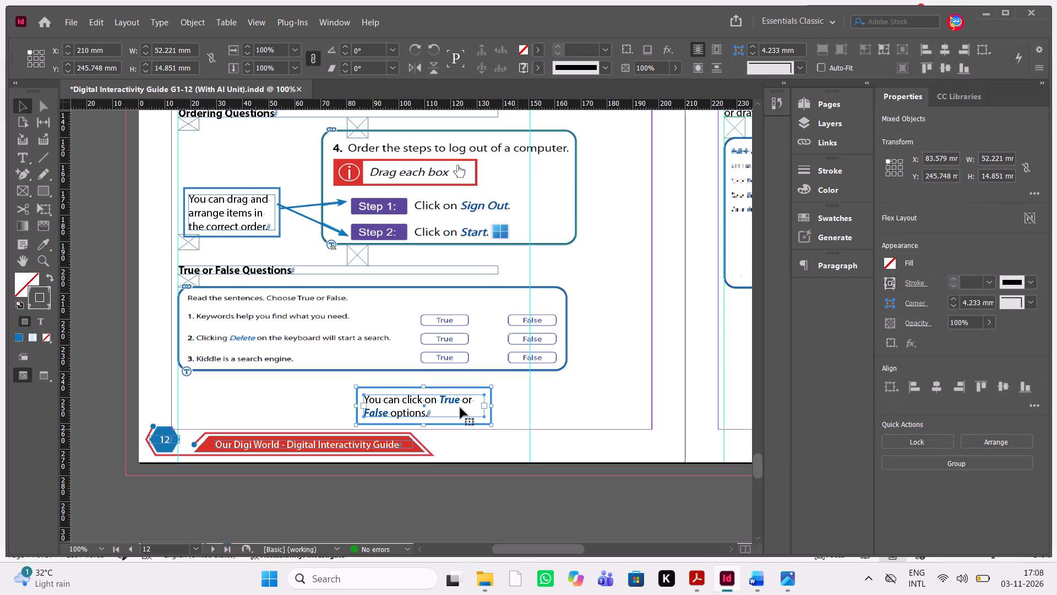
click(444, 410)
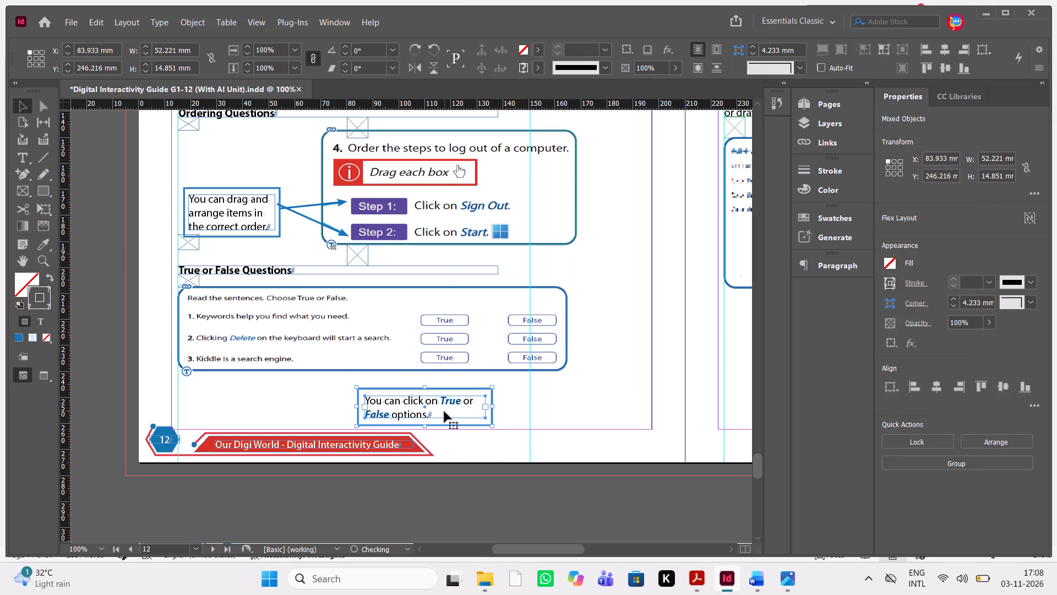
click(544, 408)
Copy the arrow of the Drag and Drop Questions callout on page 11.
scroll(555, 403, up, 1)
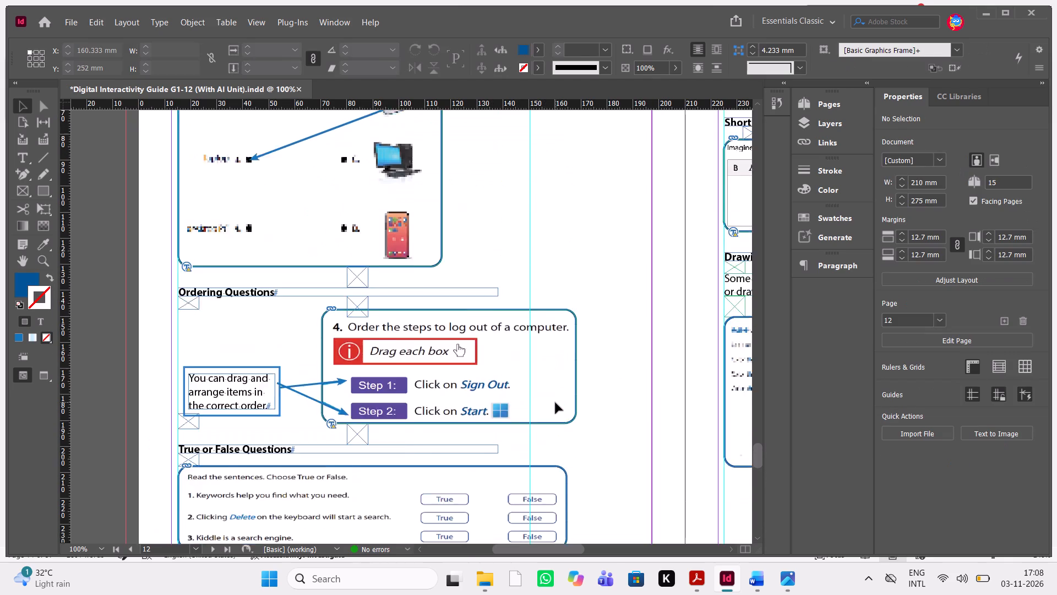
scroll(555, 403, up, 2)
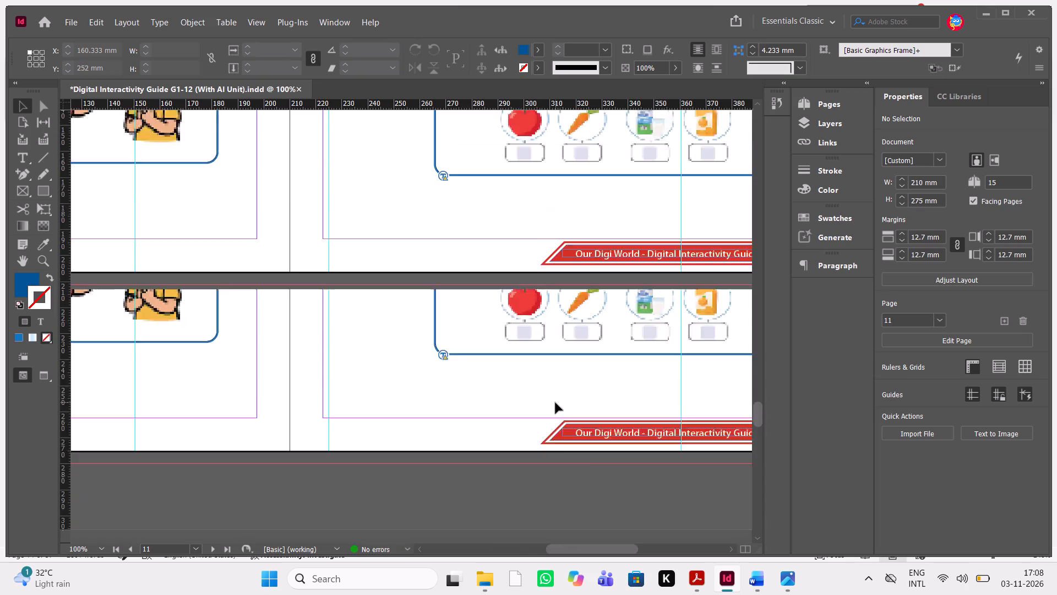
scroll(555, 403, up, 2)
scroll(555, 403, right, 2)
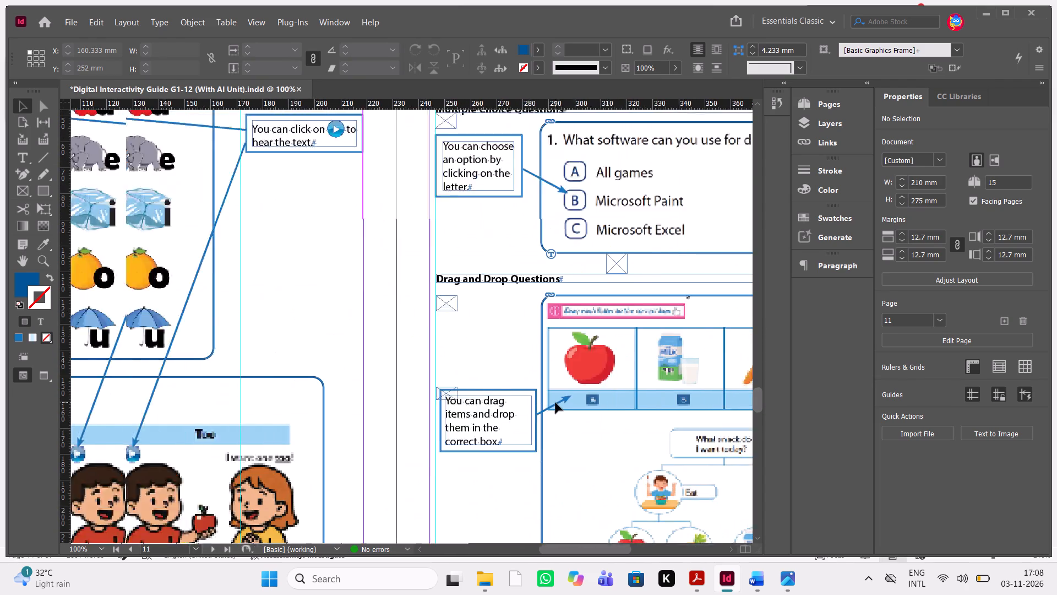
scroll(555, 403, right, 1)
scroll(555, 403, up, 3)
scroll(555, 403, right, 1)
scroll(555, 403, up, 1)
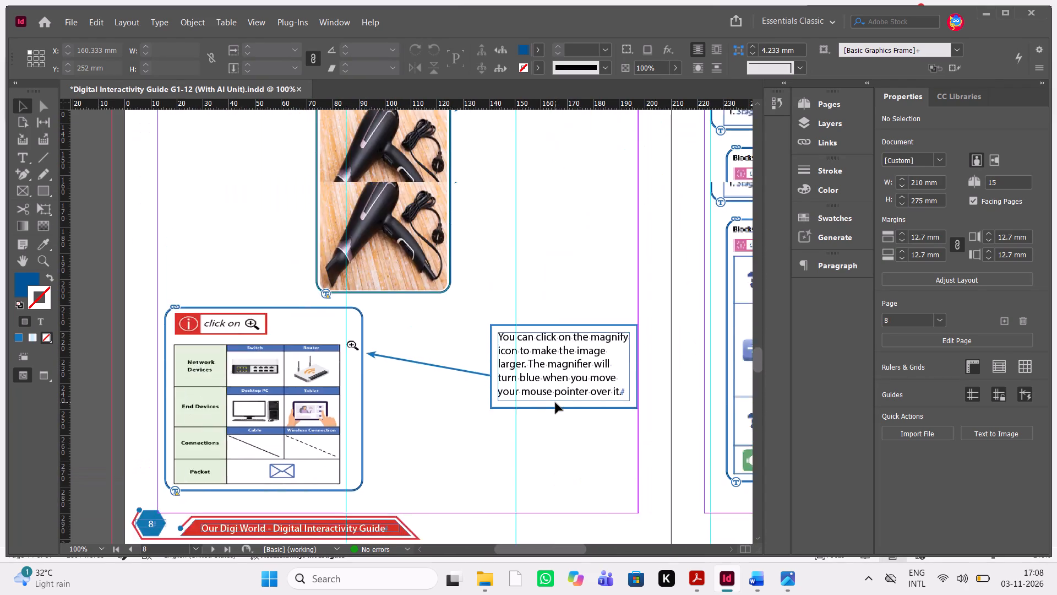
scroll(555, 403, up, 2)
scroll(555, 403, down, 1)
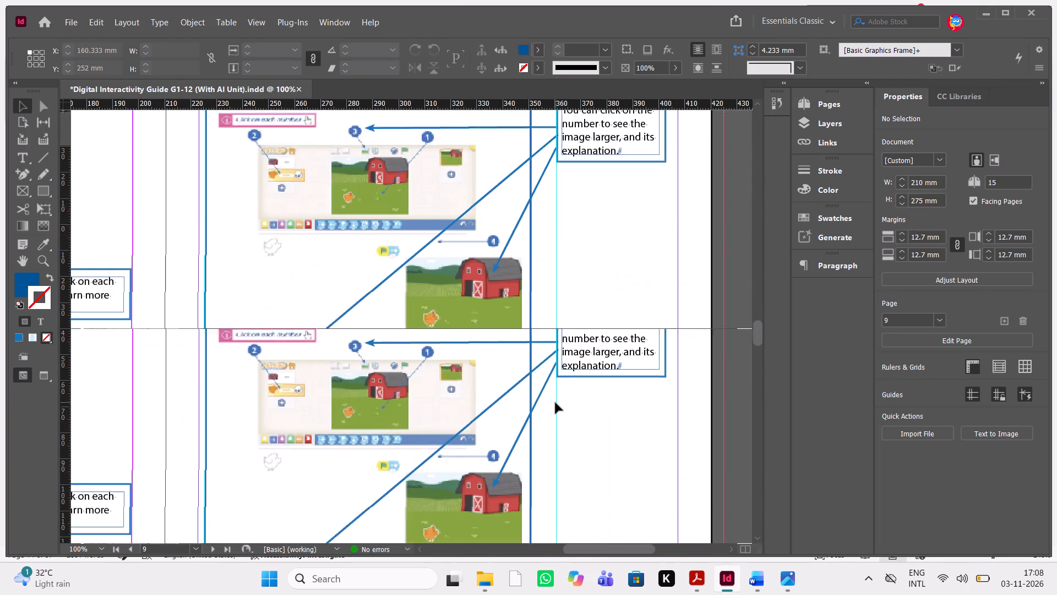
scroll(555, 403, down, 4)
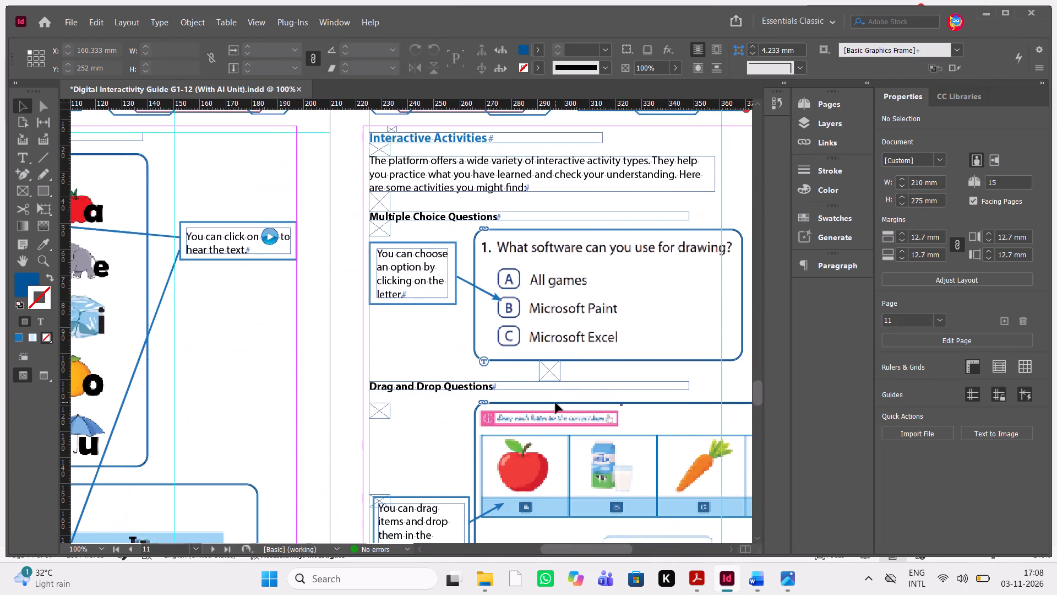
scroll(555, 403, down, 1)
scroll(555, 403, right, 1)
scroll(555, 403, left, 1)
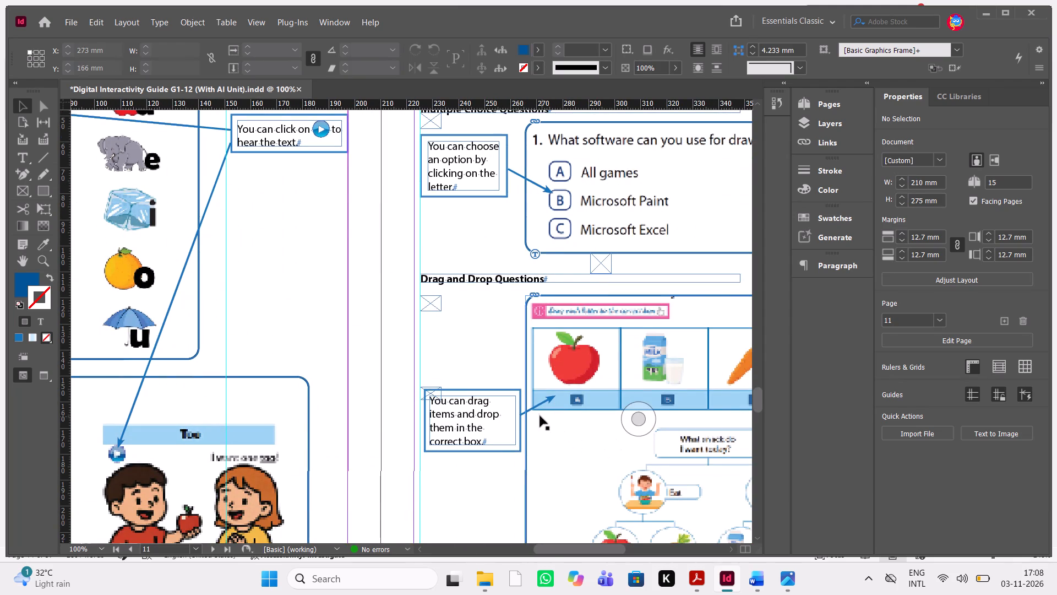
click(533, 405)
key(ctrl+c)
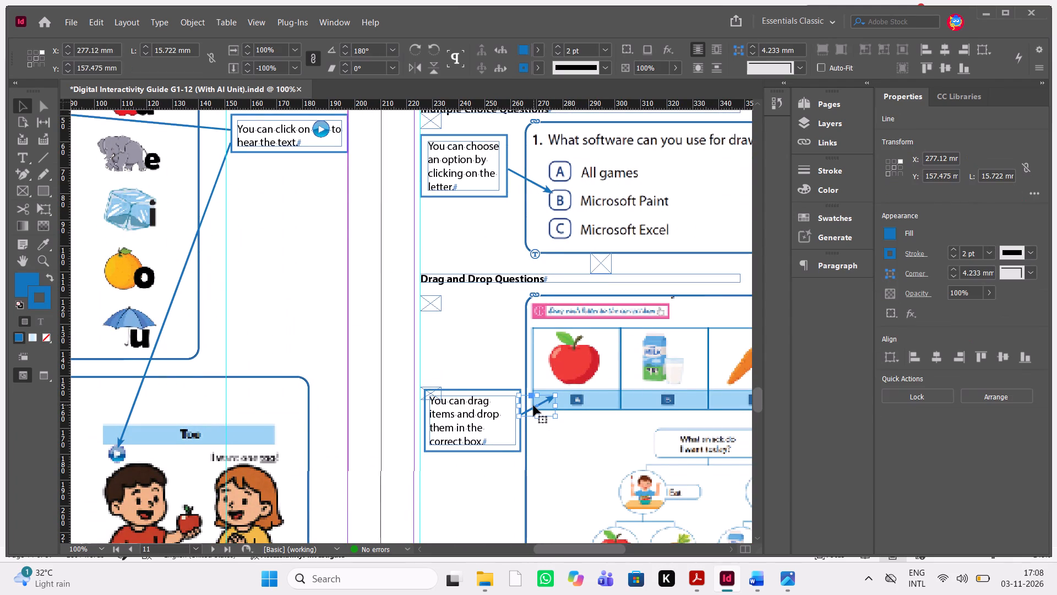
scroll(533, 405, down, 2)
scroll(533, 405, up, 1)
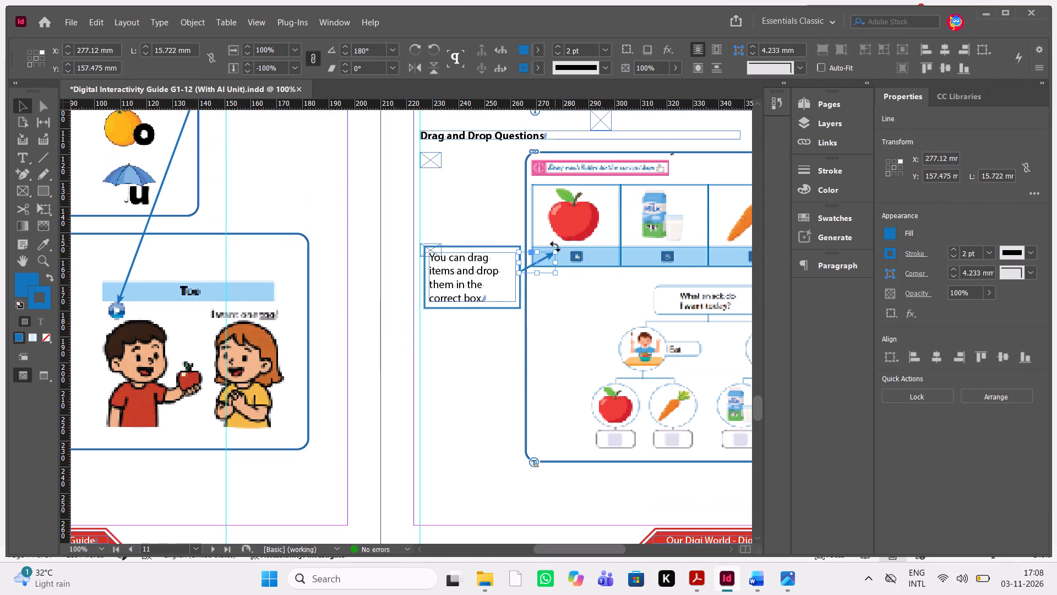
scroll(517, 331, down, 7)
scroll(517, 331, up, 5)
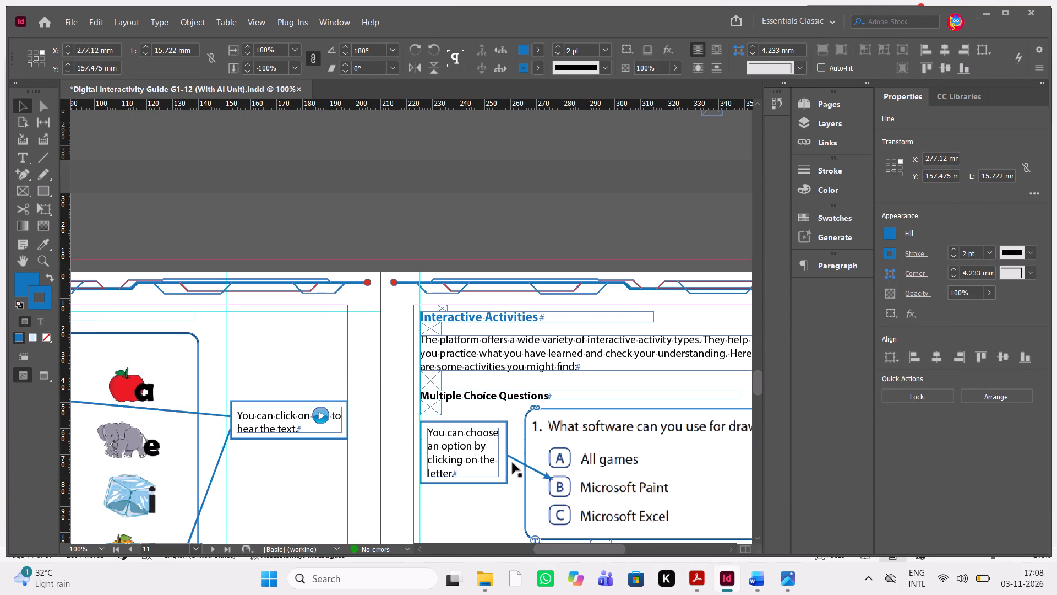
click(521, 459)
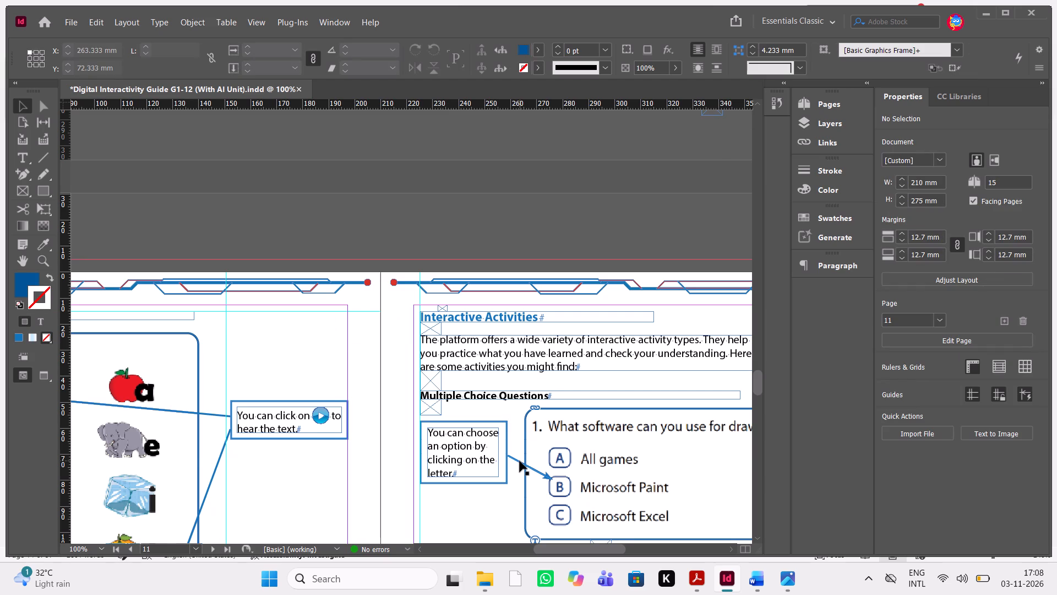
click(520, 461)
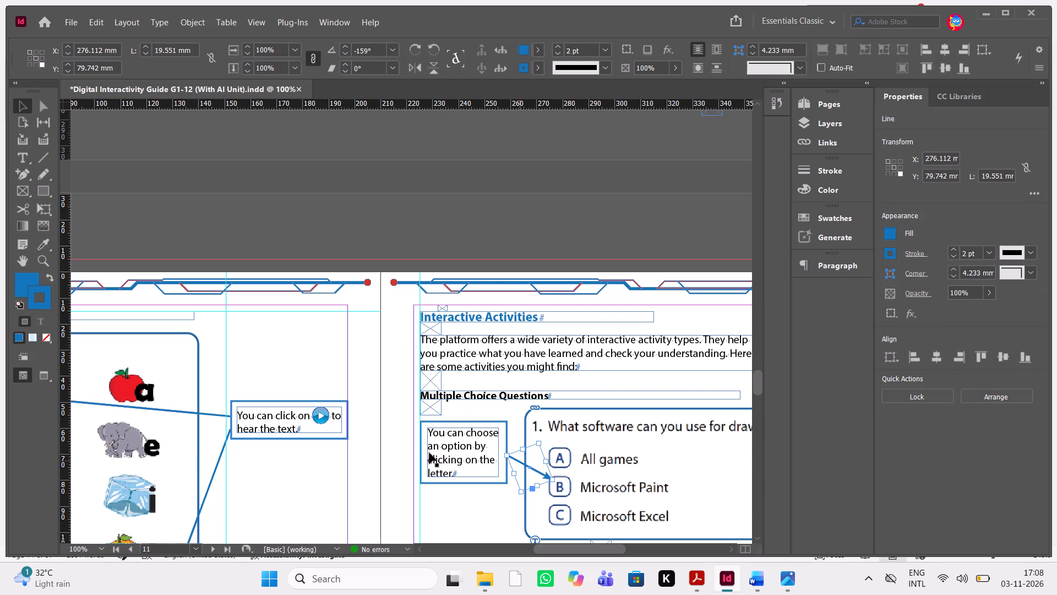
Shift the True or False callout box and its text on page 12 together to X 73.933 mm.
scroll(429, 453, down, 7)
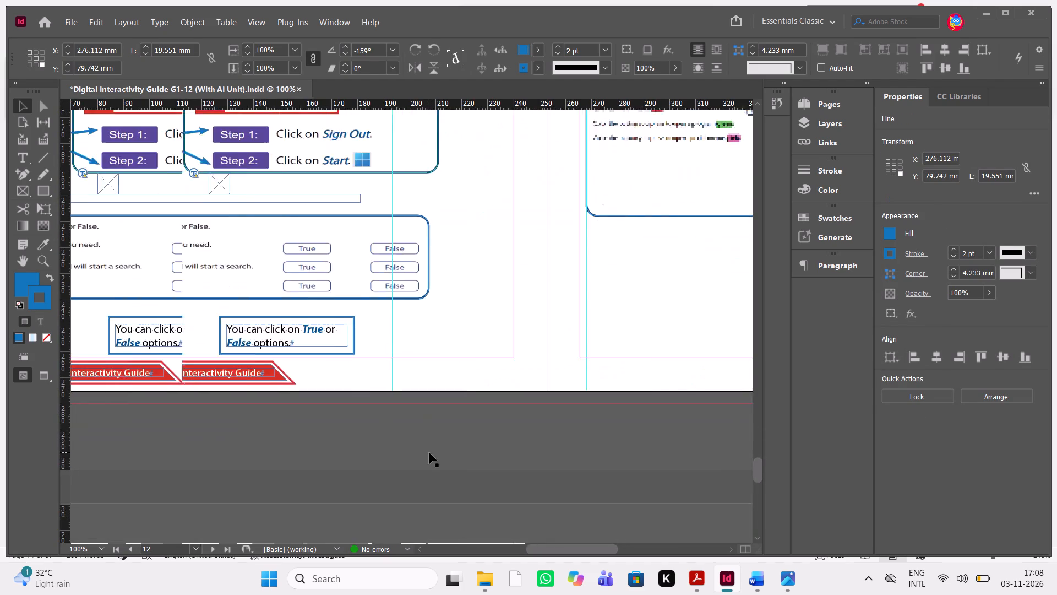
scroll(429, 453, down, 2)
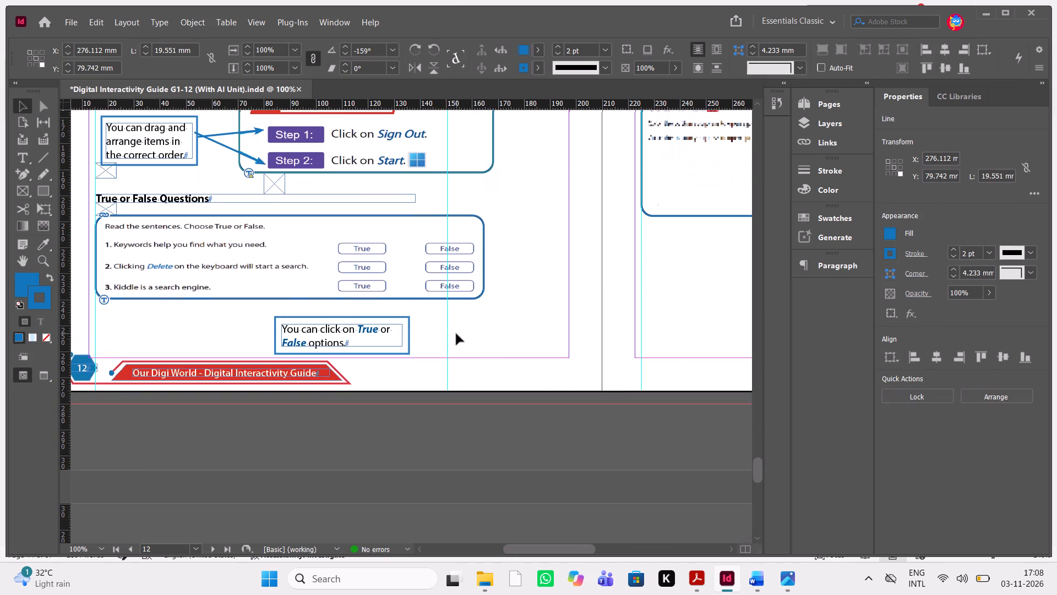
drag(266, 304, 442, 342)
key(shift+Left)
key(shift+Left)
key(shift+Left)
key(shift+Left)
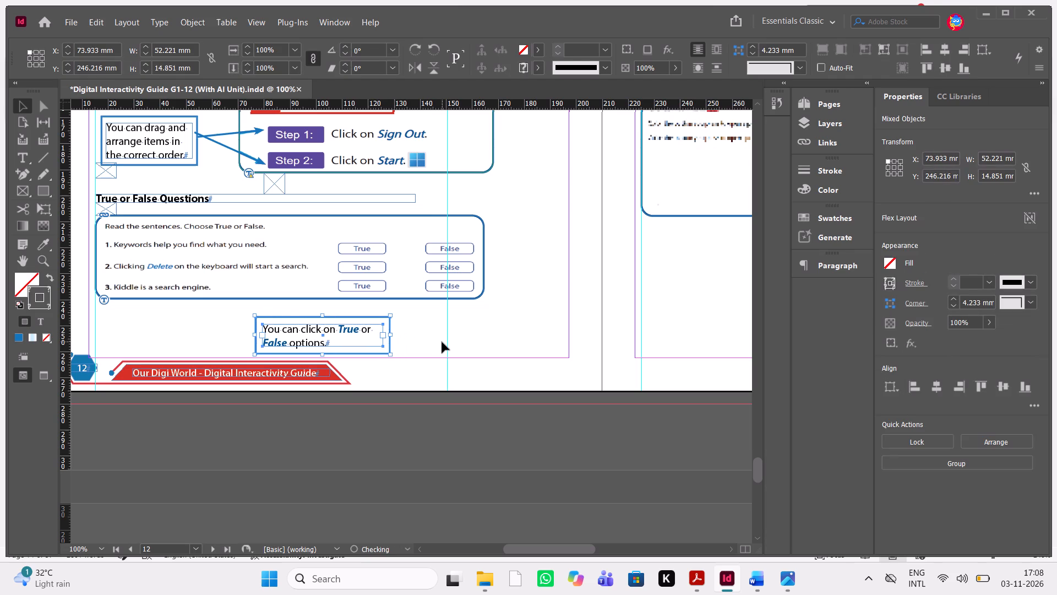
Paste the copied arrow on page 12 and place it against the True or False callout's edge, at about X 140.1 mm, Y 246.2 mm.
click(511, 328)
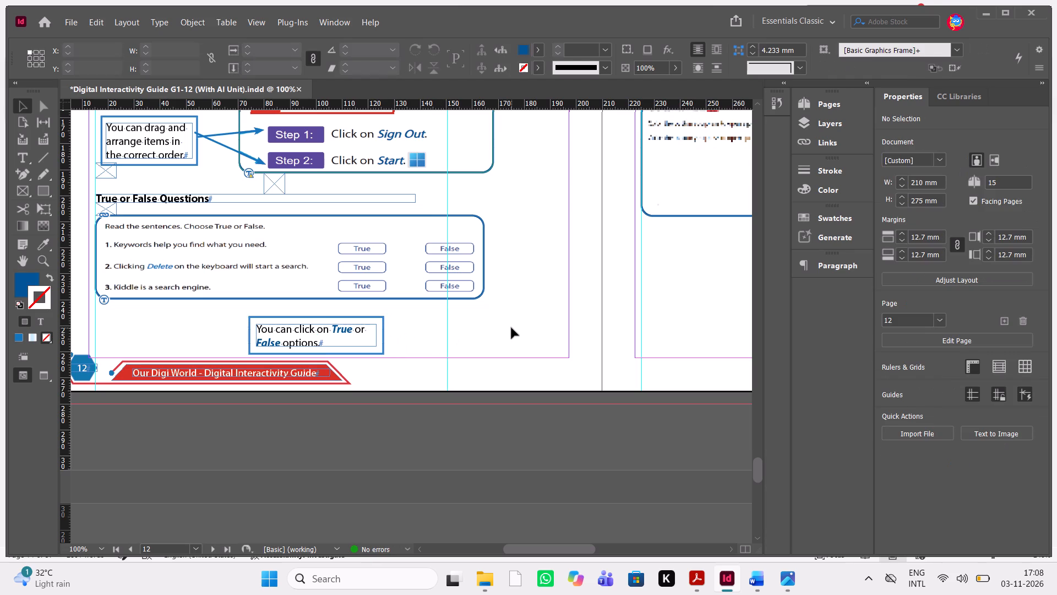
click(511, 328)
key(ctrl+v)
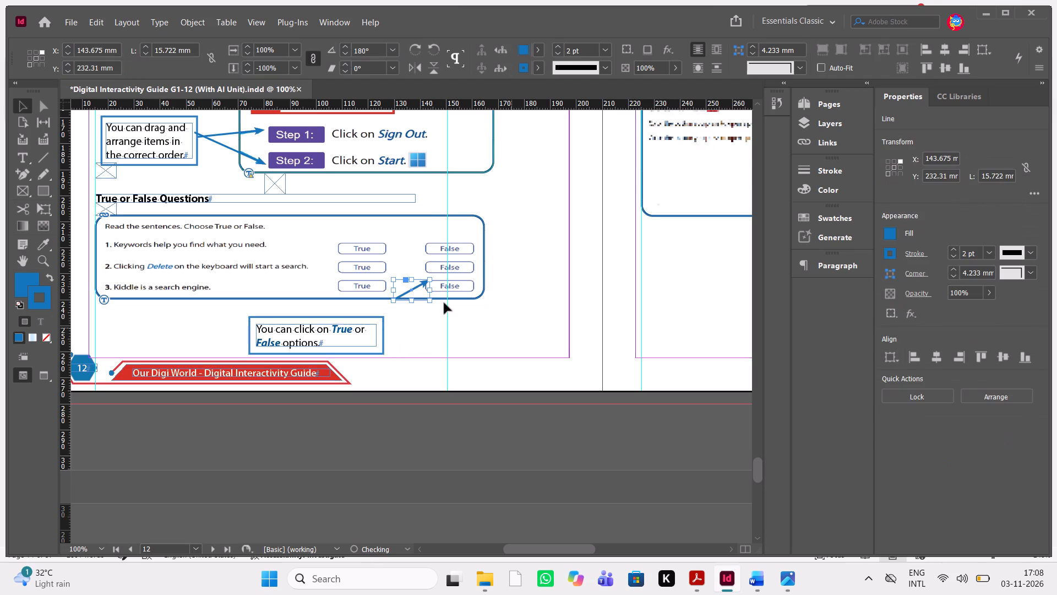
drag(410, 290, 400, 308)
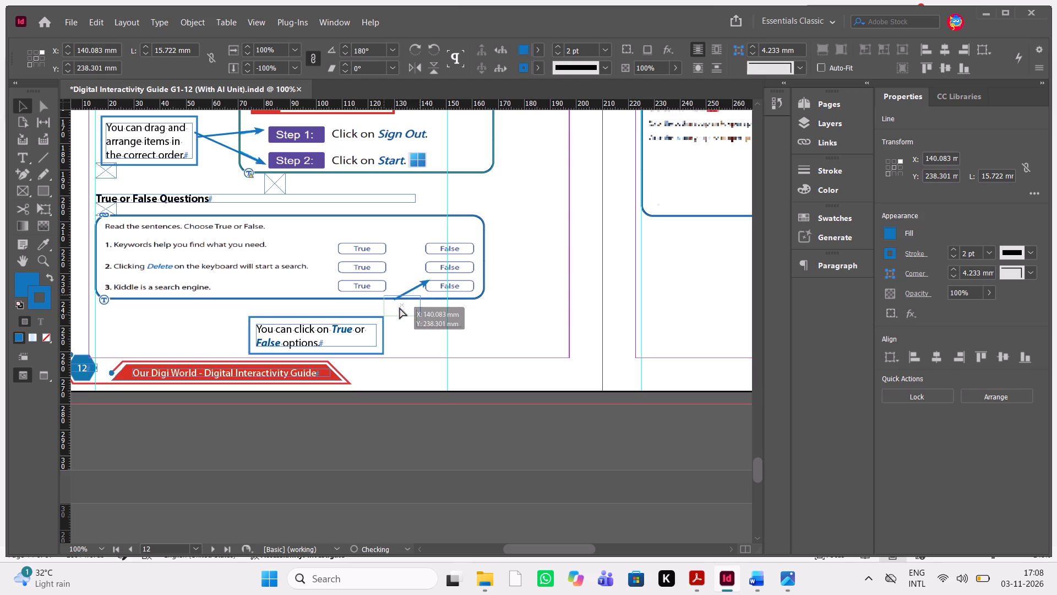
drag(400, 308, 400, 329)
scroll(432, 328, left, 1)
scroll(432, 328, right, 1)
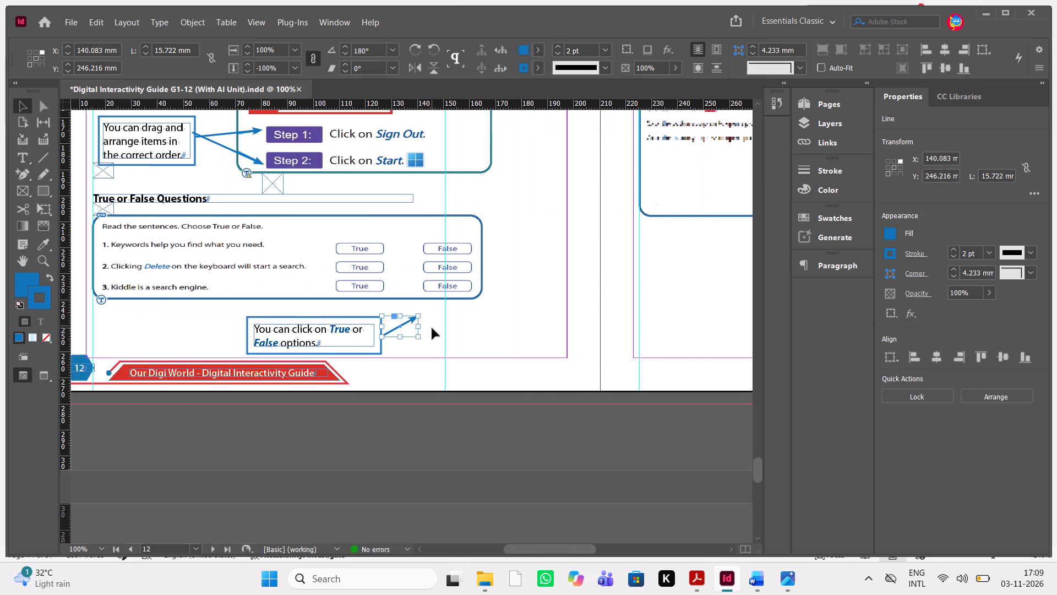
Stretch the arrow to the second question's False option, about 30.6 mm long, and nudge it to X 141.833 mm to meet the callout.
drag(417, 317, 420, 271)
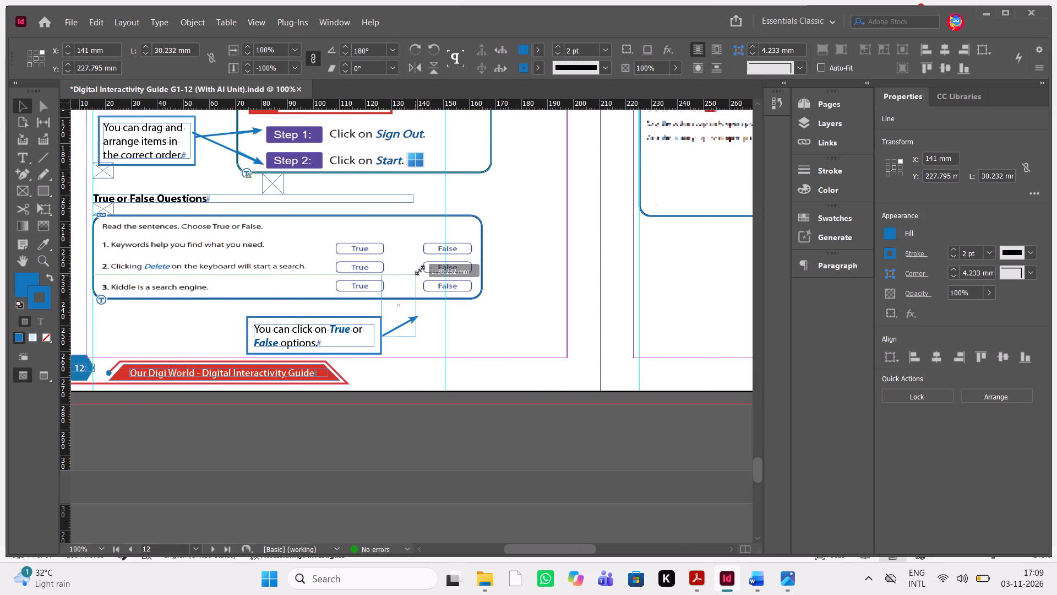
drag(420, 271, 423, 268)
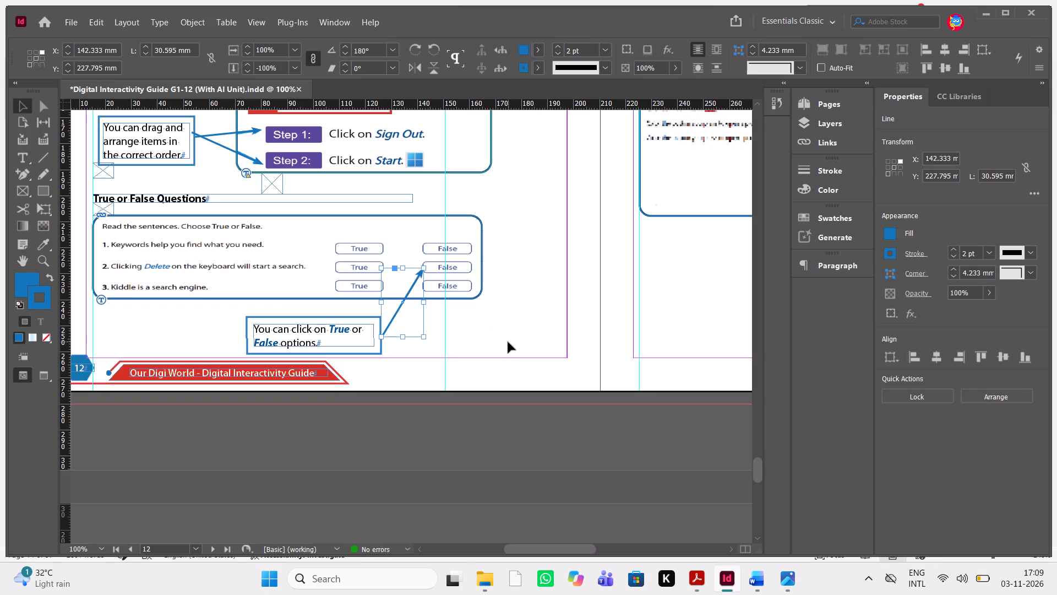
click(508, 342)
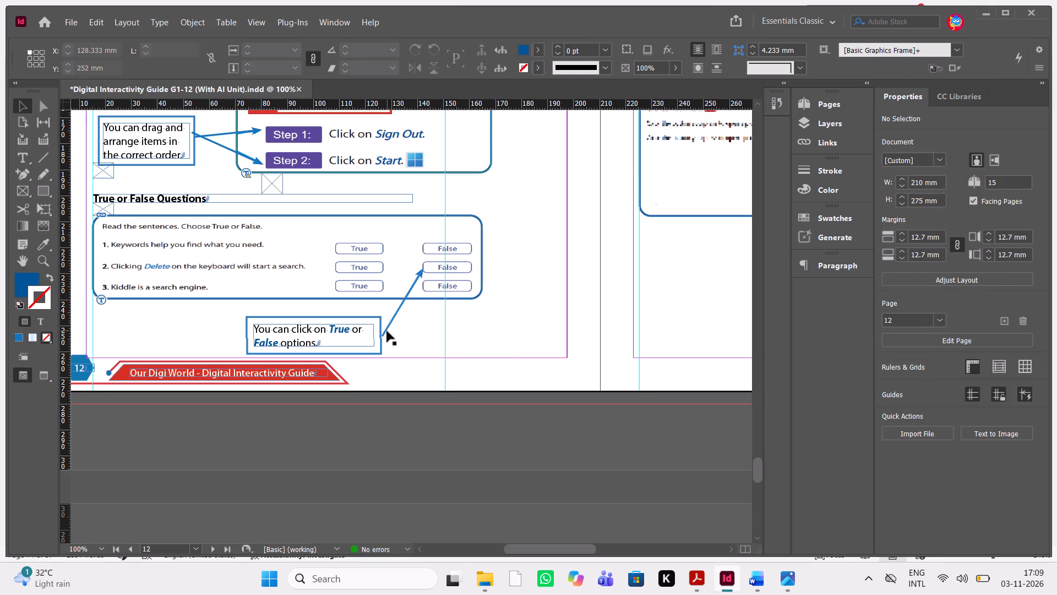
click(387, 331)
key(Left)
key(Left)
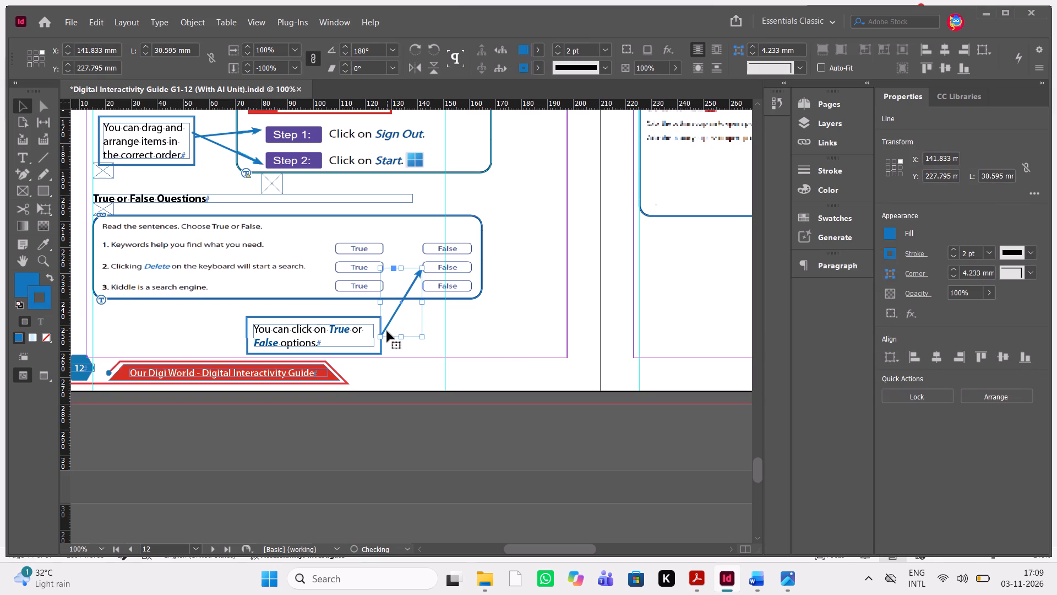
click(494, 333)
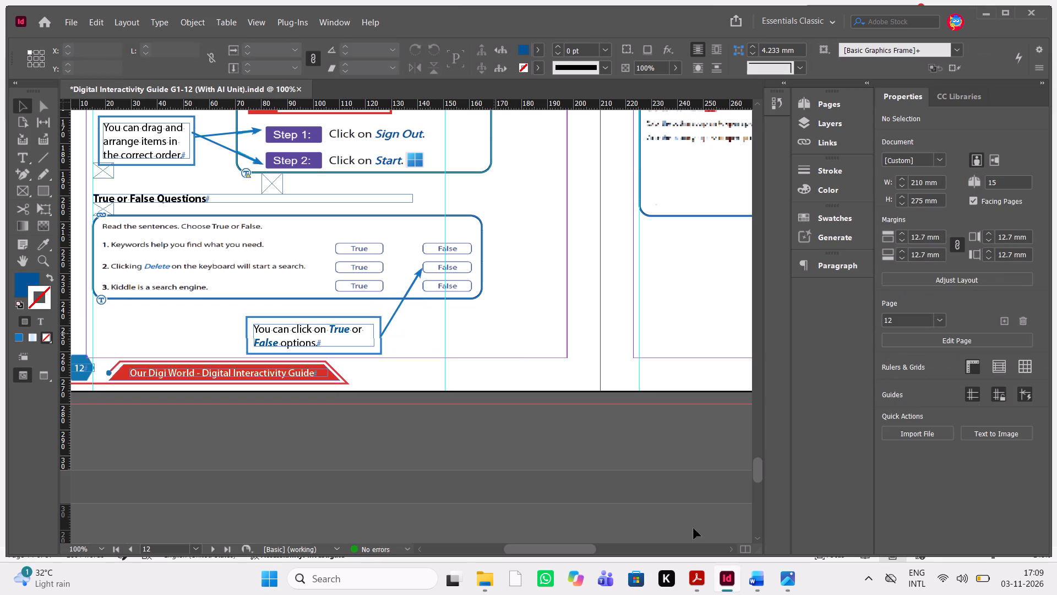
Compare the True or False and Drop-down Menu Questions sections across the Word manuscript, the InDesign layout and the commented PDF.
click(757, 581)
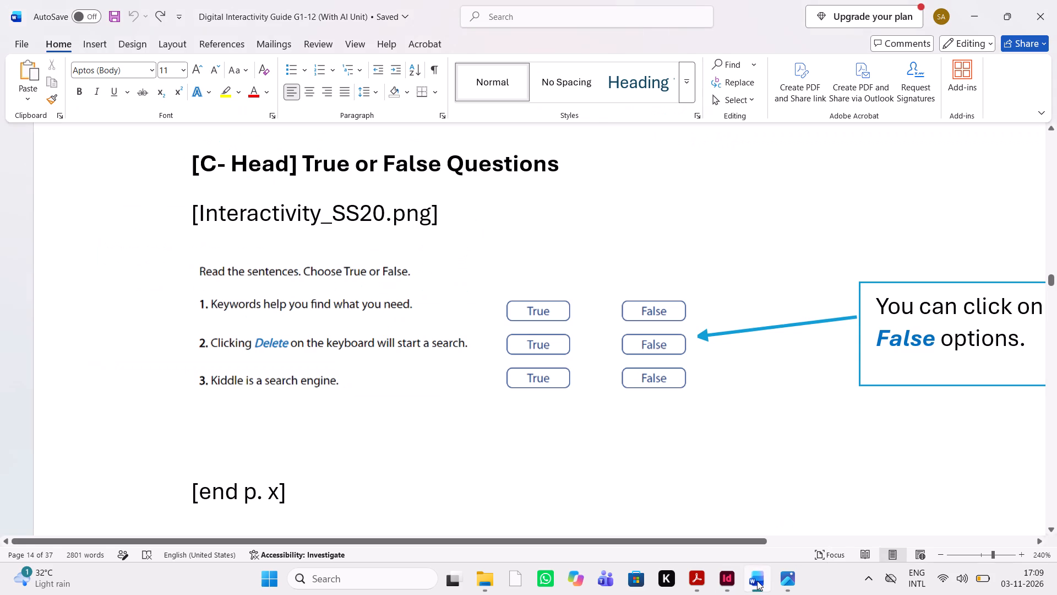
click(757, 581)
click(513, 410)
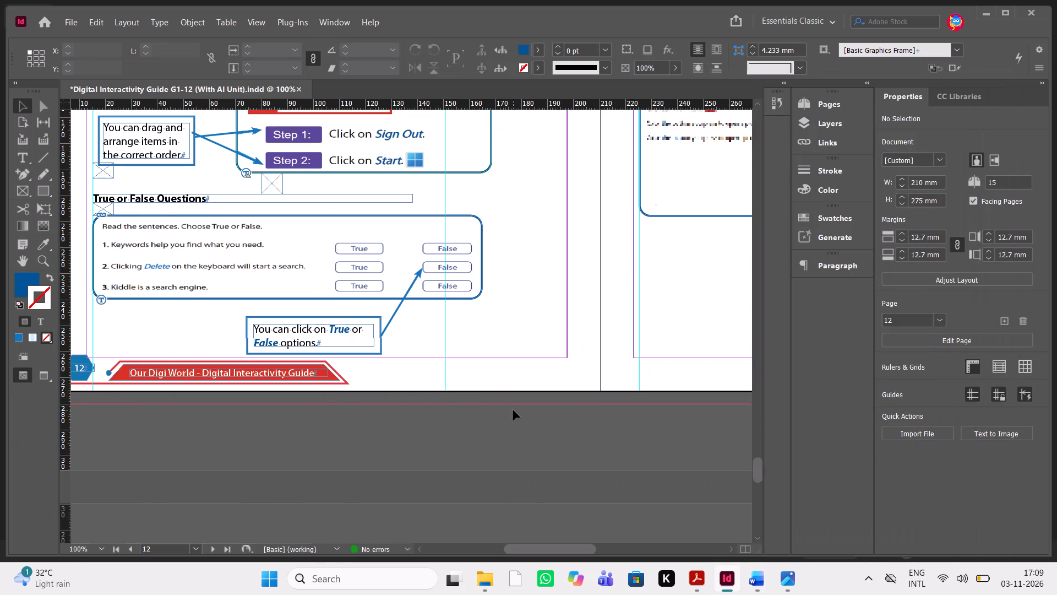
scroll(513, 410, up, 2)
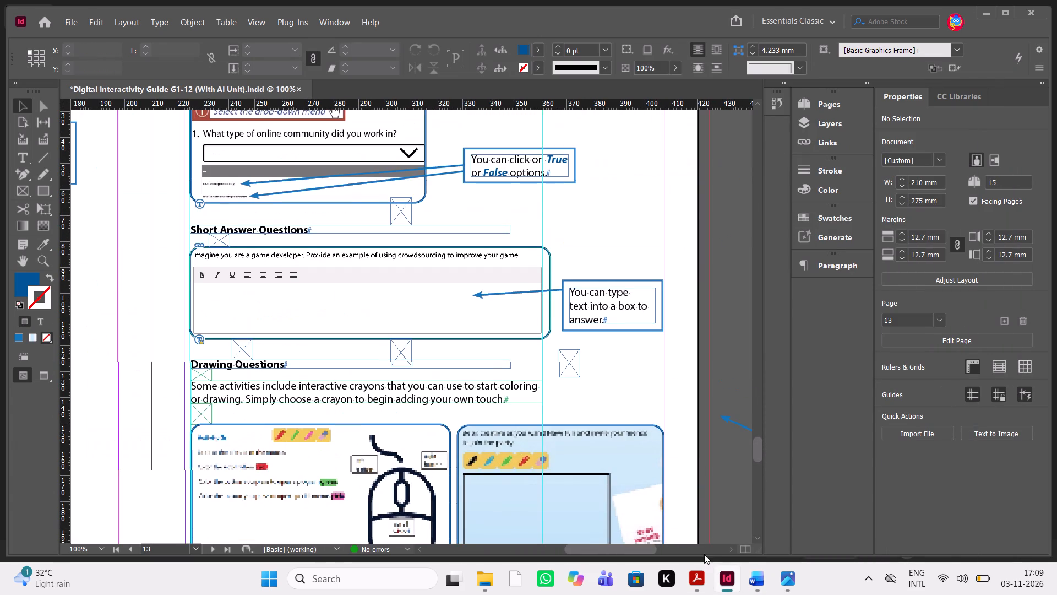
click(693, 594)
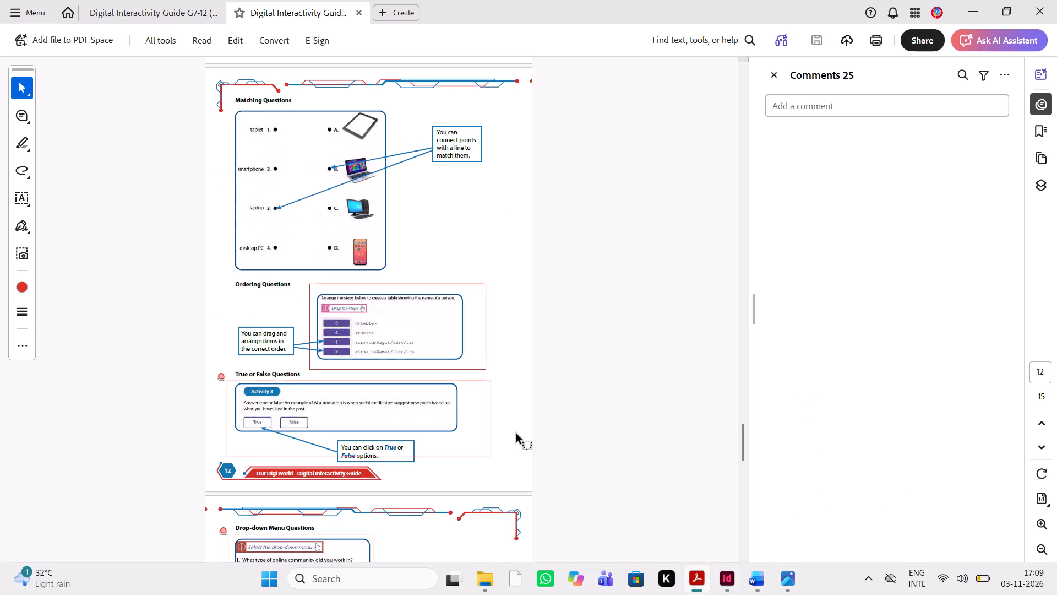
scroll(517, 434, down, 1)
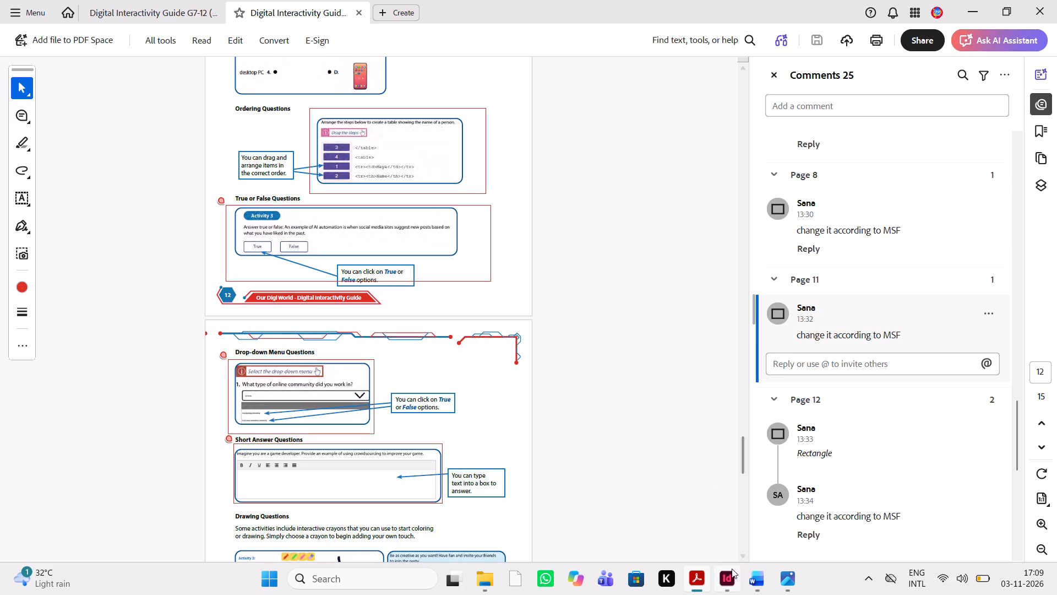
click(764, 581)
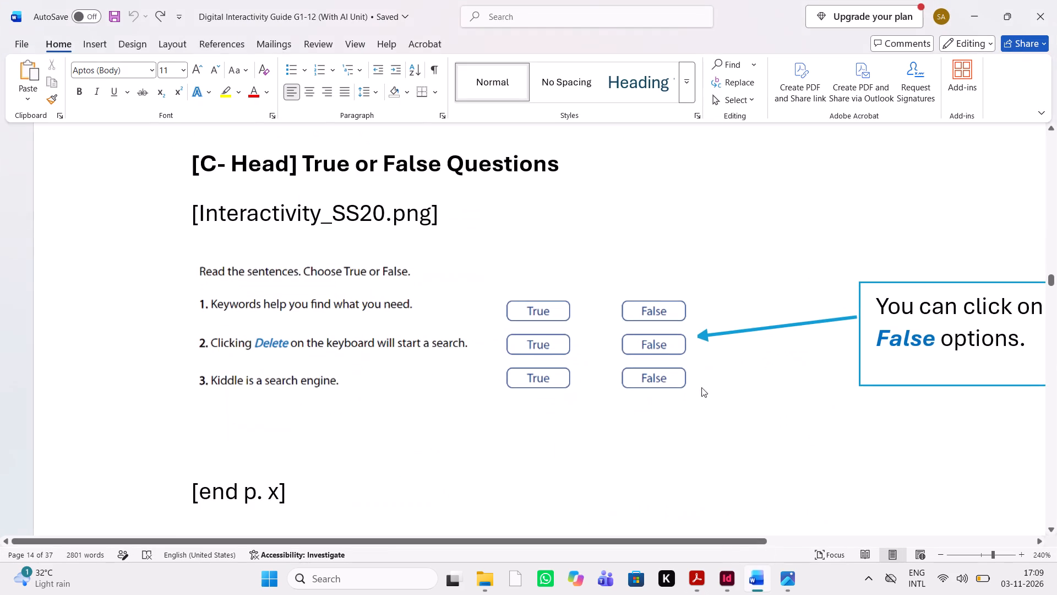
scroll(626, 348, down, 3)
scroll(626, 348, up, 1)
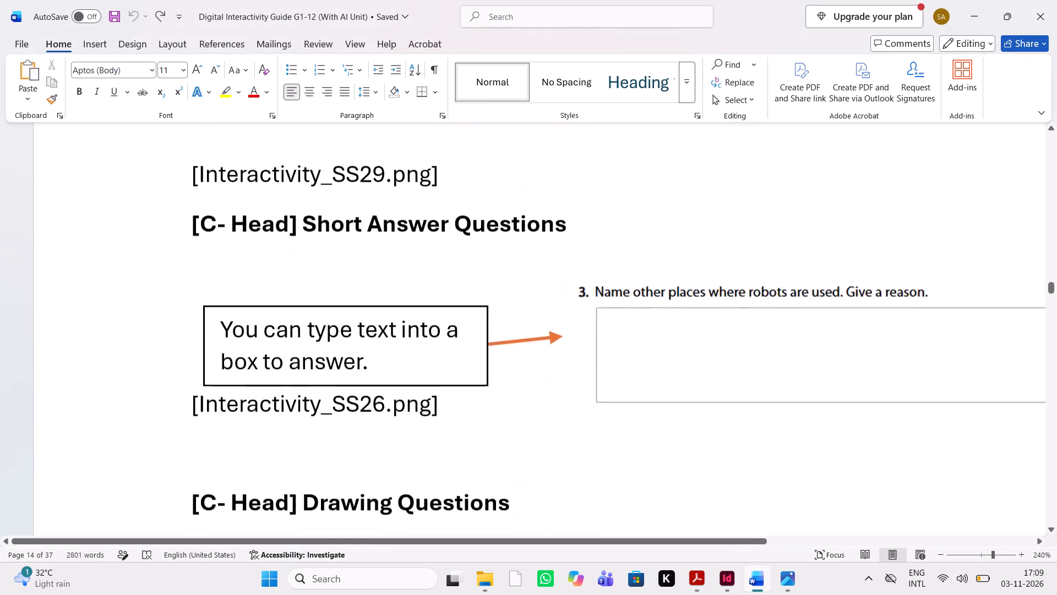
scroll(626, 348, up, 1)
scroll(626, 341, down, 1)
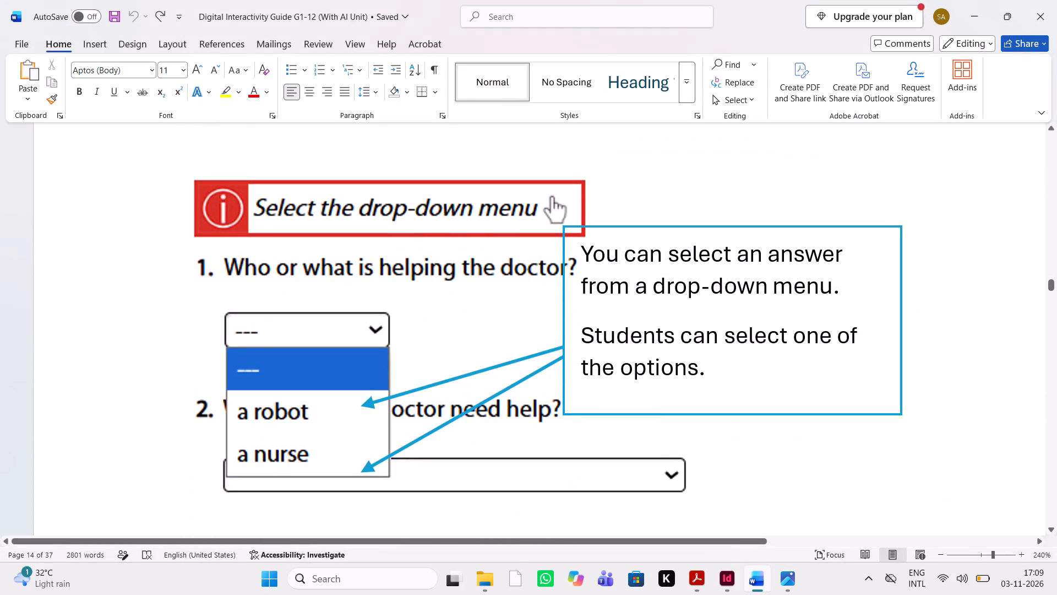
Reposition the drop-down menu screenshot relative to its callout and arrows in the Word manuscript.
click(401, 332)
drag(401, 332, 301, 331)
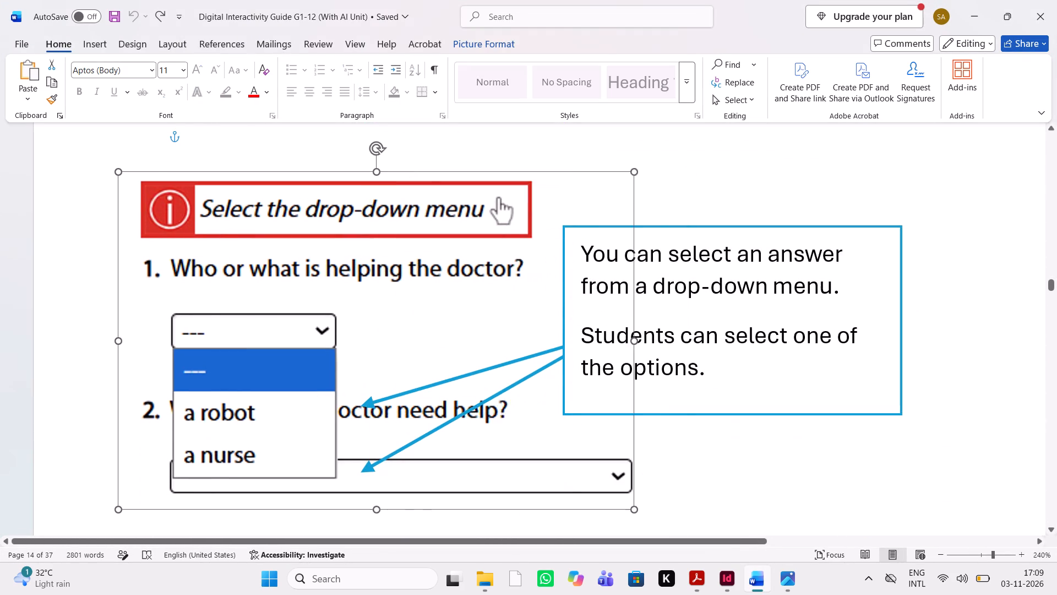
drag(301, 331, 301, 331)
drag(301, 331, 225, 324)
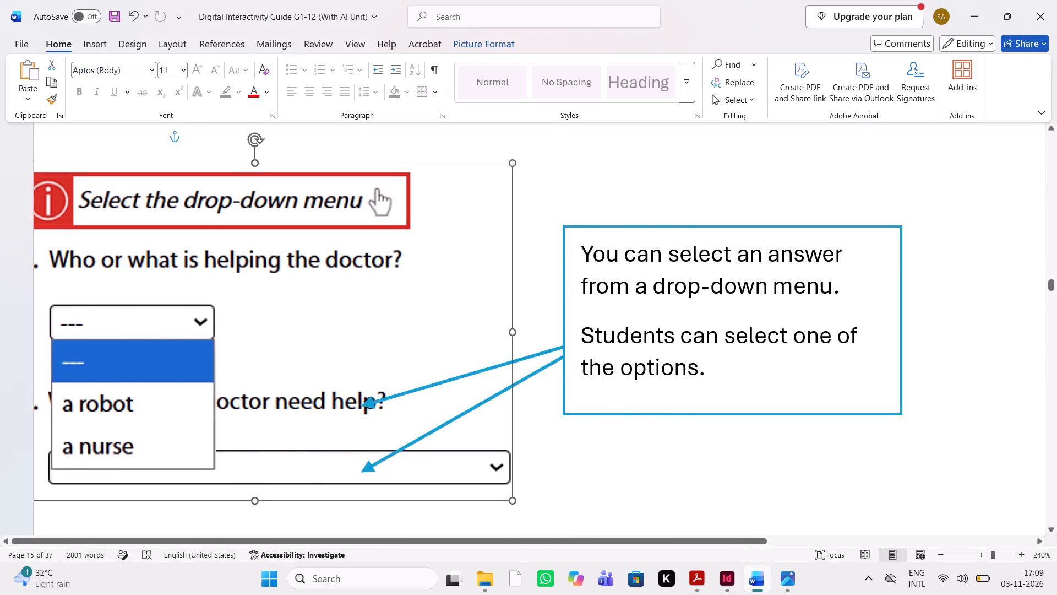
drag(225, 324, 347, 339)
scroll(456, 279, up, 3)
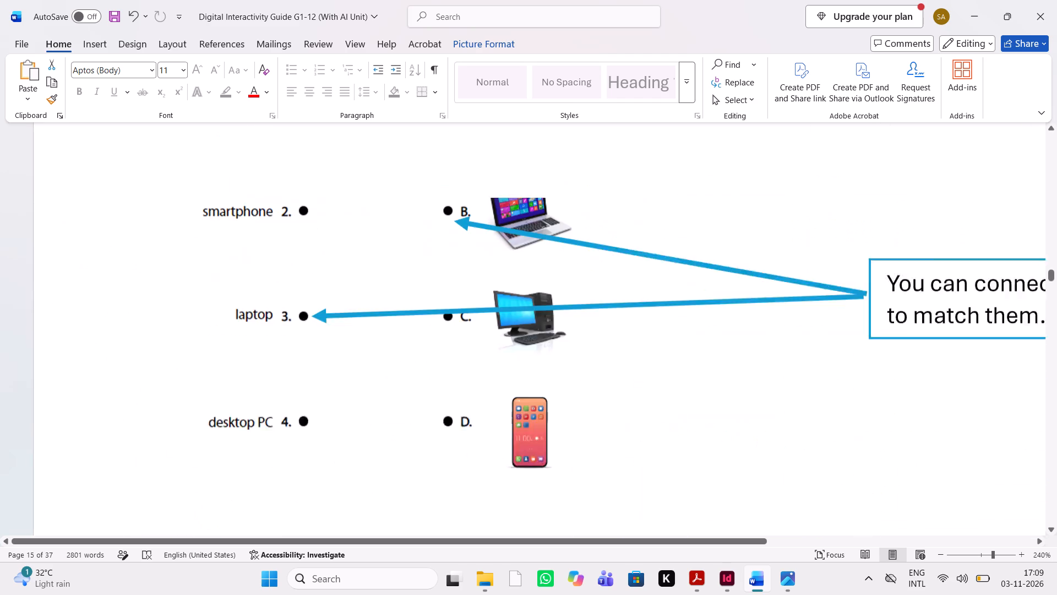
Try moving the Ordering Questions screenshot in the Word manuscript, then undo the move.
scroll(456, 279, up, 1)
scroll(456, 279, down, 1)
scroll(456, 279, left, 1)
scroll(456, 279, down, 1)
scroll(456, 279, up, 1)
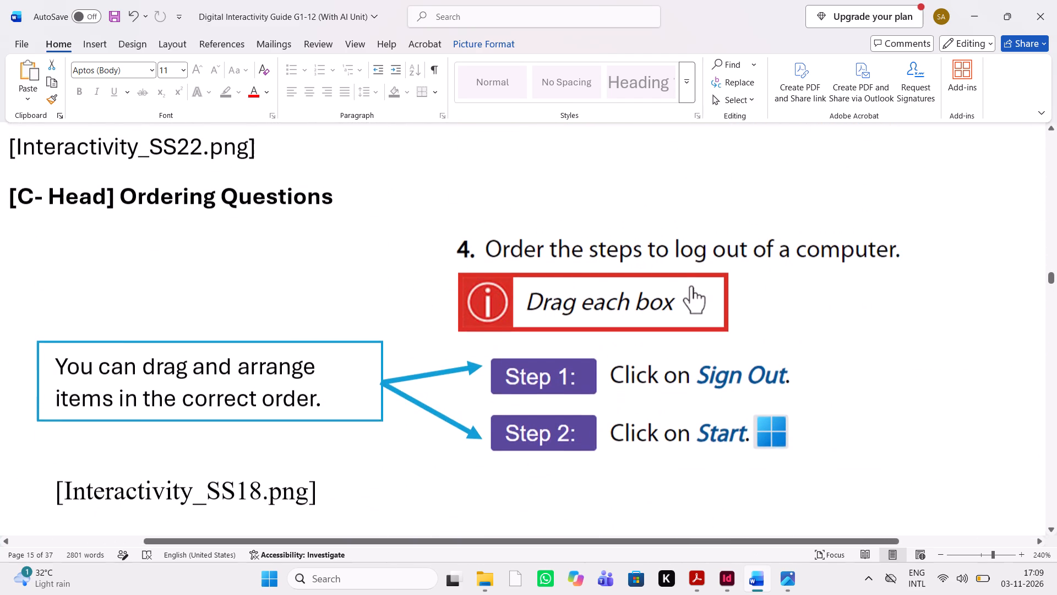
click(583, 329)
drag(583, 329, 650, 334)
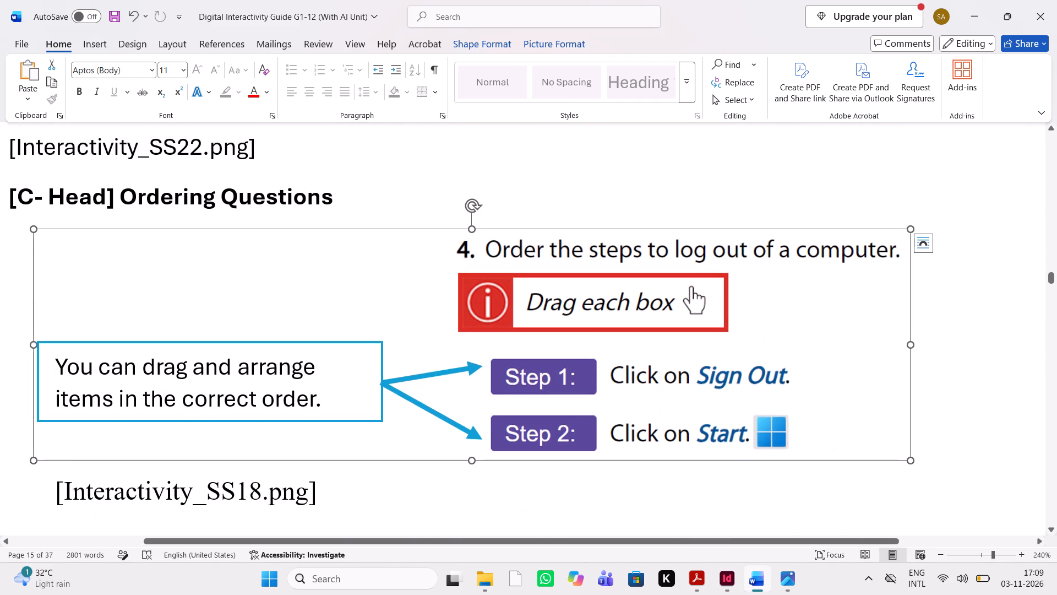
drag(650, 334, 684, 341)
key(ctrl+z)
Move the drop-down menu screenshot in the Word manuscript away from its callout so the callout no longer overlaps it.
scroll(558, 393, down, 4)
scroll(558, 393, up, 2)
scroll(558, 393, down, 1)
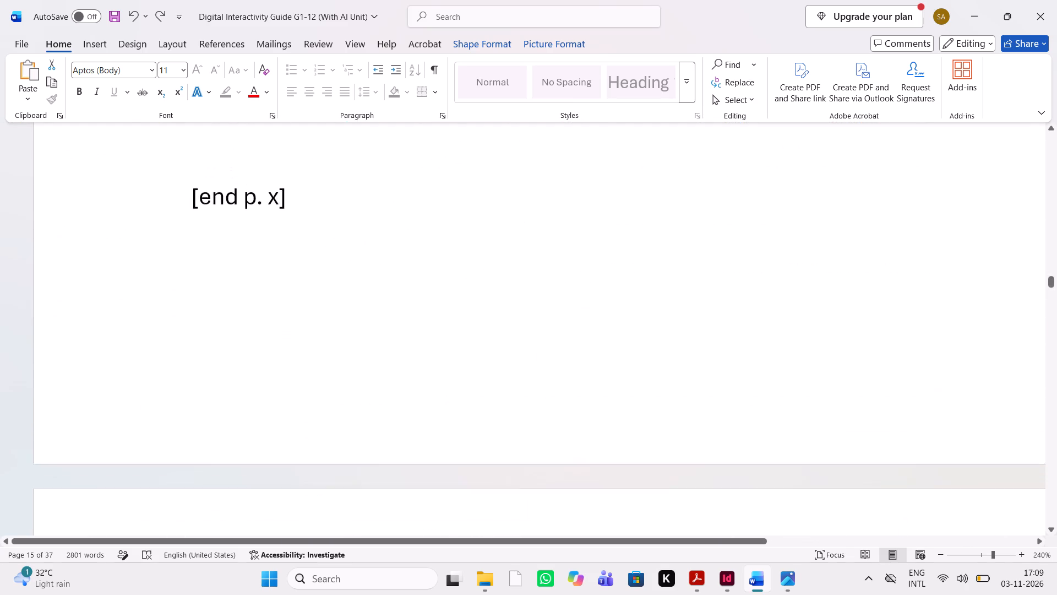
scroll(558, 393, down, 1)
click(284, 289)
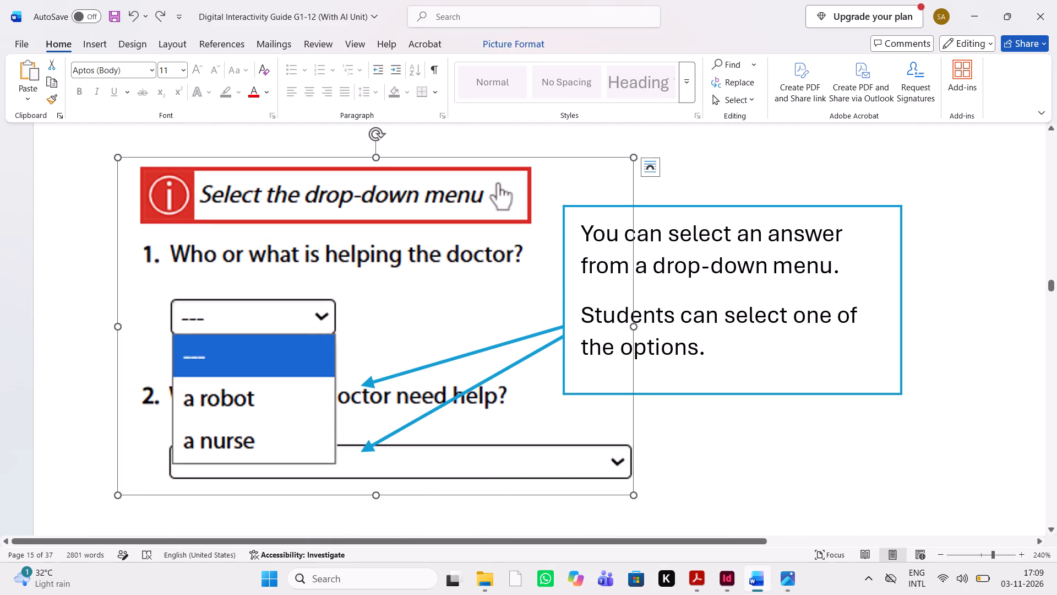
drag(284, 289, 170, 266)
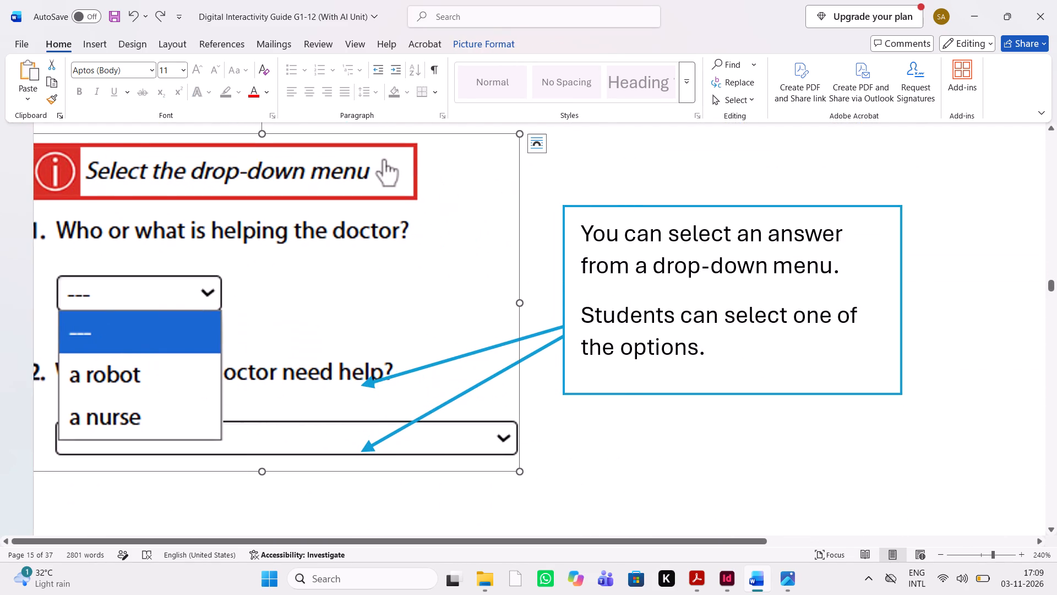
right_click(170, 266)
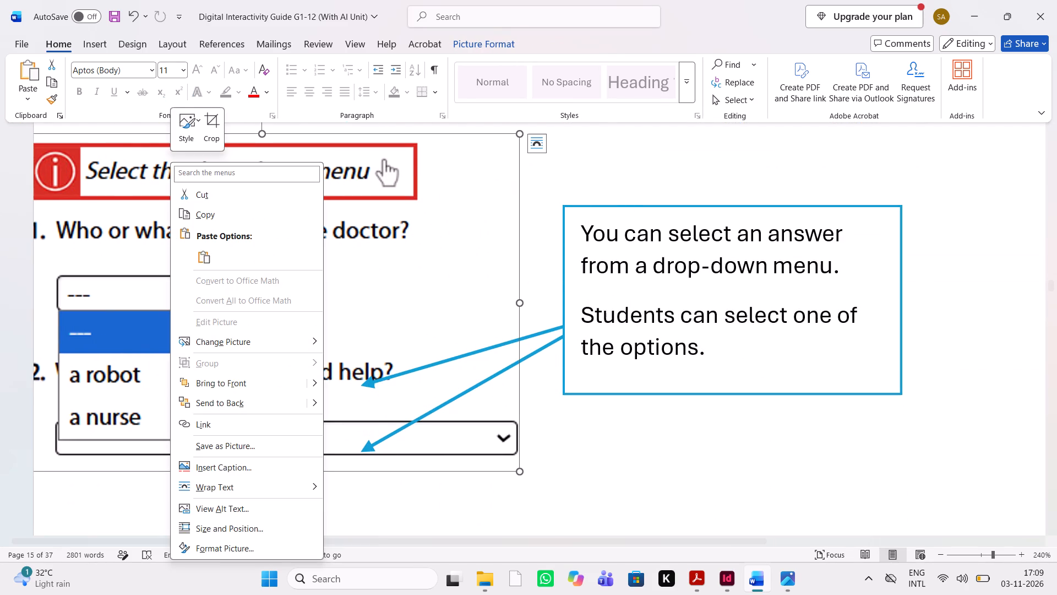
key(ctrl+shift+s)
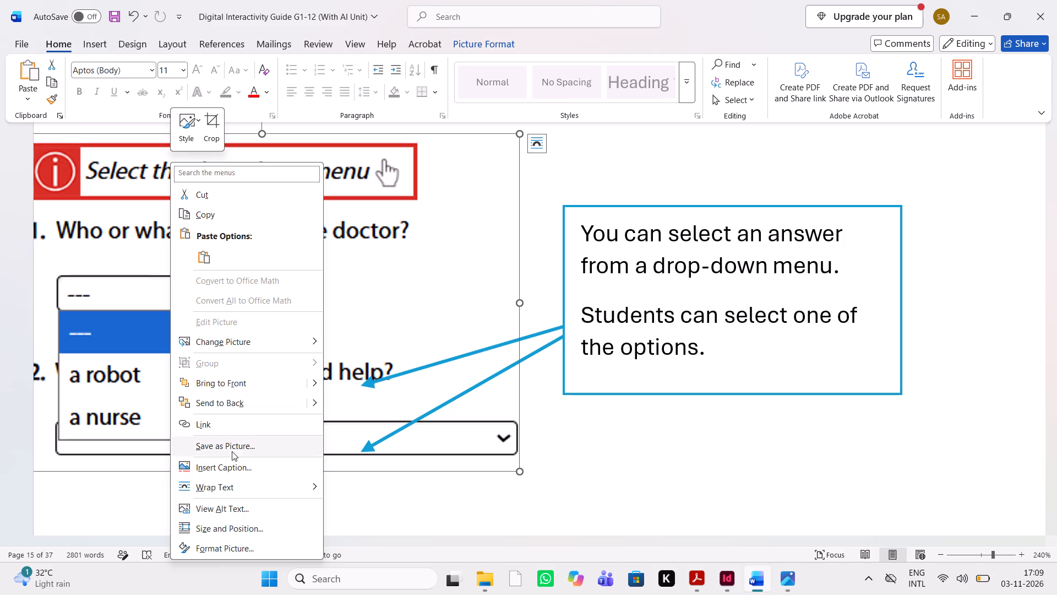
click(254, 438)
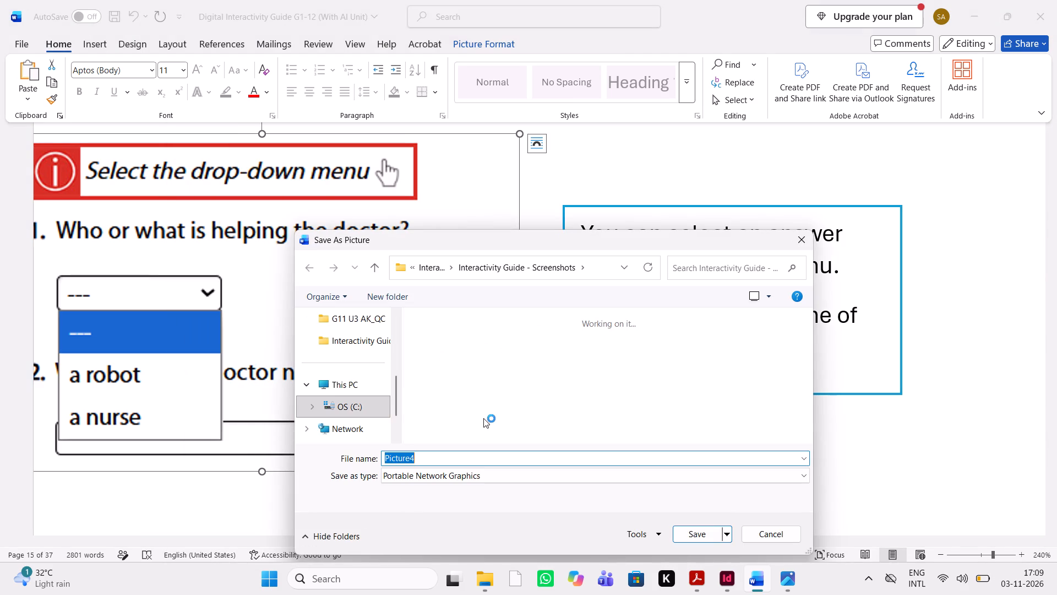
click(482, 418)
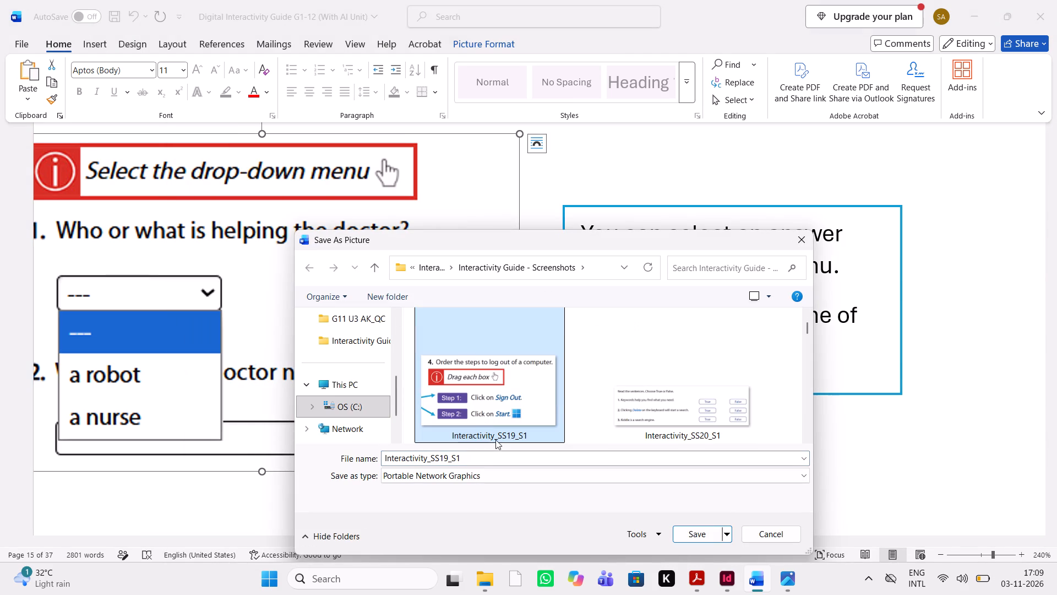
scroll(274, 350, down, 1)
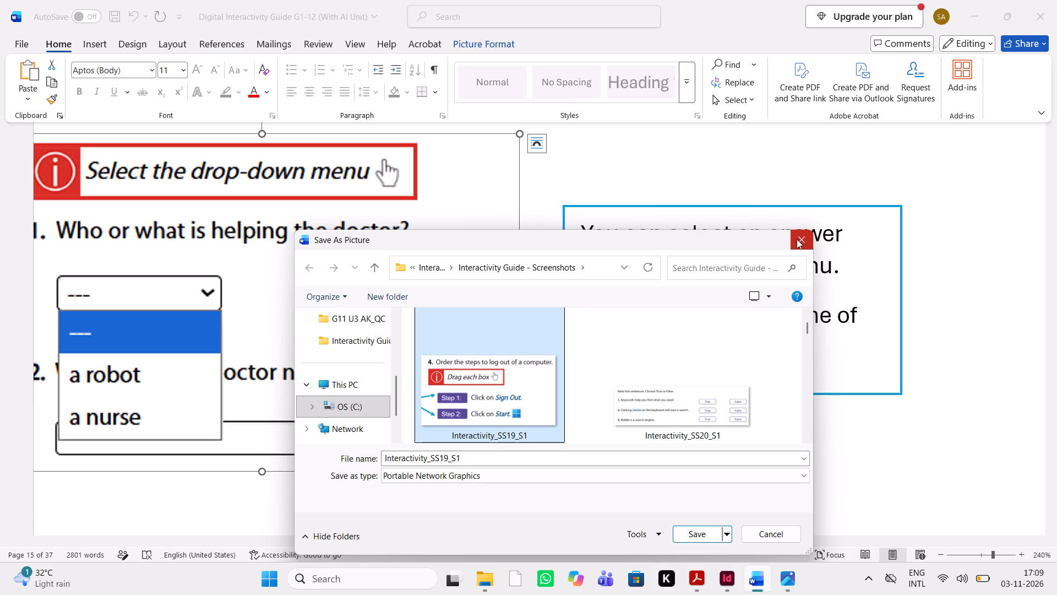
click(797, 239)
Save the drop-down menu screenshot as the PNG picture Interactivity_SS29_S1 in the Interactivity Guide - Screenshots folder.
scroll(512, 313, down, 2)
scroll(512, 313, up, 1)
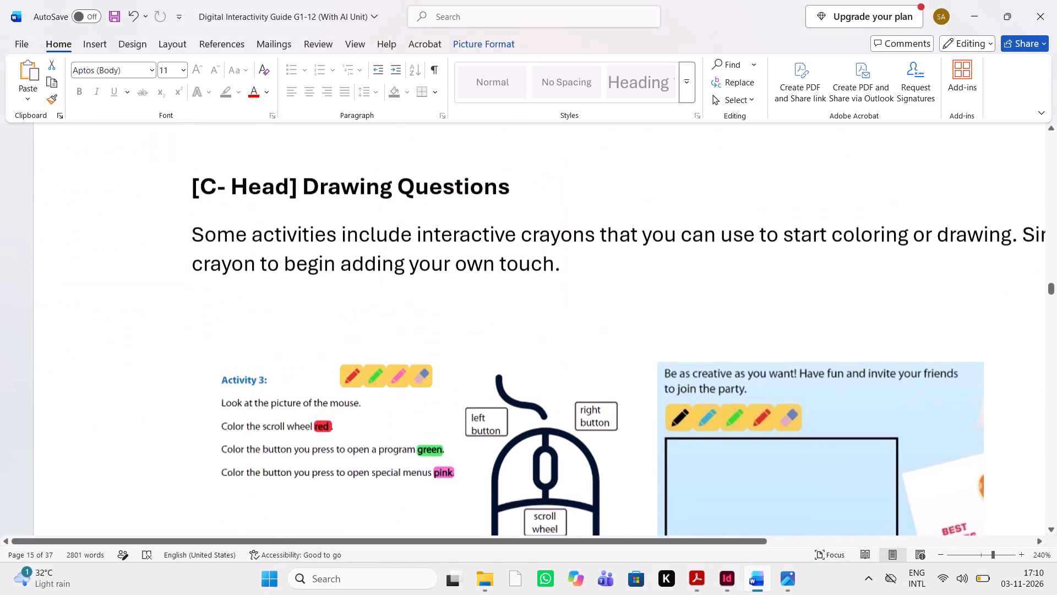
scroll(512, 313, up, 1)
scroll(512, 313, down, 1)
scroll(512, 313, up, 1)
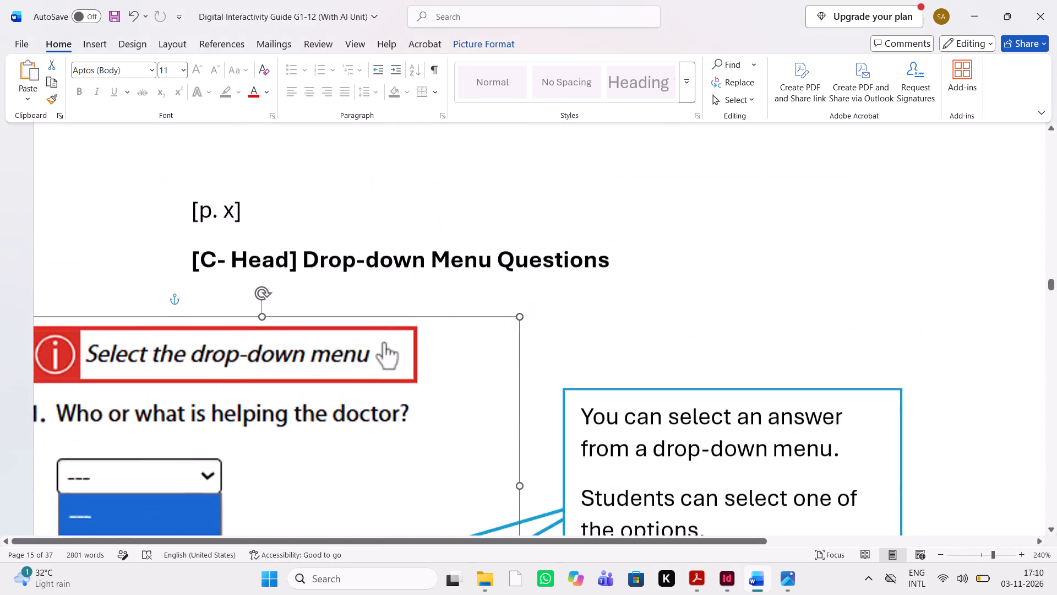
scroll(512, 313, up, 1)
scroll(512, 313, down, 1)
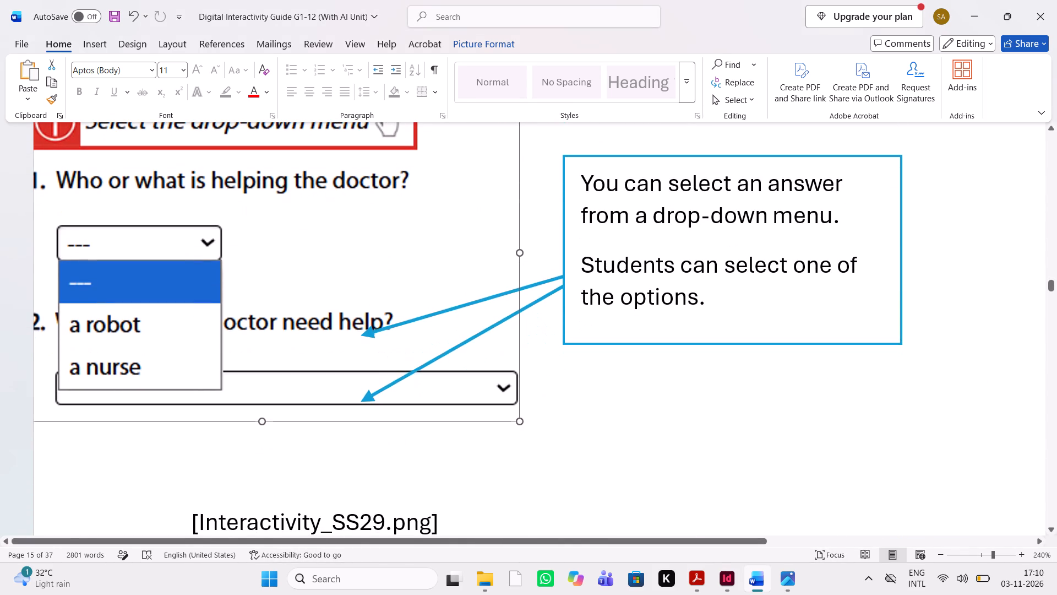
right_click(385, 285)
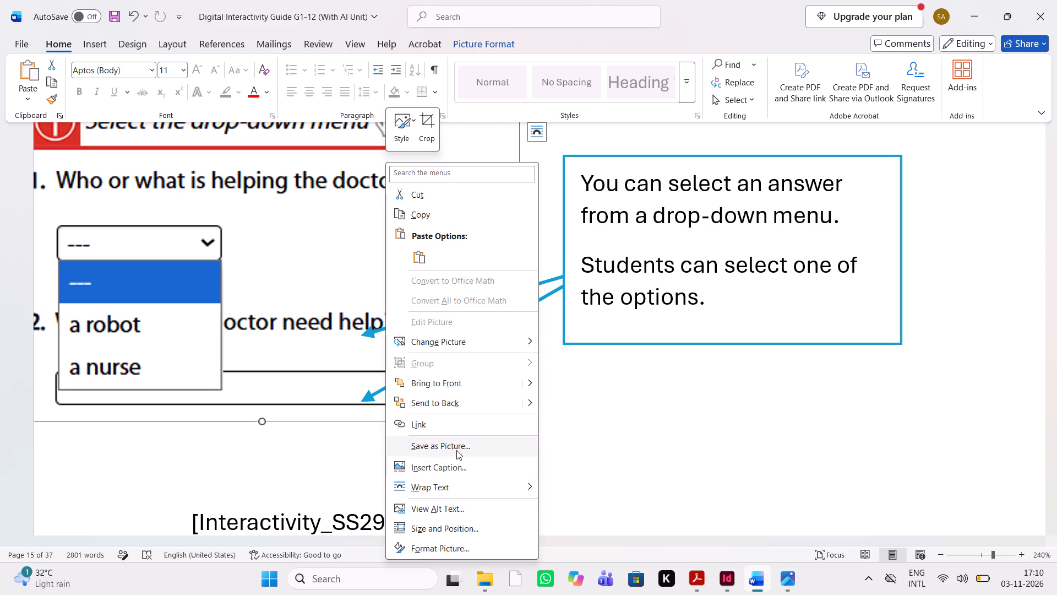
click(456, 450)
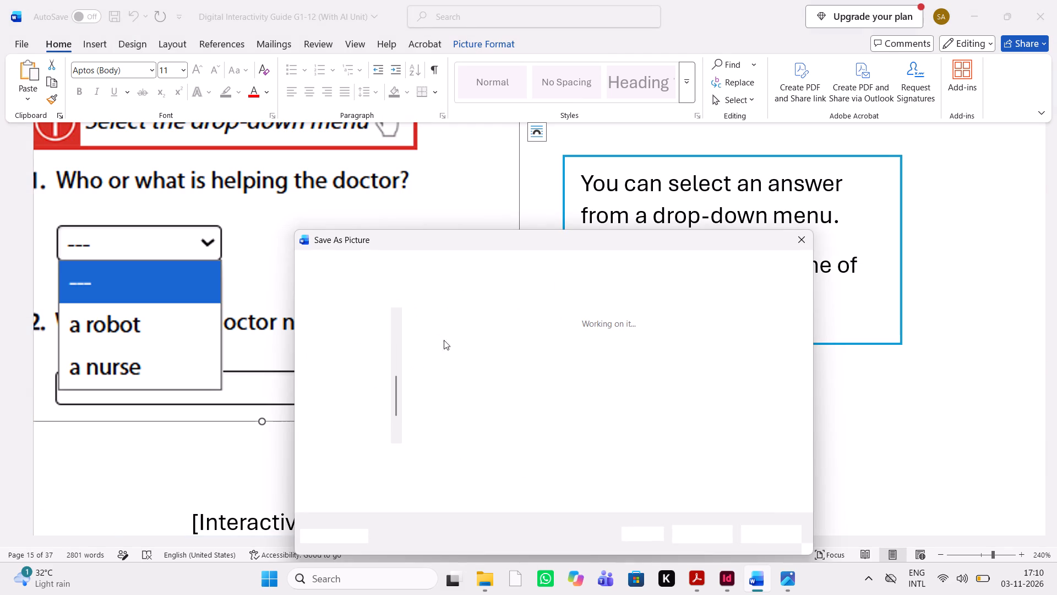
click(470, 429)
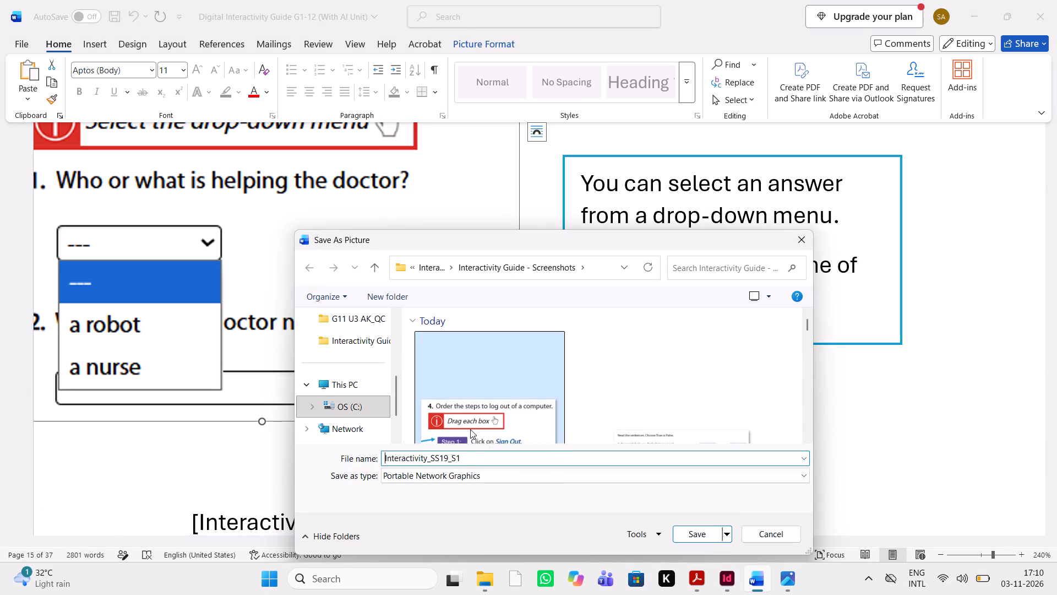
click(444, 457)
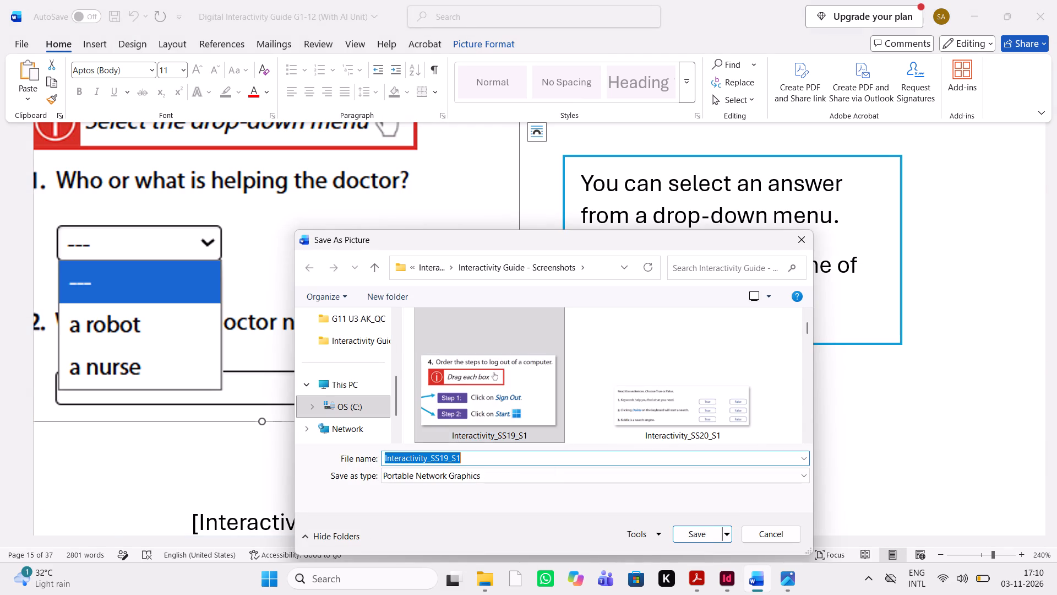
click(443, 457)
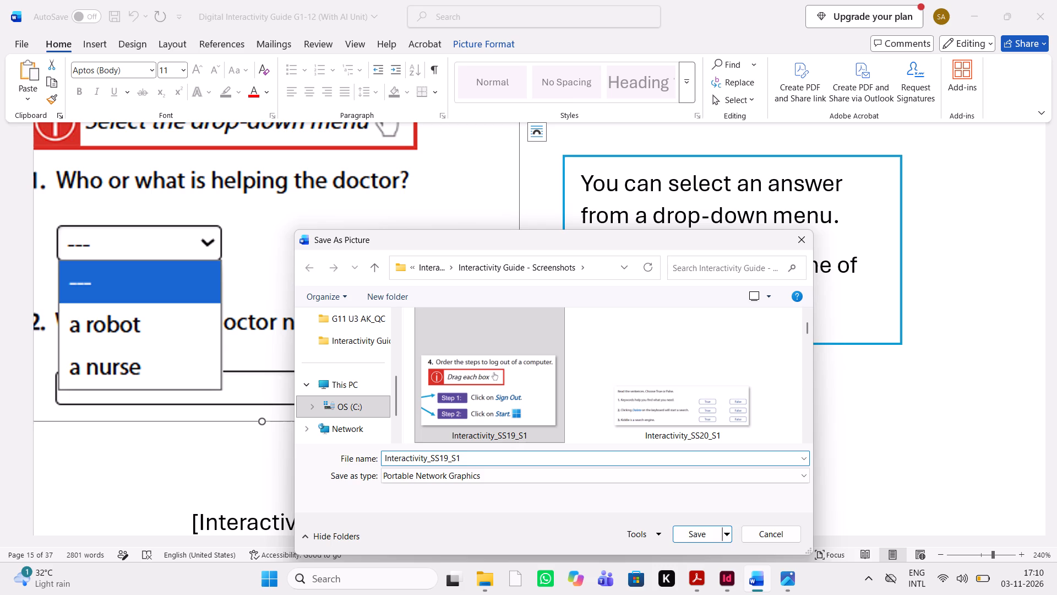
key(BackSpace)
key(2)
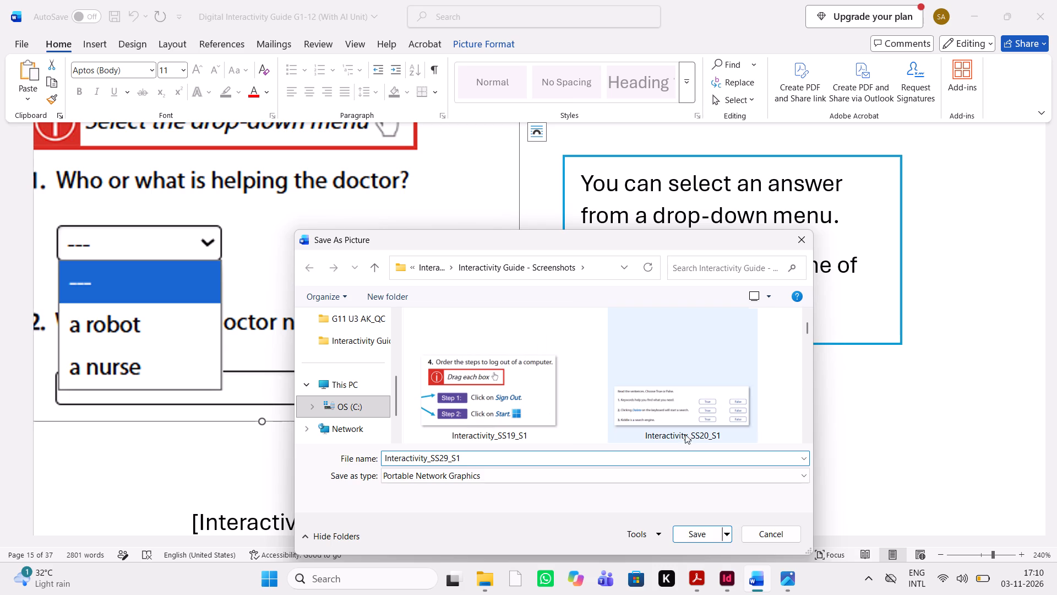
click(712, 533)
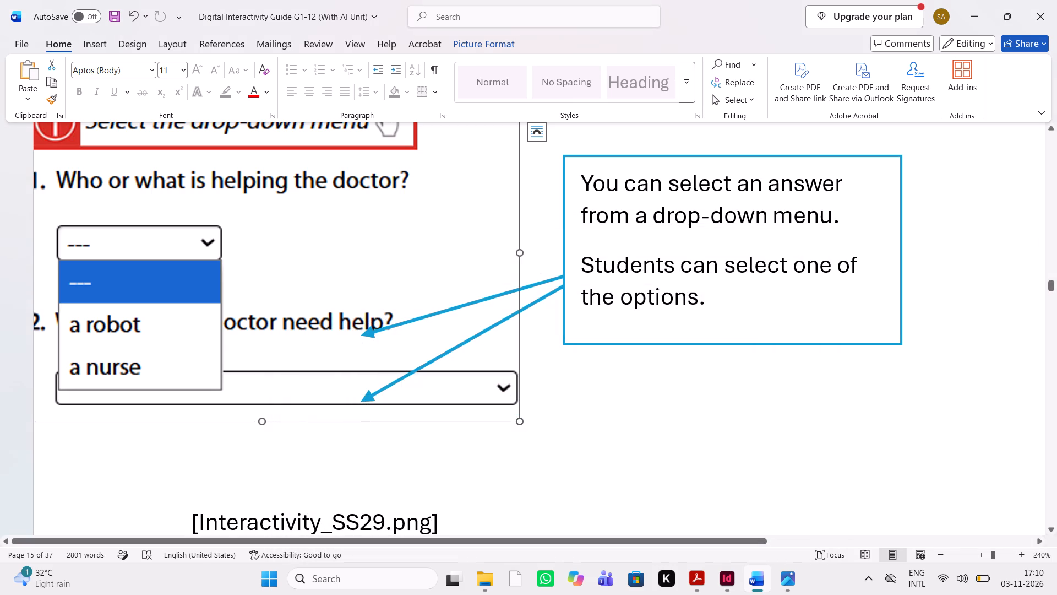
Check page 13's question sections in the commented PDF and the InDesign layout against the Word manuscript.
scroll(642, 388, down, 3)
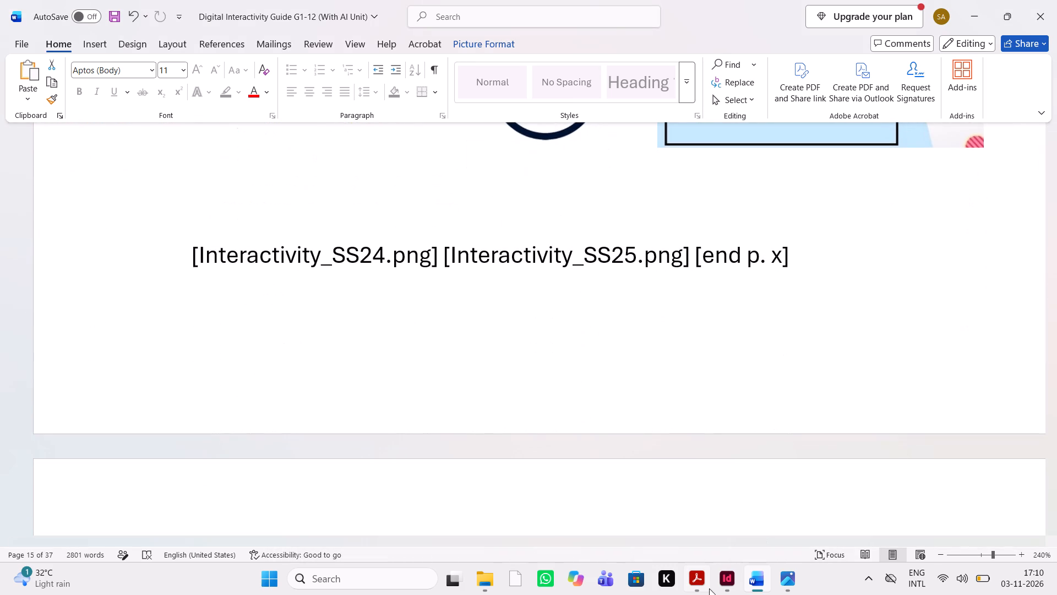
click(704, 591)
scroll(428, 437, down, 1)
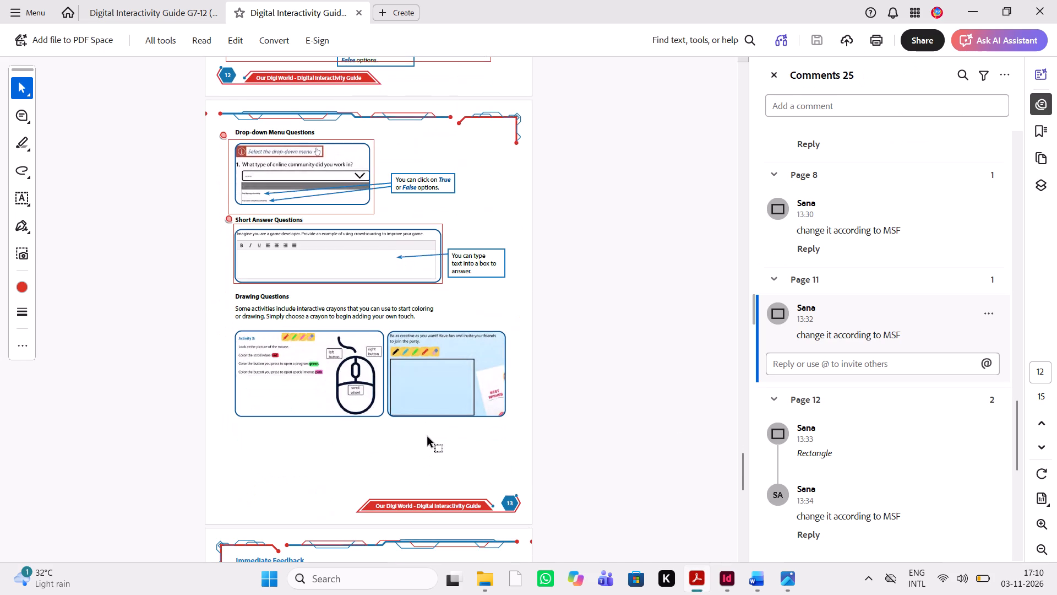
click(729, 582)
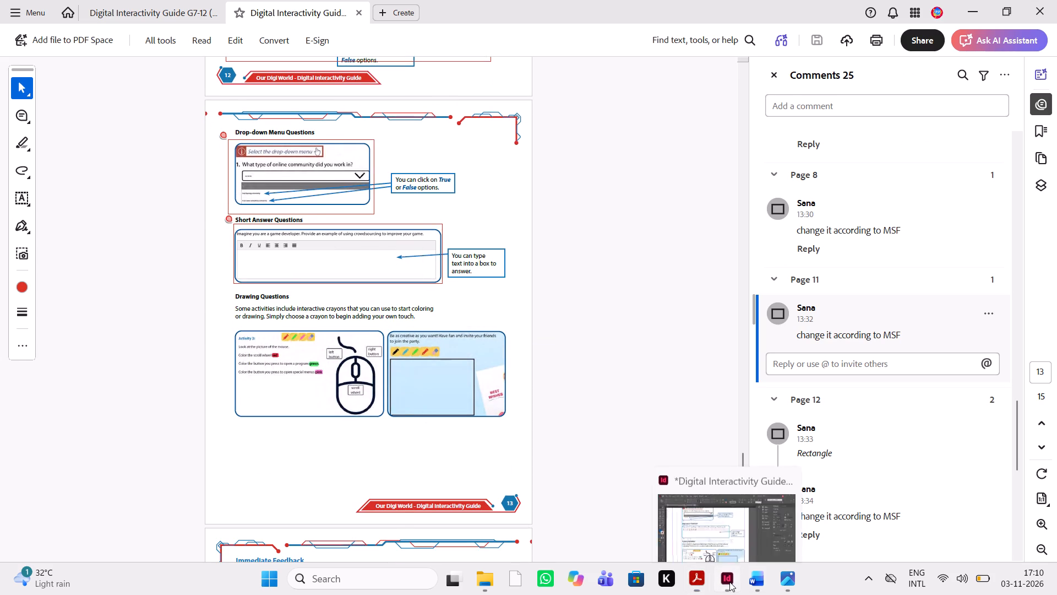
scroll(550, 359, up, 1)
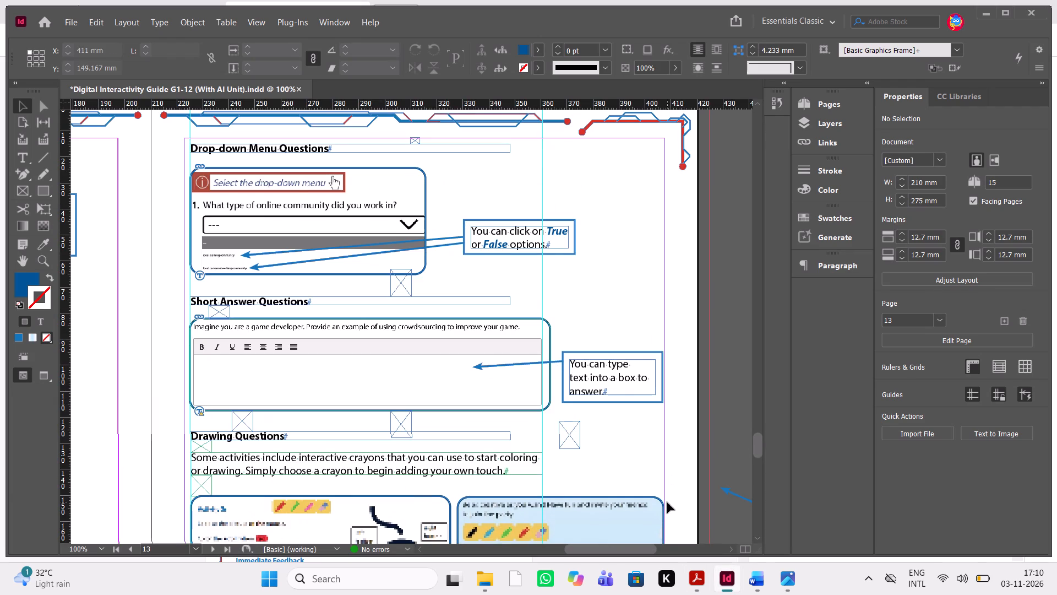
click(761, 577)
scroll(540, 380, down, 2)
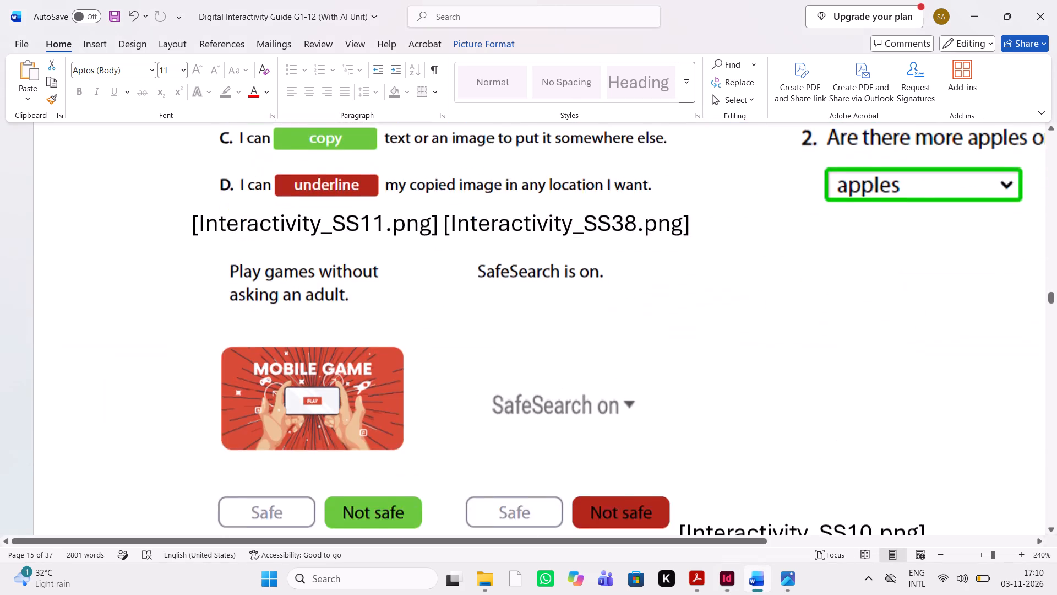
scroll(540, 380, down, 1)
scroll(540, 380, up, 5)
scroll(540, 380, down, 1)
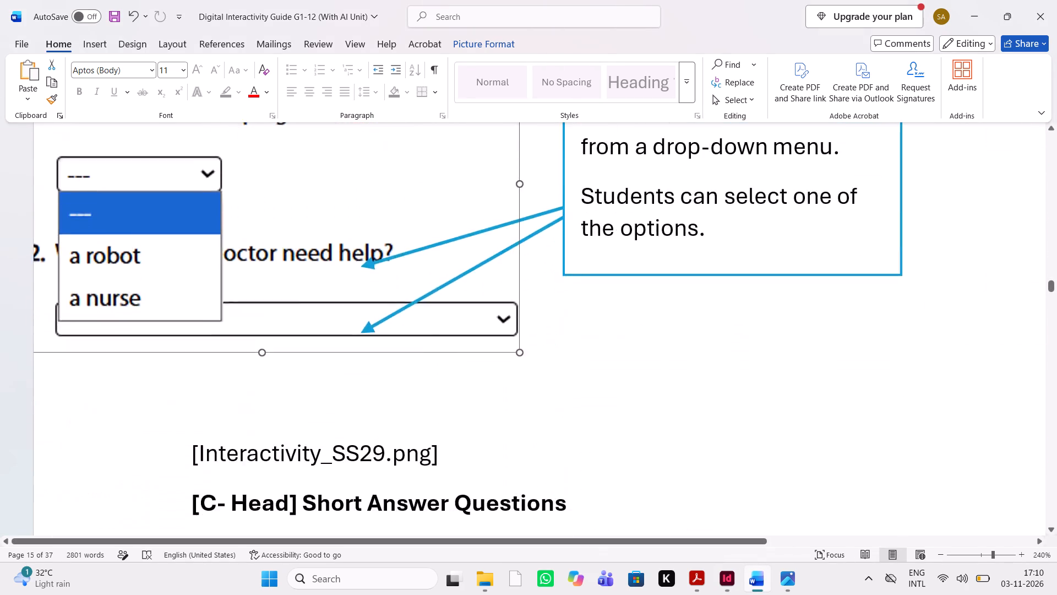
Save the Short Answer Questions screenshot from the Word manuscript as the PNG picture Interactivity_SS26_S1 in the Interactivity Guide - Screenshots folder.
scroll(540, 380, down, 1)
scroll(540, 380, up, 1)
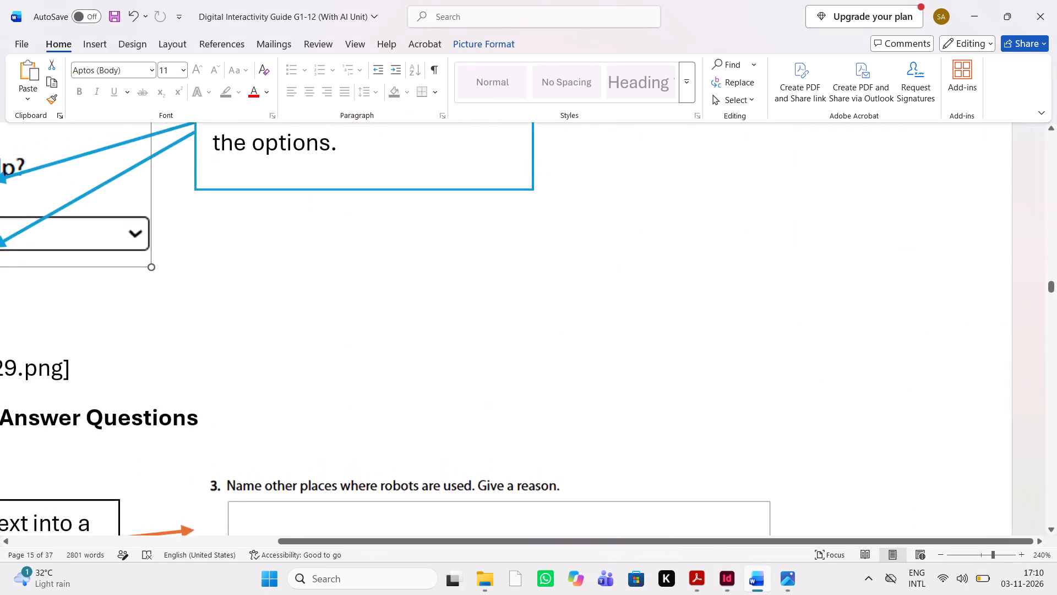
scroll(540, 380, down, 1)
click(529, 342)
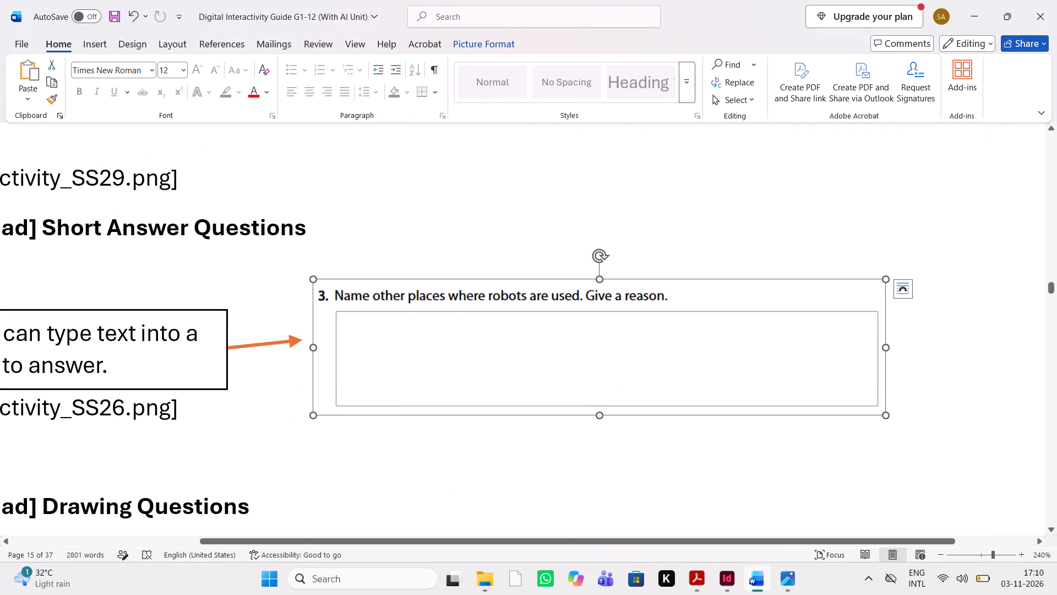
scroll(529, 342, right, 1)
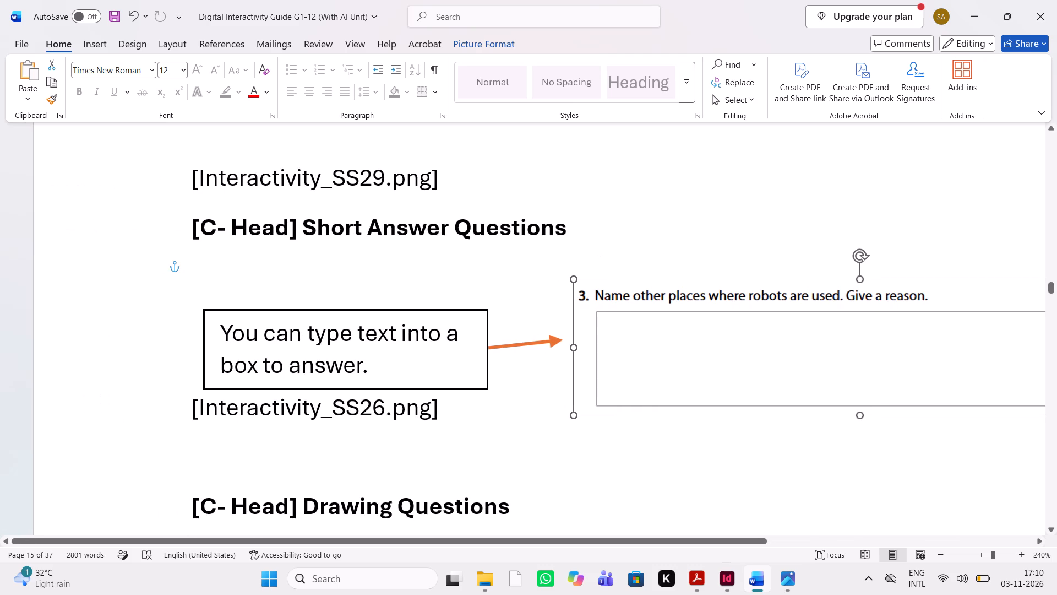
scroll(529, 342, left, 1)
scroll(529, 342, right, 1)
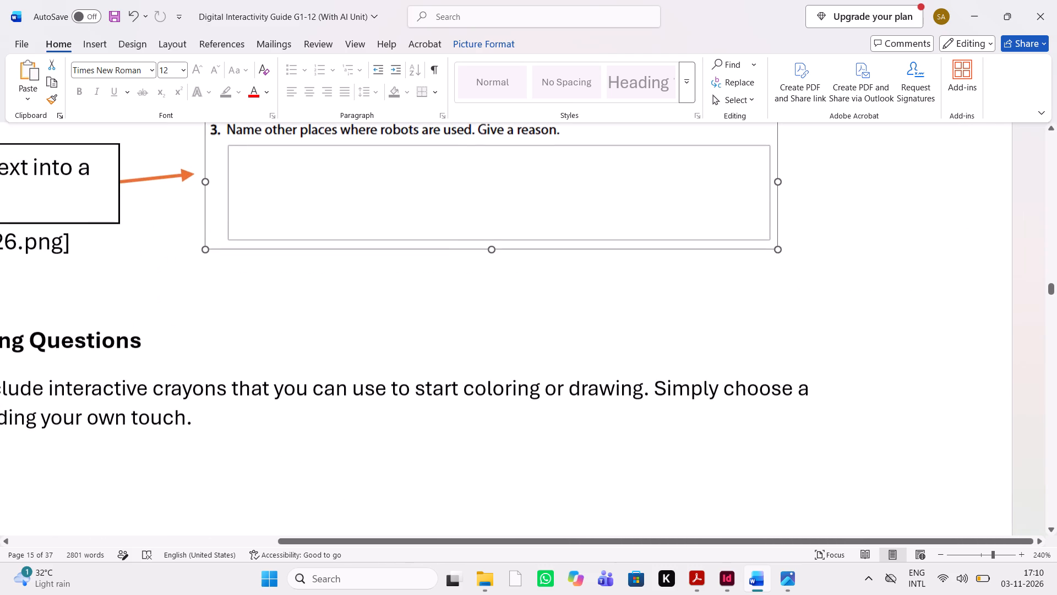
key(ctrl+minus)
key(ctrl+minus)
key(ctrl+minus)
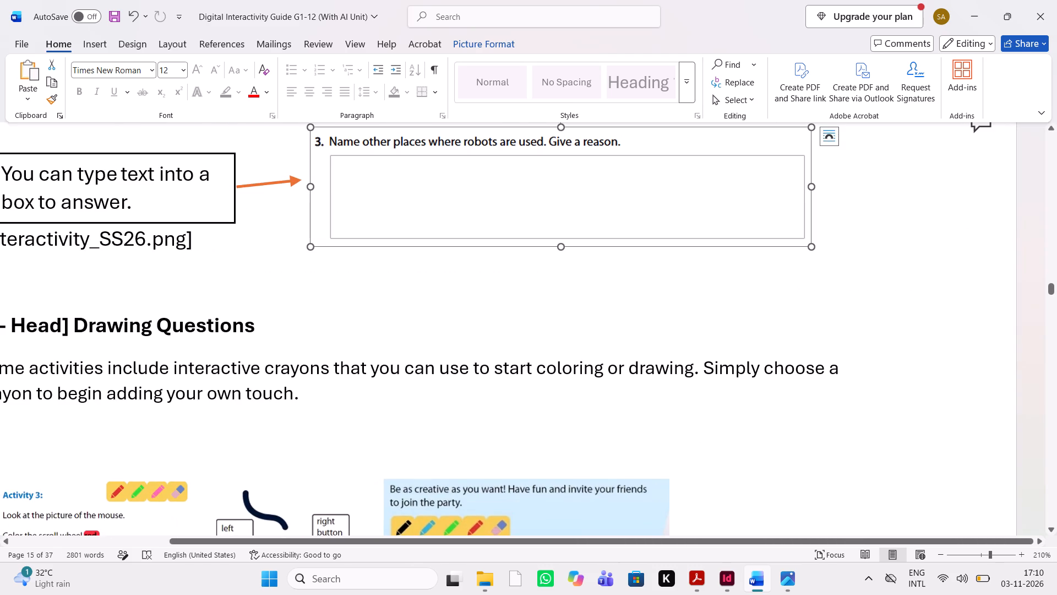
scroll(556, 212, up, 1)
click(528, 282)
right_click(528, 282)
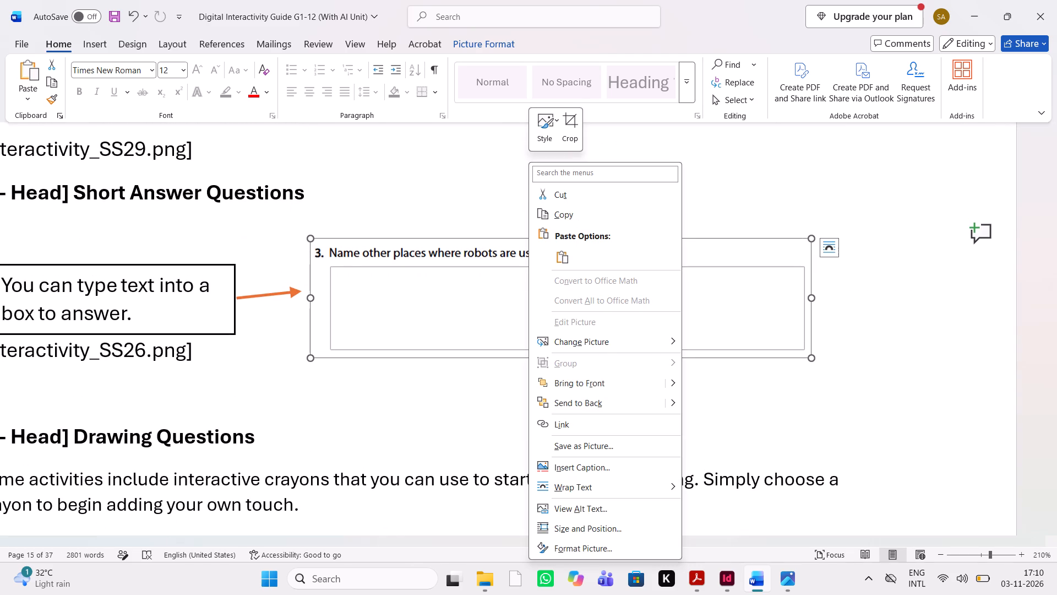
click(614, 449)
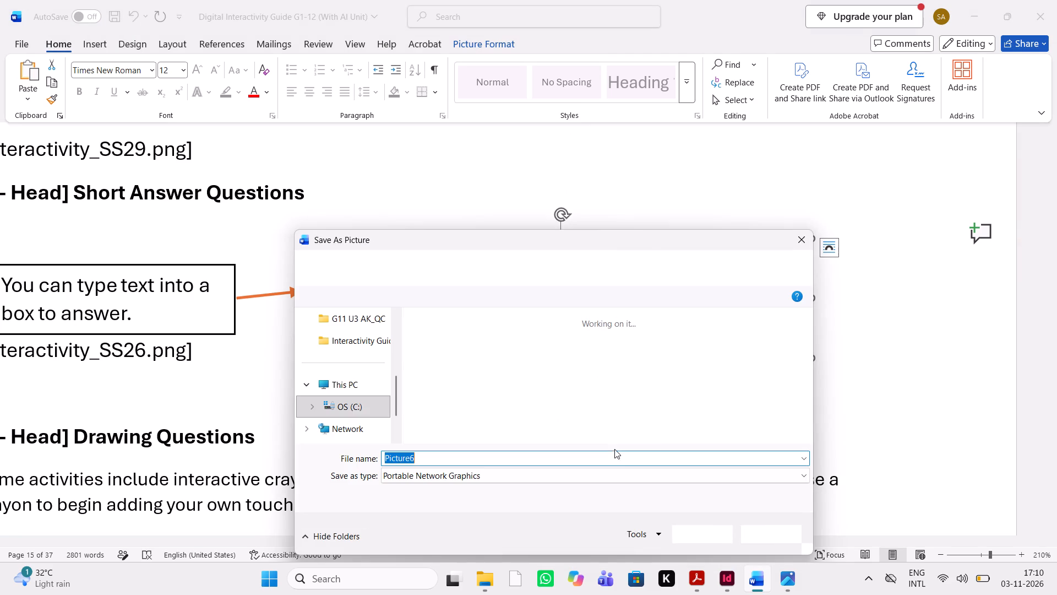
drag(442, 460, 336, 462)
key(BackSpace)
key(ctrl+v)
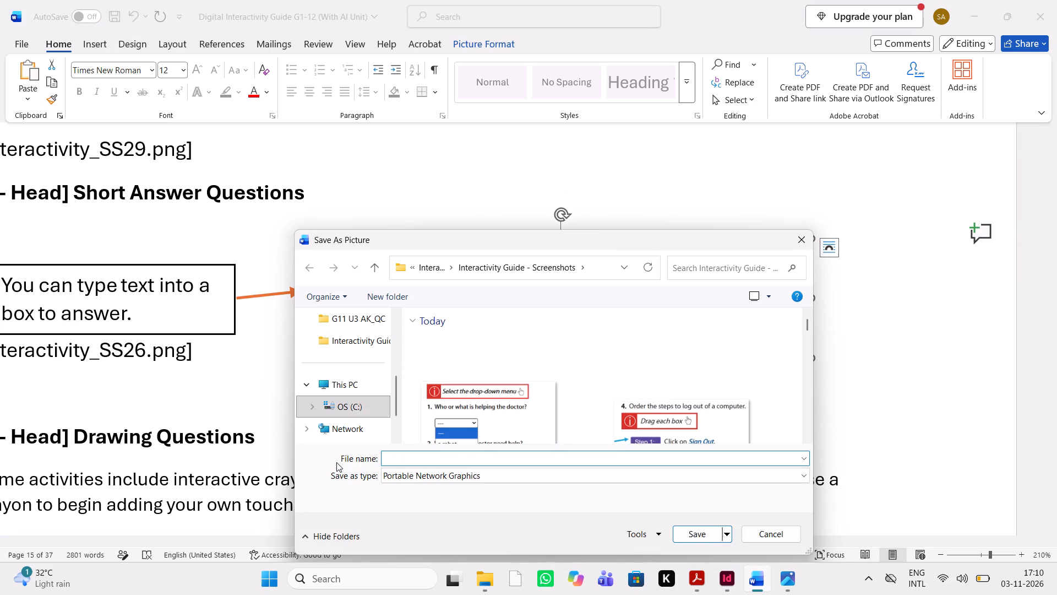
click(492, 418)
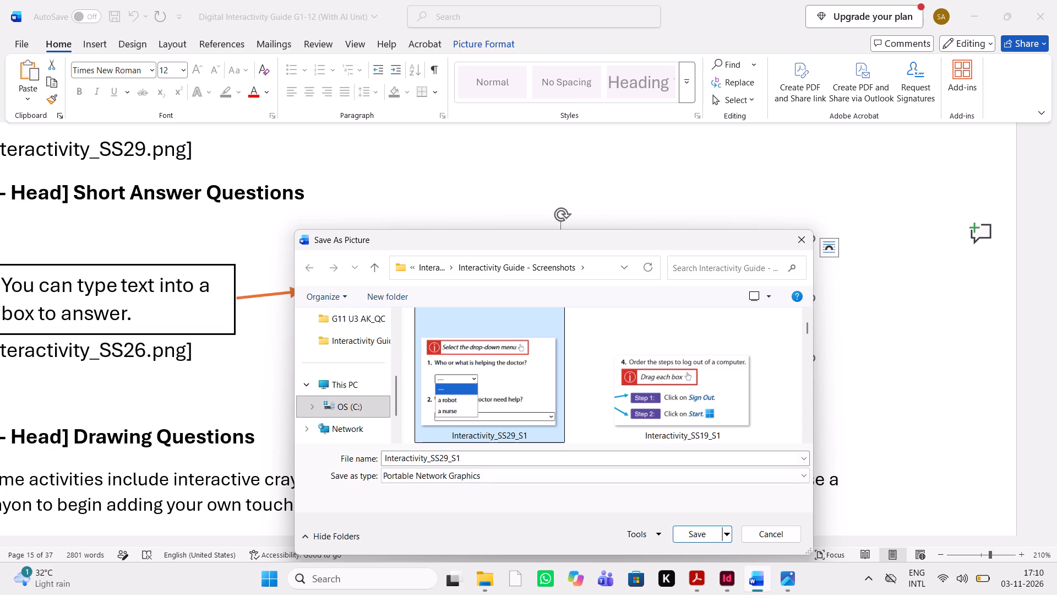
click(448, 458)
key(BackSpace)
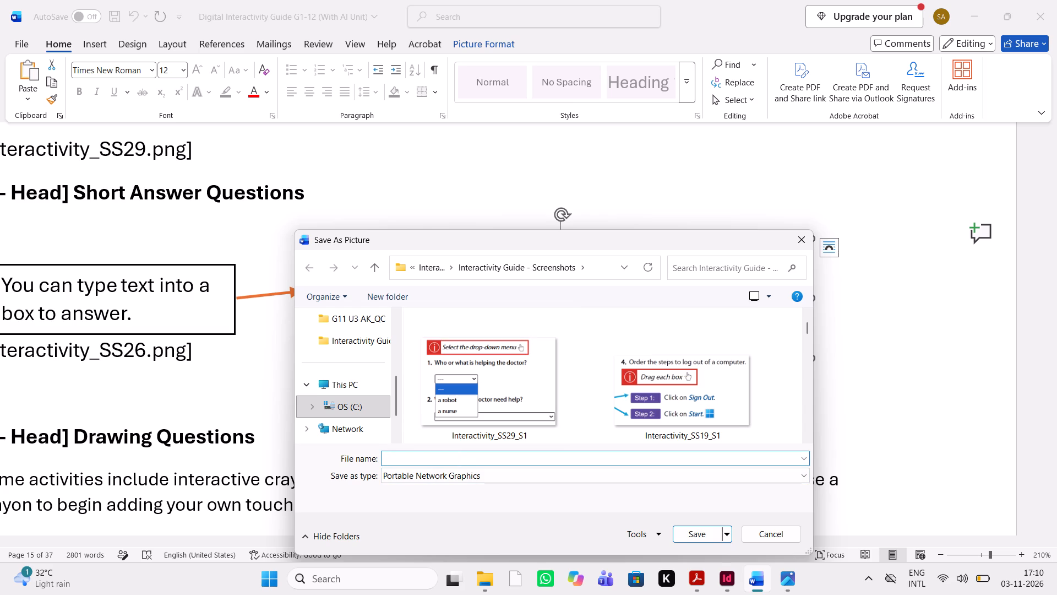
key(ctrl+c)
click(489, 404)
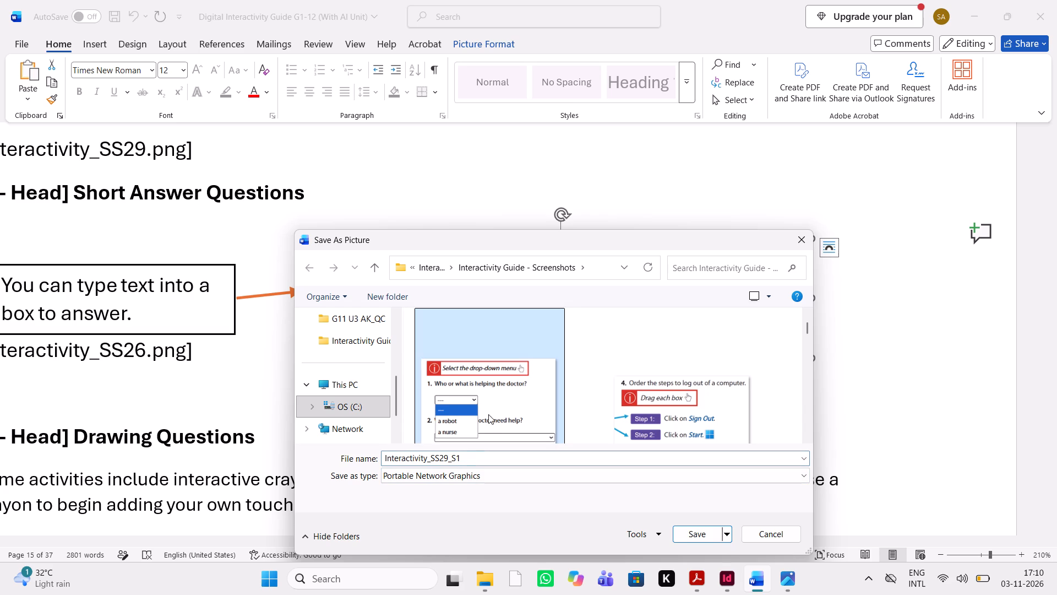
click(448, 456)
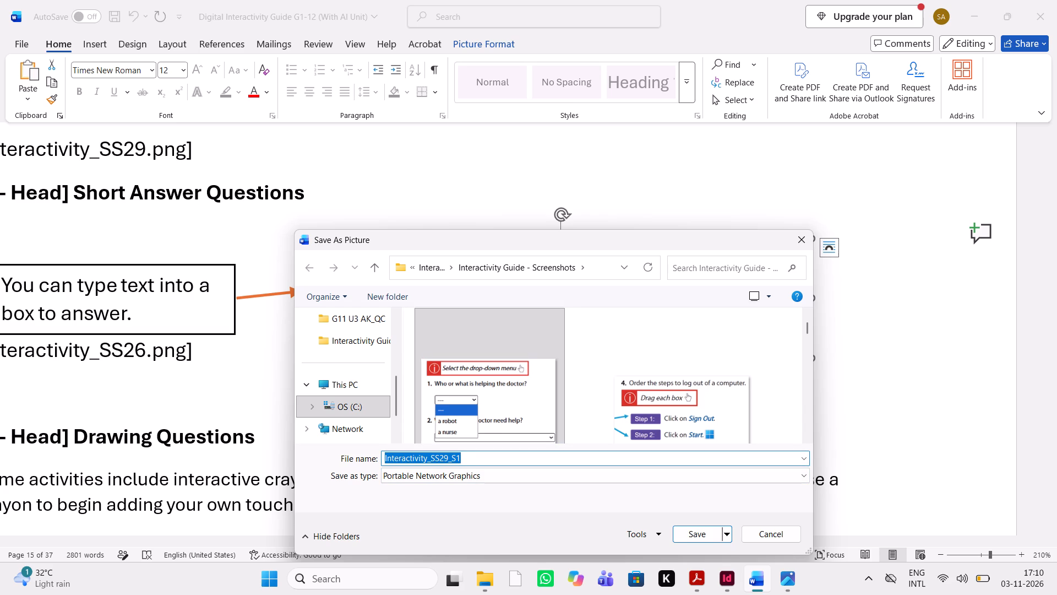
click(445, 455)
key(Delete)
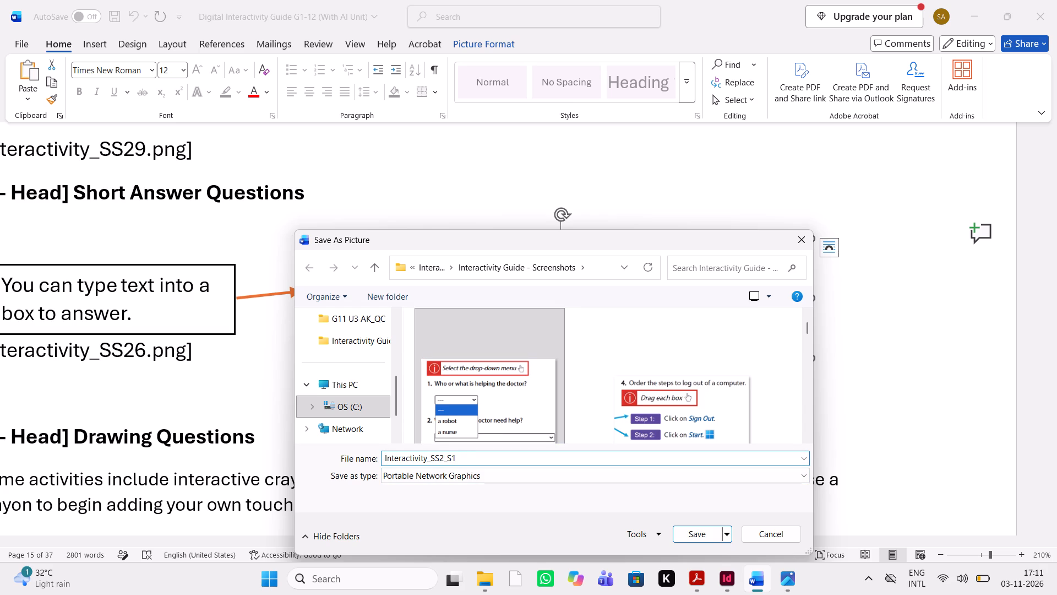
key(8)
key(BackSpace)
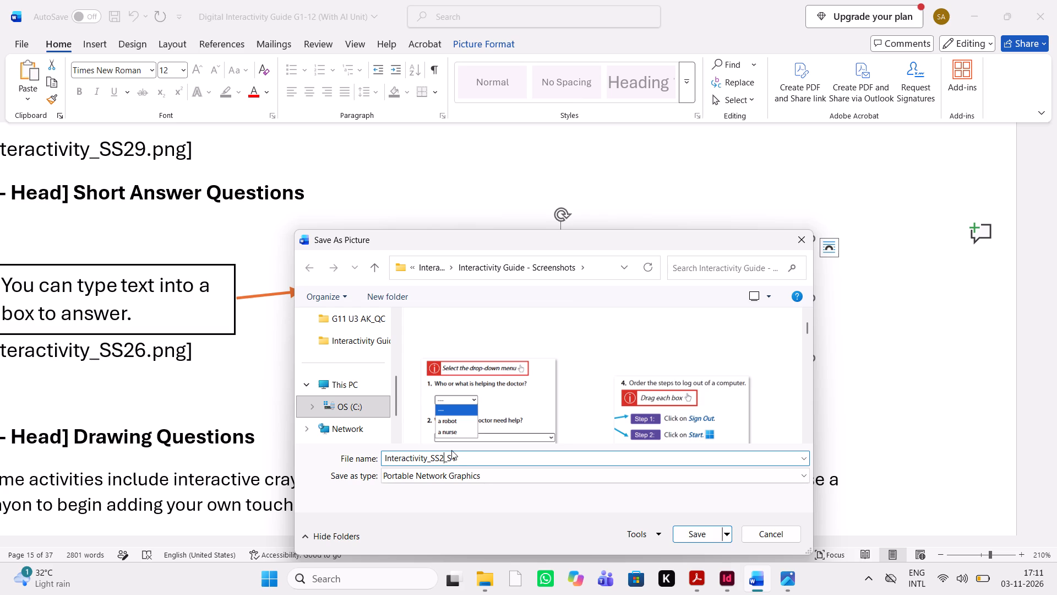
key(6)
click(703, 529)
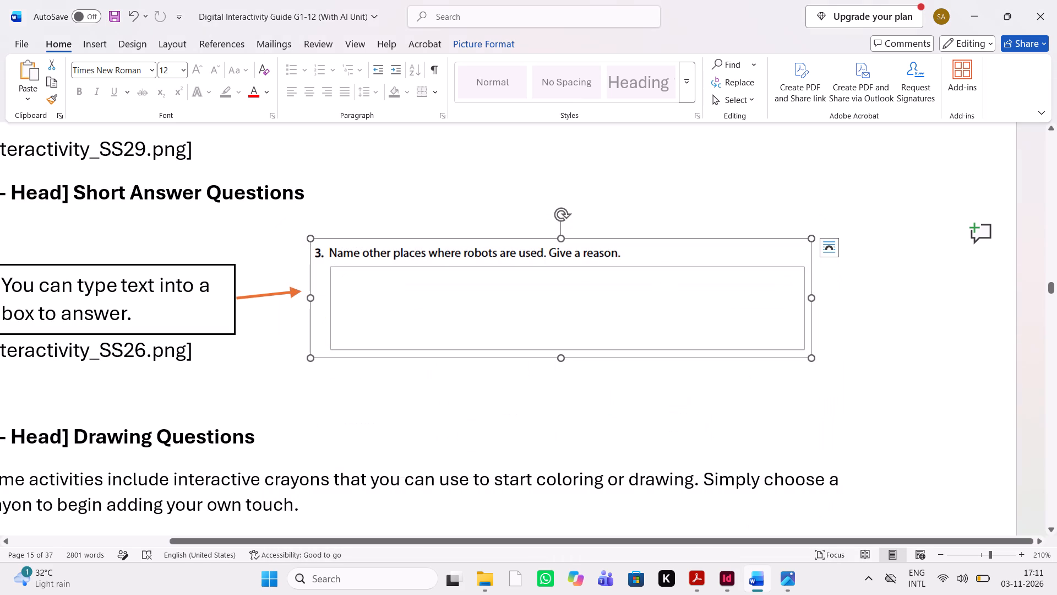
Switch to InDesign and squash the Ordering Questions screenshot on page 12 vertically to a height of about 38.6 mm.
scroll(579, 338, down, 2)
scroll(579, 338, up, 1)
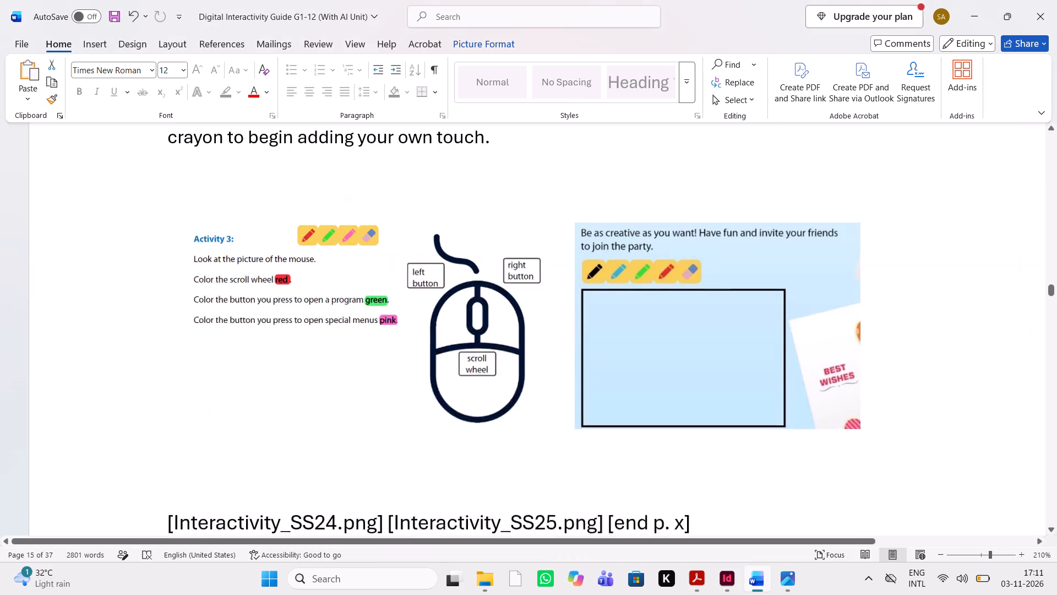
click(723, 581)
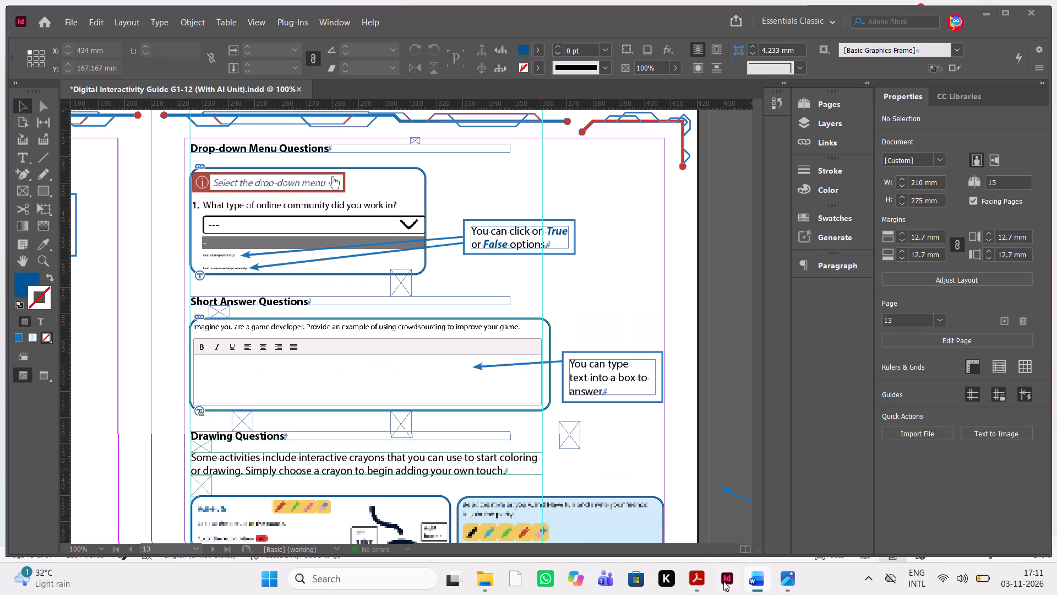
scroll(347, 337, down, 1)
scroll(347, 337, left, 1)
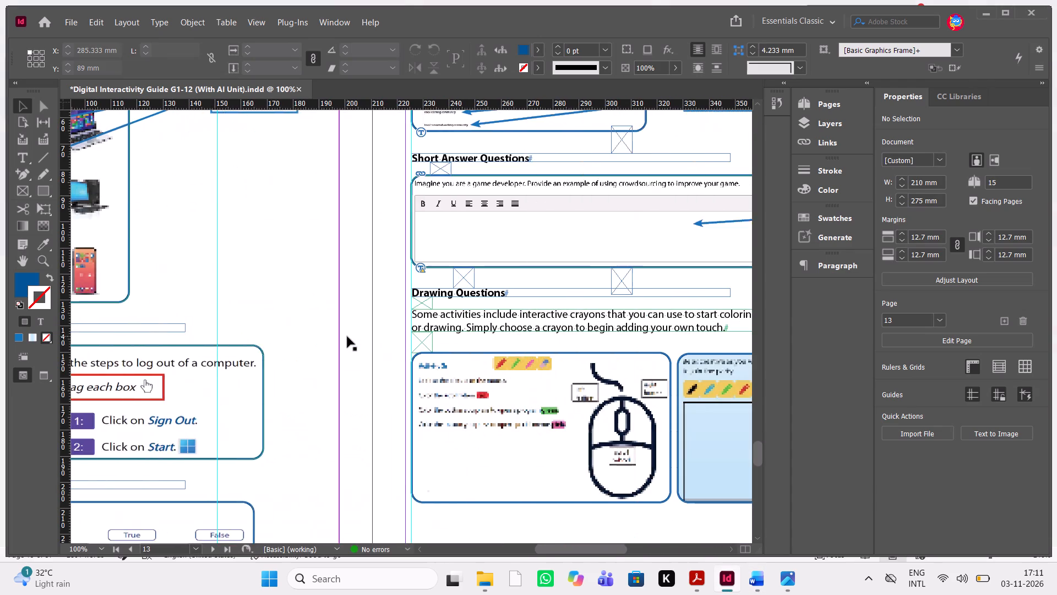
scroll(347, 337, down, 1)
scroll(347, 337, up, 1)
scroll(347, 337, right, 1)
click(298, 397)
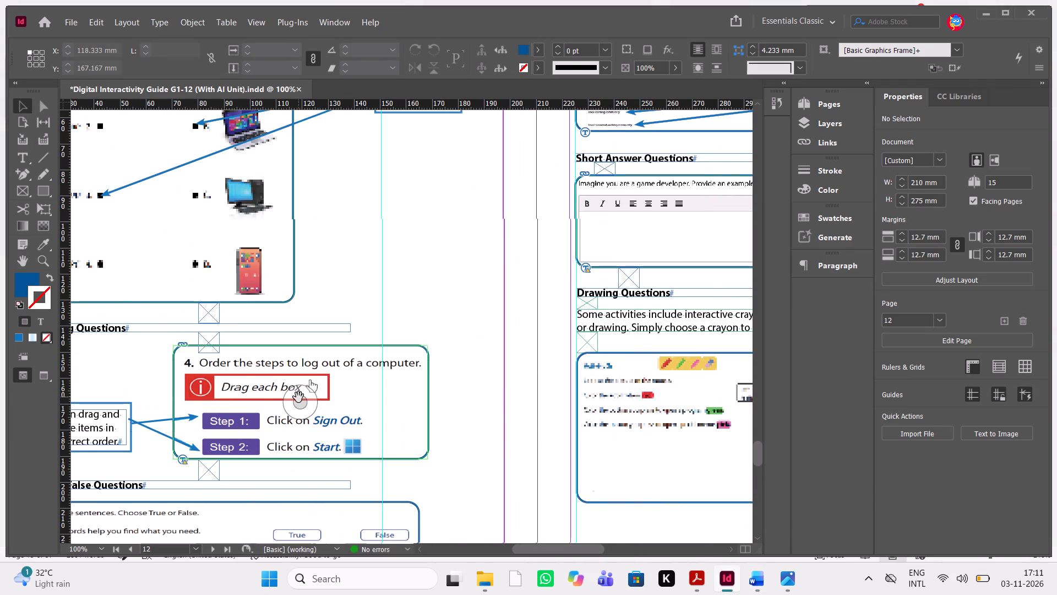
drag(299, 464, 297, 457)
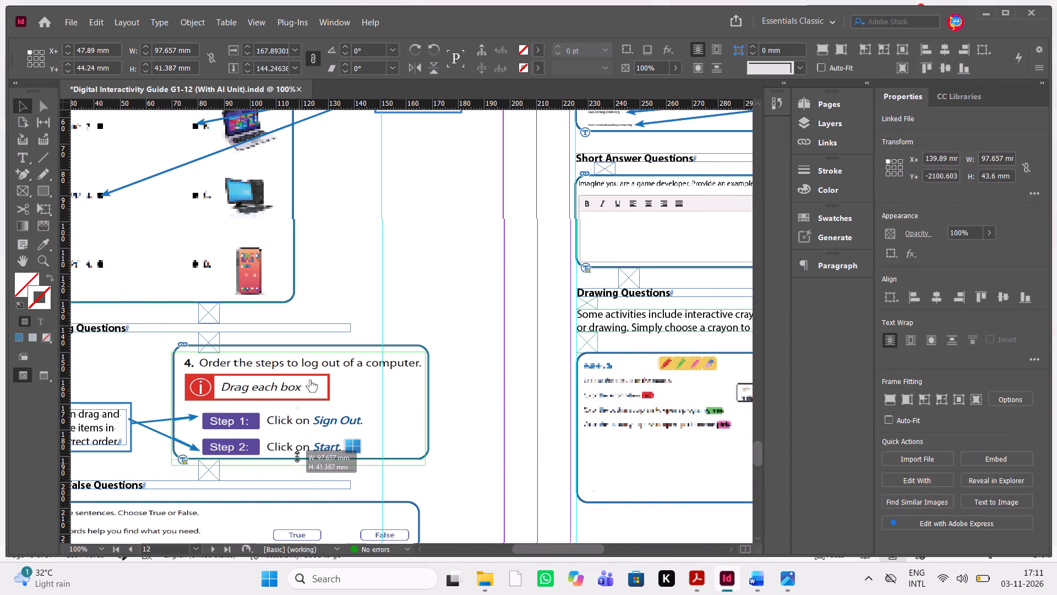
drag(297, 457, 298, 452)
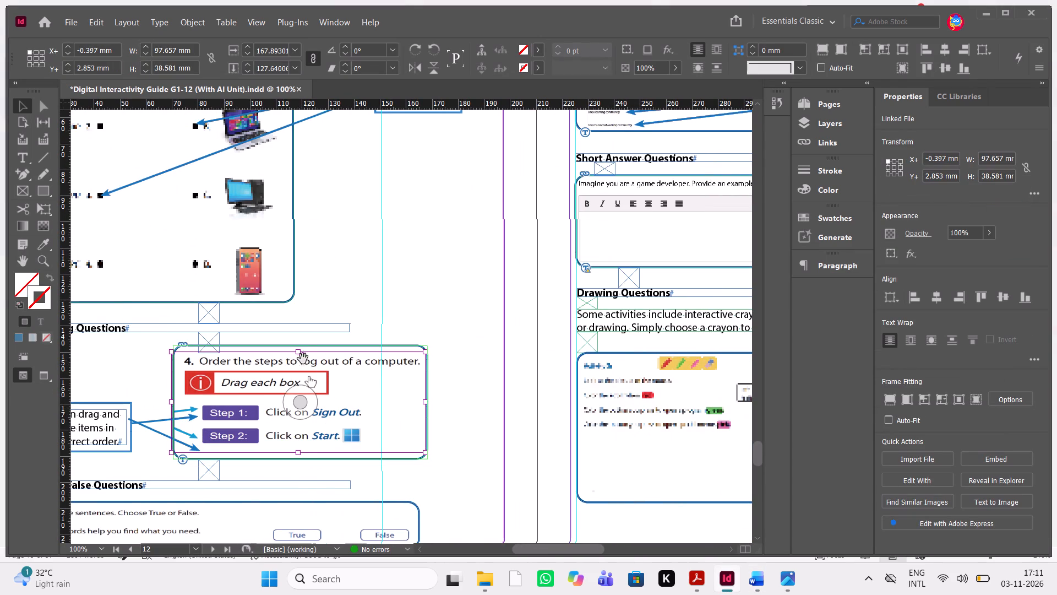
click(472, 346)
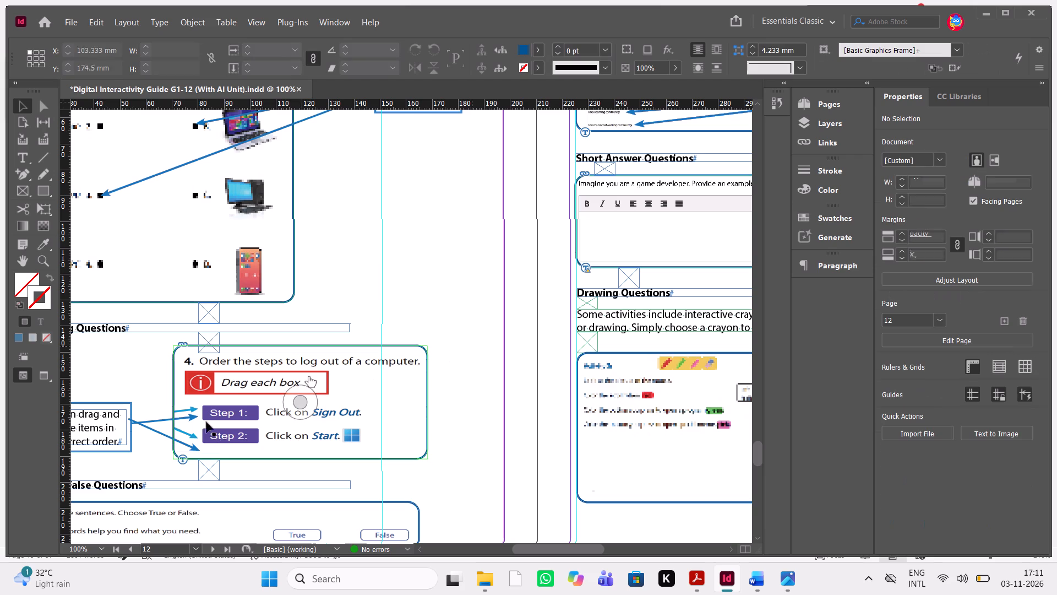
Nudge the upper callout arrow in Ordering Questions up to Y 170.511 mm, over the screenshot's own arrow at Step 1.
click(190, 416)
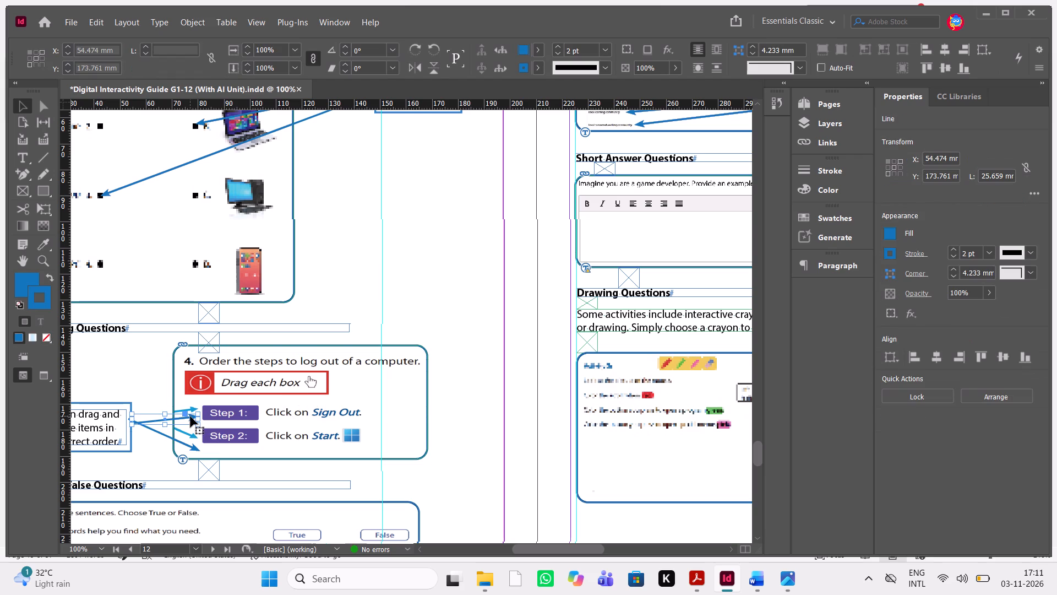
key(Up)
key(Up)
key(Up)
key(Up)
key(Up)
key(Up)
key(Up)
key(Up)
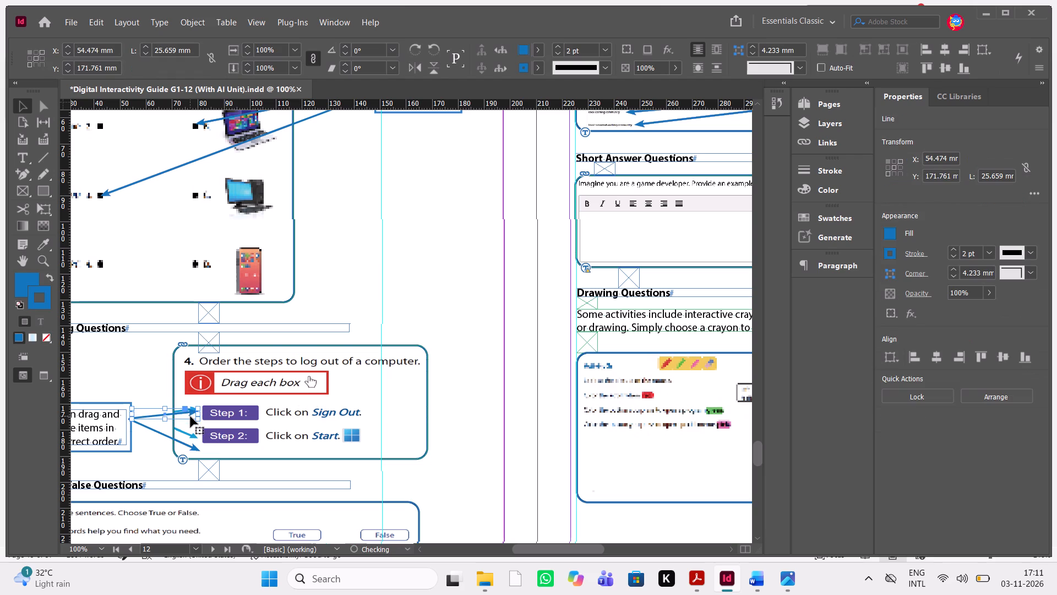
key(Up)
key(Up)
key(Up)
key(Up)
key(Up)
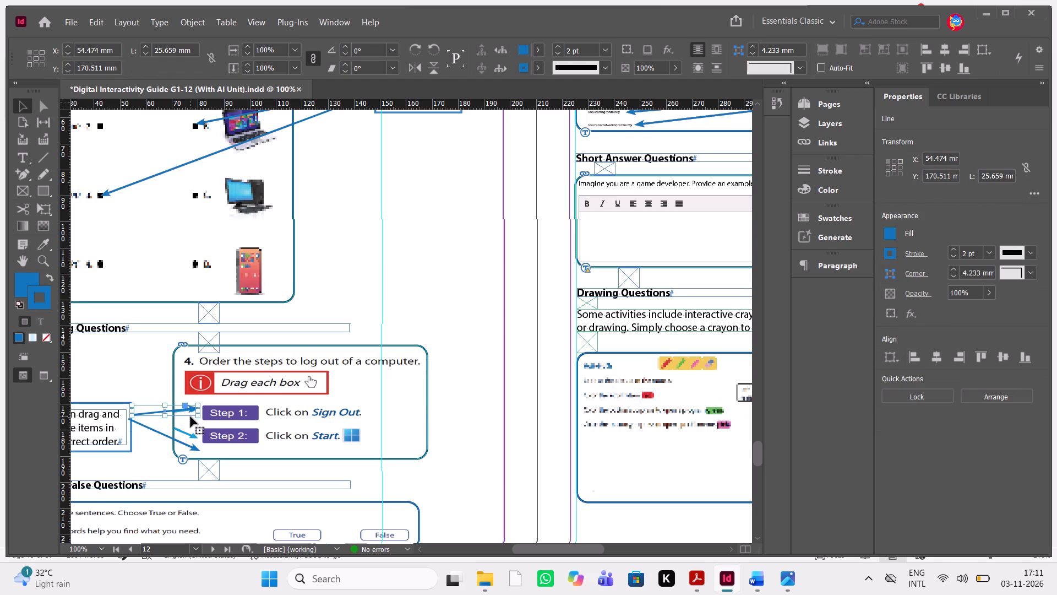
click(146, 443)
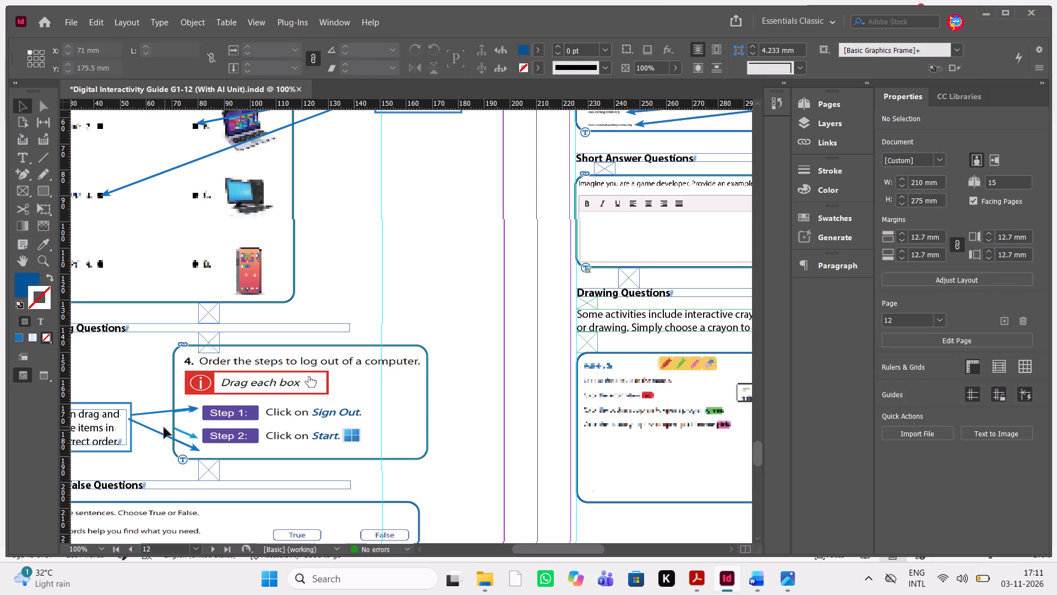
Nudge the lower callout arrow in Ordering Questions up to Y 183.734 mm so it points at Step 2.
click(160, 432)
click(160, 432)
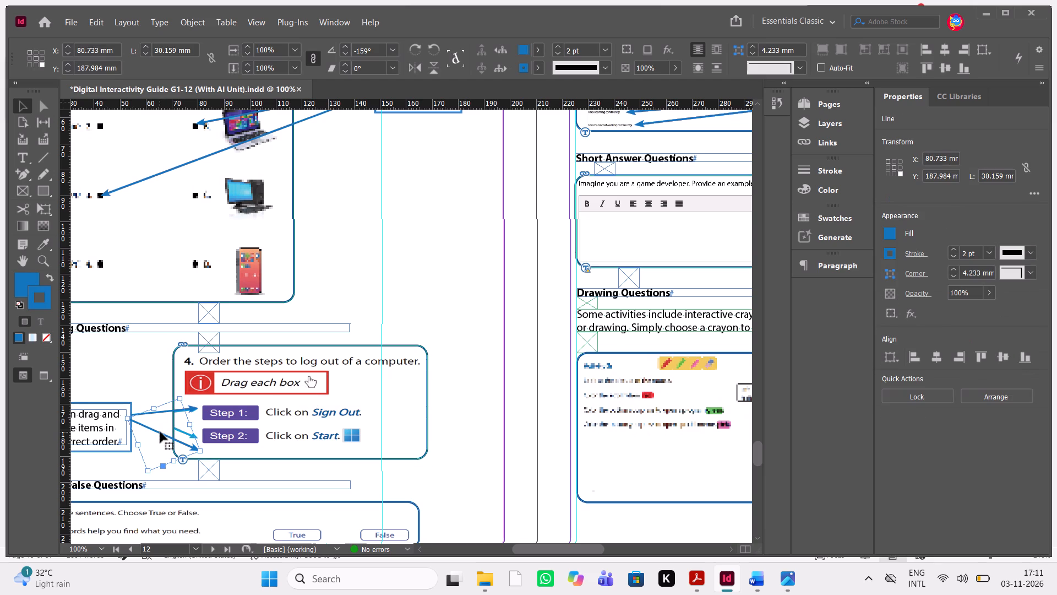
key(Up)
key(Up)
key(Up)
key(Up)
key(Up)
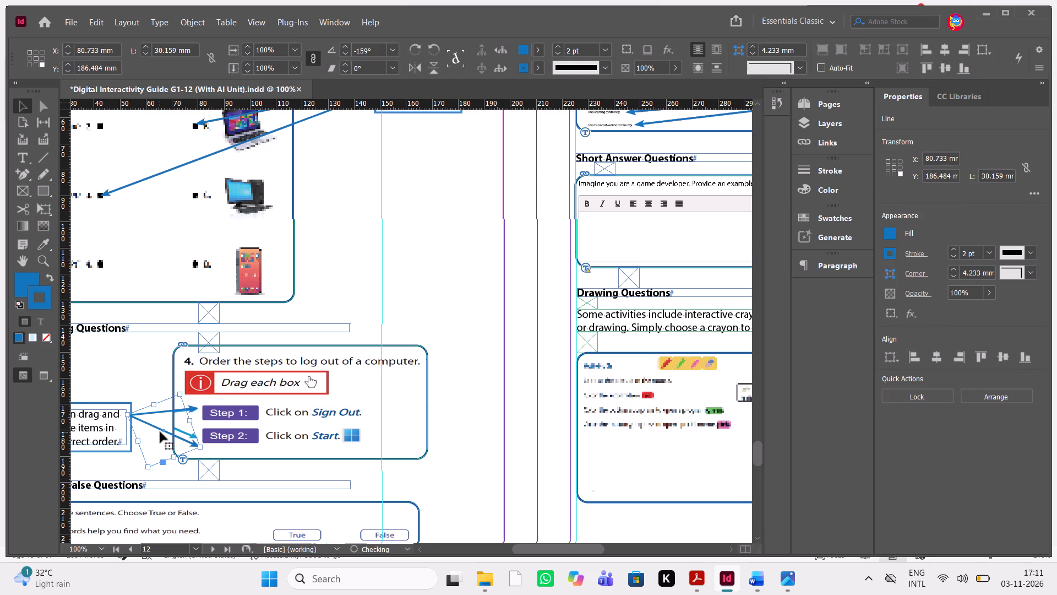
key(Up)
key(Up)
key(Up)
key(Up)
key(Up)
key(Up)
key(Up)
key(Up)
key(Up)
key(Up)
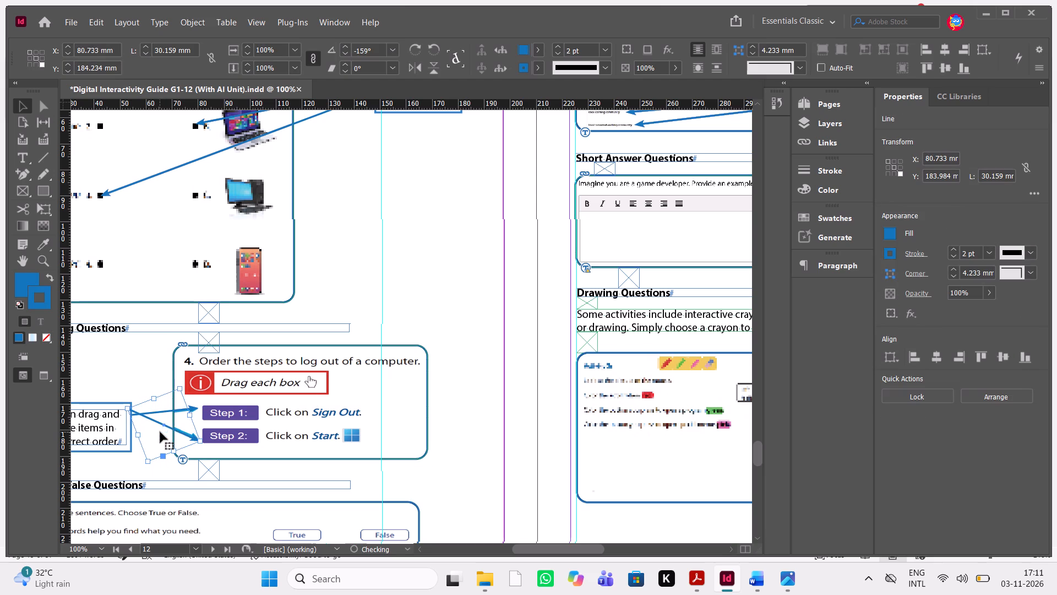
key(Up)
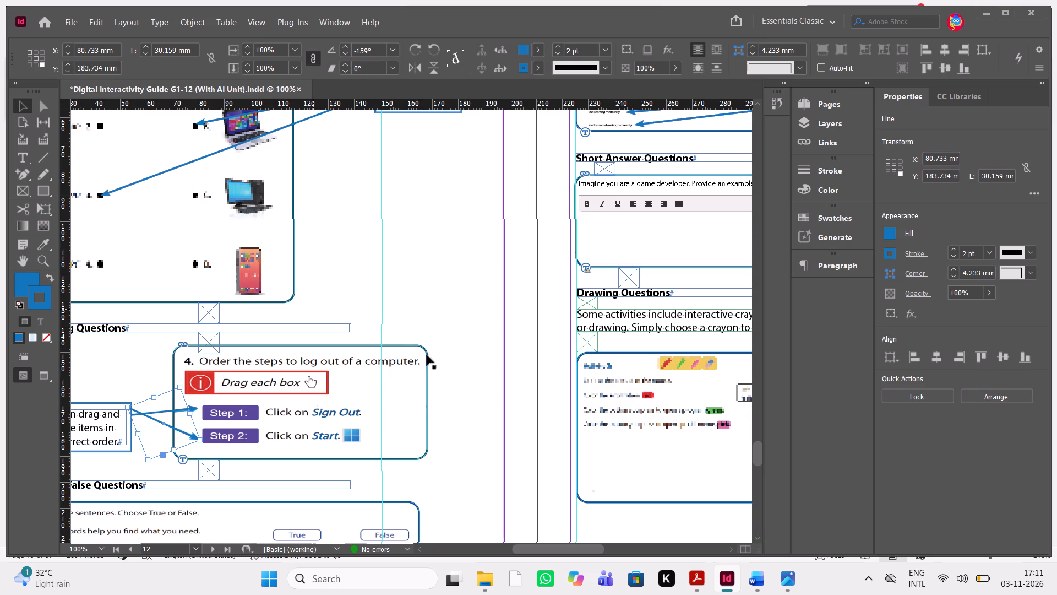
click(491, 364)
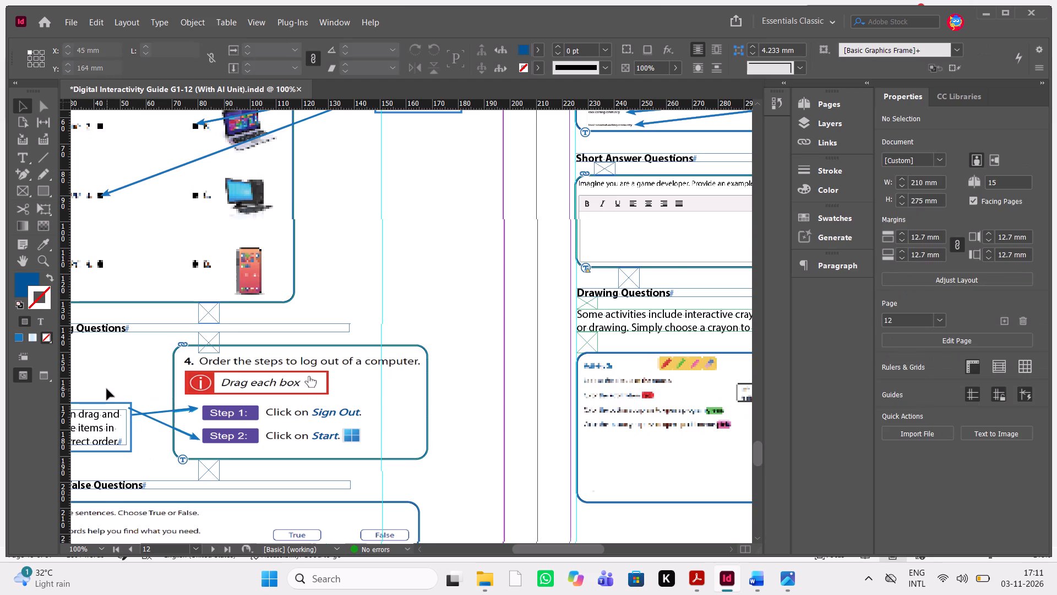
Move the "You can drag and arrange items in the correct order" callout with its frames up to Y 164.187 mm.
scroll(107, 389, right, 1)
drag(264, 381, 282, 406)
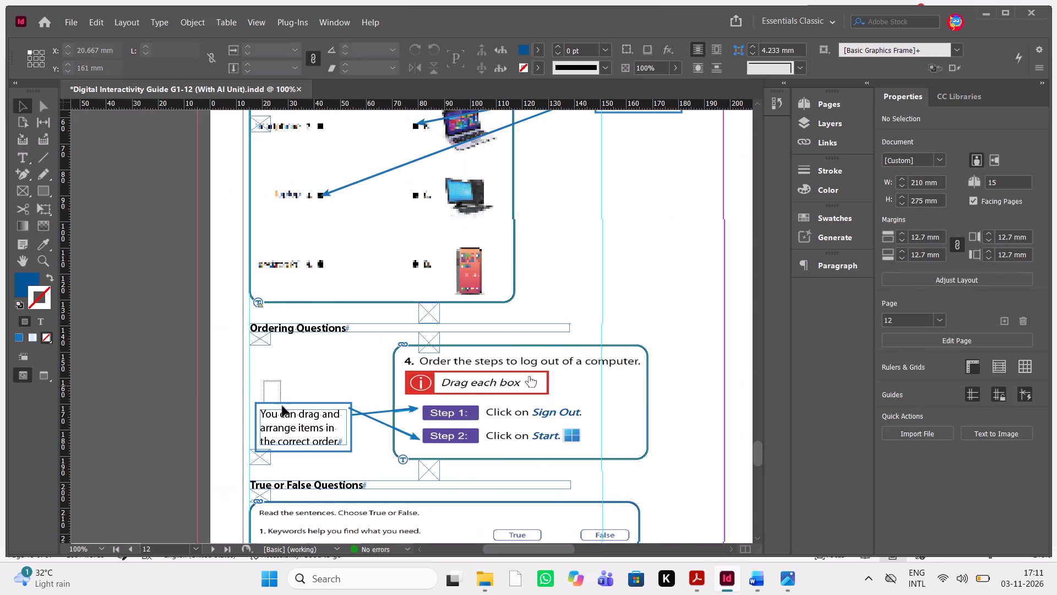
drag(282, 406, 332, 468)
key(shift+Up)
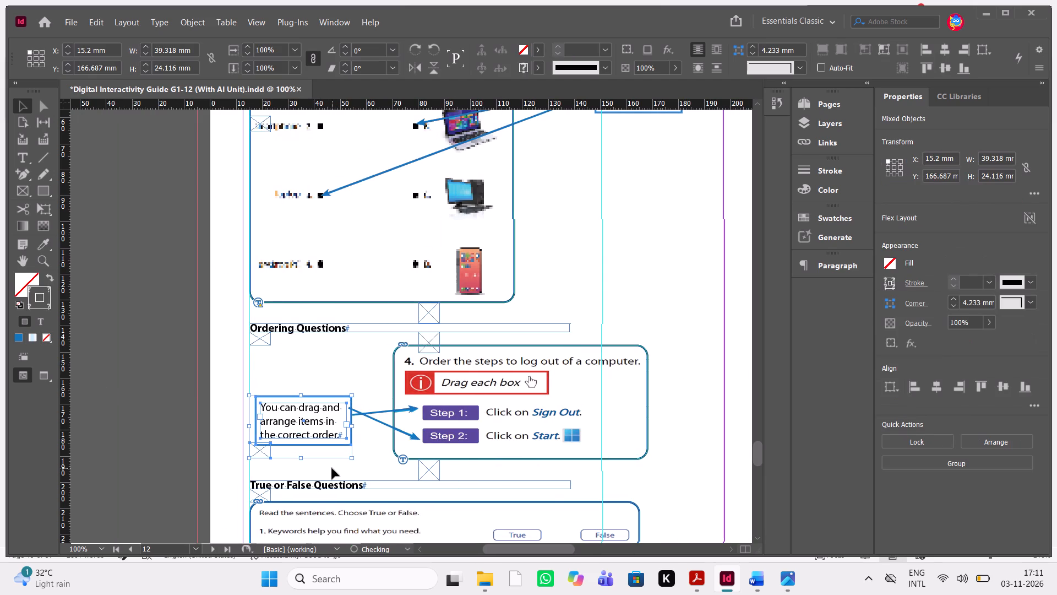
key(shift+Up)
key(shift+Up)
key(shift+Down)
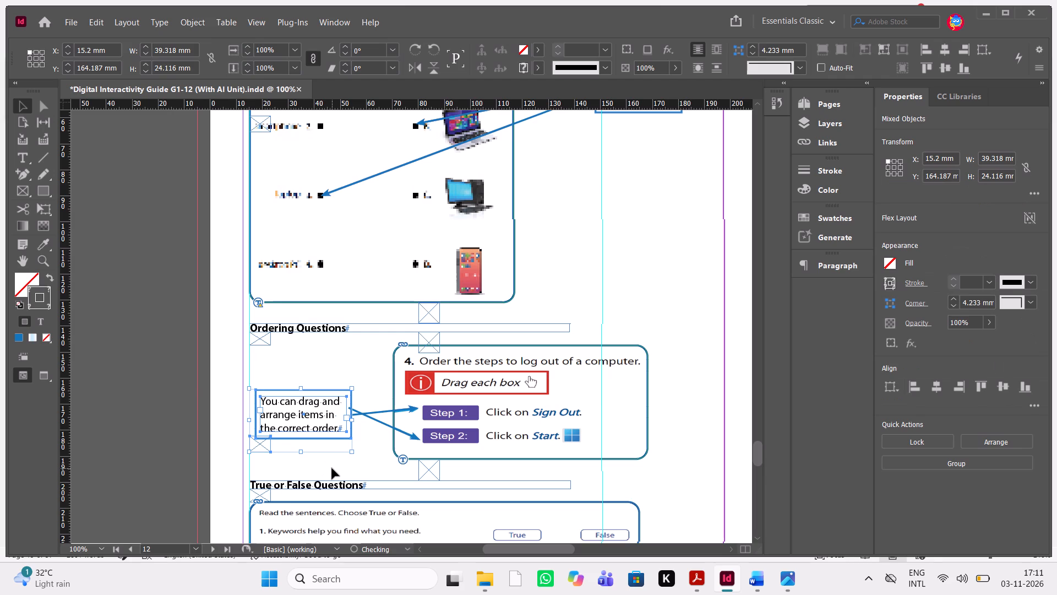
click(366, 375)
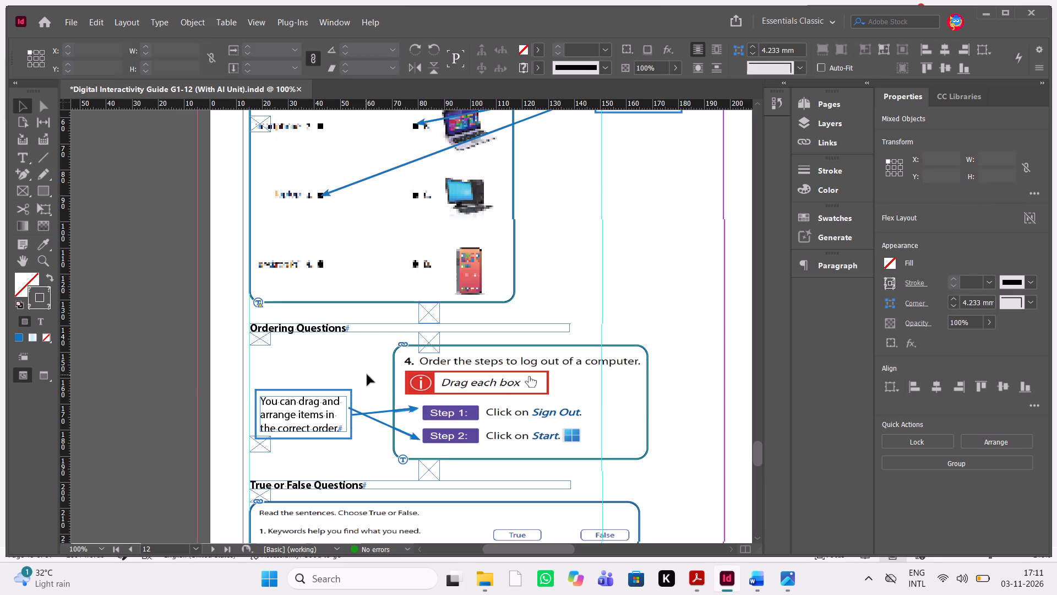
Switch to the Word manuscript and delete the two blue callout arrows from the Ordering Questions figure.
click(366, 412)
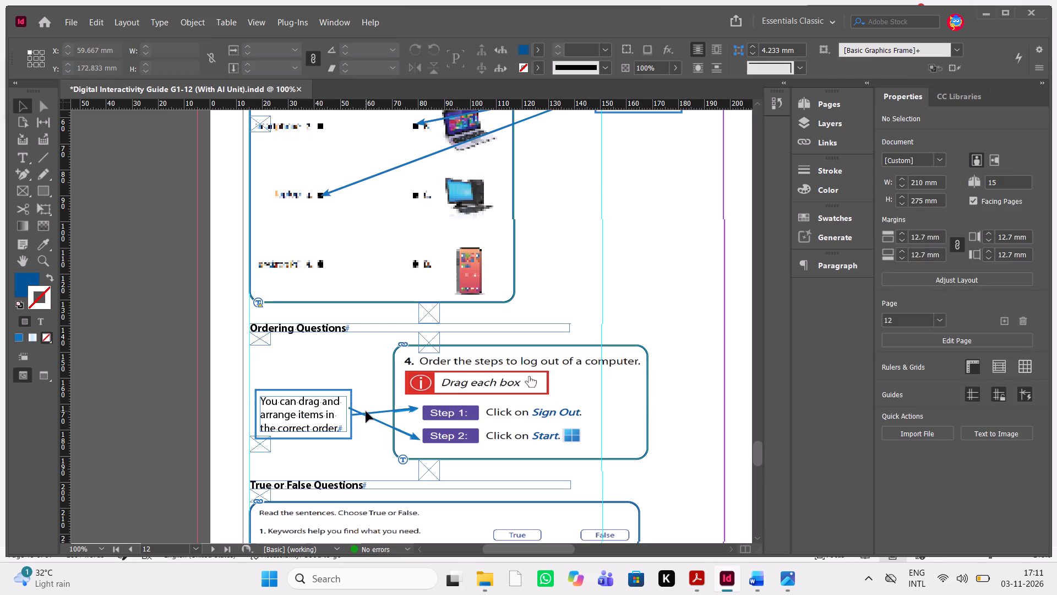
click(378, 448)
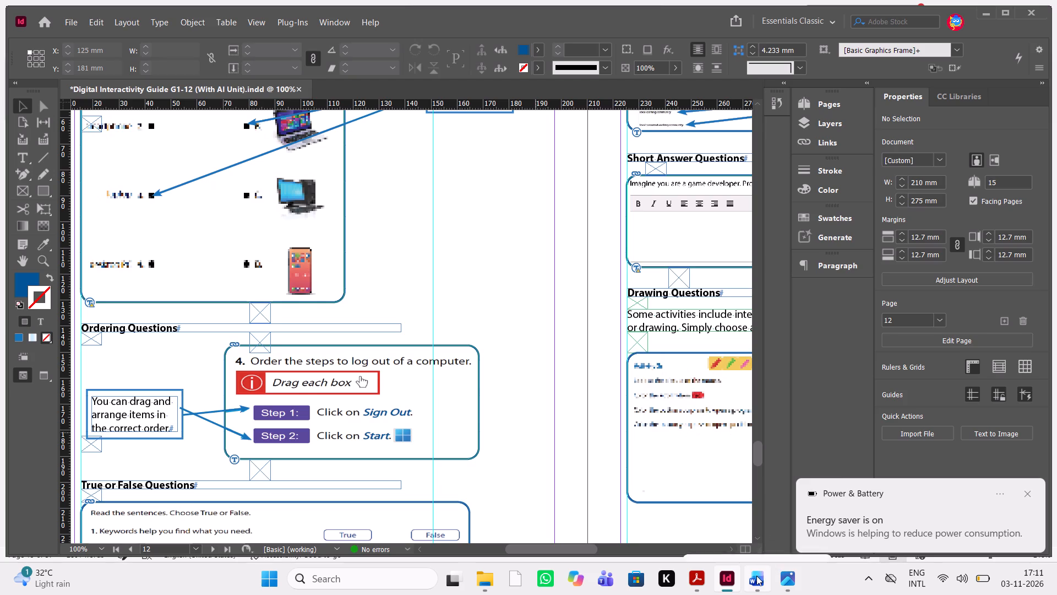
click(756, 576)
scroll(557, 320, up, 4)
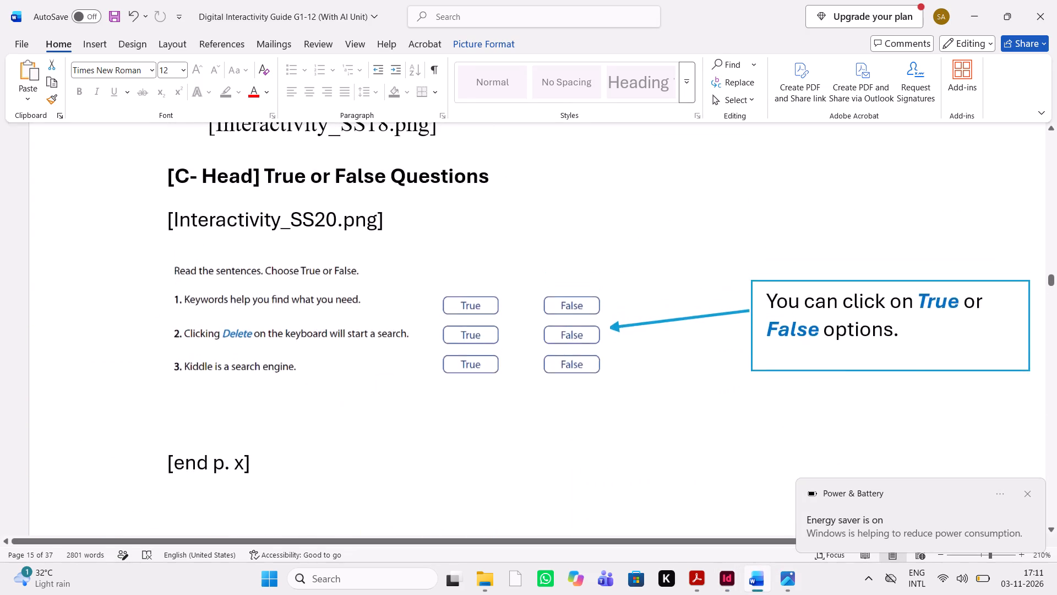
scroll(557, 320, up, 2)
click(530, 455)
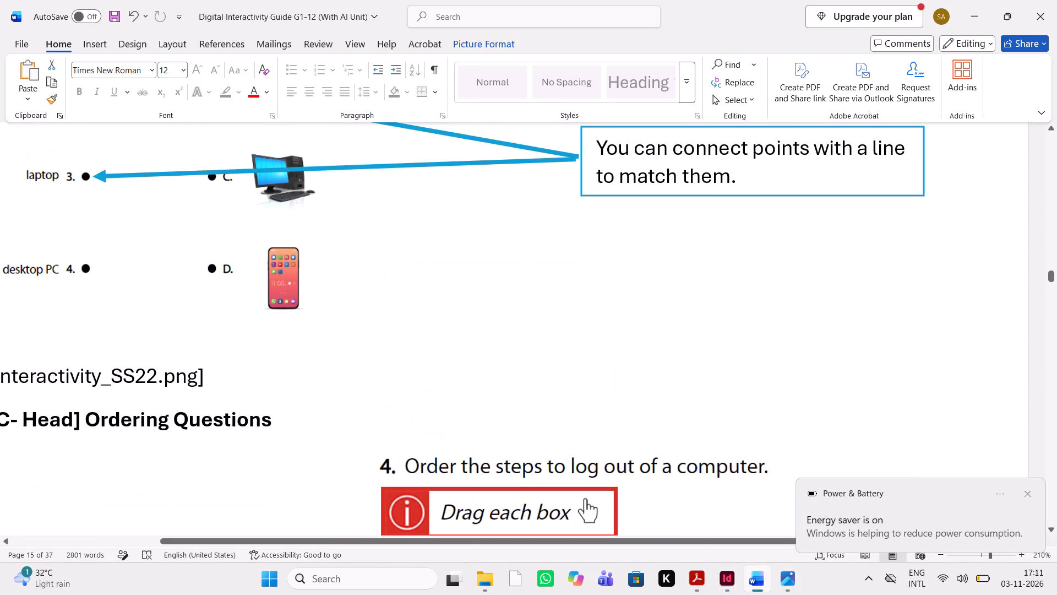
scroll(530, 455, down, 1)
scroll(517, 355, up, 1)
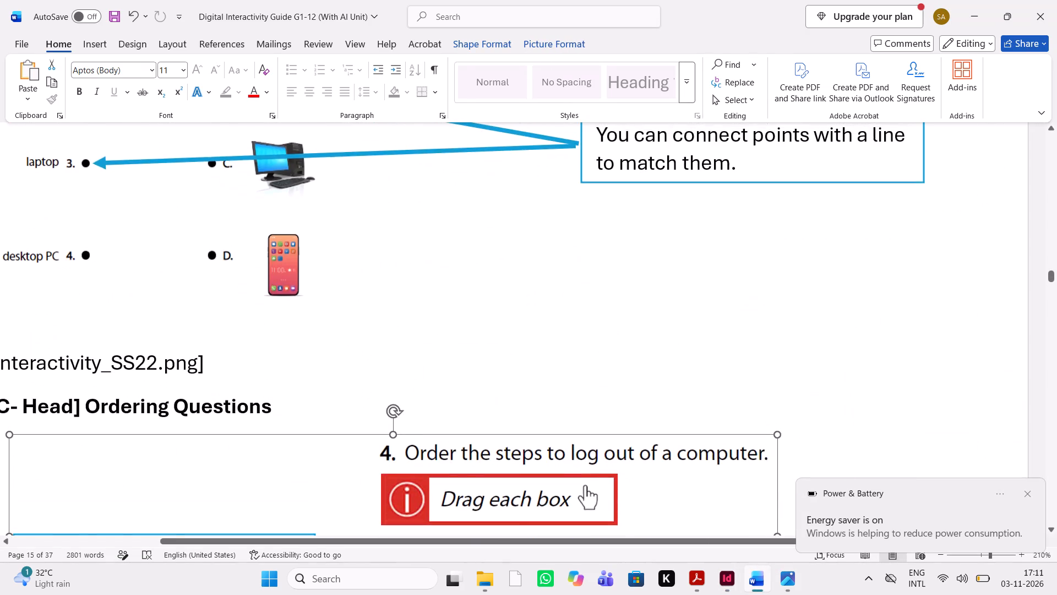
scroll(431, 480, down, 1)
double_click(358, 265)
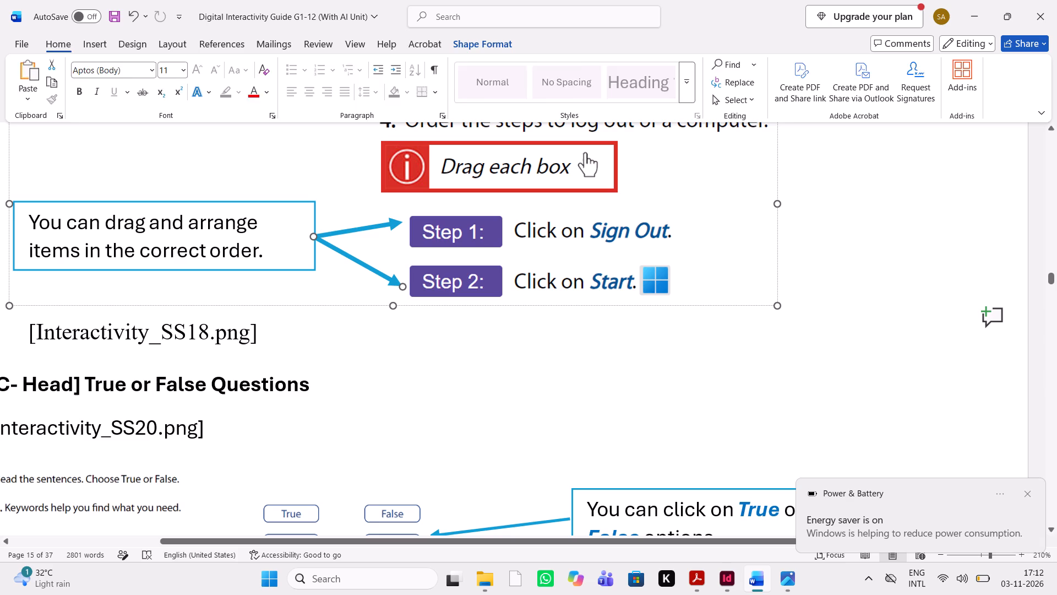
key(Delete)
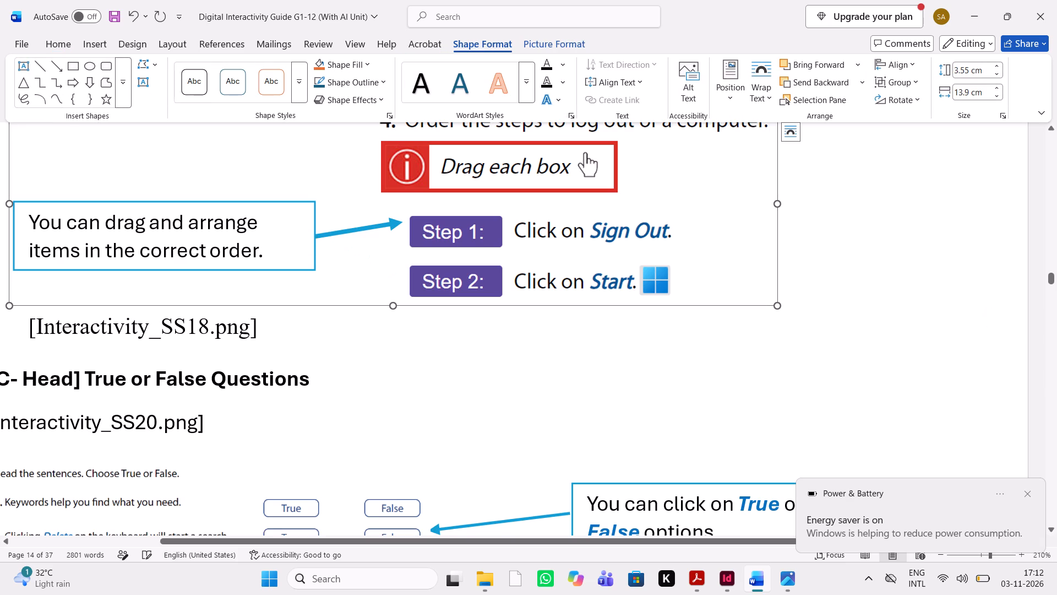
click(366, 230)
key(Delete)
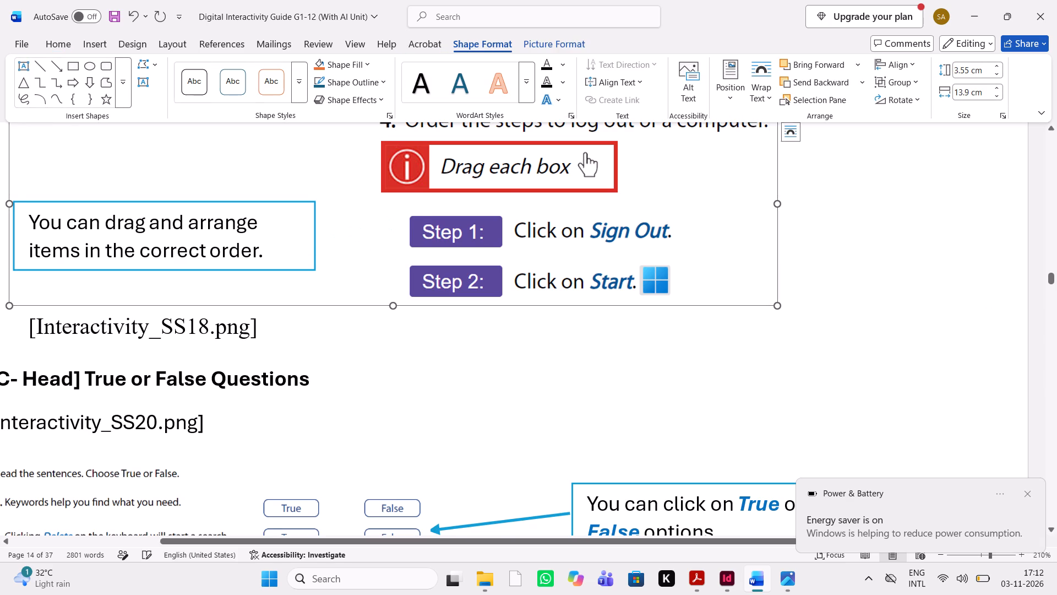
Capture a screenshot of the arrow-free Ordering Questions exercise, from its question line to below Step 2, without the callout box.
scroll(366, 230, up, 1)
scroll(366, 230, down, 1)
click(525, 349)
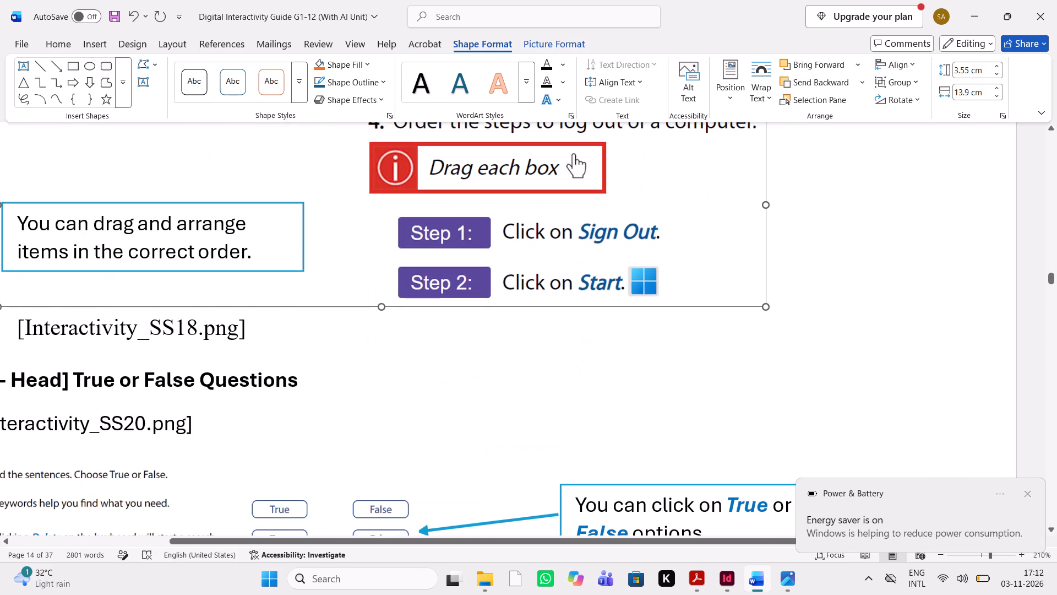
scroll(525, 349, up, 1)
scroll(525, 349, down, 1)
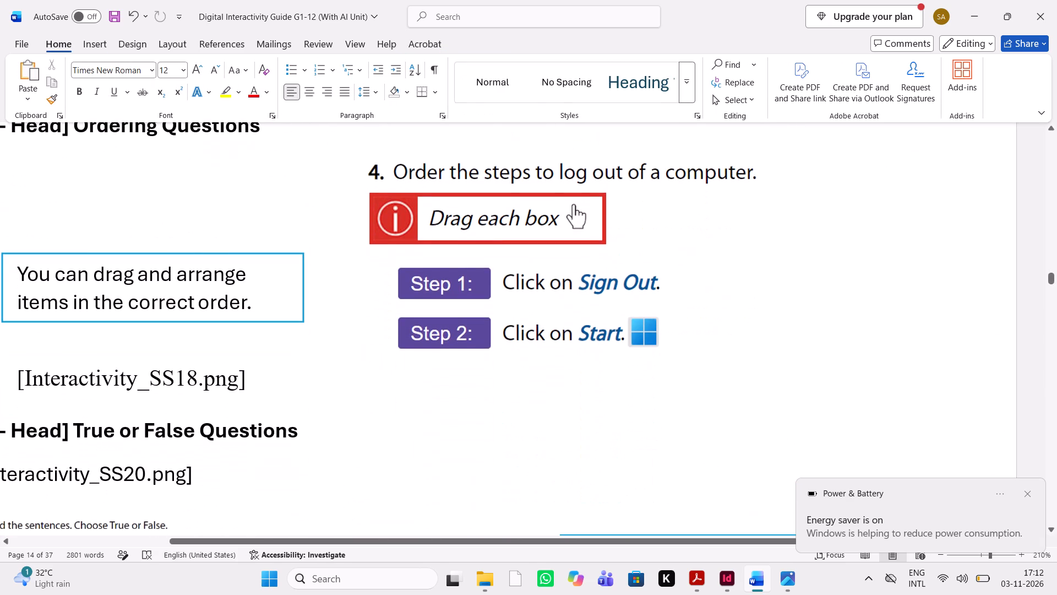
key(shift+super+s)
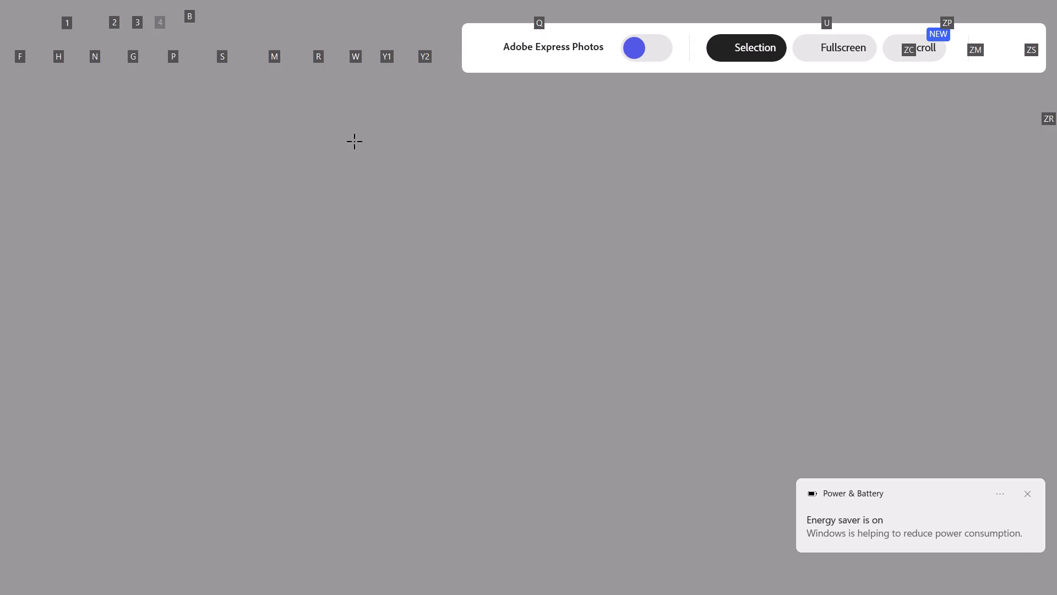
drag(355, 142, 776, 374)
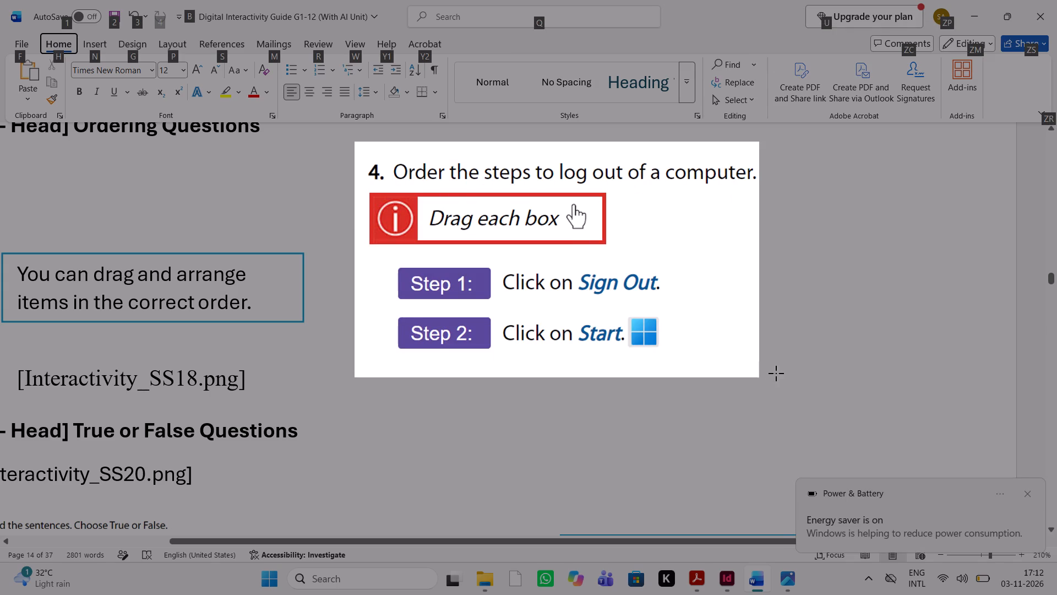
drag(776, 374, 764, 372)
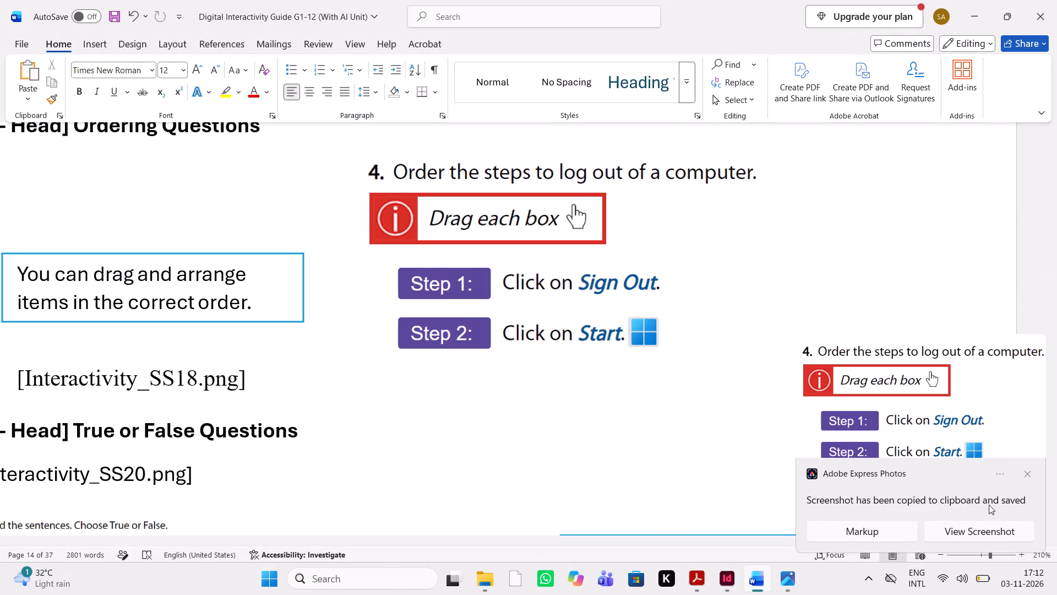
Open the capture in Adobe Express Photos and save it as PNG over Interactivity_SS19_S1 in the Interactivity Guide - Screenshots folder.
click(967, 535)
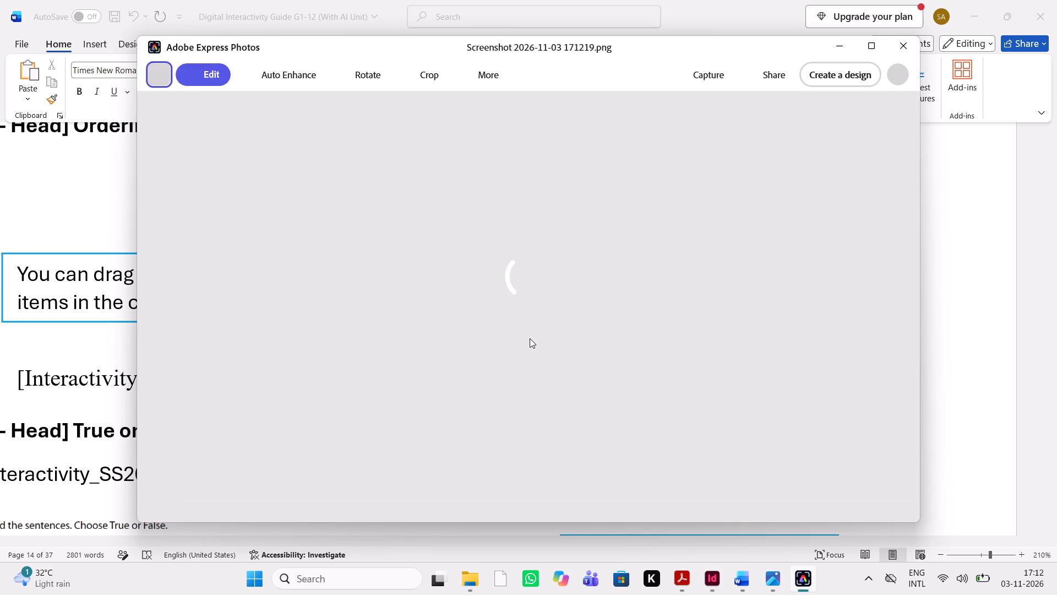
key(ctrl+shift+s)
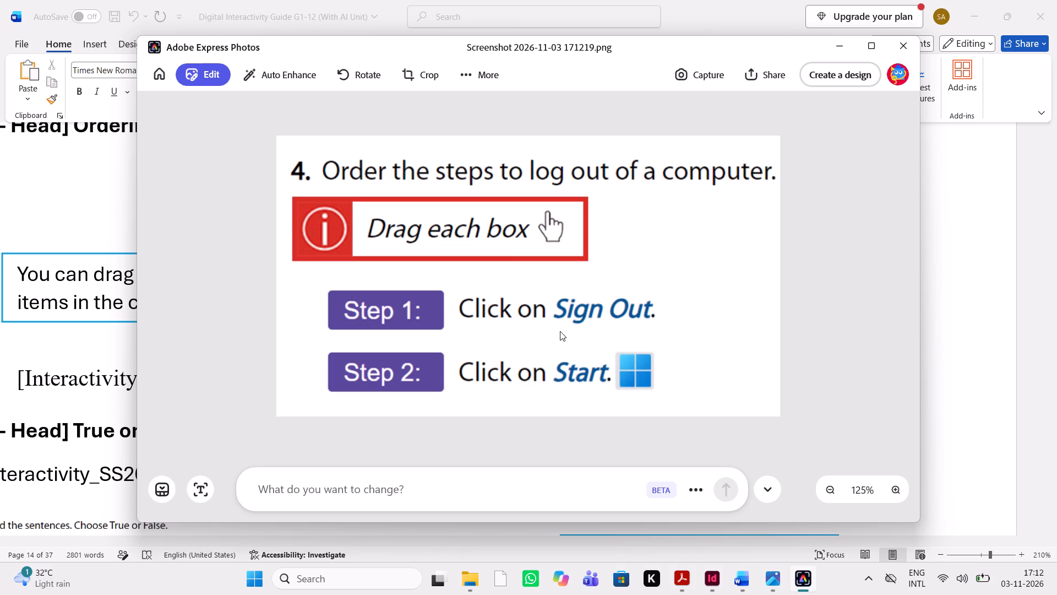
key(ctrl+shift+s)
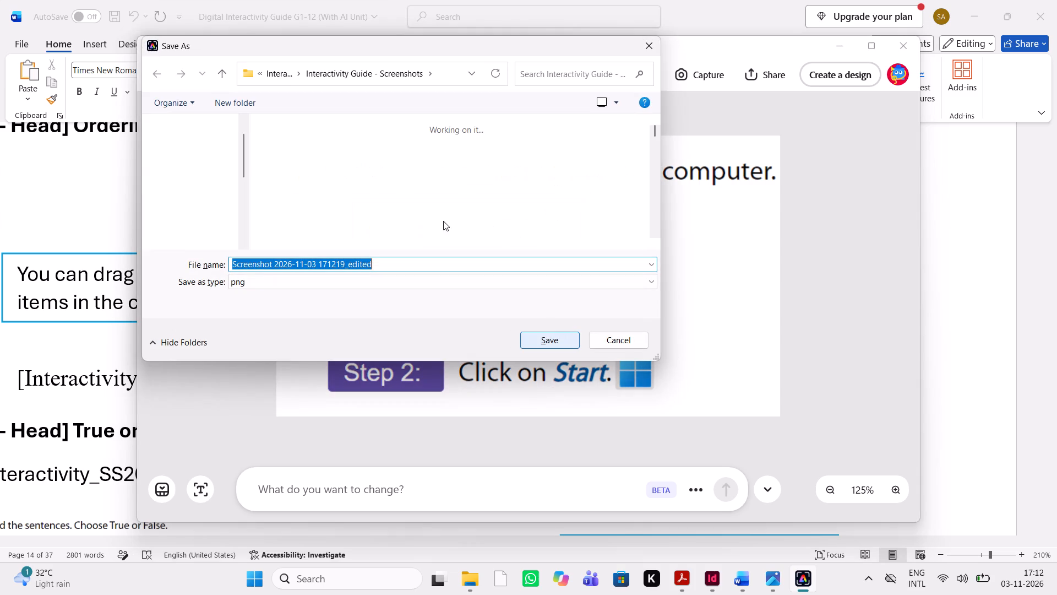
scroll(524, 231, down, 1)
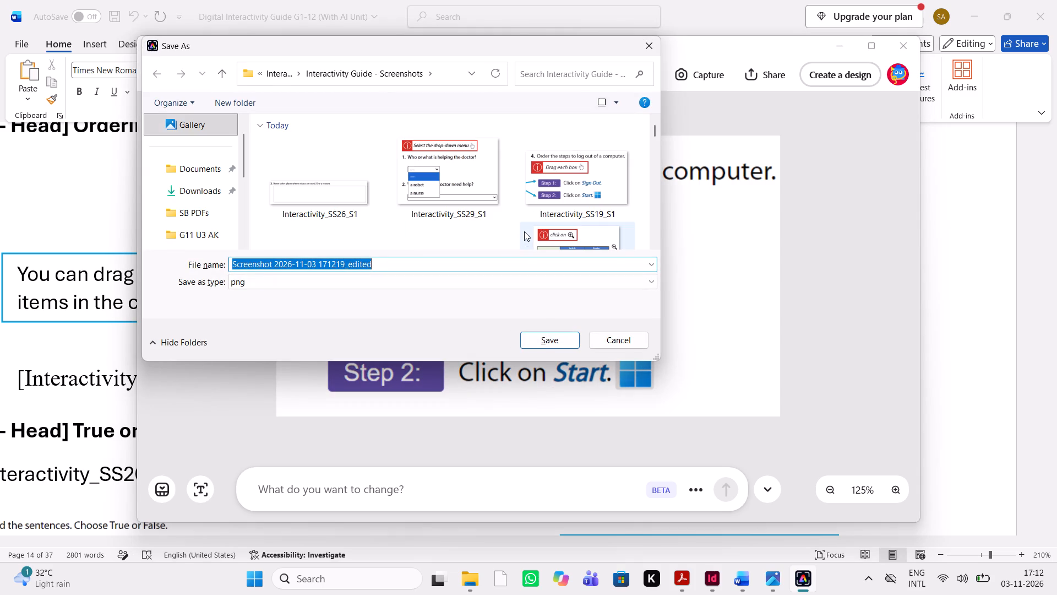
scroll(524, 231, down, 1)
click(567, 178)
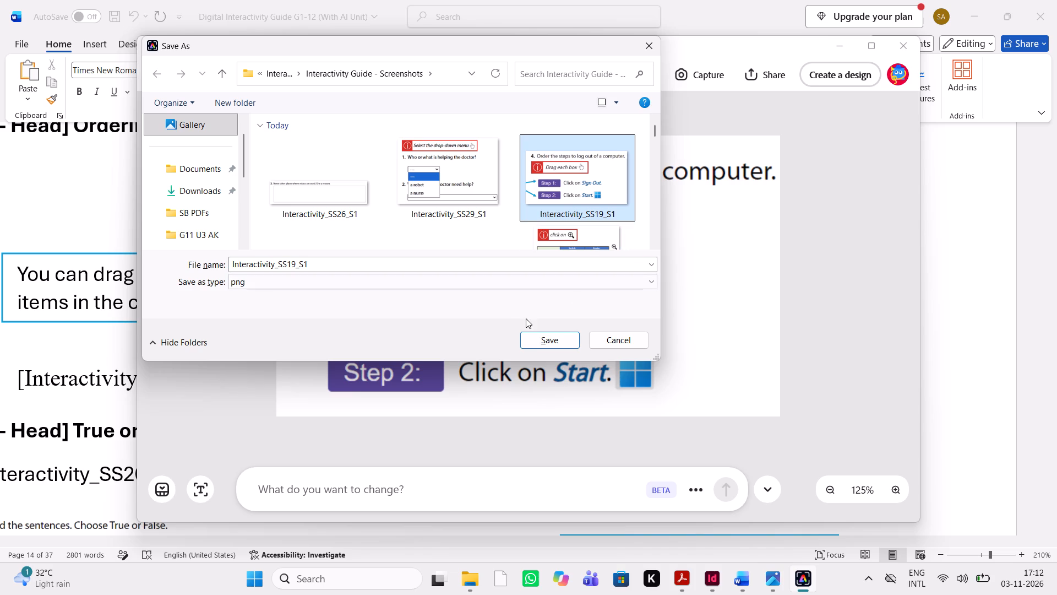
click(548, 338)
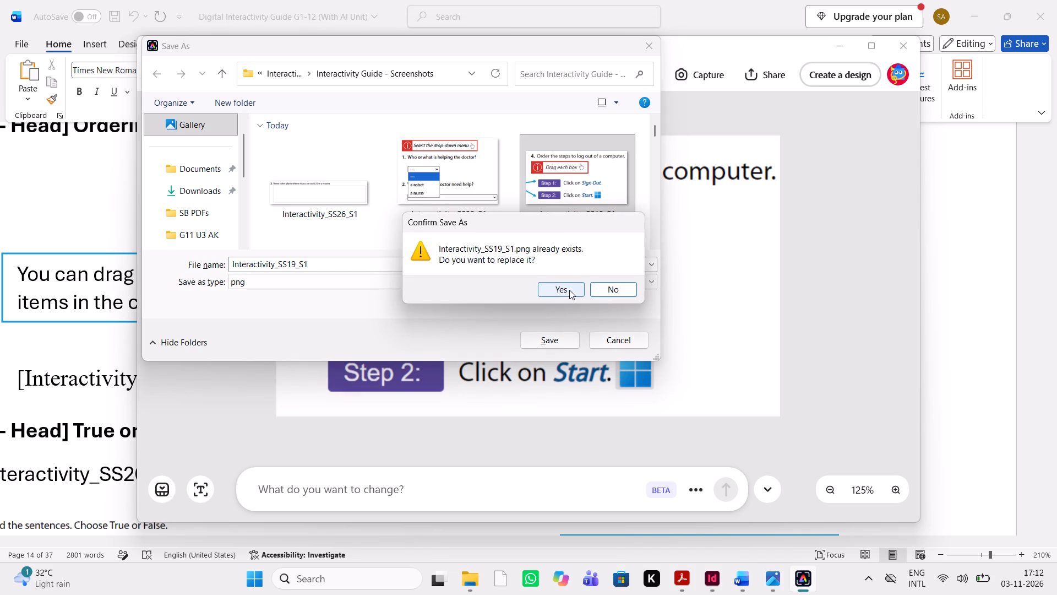
click(569, 290)
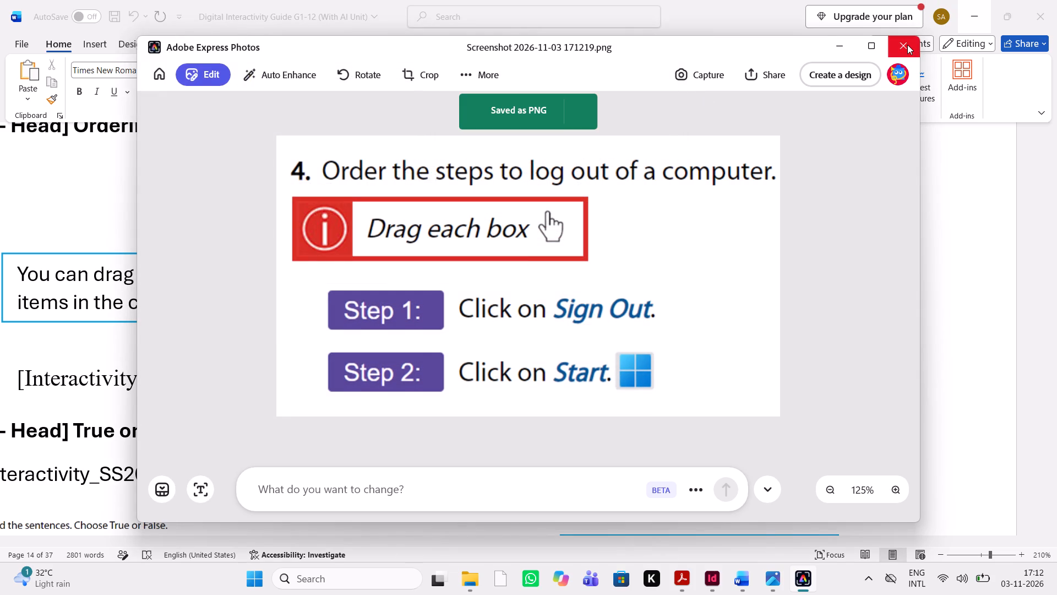
click(907, 45)
Switch to InDesign, delete the old image inside the Ordering Questions frame on page 12, and place Interactivity_SS19_S1 in it.
click(727, 581)
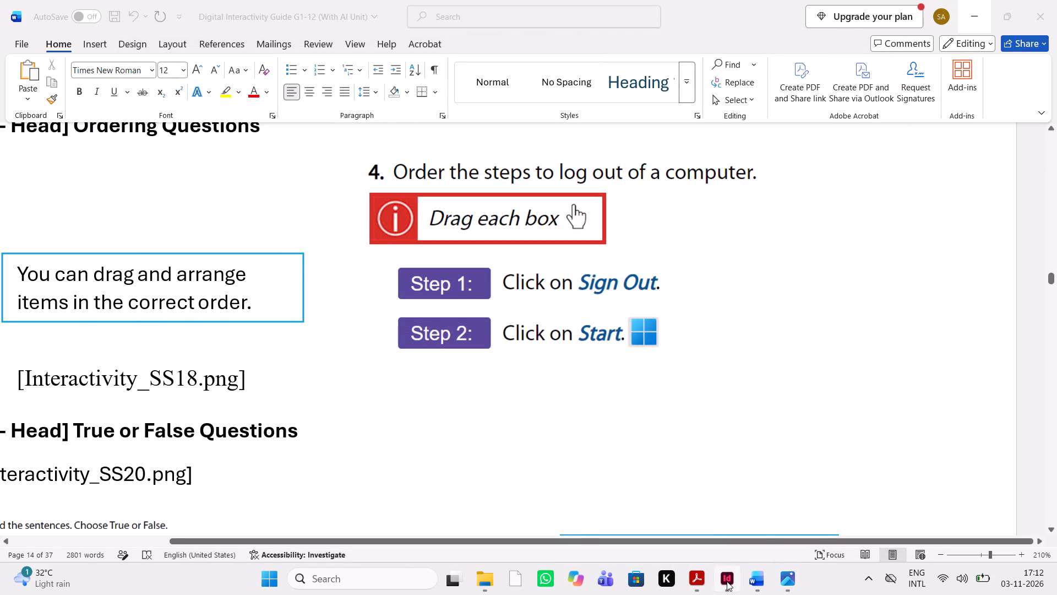
click(386, 413)
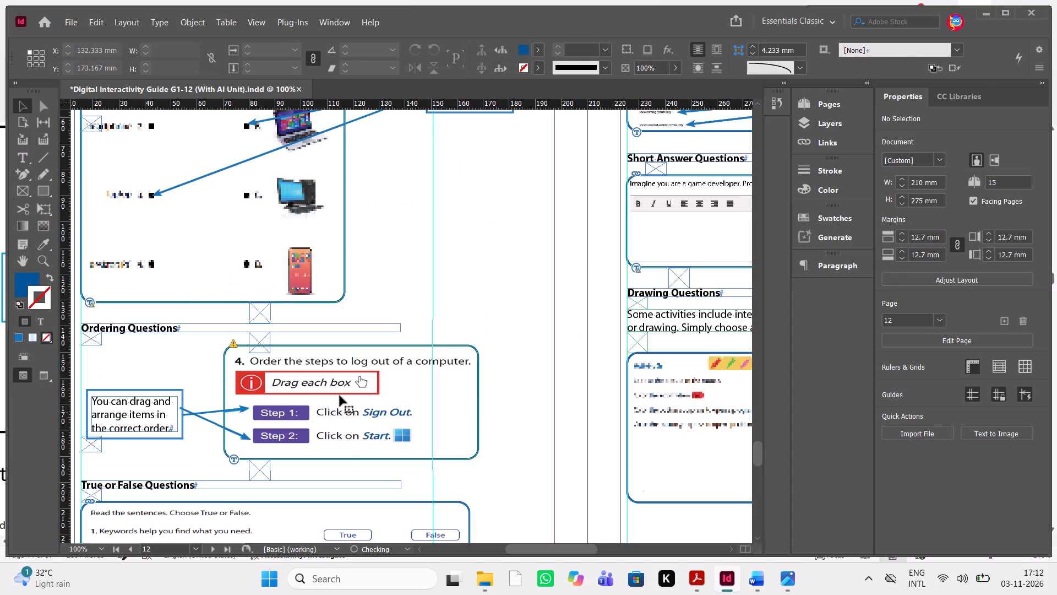
click(338, 404)
key(Delete)
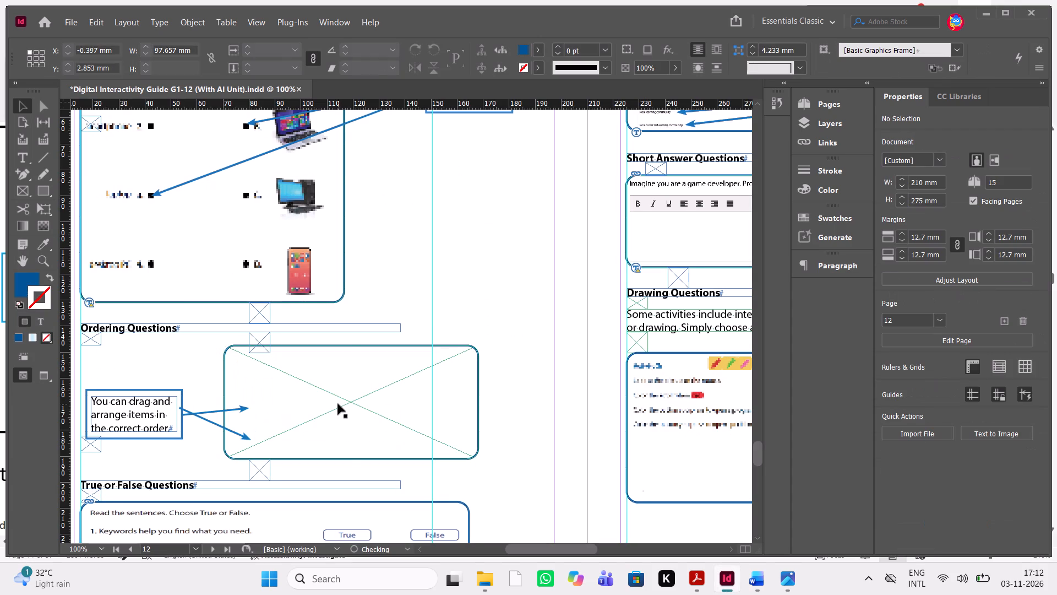
click(338, 404)
key(ctrl+d)
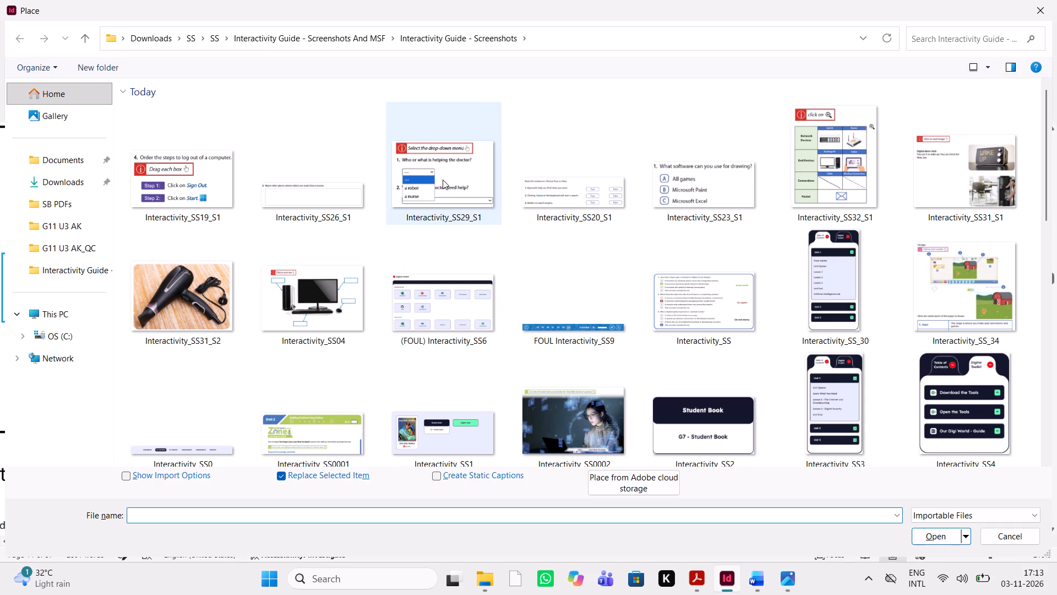
click(229, 186)
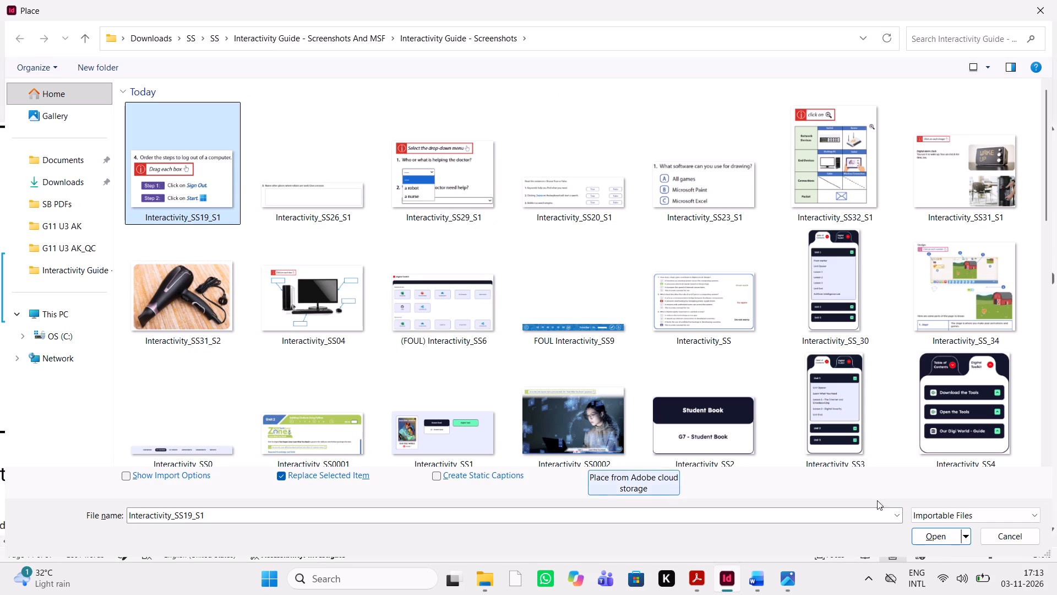
click(941, 542)
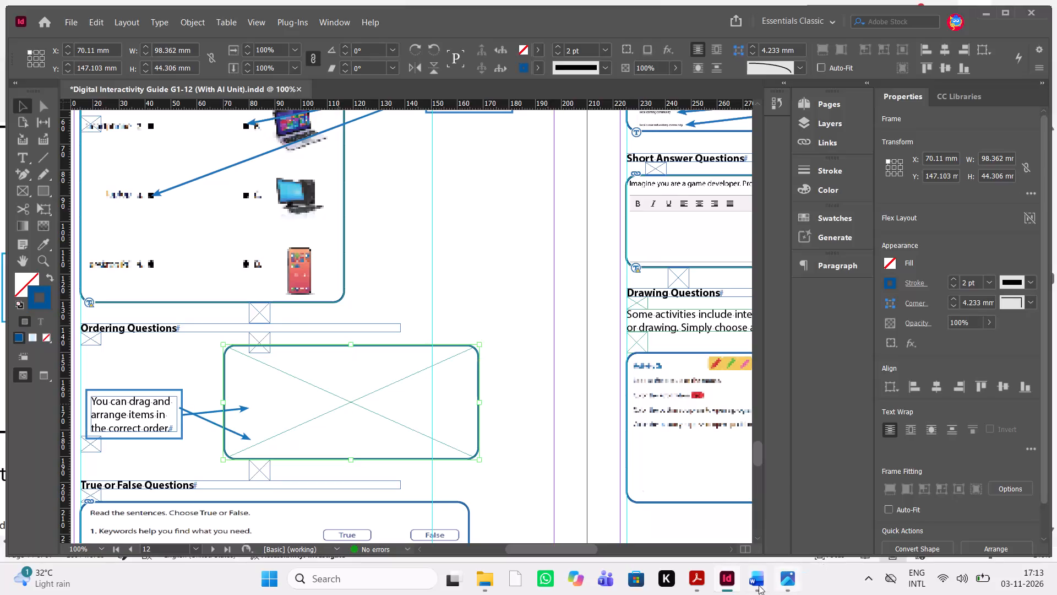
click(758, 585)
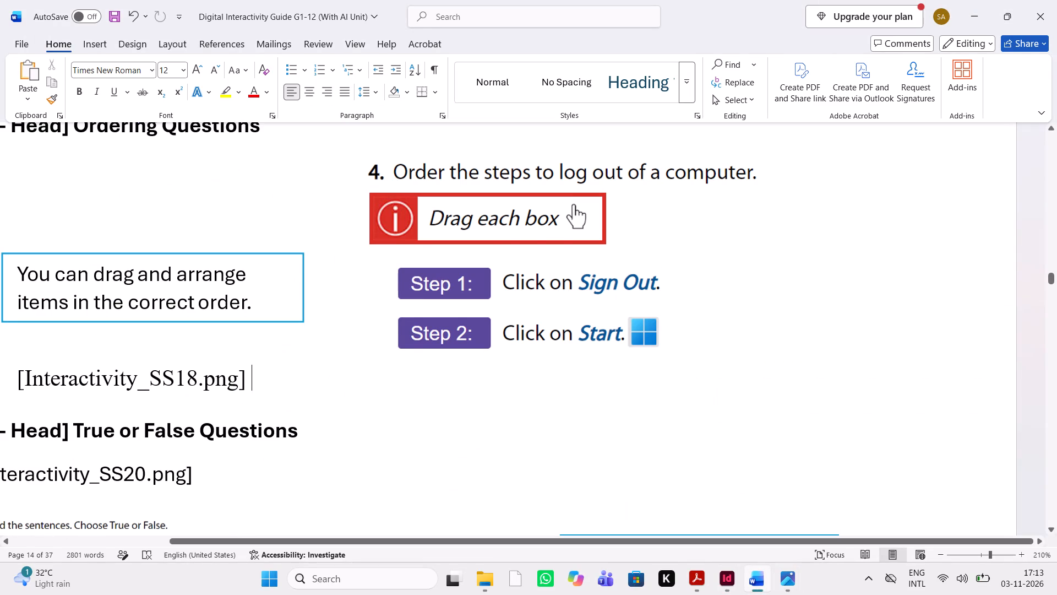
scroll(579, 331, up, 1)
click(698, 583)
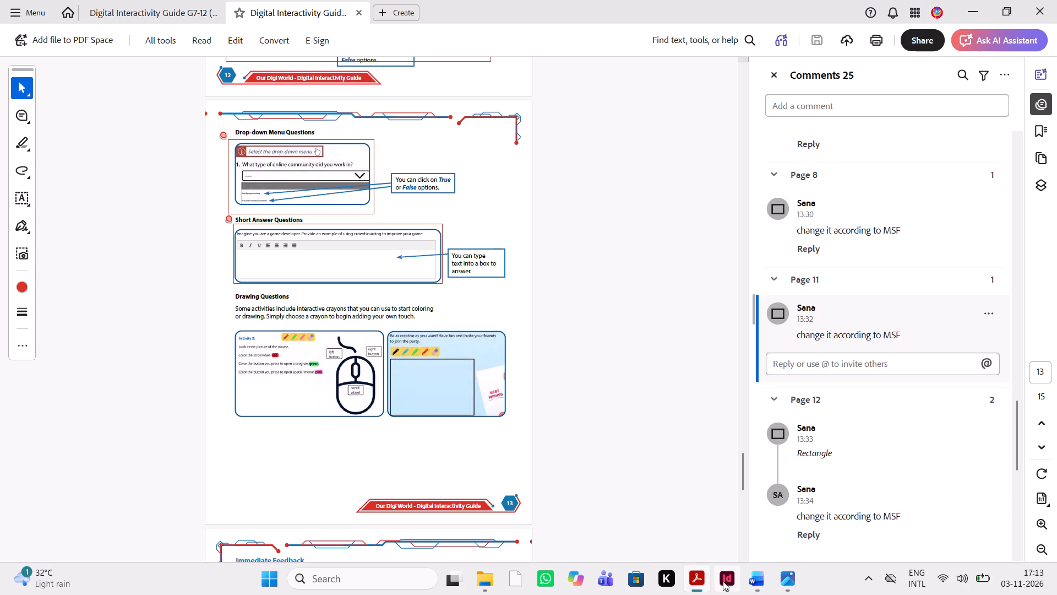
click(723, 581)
Fit the placed Ordering Questions screenshot to its frame and set it to High Quality Display.
click(350, 403)
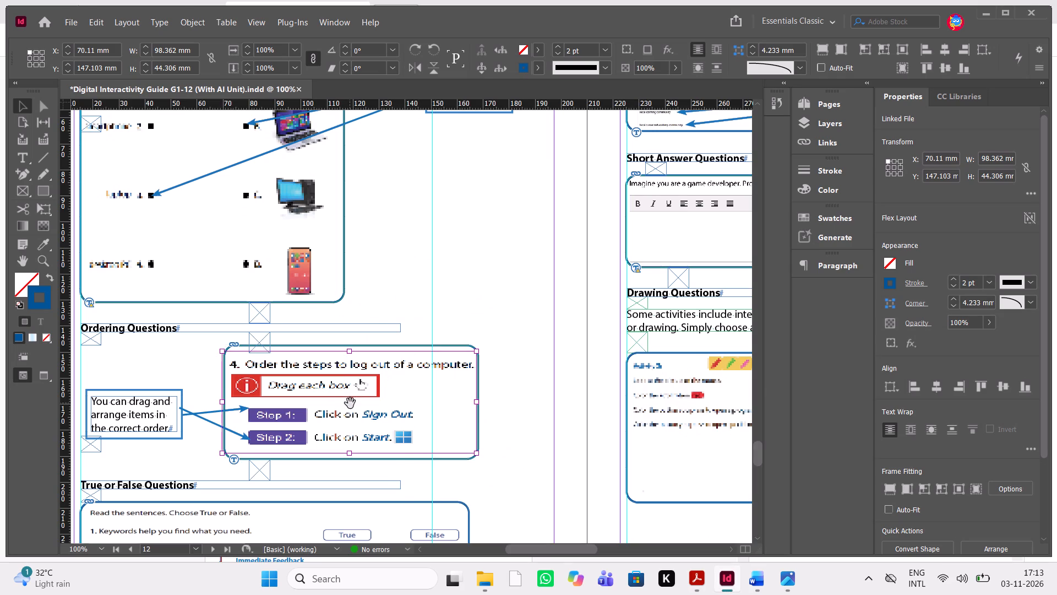
right_click(350, 403)
click(432, 320)
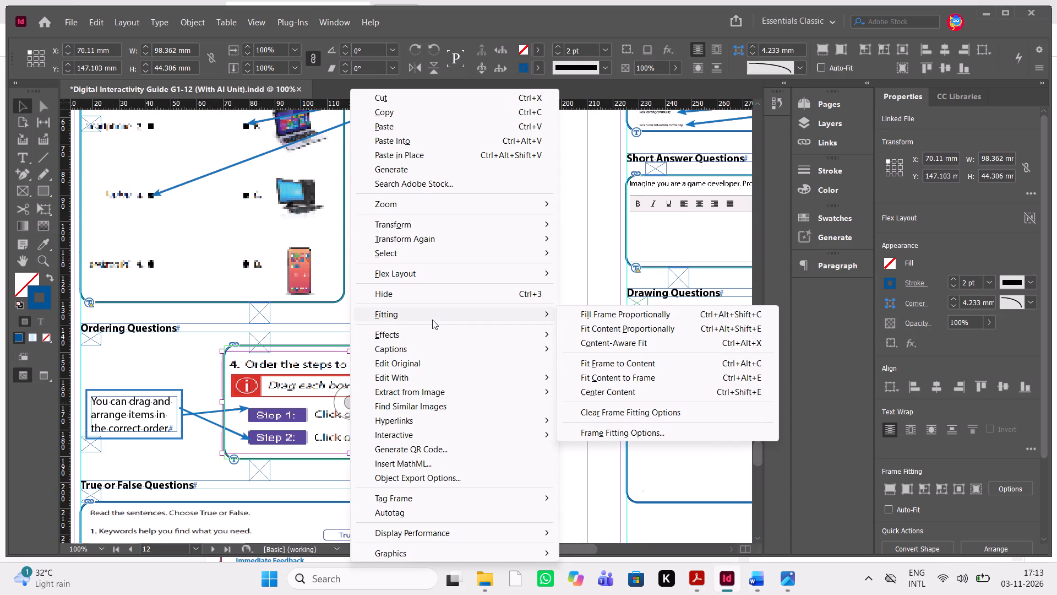
click(611, 377)
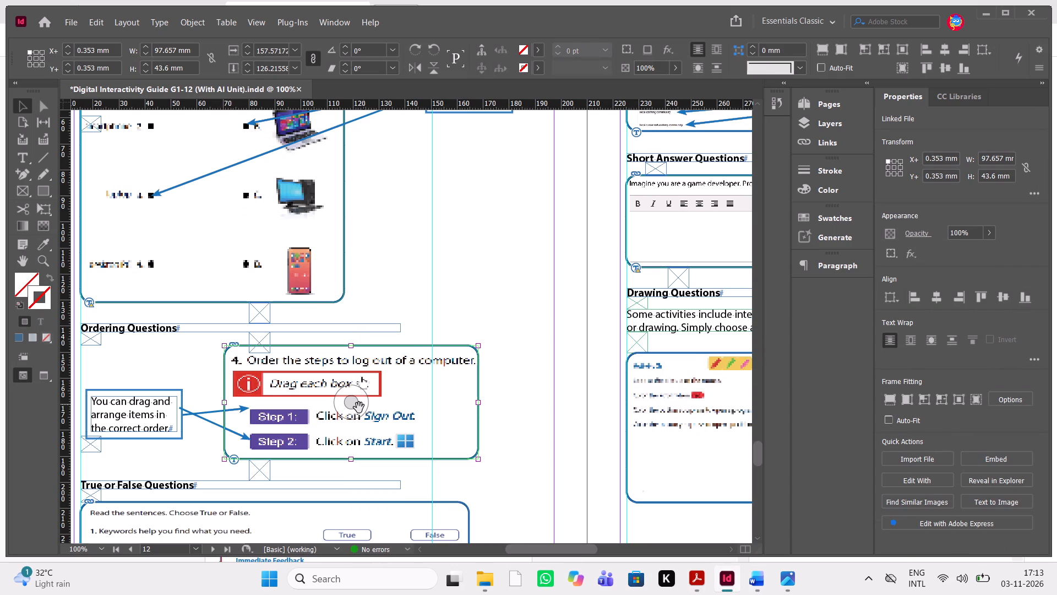
right_click(358, 408)
click(434, 532)
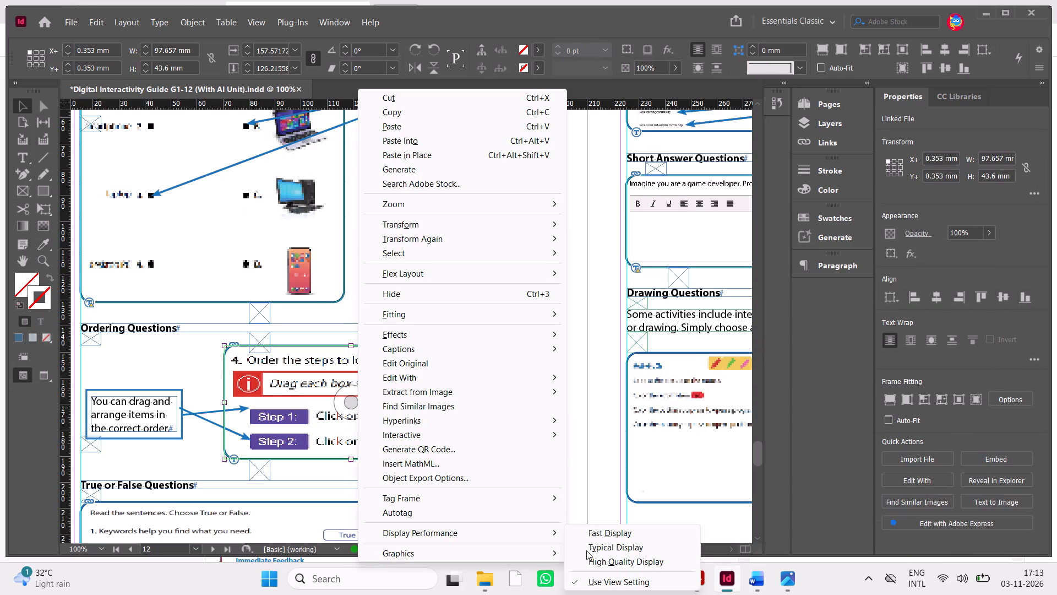
click(603, 562)
Reduce the Ordering Questions screenshot's height to about 40.8 mm and nudge it down inside its frame to a vertical offset of 1.353 mm.
click(349, 399)
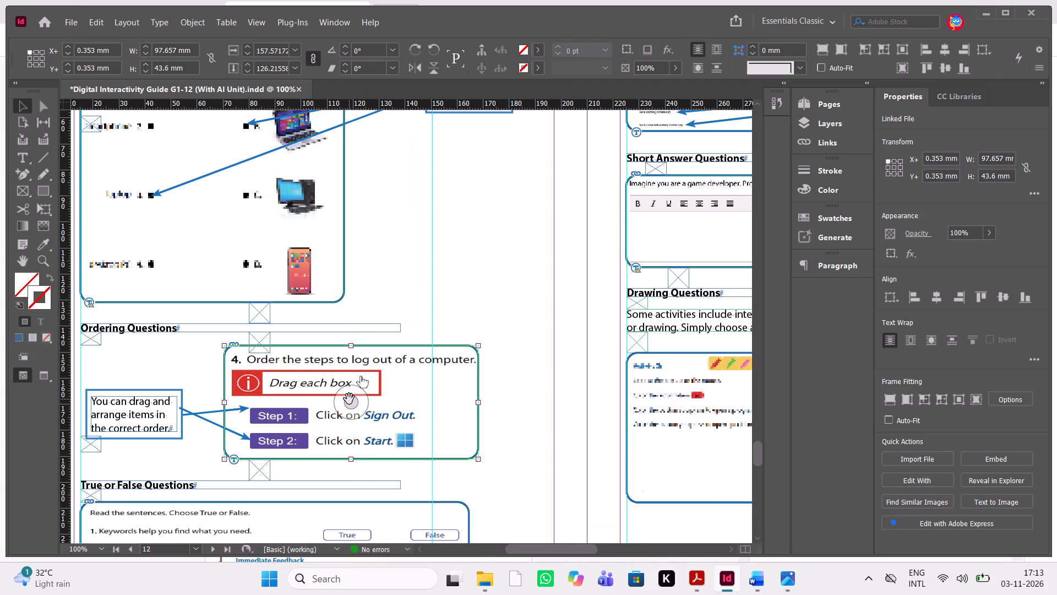
drag(350, 457, 350, 453)
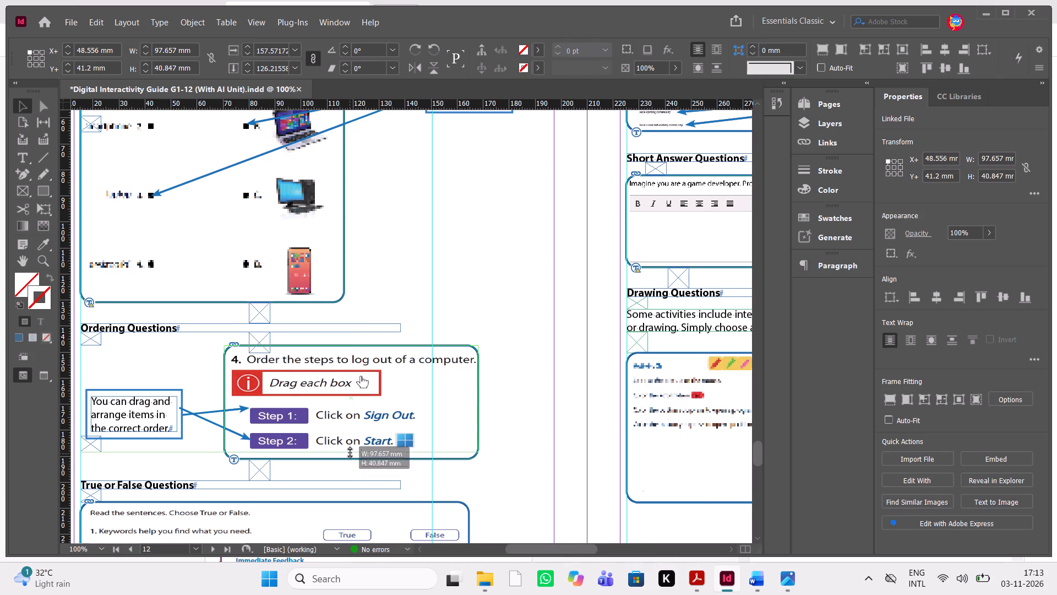
drag(350, 453, 350, 452)
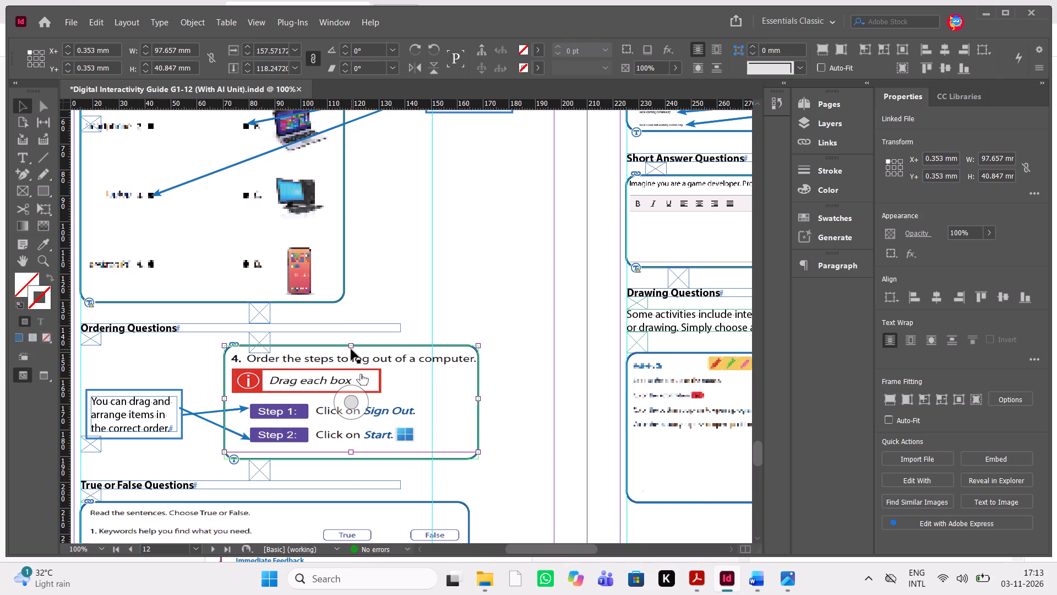
key(shift+Down)
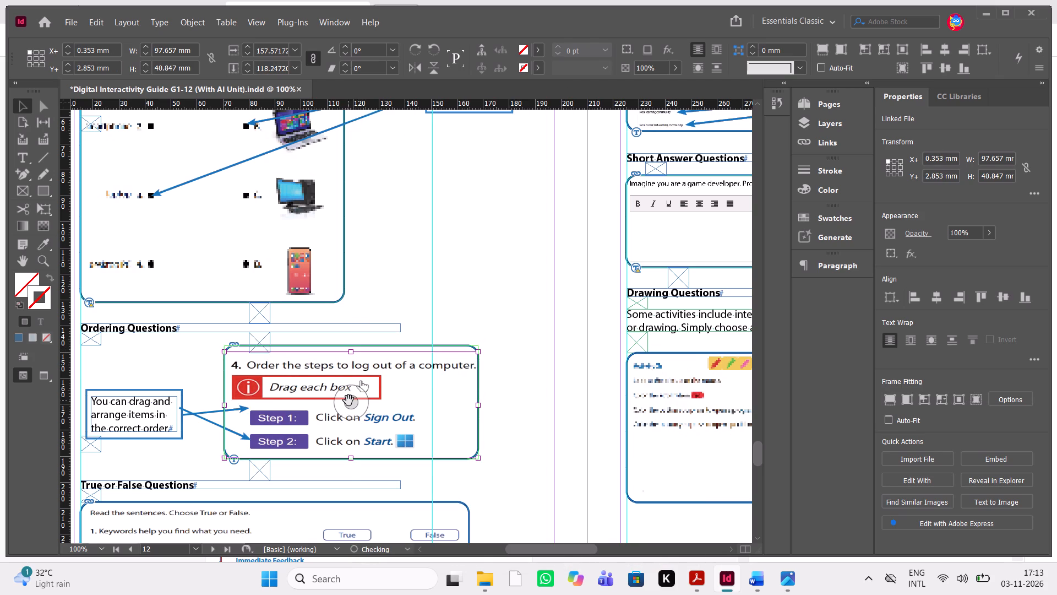
key(shift+Up)
key(Down)
key(Down)
key(Down)
key(Down)
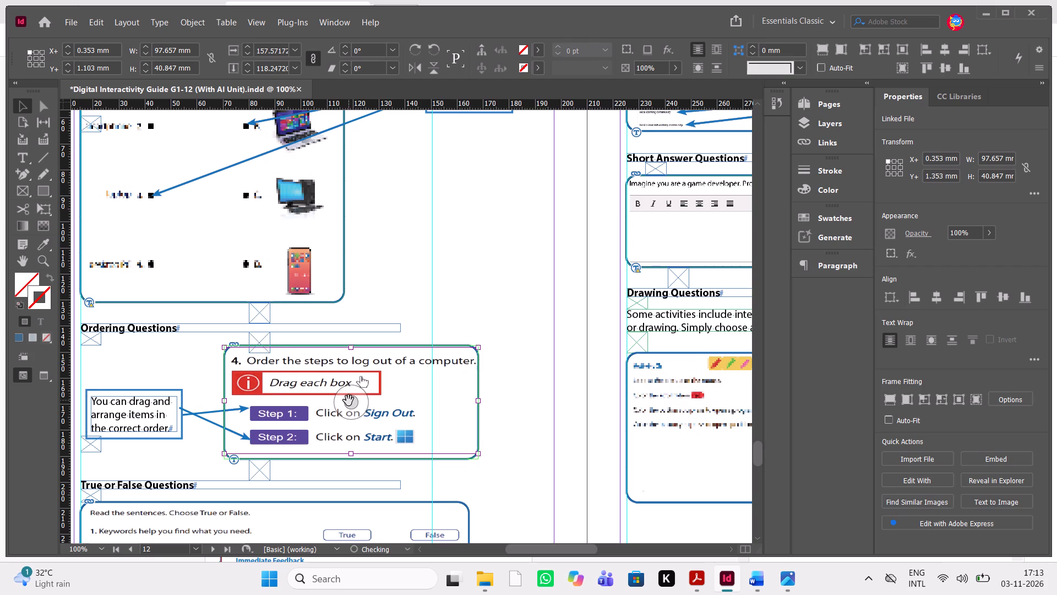
key(Down)
key(Up)
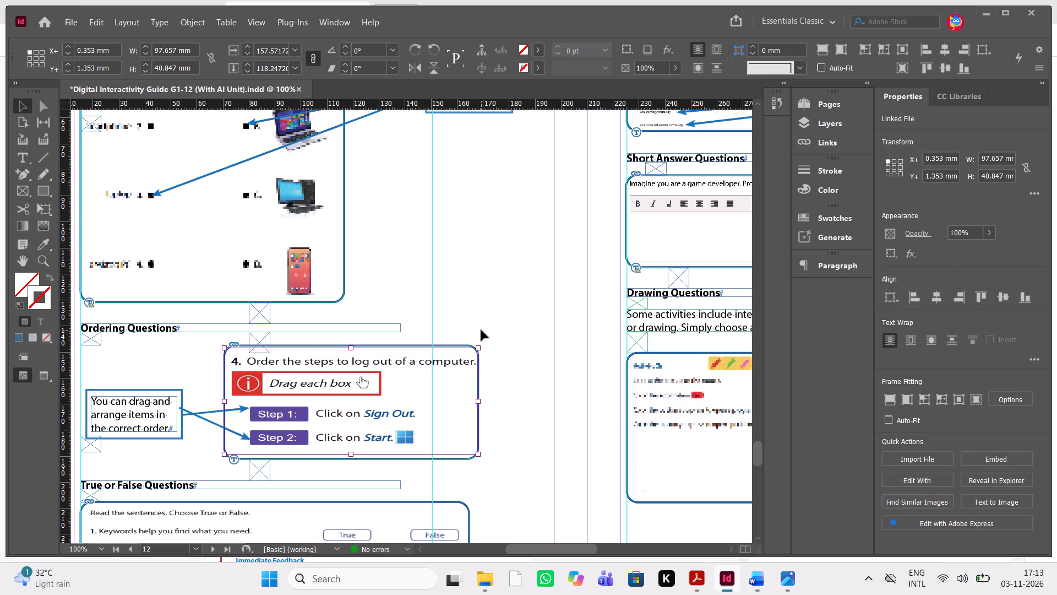
click(481, 330)
Shorten the arrow aimed at Step 2 to about 25.9 mm and shift it down so it starts at the callout box's edge.
scroll(481, 330, down, 1)
scroll(481, 330, up, 1)
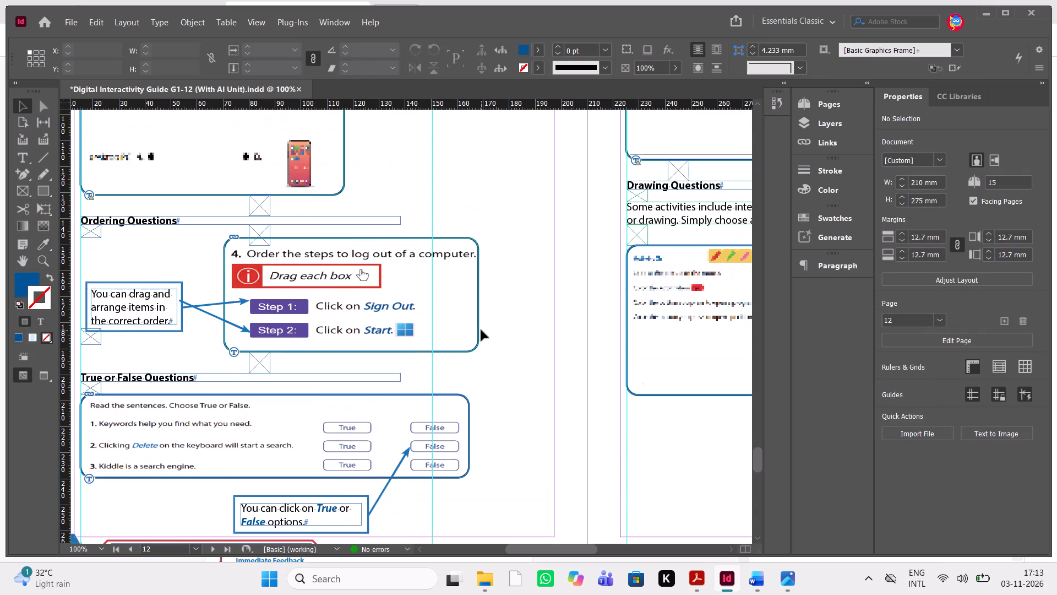
scroll(341, 318, right, 1)
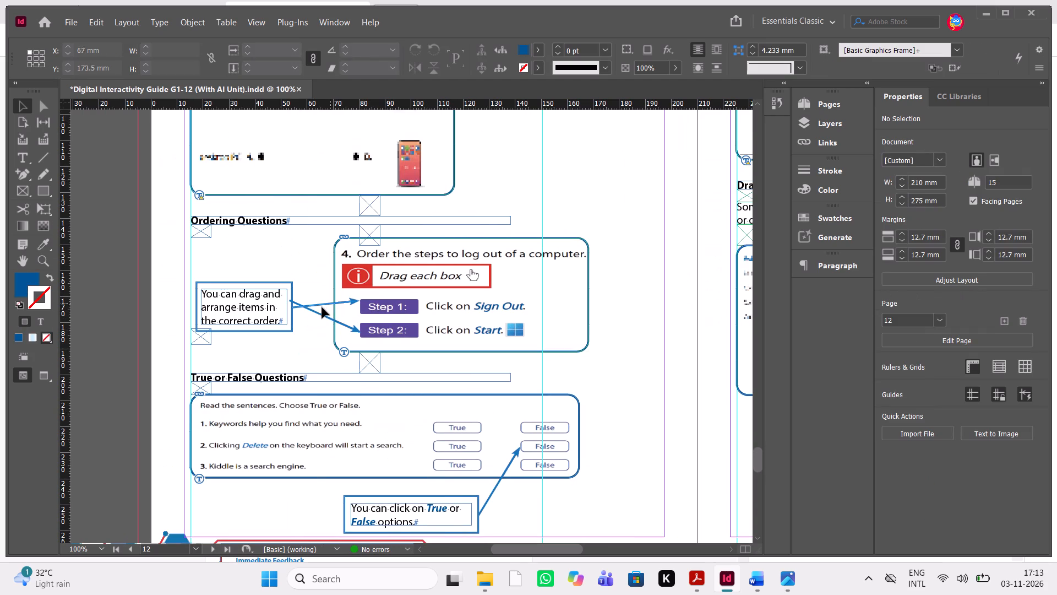
click(307, 307)
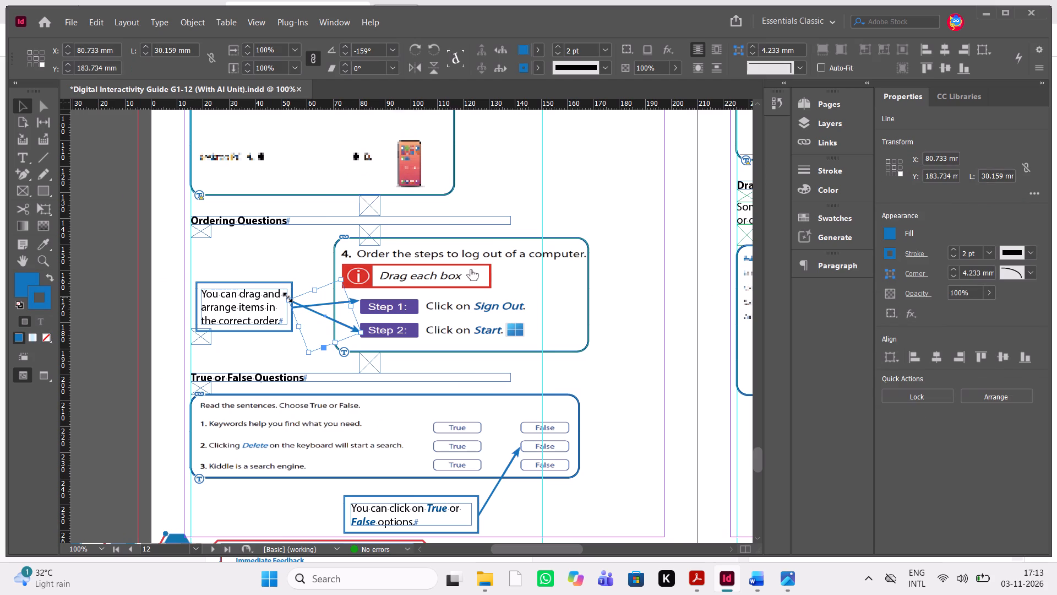
drag(288, 297, 301, 299)
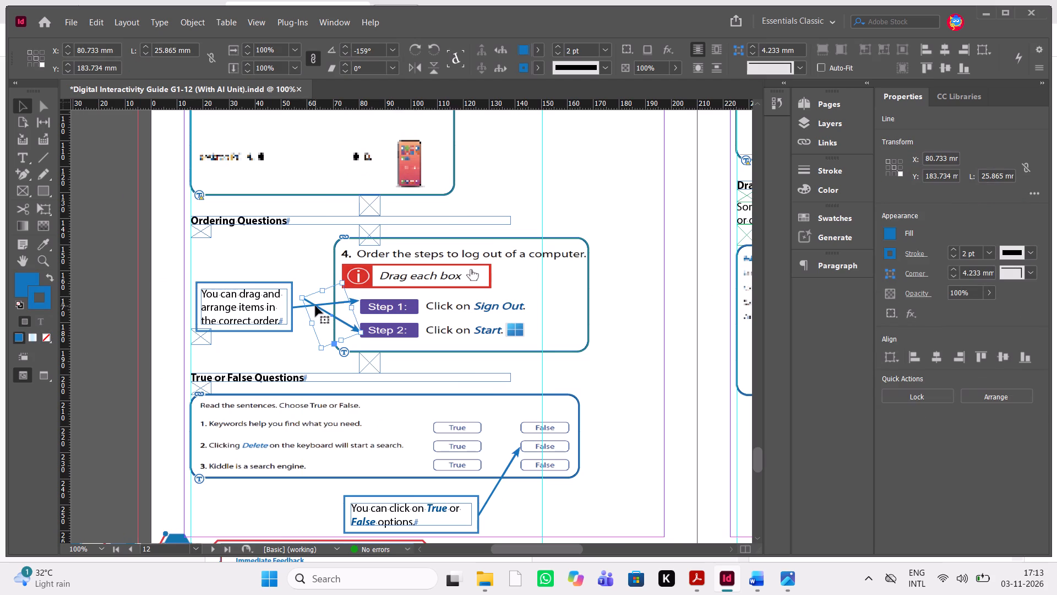
drag(315, 306, 305, 321)
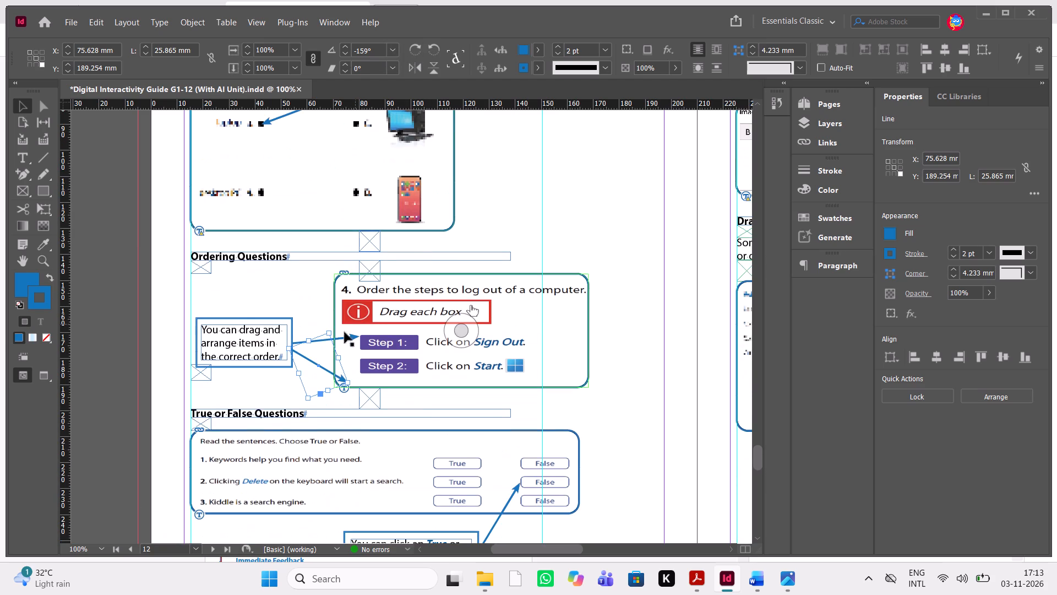
Select both Ordering Questions arrows together and move them up 20 mm, away from the callout box.
drag(329, 363, 345, 269)
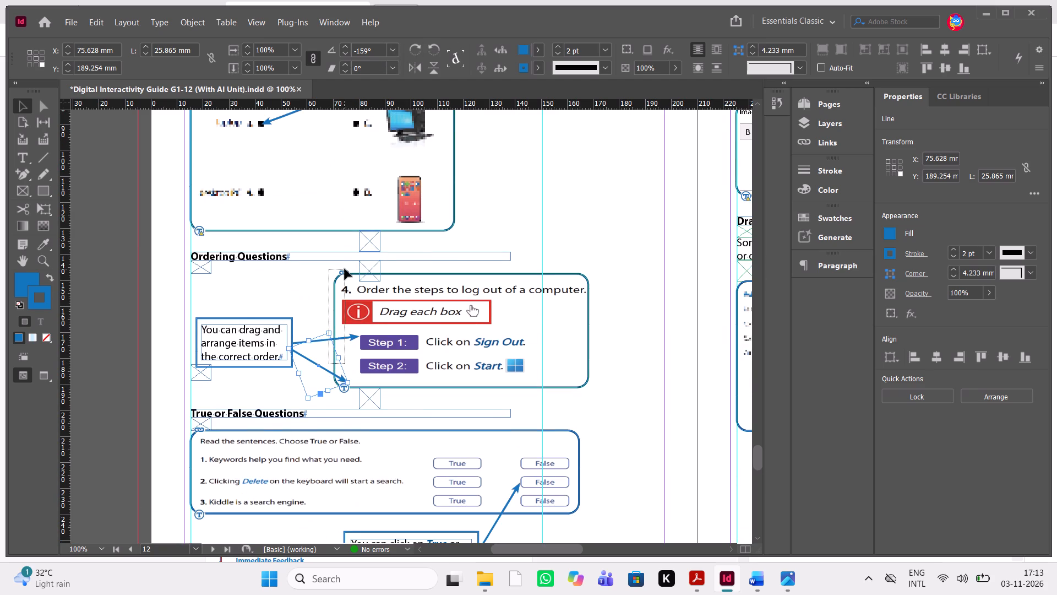
drag(345, 269, 312, 316)
drag(329, 364, 313, 314)
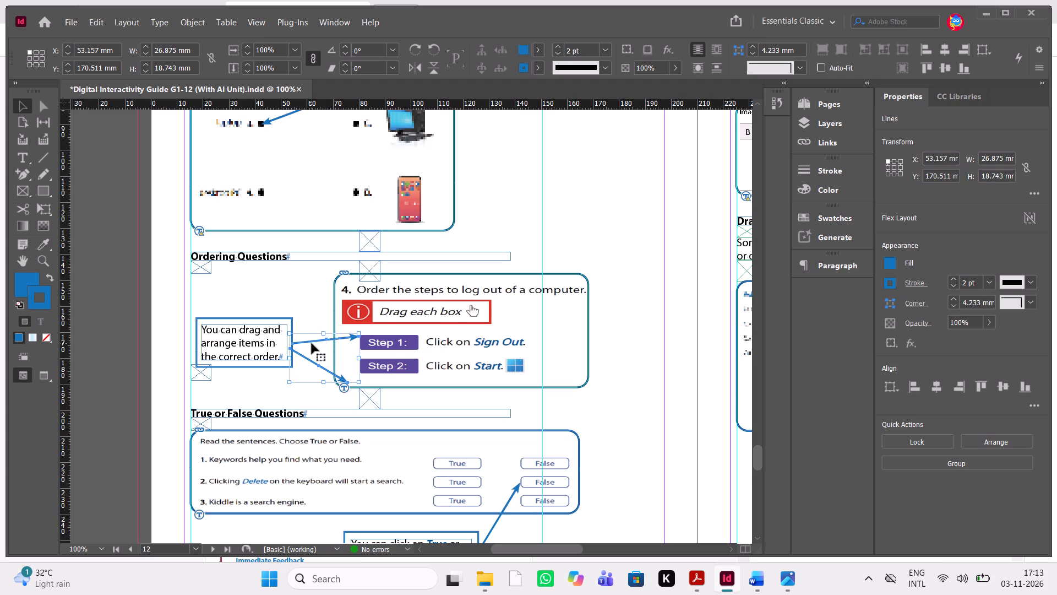
key(shift+Up)
key(shift+Up)
key(shift+Up)
key(shift+Up)
key(shift+Up)
key(shift+Up)
key(shift+Up)
key(shift+Up)
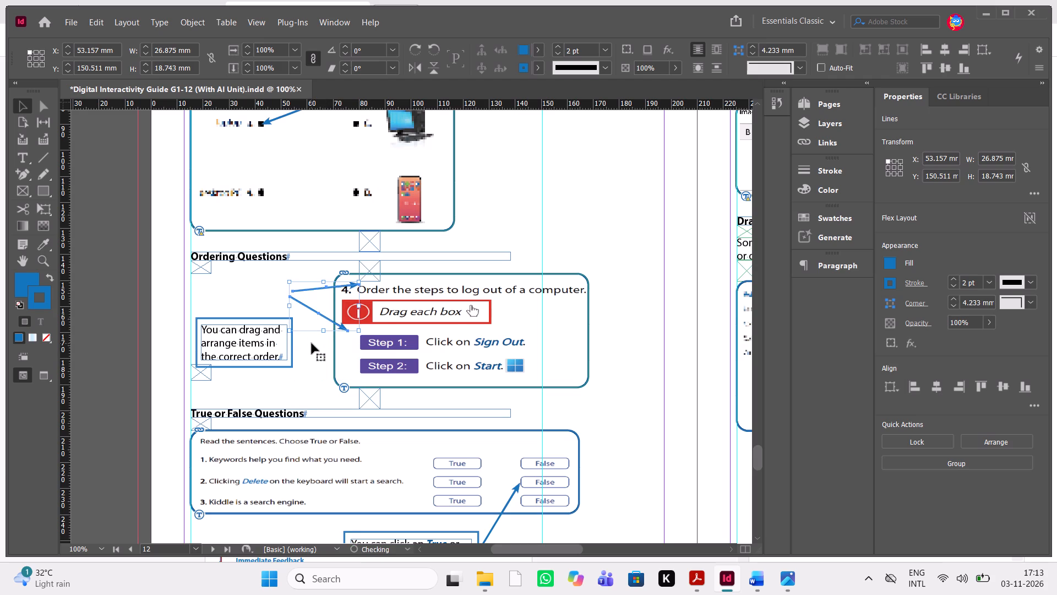
click(312, 343)
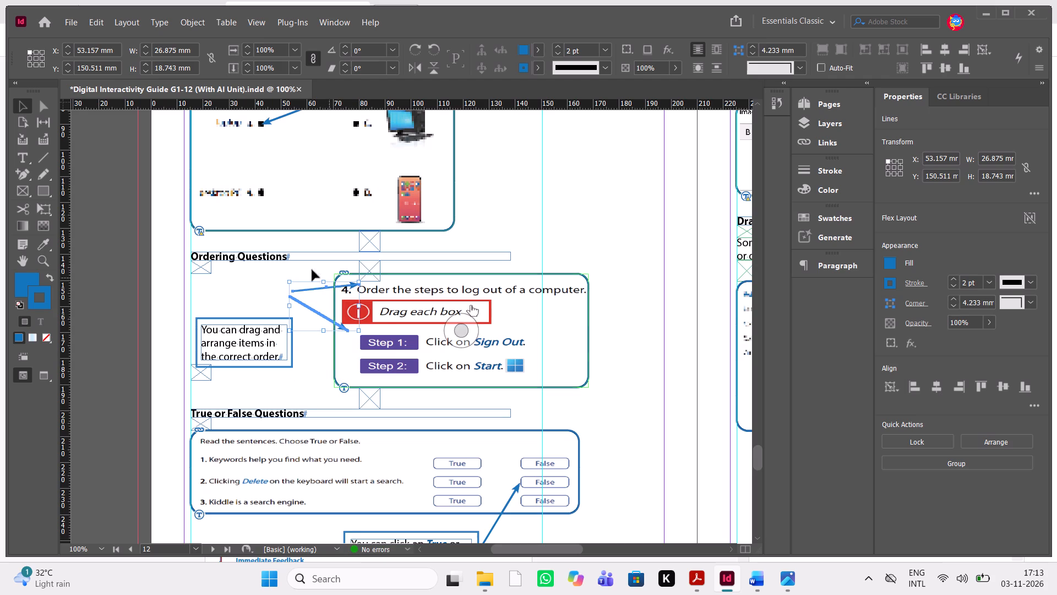
click(275, 273)
Move the upper, flatter arrow back down beside the callout box, to Y 168.011 mm.
click(313, 288)
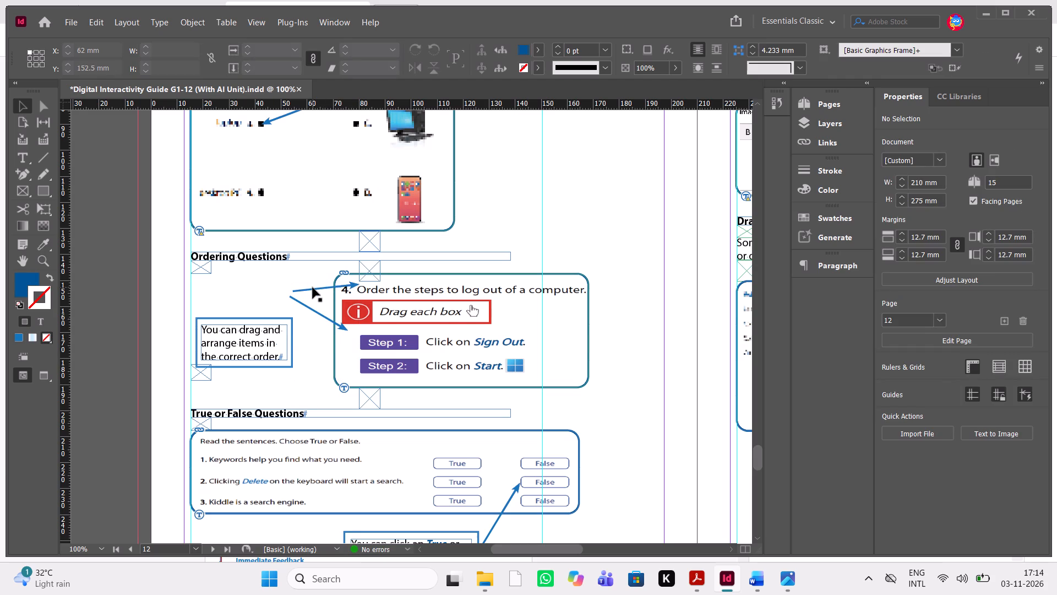
key(shift+Down)
key(shift+Down)
key(shift+Down)
key(shift+Down)
key(shift+Down)
key(shift+Down)
key(shift+Down)
key(shift+Down)
key(shift+Down)
key(shift+Down)
key(shift+Down)
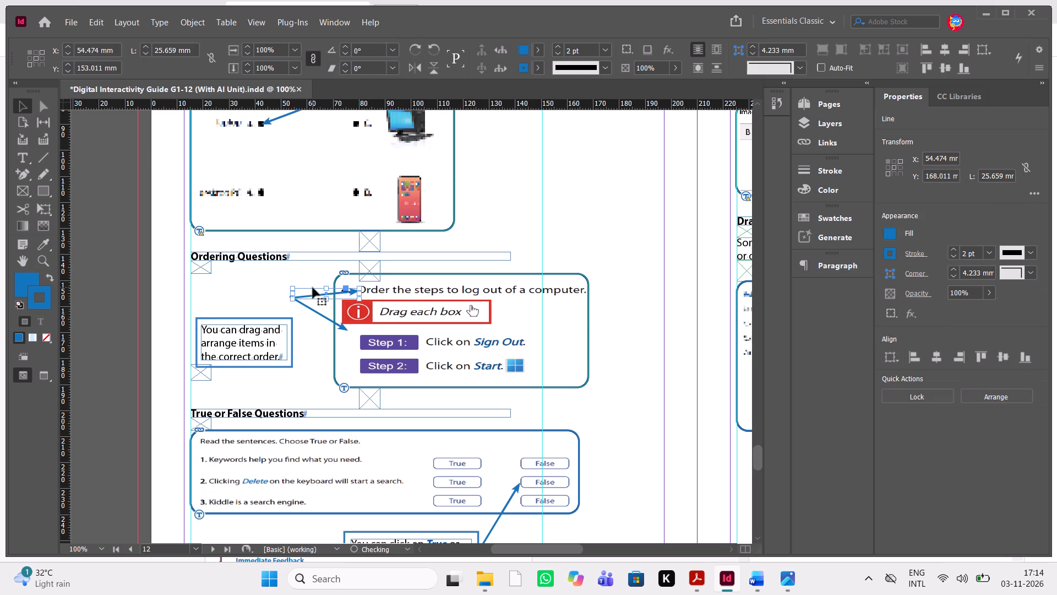
key(shift+Down)
key(shift+Up)
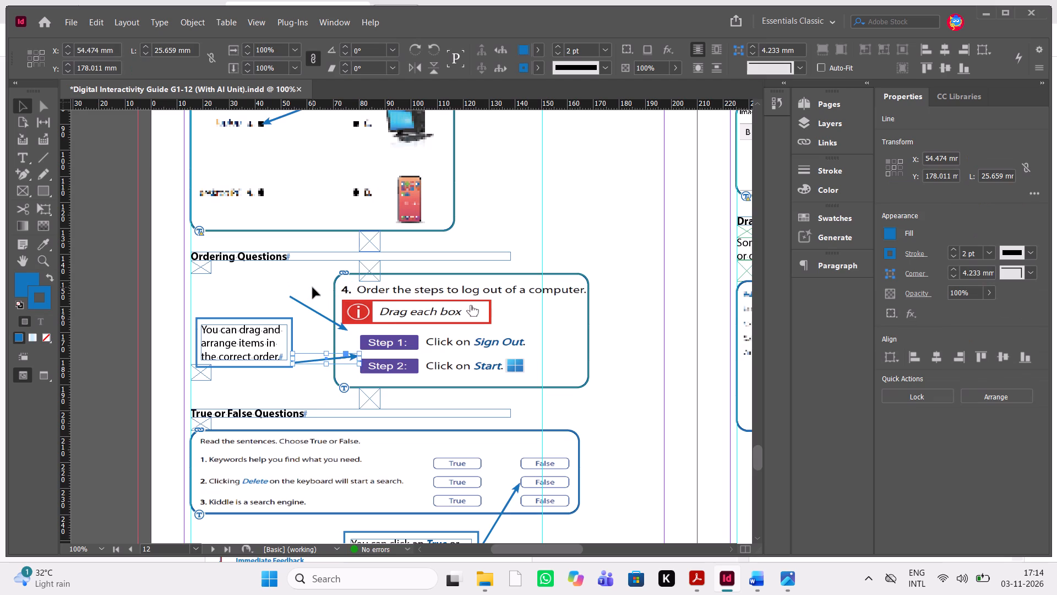
key(shift+Up)
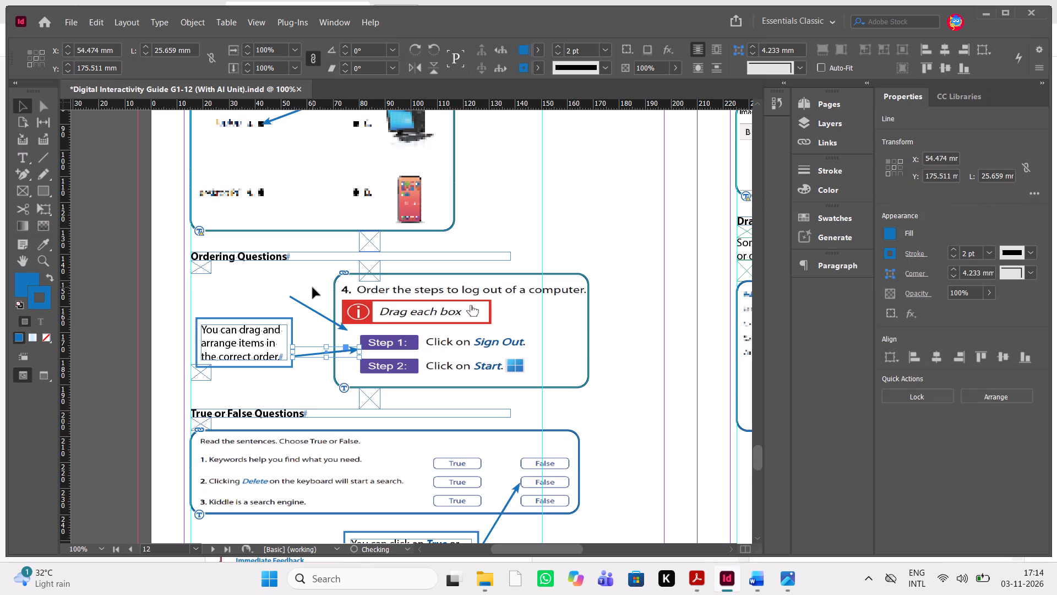
key(shift+Up)
key(shift+Up)
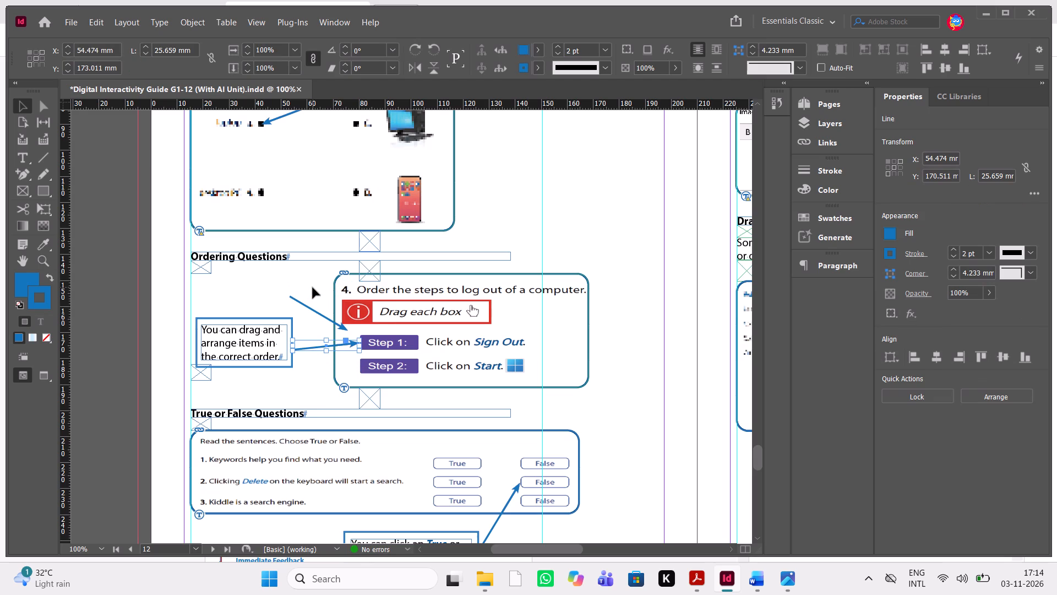
key(shift+Up)
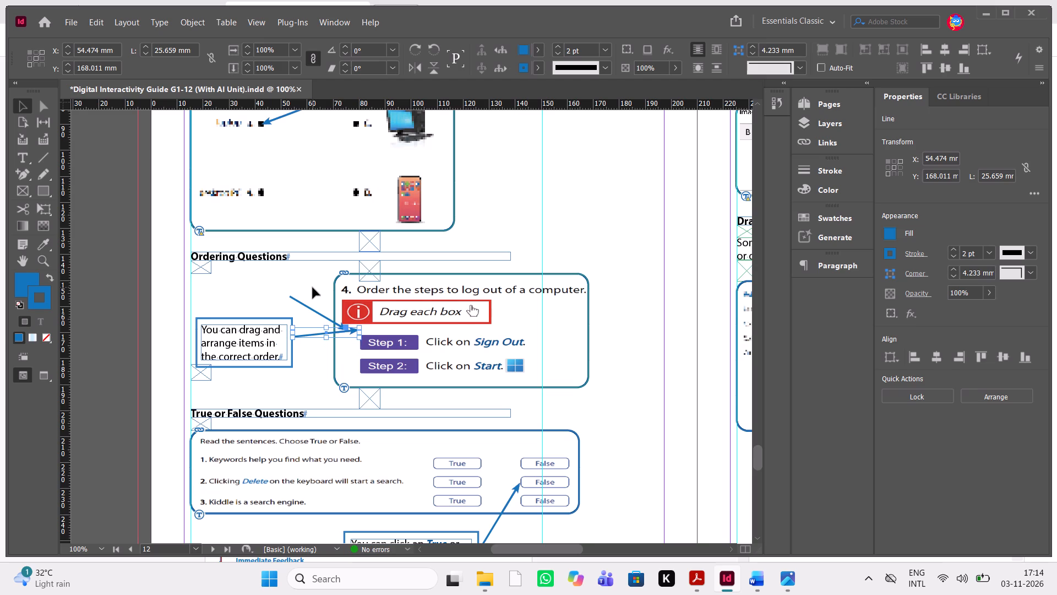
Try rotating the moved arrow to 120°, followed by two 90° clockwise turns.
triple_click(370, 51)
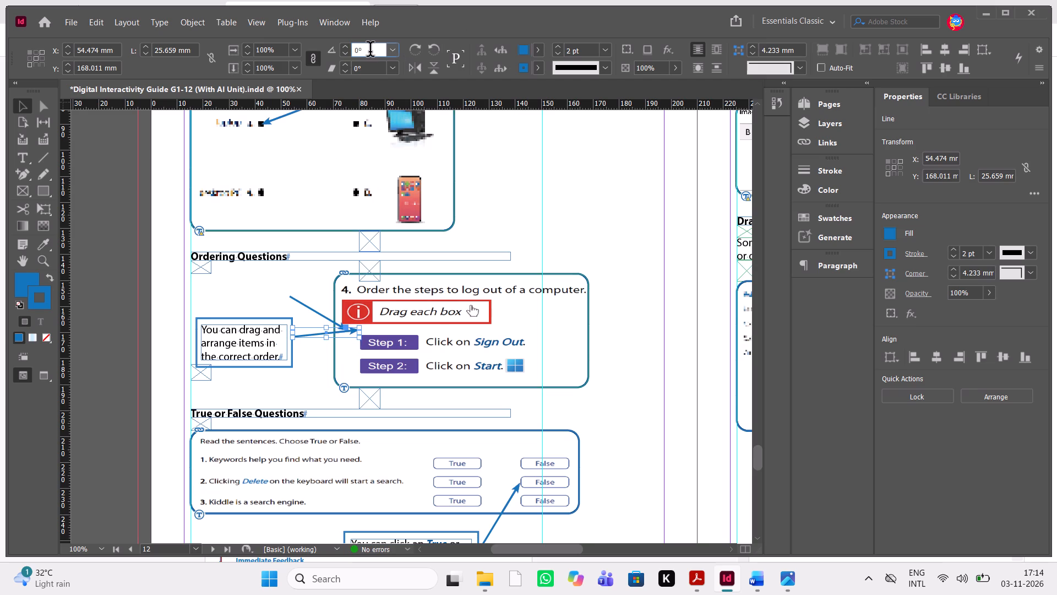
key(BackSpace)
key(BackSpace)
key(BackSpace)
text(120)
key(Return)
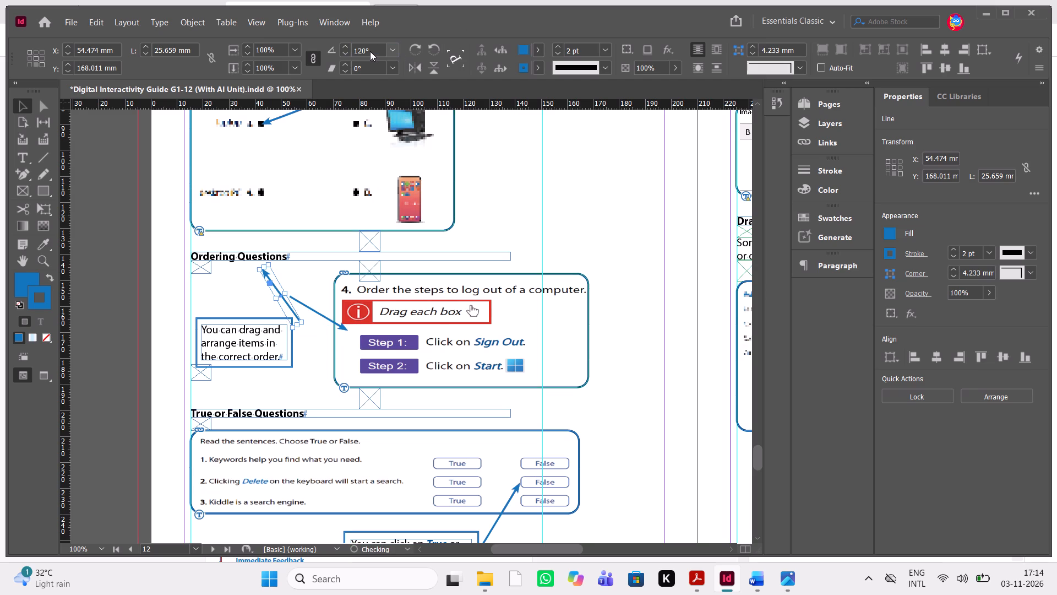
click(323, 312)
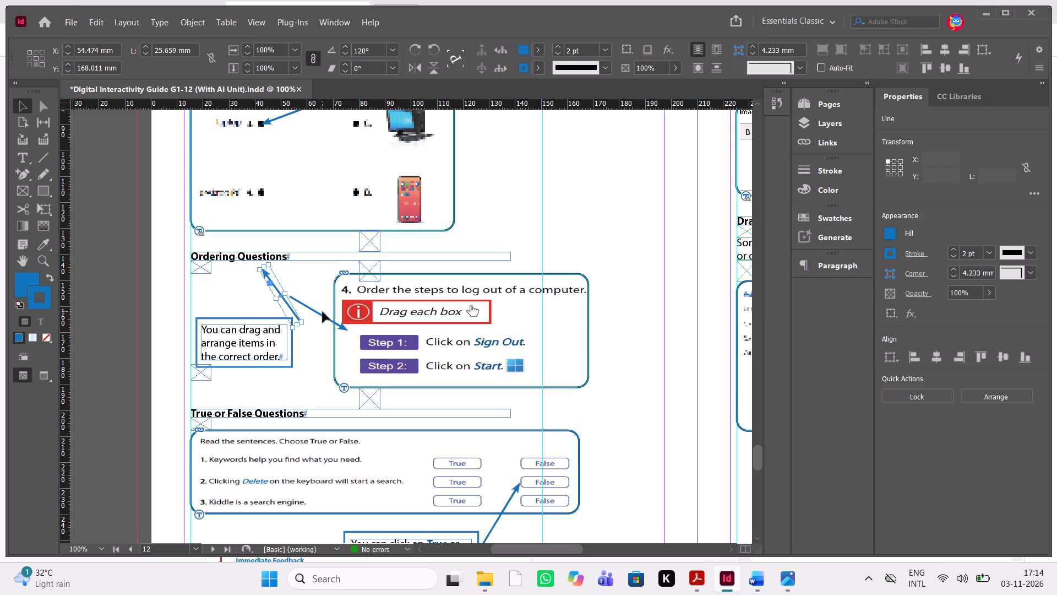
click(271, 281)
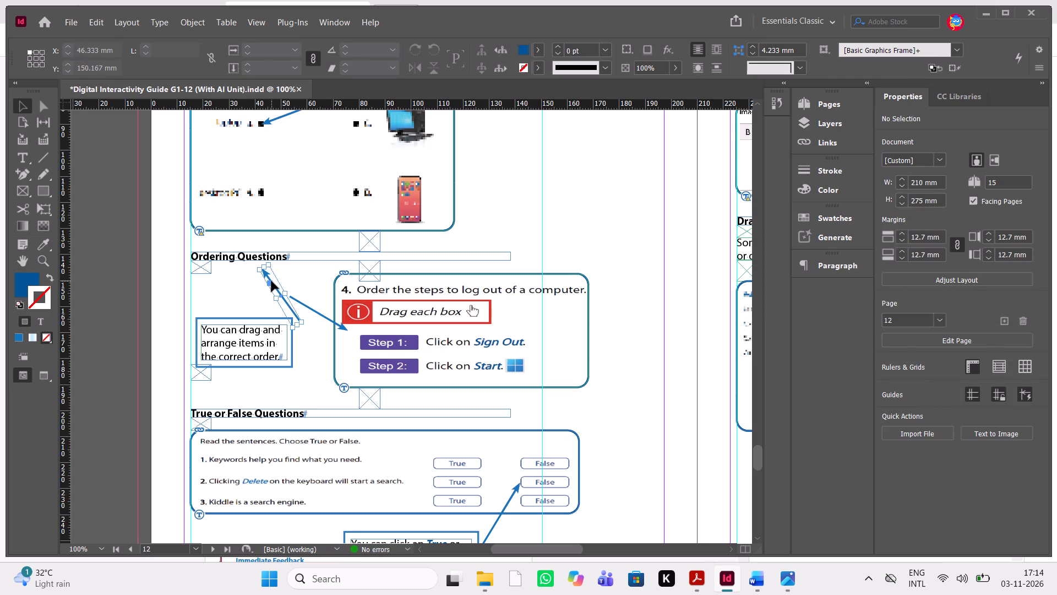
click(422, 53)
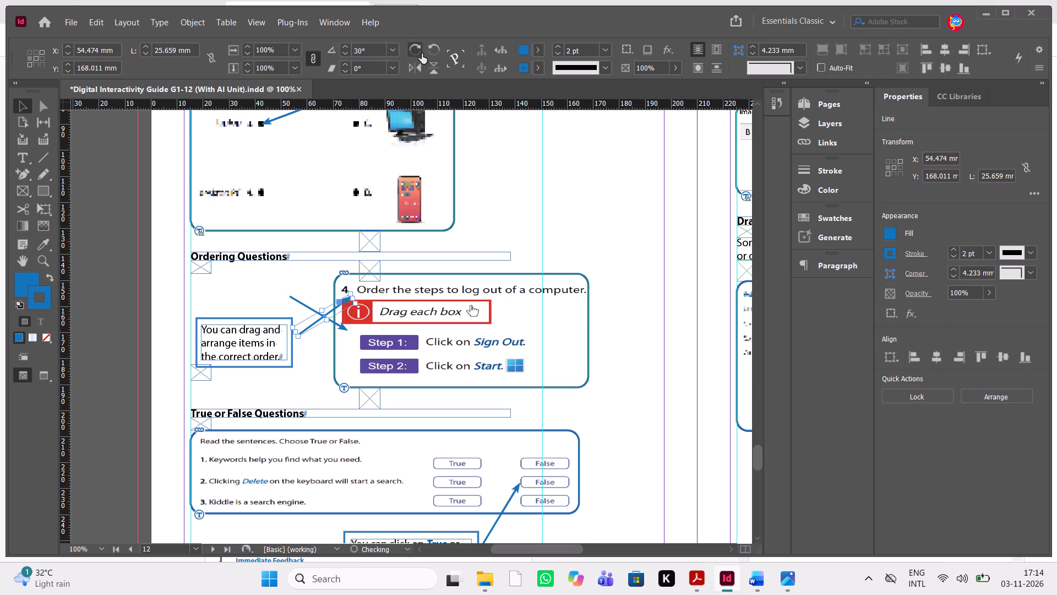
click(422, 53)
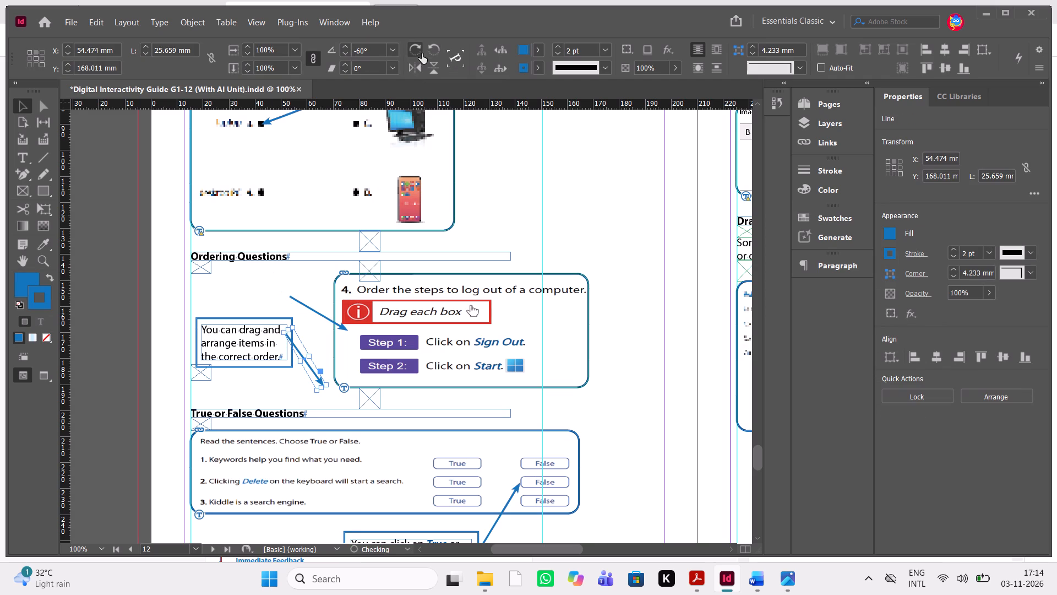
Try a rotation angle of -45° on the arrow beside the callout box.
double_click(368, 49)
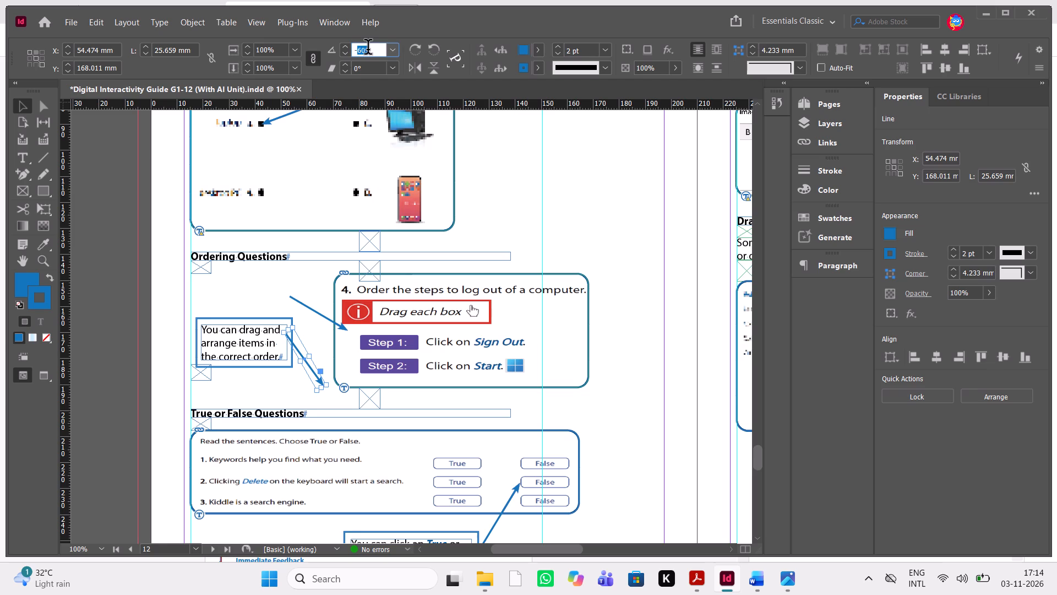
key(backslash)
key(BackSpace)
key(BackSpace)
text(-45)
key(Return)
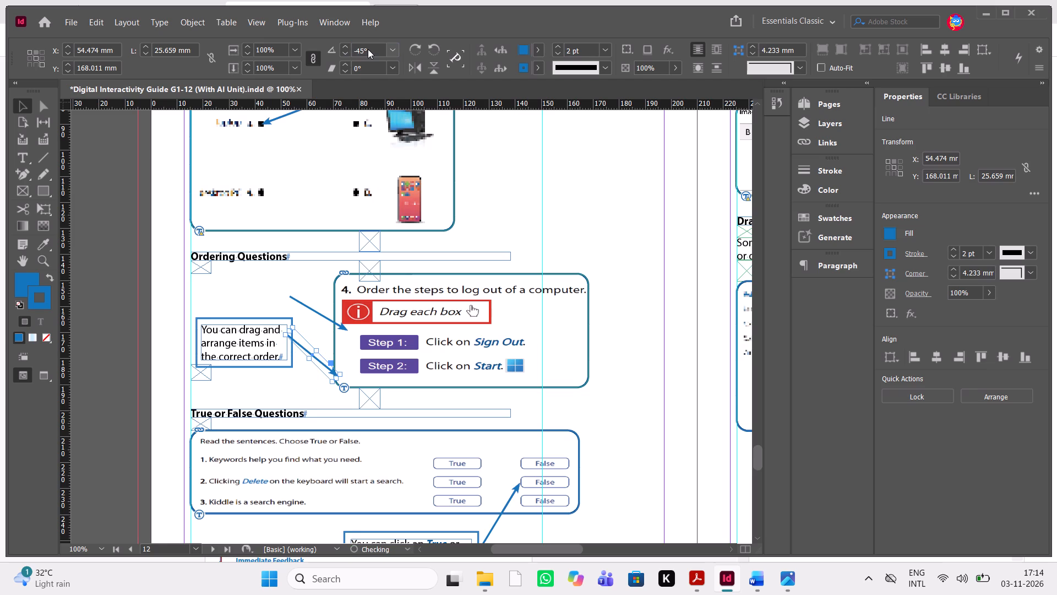
Set the arrow's rotation to -30° and nudge it down to Y 170.511 mm so it points at Step 2.
triple_click(368, 49)
key(BackSpace)
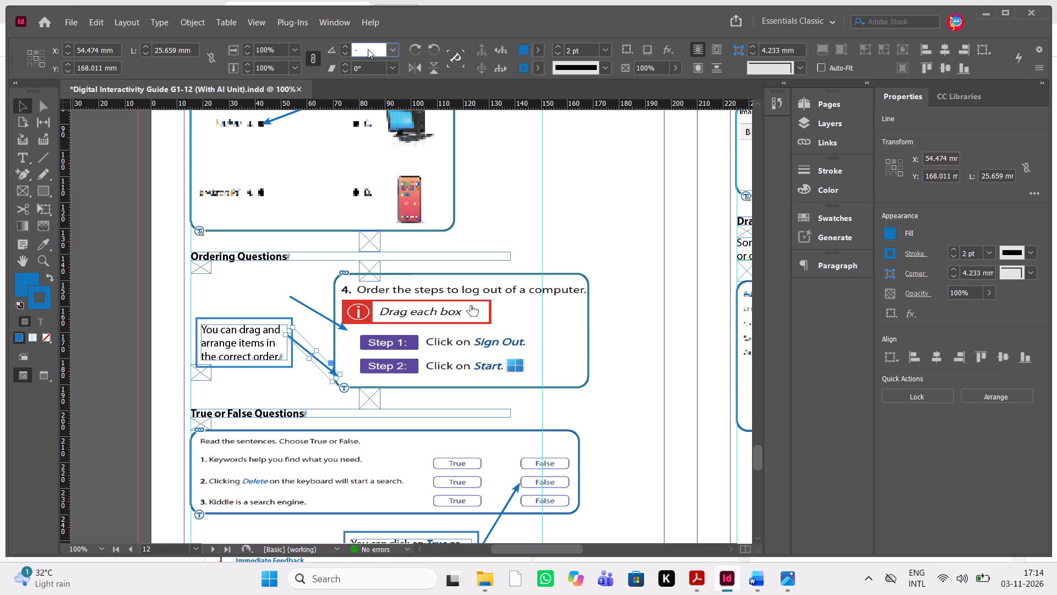
text(30)
key(Return)
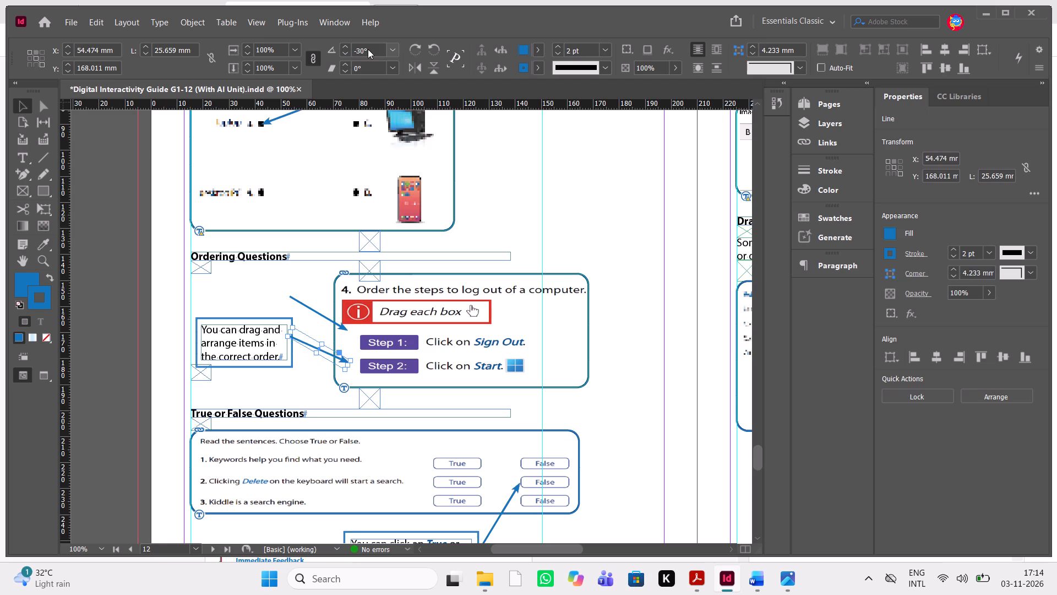
key(shift+Down)
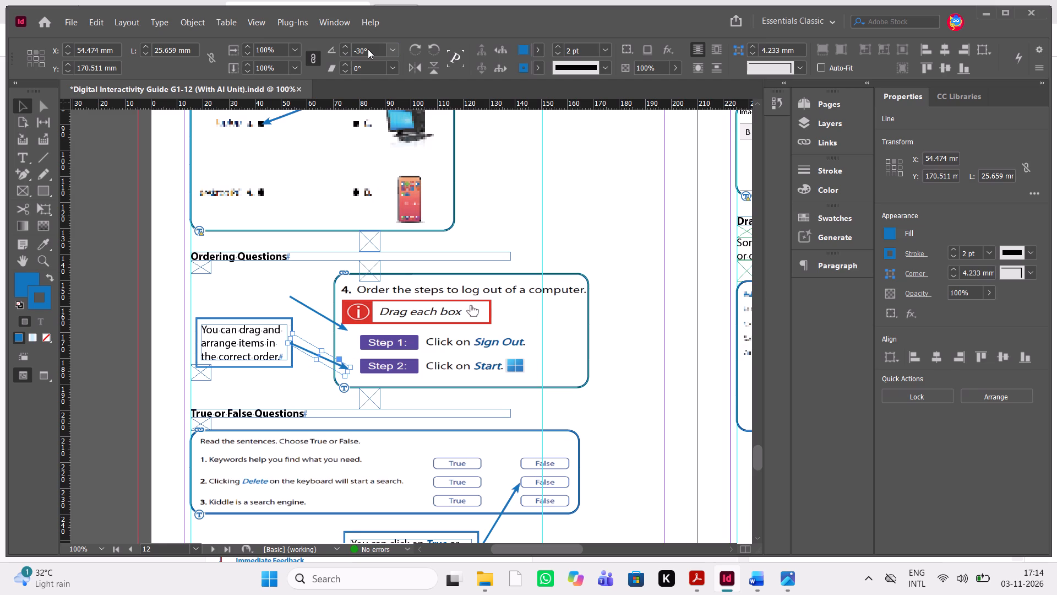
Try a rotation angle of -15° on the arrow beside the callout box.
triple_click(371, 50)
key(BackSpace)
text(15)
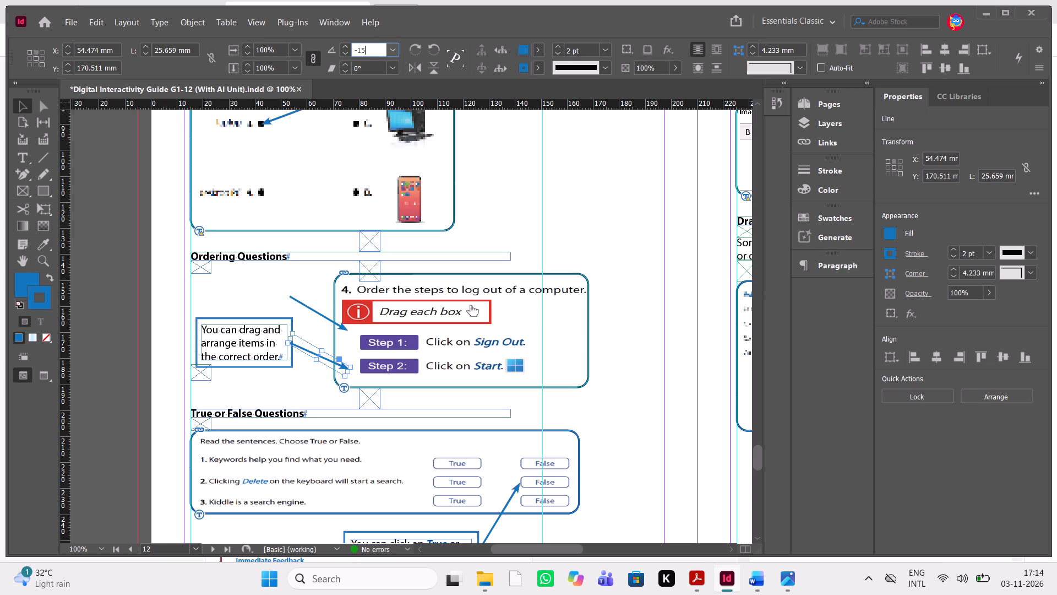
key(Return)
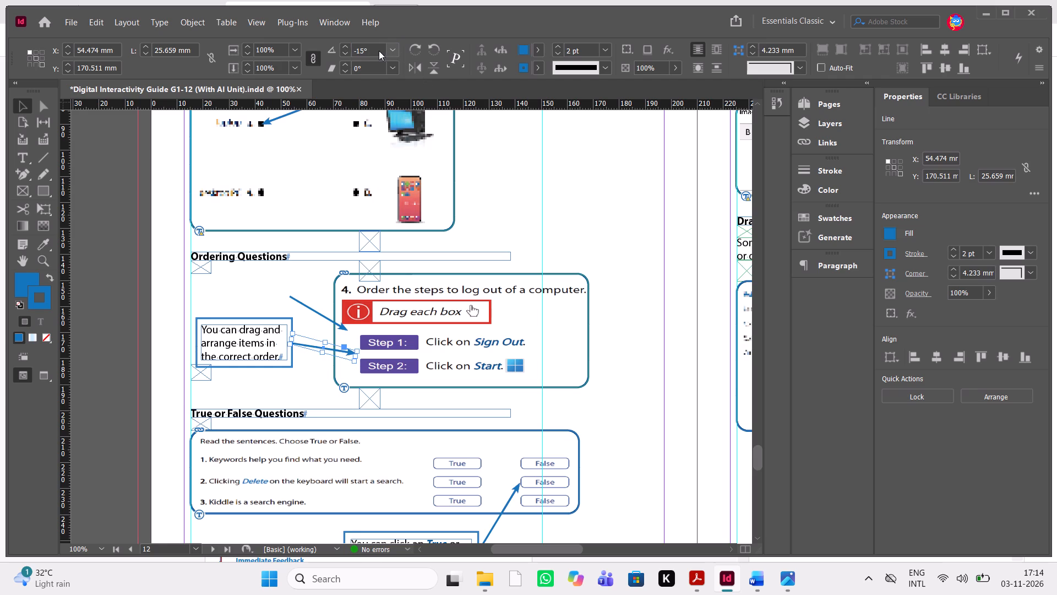
Set the arrow's rotation to -10° and move it down to Y 176.261 mm so it points at Step 2.
double_click(379, 51)
key(BackSpace)
text(10)
key(Return)
key(period)
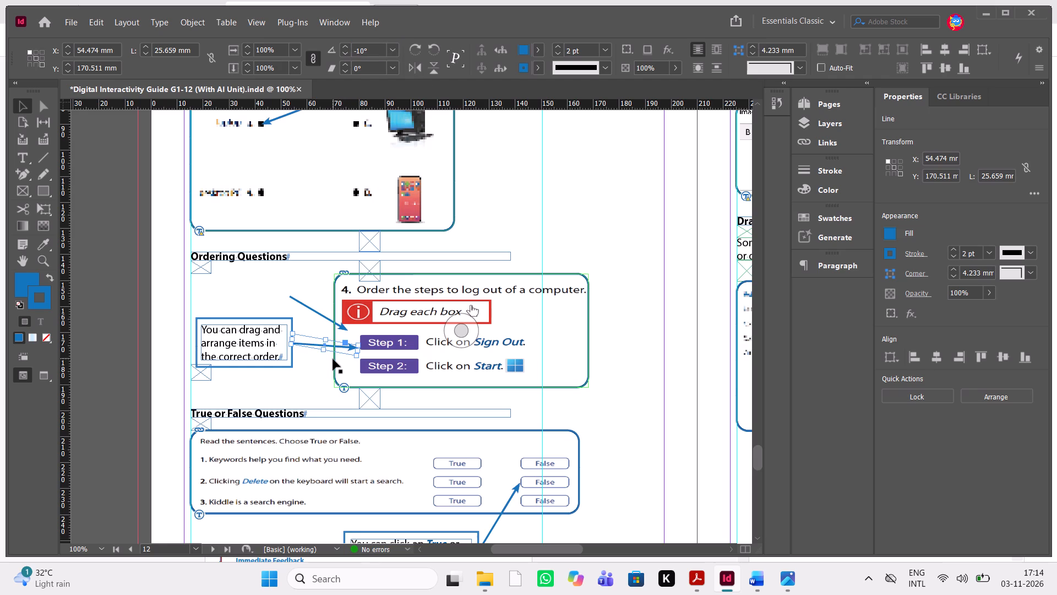
key(shift+Down)
key(shift+Down)
key(shift+Down)
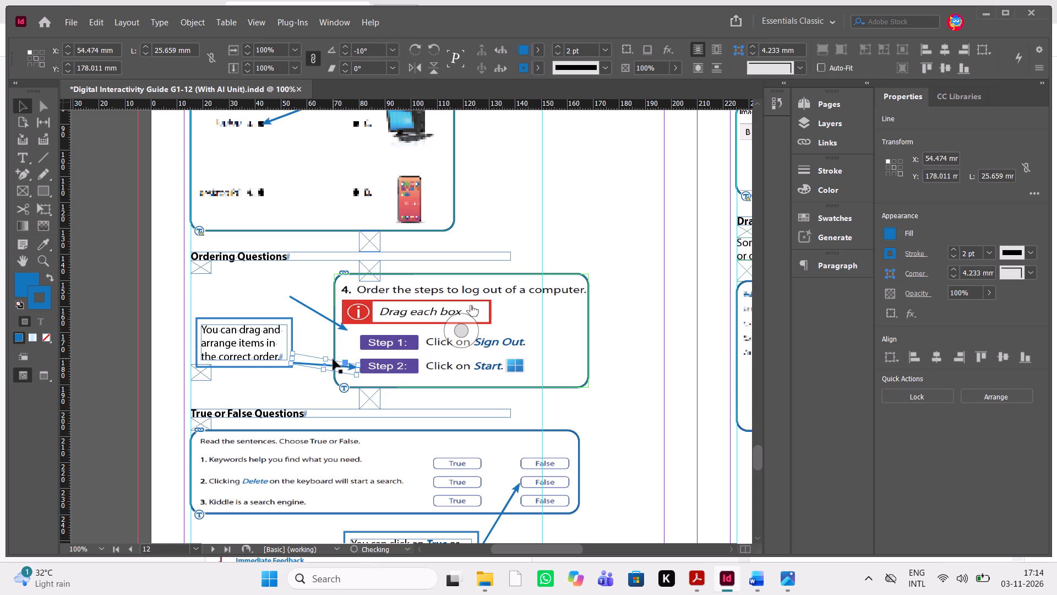
key(shift+Up)
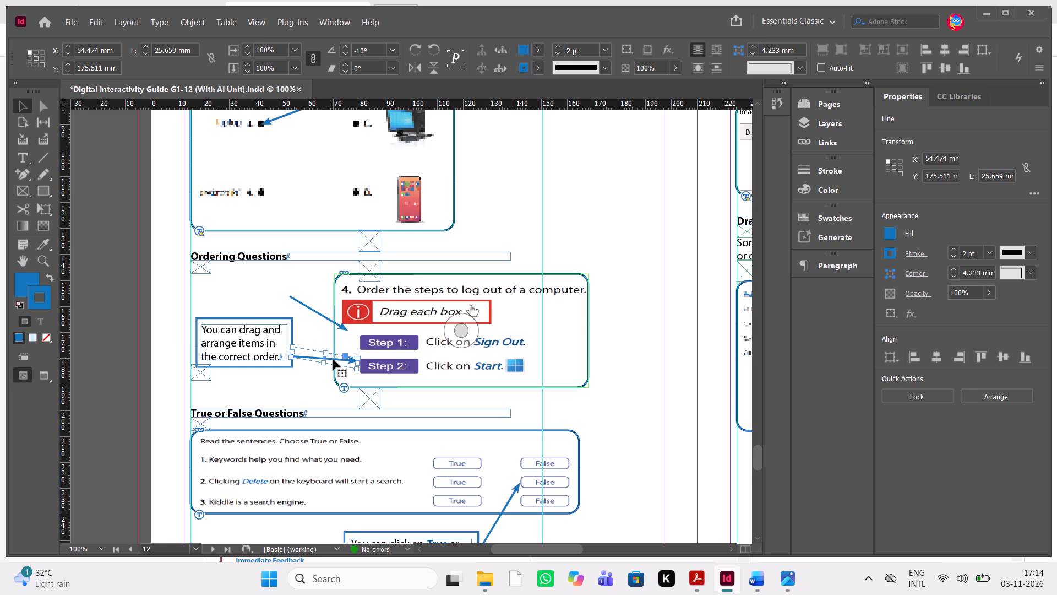
key(Down)
key(Down)
key(Down)
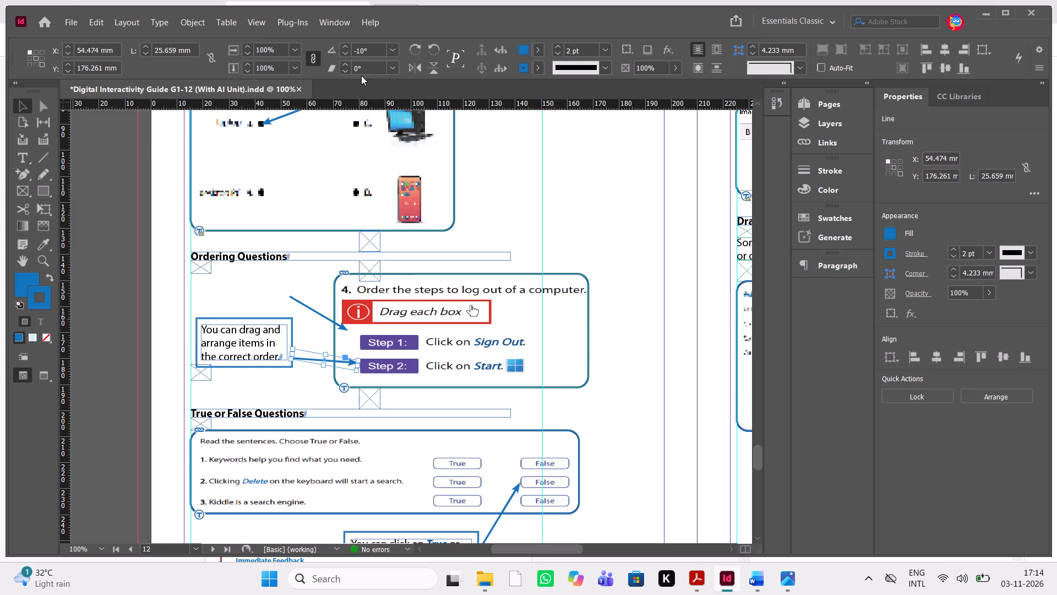
Move the other, steeper arrow down to Y 181.754 mm and set its rotation to -130°.
click(316, 309)
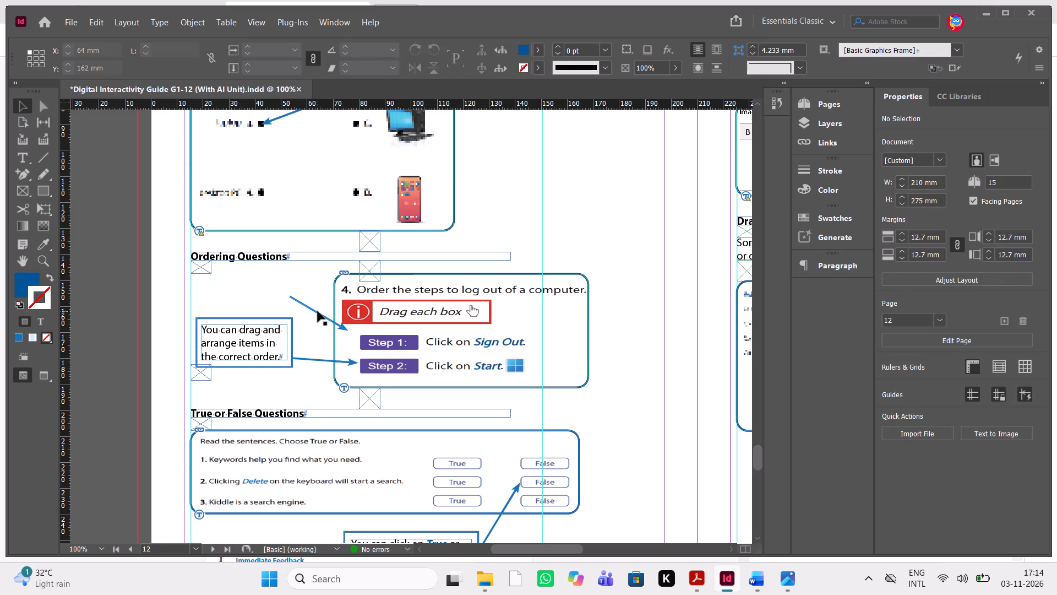
click(318, 311)
key(shift+Down)
key(shift+Down)
key(shift+Down)
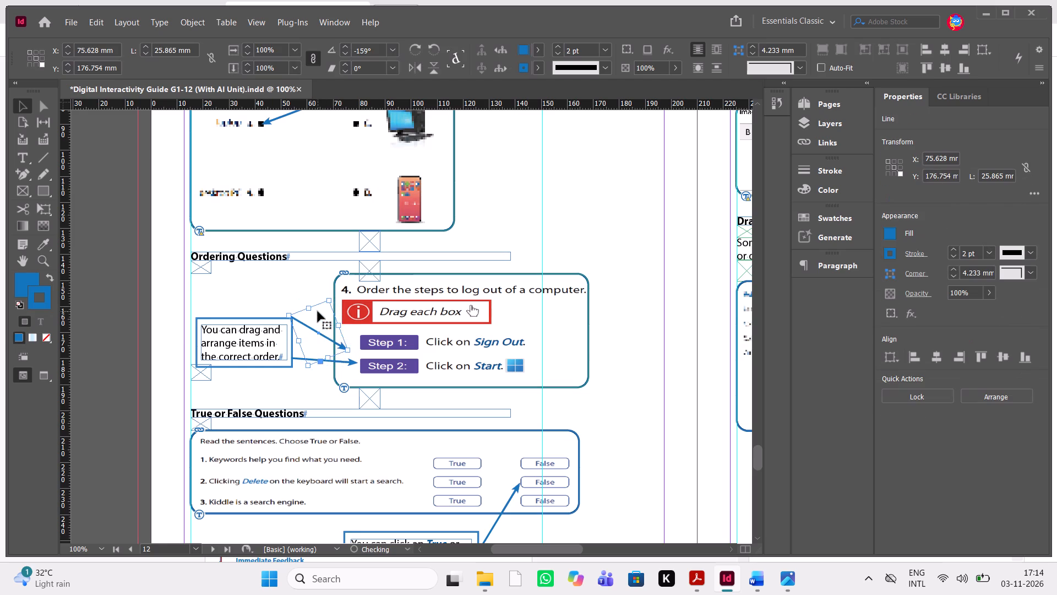
key(shift+Down)
key(shift+Down)
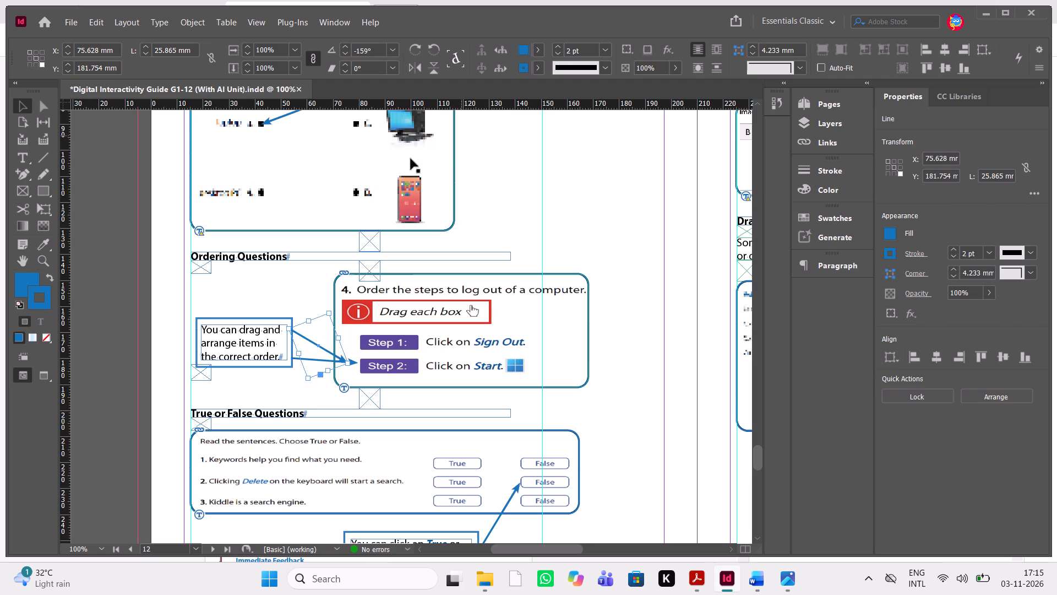
double_click(372, 55)
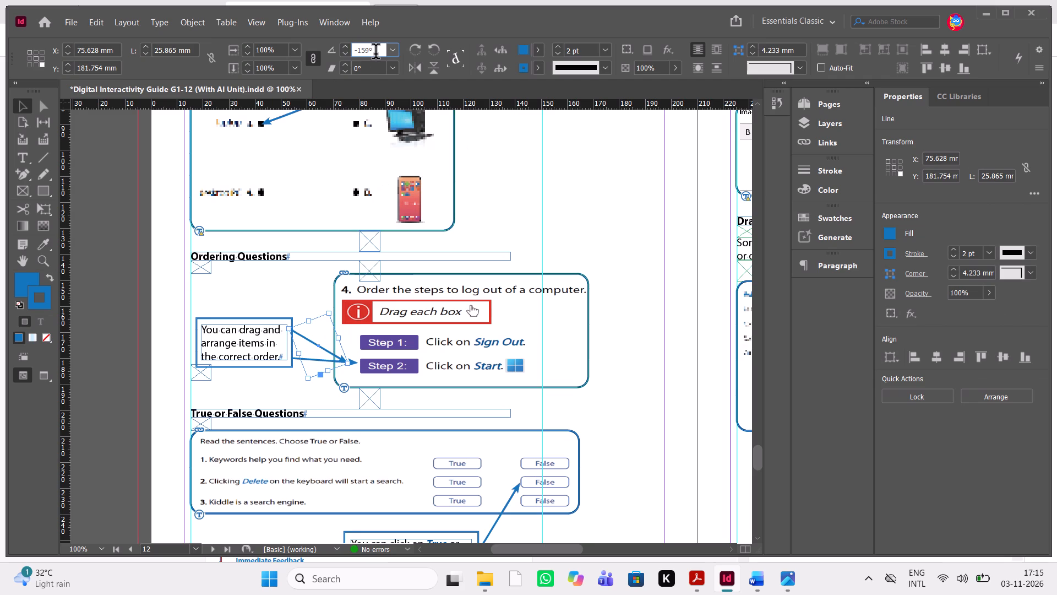
double_click(375, 53)
key(BackSpace)
text(130)
key(Return)
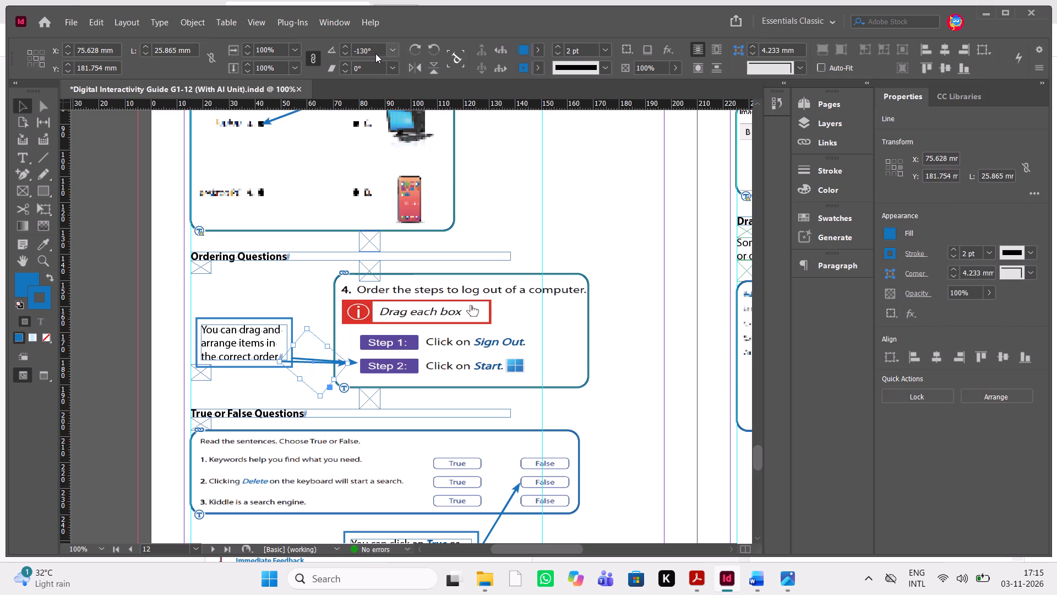
Move the rotated arrow to X 80.128 mm, Y 172.504 mm so it runs from the callout box to Step 1.
key(shift+Up)
key(shift+Up)
key(shift+Up)
key(shift+Up)
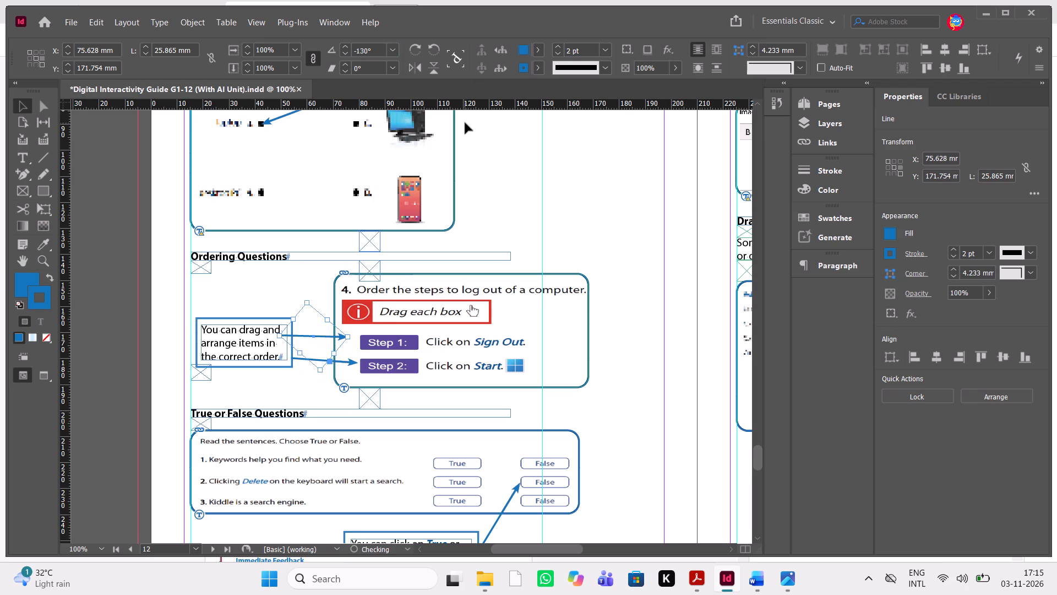
key(shift+Right)
key(shift+Right)
key(shift+Down)
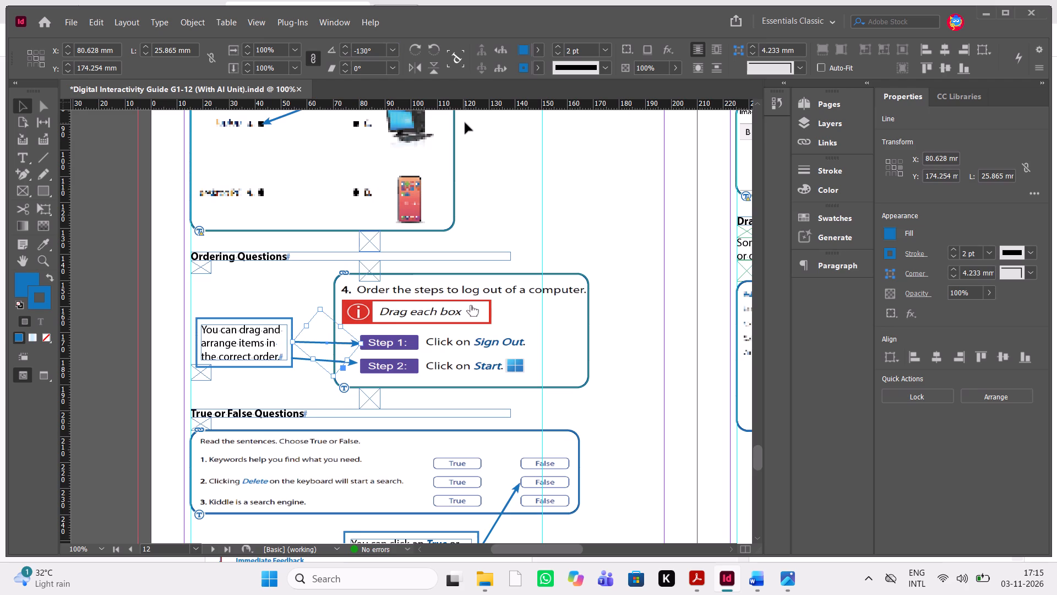
key(Left)
key(Left)
key(shift+Up)
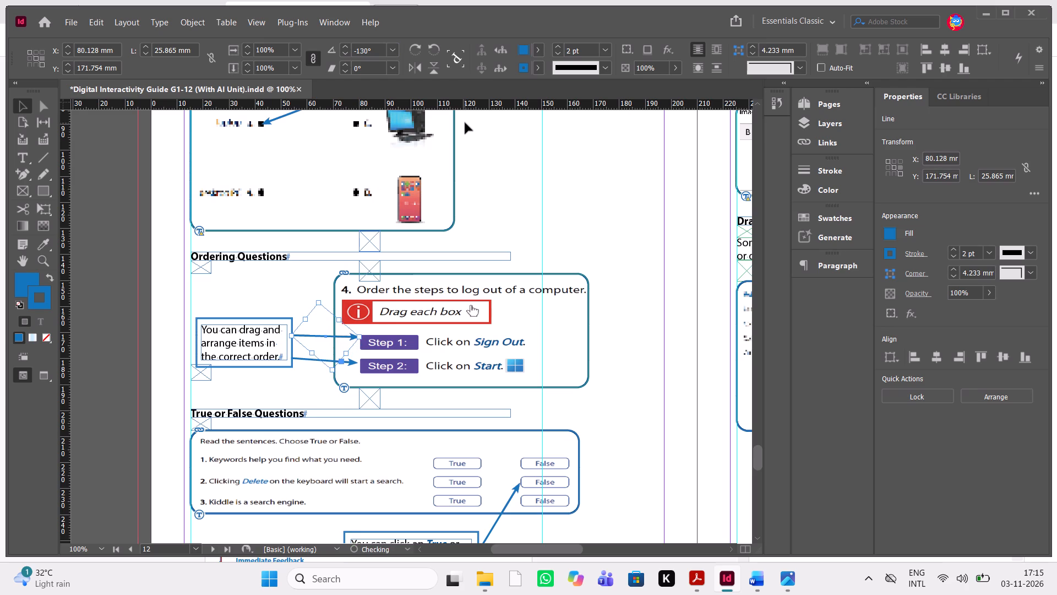
key(Down)
key(Down)
key(Down)
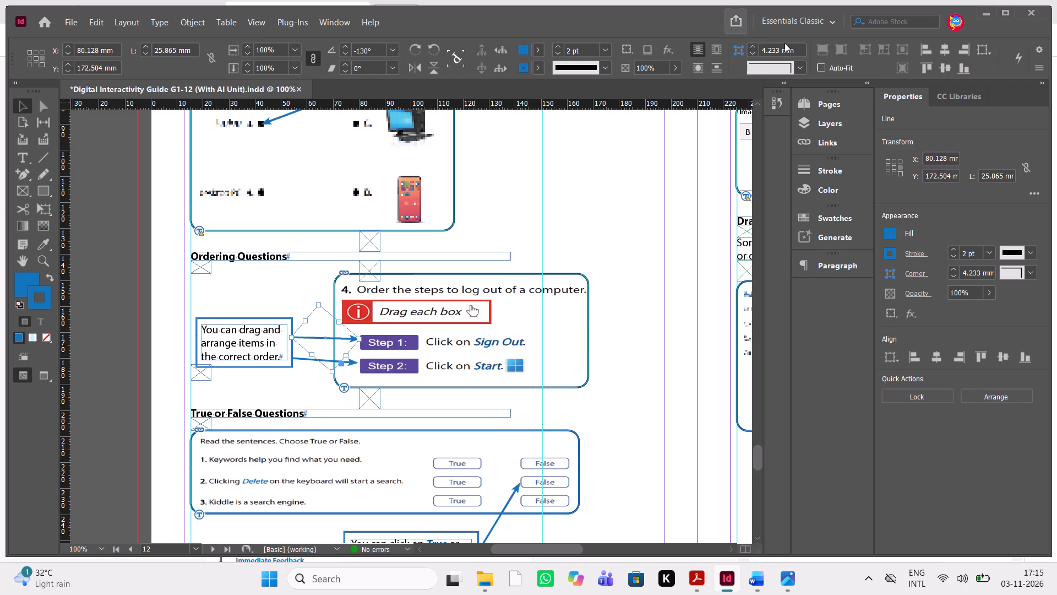
click(646, 176)
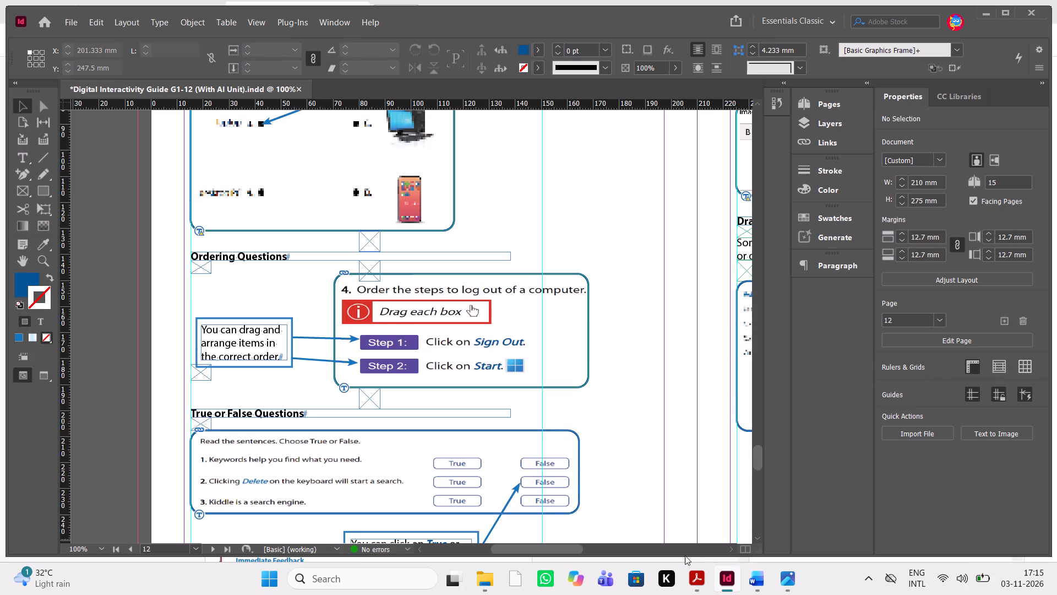
Switch to the Word manuscript, undo the last two edits to the Ordering Questions figure, and examine its two callout arrows.
click(767, 589)
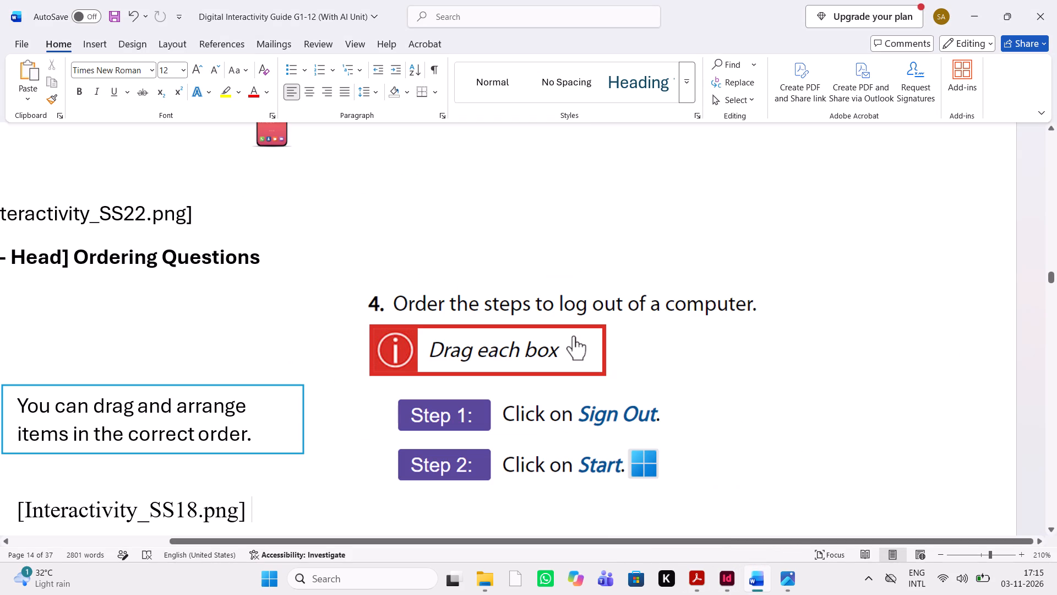
key(ctrl+z)
key(ctrl+z)
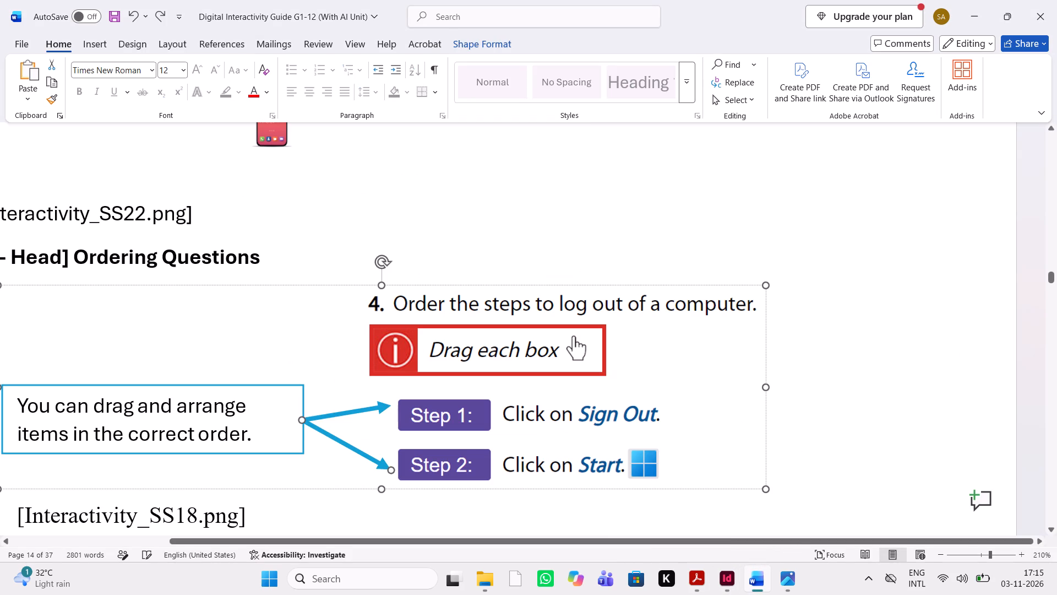
click(370, 463)
click(347, 273)
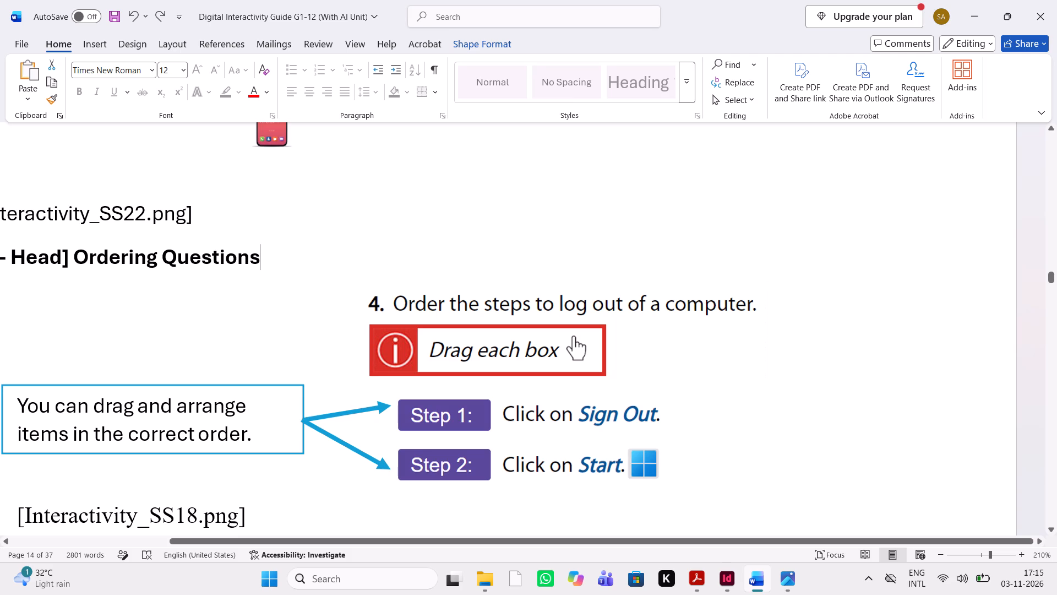
click(373, 459)
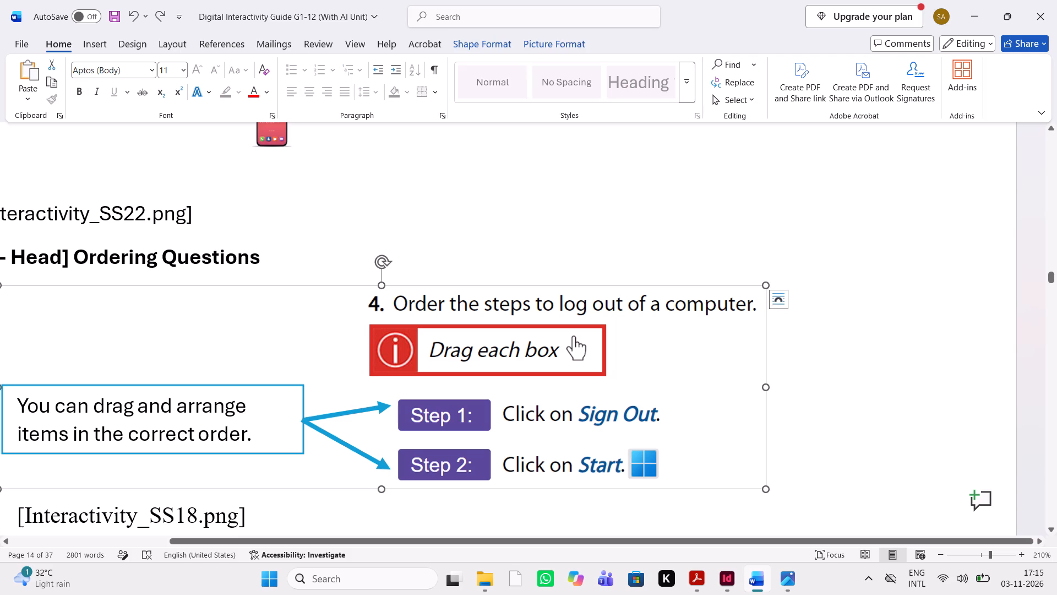
double_click(350, 413)
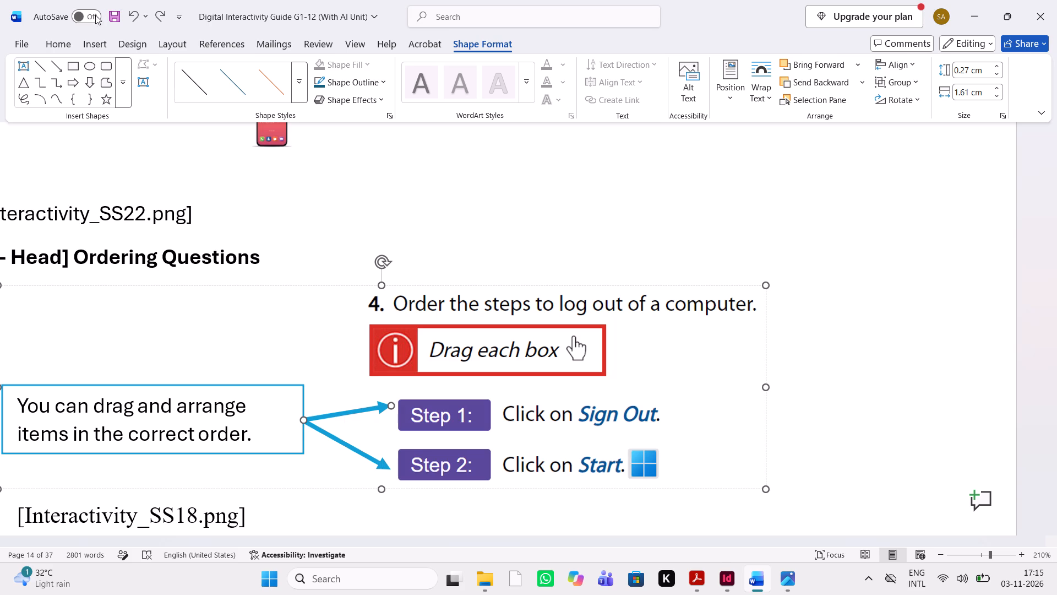
click(62, 36)
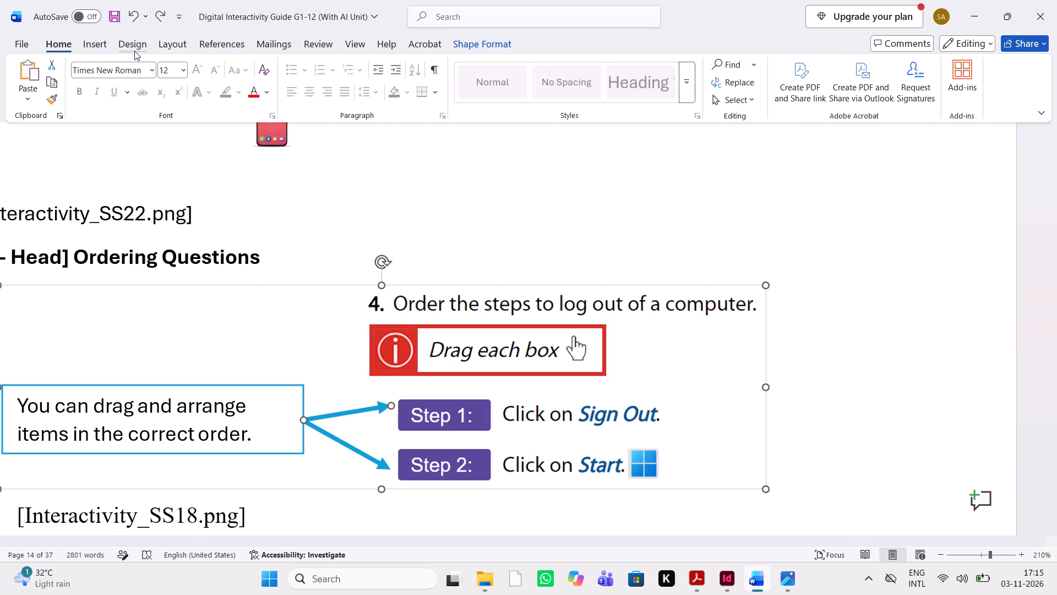
click(137, 46)
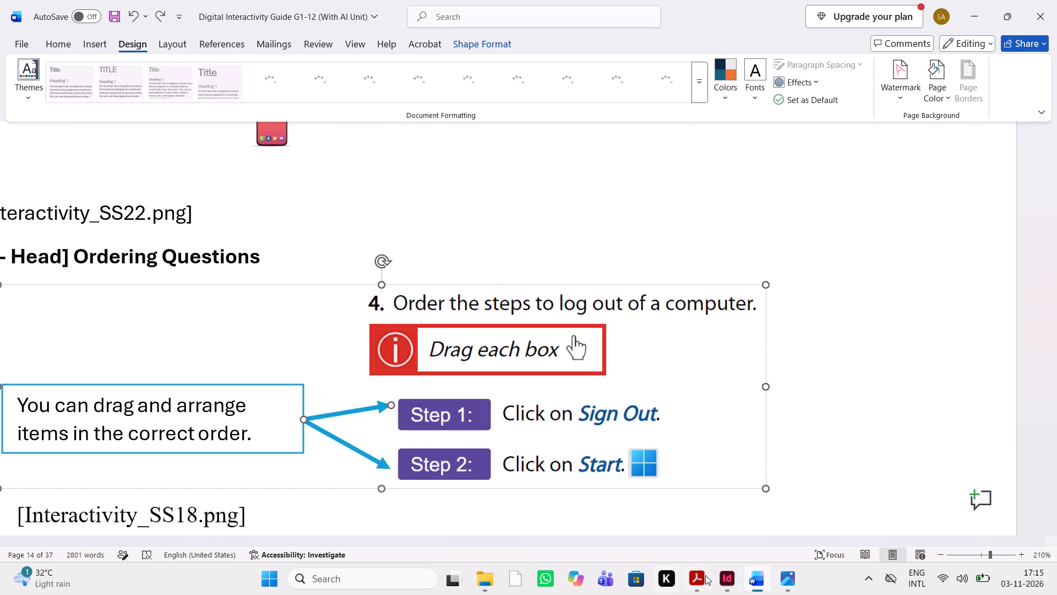
Back in InDesign, shorten the arrow pointing at Step 2 from its callout end to about 25 mm long.
click(723, 583)
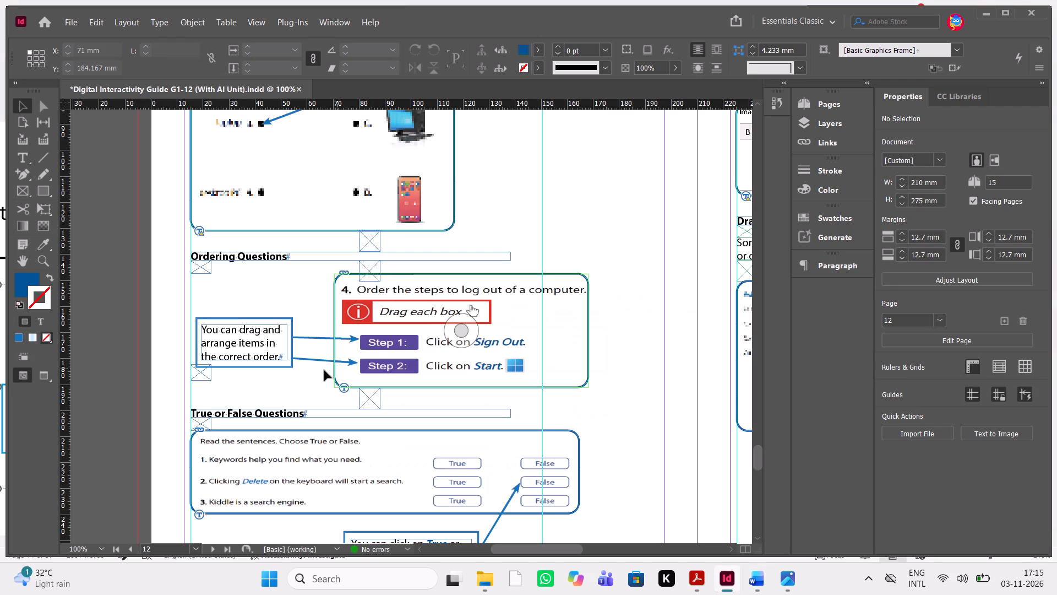
click(309, 356)
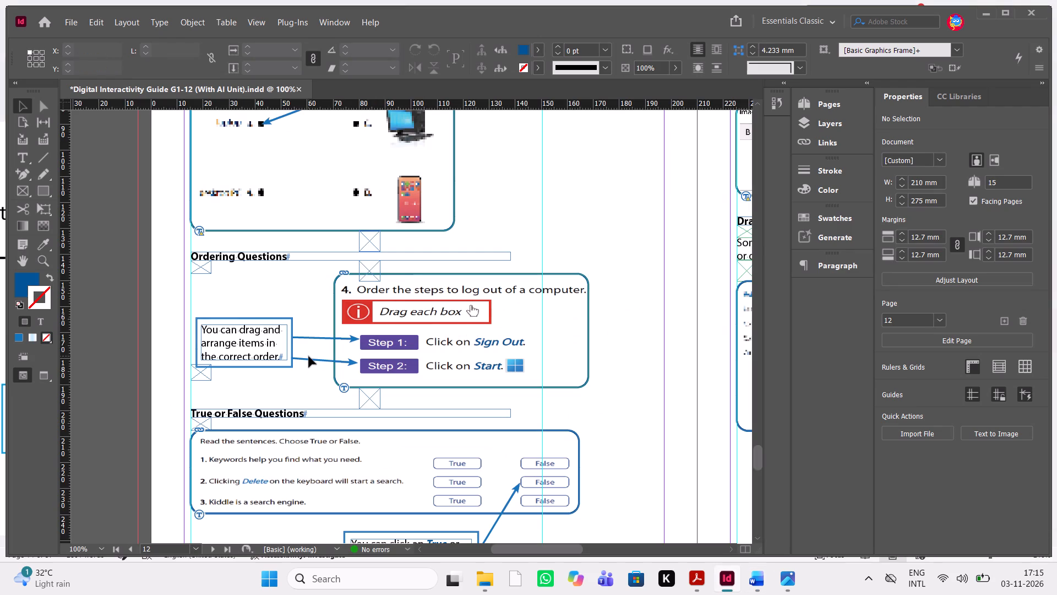
click(309, 356)
click(348, 361)
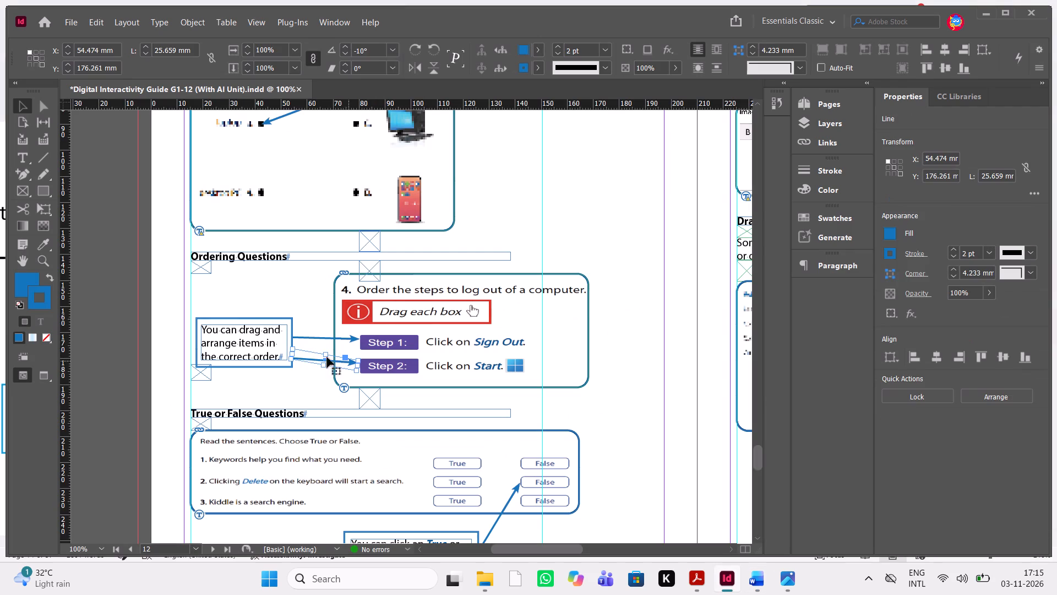
drag(293, 352, 296, 337)
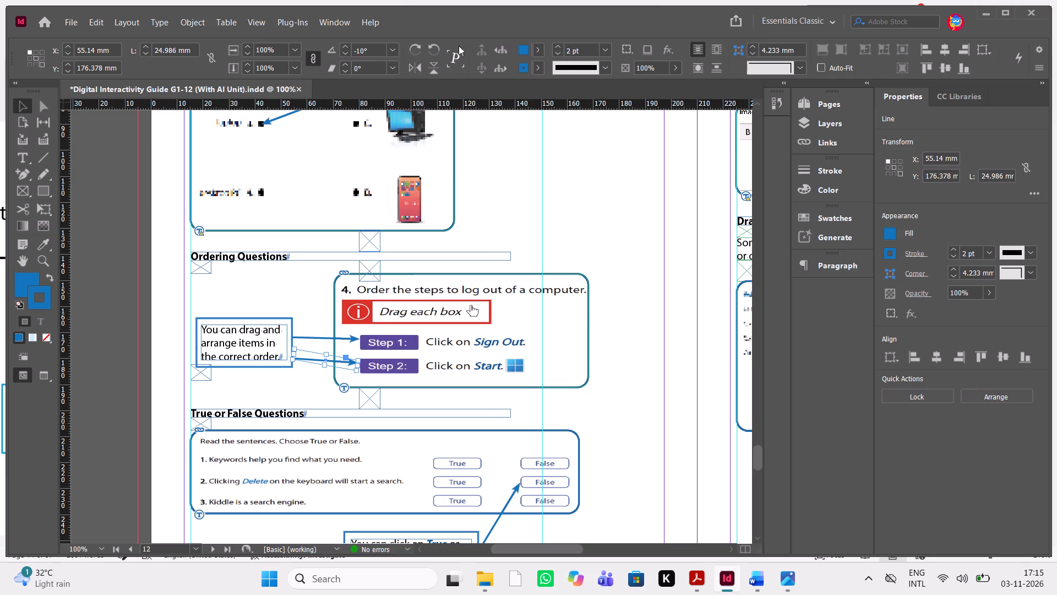
Set the rotation of the Step 2 arrow to -50°.
triple_click(374, 50)
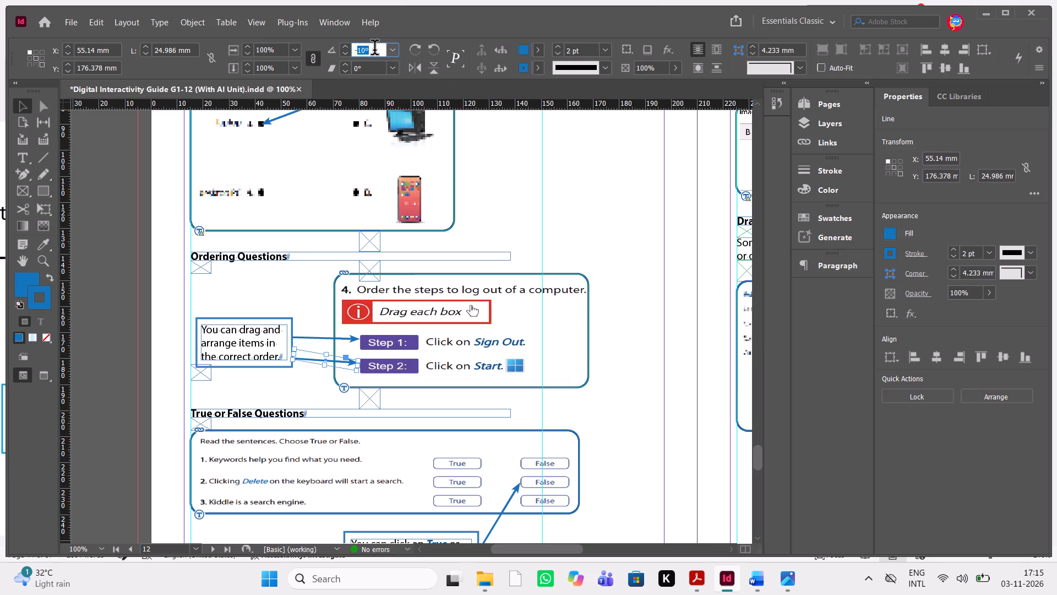
key(BackSpace)
text(50)
key(Return)
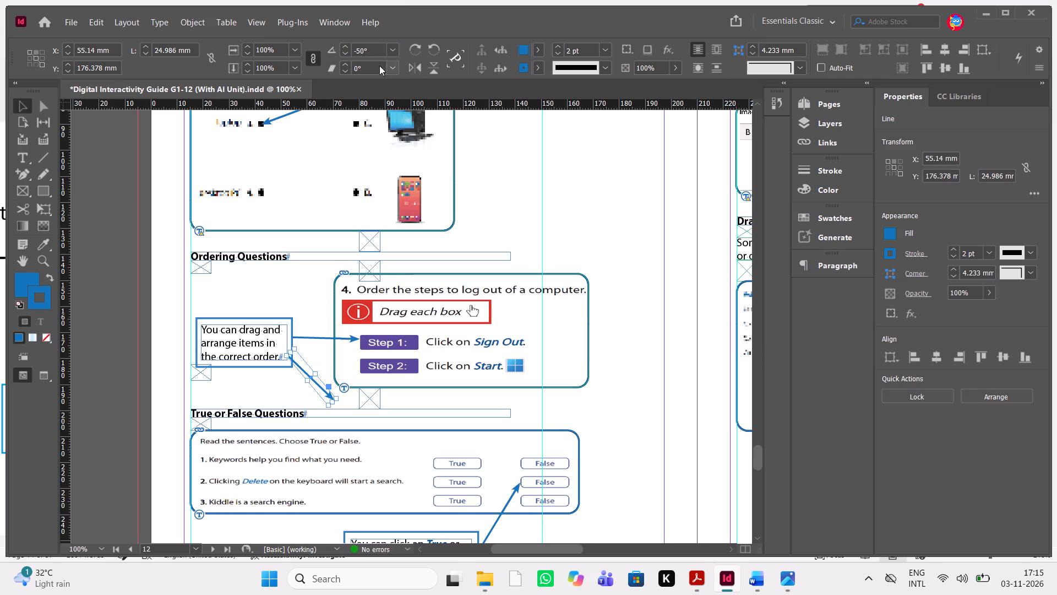
Delete the arrow rotated to -50° below the Ordering Questions callout box on page 12.
triple_click(376, 52)
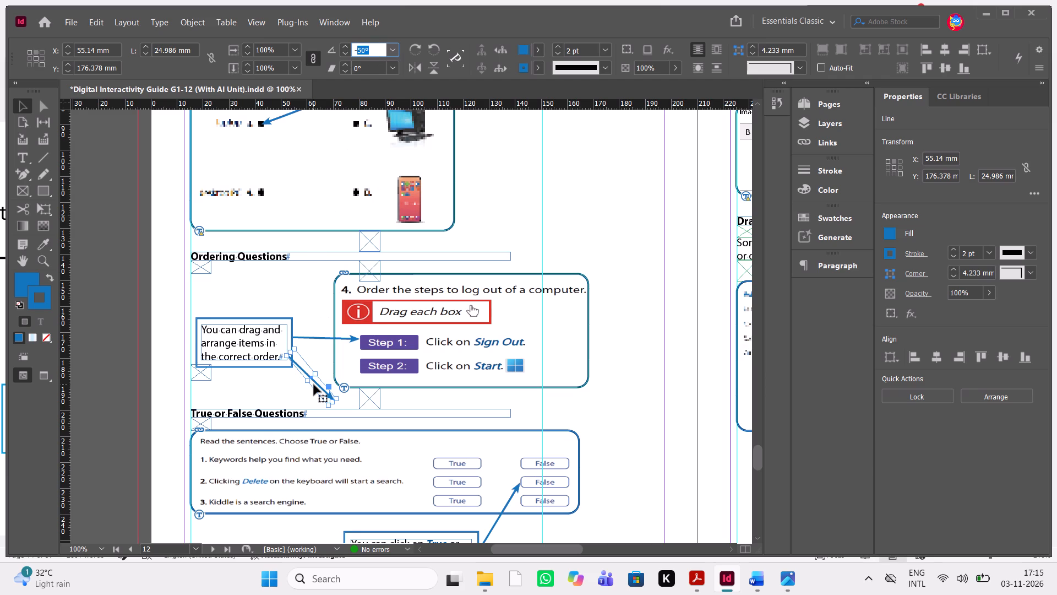
key(Delete)
click(315, 387)
key(Delete)
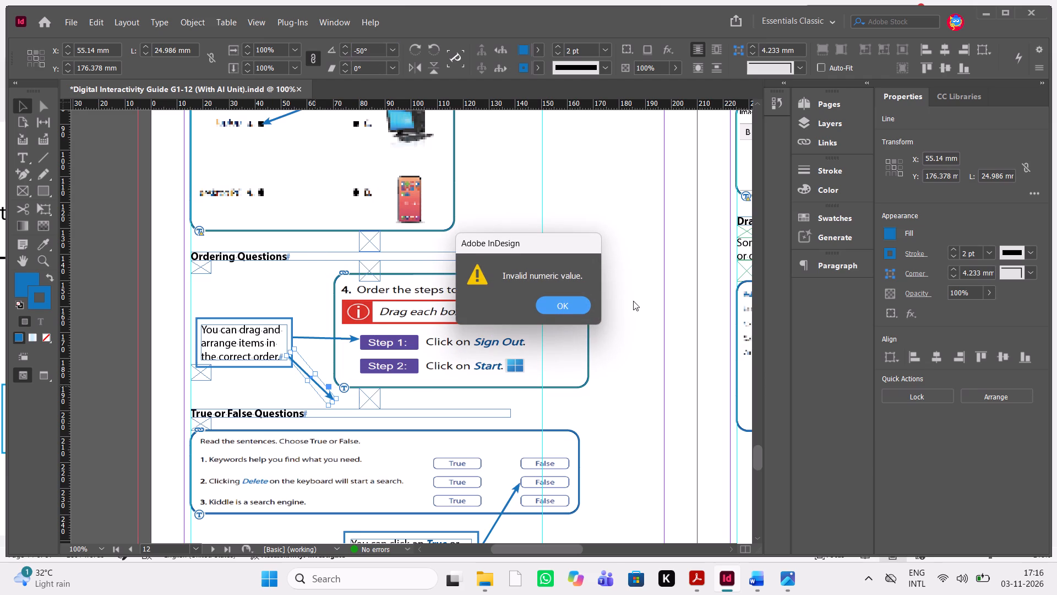
click(565, 307)
click(284, 385)
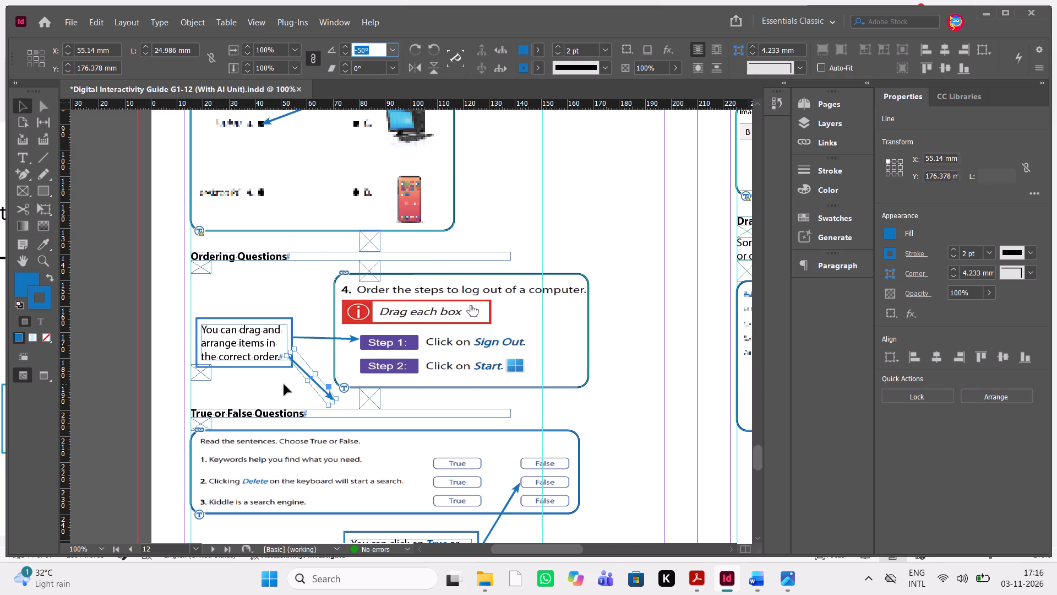
drag(284, 385, 322, 377)
Copy the Multiple Choice Questions arrow from page 11 and place it from the Ordering Questions callout toward Step 2, at X 71.642 mm, Y 184.682 mm.
scroll(433, 365, up, 1)
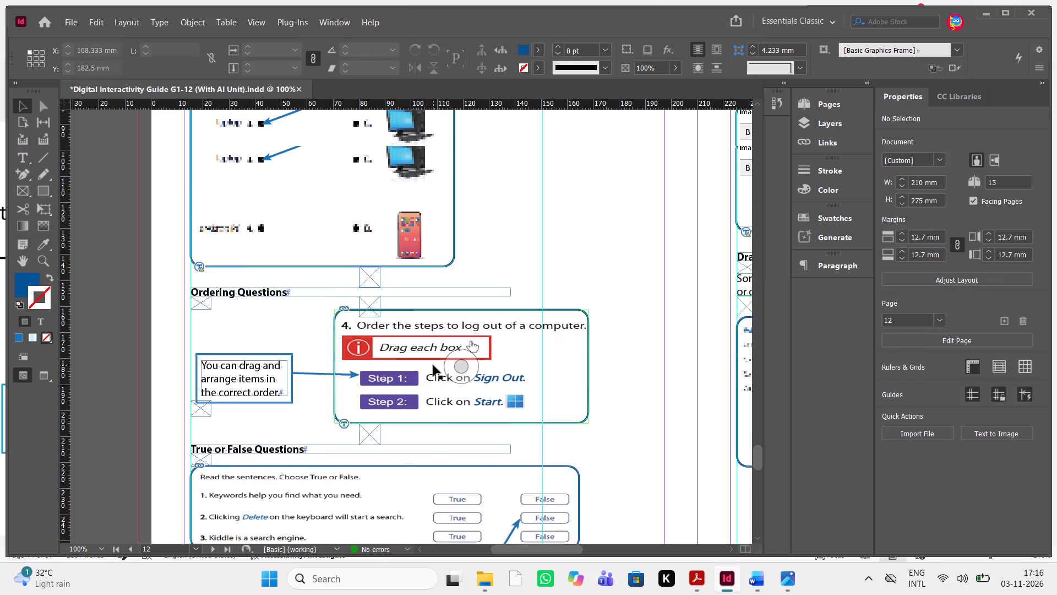
scroll(433, 365, up, 2)
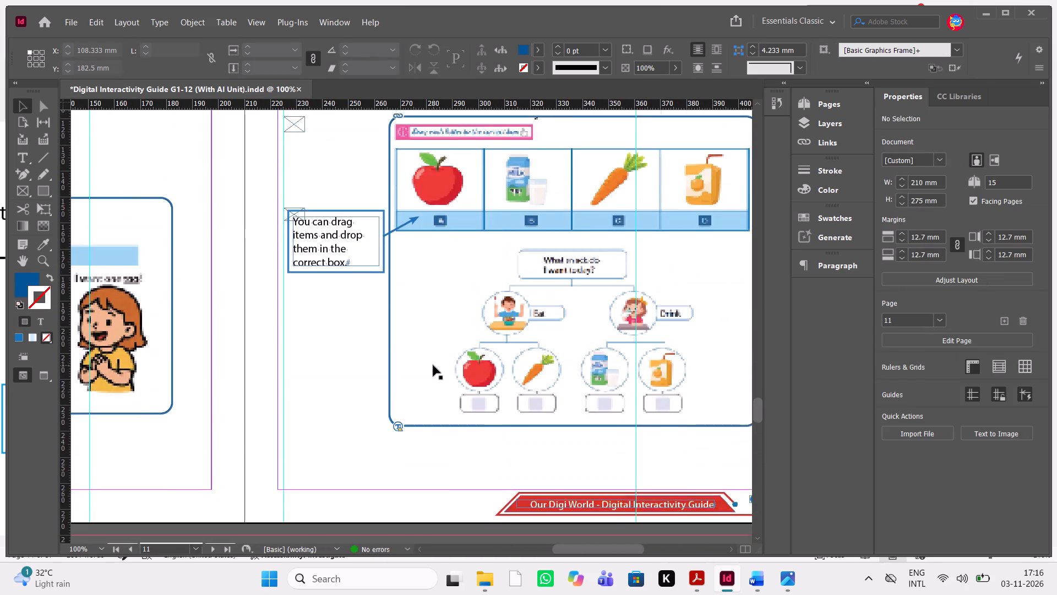
scroll(433, 365, up, 2)
click(391, 285)
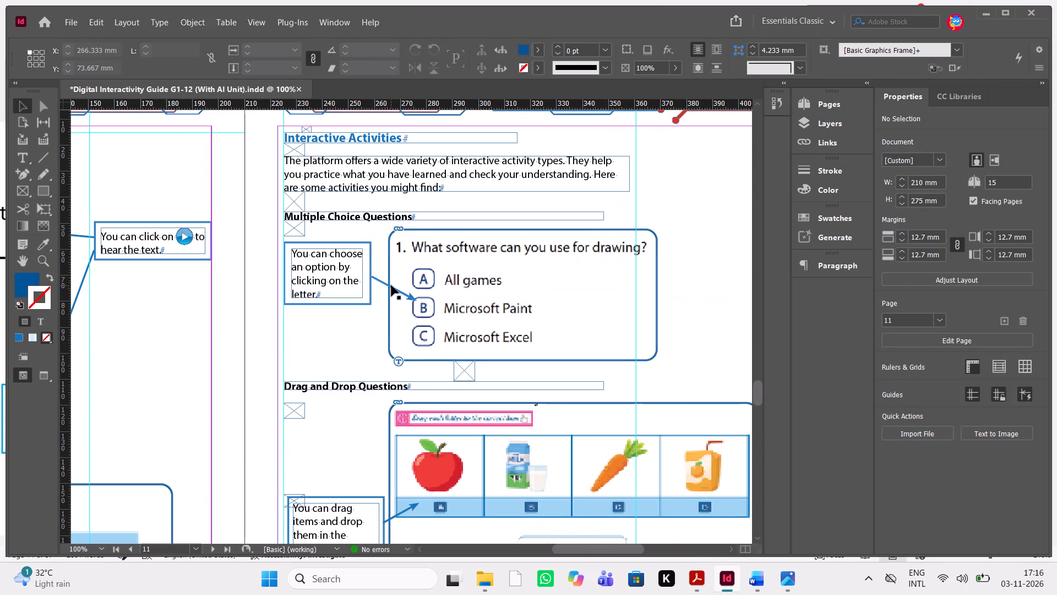
key(ctrl+c)
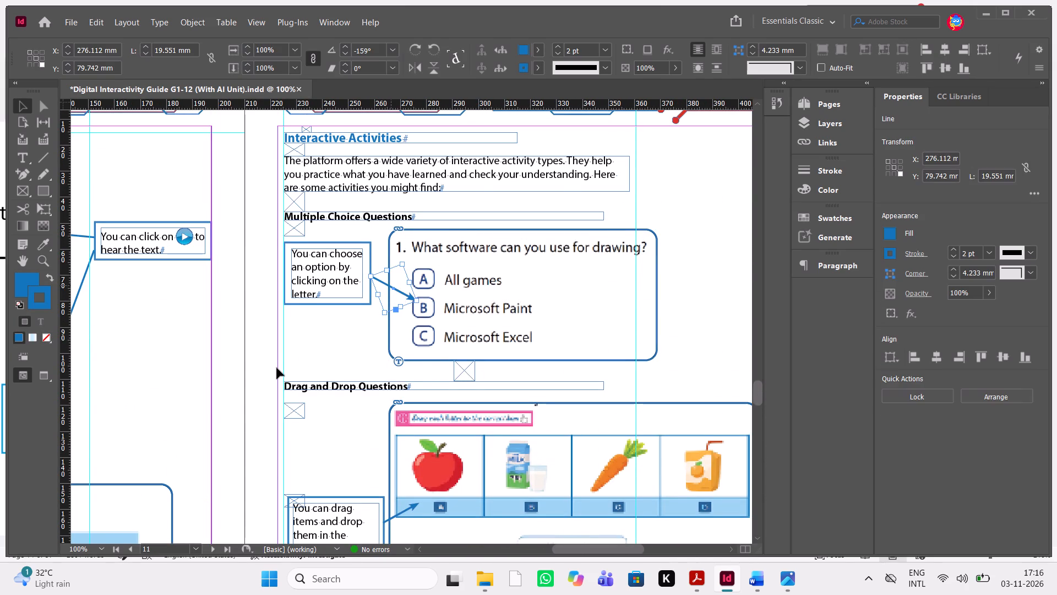
scroll(277, 368, down, 4)
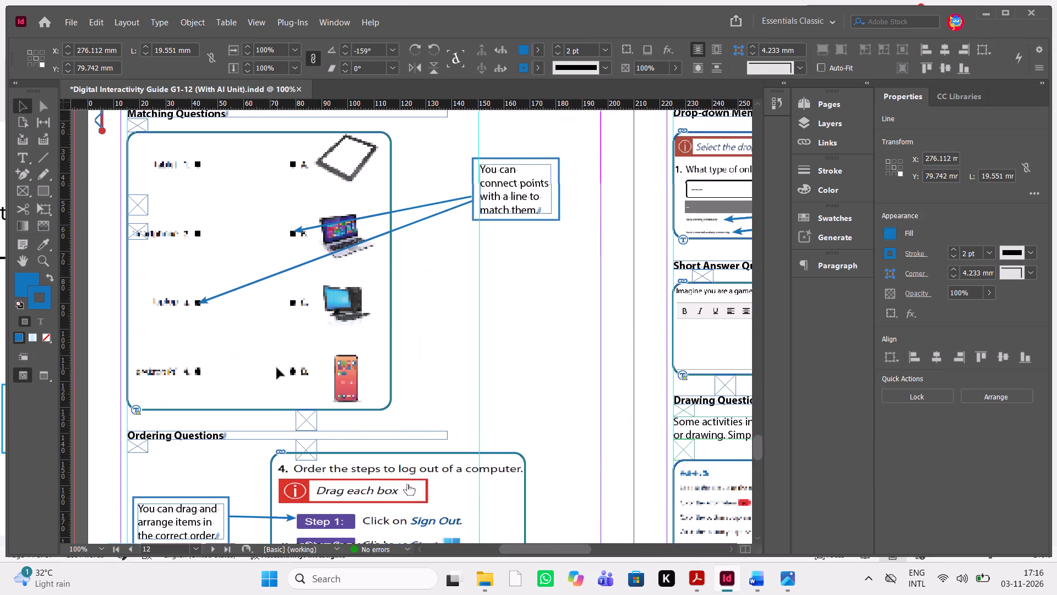
scroll(277, 368, down, 2)
key(ctrl+equal)
key(ctrl+equal)
key(ctrl+equal)
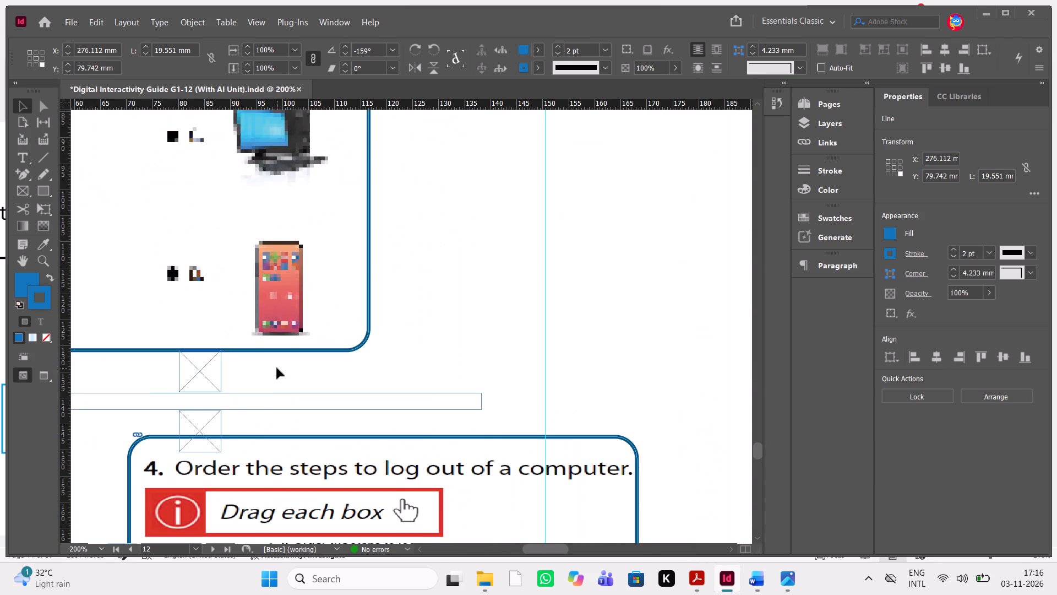
scroll(277, 368, down, 1)
scroll(277, 368, up, 1)
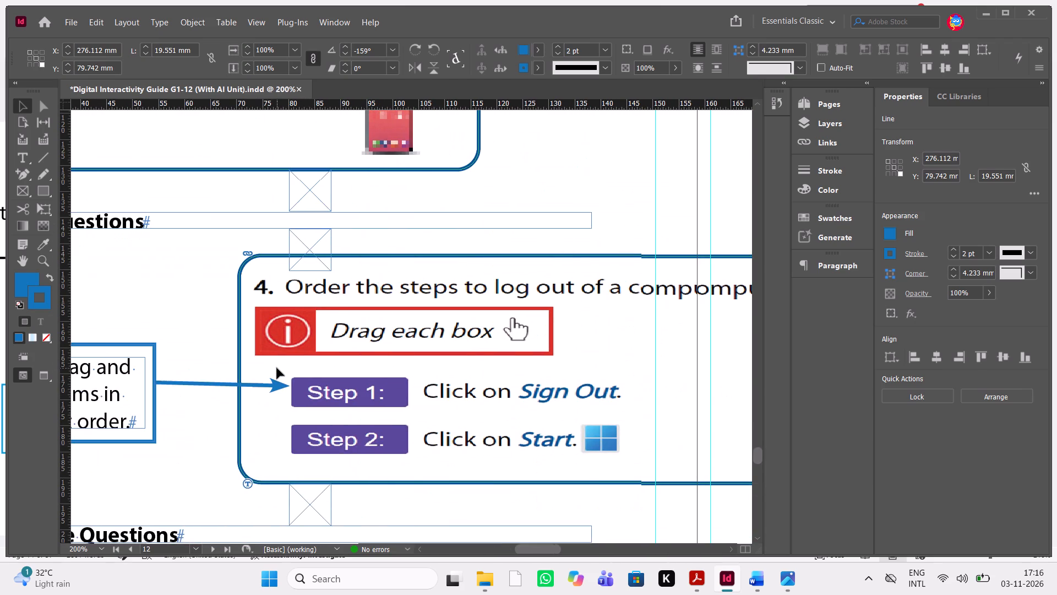
key(ctrl+v)
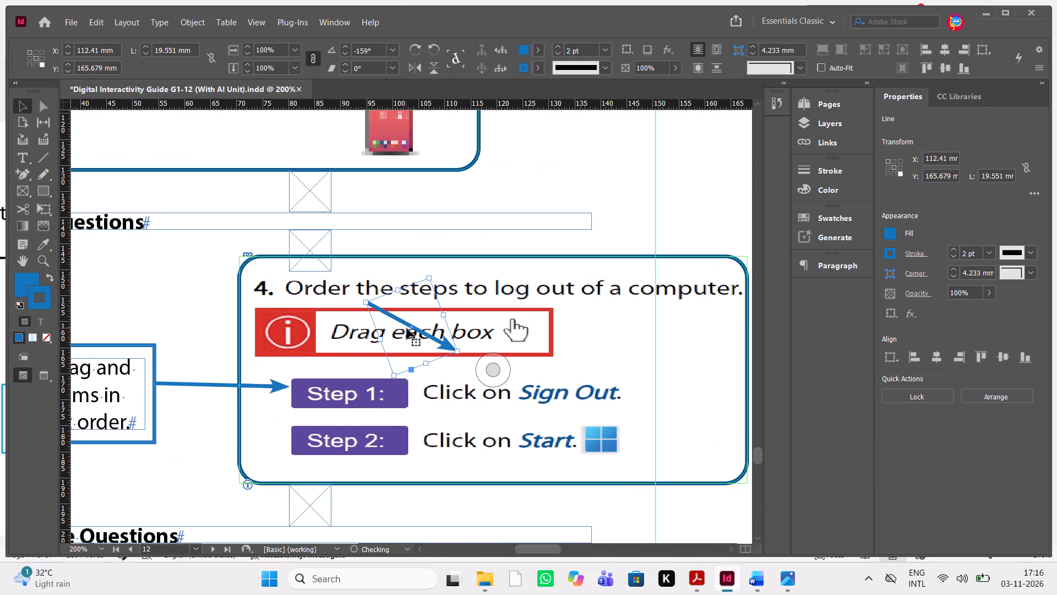
drag(407, 328, 196, 428)
Check the Word manuscript for reference, and return to the InDesign layout.
click(766, 587)
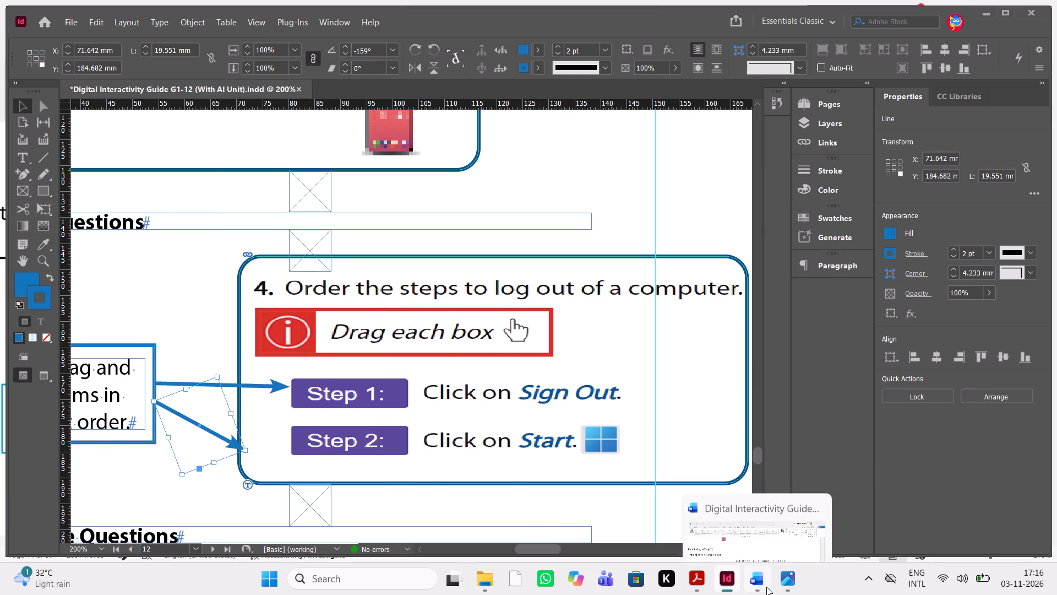
click(766, 587)
click(766, 587)
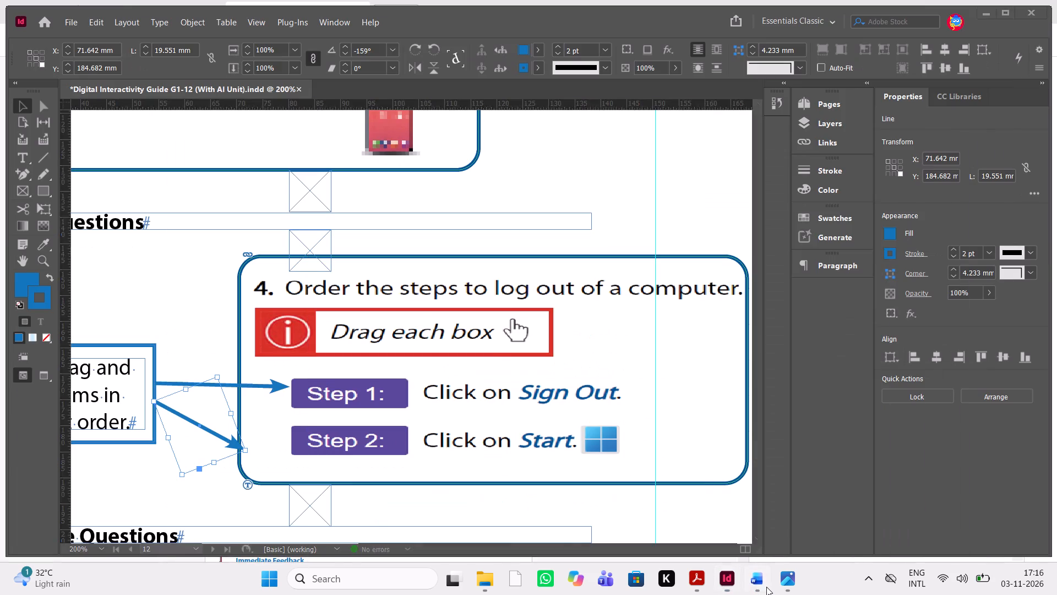
click(766, 587)
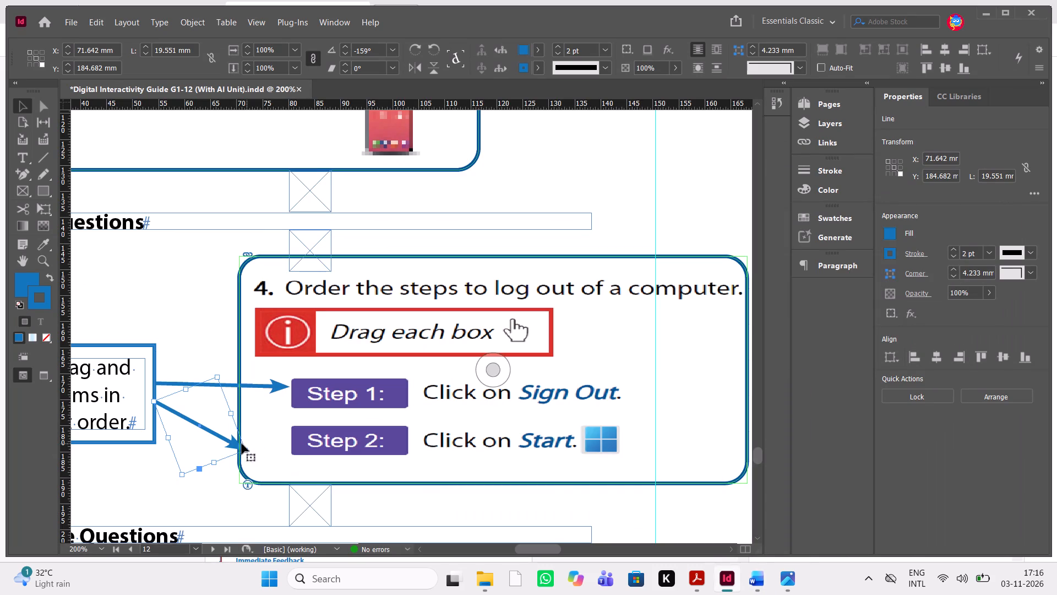
Shift the Ordering Questions callout box and both its arrows together to X 24.597 mm, Y 164.187 mm.
drag(126, 331, 211, 431)
key(shift+Right)
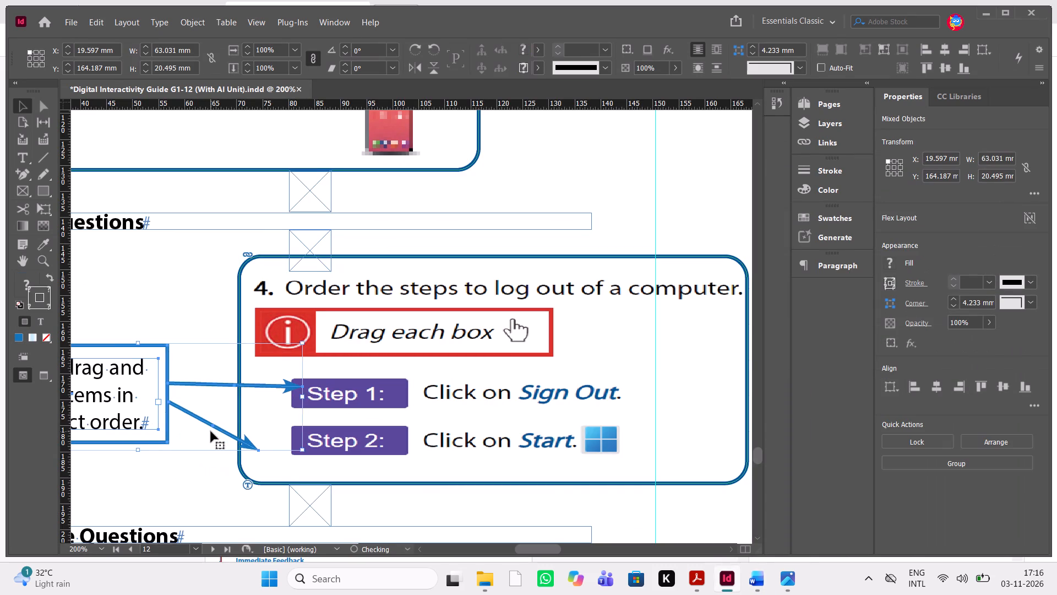
key(shift+Right)
key(shift+Up)
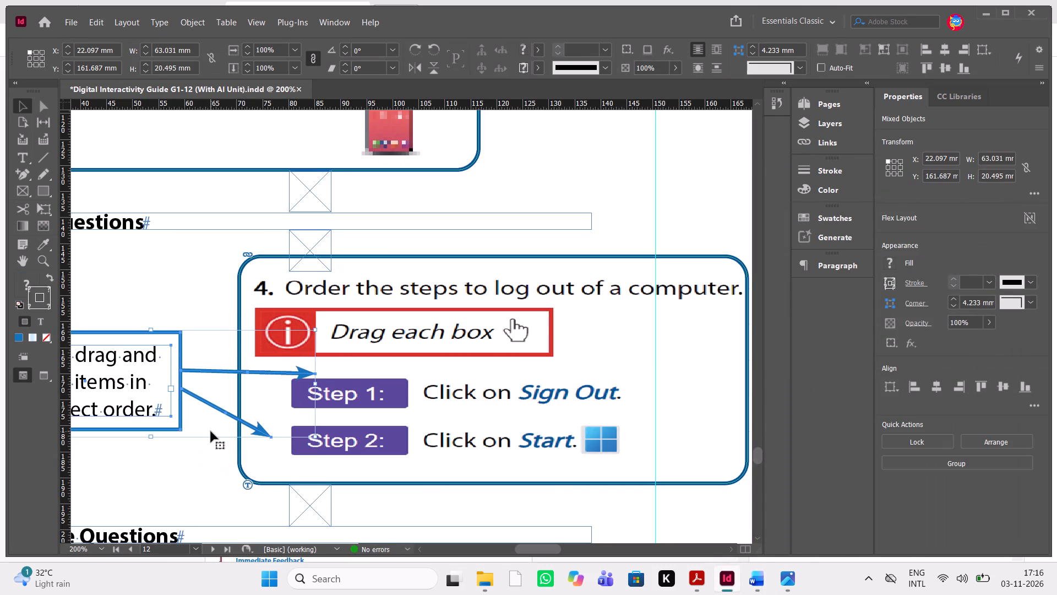
key(shift+Right)
key(shift+Down)
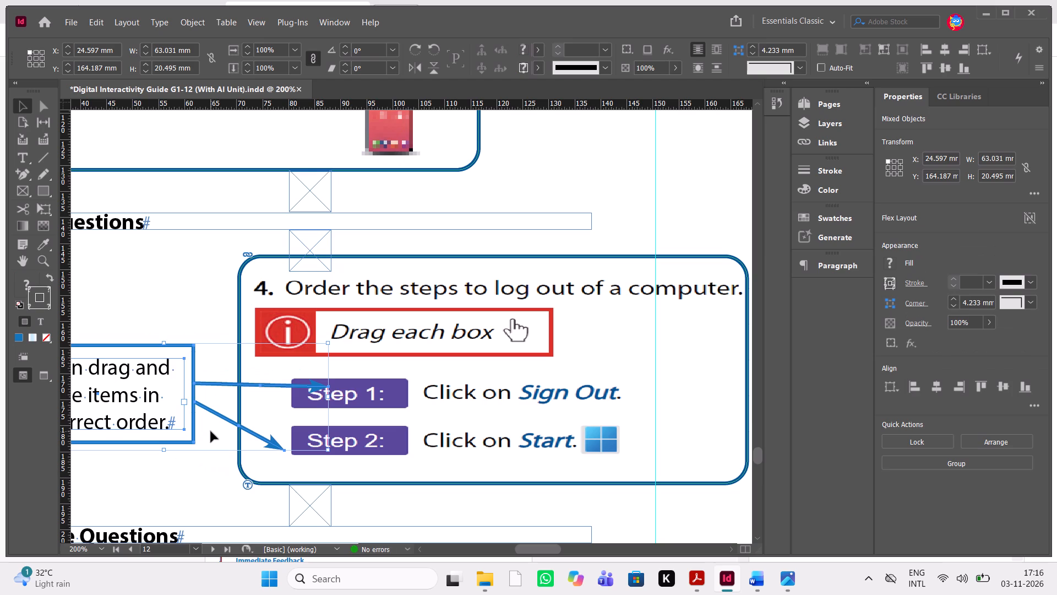
Delete the arrow that overlaps the Step 1 label.
click(186, 317)
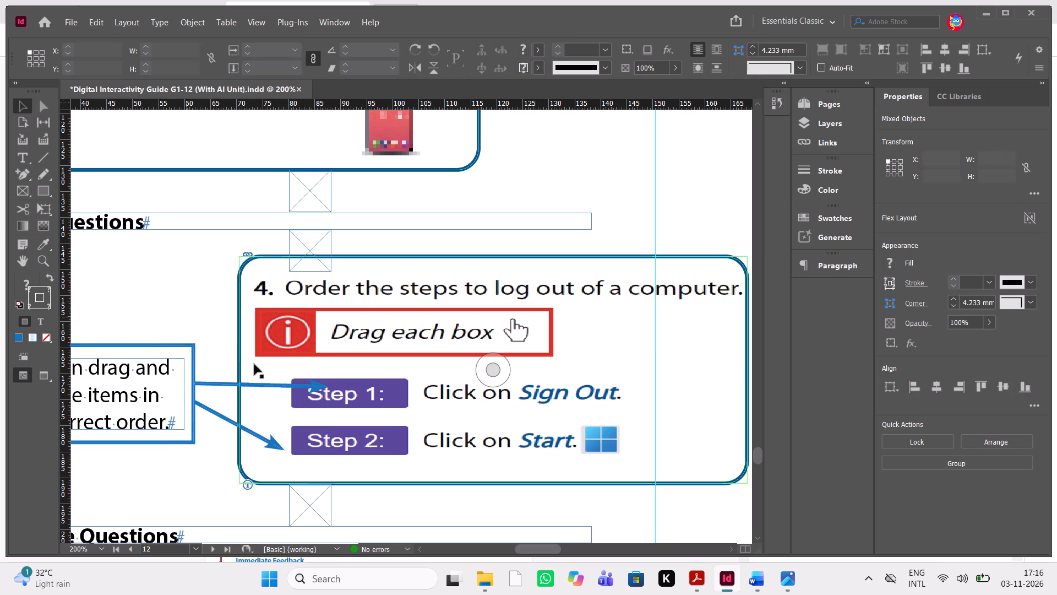
click(230, 385)
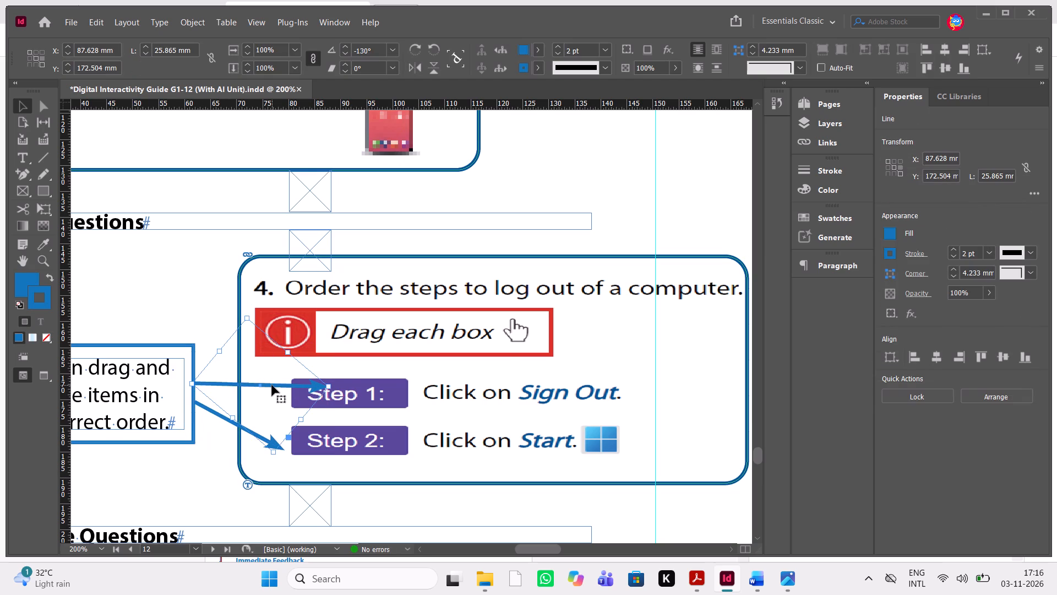
key(Delete)
Copy the arrow beside the Drag and Drop Questions callout on page 11.
key(ctrl+minus)
key(ctrl+minus)
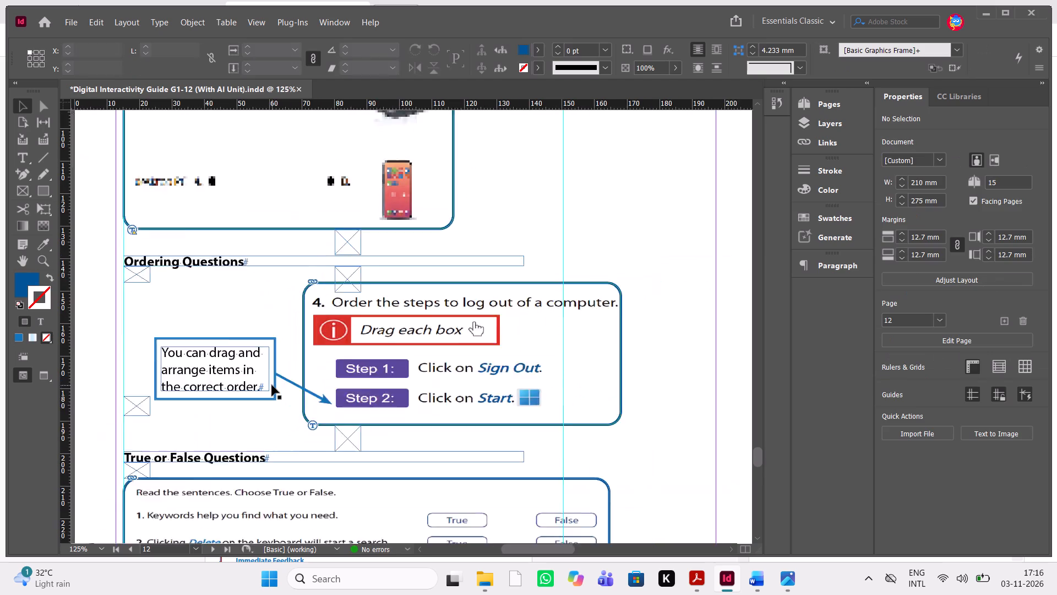
key(ctrl+minus)
scroll(272, 385, up, 2)
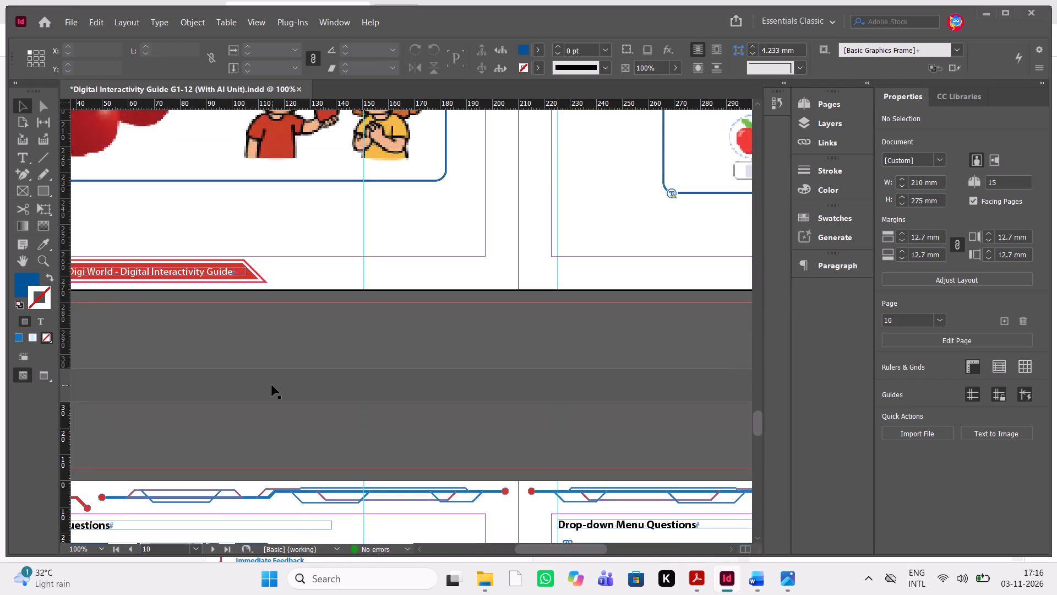
scroll(272, 385, up, 2)
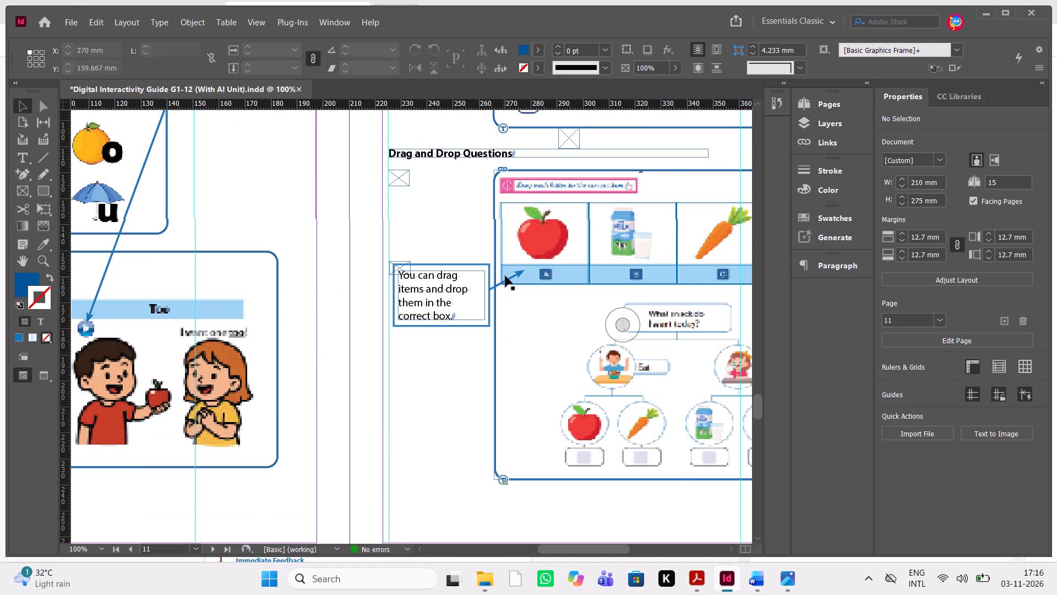
click(505, 275)
click(513, 307)
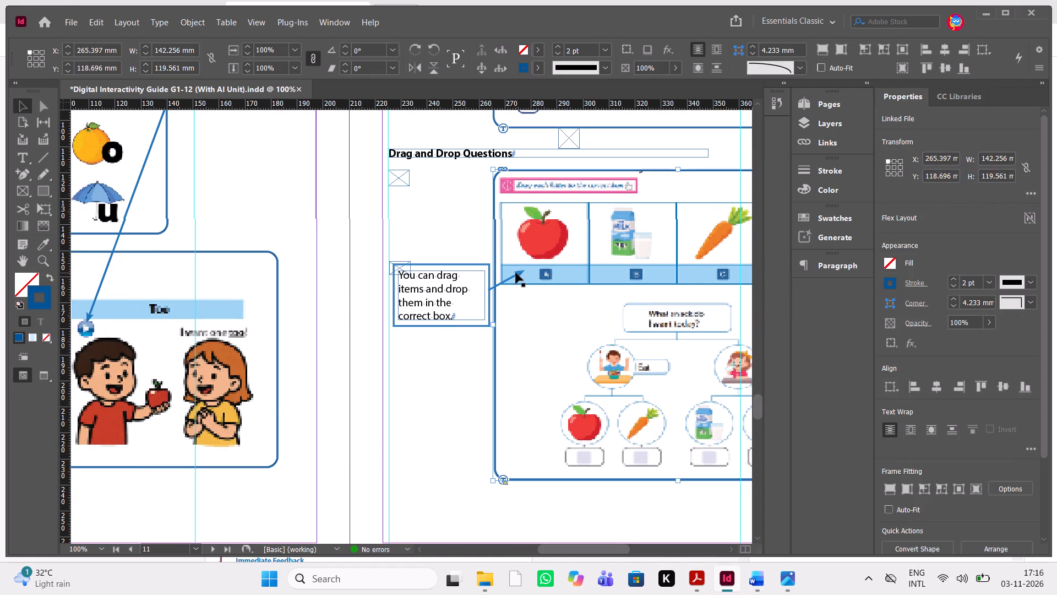
click(516, 273)
key(ctrl+c)
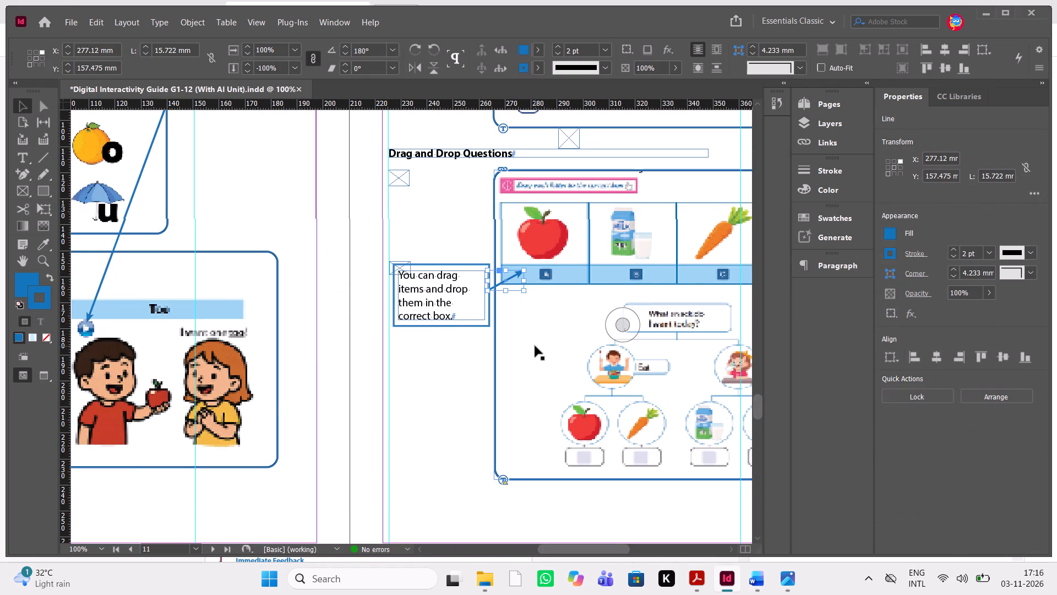
Paste the copied arrow on page 12 at X 75.693 mm, Y 167.8 mm, starting where the Step 2 arrow leaves the callout box.
scroll(535, 346, down, 4)
scroll(535, 346, up, 1)
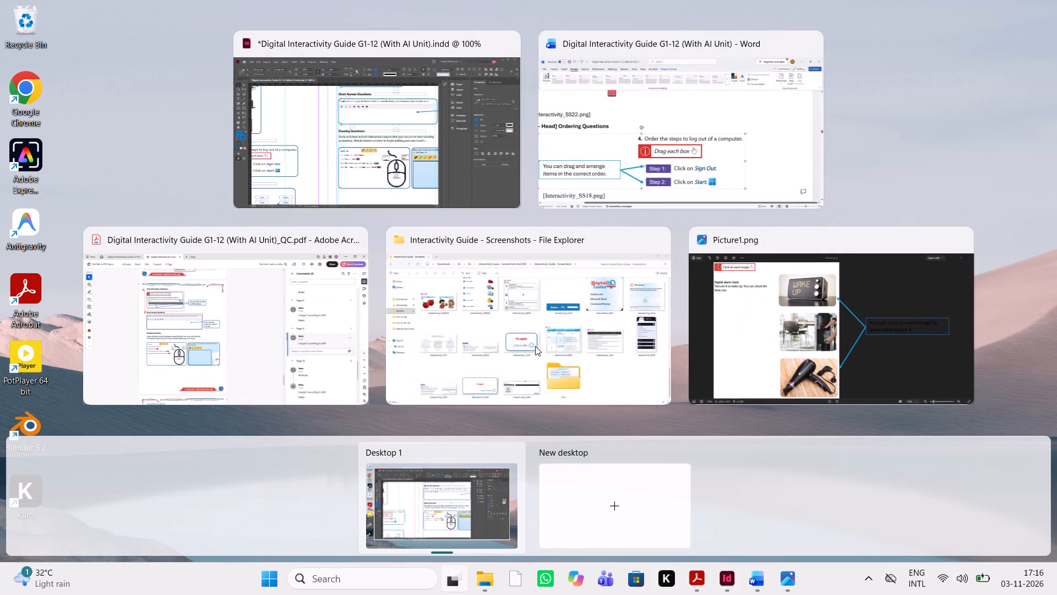
click(400, 171)
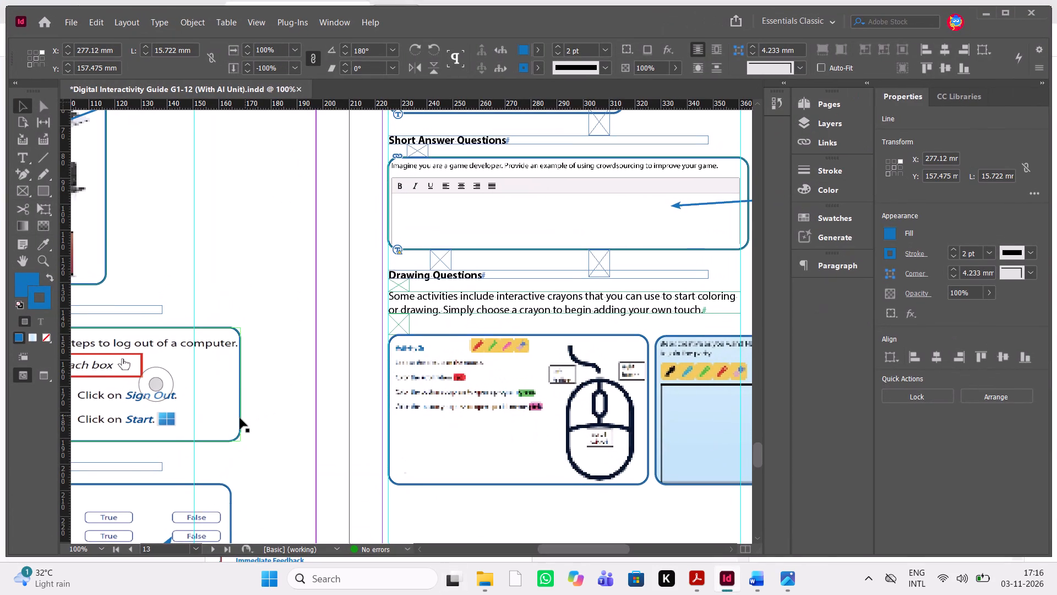
key(ctrl+equal)
key(ctrl+equal)
key(ctrl+equal)
key(ctrl+equal)
scroll(240, 418, down, 1)
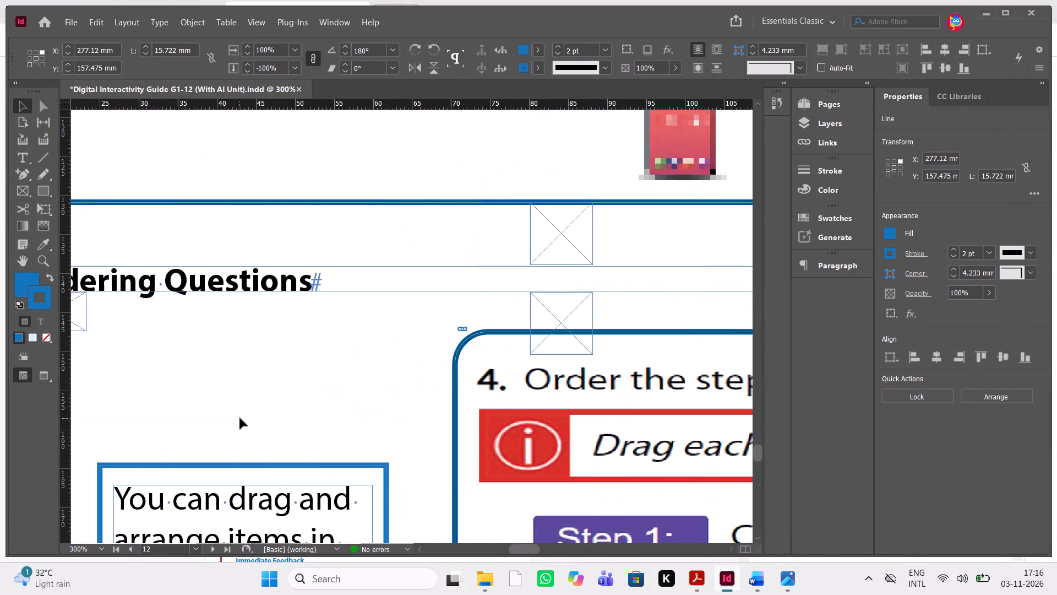
scroll(240, 418, down, 1)
scroll(240, 418, up, 1)
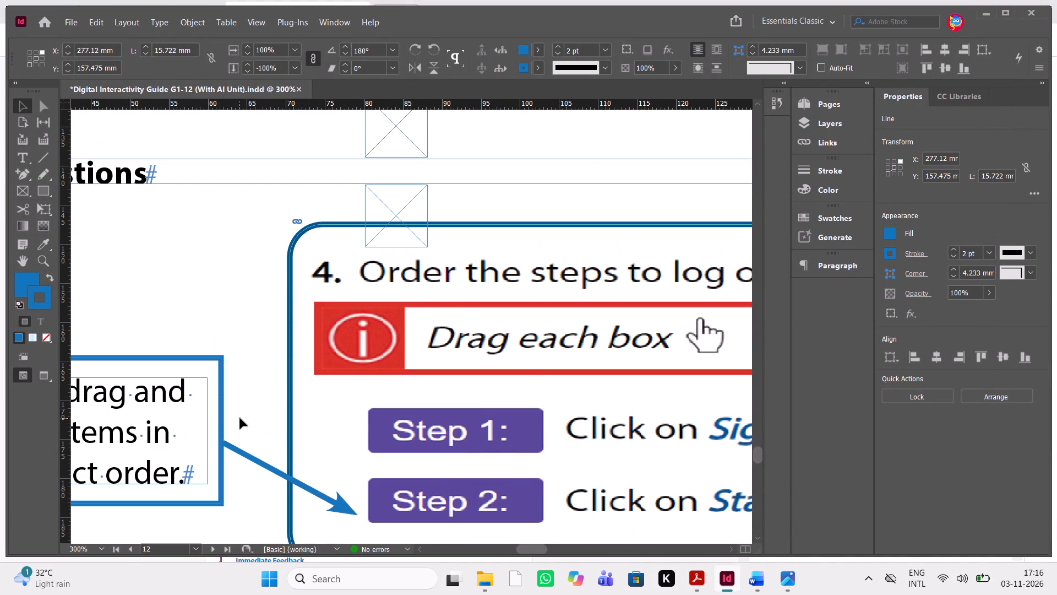
key(ctrl+v)
drag(420, 323, 282, 421)
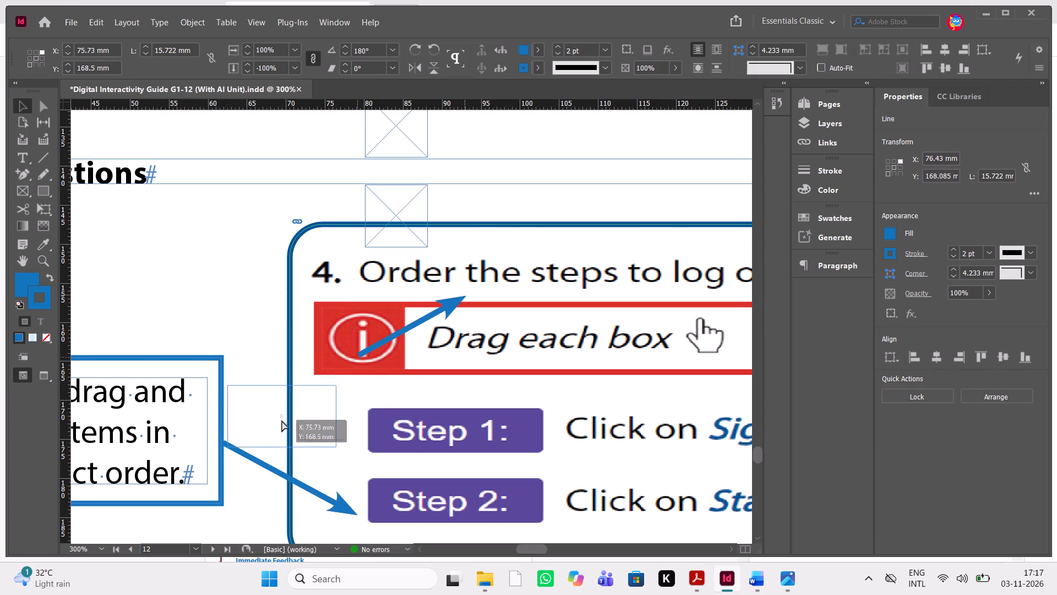
drag(282, 421, 287, 412)
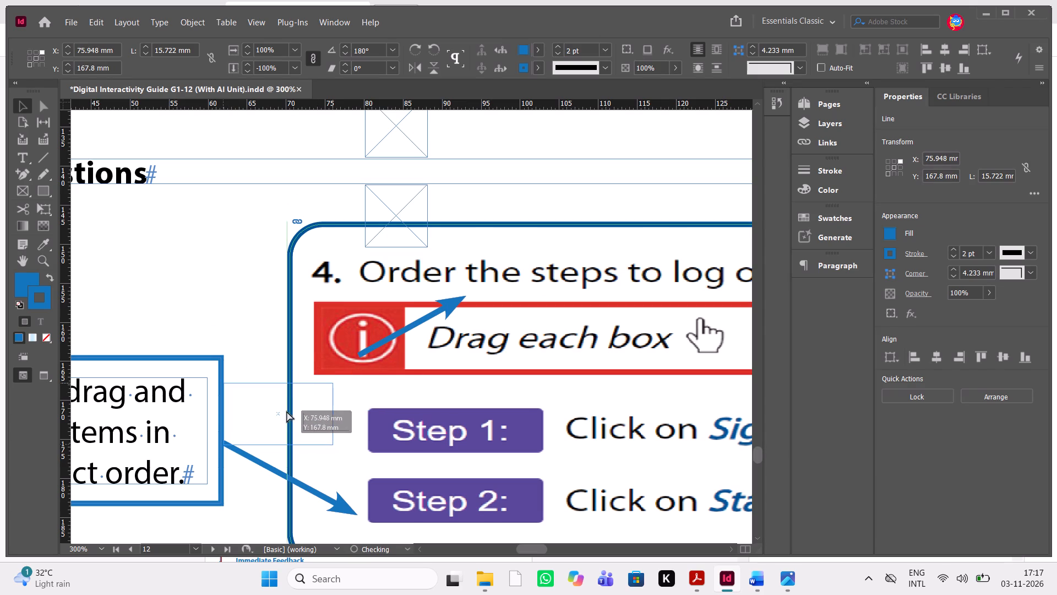
drag(287, 412, 286, 412)
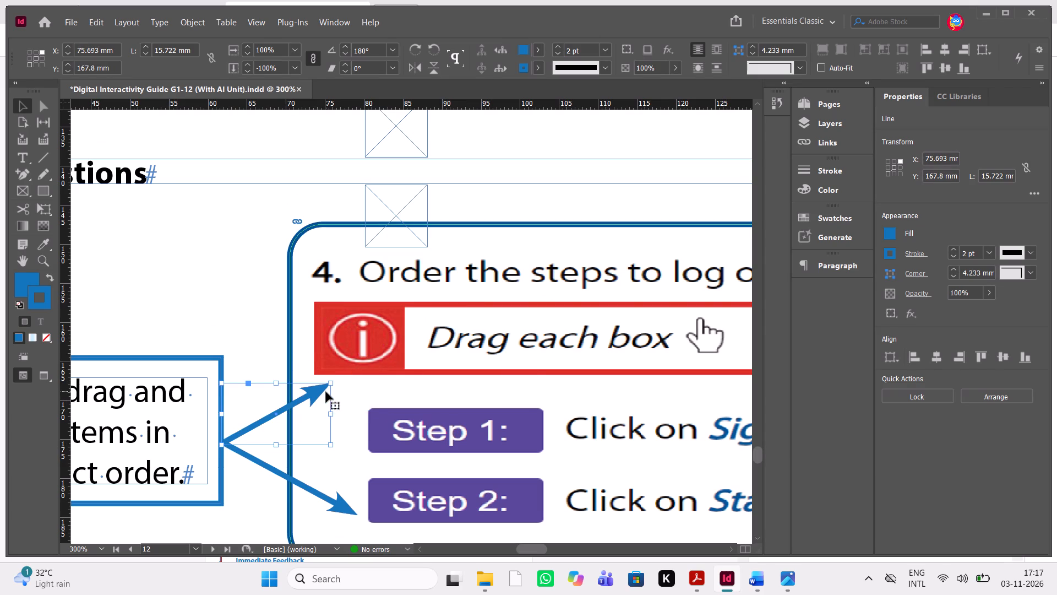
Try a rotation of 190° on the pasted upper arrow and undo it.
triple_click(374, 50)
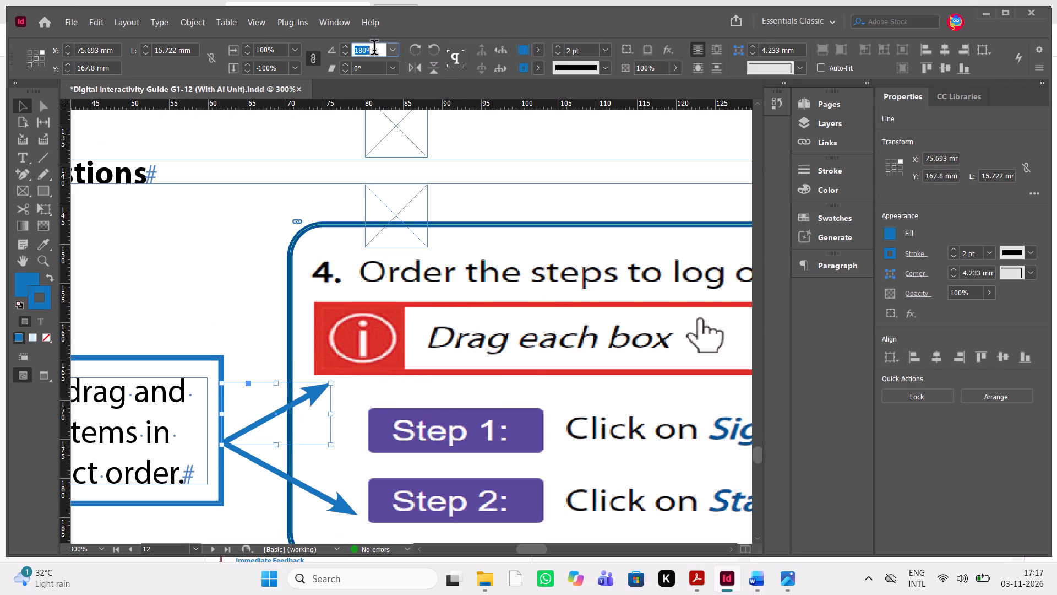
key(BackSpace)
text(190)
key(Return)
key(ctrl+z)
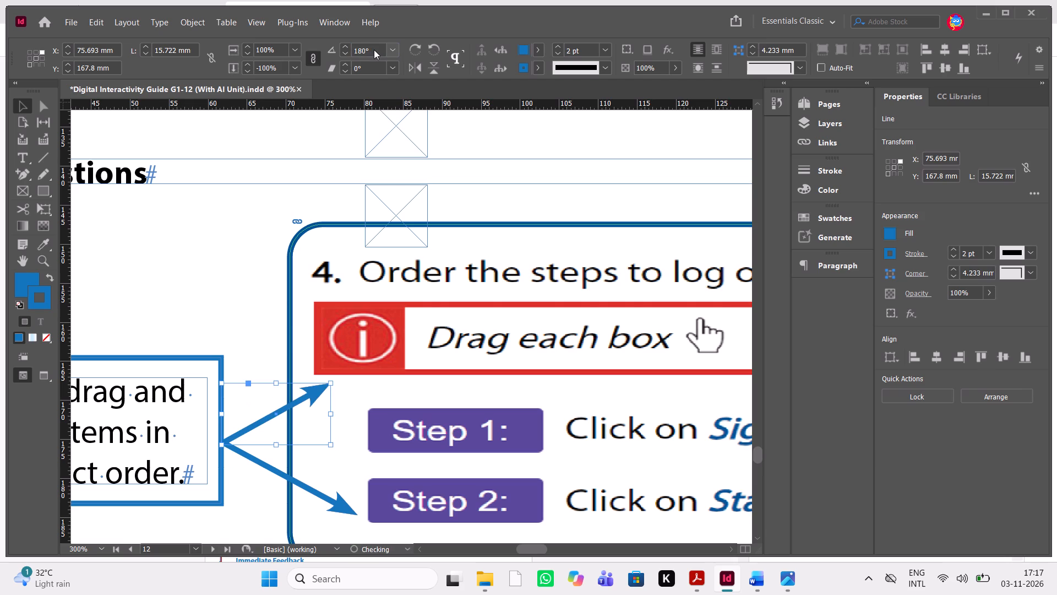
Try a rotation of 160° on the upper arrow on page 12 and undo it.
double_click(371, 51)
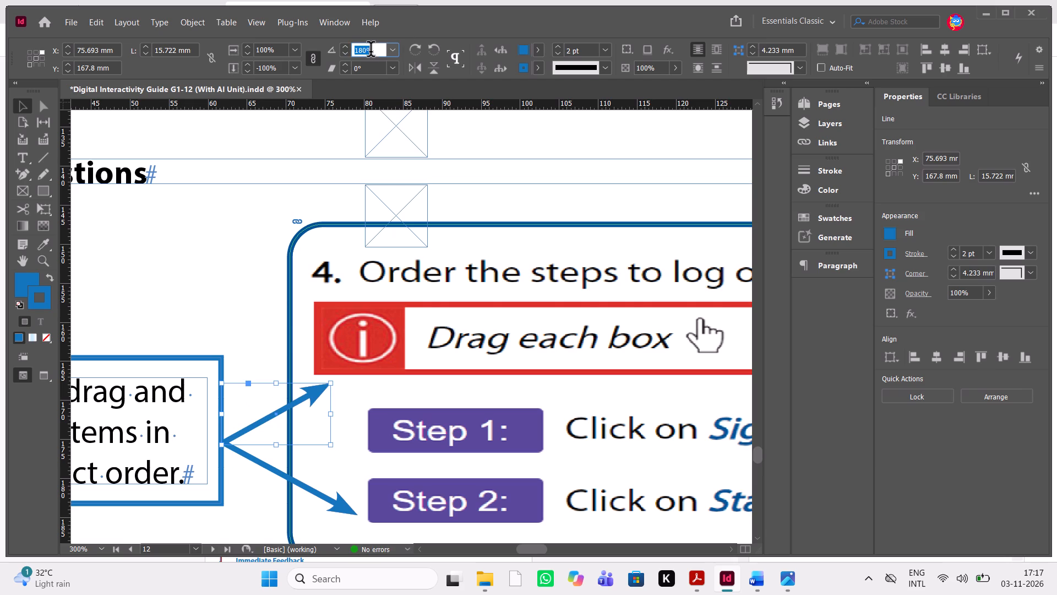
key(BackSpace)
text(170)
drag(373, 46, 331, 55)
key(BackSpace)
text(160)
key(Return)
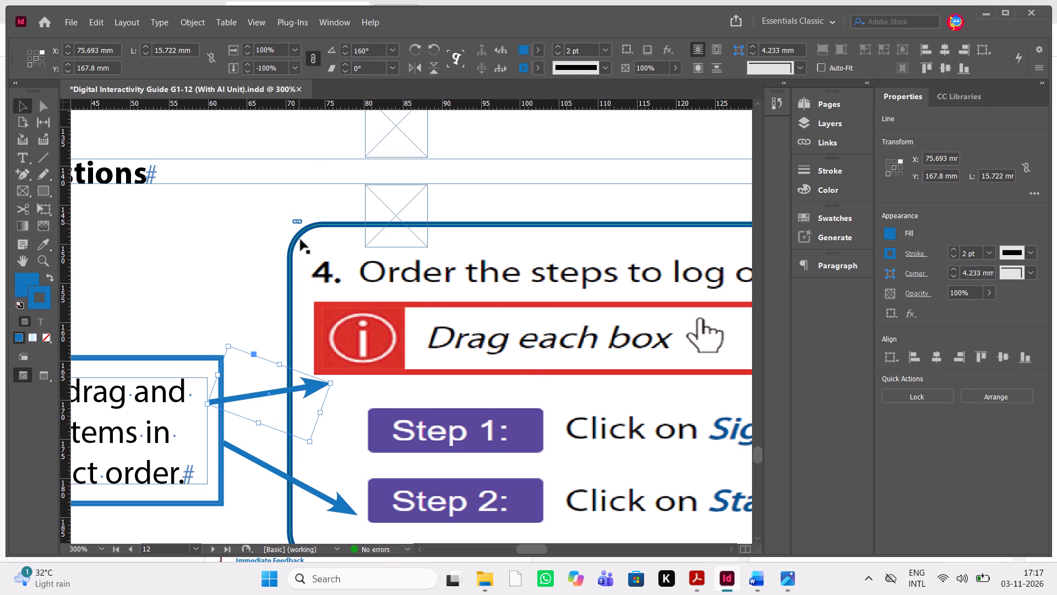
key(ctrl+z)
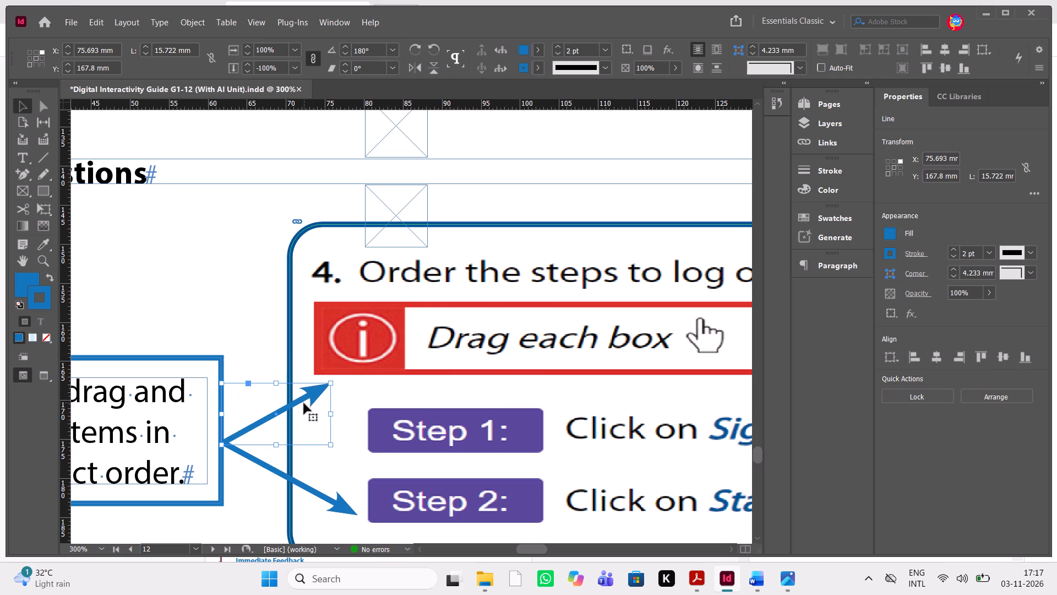
Reshape the upper arrow so its tip meets the Step 1 label, about 19.26 mm long, ending at X 80.9 mm, Y 171.975 mm.
drag(329, 386, 366, 424)
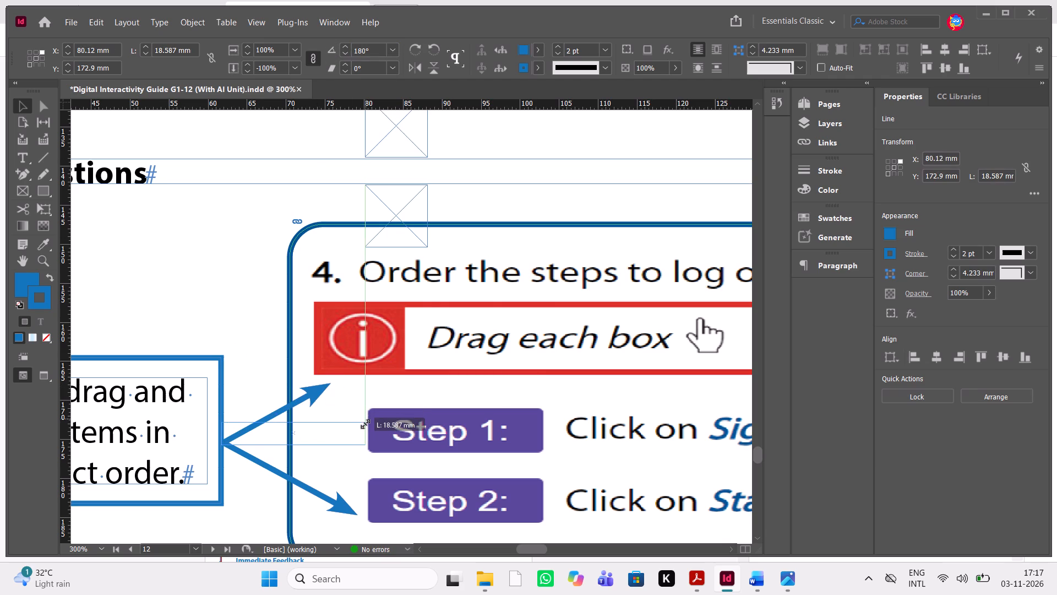
drag(366, 424, 363, 415)
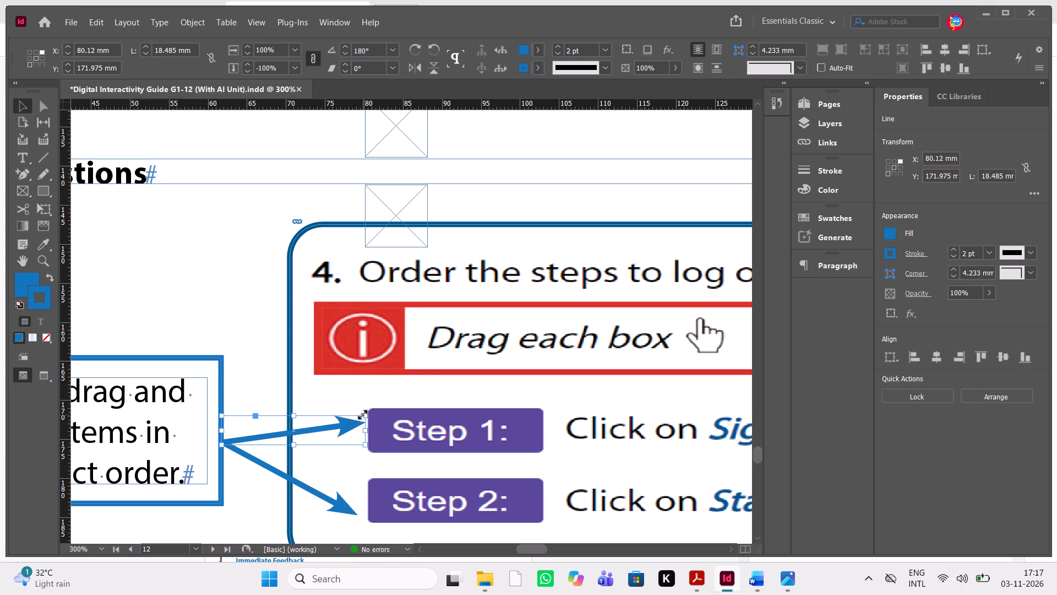
drag(366, 428, 372, 428)
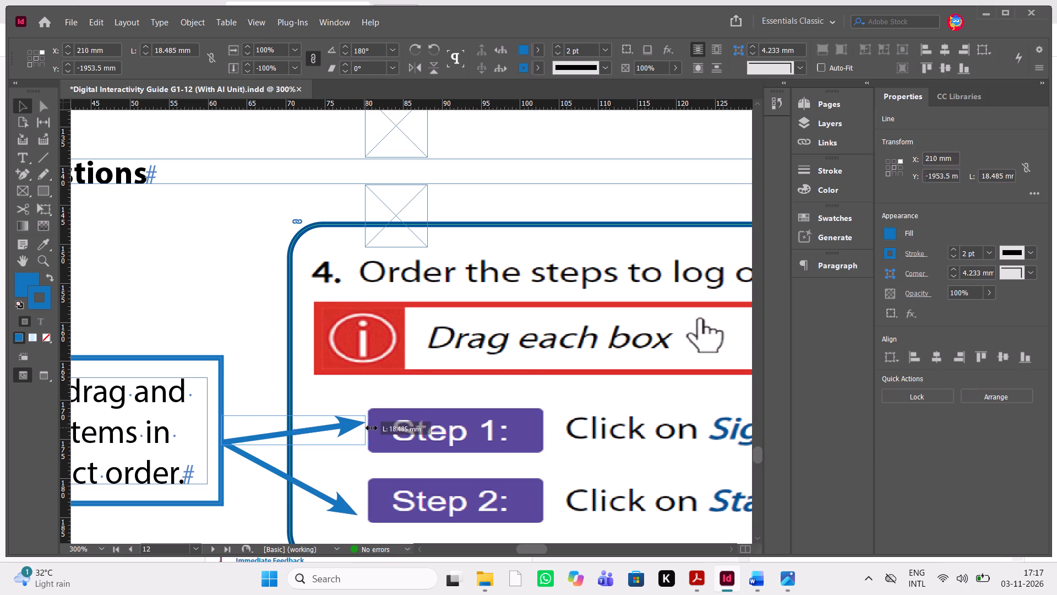
drag(372, 428, 371, 430)
click(232, 308)
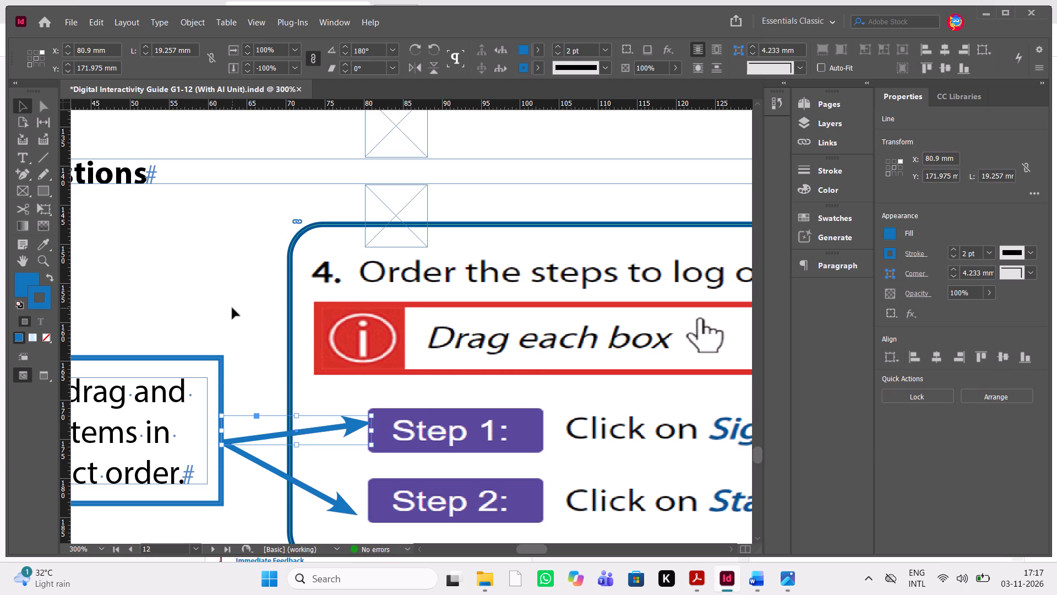
Delete the old screenshots from the Drop-down Menu Questions and Short Answer Questions frames on page 13, keeping the frames.
key(ctrl+minus)
key(ctrl+minus)
key(ctrl+minus)
key(ctrl+minus)
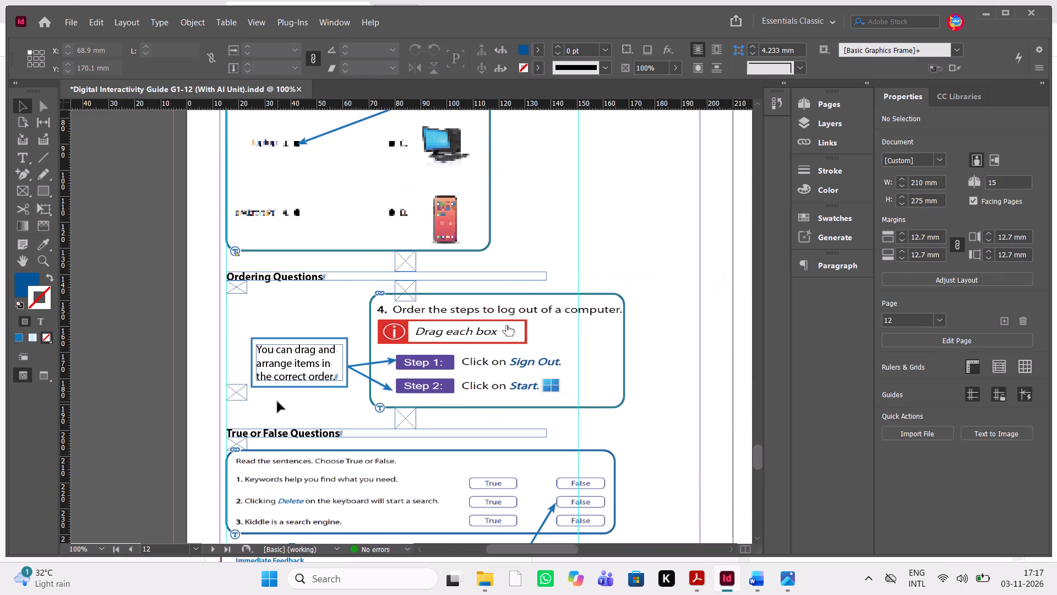
key(ctrl+minus)
scroll(277, 402, up, 1)
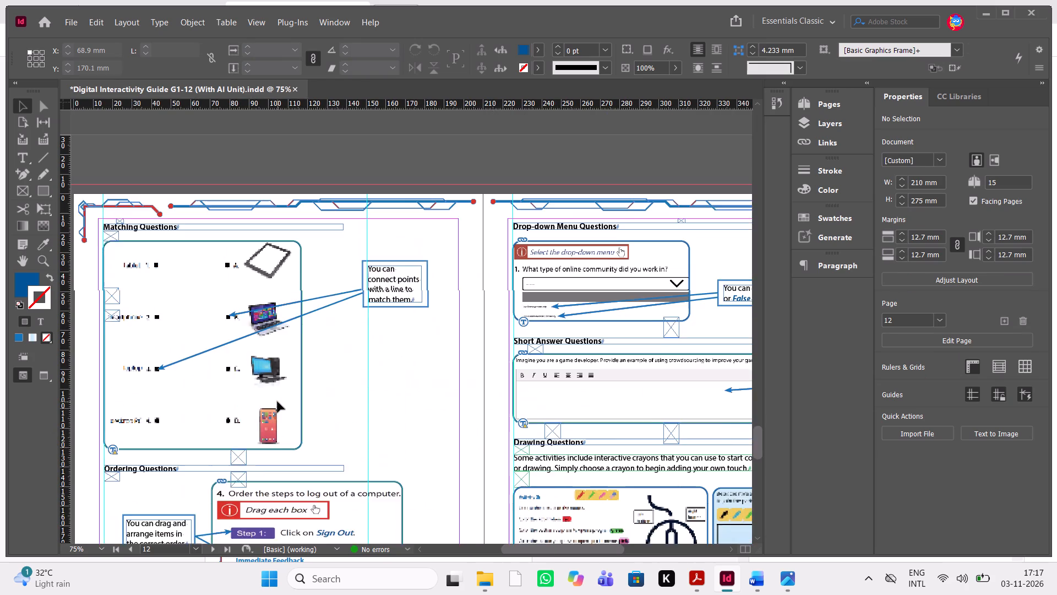
scroll(277, 402, up, 1)
click(435, 275)
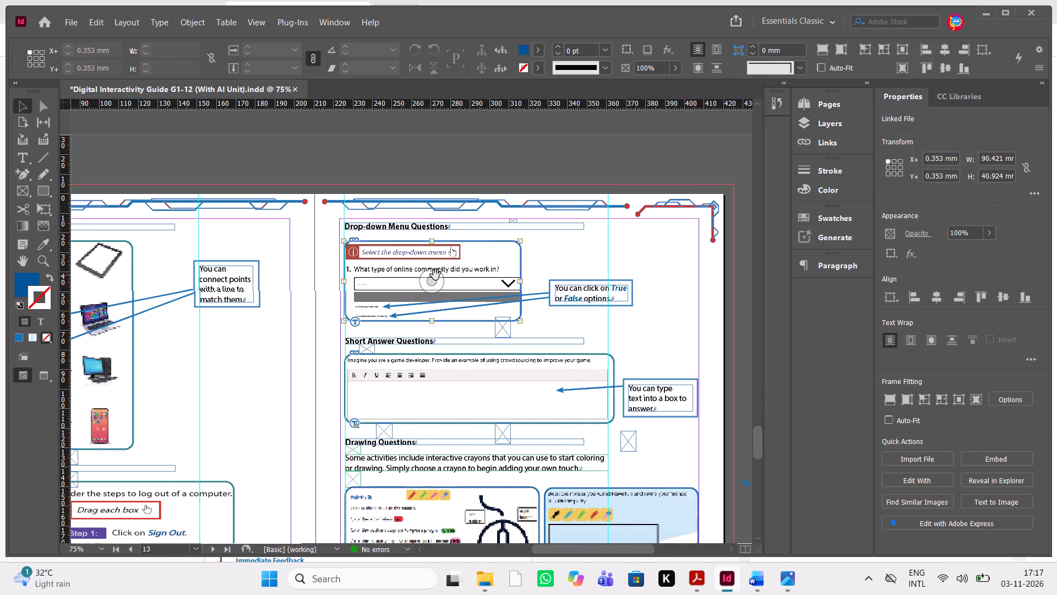
key(Delete)
click(471, 392)
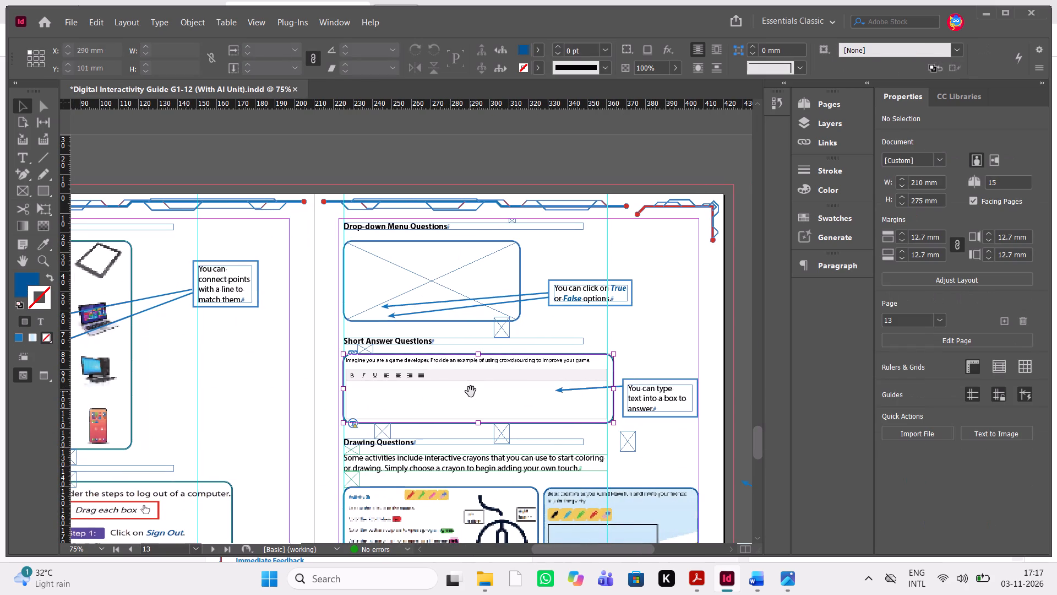
Place the image Interactivity_SS29_S1 in the empty Drop-down Menu Questions frame.
click(440, 288)
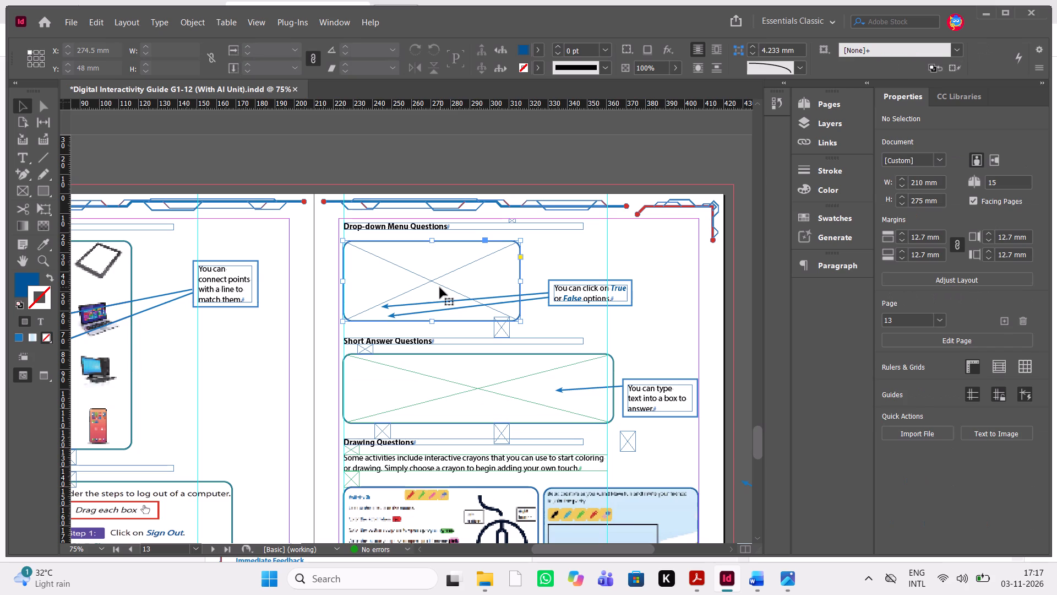
key(ctrl+d)
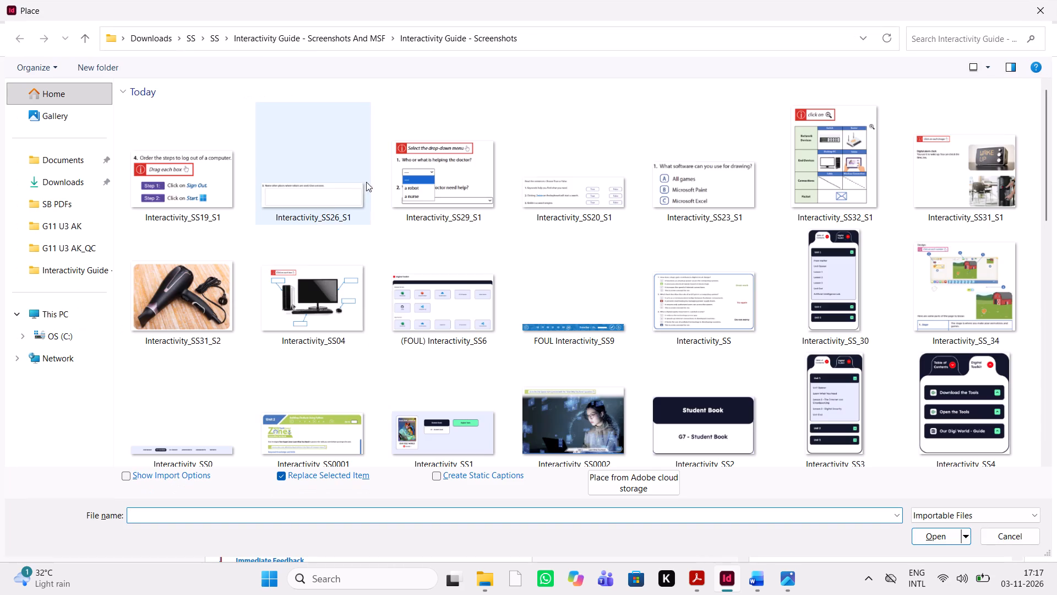
click(437, 175)
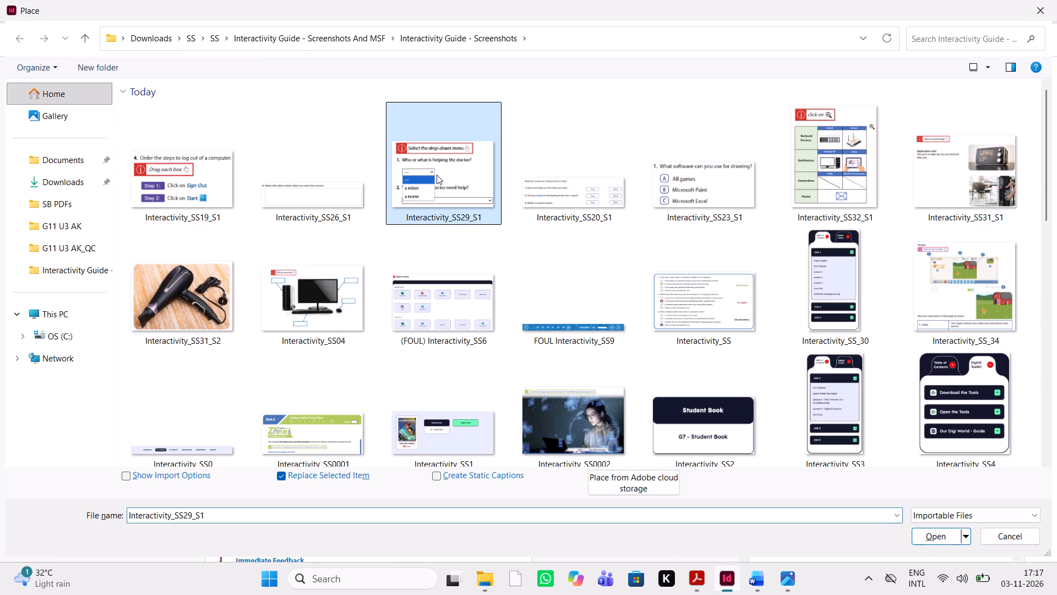
click(939, 542)
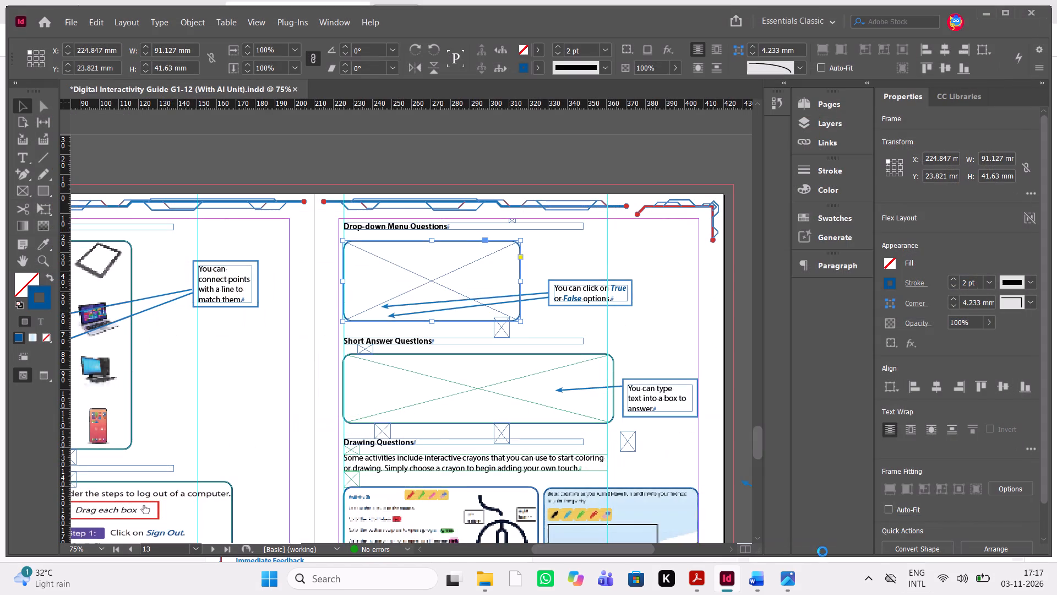
Switch to the Word manuscript, examine the Drop-down Menu Questions screenshot, callout and arrows, and return to InDesign.
click(754, 582)
scroll(564, 399, down, 1)
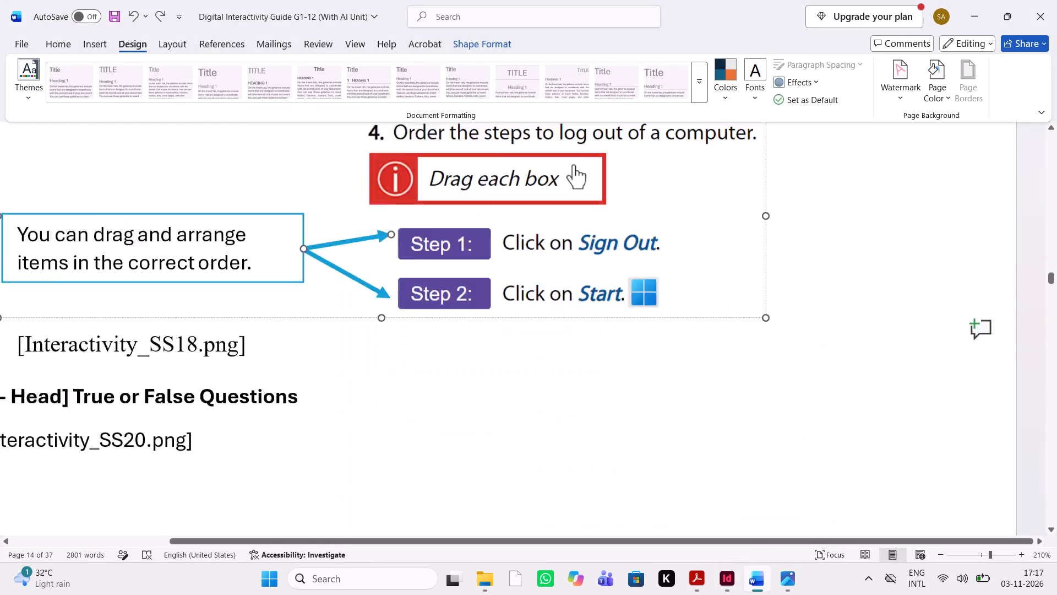
scroll(564, 399, down, 2)
key(ctrl+minus)
key(ctrl+minus)
key(ctrl+minus)
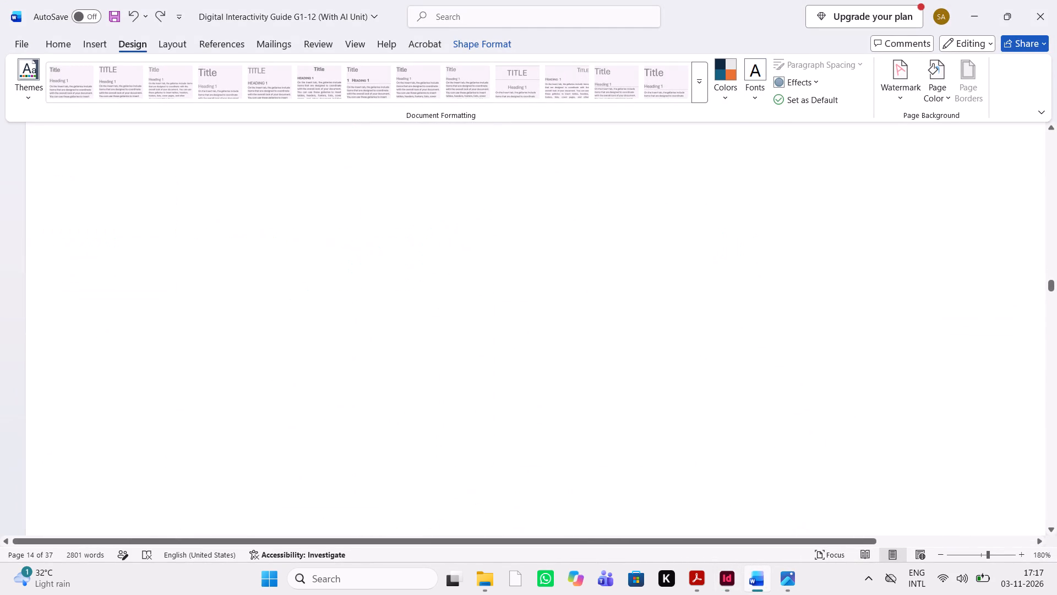
key(ctrl+minus)
key(ctrl+minus)
scroll(532, 367, right, 1)
scroll(532, 367, up, 1)
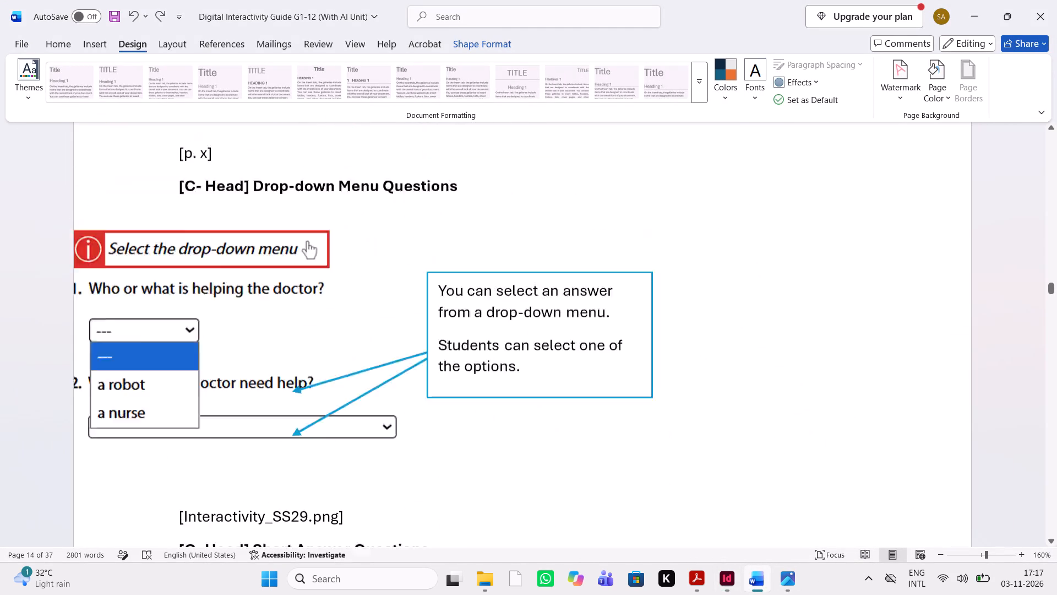
scroll(532, 367, up, 1)
scroll(532, 367, down, 1)
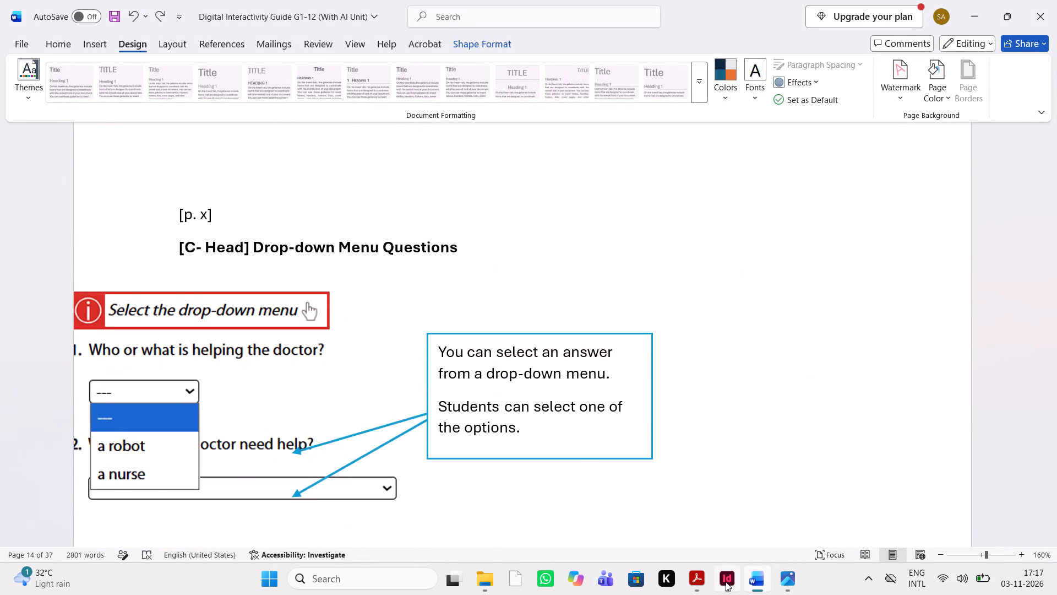
click(726, 582)
Fit the placed drop-down image's content to its frame and set it to High Quality Display.
right_click(429, 278)
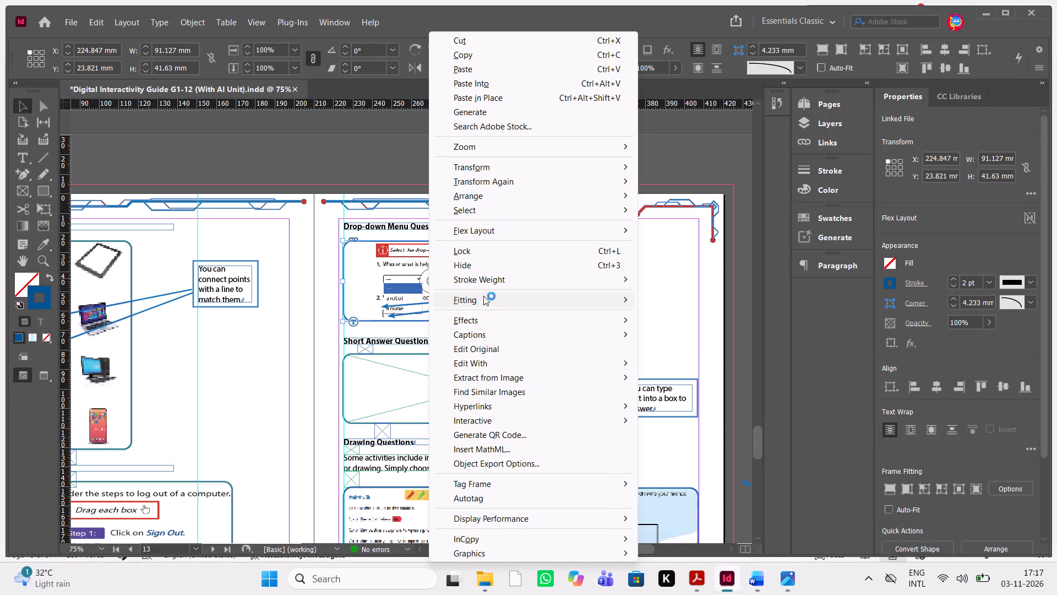
click(492, 294)
click(705, 361)
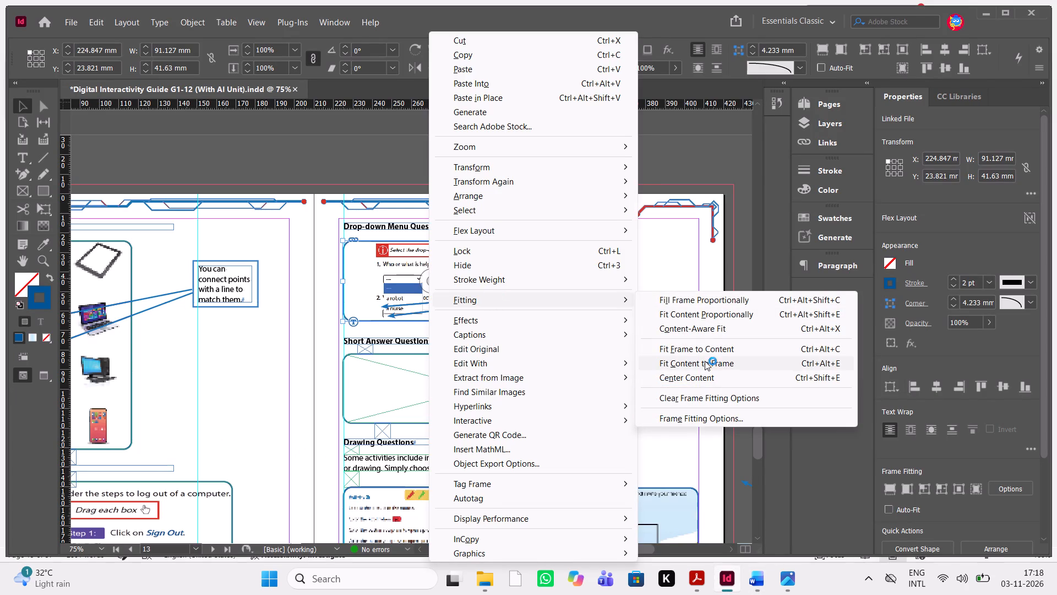
right_click(431, 279)
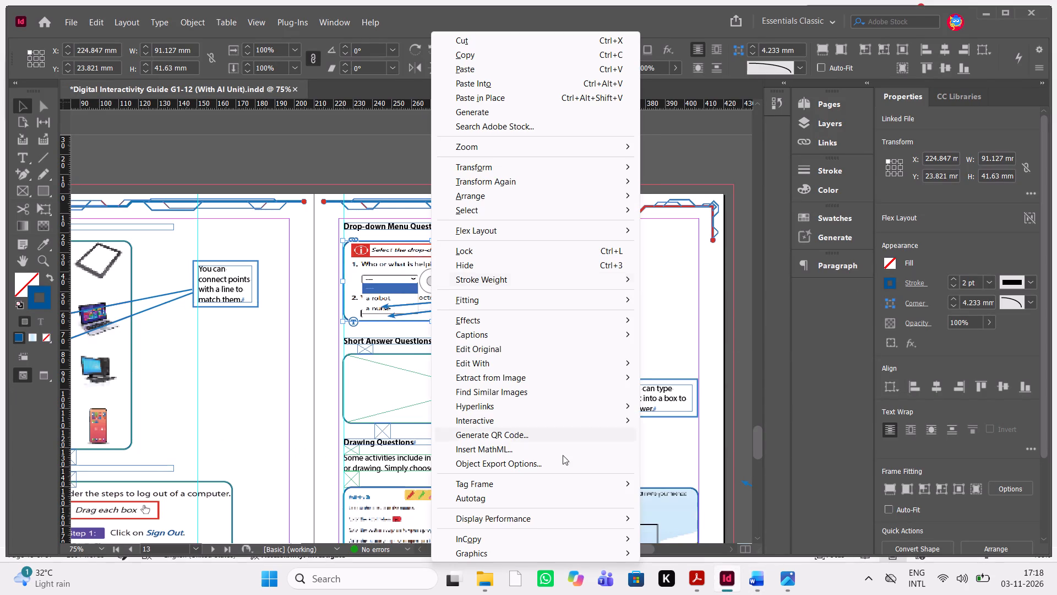
click(536, 520)
click(669, 544)
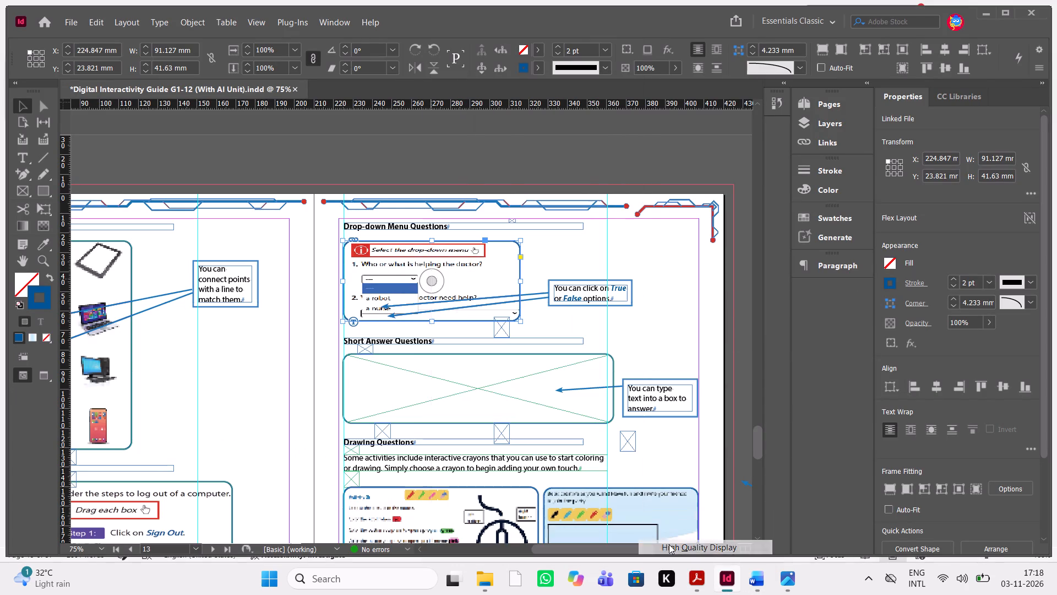
Shrink the drop-down image inside its frame to about 86.6 × 37.3 mm, offset about 1.95 mm horizontally and 2.48 mm vertically.
key(ctrl+equal)
key(ctrl+equal)
key(ctrl+equal)
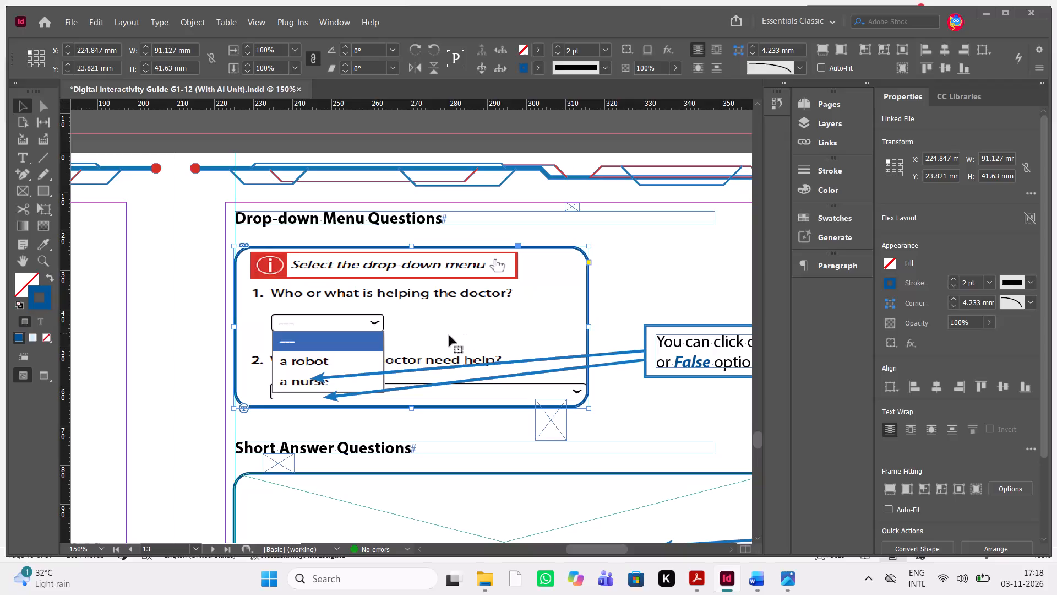
click(410, 337)
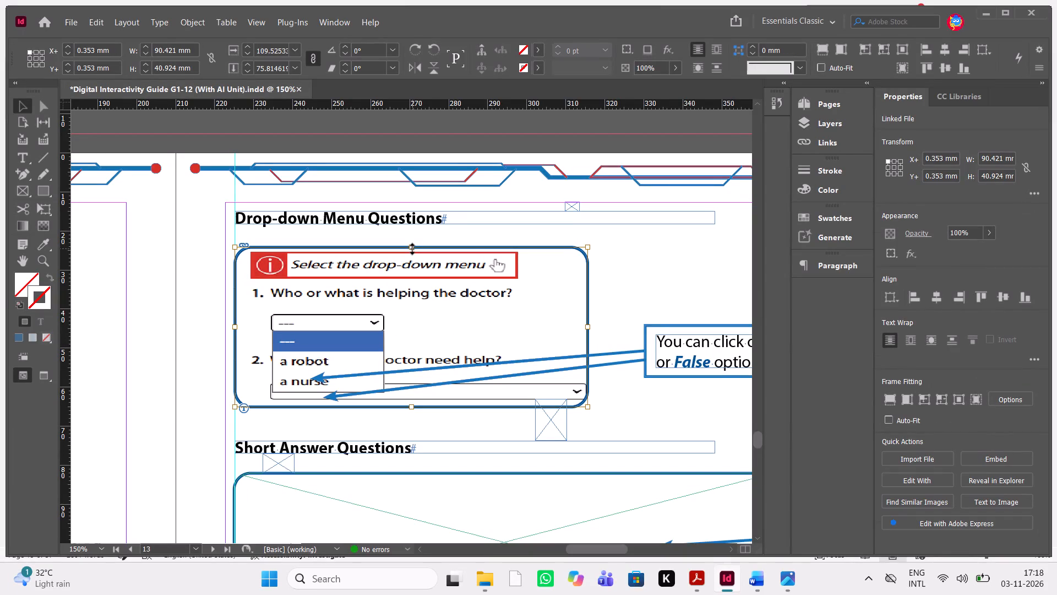
drag(412, 249, 411, 256)
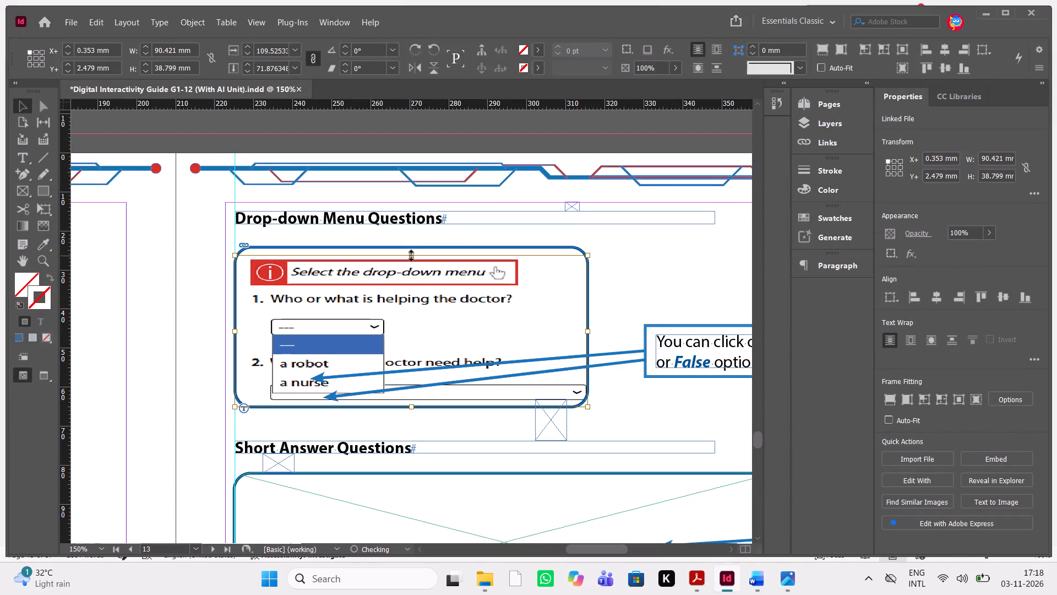
click(412, 405)
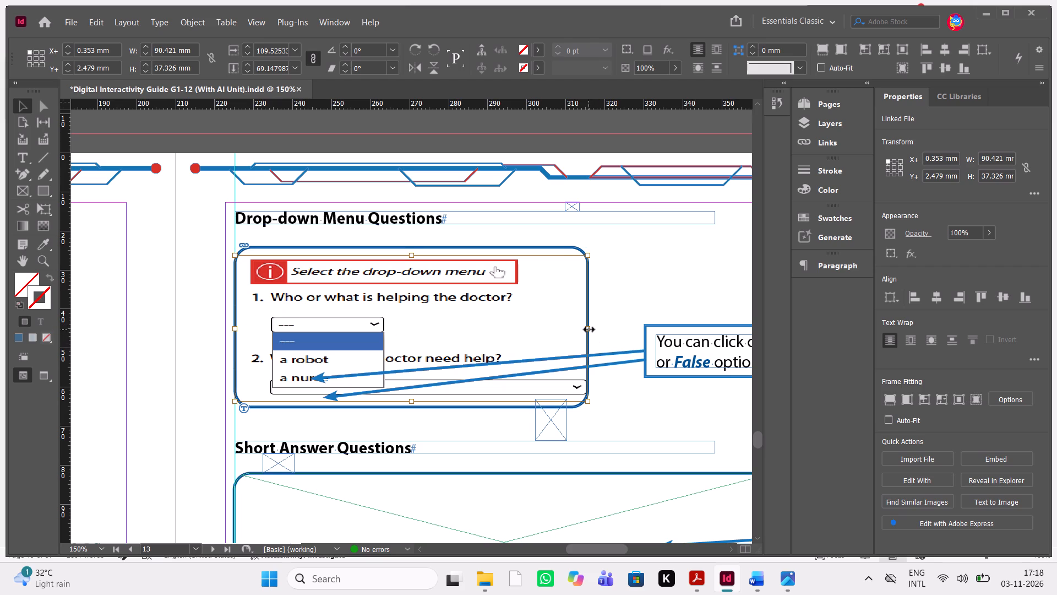
drag(589, 329, 581, 329)
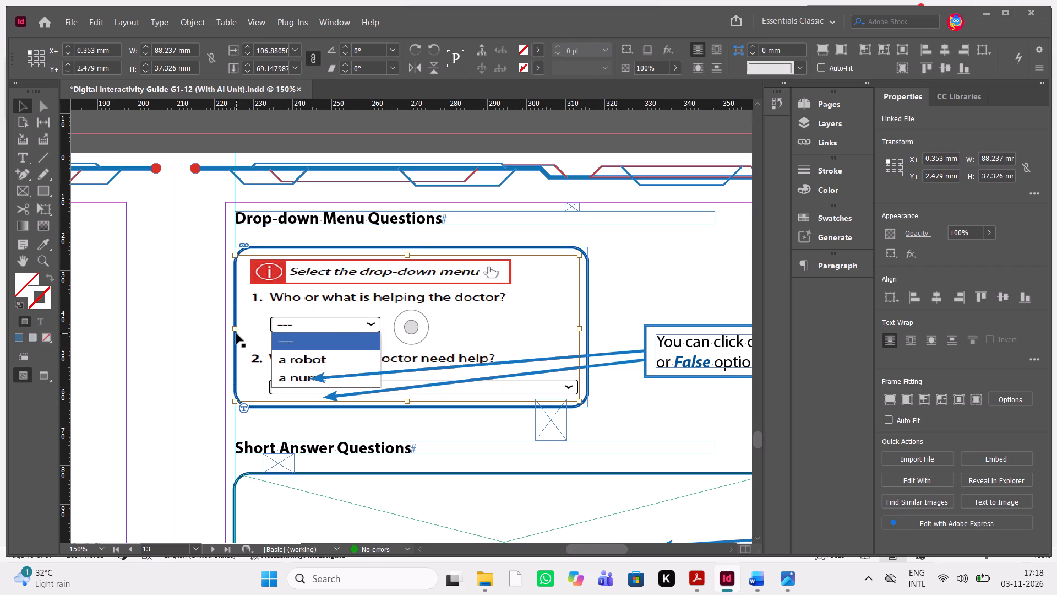
drag(236, 331, 240, 331)
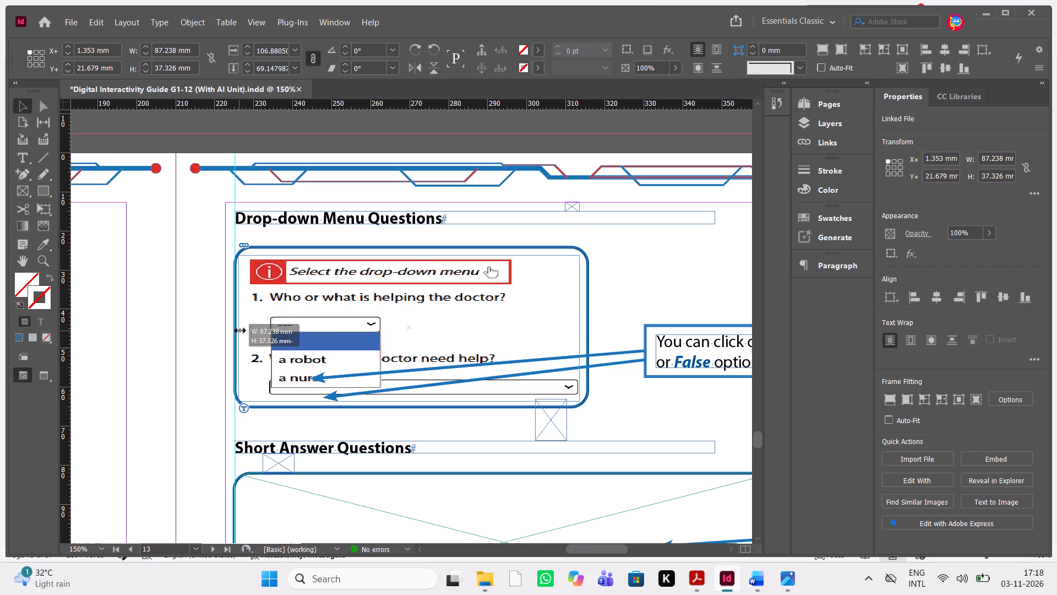
drag(240, 331, 241, 331)
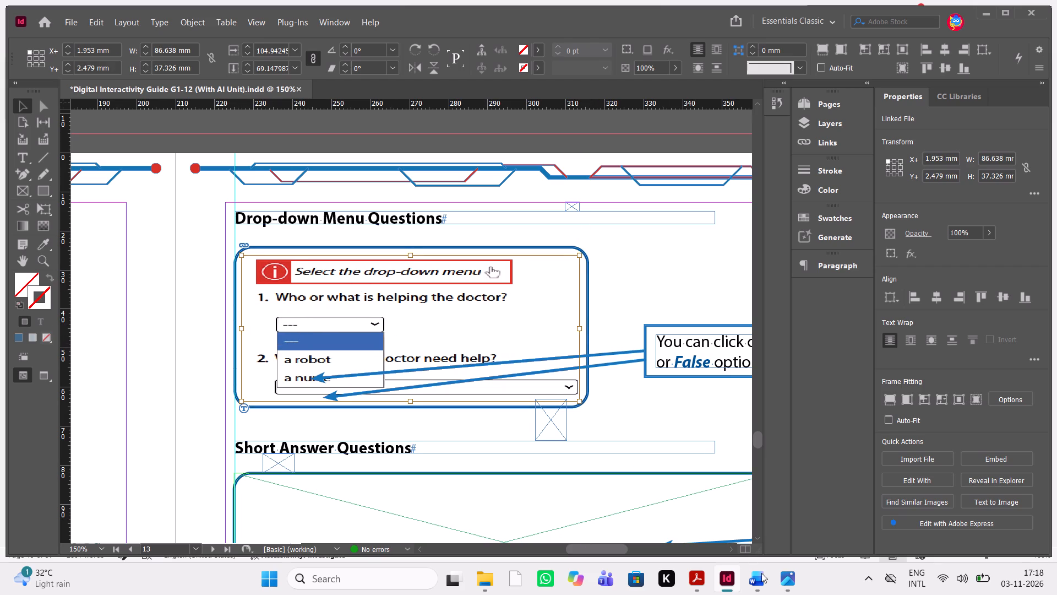
Check the Drop-down Menu Questions callout wording and arrow targets in the Word manuscript and switch back to InDesign.
click(759, 588)
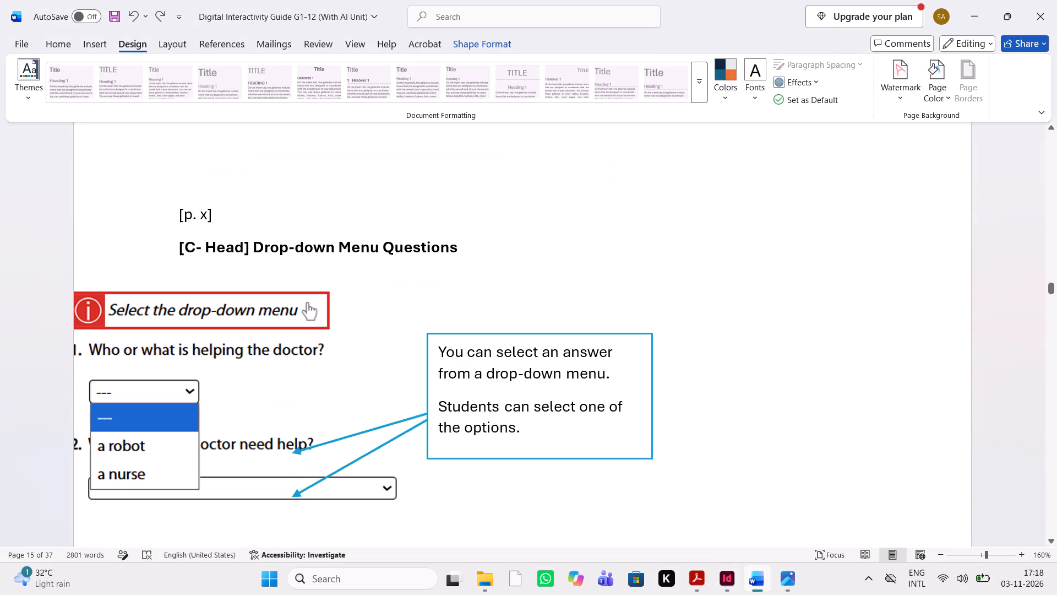
scroll(257, 407, right, 1)
scroll(366, 392, right, 1)
scroll(357, 478, right, 1)
click(719, 589)
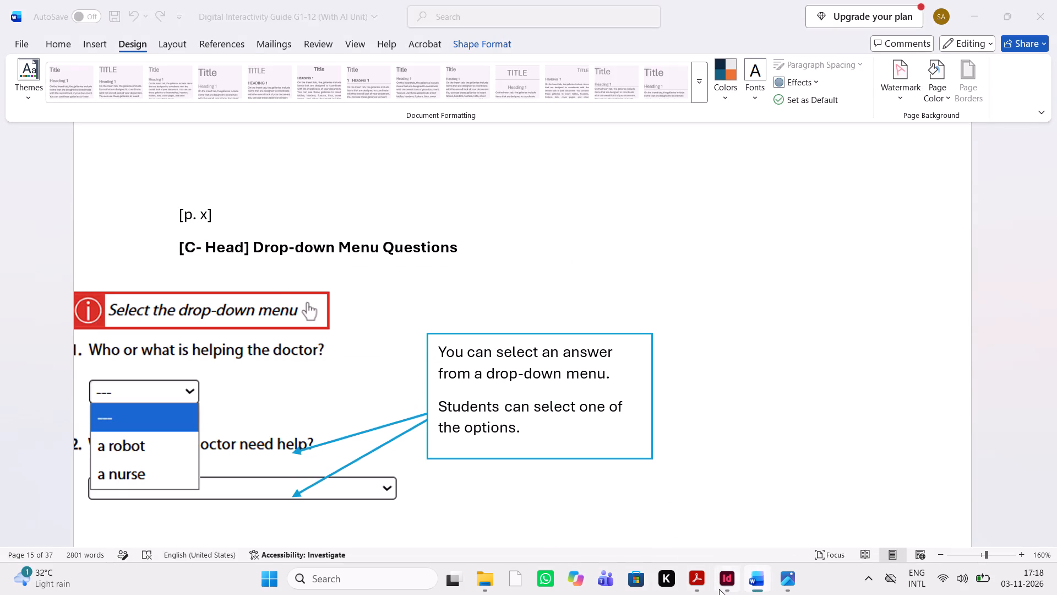
Copy the Drop-down Menu Questions callout wording from the Word manuscript and return to InDesign.
scroll(663, 429, left, 1)
scroll(663, 429, right, 1)
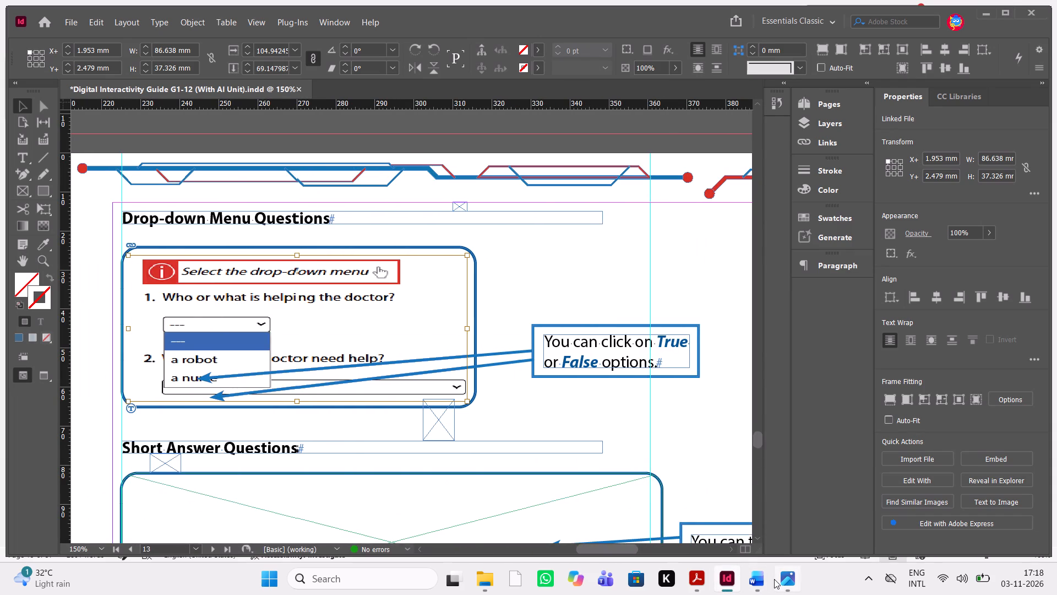
click(762, 587)
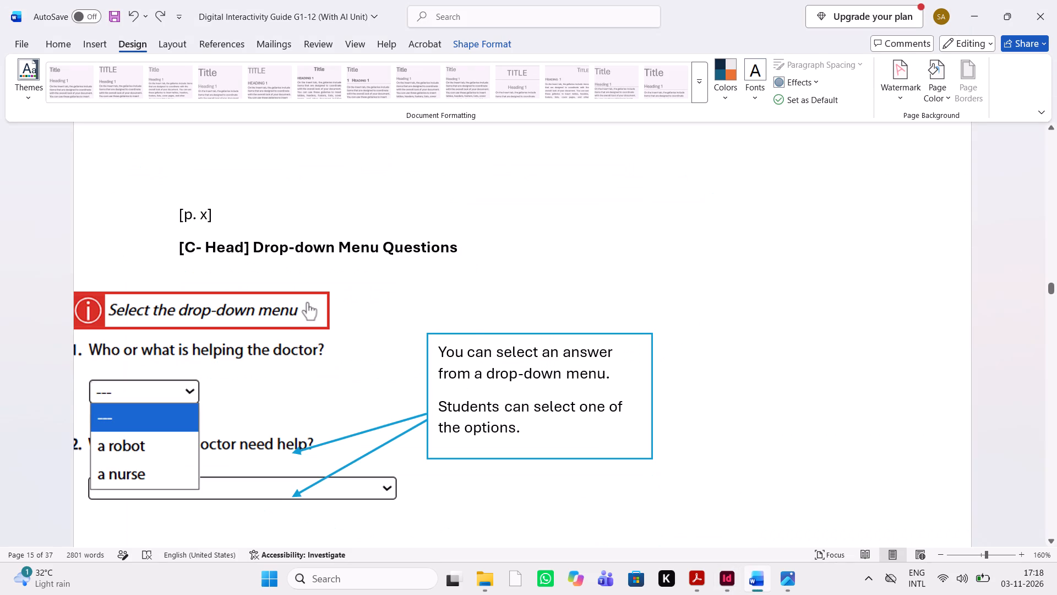
drag(529, 425, 445, 347)
key(ctrl+c)
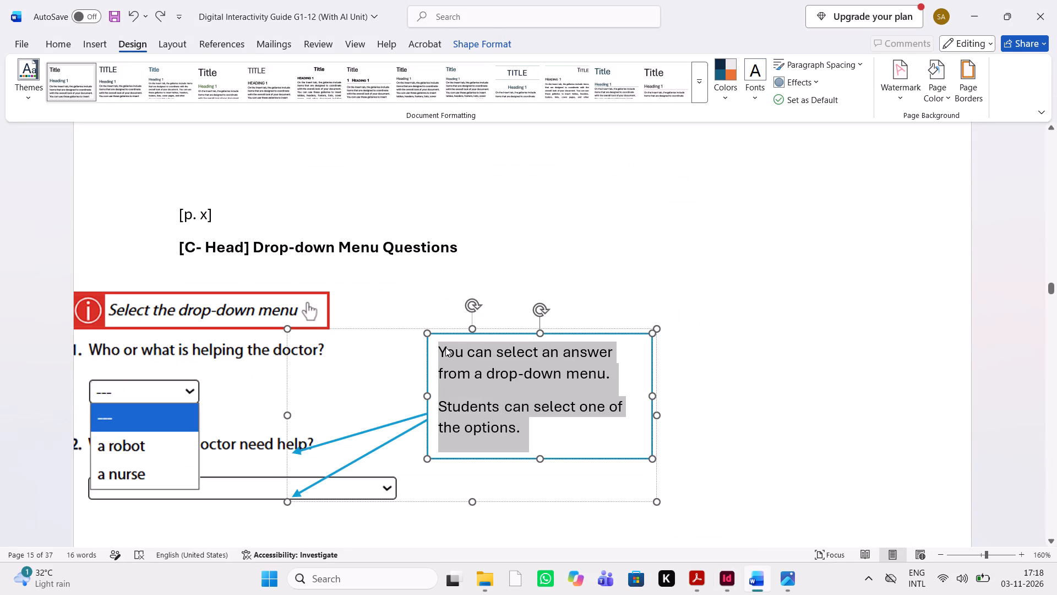
key(ctrl+c)
click(726, 591)
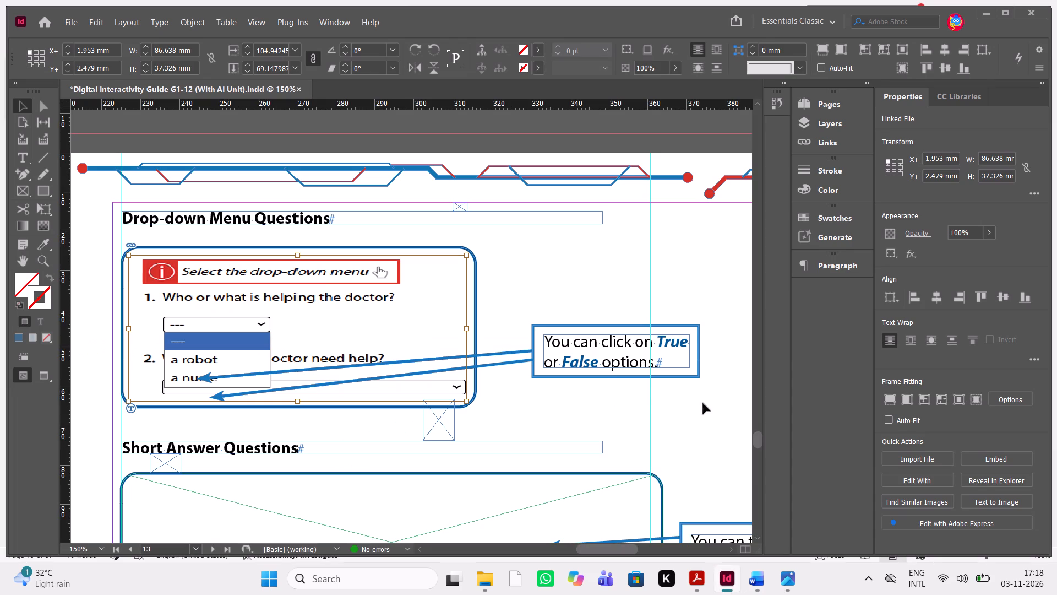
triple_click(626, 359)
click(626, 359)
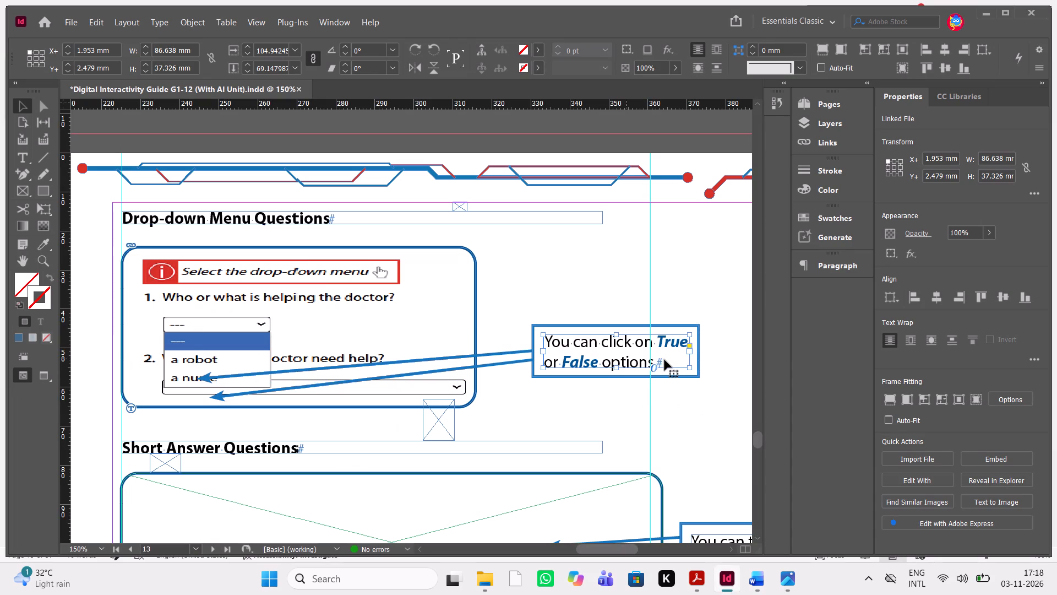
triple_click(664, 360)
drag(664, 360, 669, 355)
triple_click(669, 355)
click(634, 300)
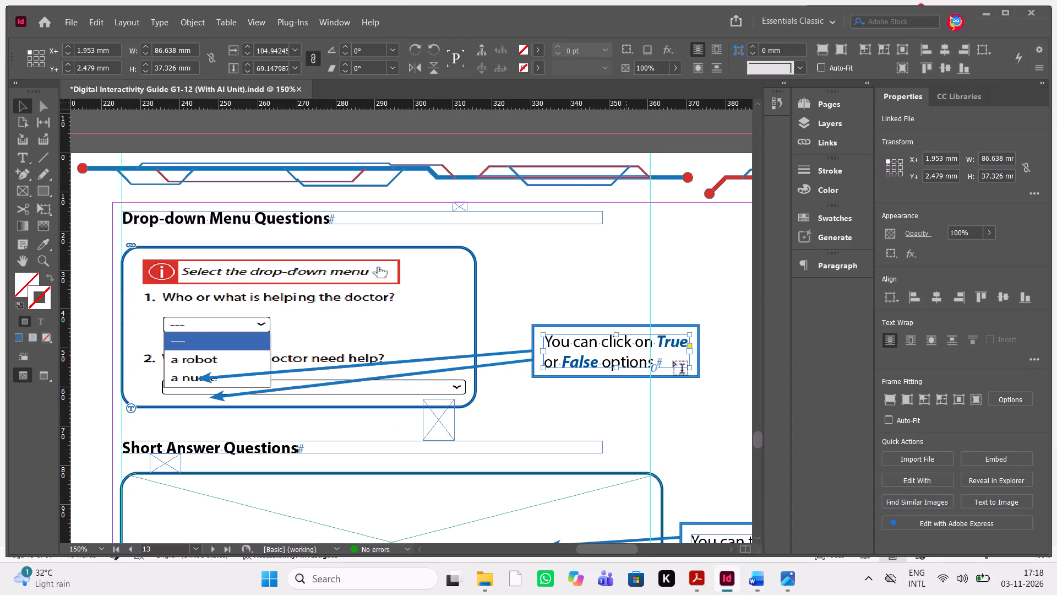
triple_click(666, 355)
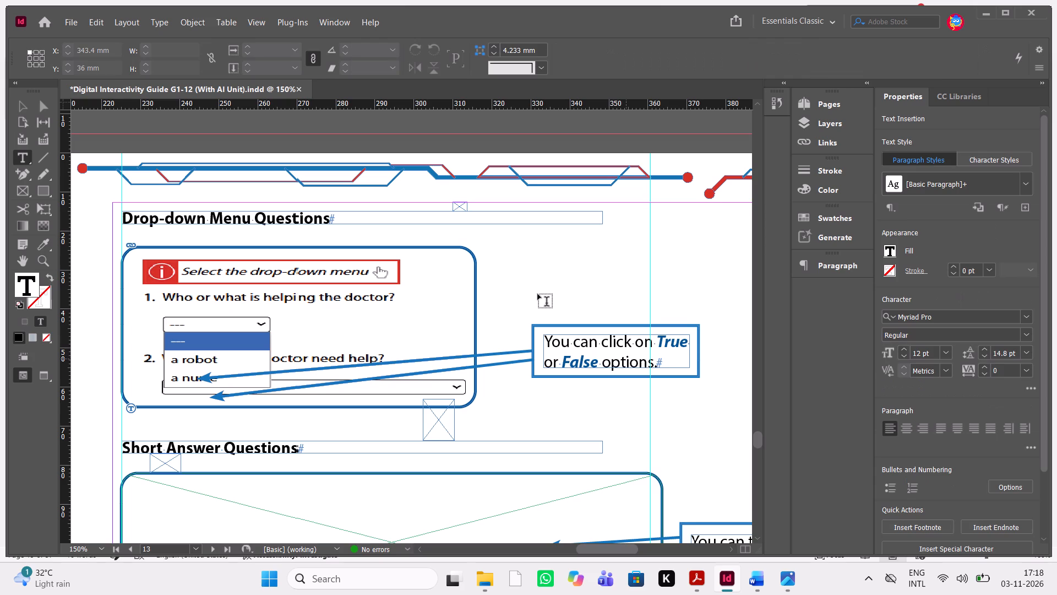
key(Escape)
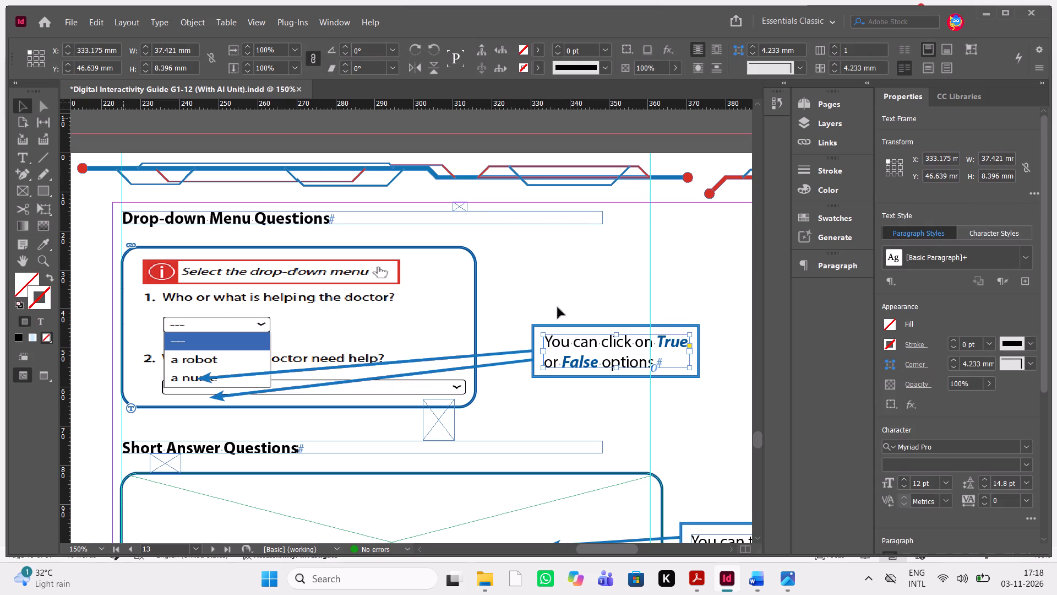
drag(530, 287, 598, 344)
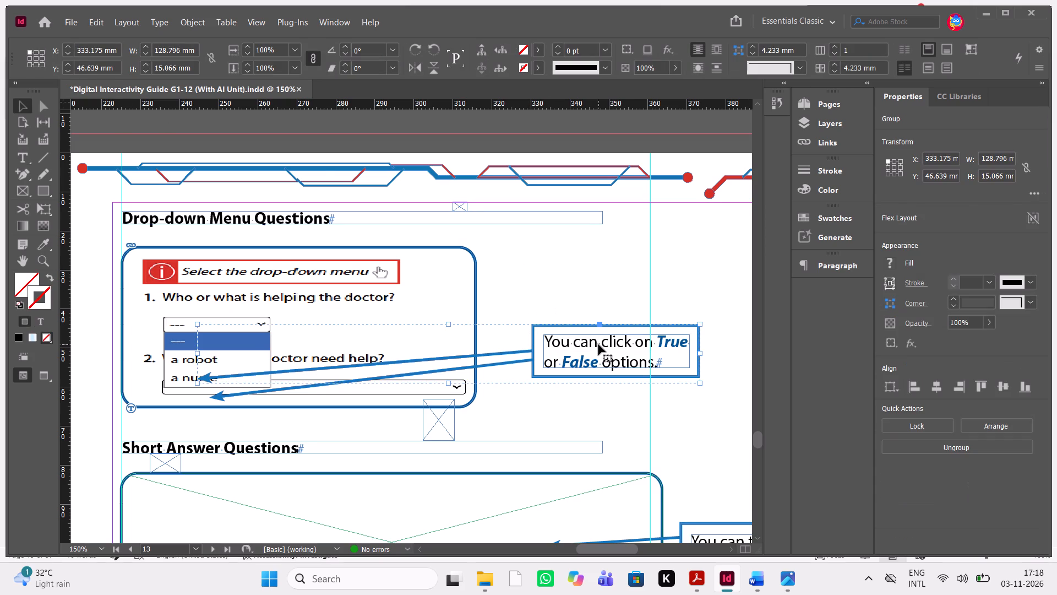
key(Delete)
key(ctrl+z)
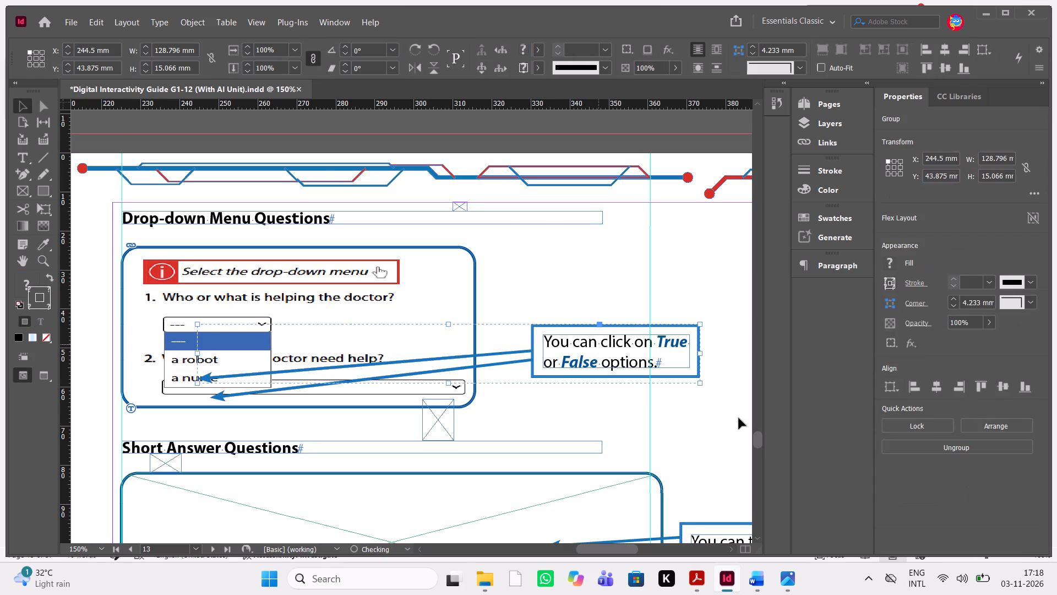
Ungroup the True or False callout from its two arrows beside the drop-down image and delete its box and text.
click(739, 418)
drag(716, 405, 660, 342)
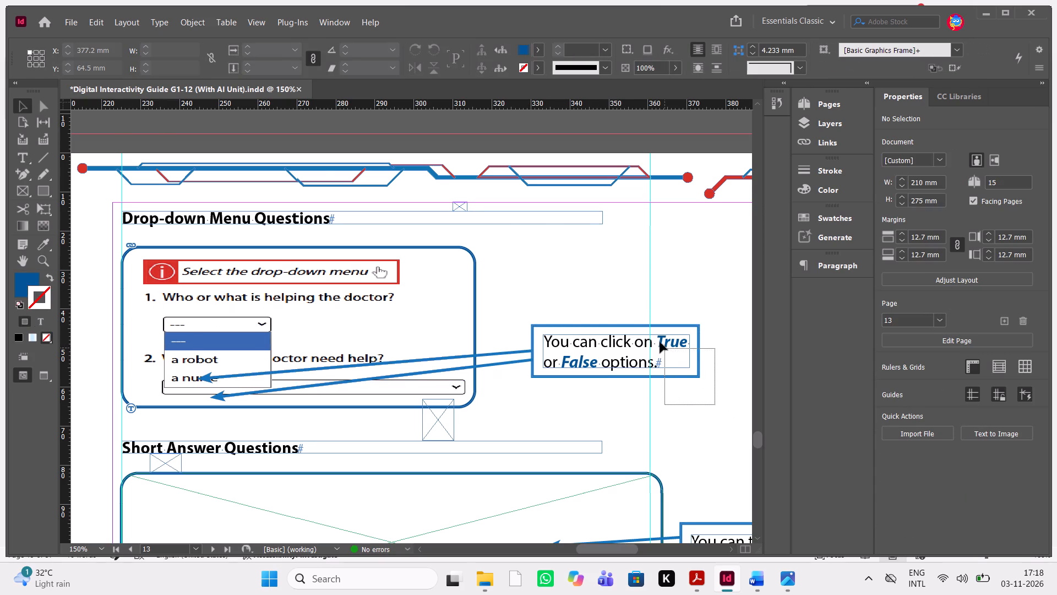
drag(660, 342, 660, 338)
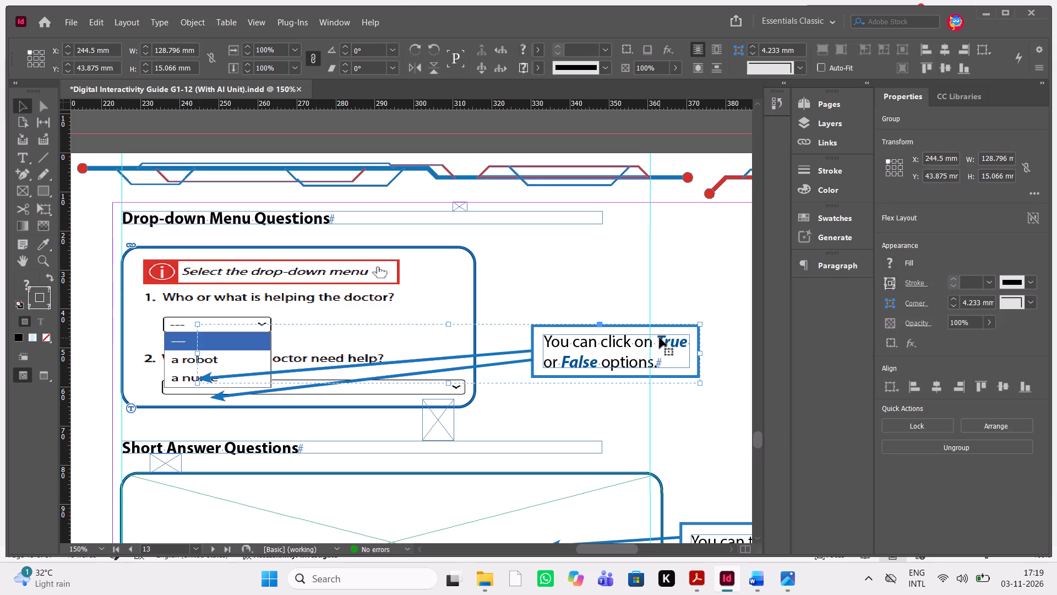
key(ctrl+shift+g)
click(644, 279)
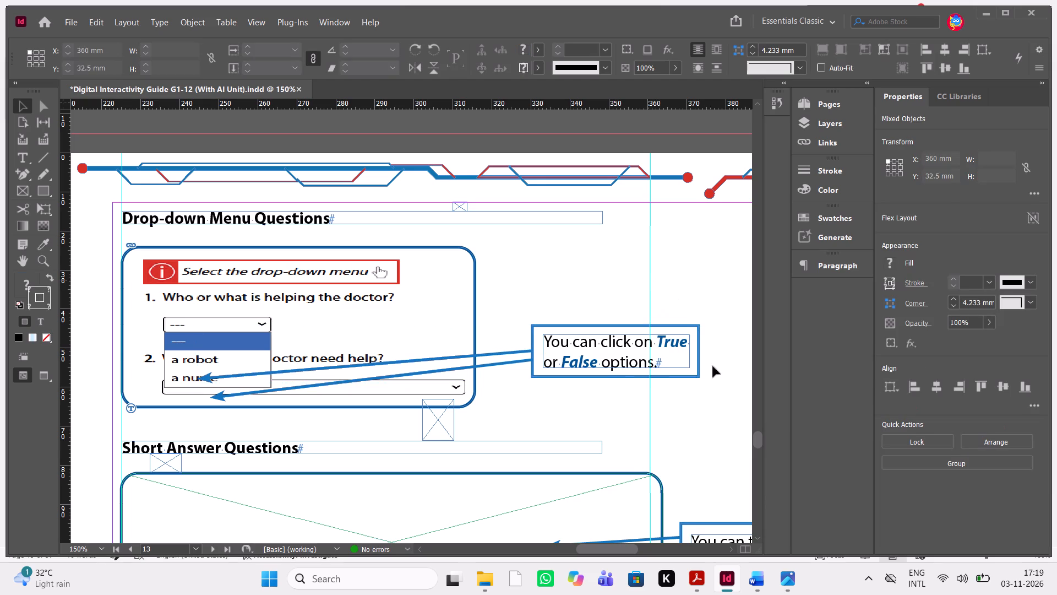
drag(711, 416, 668, 344)
key(Delete)
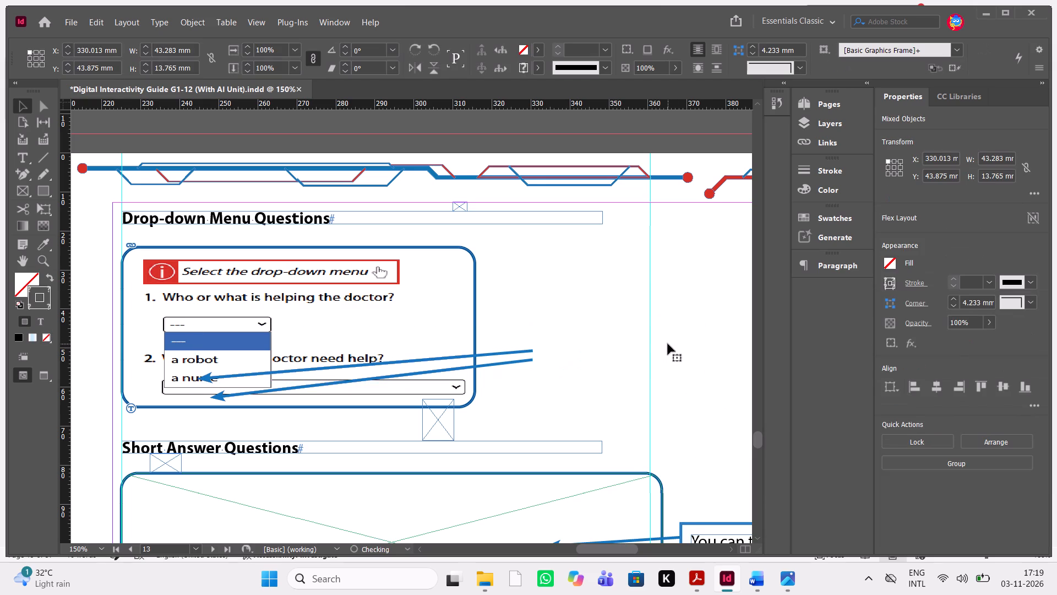
Copy the magnify icon callout, with its text frame and blue outline box, from page 8.
scroll(668, 344, up, 2)
scroll(668, 344, right, 2)
scroll(668, 344, up, 3)
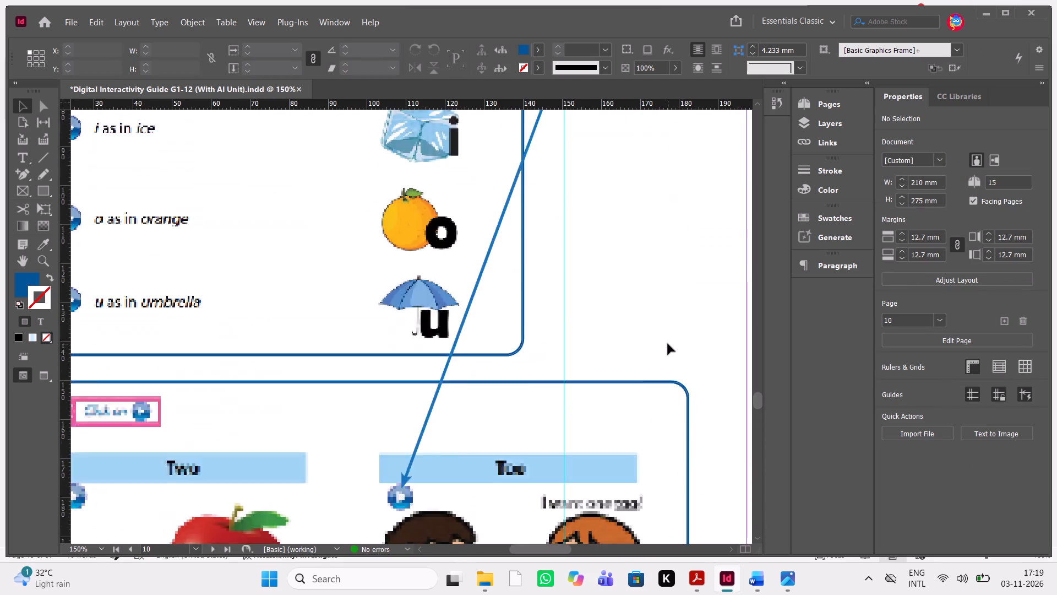
scroll(668, 344, up, 6)
scroll(668, 344, down, 1)
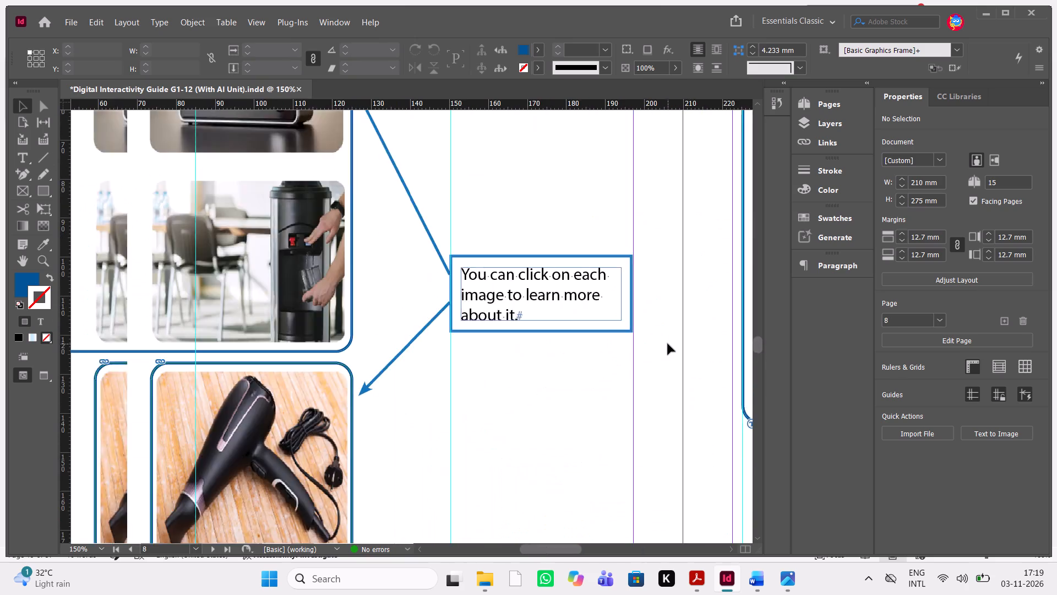
scroll(668, 344, down, 1)
scroll(668, 344, left, 1)
drag(453, 441, 380, 352)
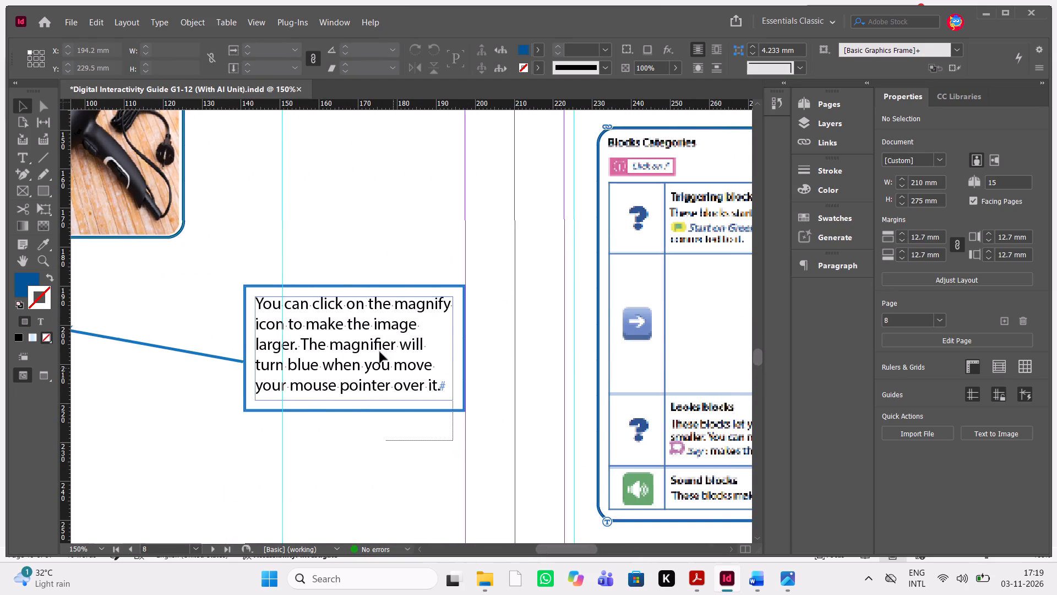
drag(380, 352, 335, 280)
key(ctrl+c)
key(ctrl+c)
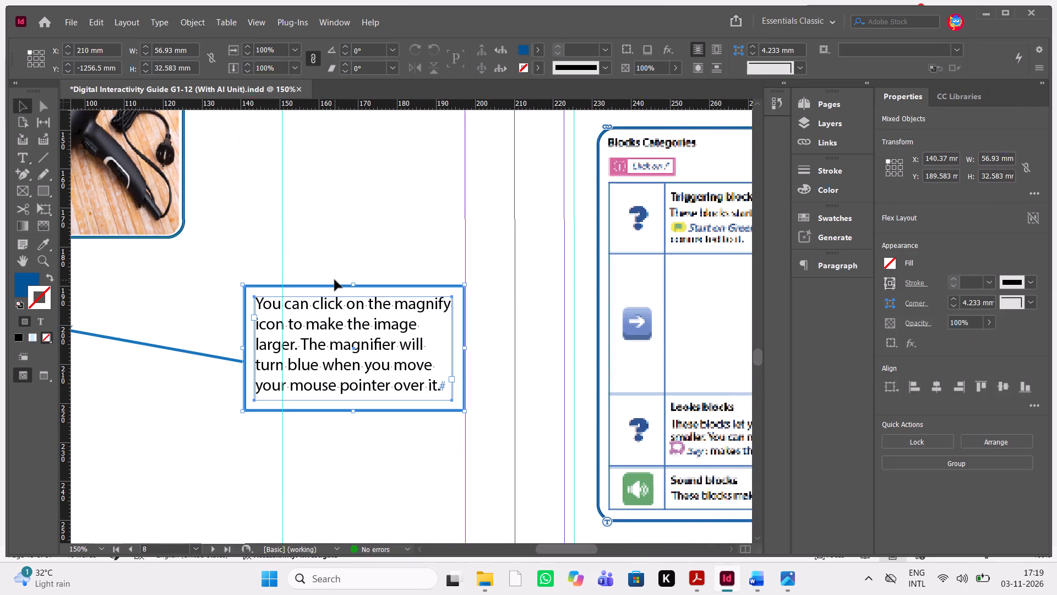
Paste the callout on page 13 at the tails of the drop-down arrows, at about X 330.1 mm, Y 34.8 mm.
scroll(335, 280, down, 3)
scroll(335, 280, left, 1)
scroll(335, 280, down, 5)
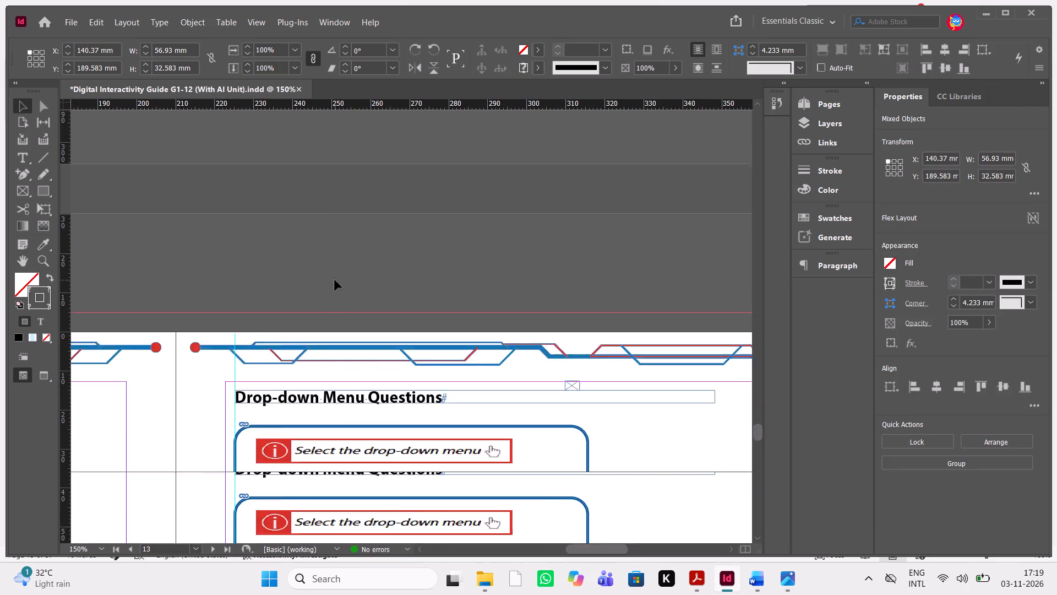
scroll(335, 280, down, 1)
scroll(335, 280, left, 1)
scroll(335, 280, down, 1)
scroll(335, 280, up, 1)
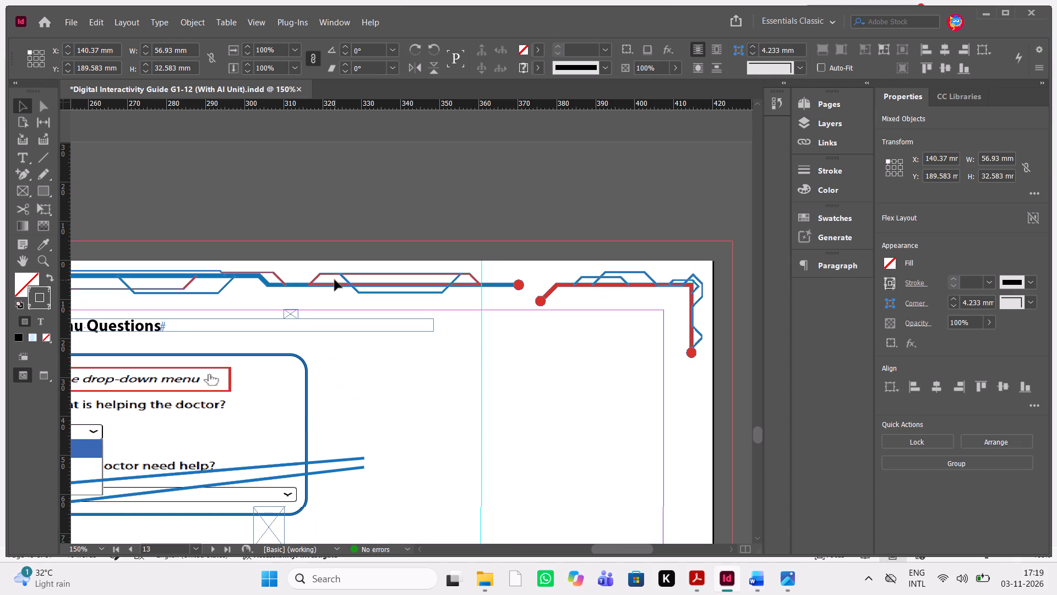
key(ctrl+v)
key(shift+Down)
key(shift+Down)
key(shift+Down)
key(shift+Down)
key(shift+Down)
key(shift+Down)
key(shift+Down)
key(shift+Down)
key(shift+Down)
key(shift+Down)
key(shift+Down)
key(shift+Down)
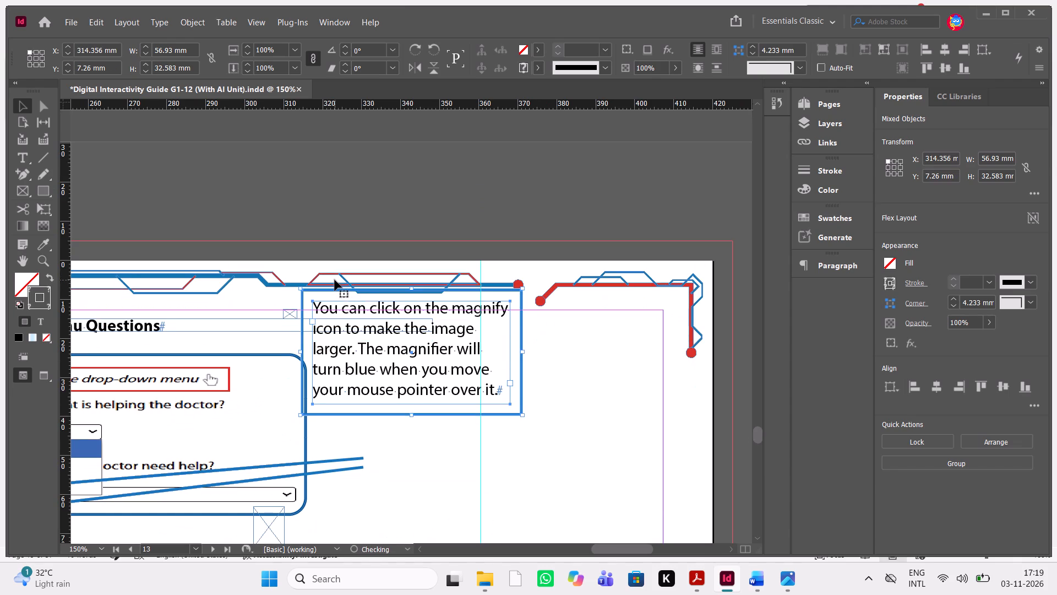
key(shift+Right)
key(shift+Right)
key(shift+Right)
key(shift+Right)
key(shift+Right)
key(shift+Right)
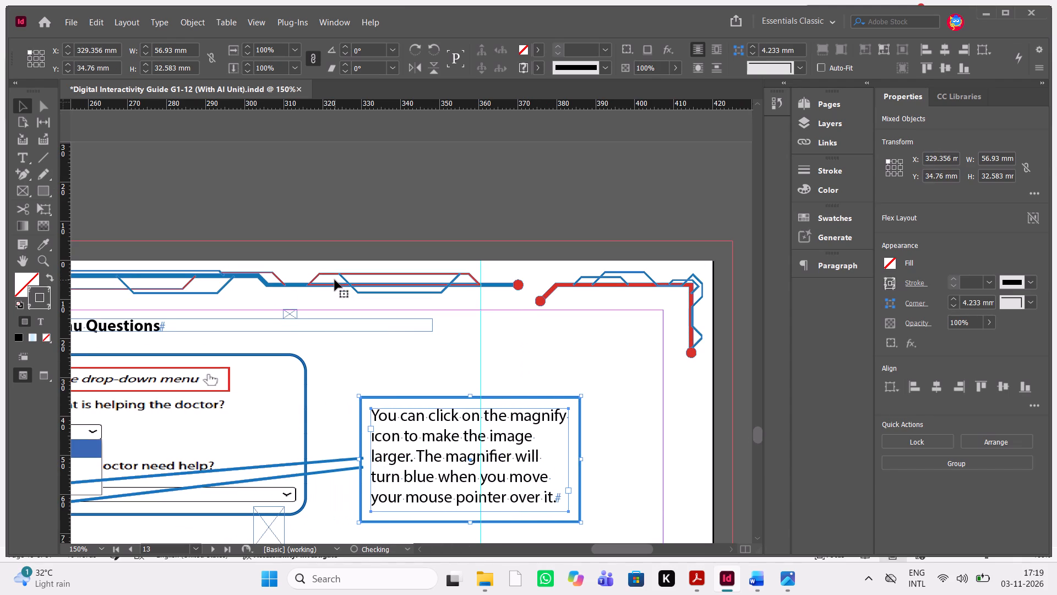
key(shift+Right)
key(shift+Left)
key(Right)
key(Right)
key(Right)
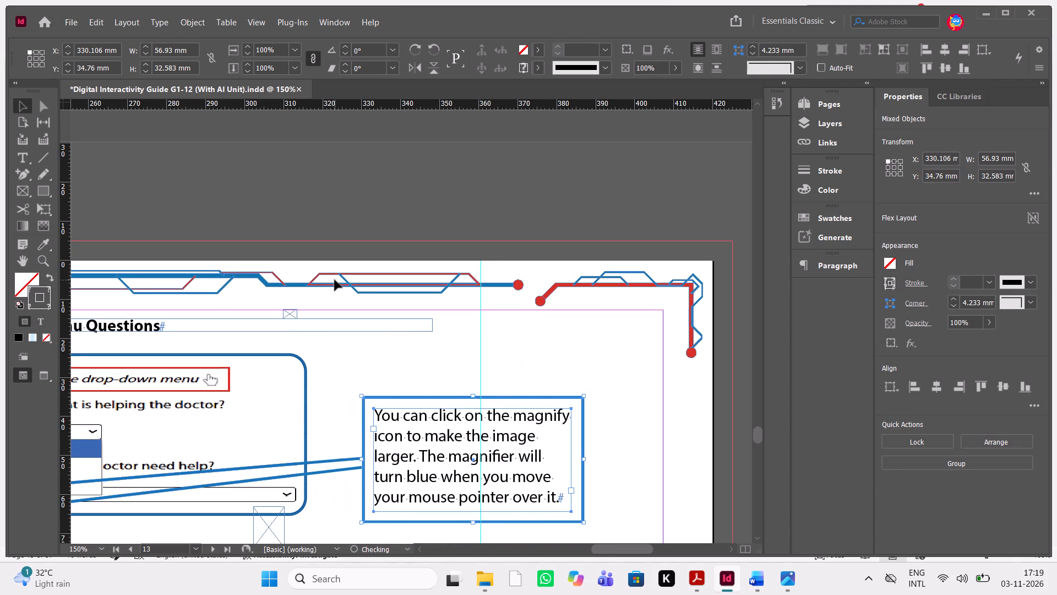
Replace the pasted callout's text with Word's "You can select an answer from a drop-down menu. Students can select one of the options.".
key(alt+Tab)
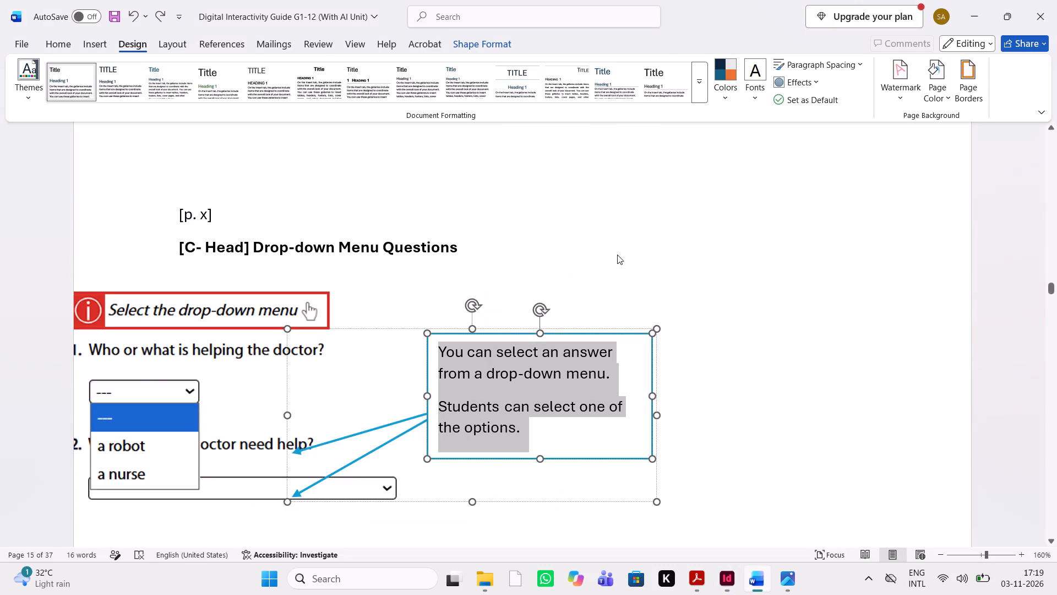
key(ctrl+c)
key(ctrl+c)
key(alt+Tab)
triple_click(499, 488)
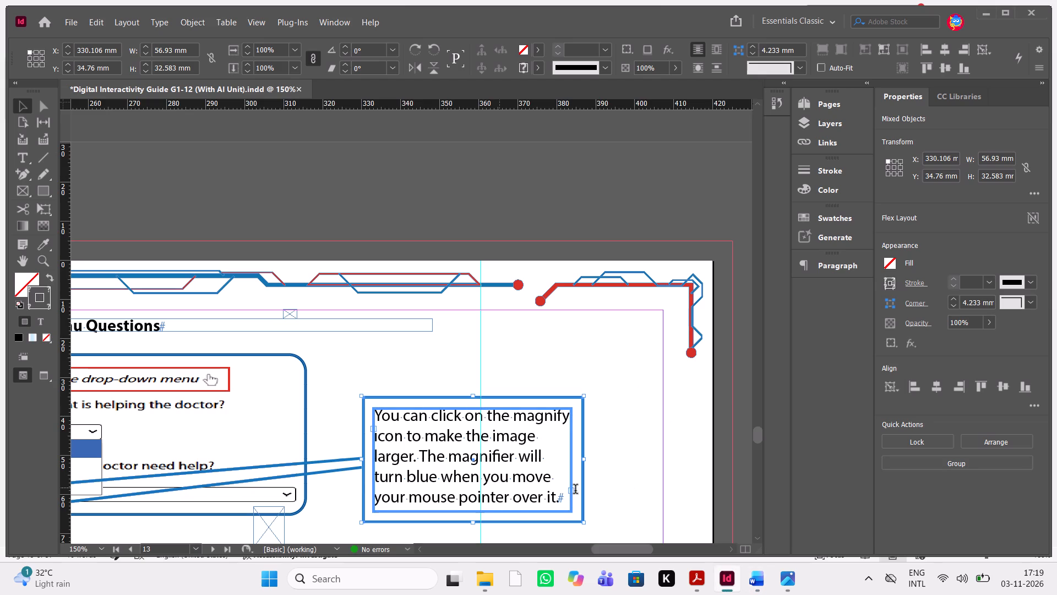
drag(556, 495, 377, 441)
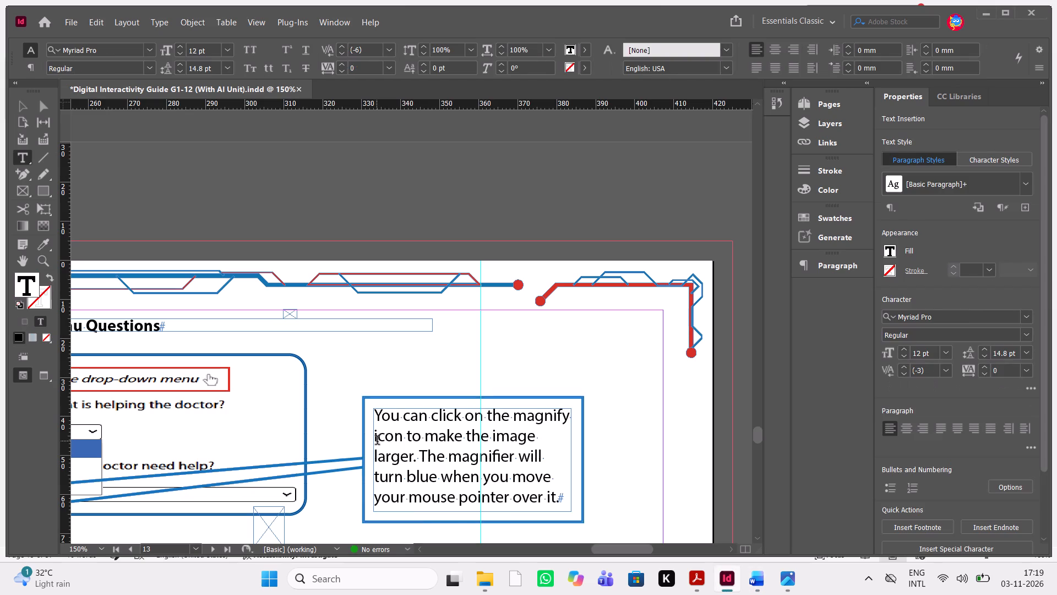
drag(562, 504, 500, 474)
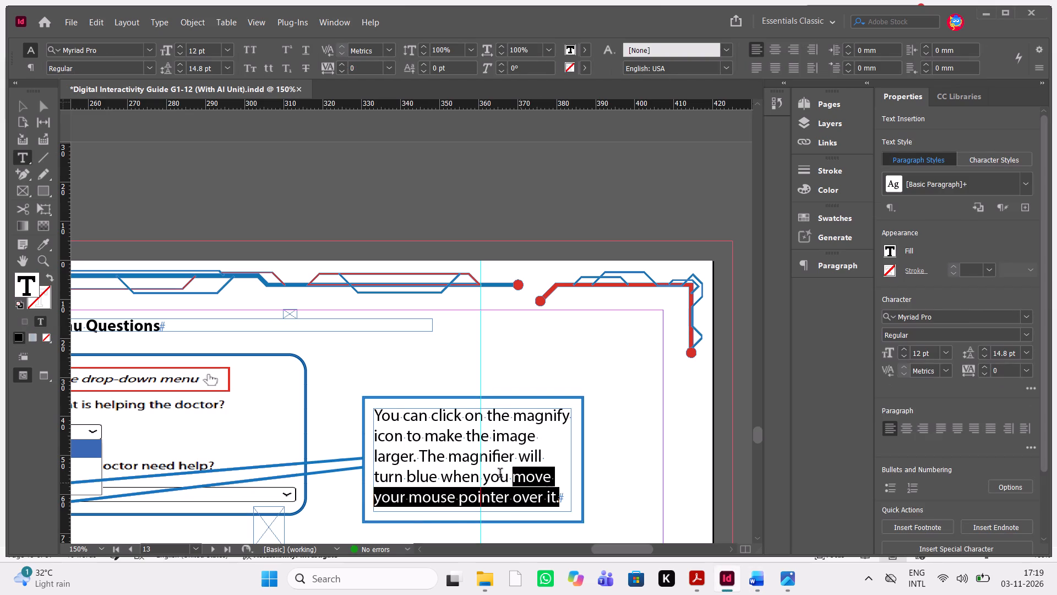
drag(500, 474, 357, 418)
key(ctrl+v)
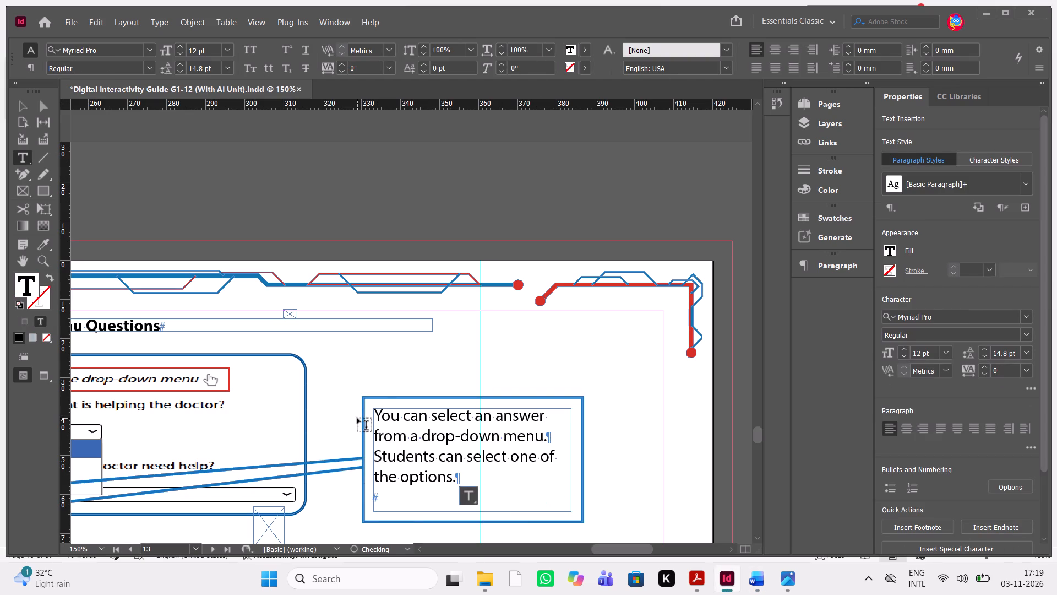
key(Escape)
Shorten the drop-down callout's text frame to about 20.2 mm high and its blue outline box to about 25.7 mm.
click(471, 495)
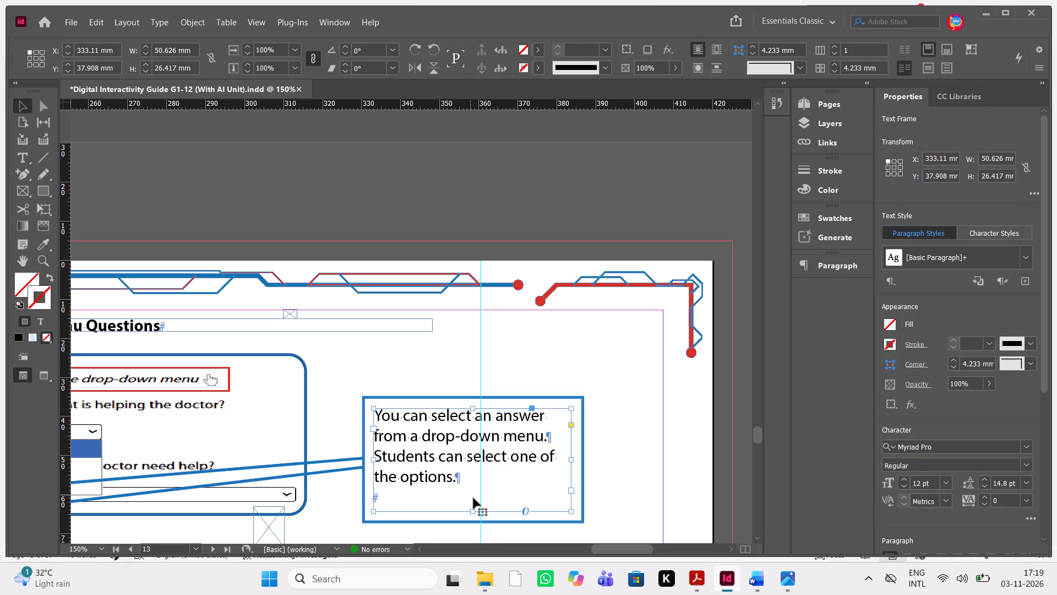
drag(472, 511, 471, 485)
scroll(487, 521, right, 1)
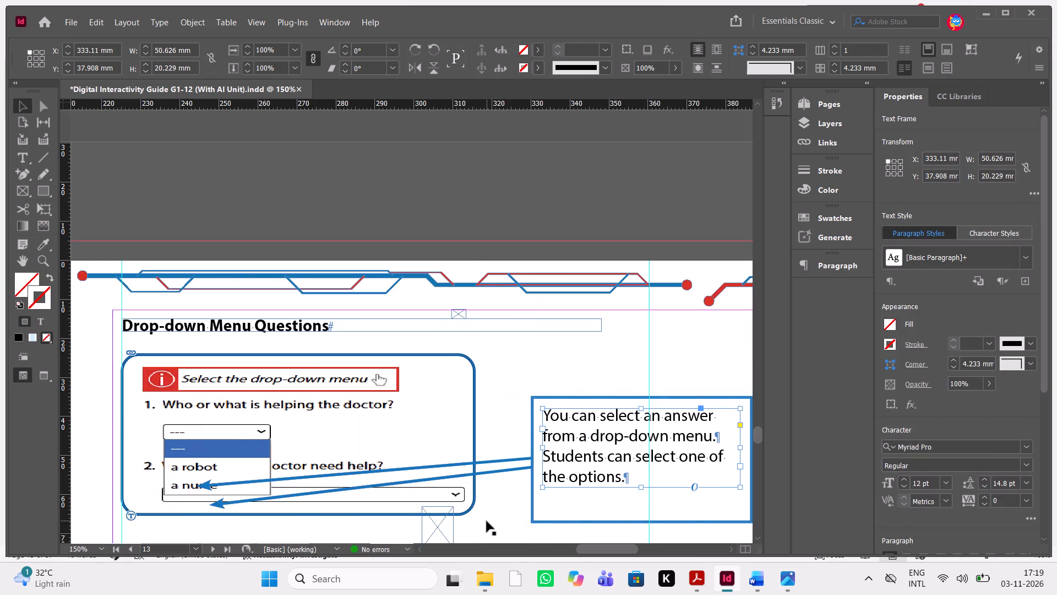
scroll(487, 521, left, 1)
click(499, 517)
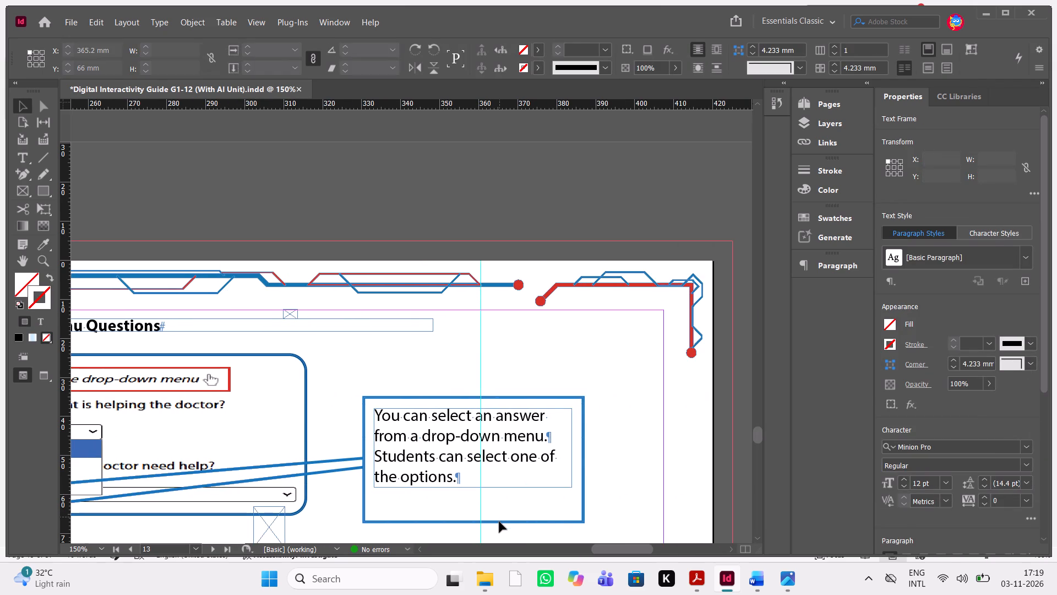
click(499, 522)
drag(475, 523, 475, 497)
Nudge the callout's text frame up slightly inside its outline box to about Y 37.66 mm.
click(504, 467)
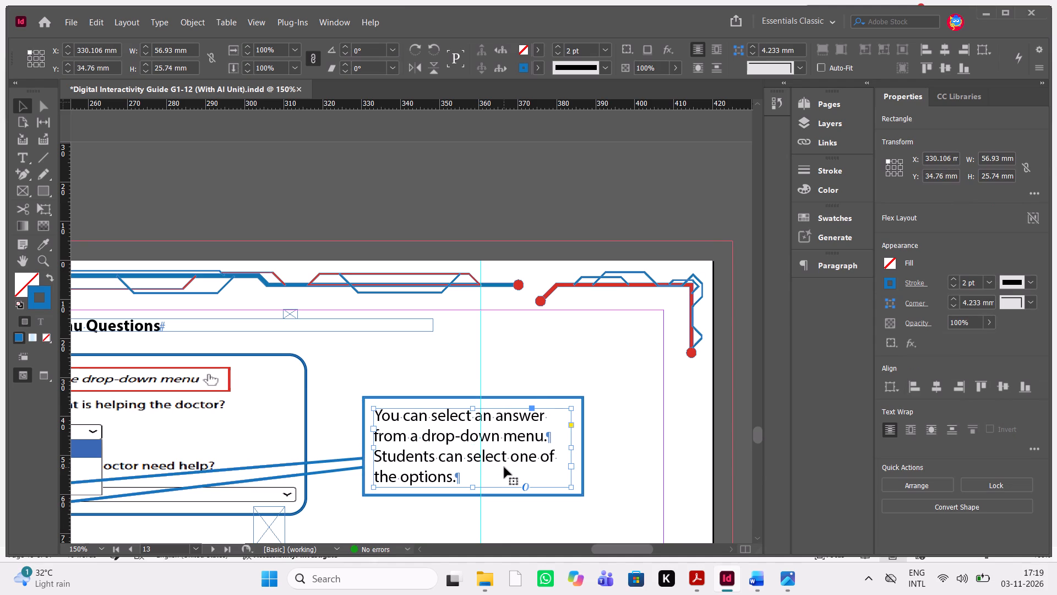
key(Up)
key(Down)
key(Up)
key(Up)
key(Down)
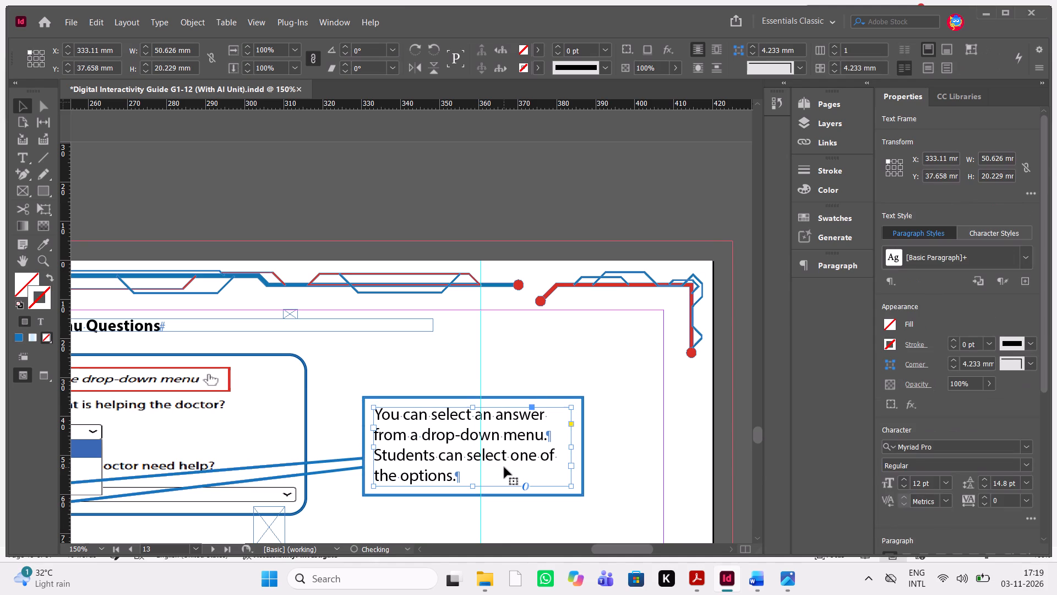
Move the whole drop-down callout, text and outline box together, down to about Y 38.5 mm so it centres on the arrow tails.
key(Up)
key(Down)
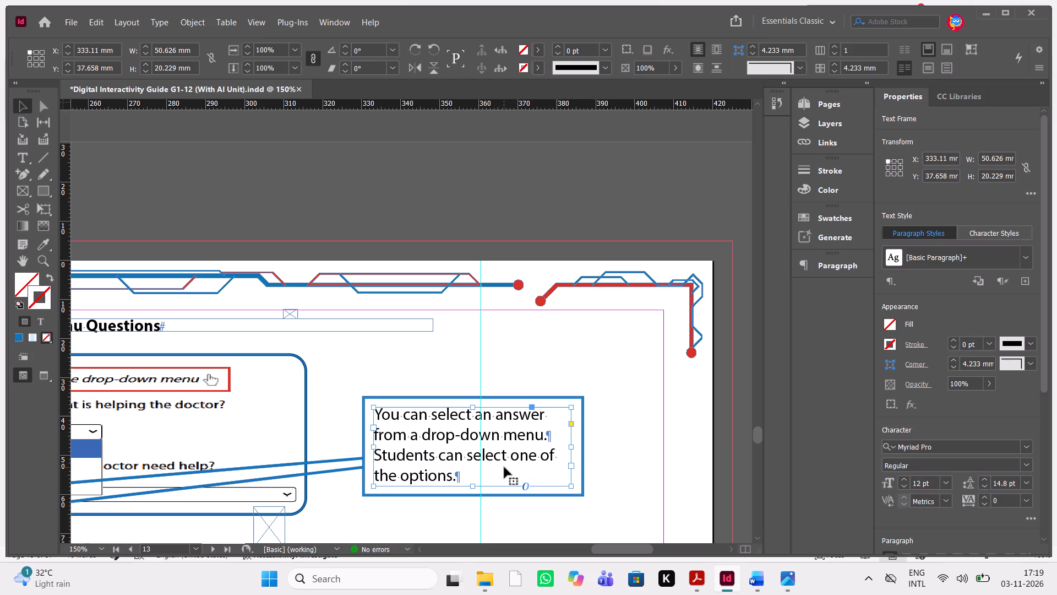
click(381, 372)
drag(361, 379, 417, 404)
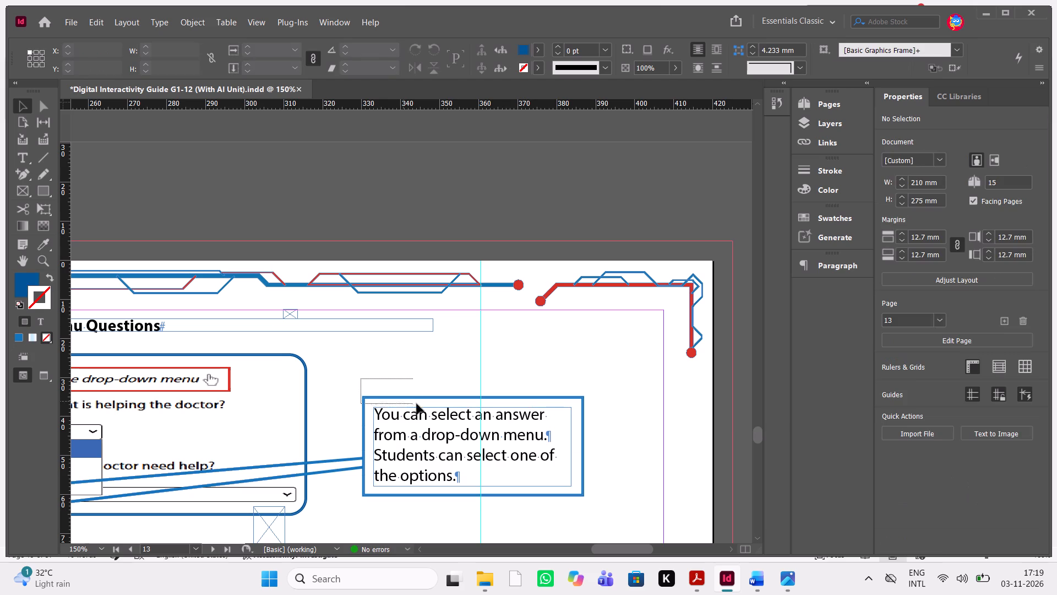
drag(417, 404, 428, 410)
key(Down)
key(Down)
key(Down)
key(Down)
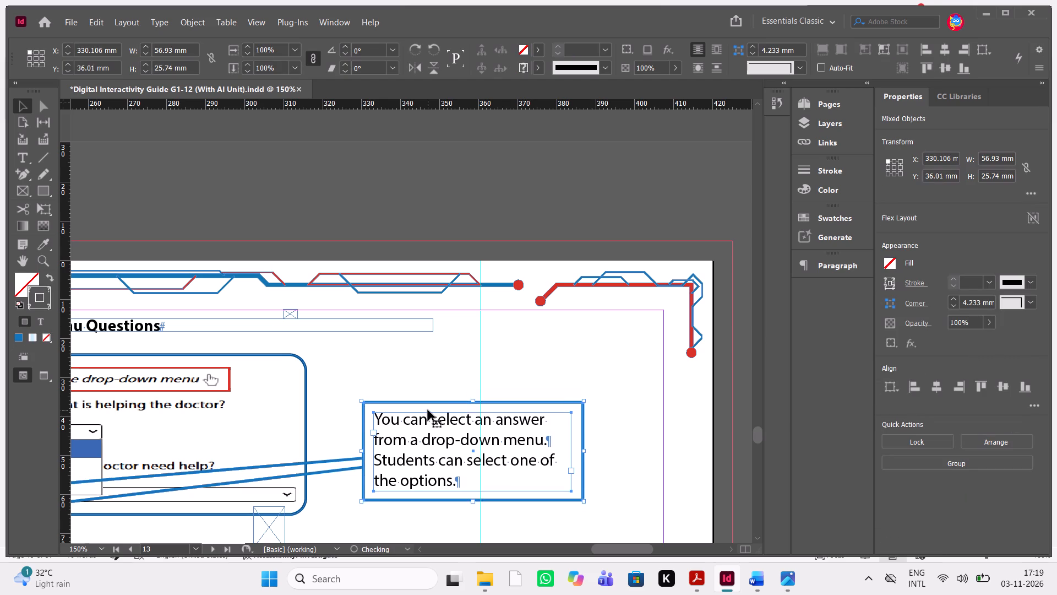
key(Down)
key(Down)
key(Down)
key(Down)
key(Down)
key(Down)
key(Down)
key(Down)
key(Down)
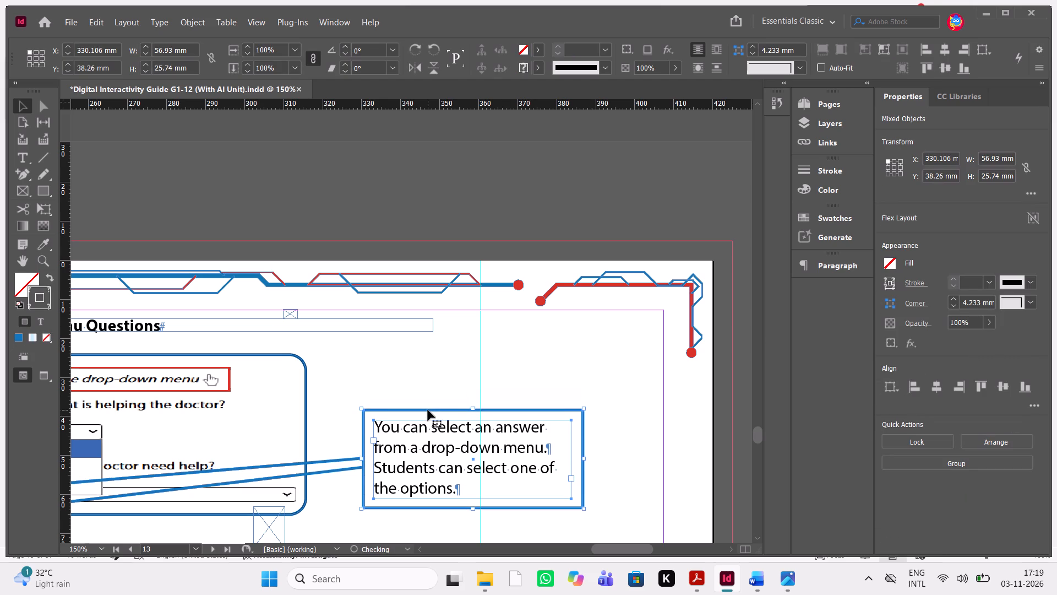
key(Down)
click(362, 356)
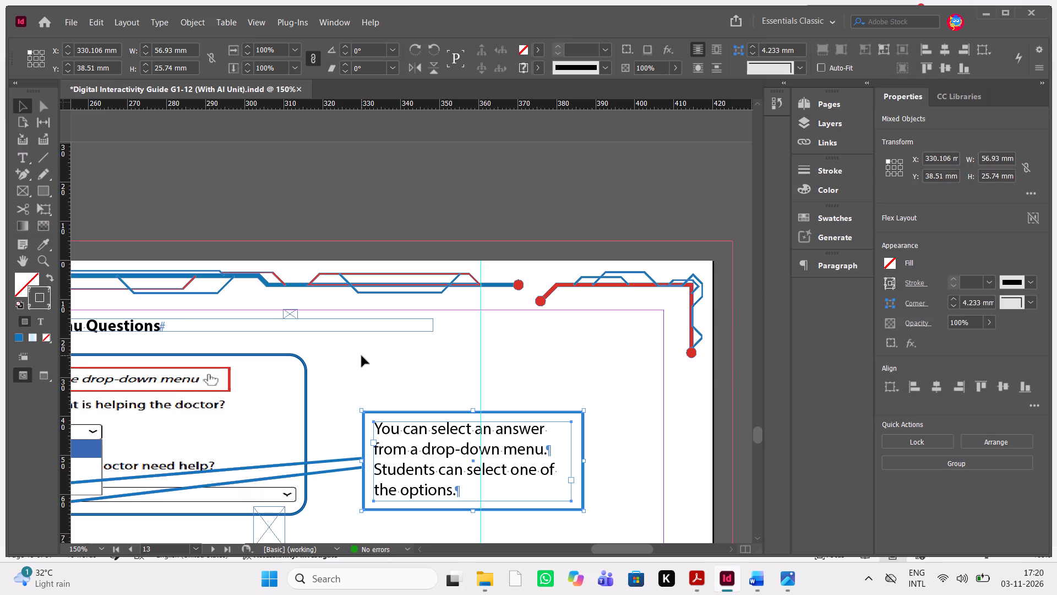
Switch to the Word manuscript and undo the accidental shifts of the drop-down menu picture beside its callout.
scroll(362, 356, right, 1)
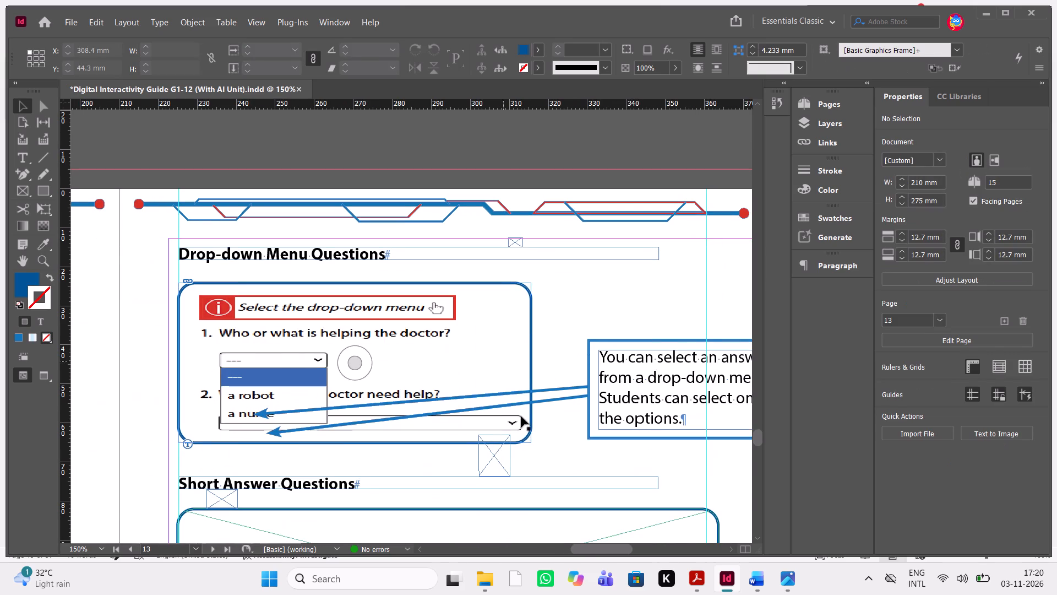
key(alt+Tab)
key(alt+Tab)
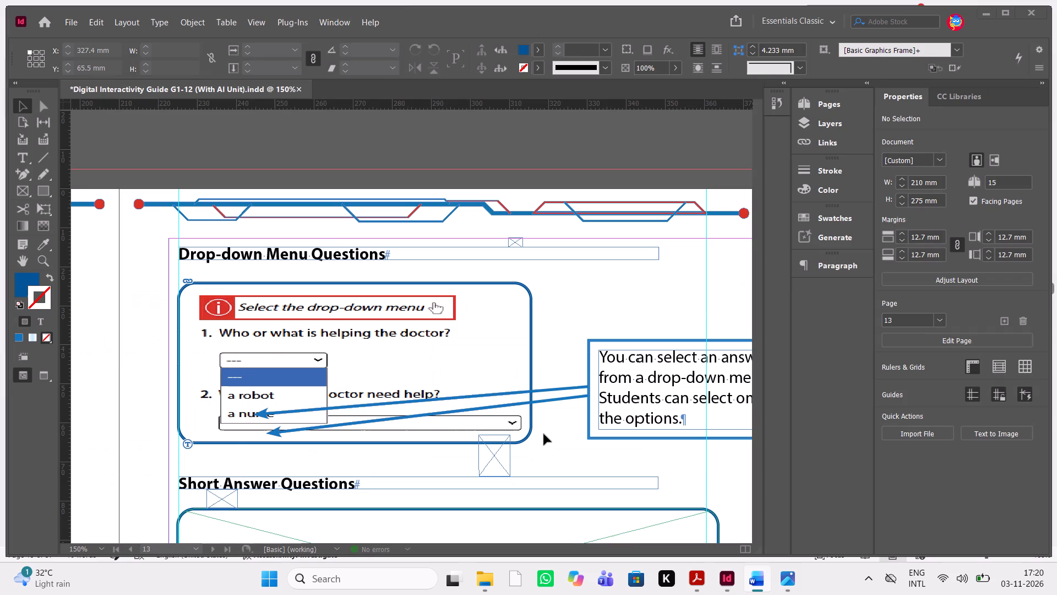
key(alt+Tab)
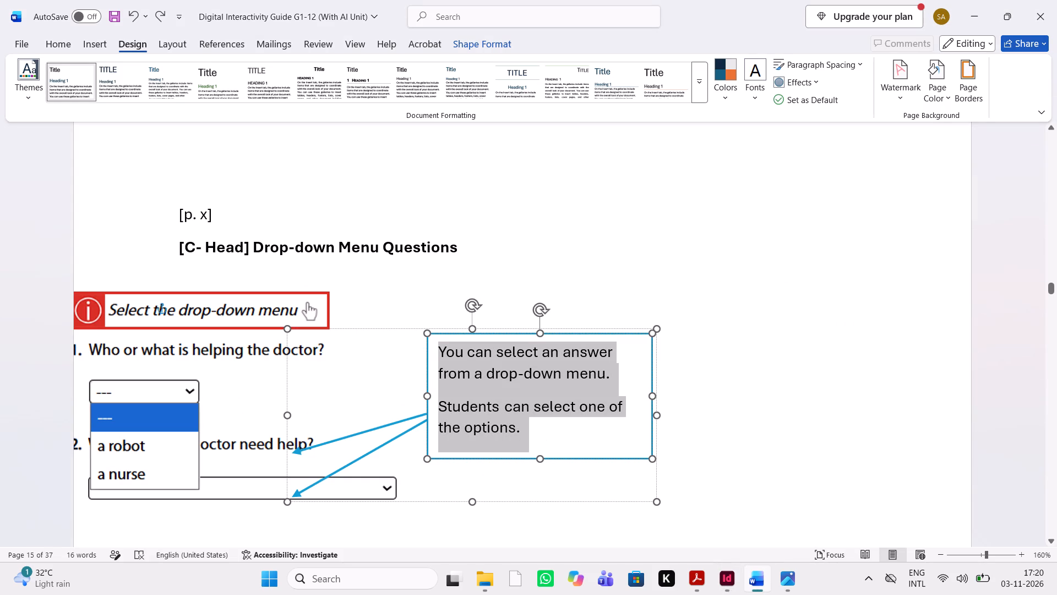
scroll(316, 427, right, 1)
scroll(325, 272, right, 1)
click(245, 355)
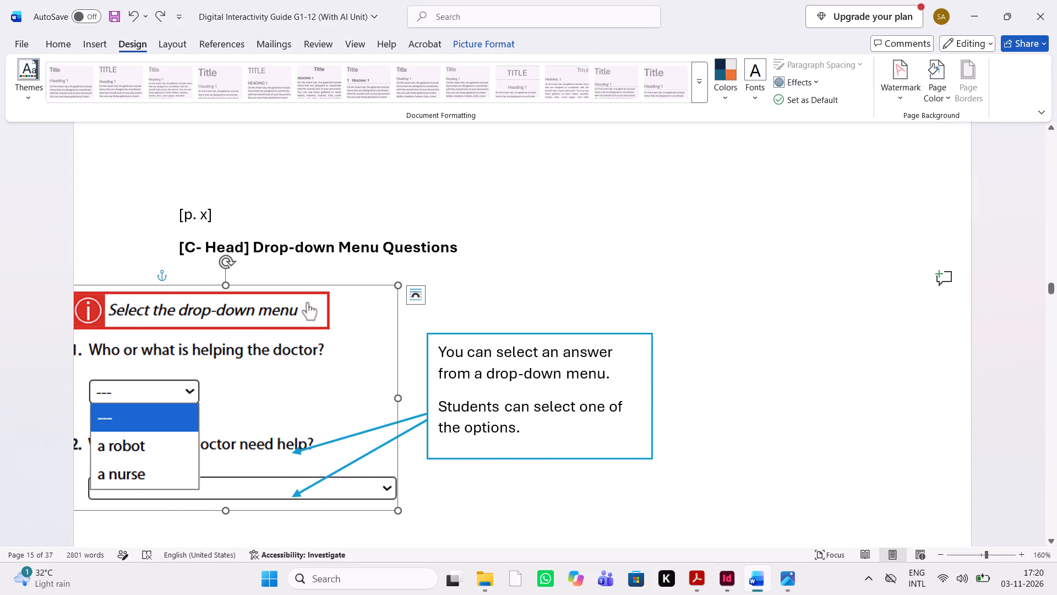
key(ctrl+z)
key(ctrl+z)
key(ctrl+z)
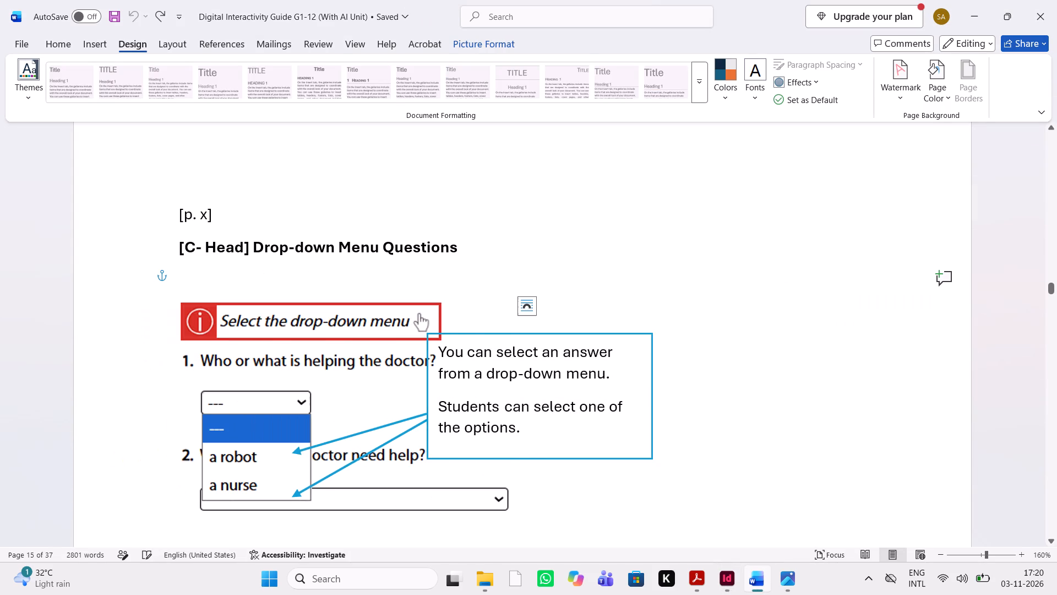
key(ctrl+z)
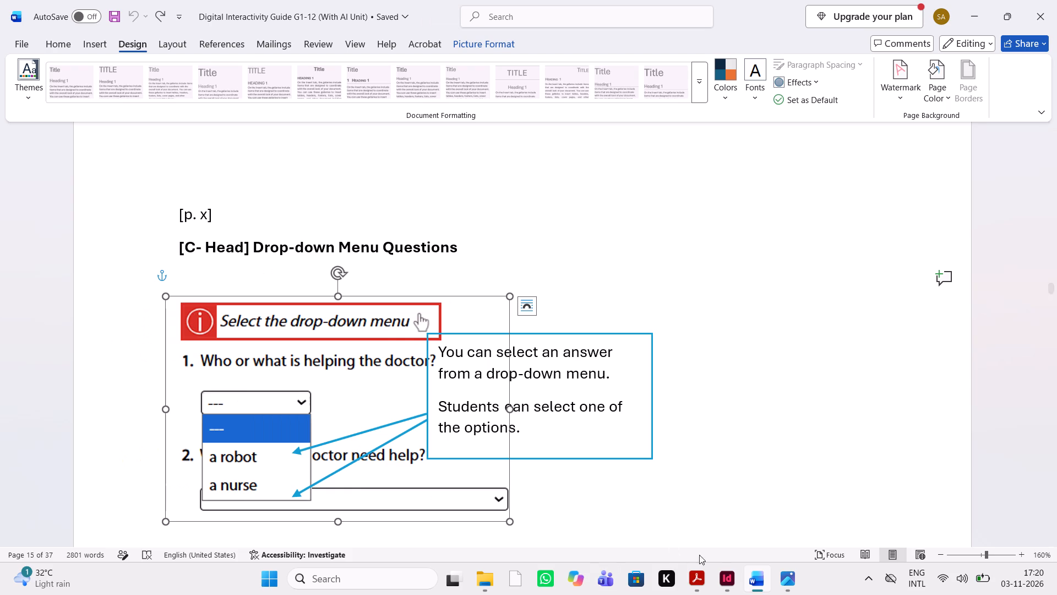
Back in InDesign, move the upper drop-down arrow's head so it points at the "a robot" option.
click(721, 585)
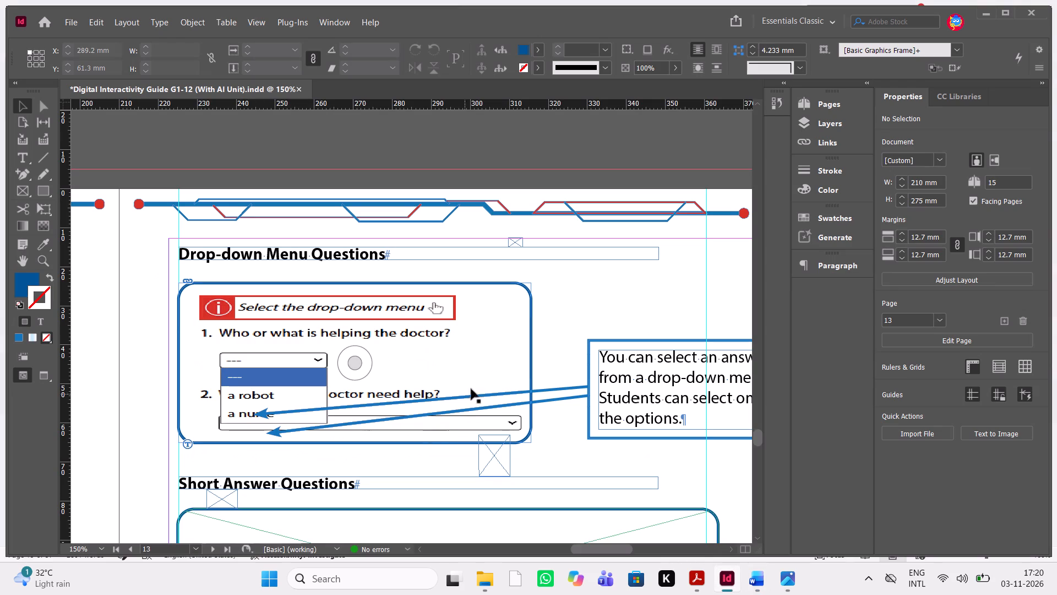
click(386, 399)
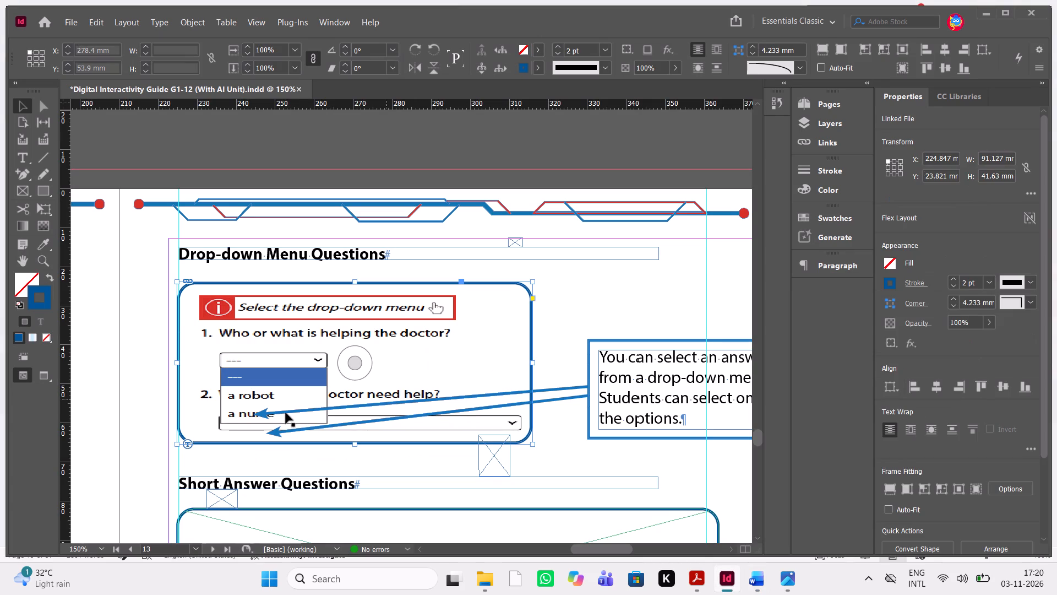
click(613, 301)
click(561, 388)
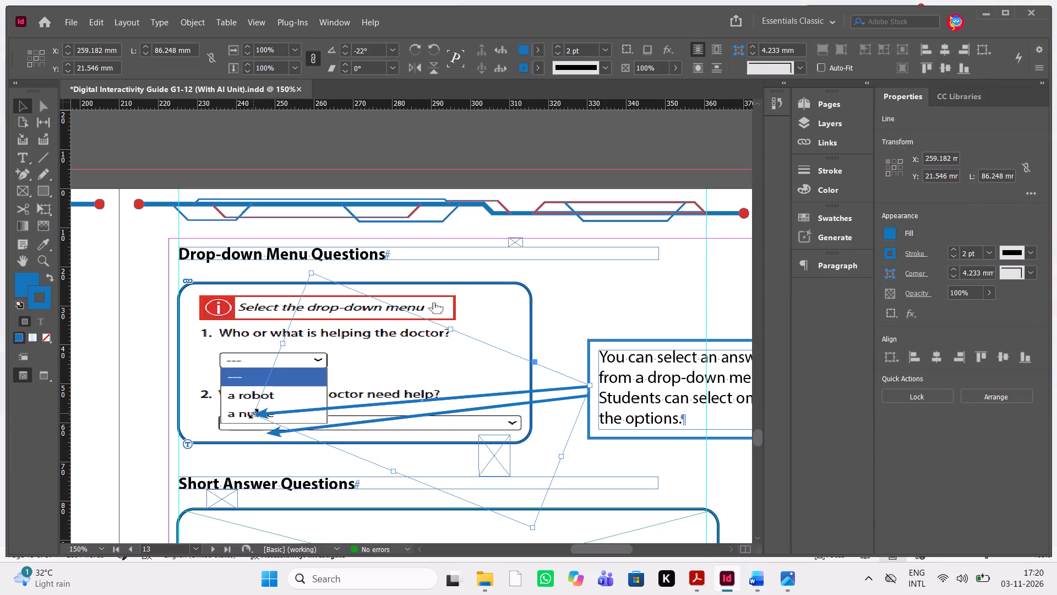
drag(254, 414, 280, 396)
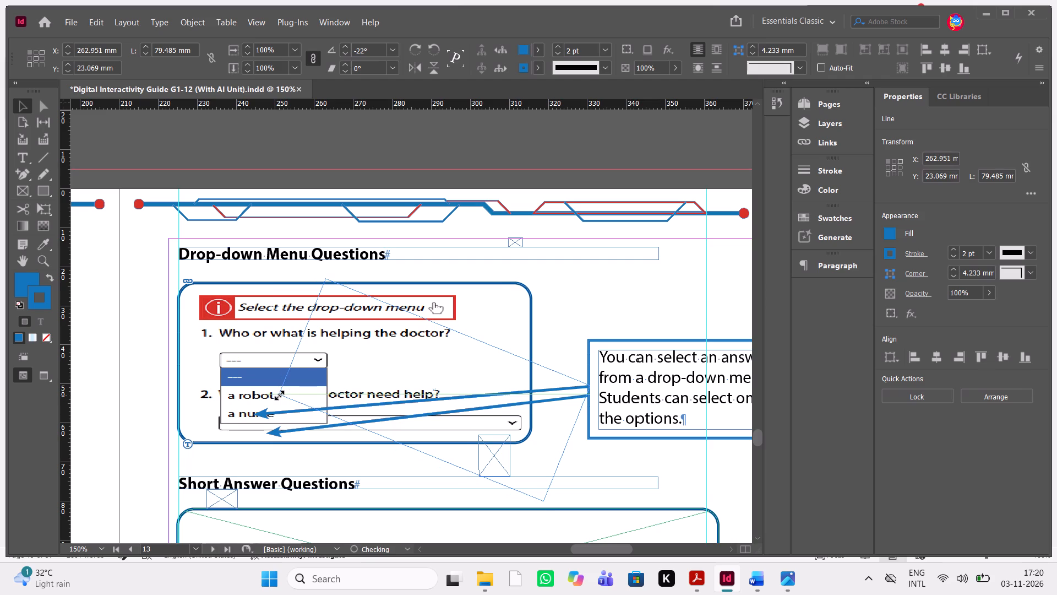
Point the lower drop-down arrow's head at "a nurse" and raise its tail to just below the upper arrow's tail.
click(286, 432)
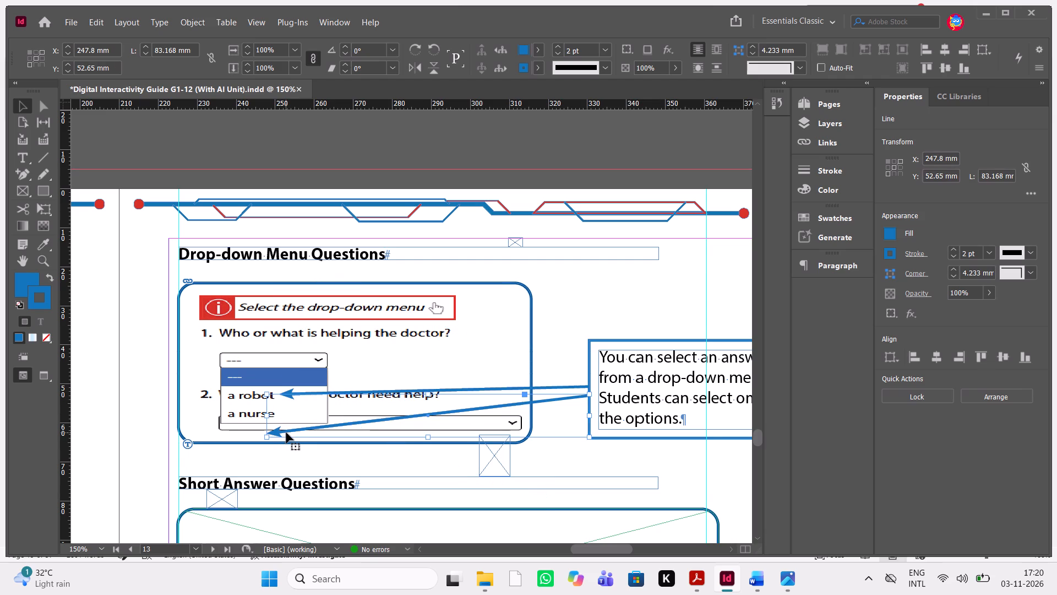
drag(266, 439, 287, 418)
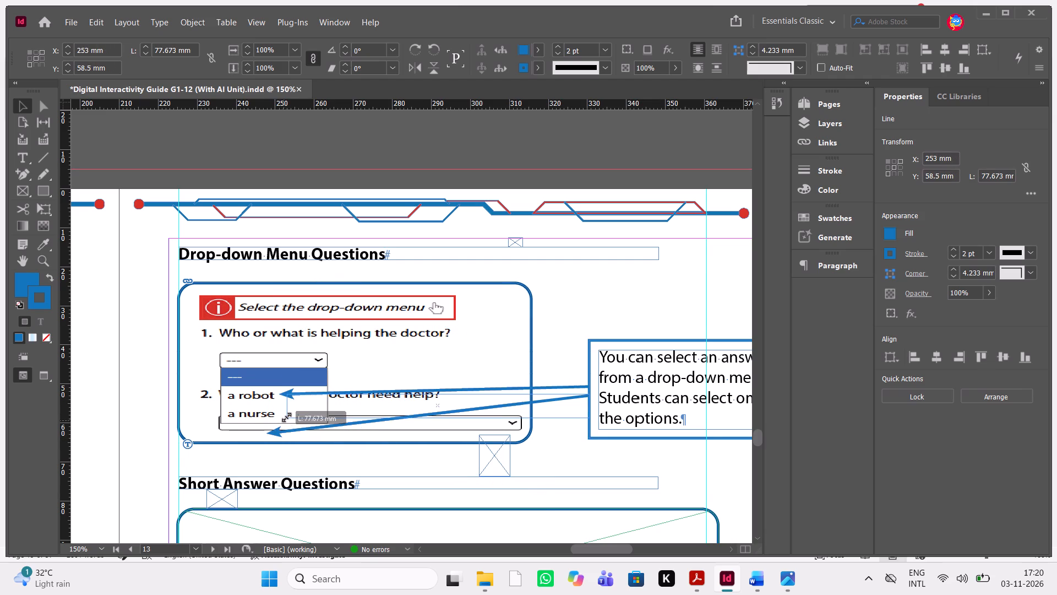
drag(287, 418, 281, 419)
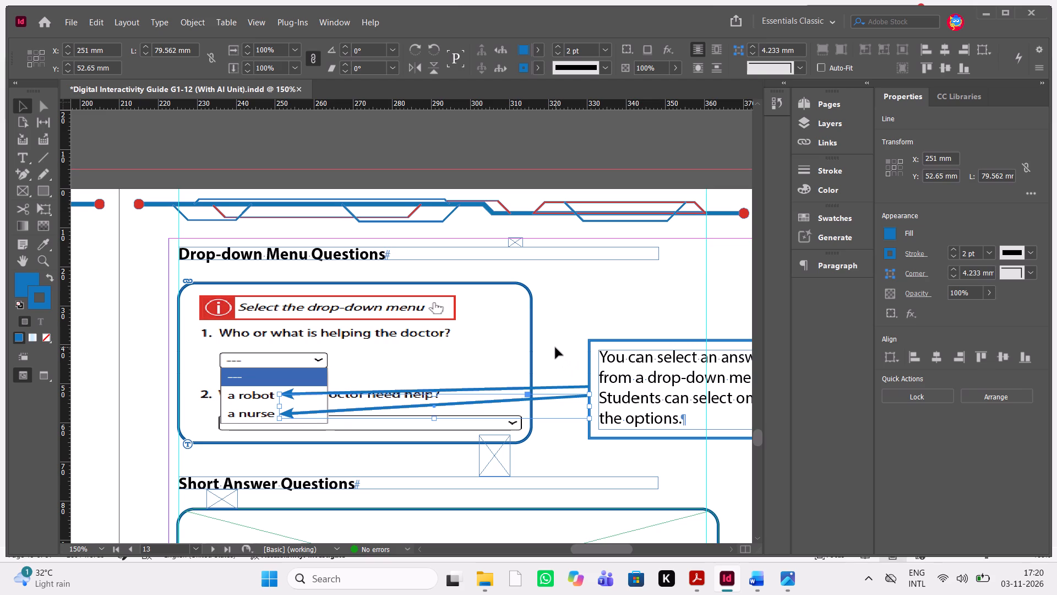
click(555, 348)
click(582, 398)
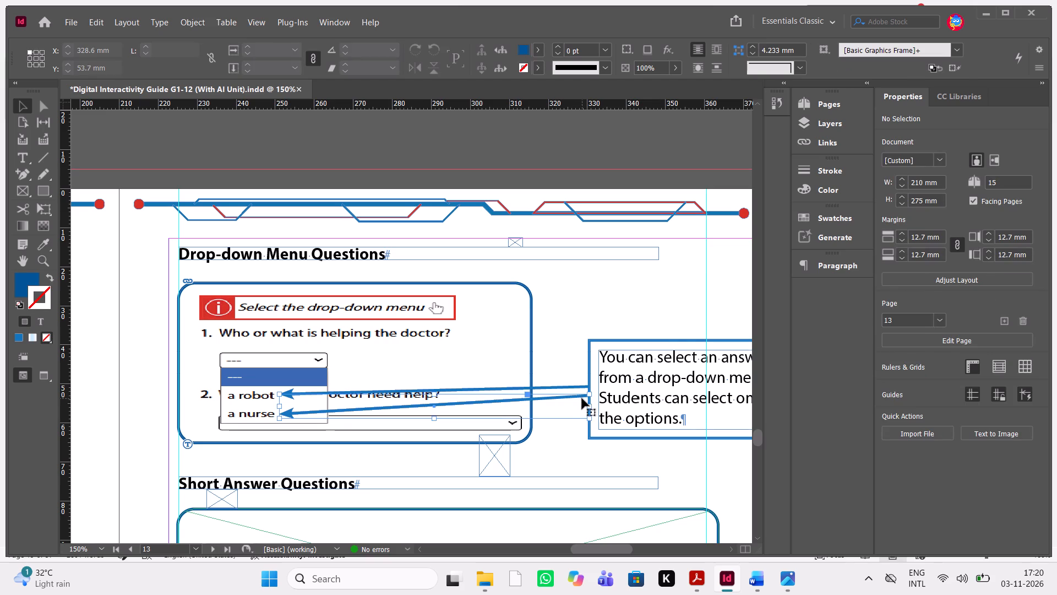
drag(589, 396, 587, 390)
click(569, 348)
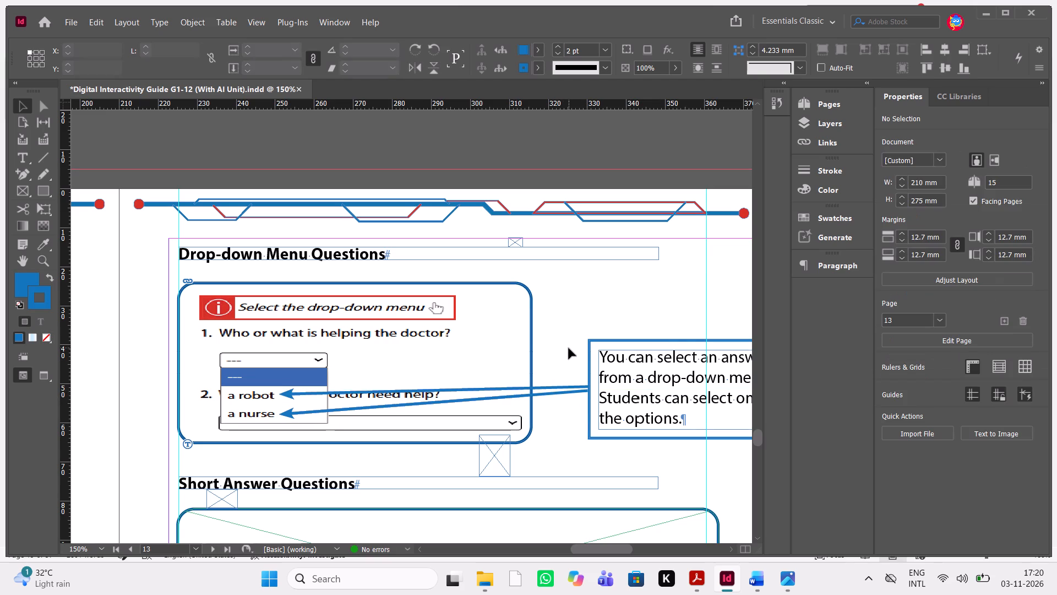
Check page 13 of the commented PDF and the Word manuscript for the Short Answer Questions screenshot and callout.
click(698, 583)
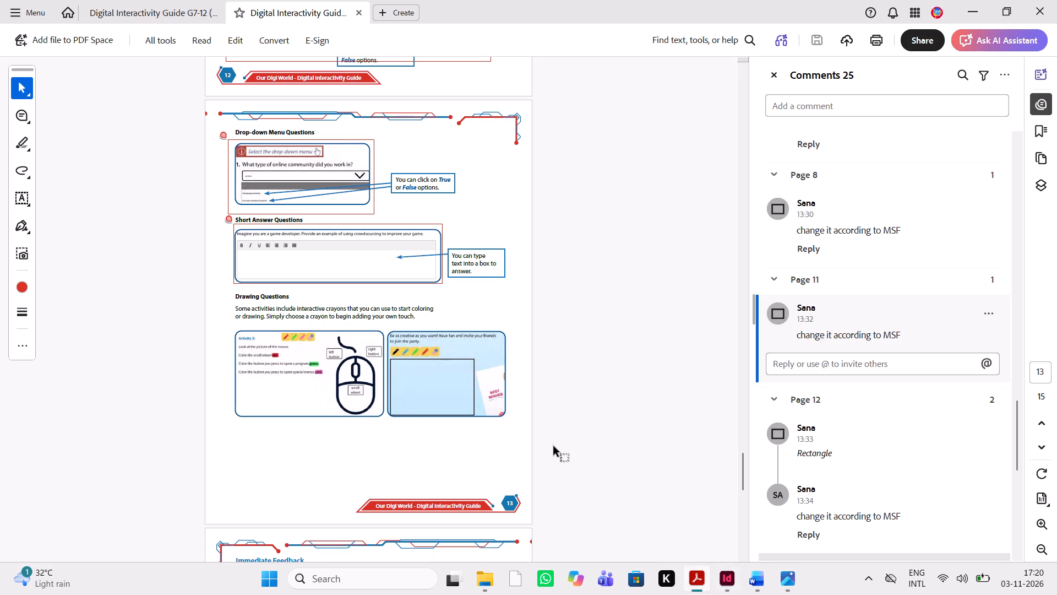
click(754, 587)
scroll(461, 459, down, 1)
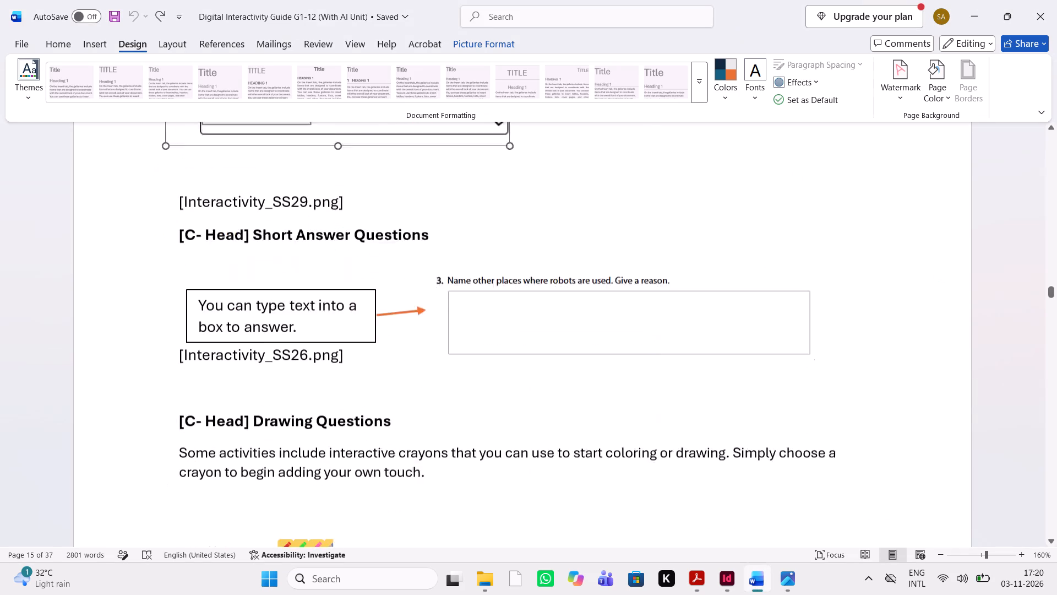
scroll(461, 459, down, 1)
click(735, 588)
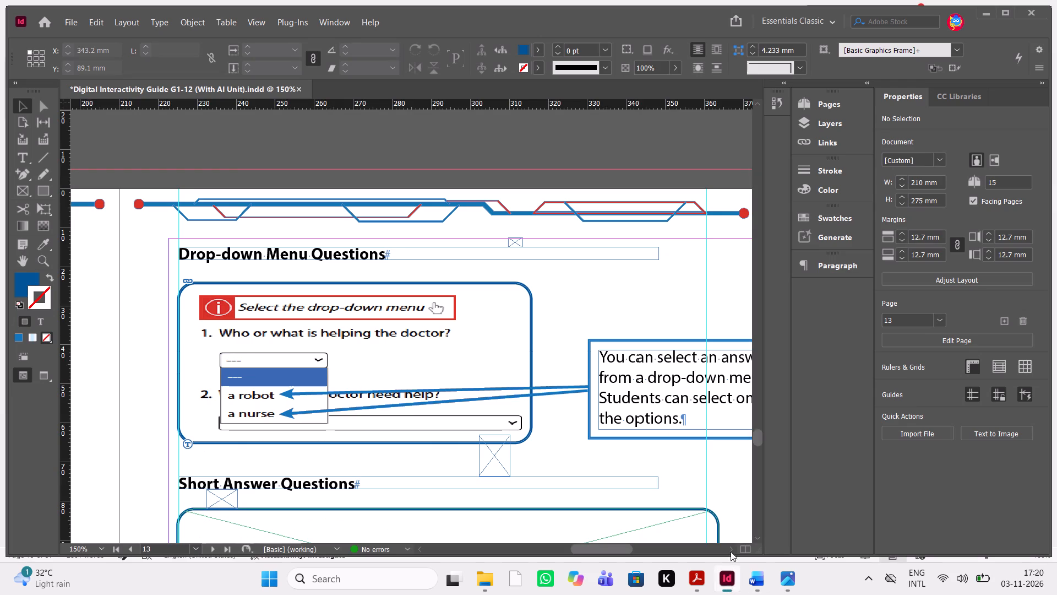
scroll(563, 380, left, 1)
scroll(563, 380, down, 1)
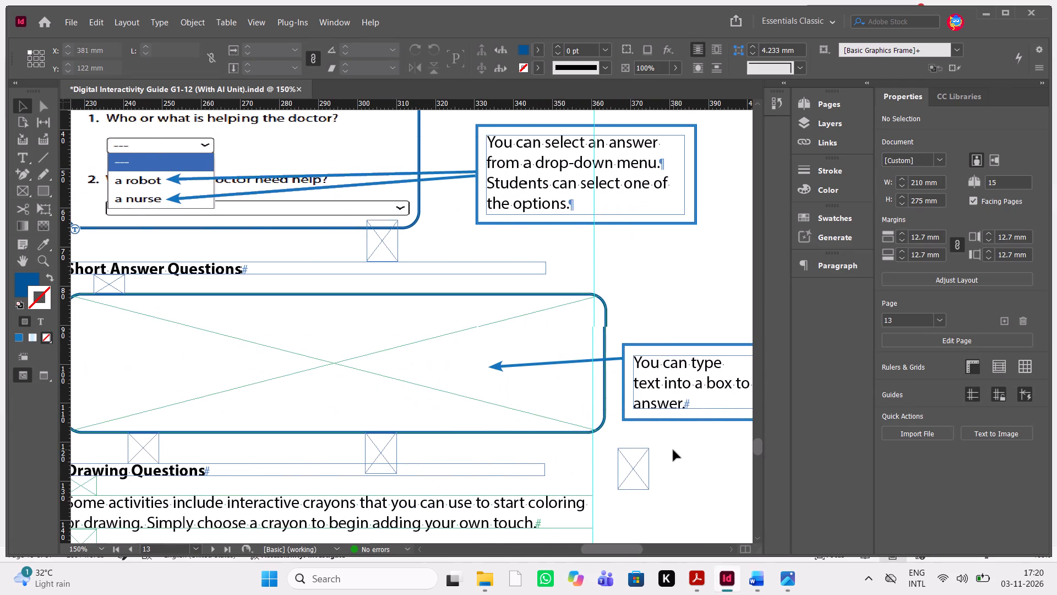
click(759, 576)
click(759, 576)
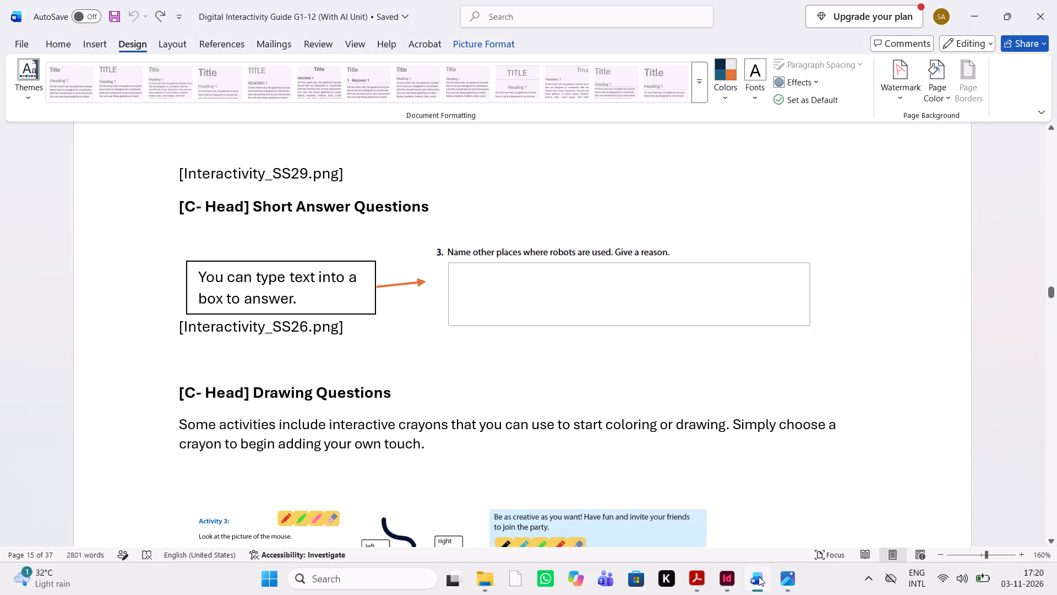
Place Interactivity_SS26_S1 in the empty Short Answer Questions frame and fit the image to the frame.
click(323, 355)
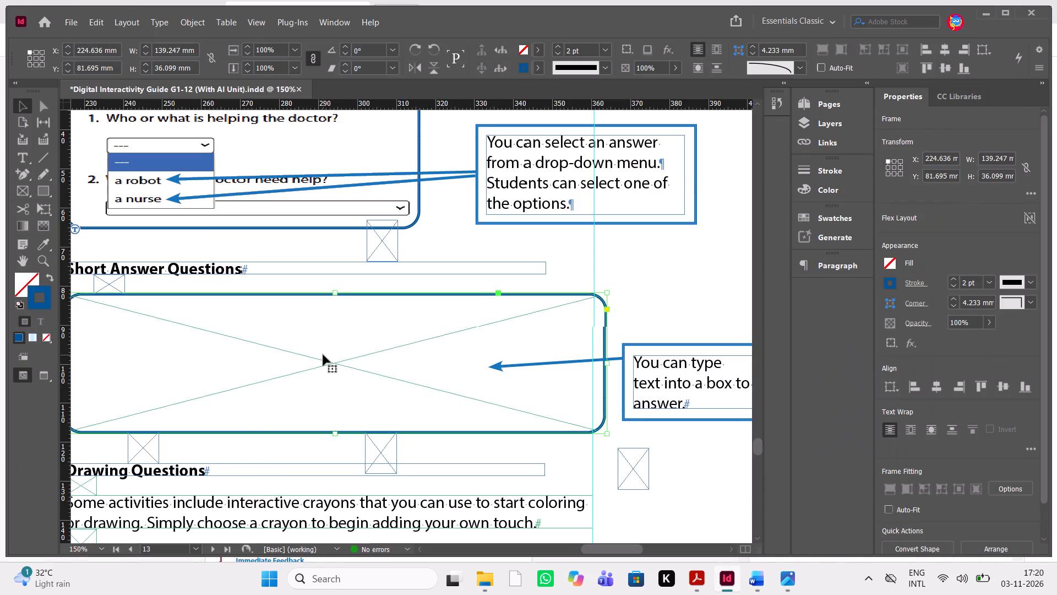
key(ctrl+d)
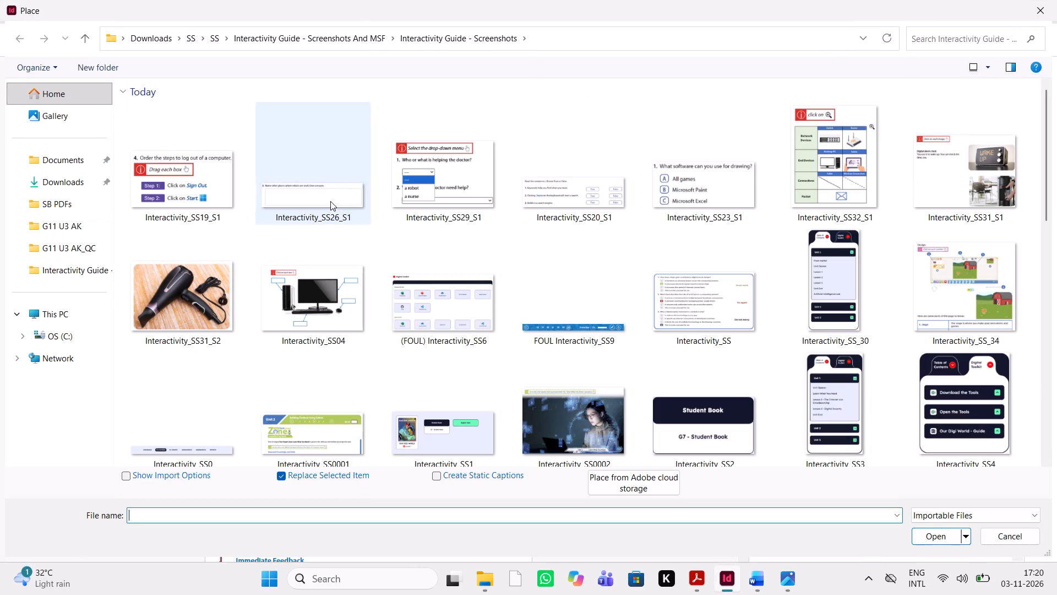
click(330, 201)
click(938, 540)
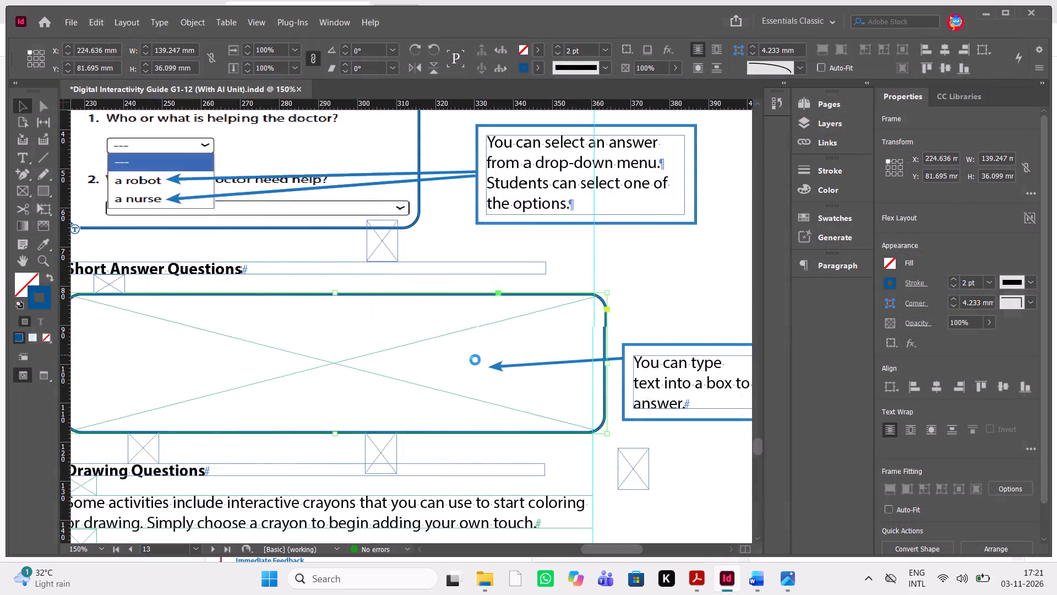
right_click(339, 366)
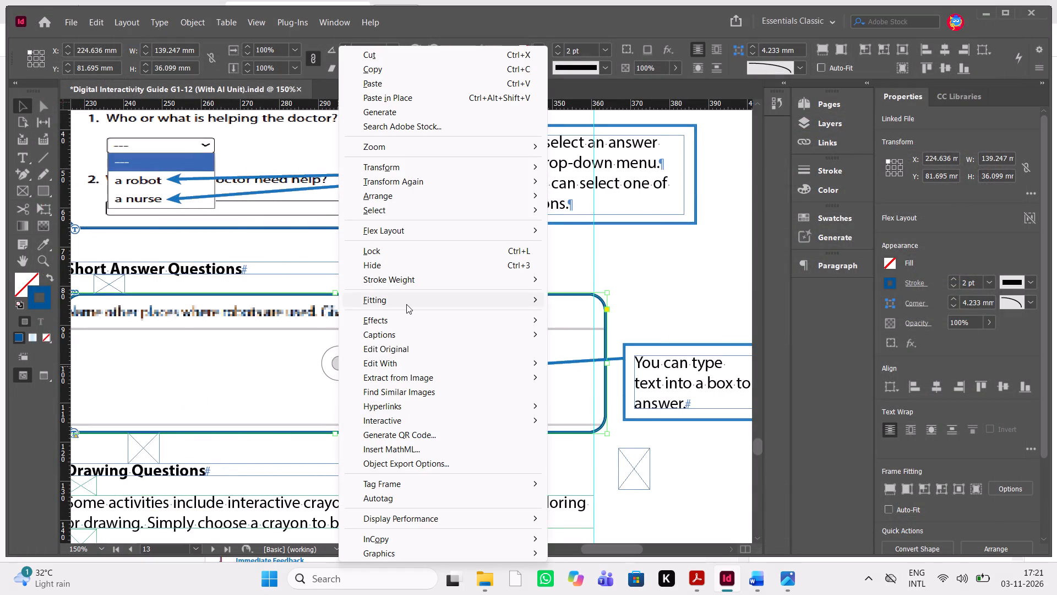
click(406, 304)
click(625, 365)
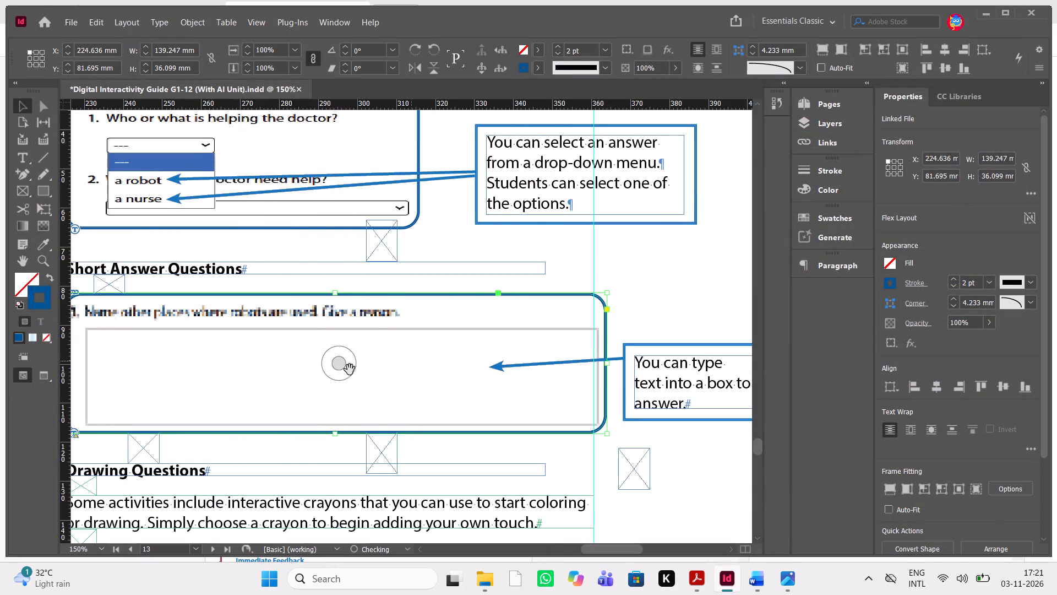
Set the short-answer screenshot's display performance to High Quality Display.
right_click(341, 370)
click(412, 521)
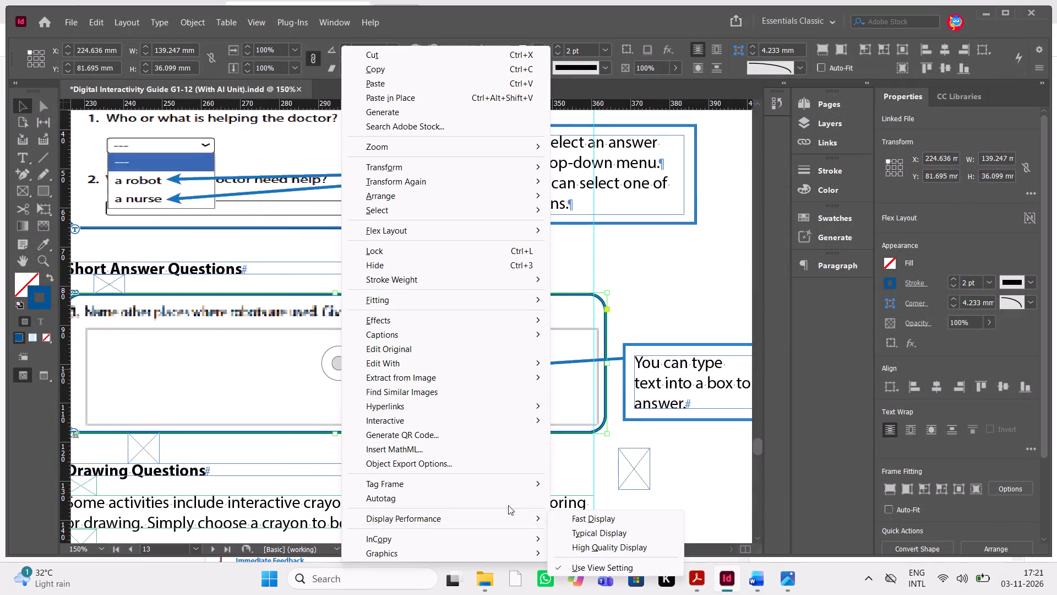
click(602, 547)
Shrink the short-answer screenshot within its rounded frame to about 135.4 × 32.2 mm, leaving a margin along all four edges.
scroll(537, 456, right, 1)
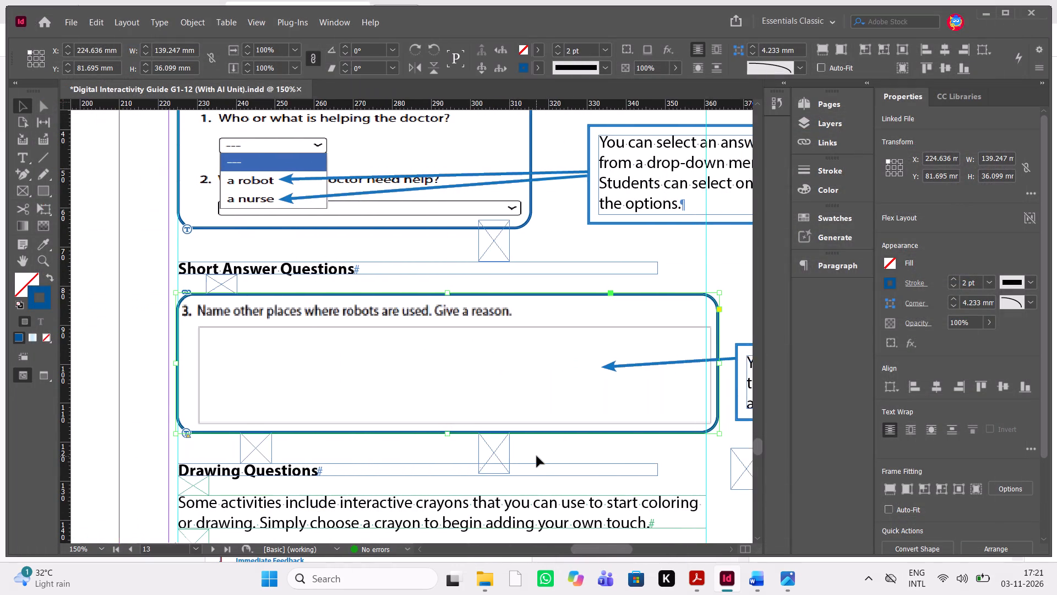
scroll(537, 456, right, 1)
click(486, 360)
scroll(486, 360, left, 1)
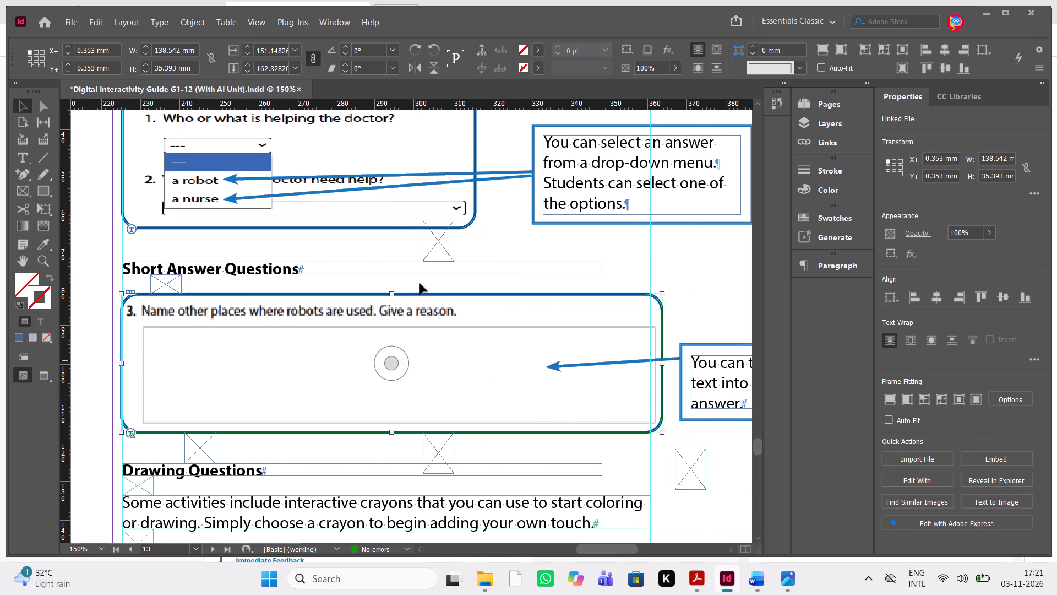
drag(393, 294, 393, 297)
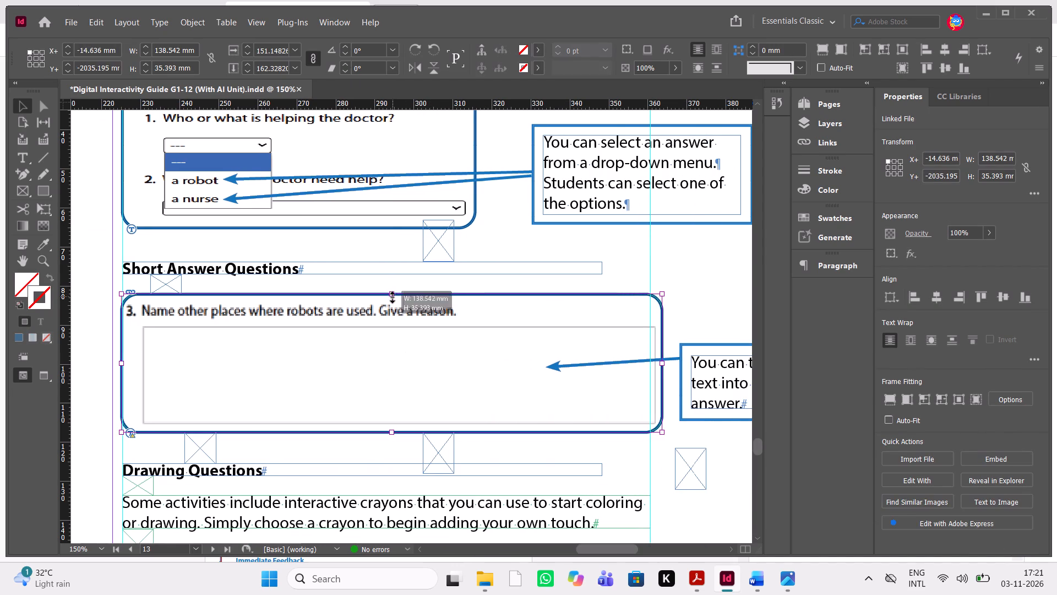
drag(393, 297, 393, 299)
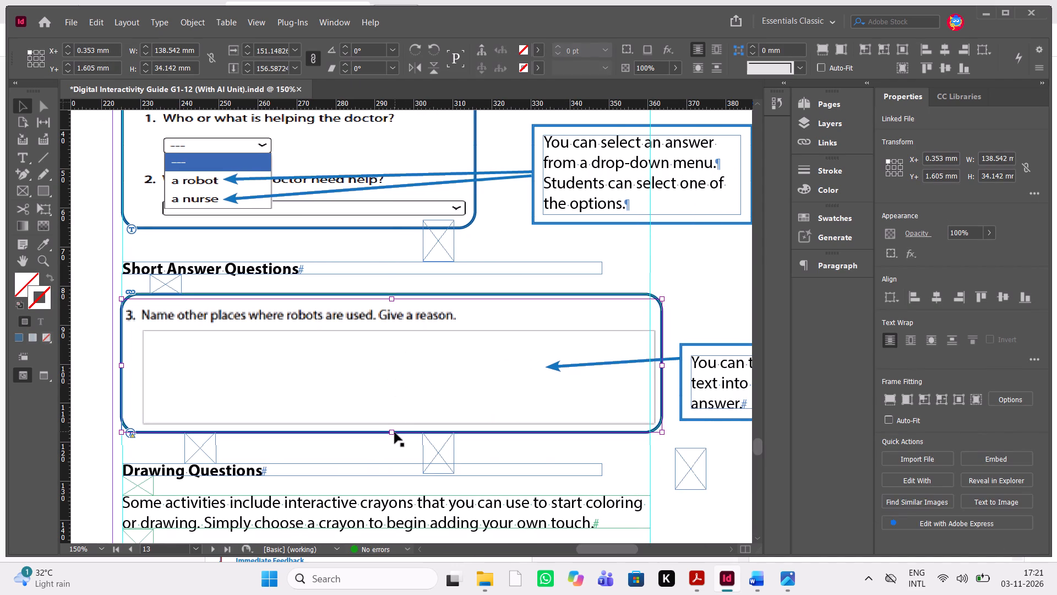
click(395, 432)
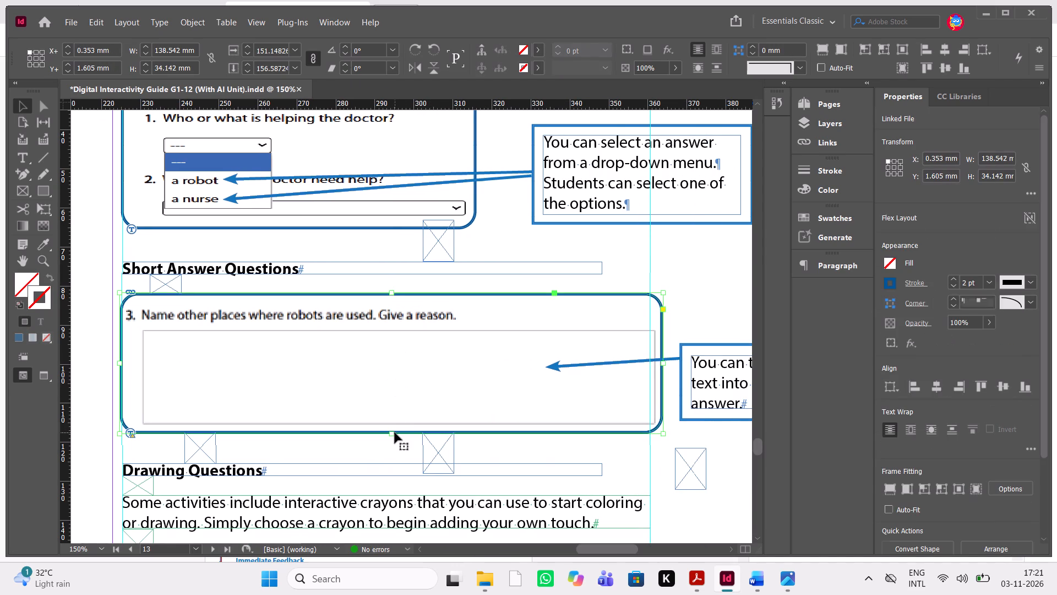
click(373, 356)
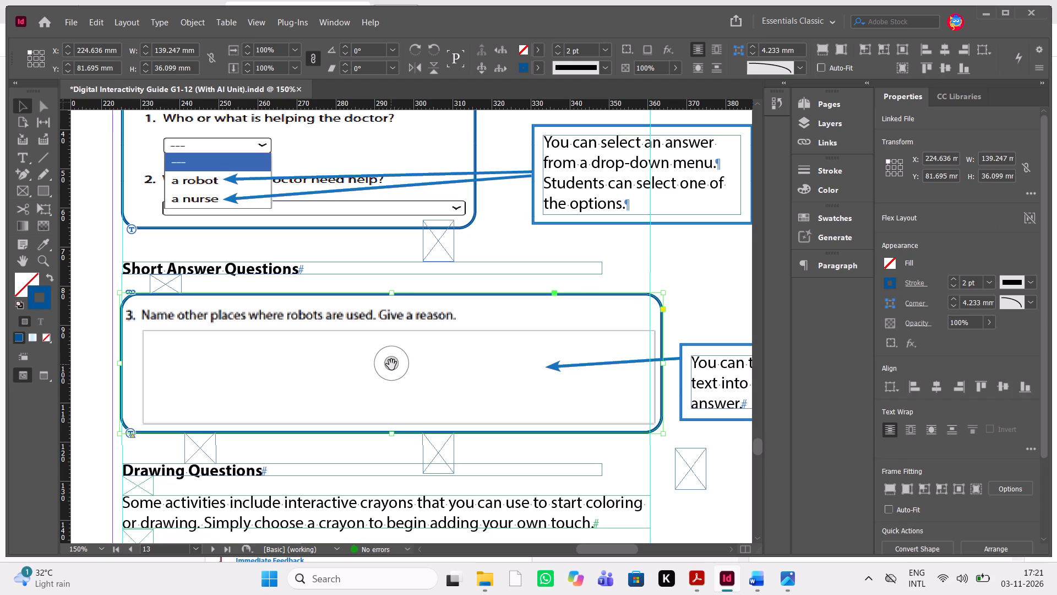
click(391, 365)
drag(391, 431, 391, 425)
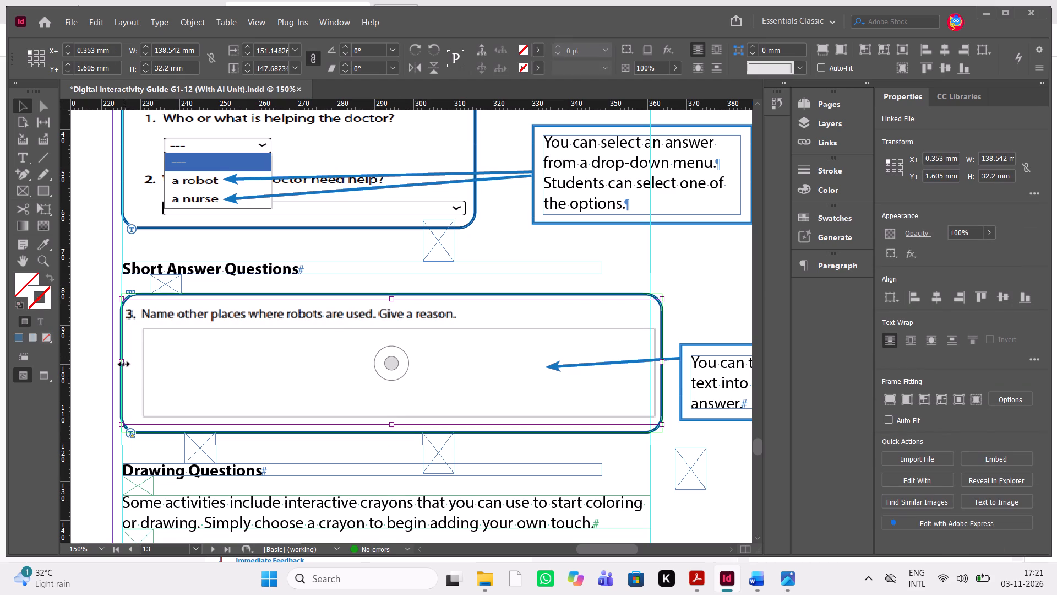
drag(124, 364, 129, 364)
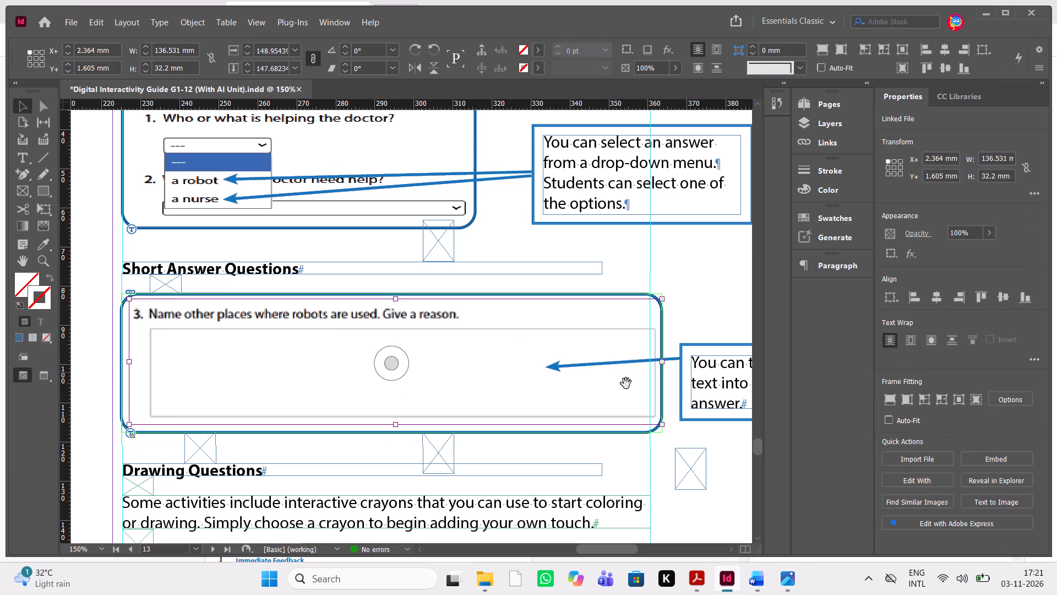
drag(663, 363, 657, 364)
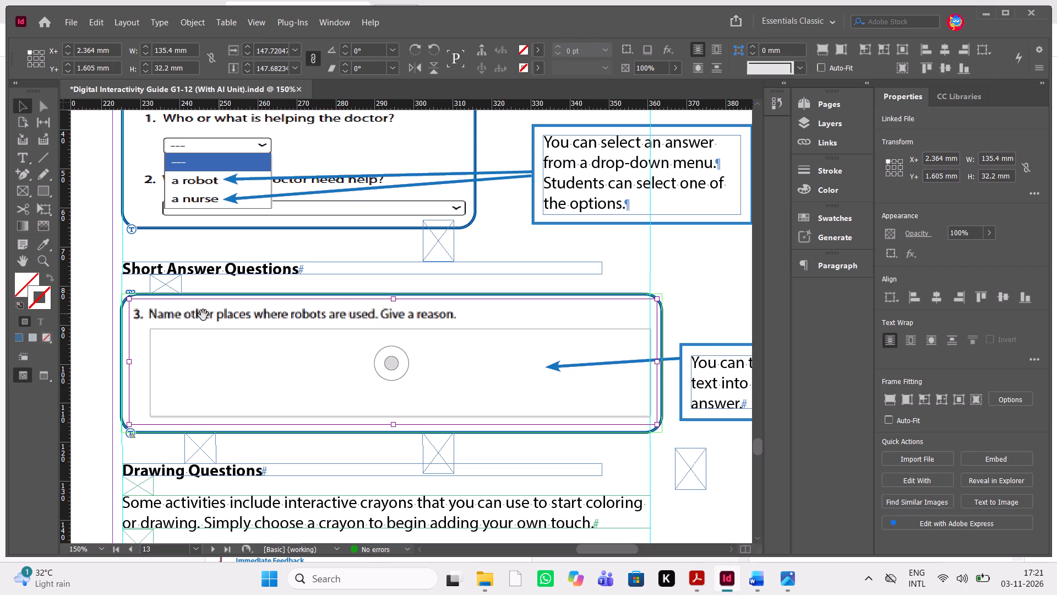
Nudge the short-answer screenshot about 1 mm left and 0.25 mm down inside its frame, and check it with the preview toggled.
key(Left)
key(Left)
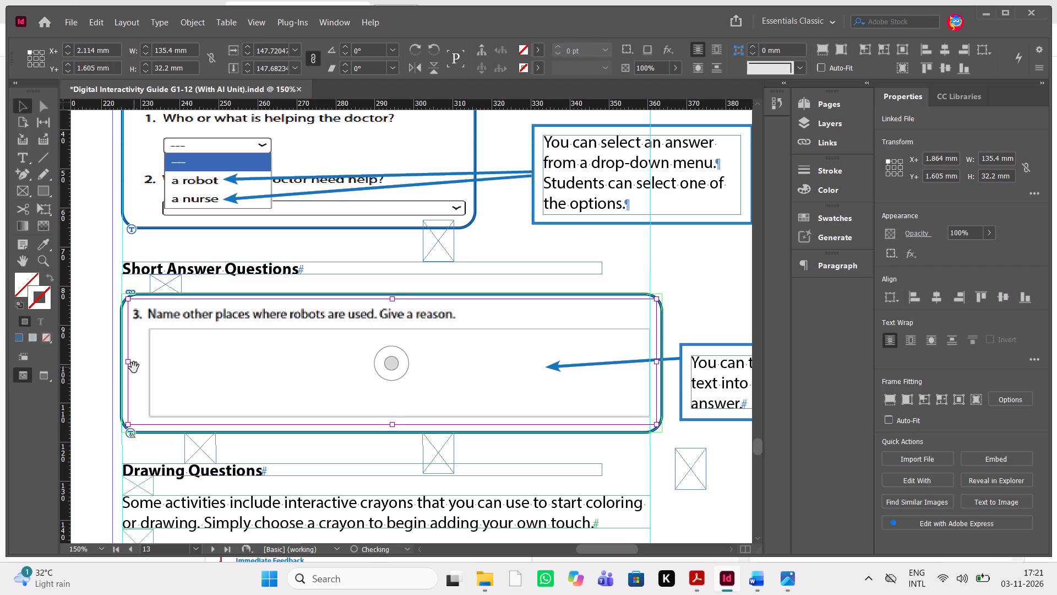
key(Left)
key(Left)
key(Down)
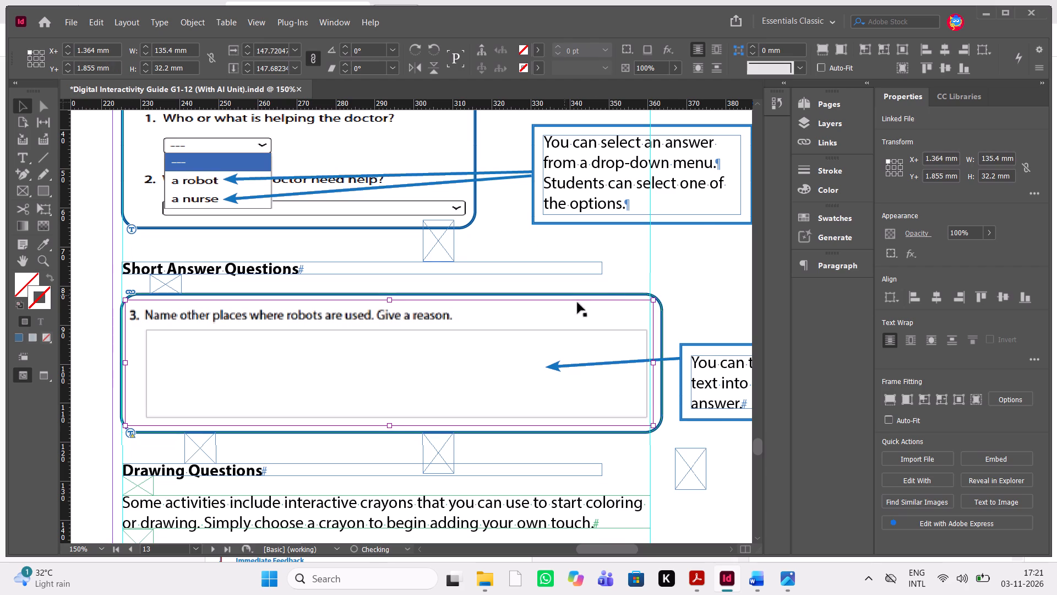
right_click(659, 289)
click(651, 272)
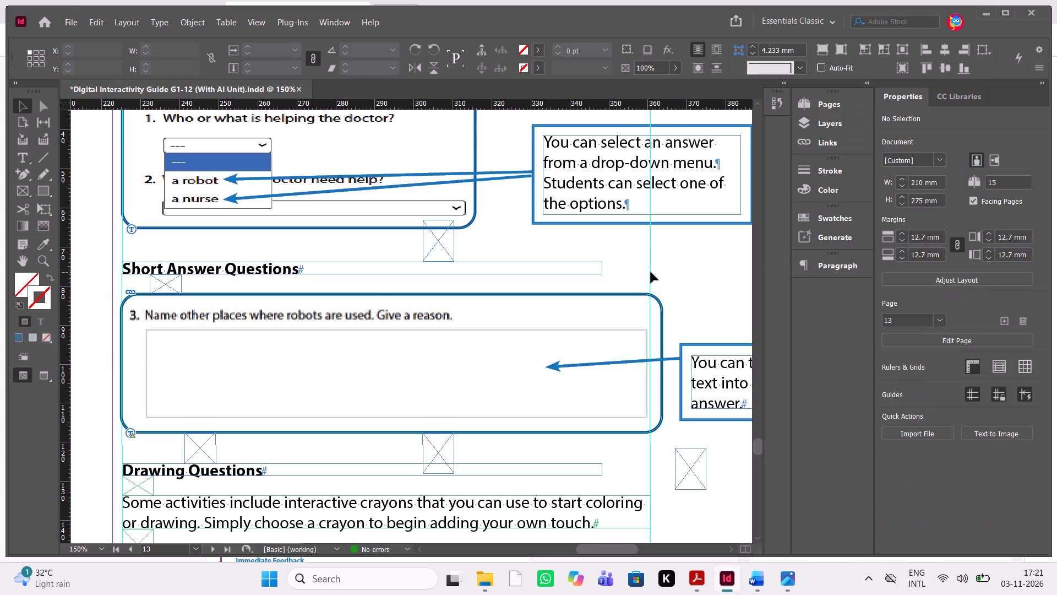
key(w)
key(w)
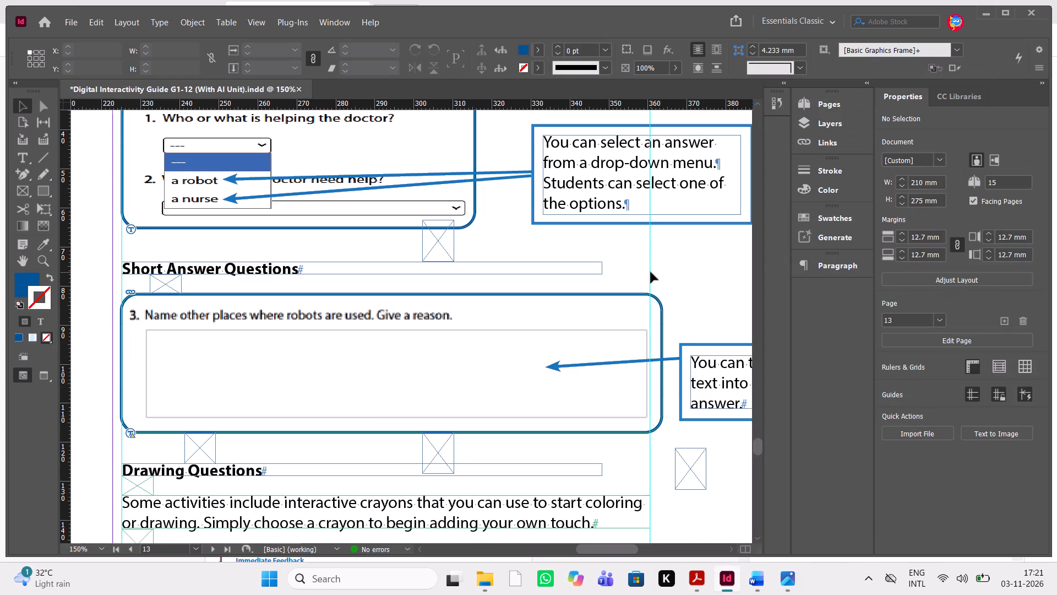
Set the document view's display performance to High Quality Display.
right_click(394, 361)
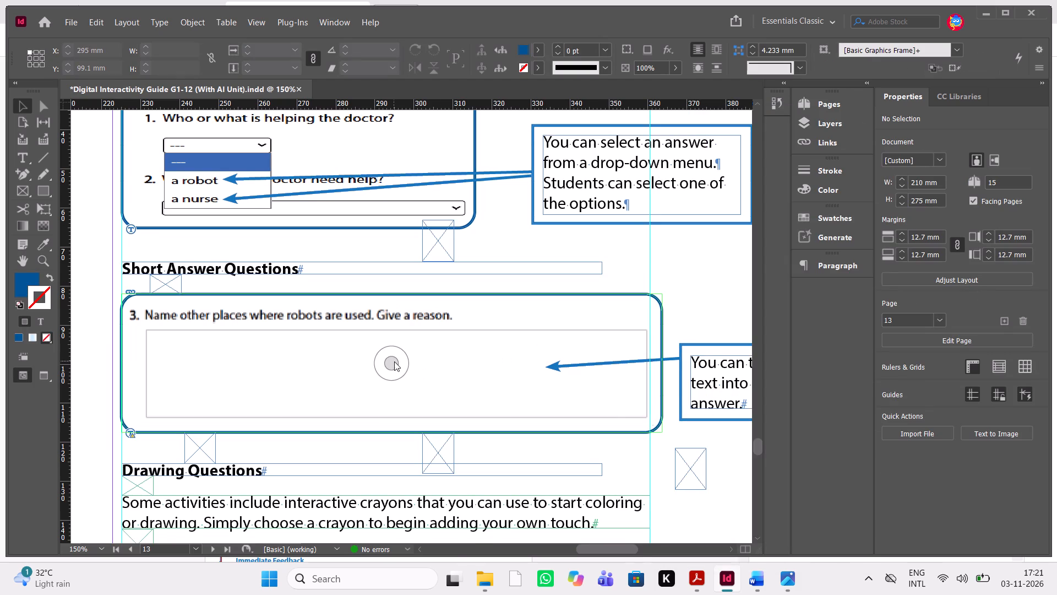
click(461, 546)
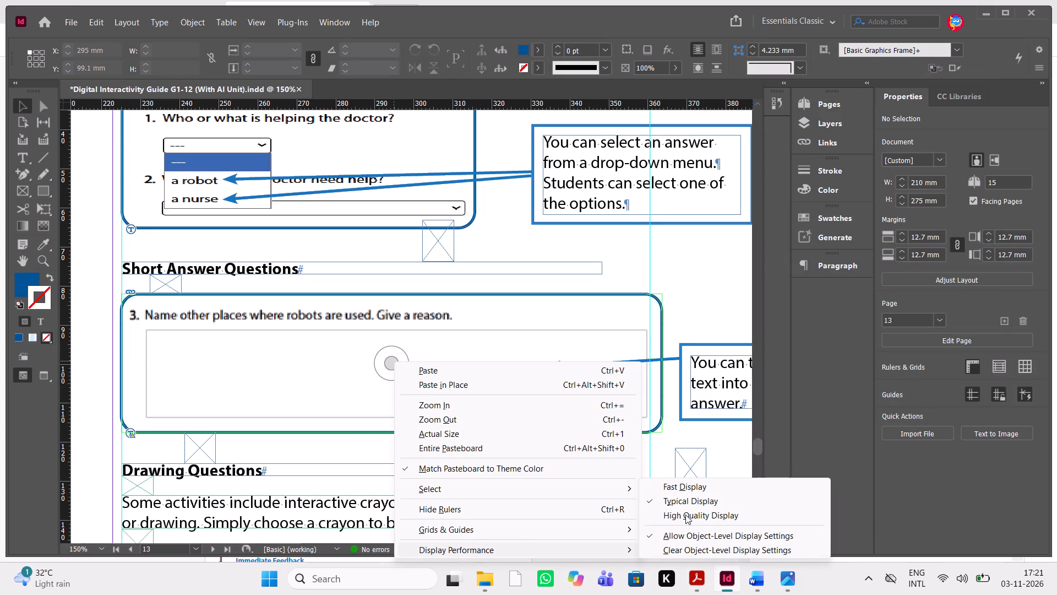
click(686, 513)
click(715, 274)
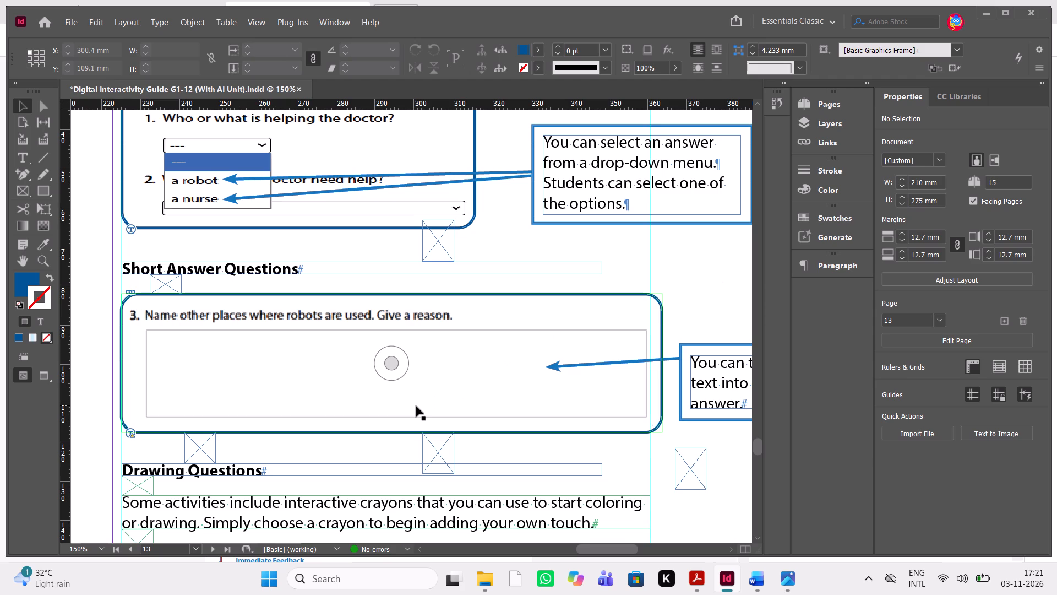
right_click(382, 367)
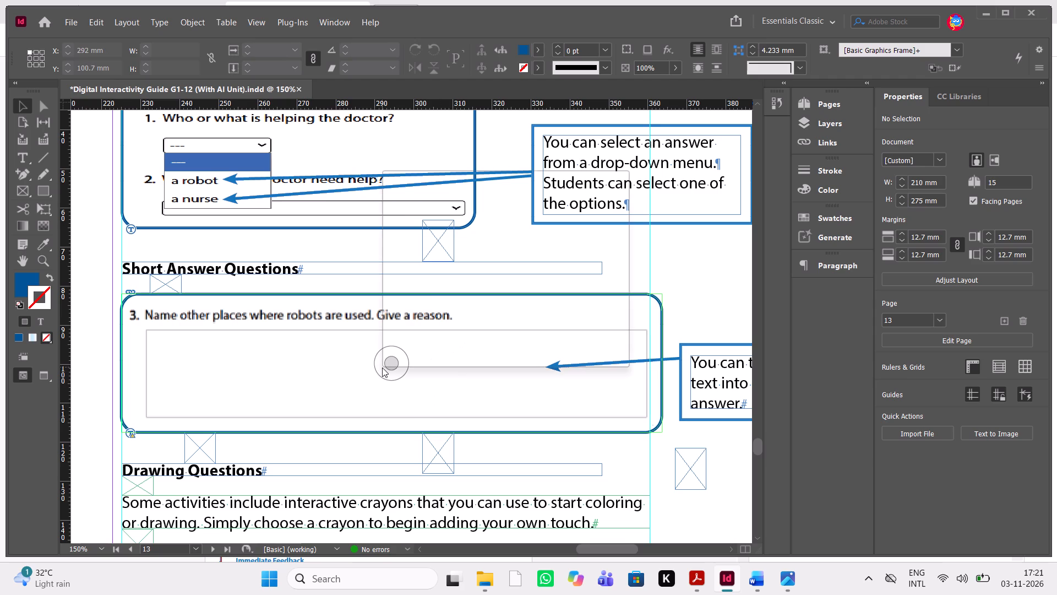
click(465, 358)
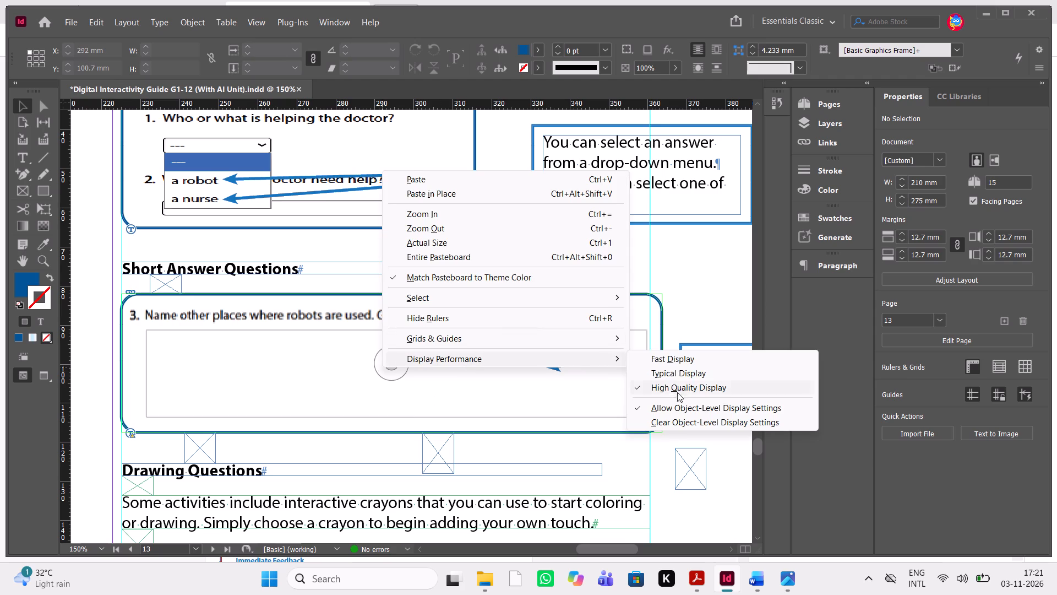
click(680, 391)
Review the remaining comments for pages 12–15 in the commented PDF in Acrobat, locating the areas they mark.
scroll(527, 393, down, 1)
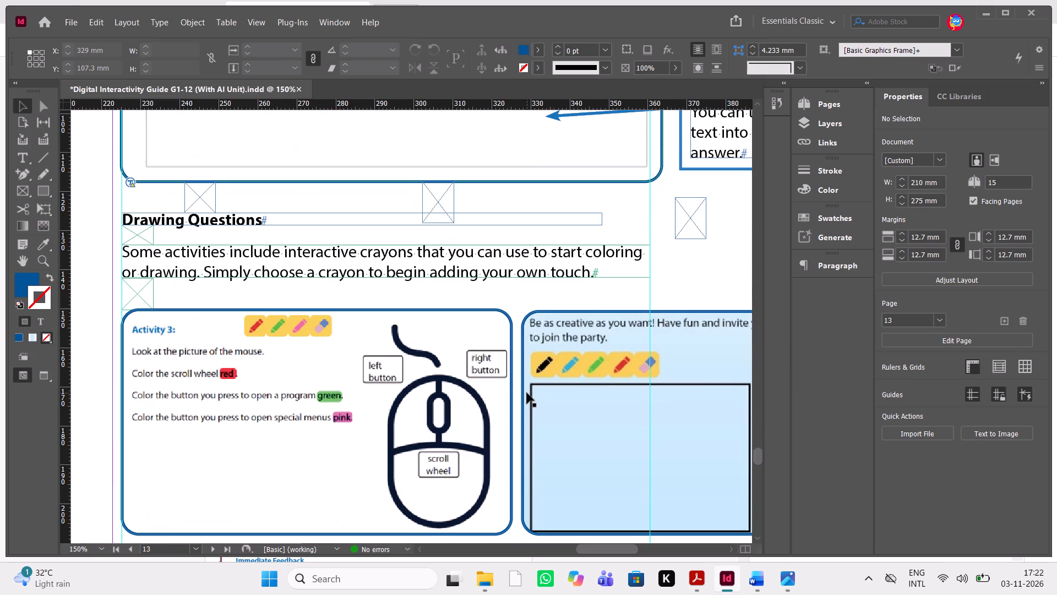
key(alt+Tab)
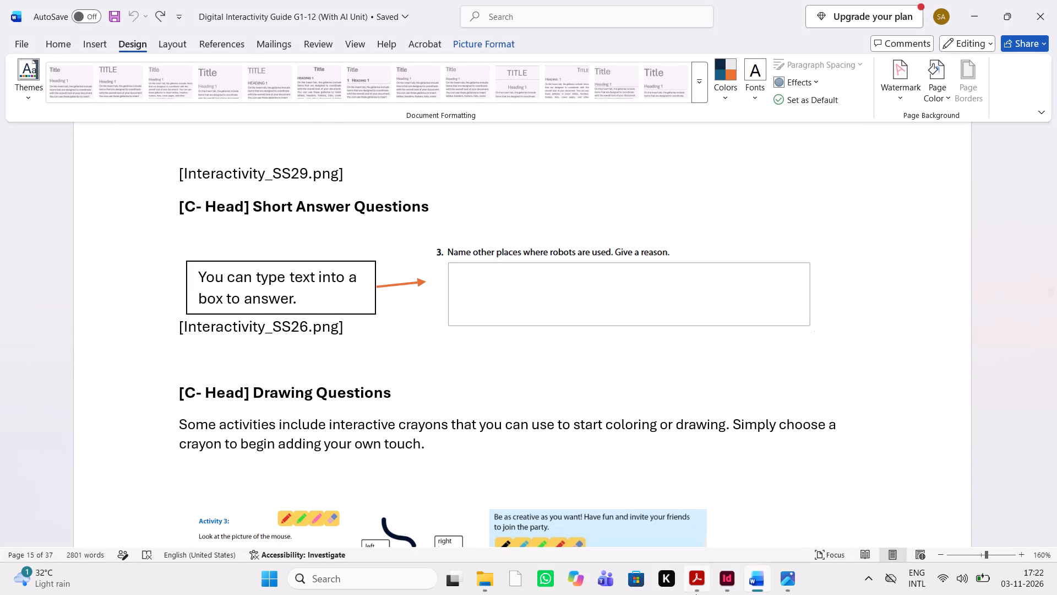
click(696, 594)
scroll(457, 393, down, 1)
scroll(457, 393, up, 1)
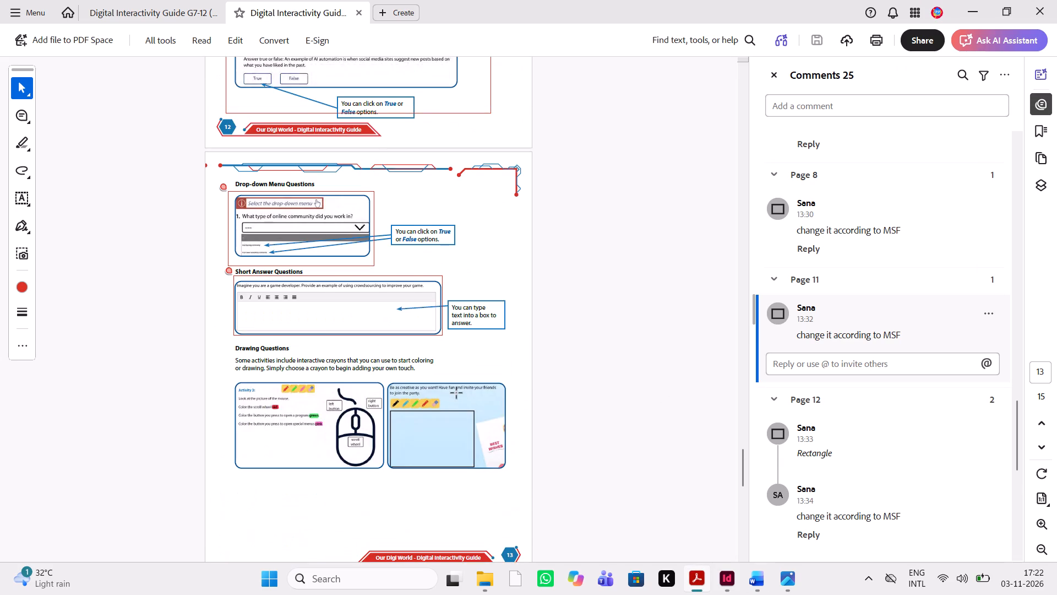
scroll(457, 393, up, 1)
scroll(457, 393, down, 1)
click(847, 435)
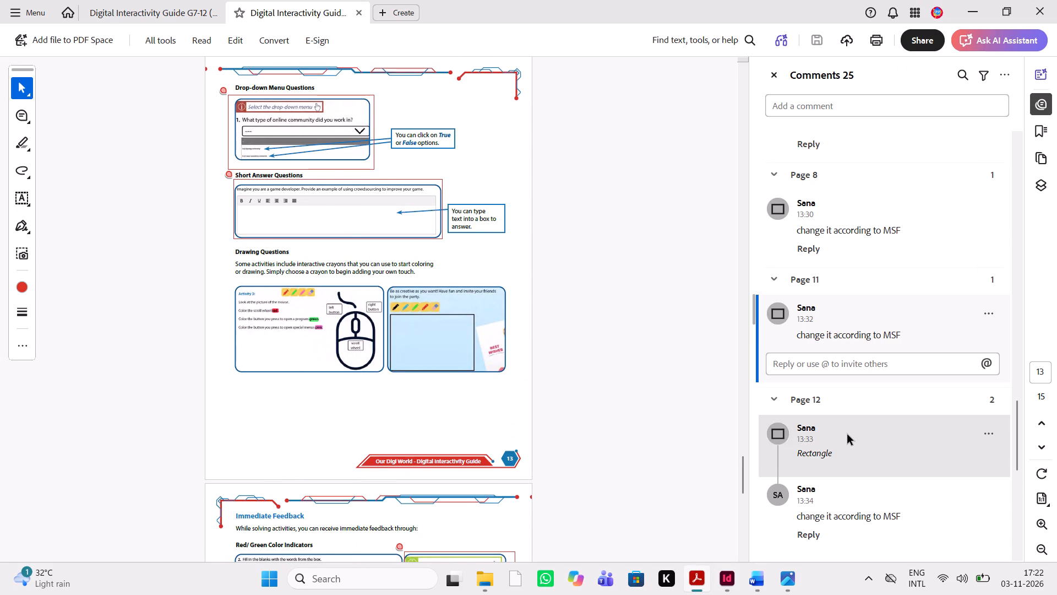
scroll(864, 513, down, 2)
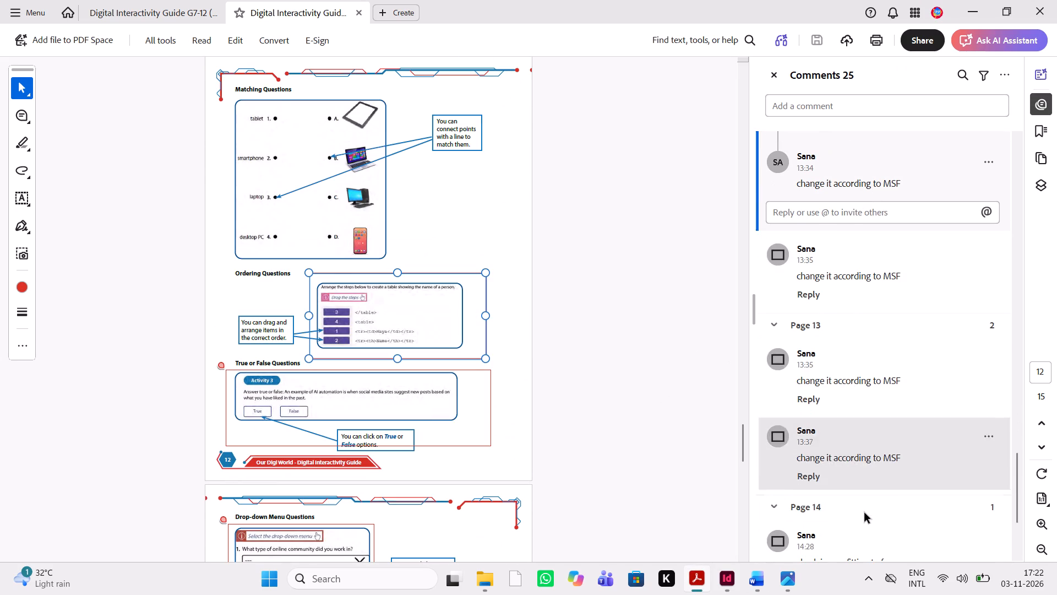
scroll(864, 513, down, 1)
click(868, 455)
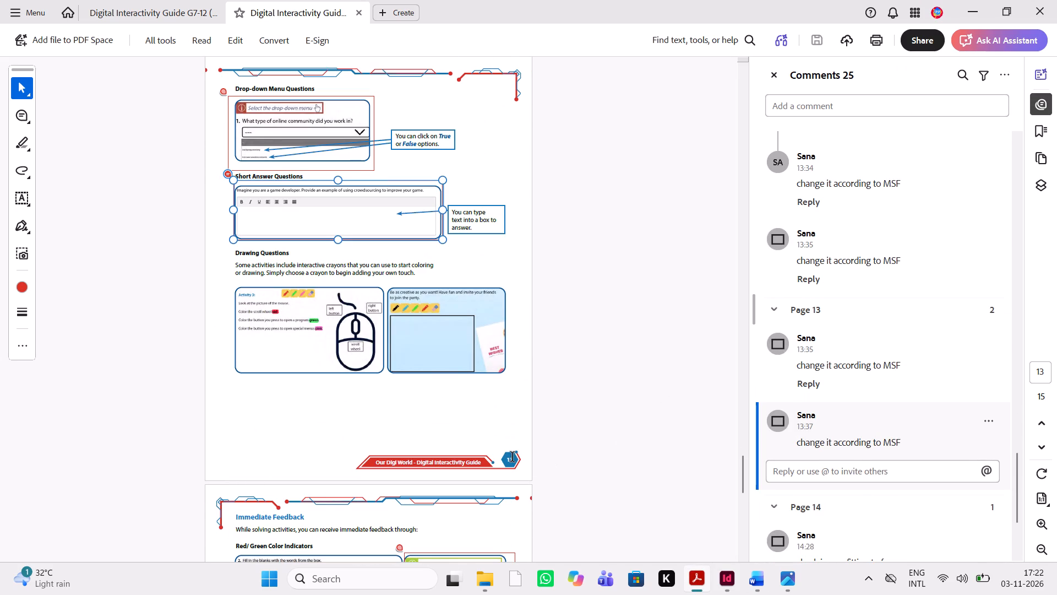
scroll(513, 458, down, 1)
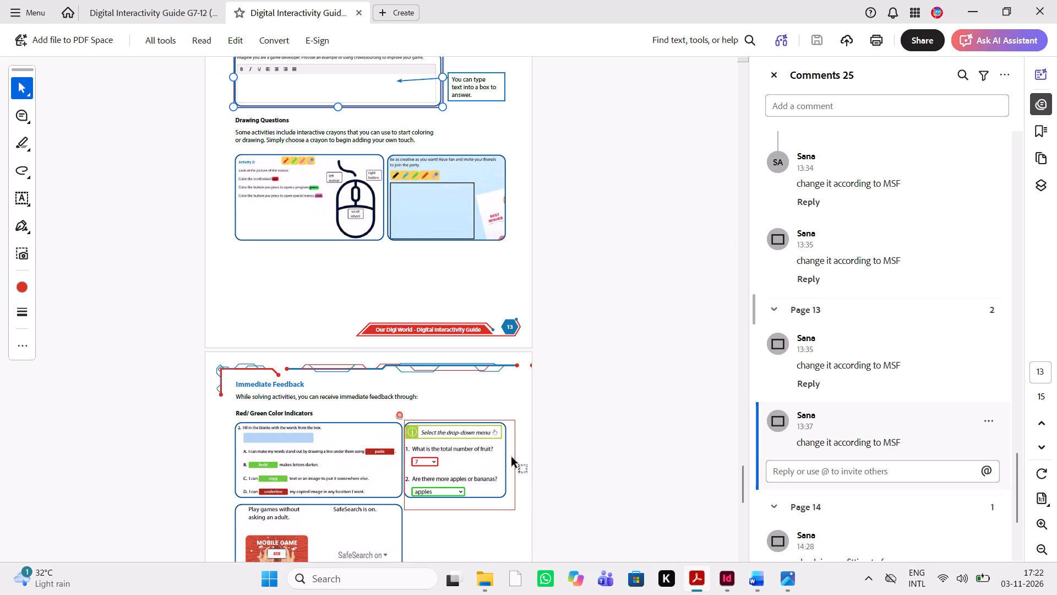
scroll(513, 458, down, 1)
click(466, 311)
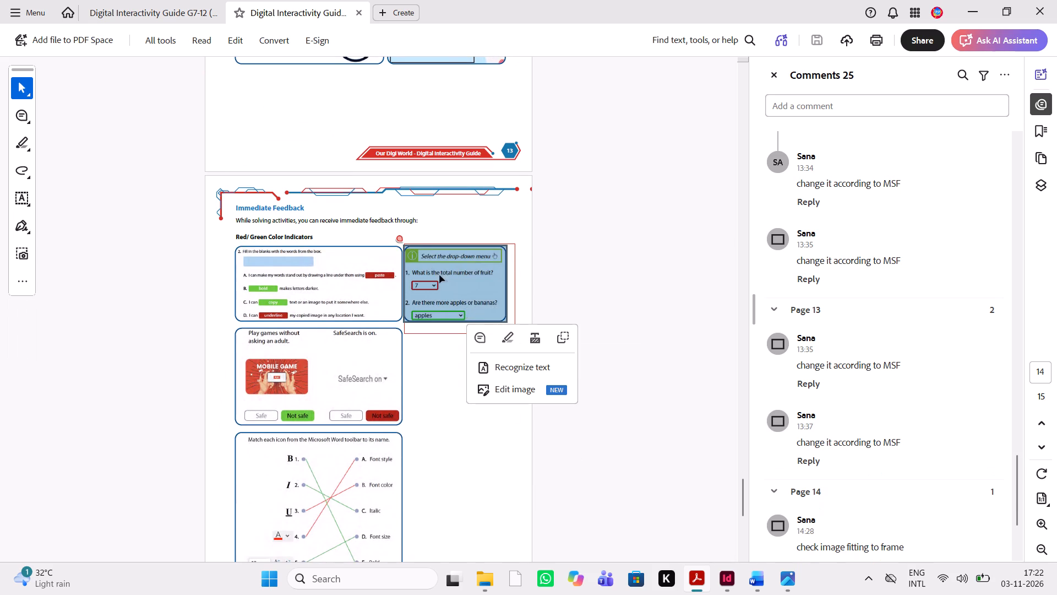
click(399, 236)
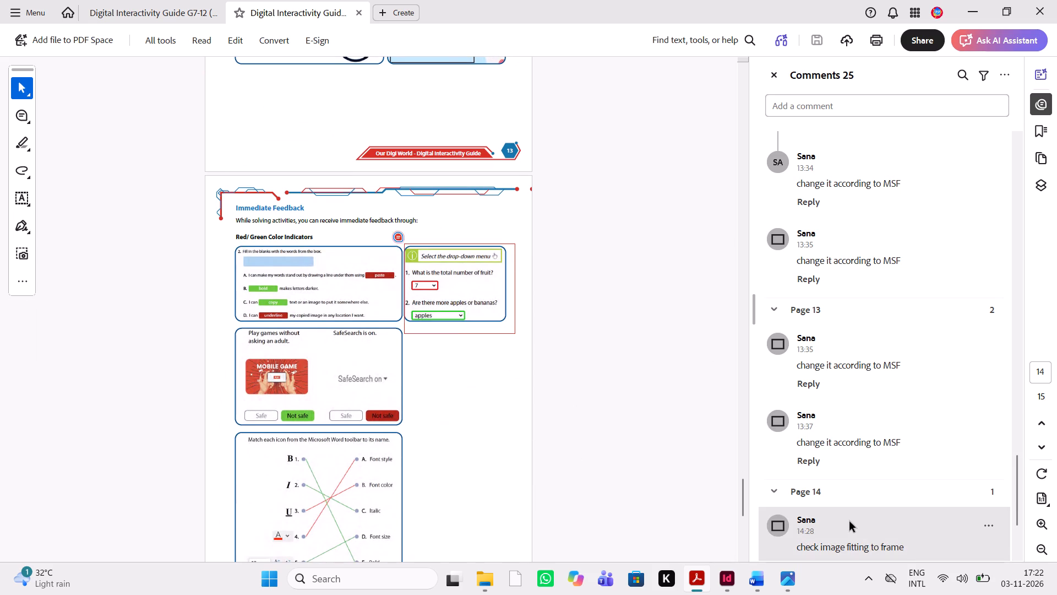
click(836, 517)
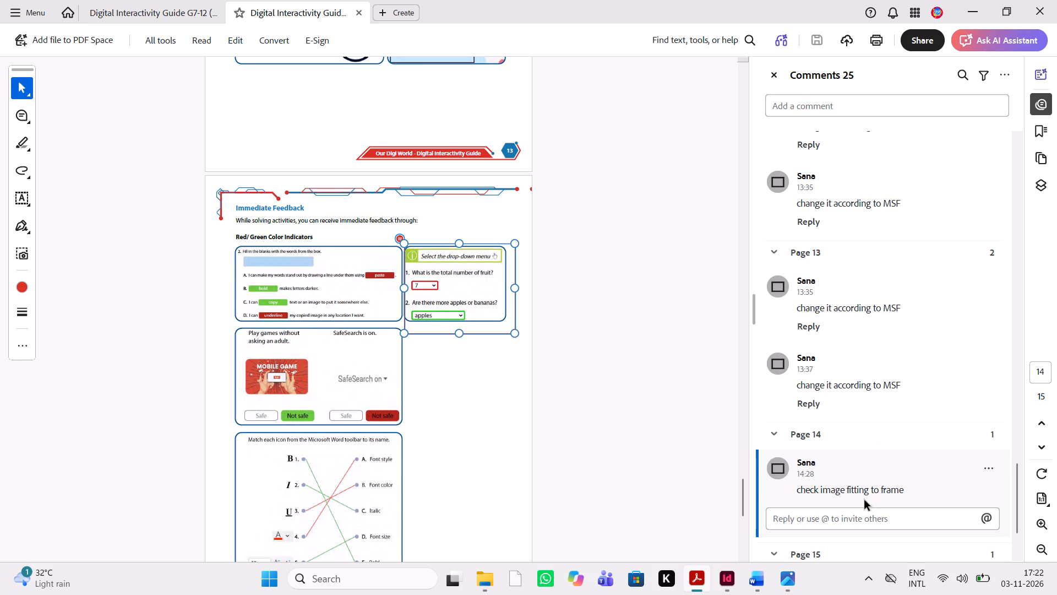
scroll(864, 500, down, 1)
click(840, 527)
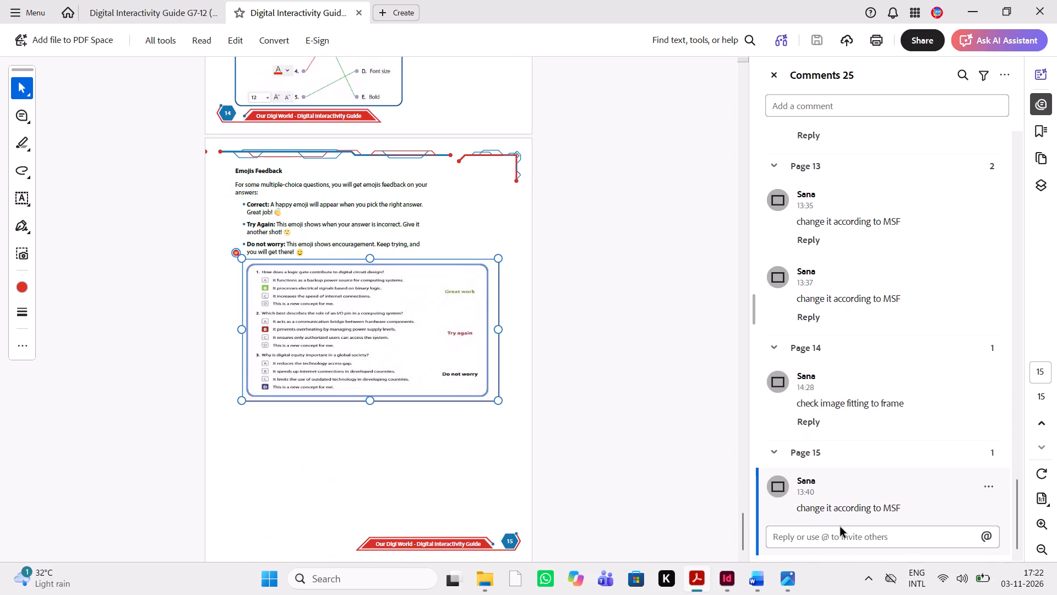
click(848, 393)
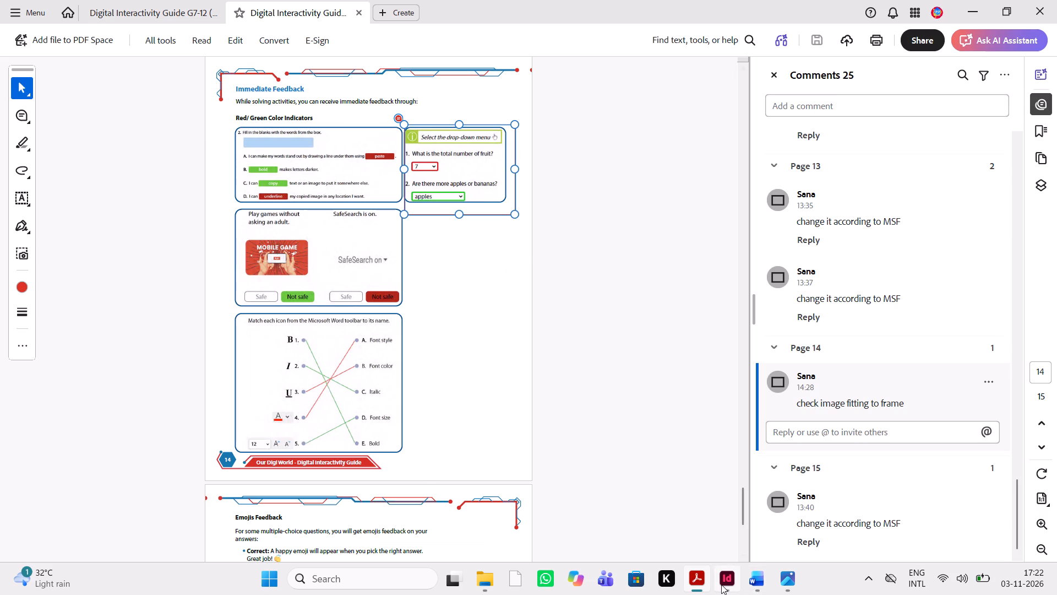
Back in InDesign, fit the content to the frame for page 14's drop-down menu screenshot with the fruit questions.
click(721, 585)
scroll(586, 446, up, 1)
scroll(586, 446, down, 1)
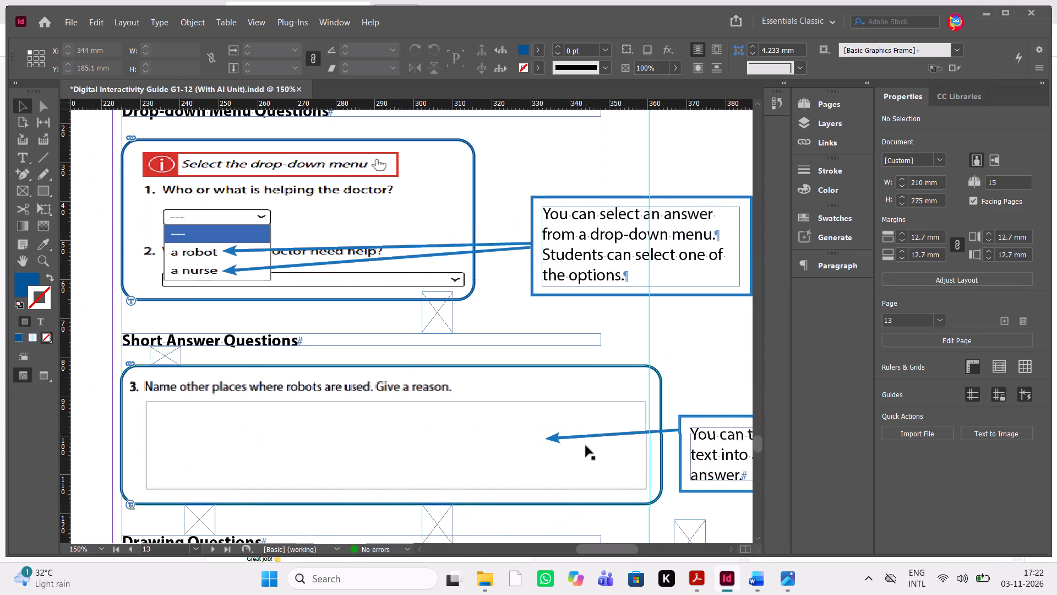
scroll(586, 446, down, 1)
scroll(586, 446, left, 1)
scroll(586, 446, down, 3)
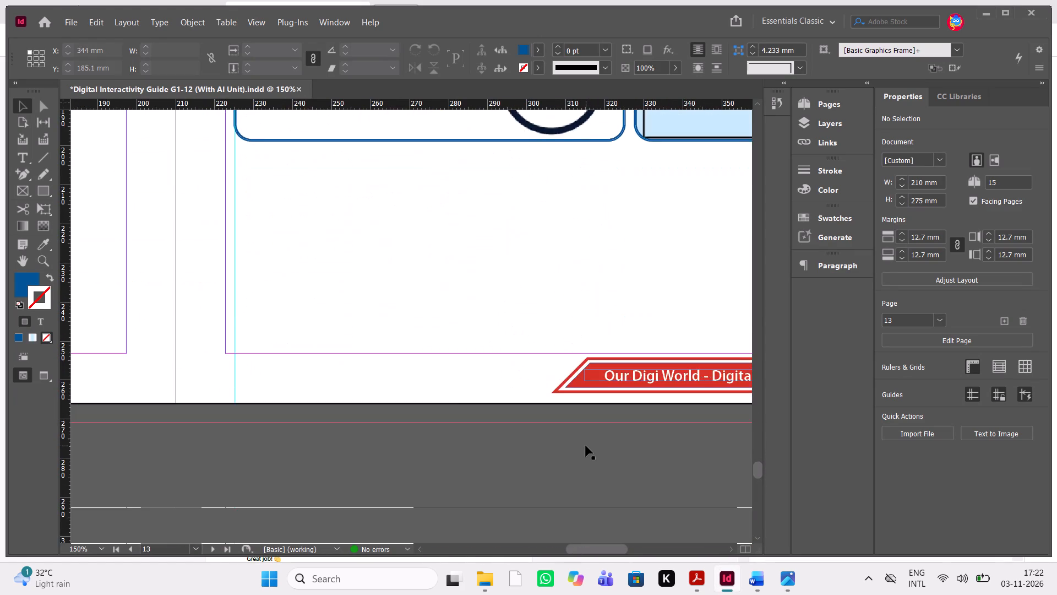
scroll(586, 446, down, 3)
scroll(586, 446, left, 1)
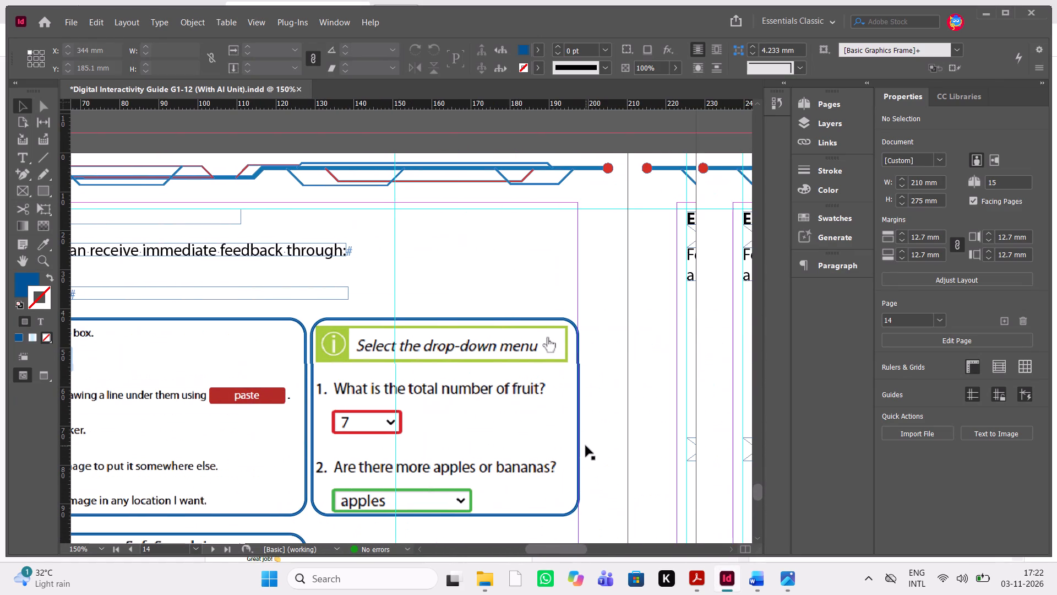
click(443, 413)
right_click(443, 413)
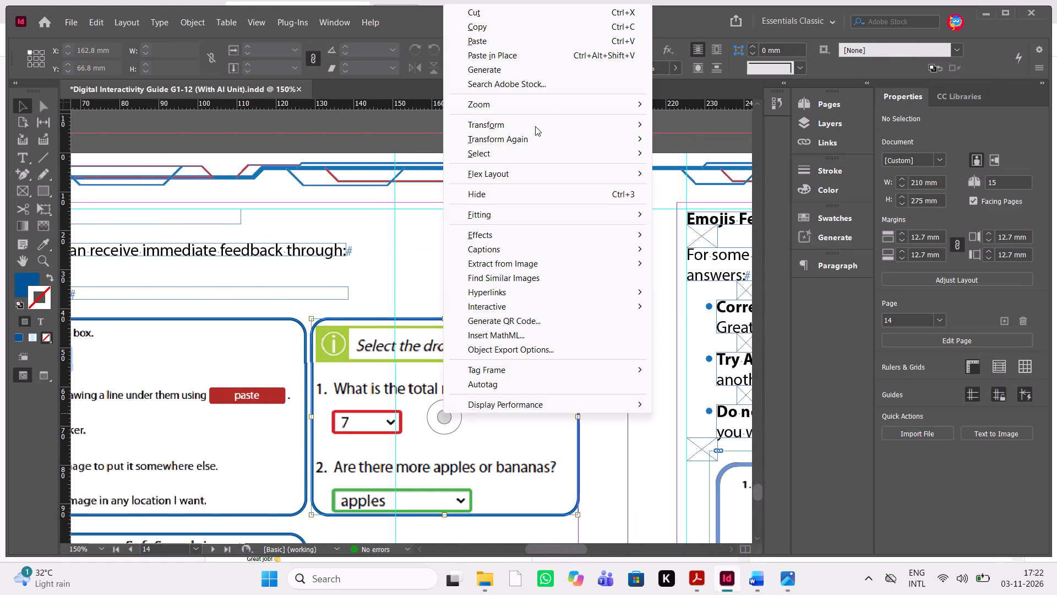
click(499, 219)
click(684, 280)
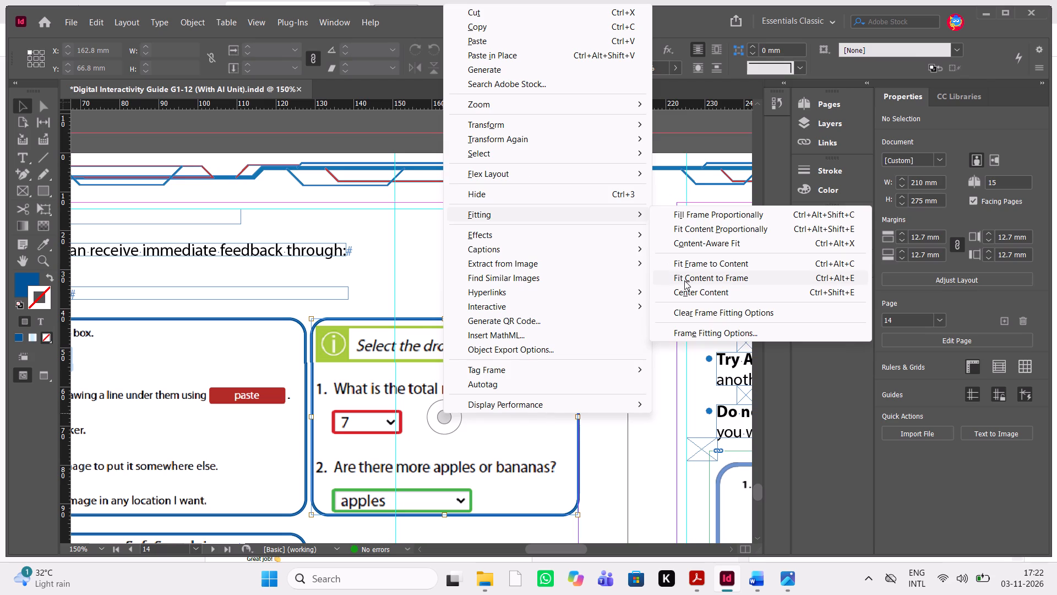
Set the display performance of page 14's drop-down menu screenshot to High Quality Display.
right_click(443, 425)
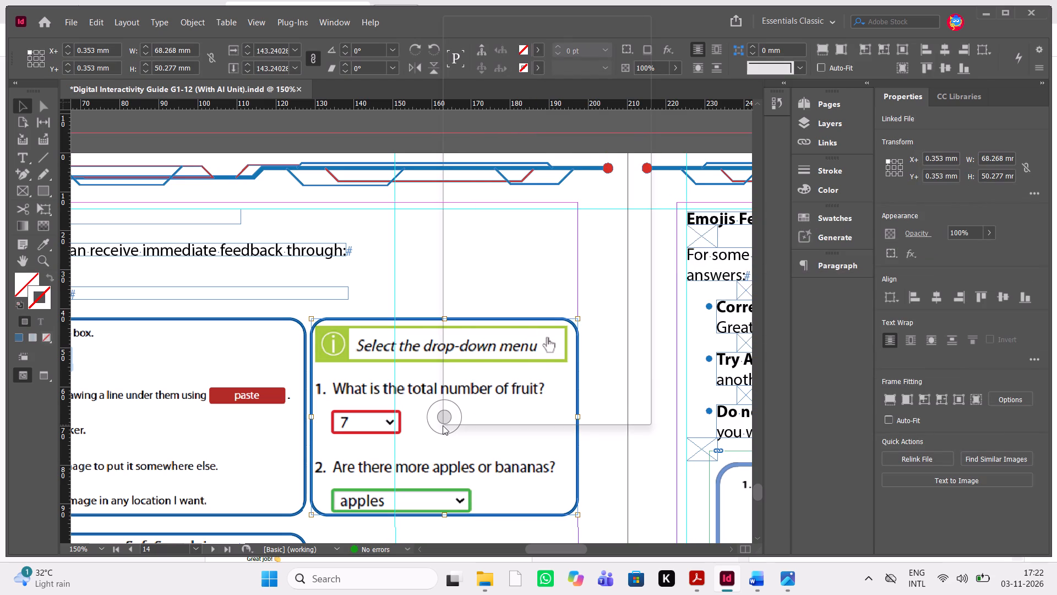
click(522, 415)
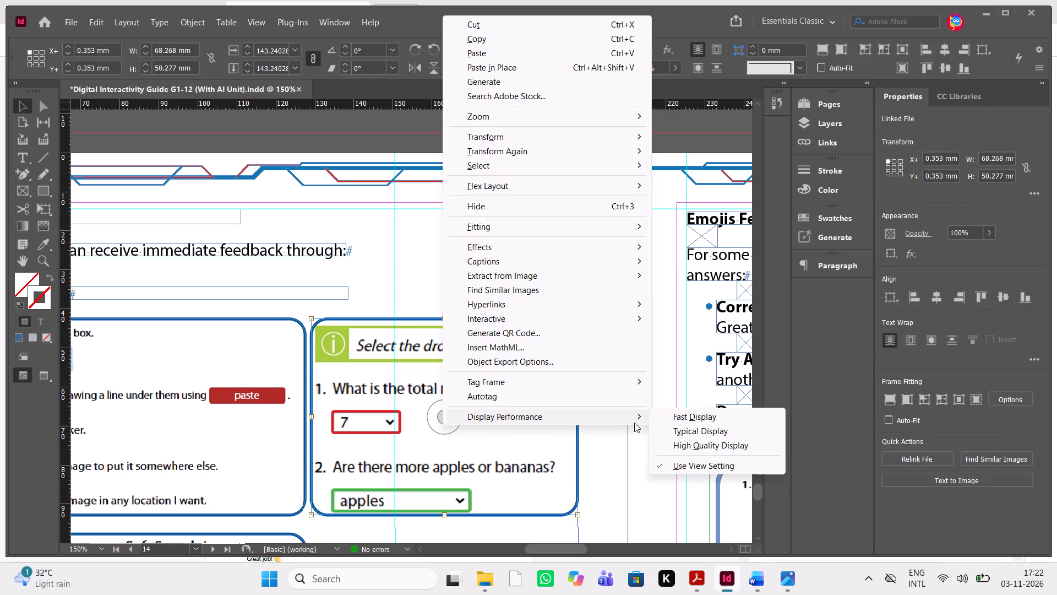
click(680, 443)
Shrink the drop-down screenshot from its left and upper edges to about 66.3 × 48.2 mm, and nudge it up 1.5 mm and left 0.25 mm.
click(436, 417)
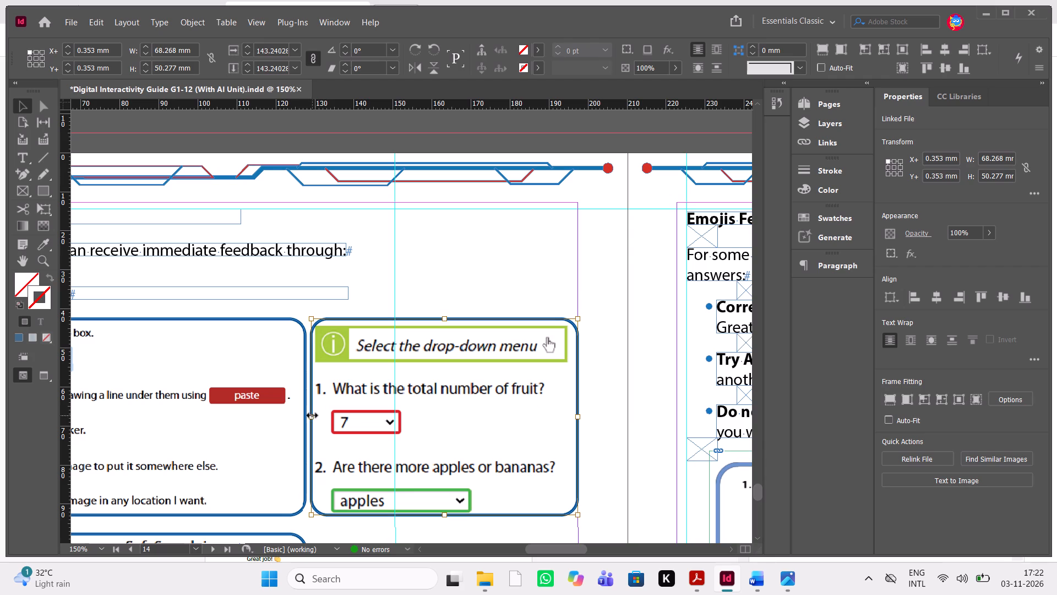
drag(312, 415, 319, 414)
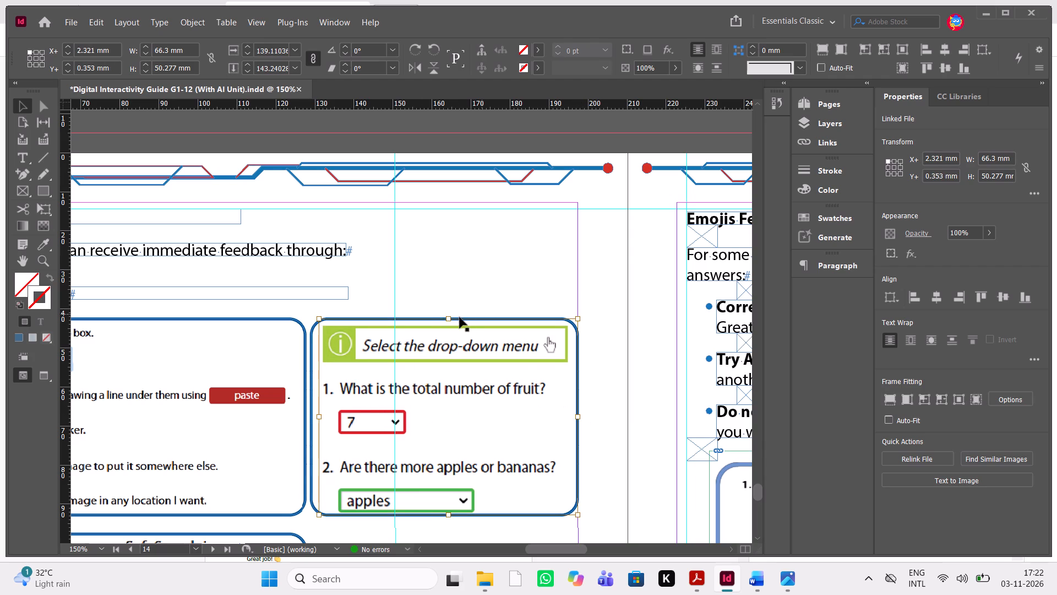
drag(448, 320, 448, 327)
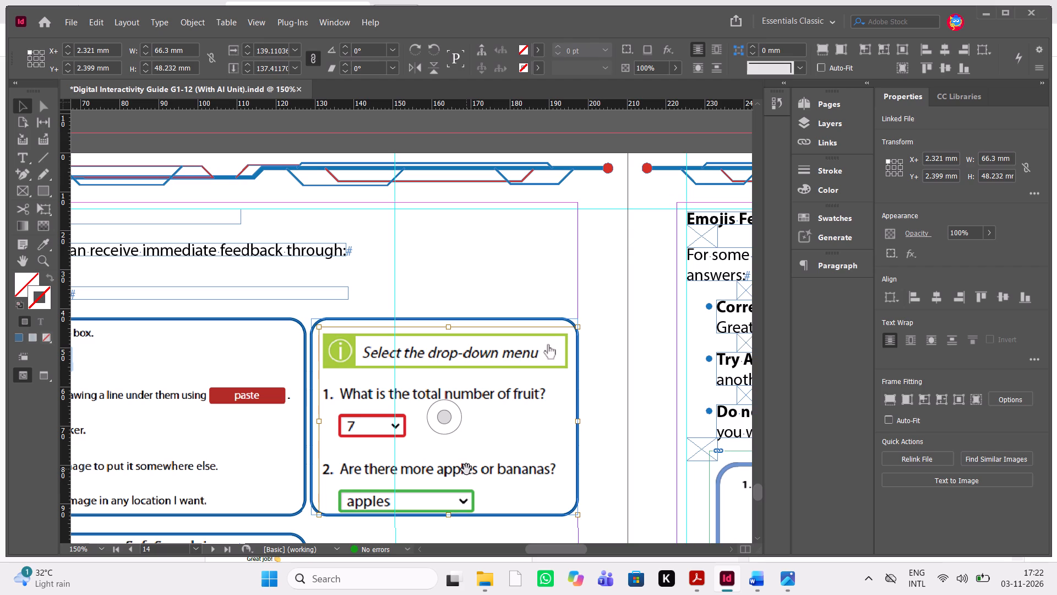
key(shift+Up)
key(shift+Down)
key(Up)
key(Up)
key(Up)
key(Up)
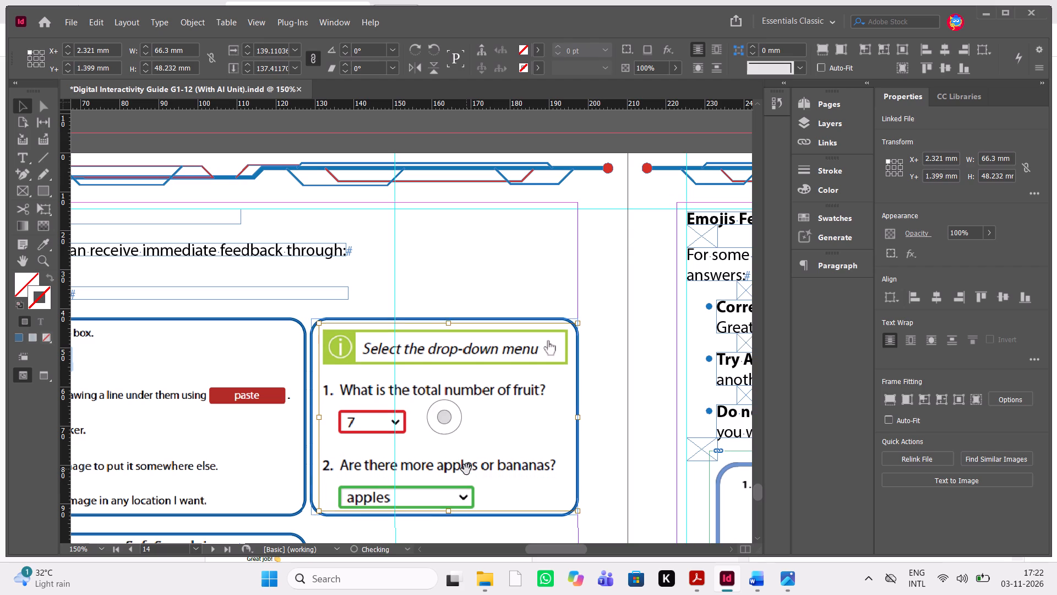
key(Up)
key(Up)
key(Left)
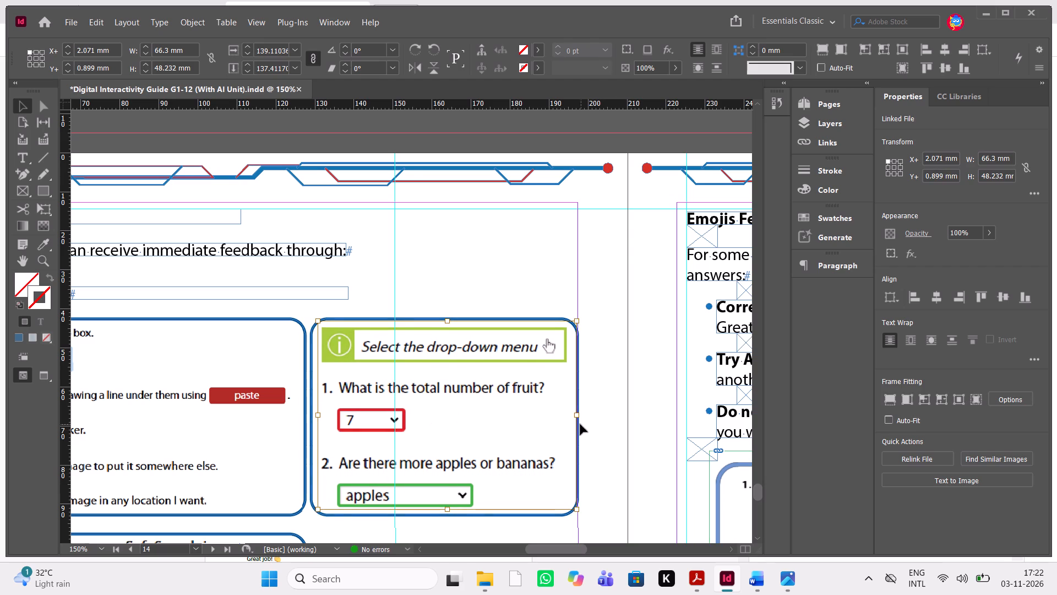
Narrow the drop-down screenshot from its right edge to about 64.25 mm wide, and check its fit inside the rounded frame with the preview toggled.
drag(579, 416, 568, 416)
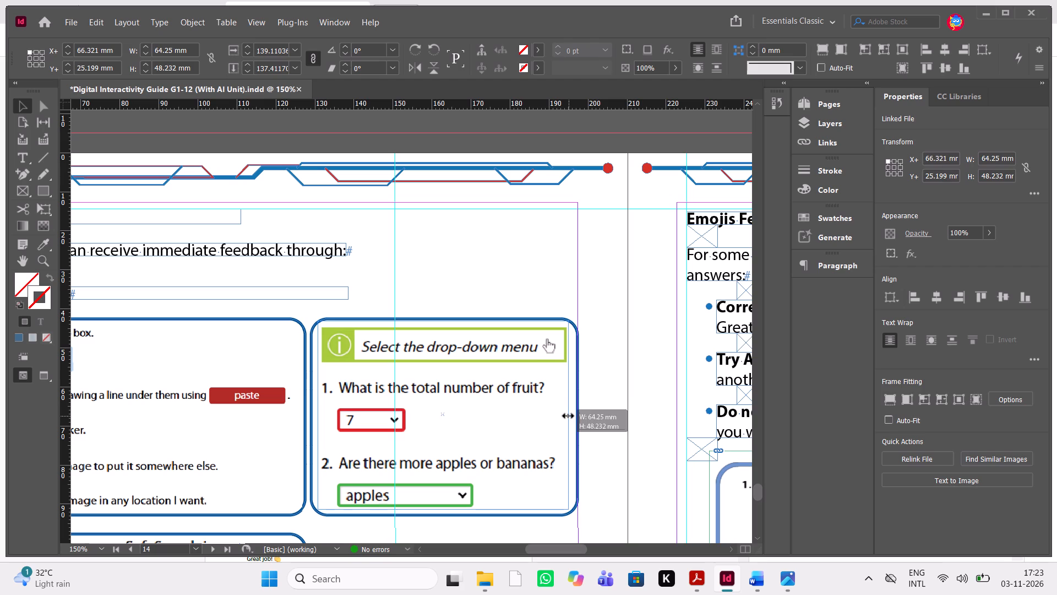
drag(568, 416, 569, 416)
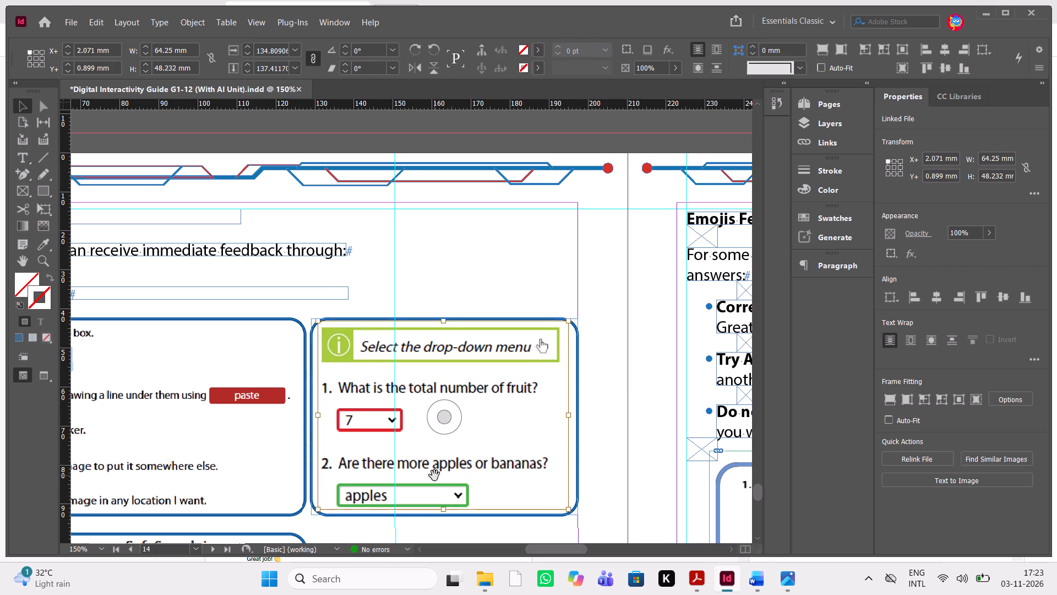
key(Up)
key(Up)
key(Down)
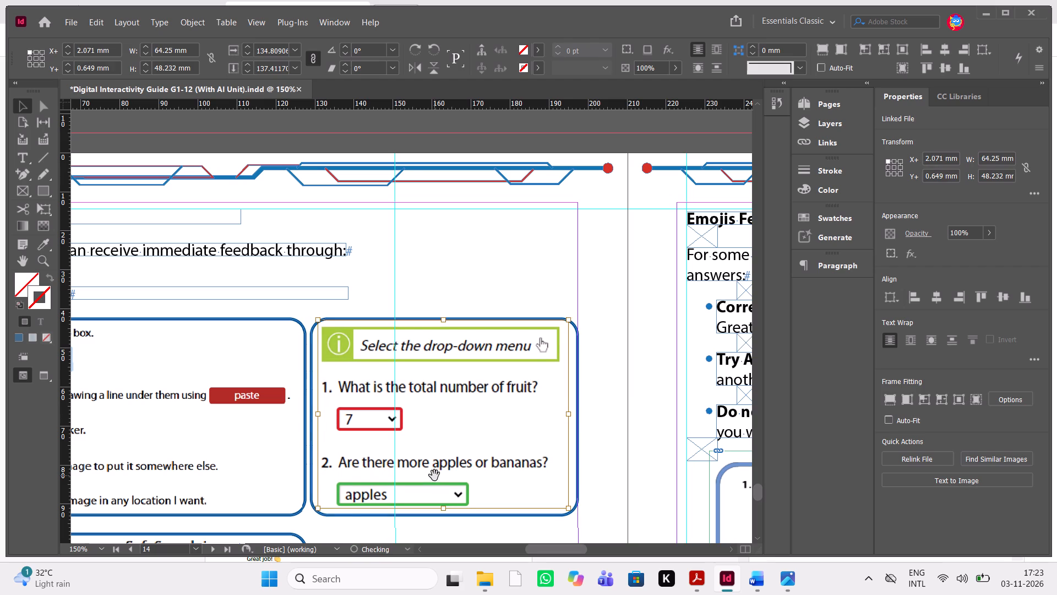
key(Down)
click(493, 287)
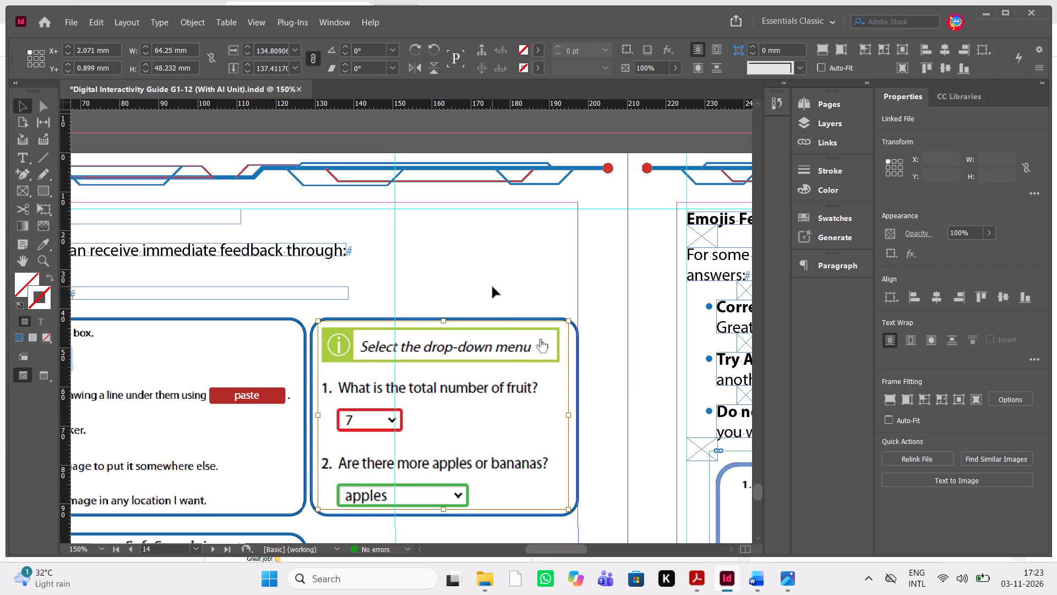
key(w)
key(w)
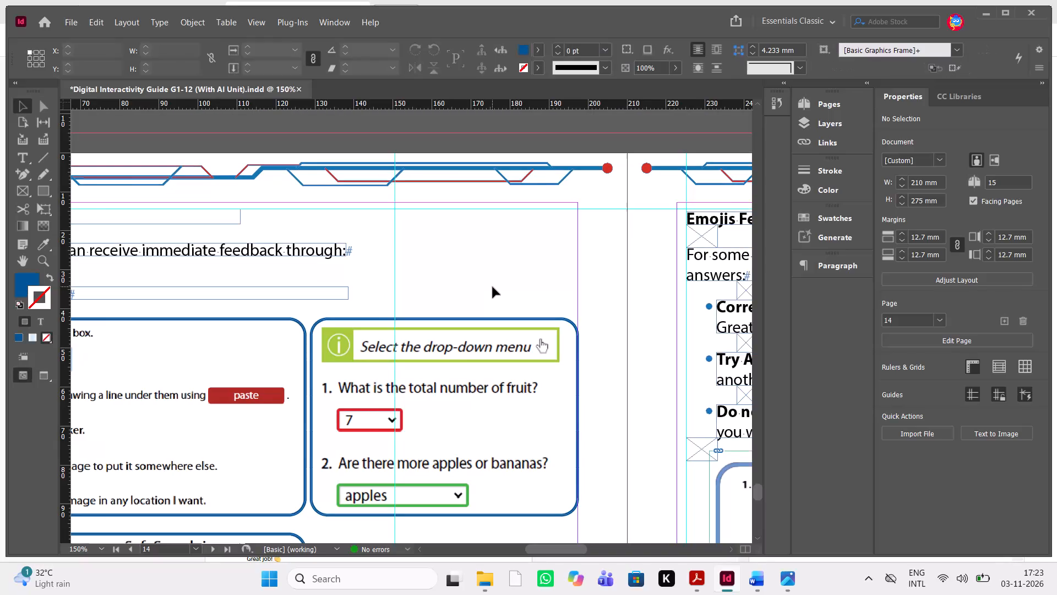
Review the area marked on page 15 in the commented PDF in Acrobat, and locate the matching Emojis Feedback section in the Word manuscript.
scroll(493, 287, down, 2)
scroll(493, 287, up, 1)
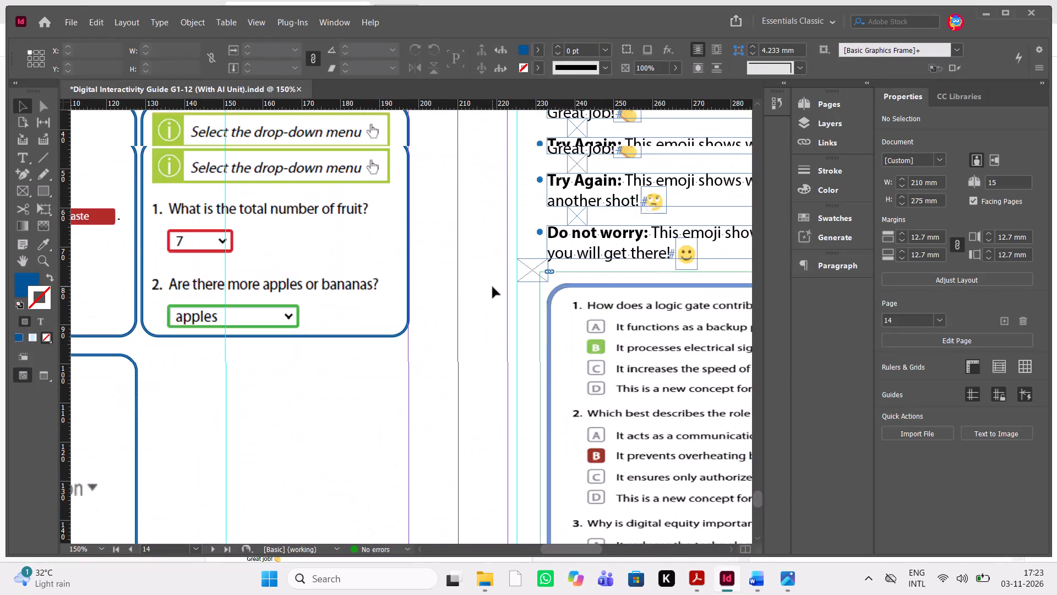
key(alt+Tab)
scroll(465, 435, down, 1)
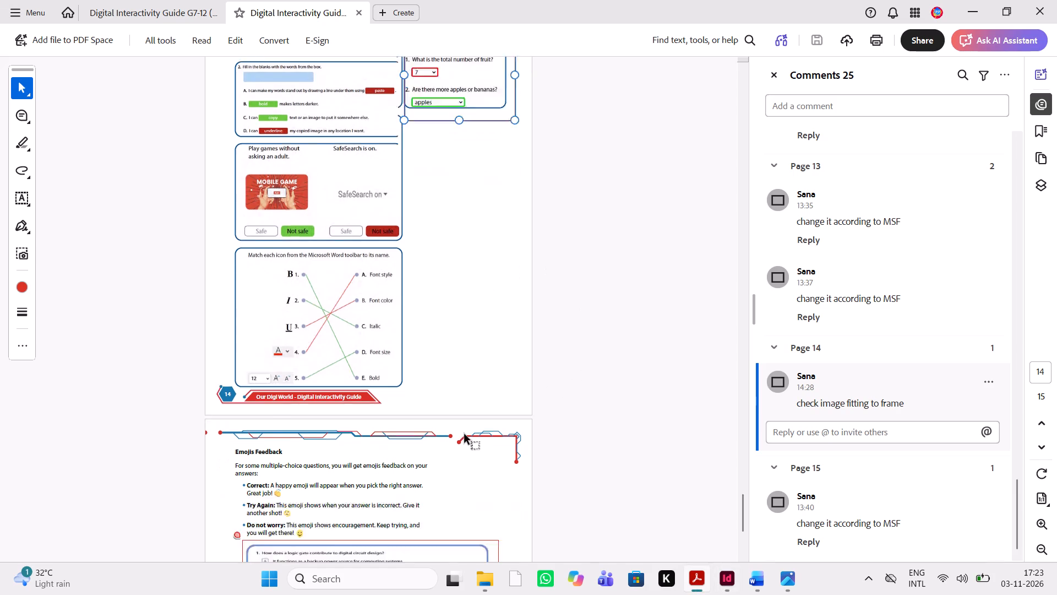
scroll(465, 435, down, 1)
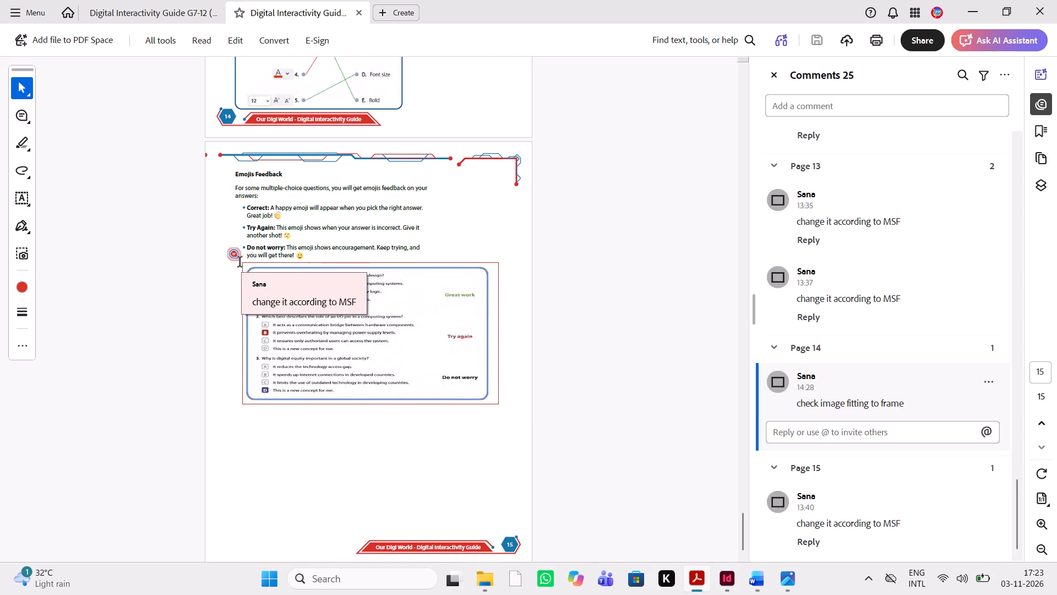
click(760, 589)
scroll(570, 370, down, 20)
scroll(570, 370, down, 12)
scroll(570, 370, up, 3)
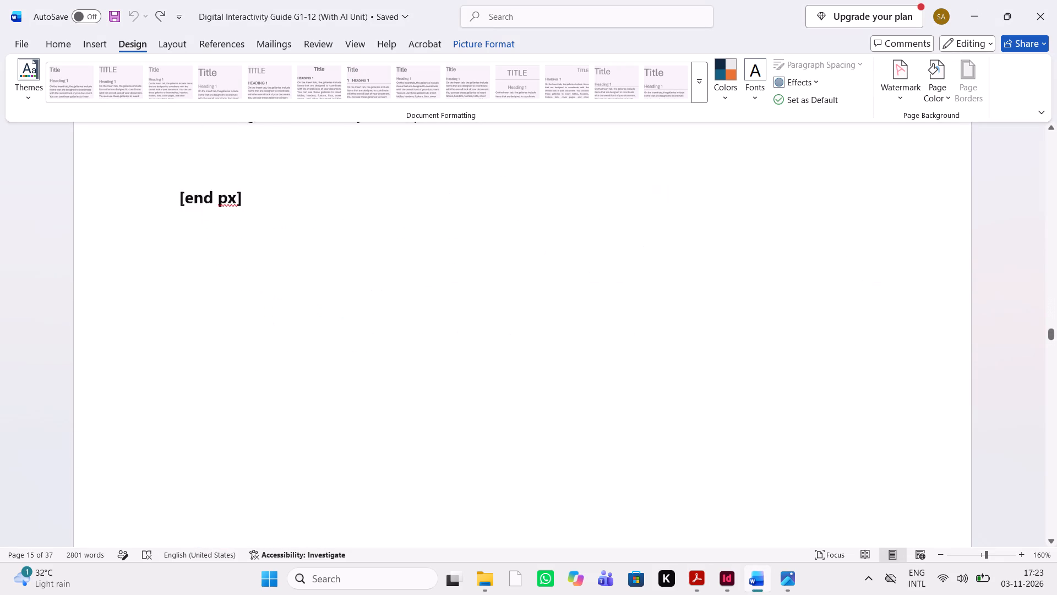
scroll(570, 370, up, 10)
scroll(570, 370, down, 1)
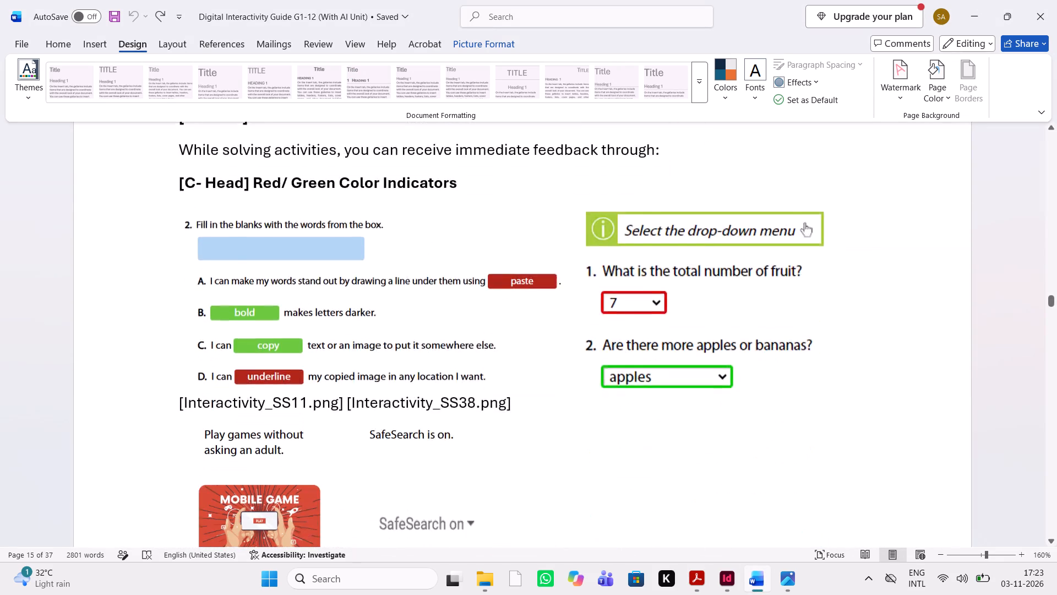
scroll(570, 370, down, 1)
scroll(465, 454, down, 4)
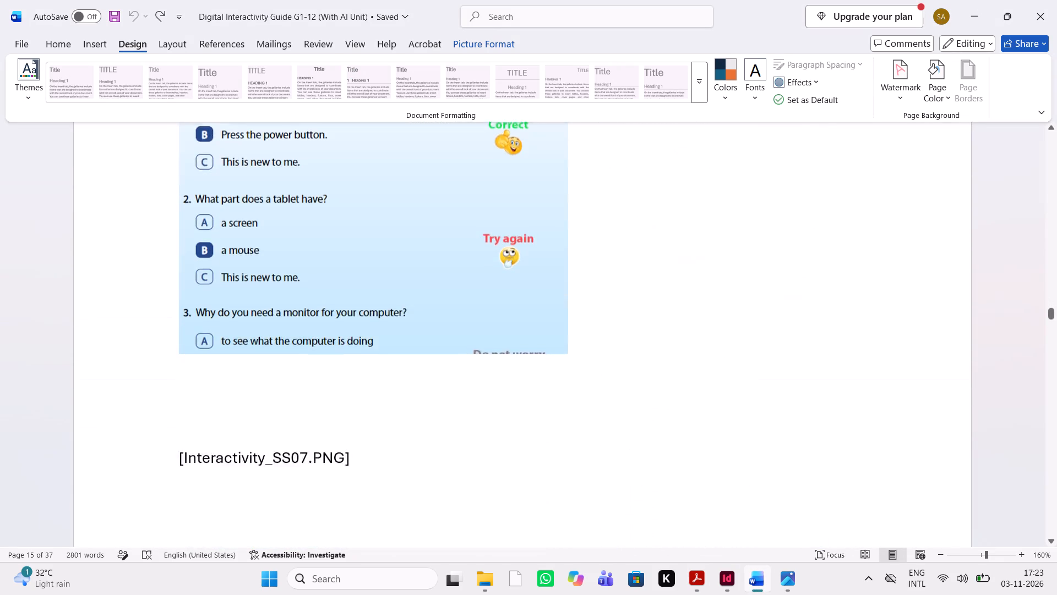
scroll(465, 454, up, 2)
scroll(465, 454, down, 4)
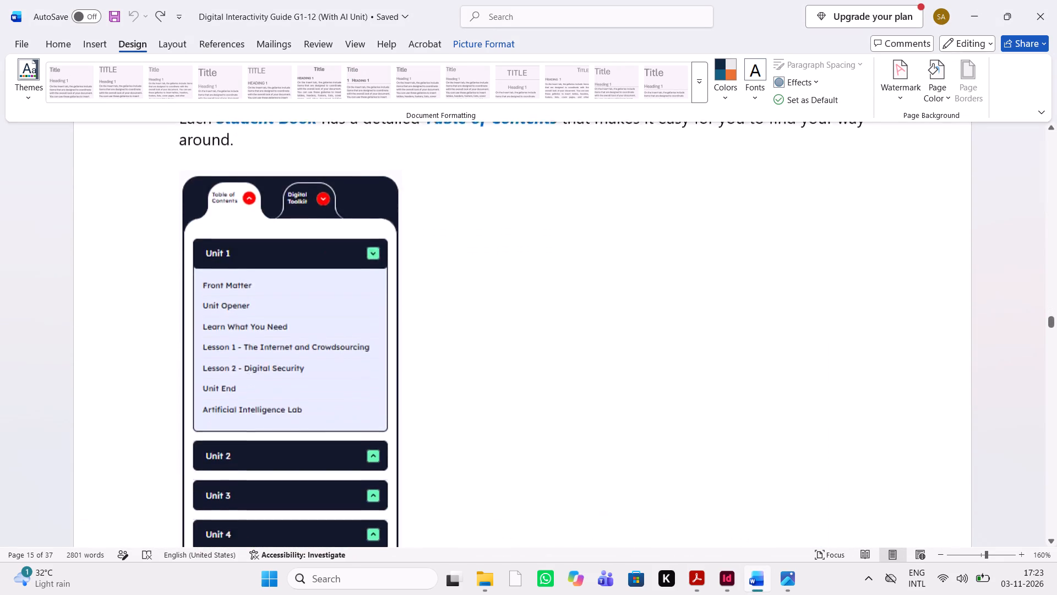
scroll(465, 454, up, 4)
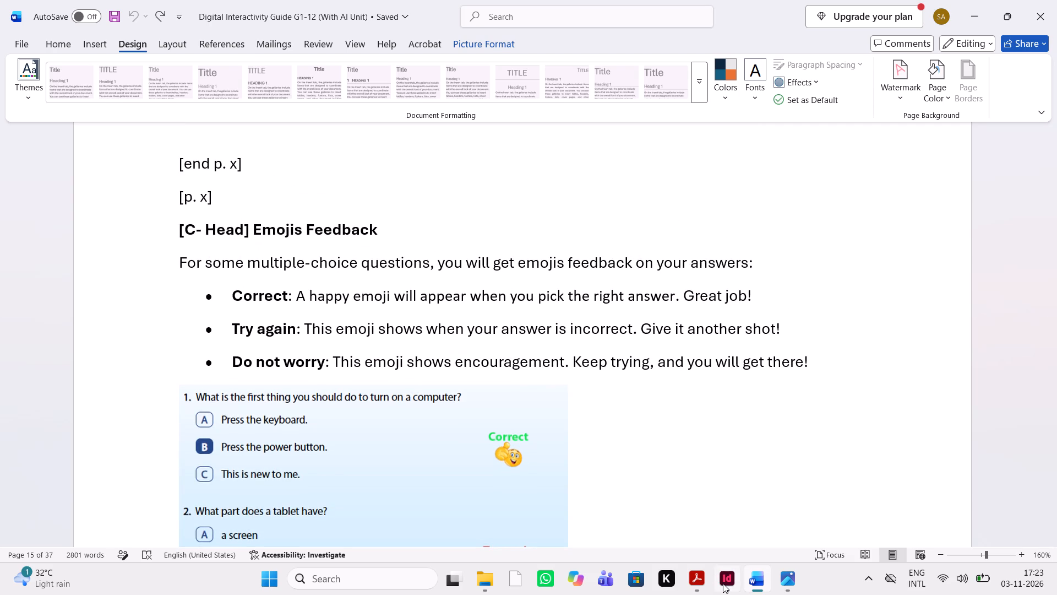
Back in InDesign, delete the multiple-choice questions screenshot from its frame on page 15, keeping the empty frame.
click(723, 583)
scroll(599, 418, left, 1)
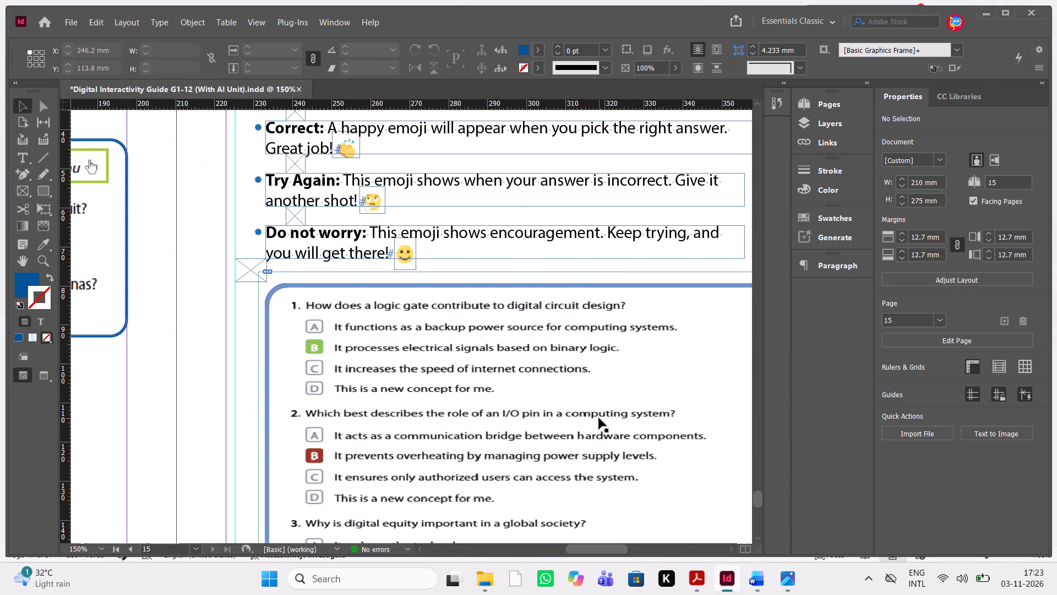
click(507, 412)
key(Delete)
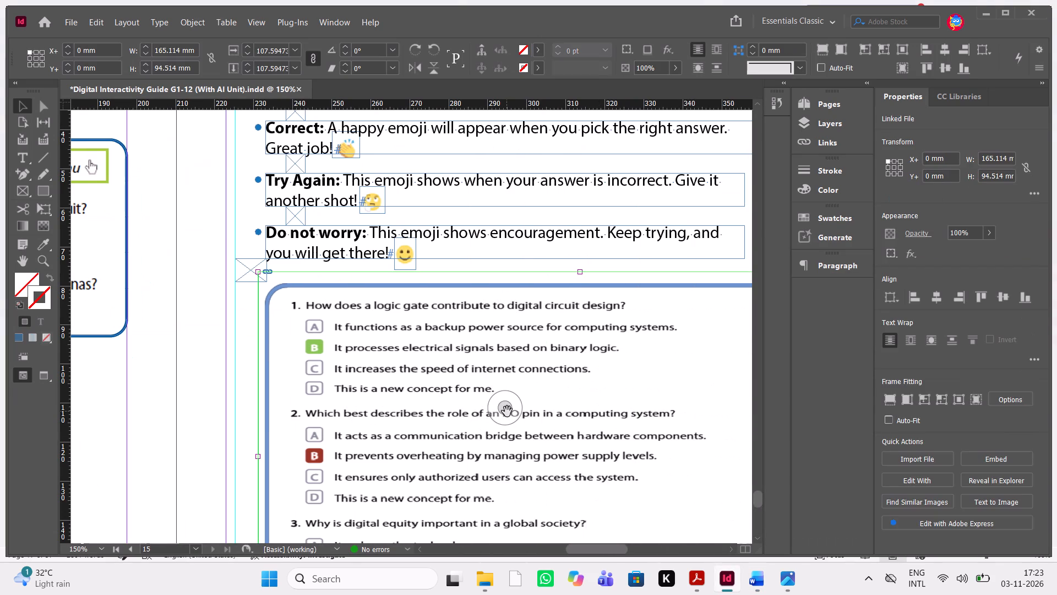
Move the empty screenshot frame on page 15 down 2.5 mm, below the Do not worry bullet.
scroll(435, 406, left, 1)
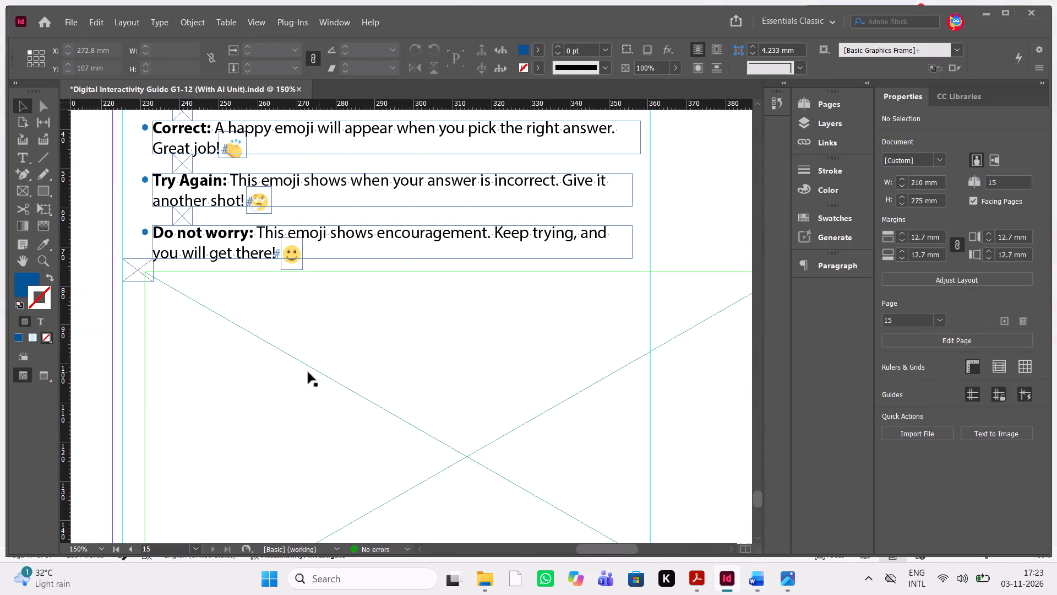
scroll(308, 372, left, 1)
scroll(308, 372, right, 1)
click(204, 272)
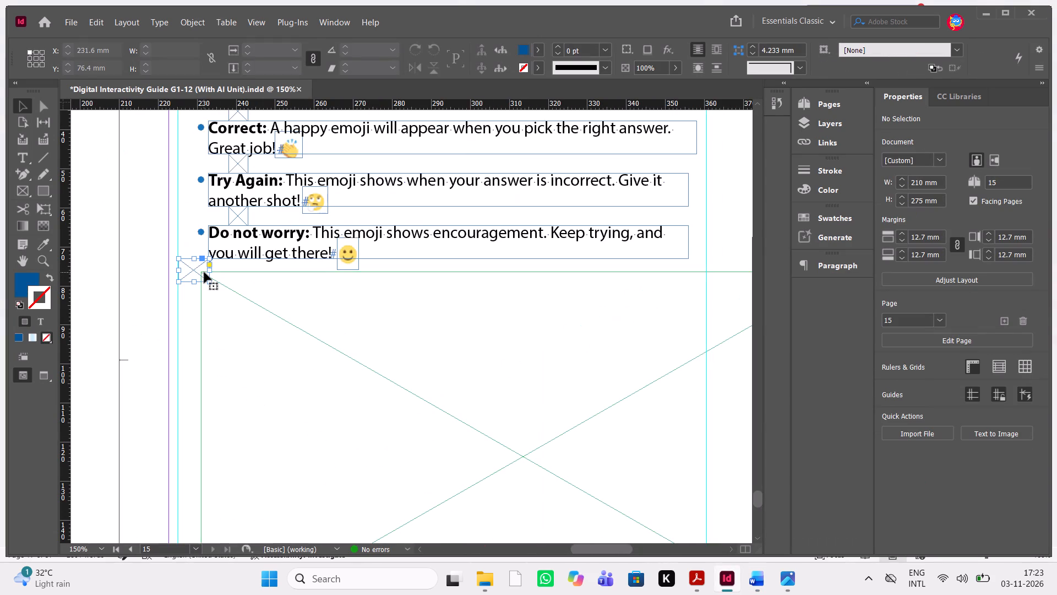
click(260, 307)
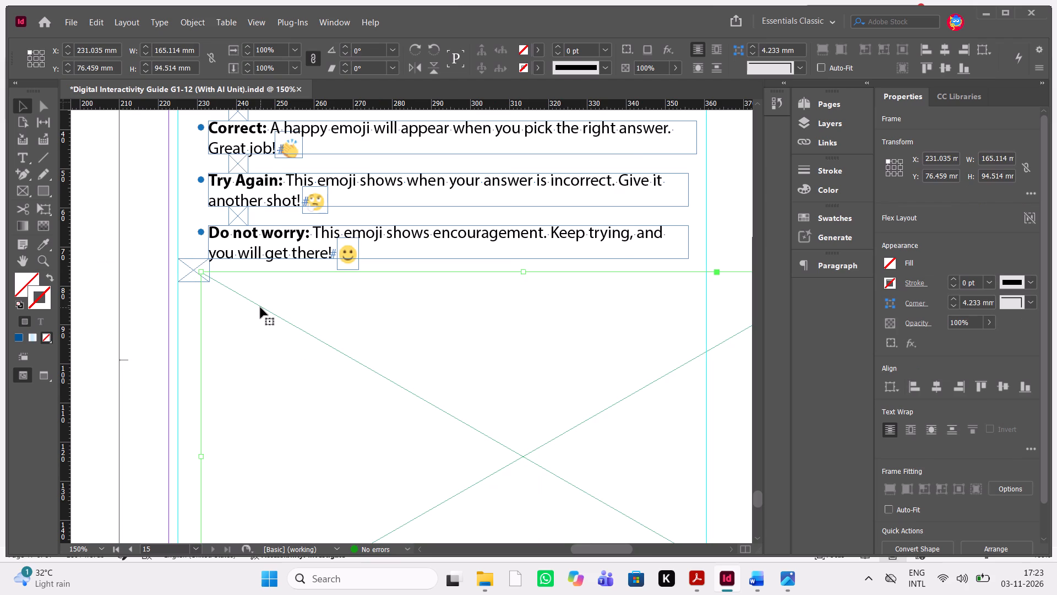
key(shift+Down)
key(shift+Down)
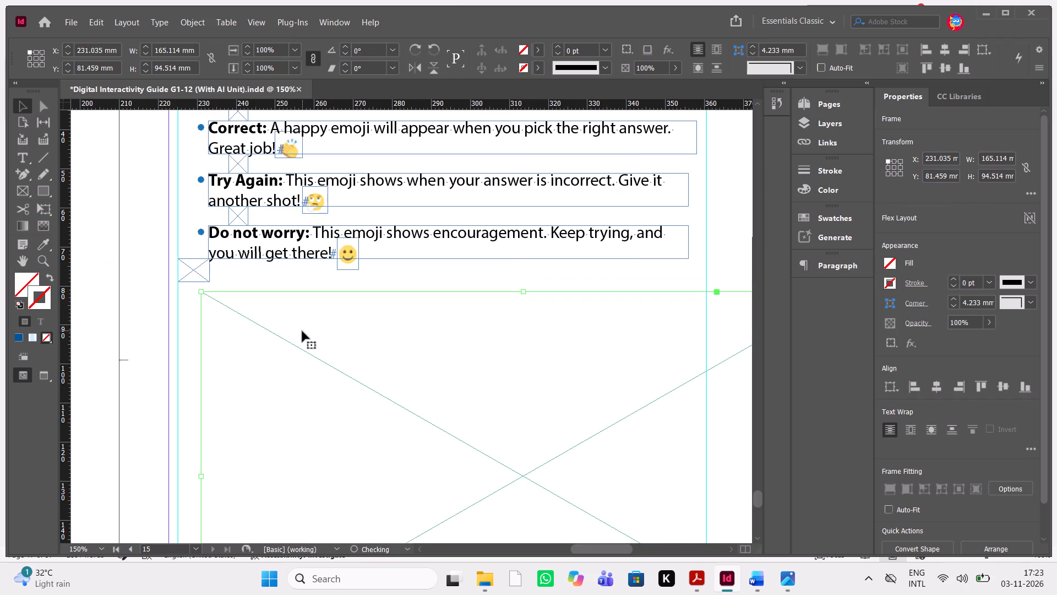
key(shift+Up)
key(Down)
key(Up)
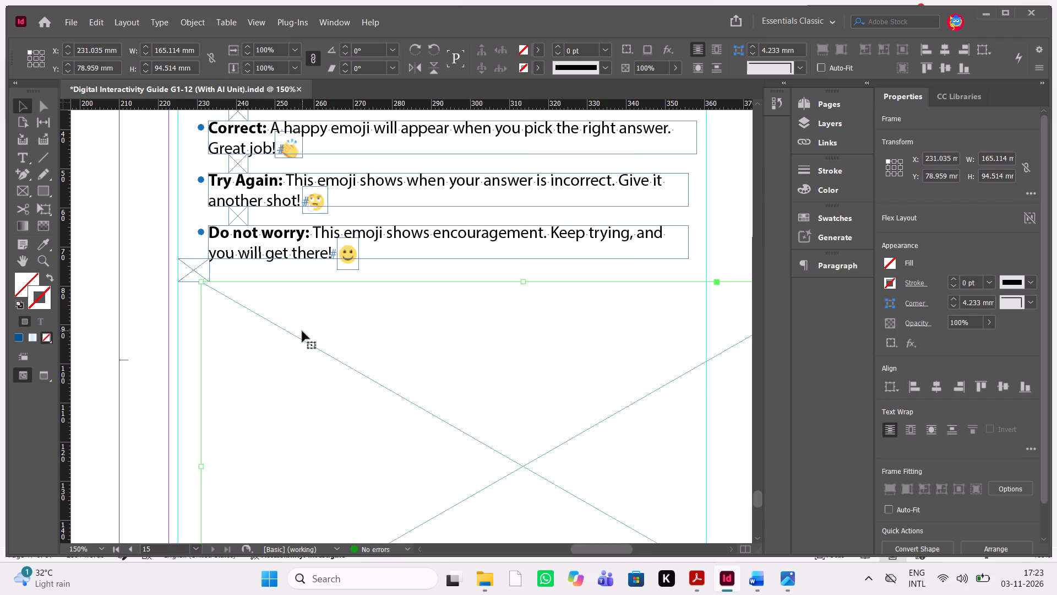
Examine the Emojis Feedback screenshot and its file reference in the Word manuscript.
scroll(302, 331, down, 2)
scroll(302, 331, up, 2)
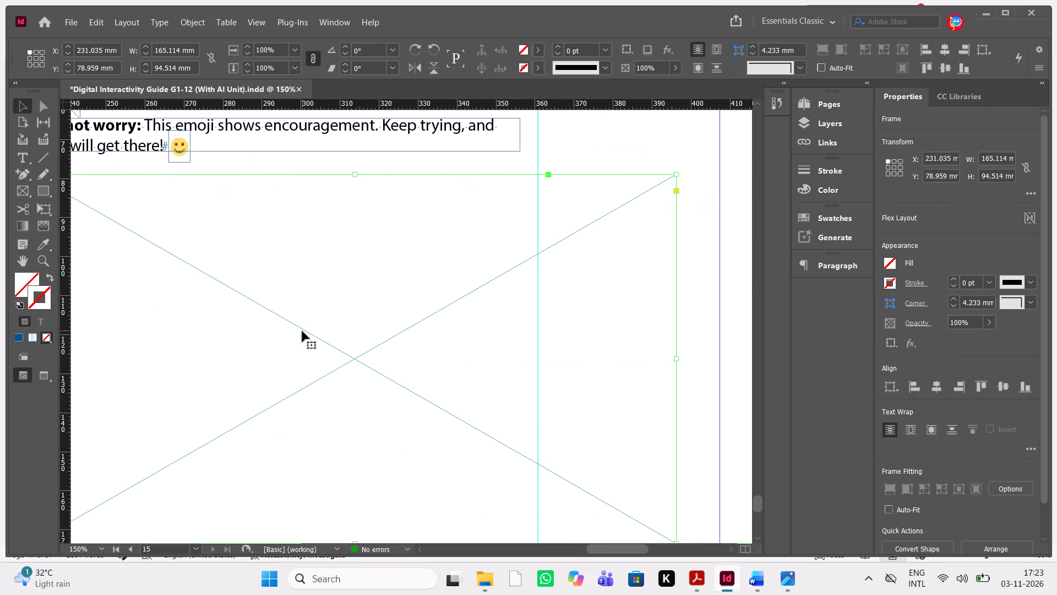
click(753, 591)
scroll(381, 492, down, 1)
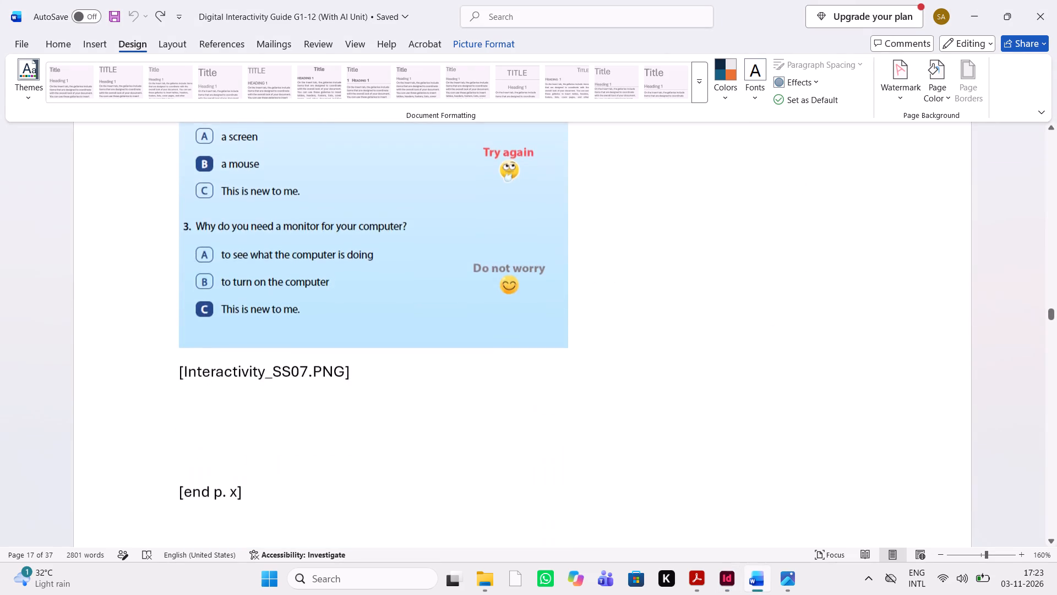
scroll(381, 492, down, 1)
scroll(381, 492, up, 4)
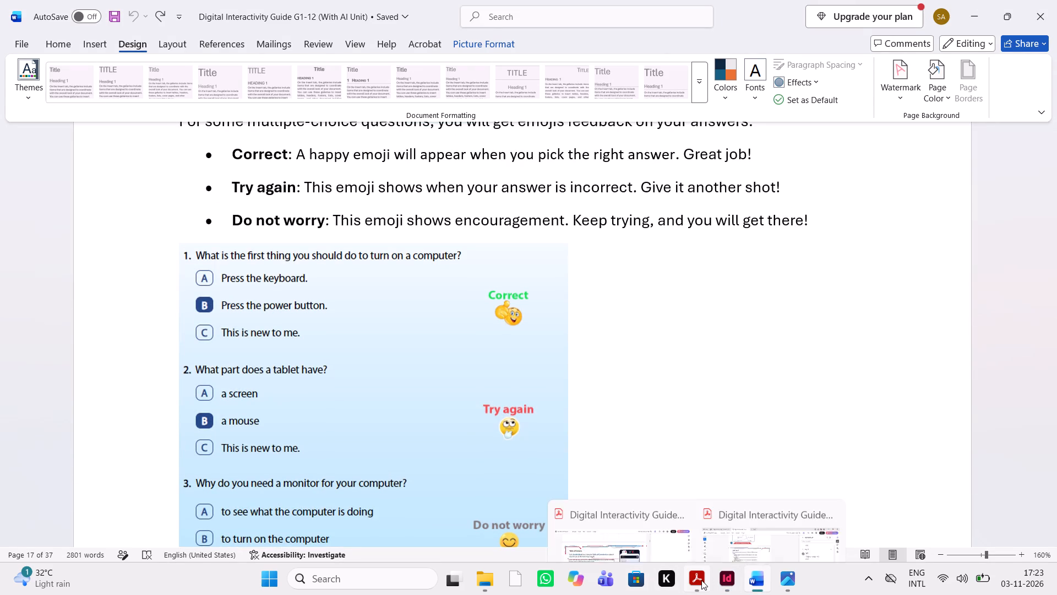
click(701, 580)
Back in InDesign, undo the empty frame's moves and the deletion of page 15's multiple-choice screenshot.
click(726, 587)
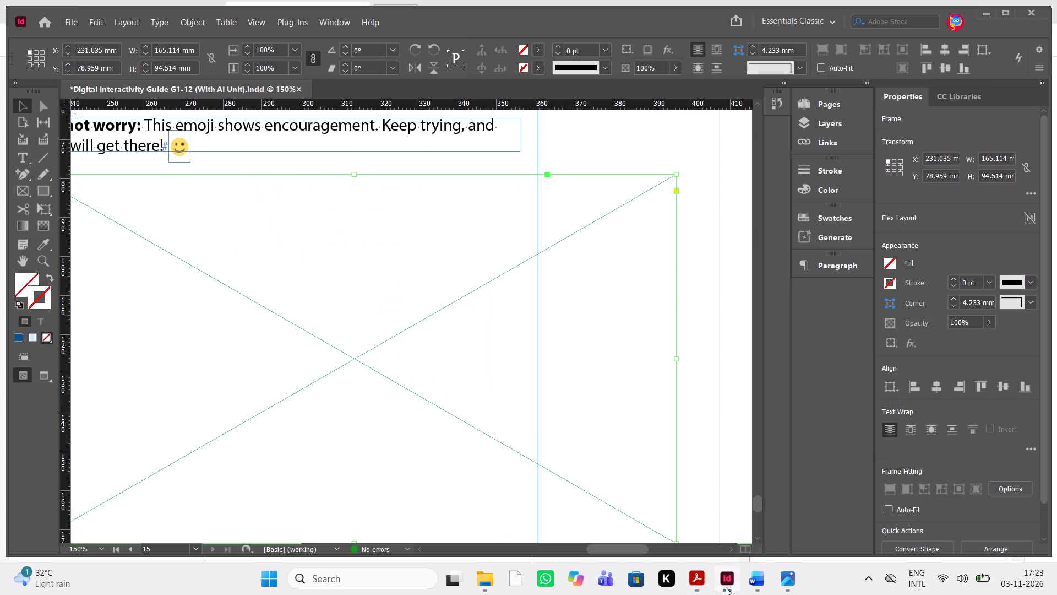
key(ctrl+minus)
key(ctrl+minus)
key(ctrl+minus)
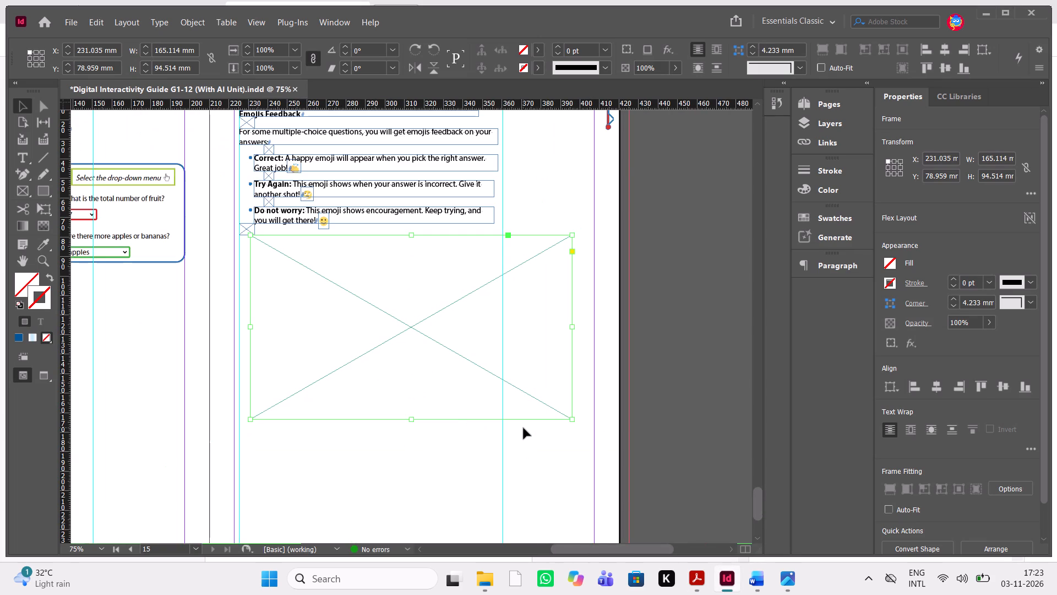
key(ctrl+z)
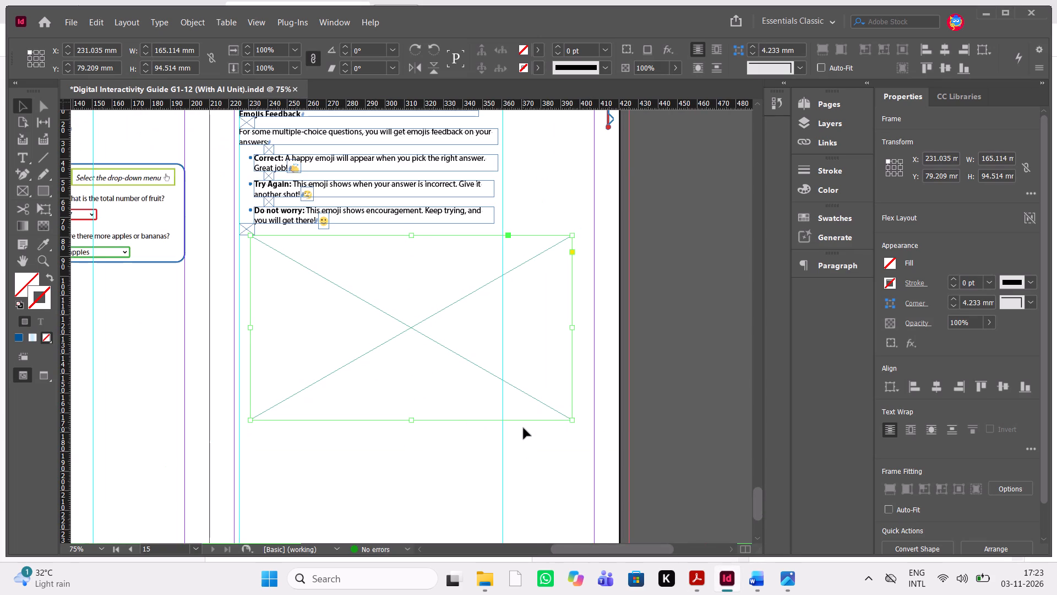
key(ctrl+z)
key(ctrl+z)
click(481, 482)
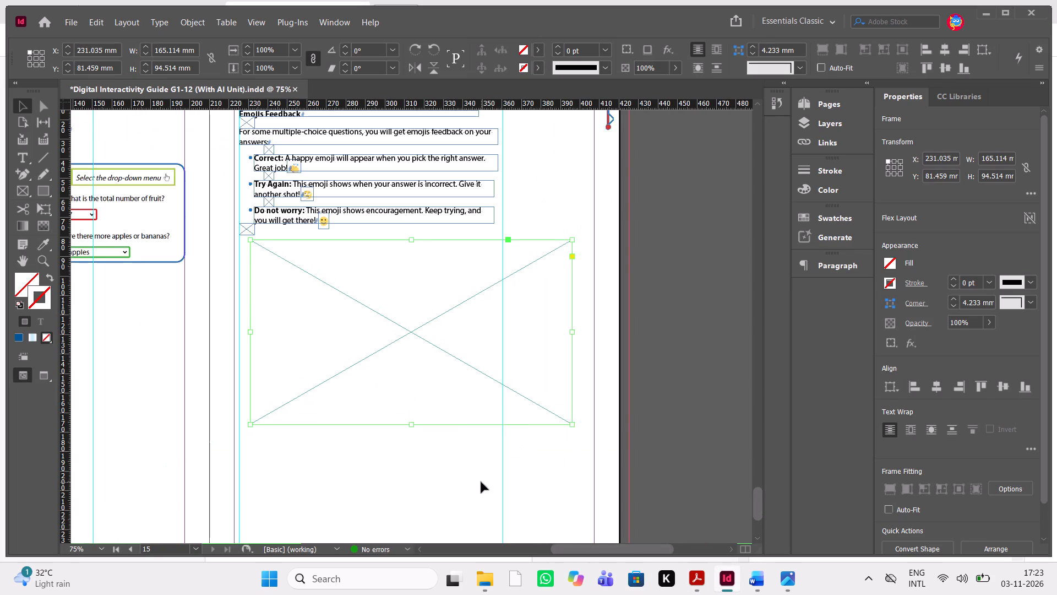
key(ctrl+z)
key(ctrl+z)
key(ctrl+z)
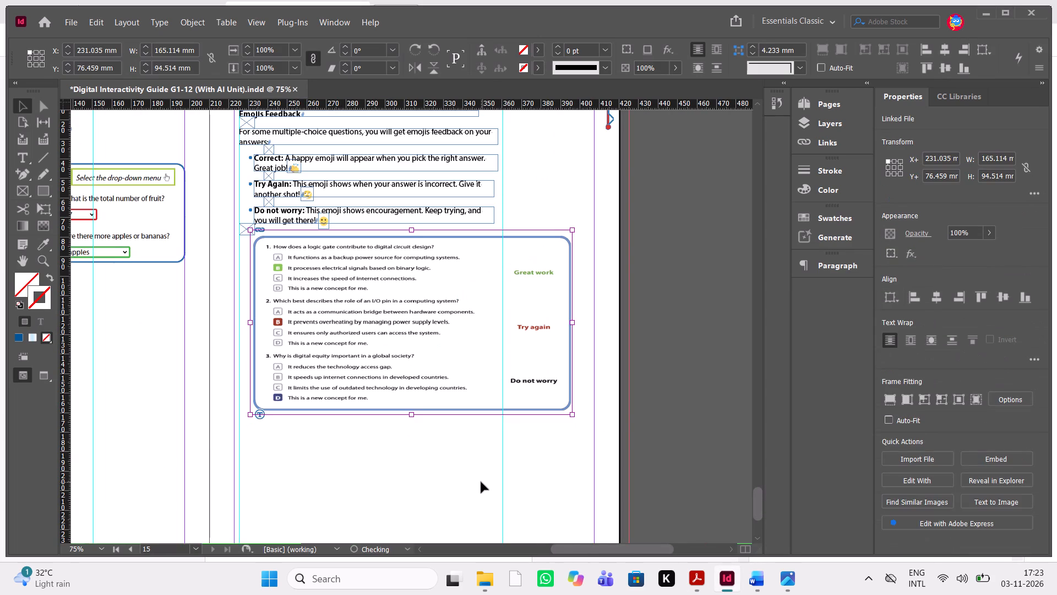
Delete the multiple-choice questions screenshot from its frame on page 15, keeping the empty frame.
click(530, 456)
click(413, 324)
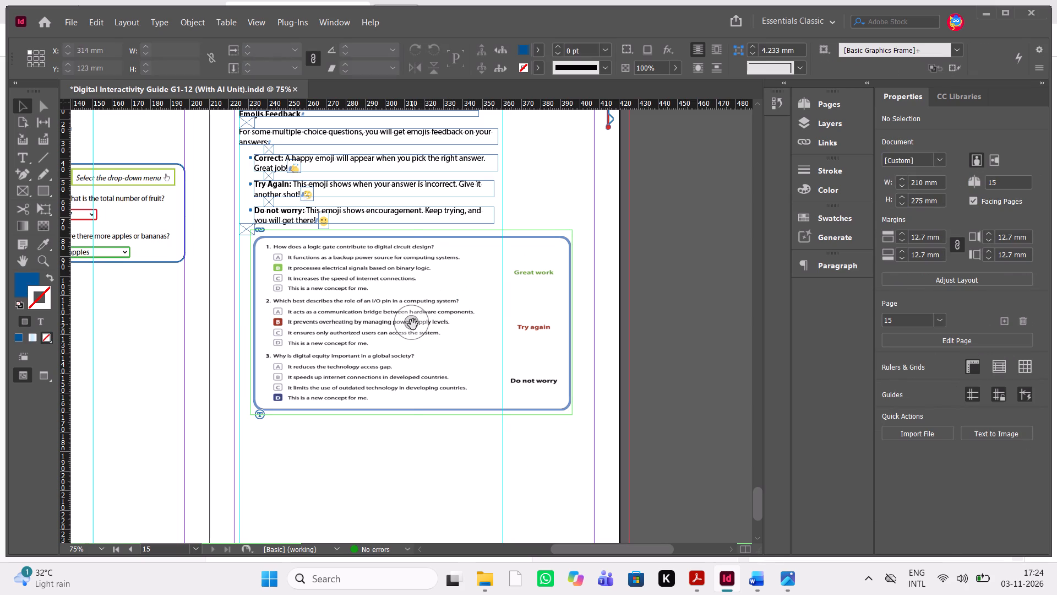
key(Delete)
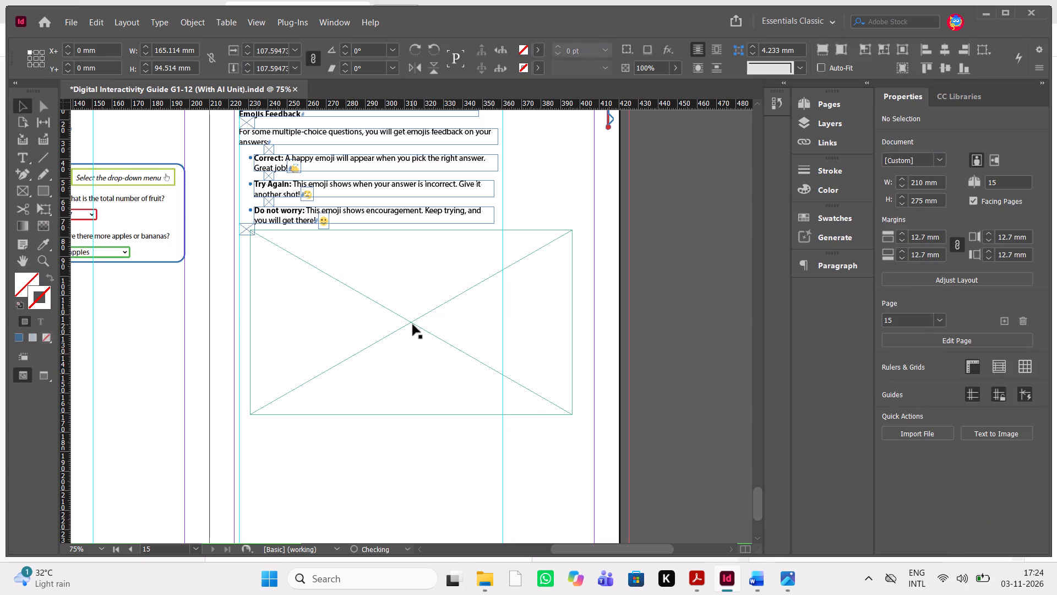
Move the empty screenshot frame on page 15 down 3.5 mm, clear of the Do not worry bullet.
click(413, 324)
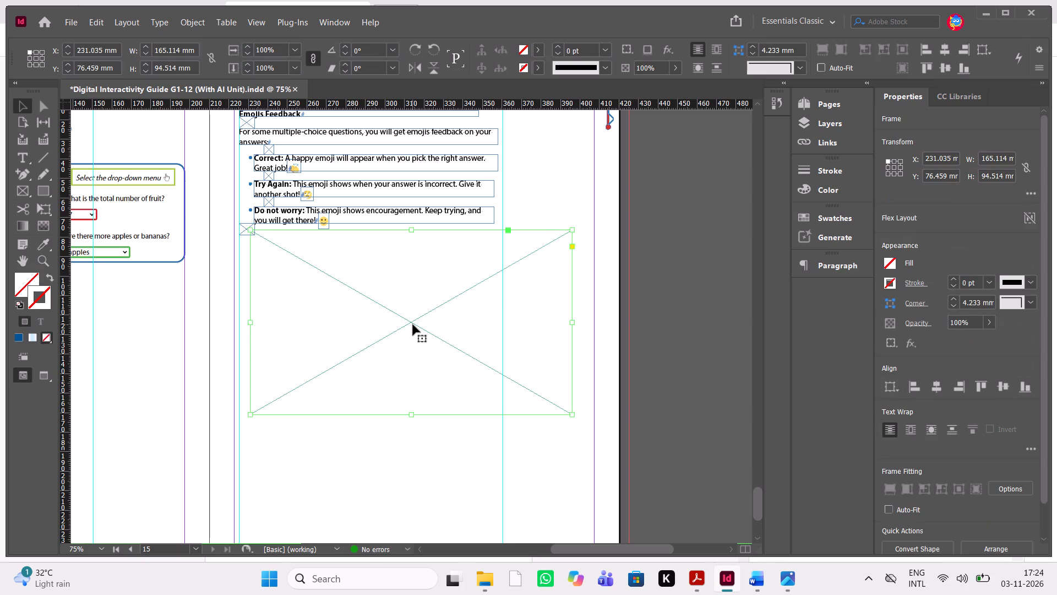
key(shift+Down)
key(shift+Down)
key(Up)
key(Up)
key(Up)
key(Up)
key(Up)
key(Up)
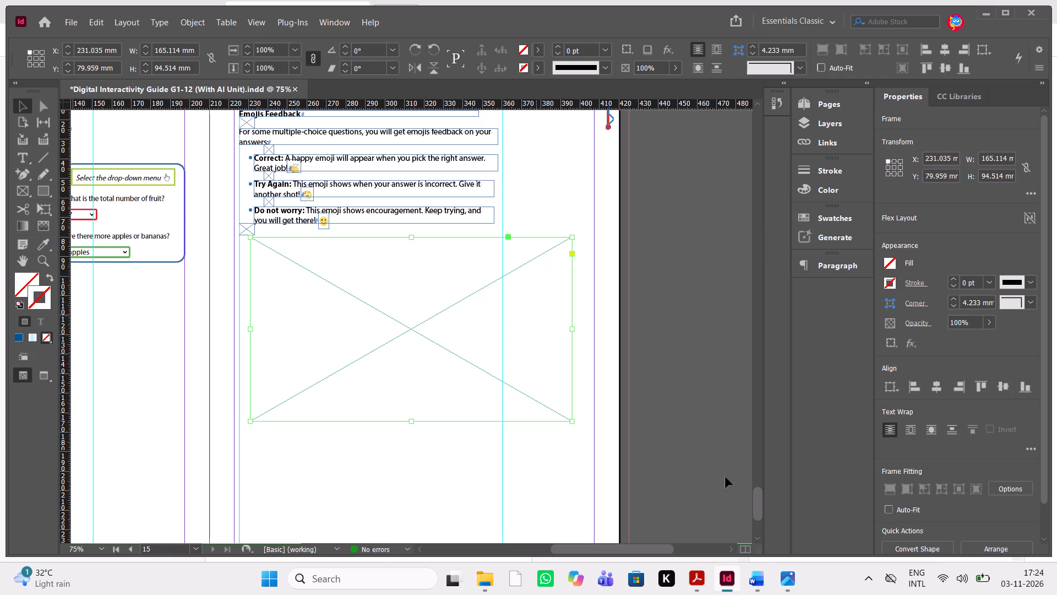
Switch to the Word manuscript and locate the multiple-choice screenshot under the Emojis Feedback heading.
click(760, 589)
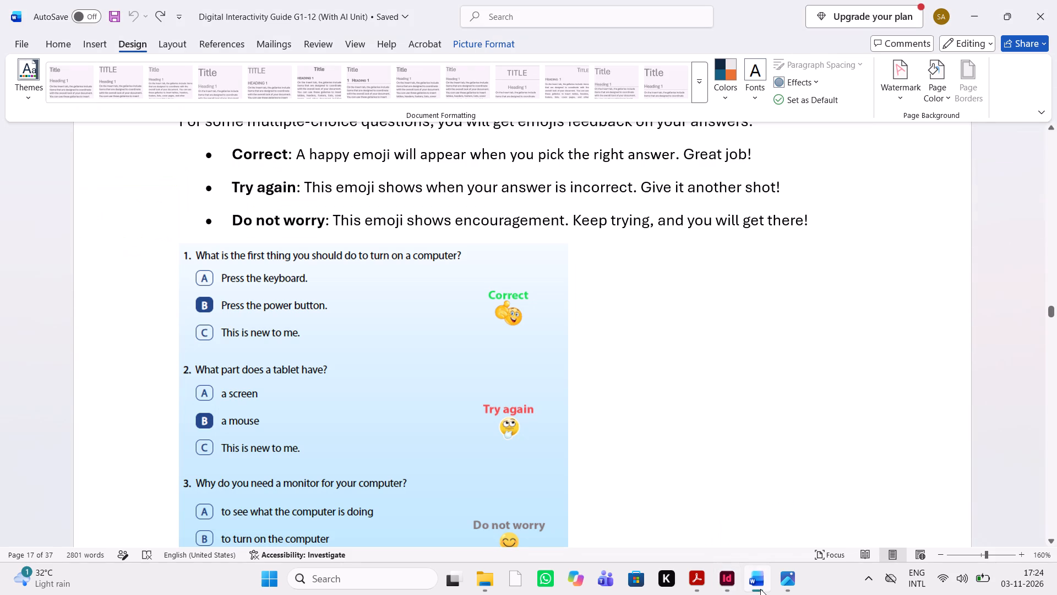
scroll(696, 584, down, 1)
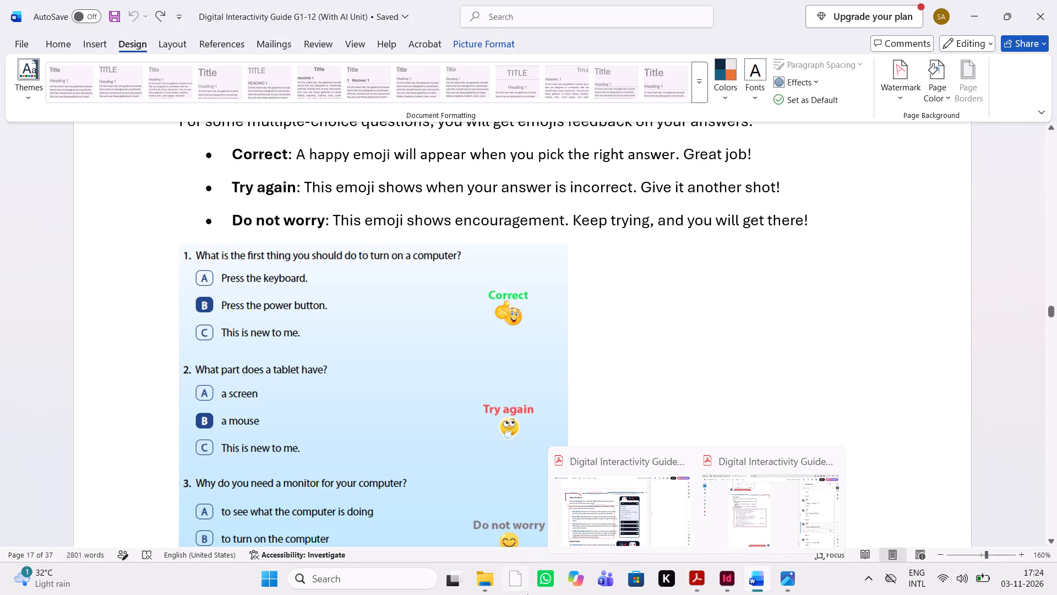
scroll(456, 413, down, 5)
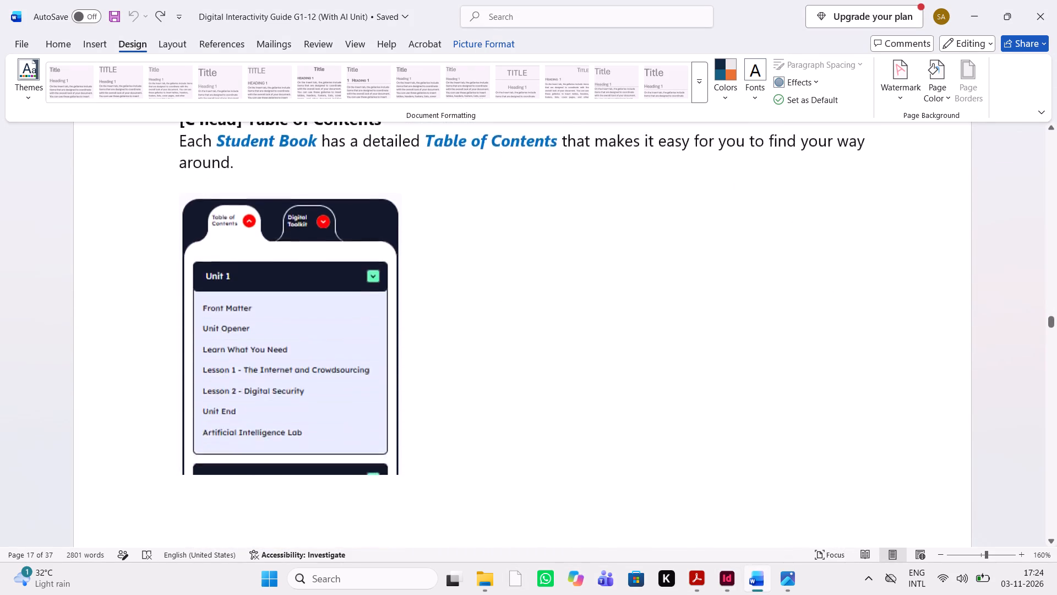
scroll(456, 413, down, 1)
scroll(456, 413, up, 5)
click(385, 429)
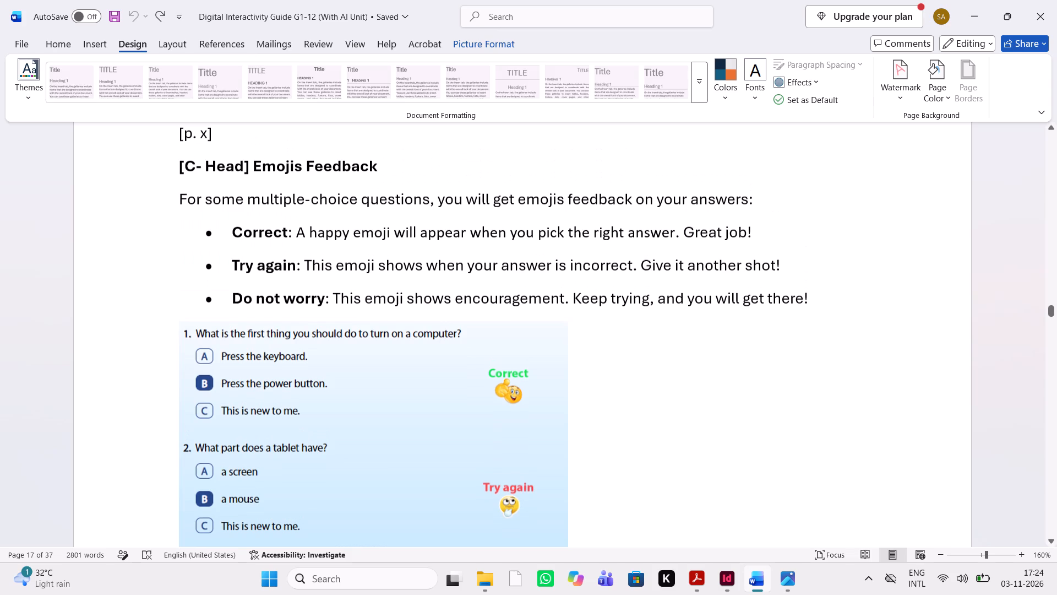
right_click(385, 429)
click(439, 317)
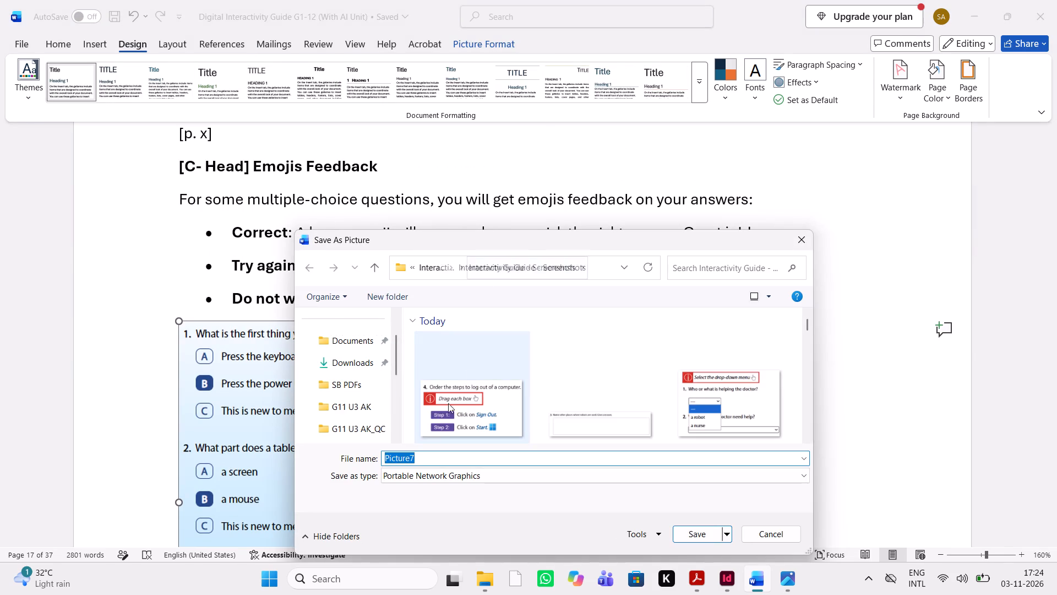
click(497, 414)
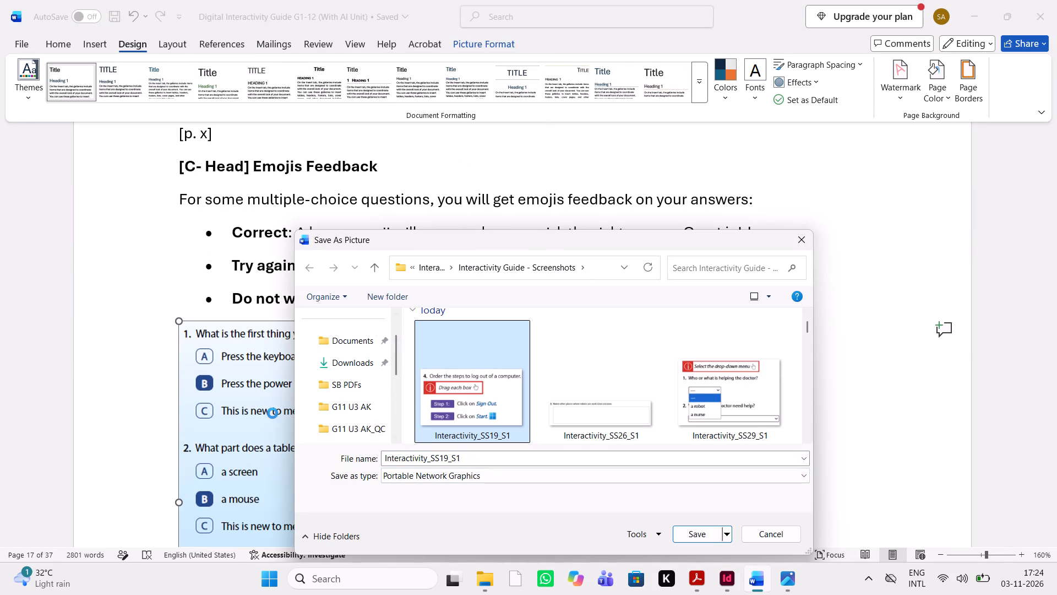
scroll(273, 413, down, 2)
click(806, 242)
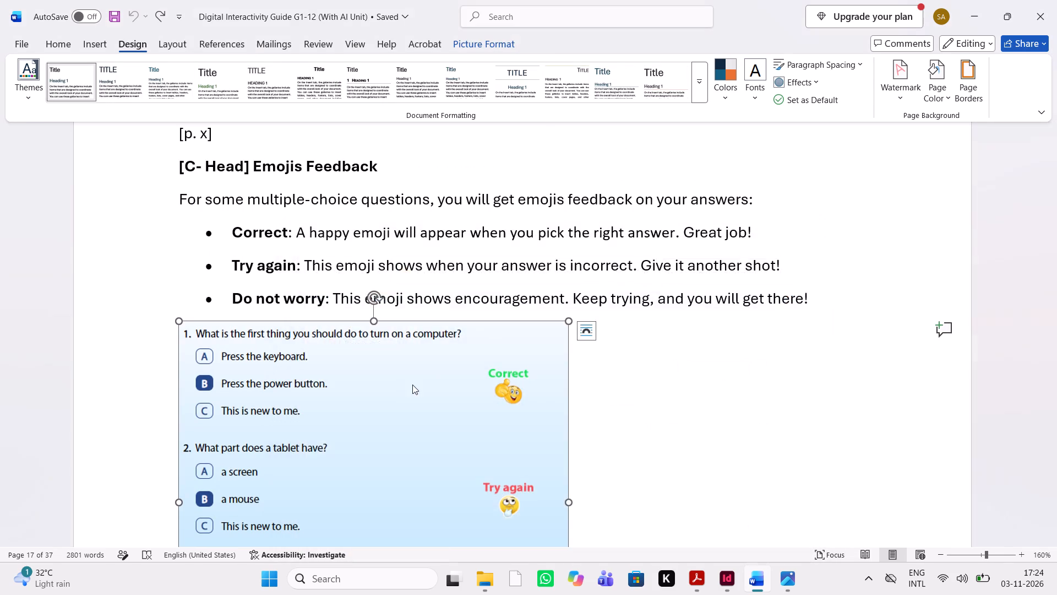
Save the Emojis Feedback screenshot from the manuscript as a PNG named Interactivity_SS07_S1 in the Interactivity Guide - Screenshots folder.
scroll(412, 385, down, 2)
scroll(412, 385, up, 2)
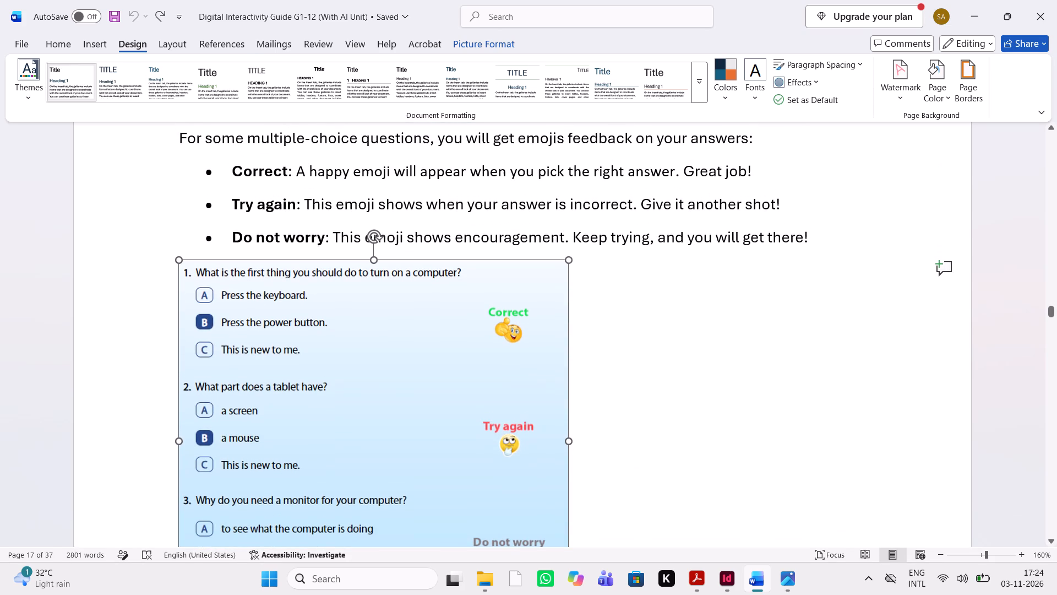
right_click(473, 436)
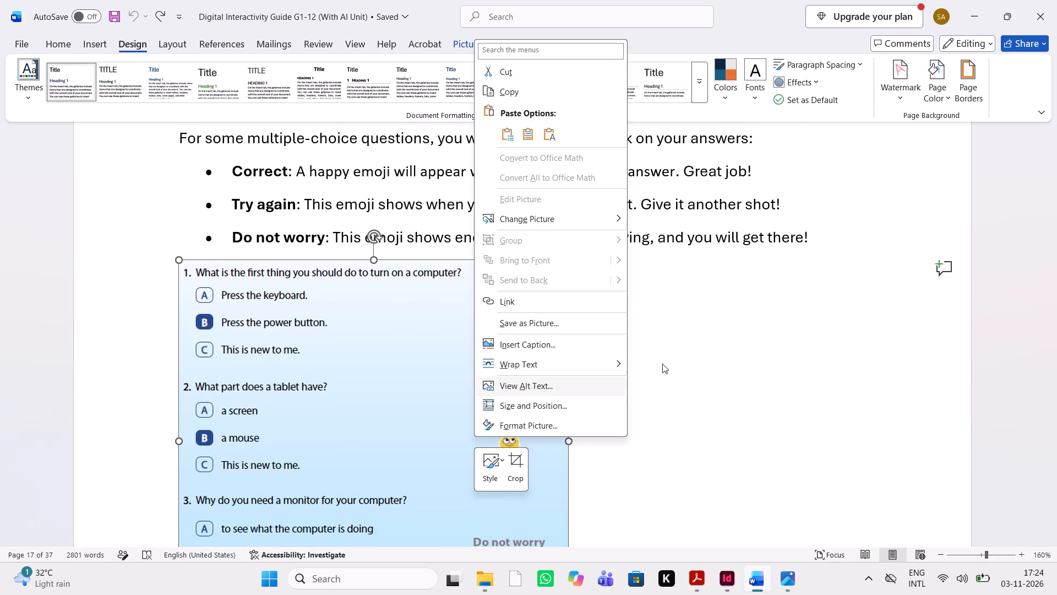
click(543, 315)
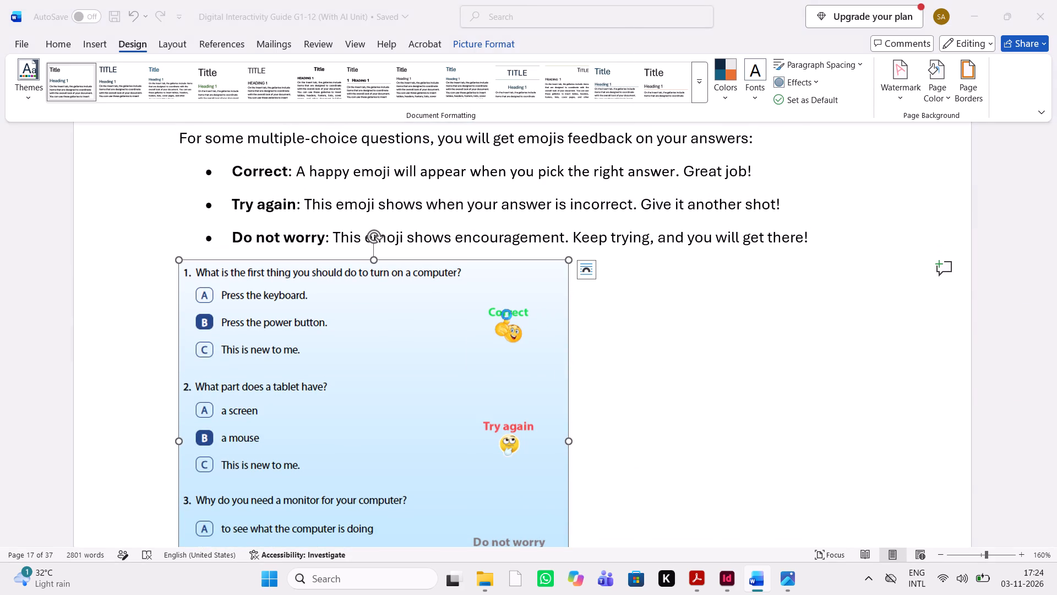
click(461, 392)
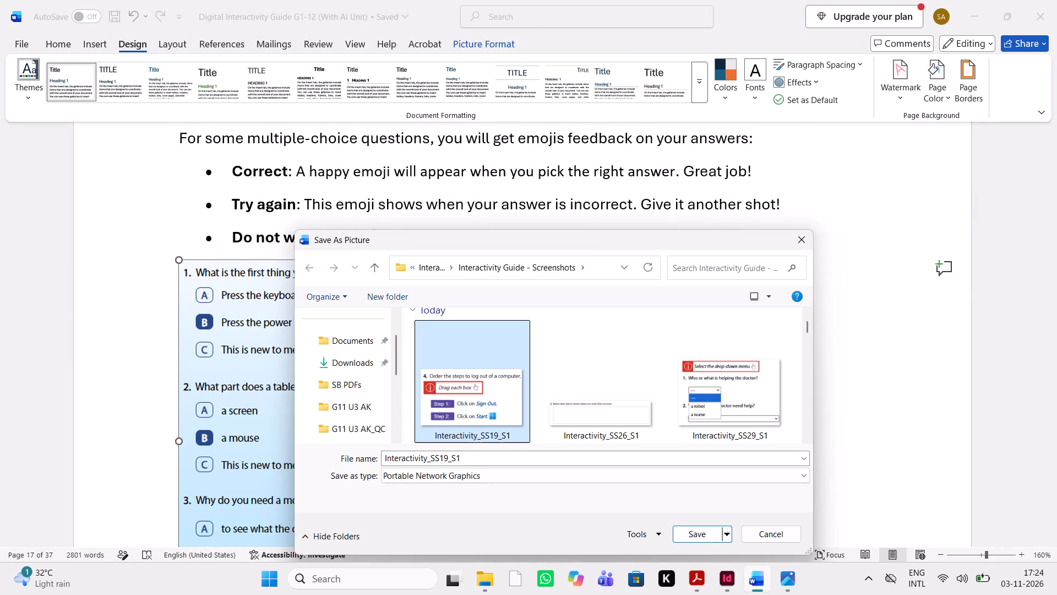
click(451, 457)
click(448, 456)
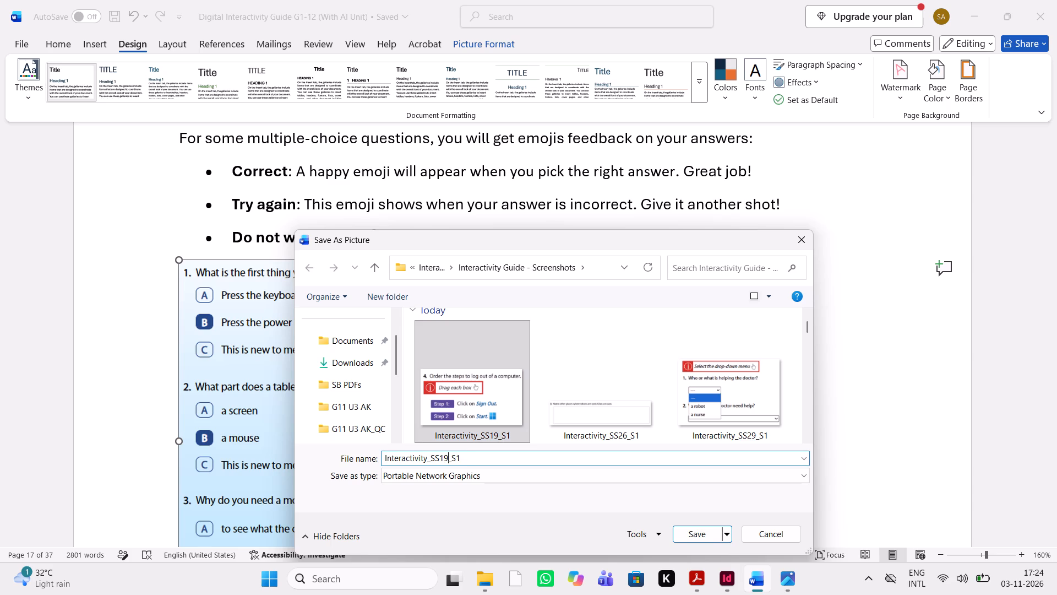
key(BackSpace)
key(BackSpace)
text(07)
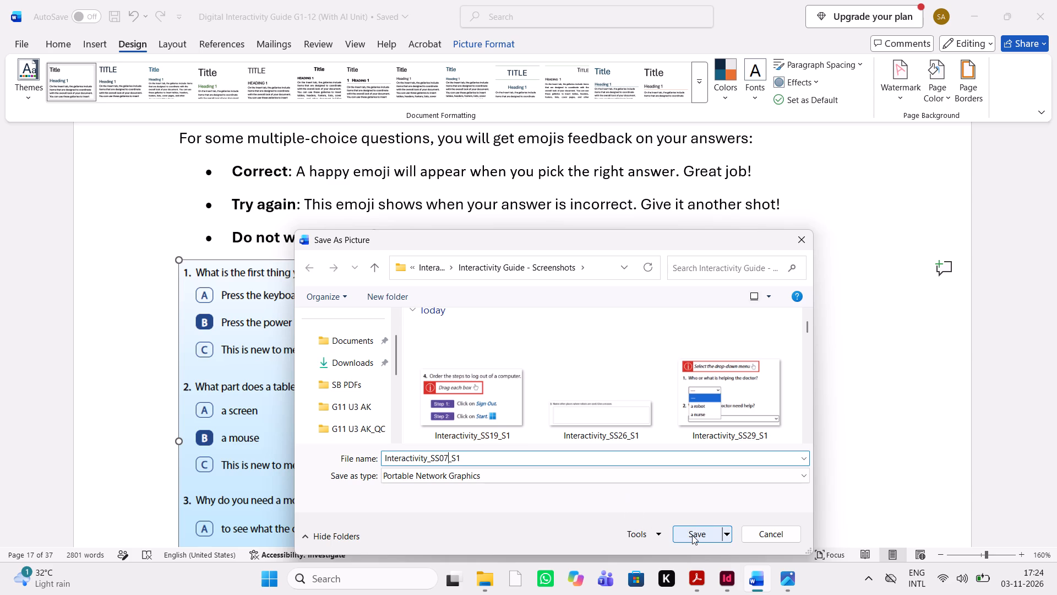
click(692, 535)
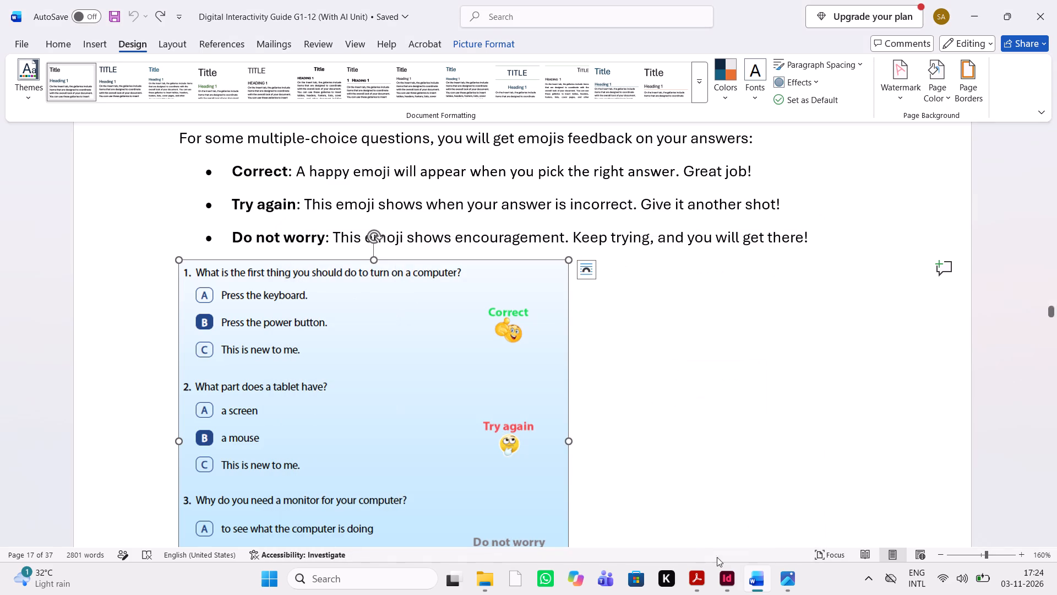
Back in InDesign, place the Interactivity_SS07_S1 image into the empty frame under Emojis Feedback on page 15.
click(725, 579)
click(417, 328)
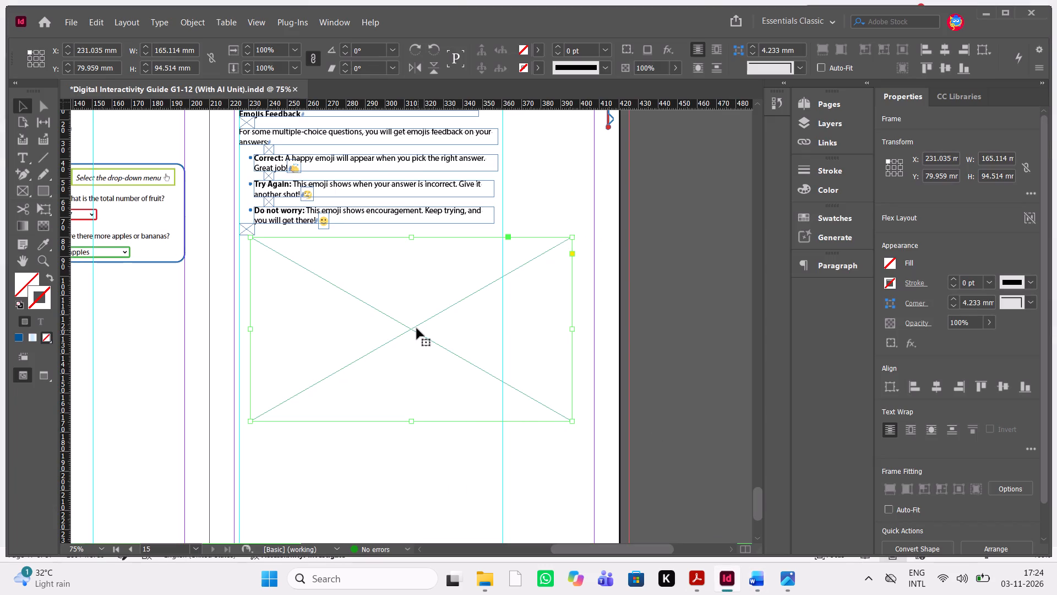
key(ctrl+d)
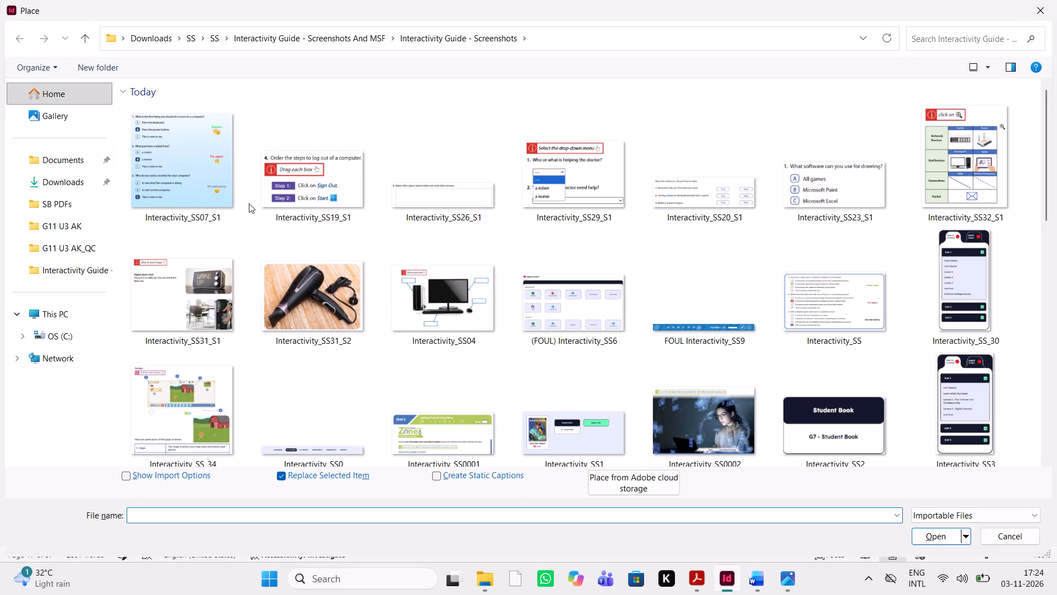
click(177, 190)
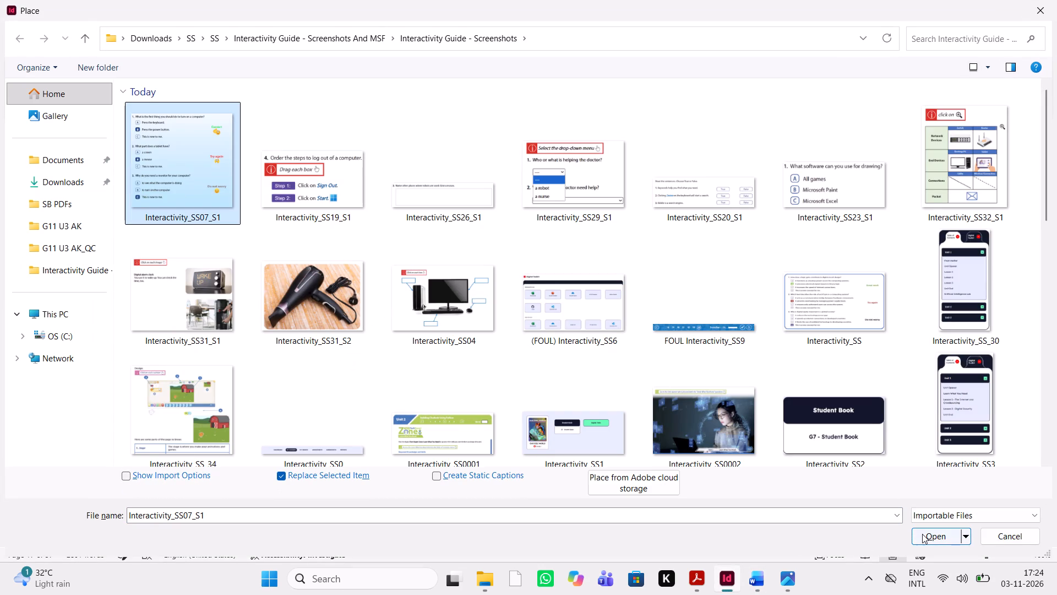
click(922, 534)
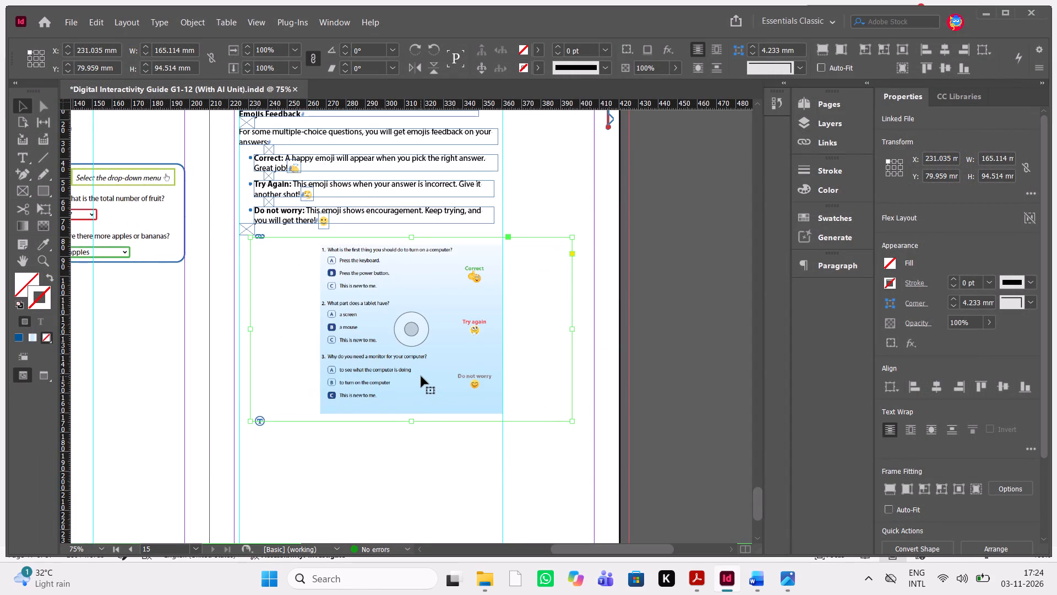
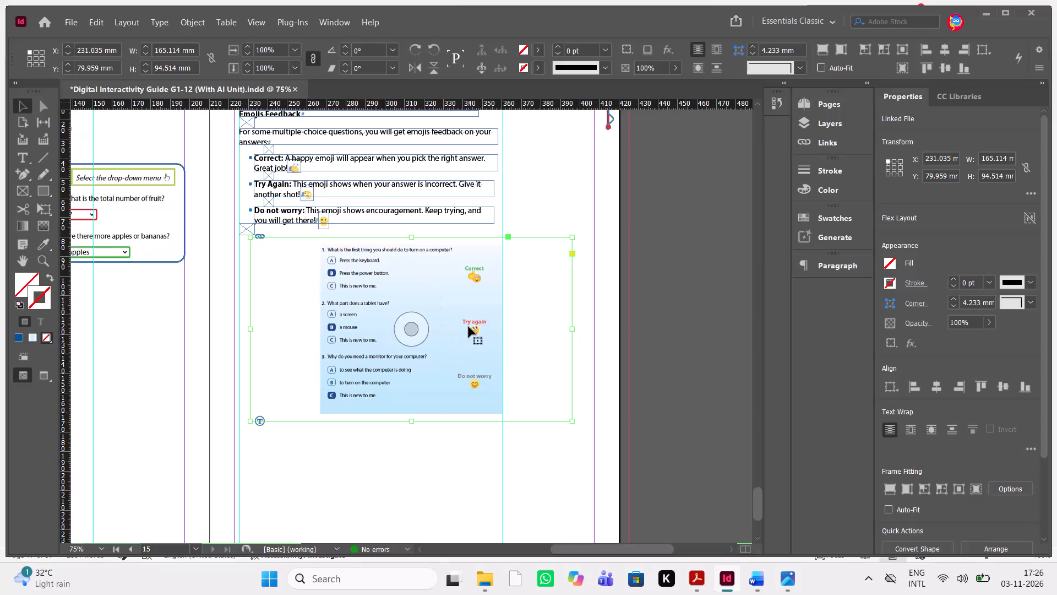
Undo the recent edits back to the logic-gate quiz image below the Emojis Feedback bullets, and redo one nudge of the drop-down image.
key(ctrl+z)
key(ctrl+z)
key(ctrl+z)
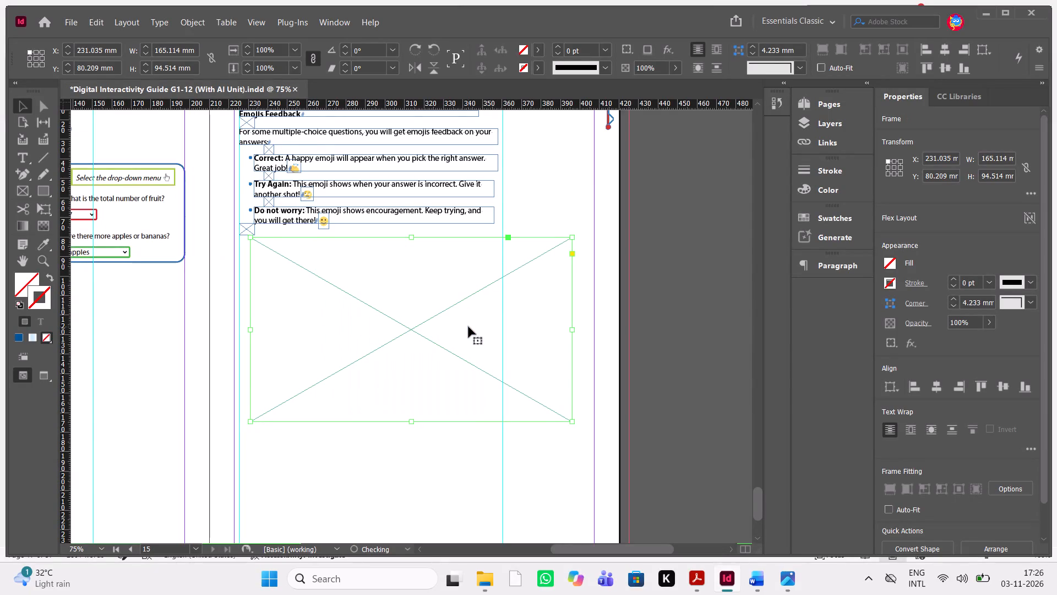
key(ctrl+z)
key(ctrl+z)
key(ctrl+z)
key(ctrl+z)
key(ctrl+z)
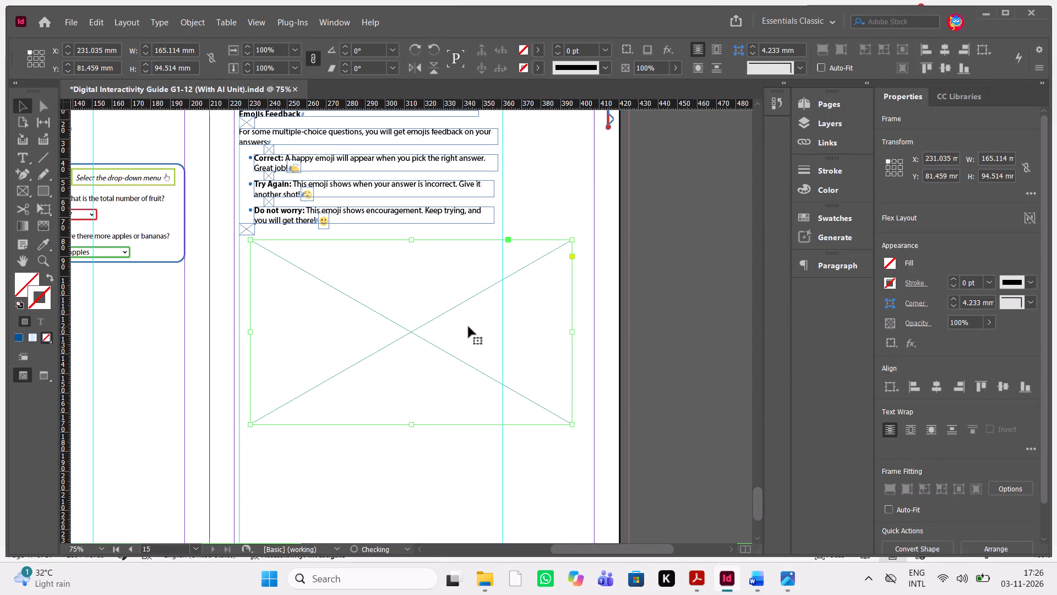
key(ctrl+z)
key(ctrl+z)
key(ctrl+z)
key(ctrl+z)
key(ctrl+z)
key(ctrl+z)
key(ctrl+z)
key(ctrl+z)
key(ctrl+z)
key(ctrl+z)
key(ctrl+z)
key(ctrl+z)
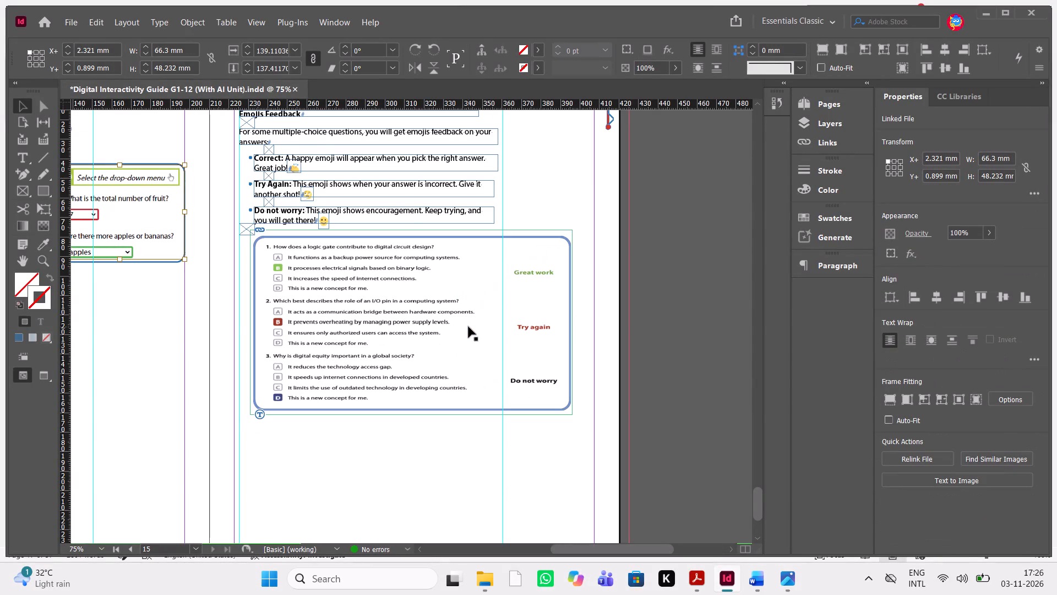
key(ctrl+shift+z)
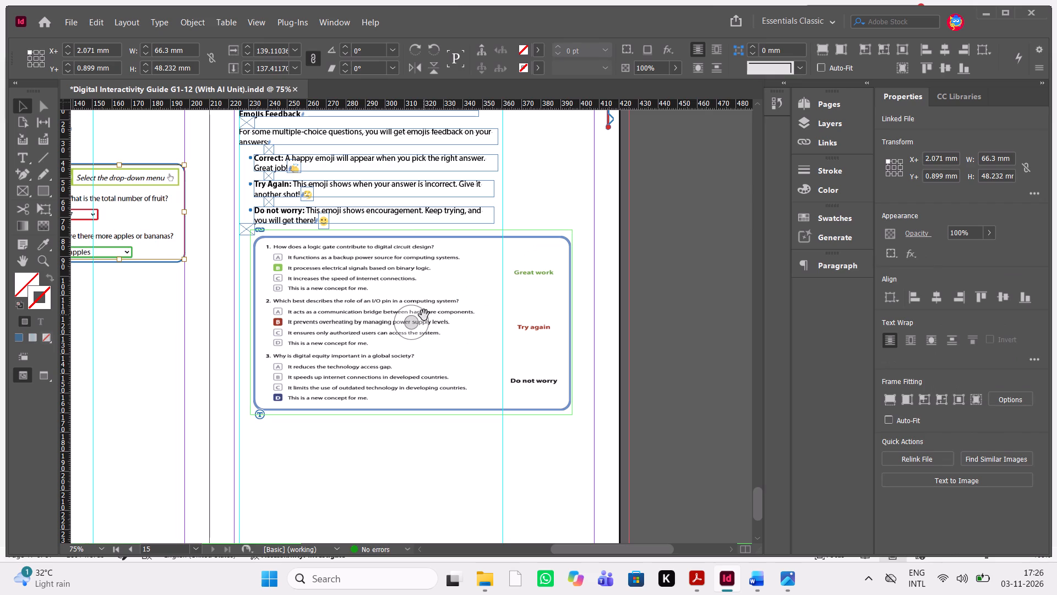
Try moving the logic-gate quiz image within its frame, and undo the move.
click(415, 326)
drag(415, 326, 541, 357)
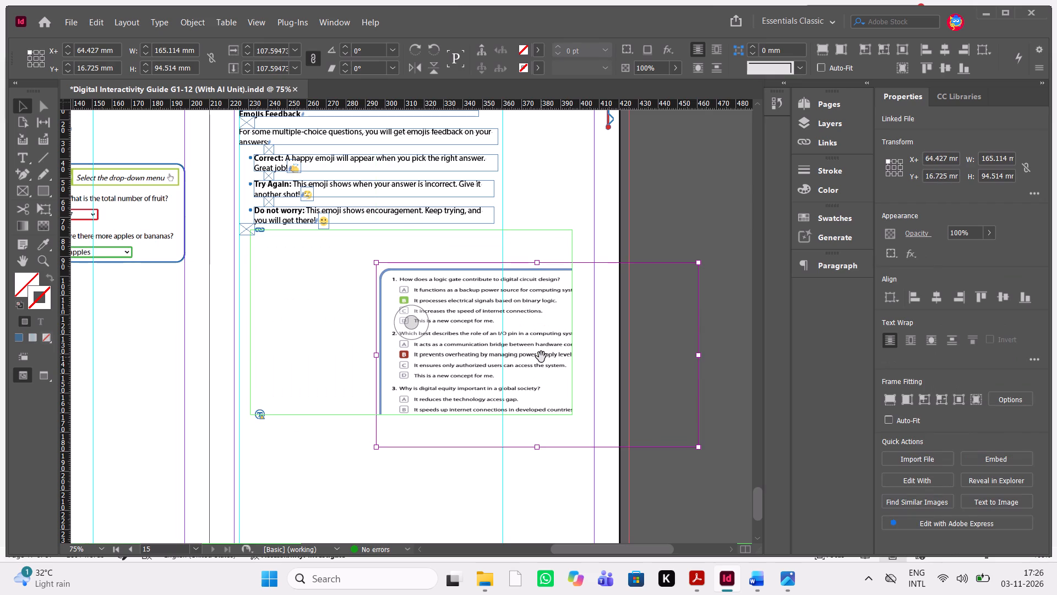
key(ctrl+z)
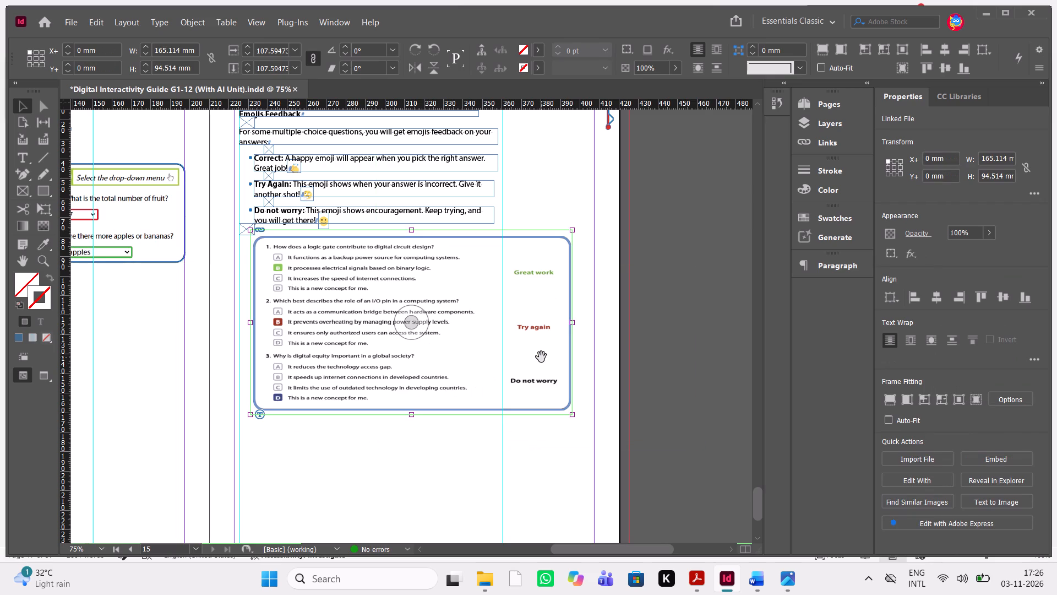
Delete the logic-gate quiz image from inside its frame below the Emojis Feedback bullets, keeping the empty frame.
drag(515, 506, 379, 369)
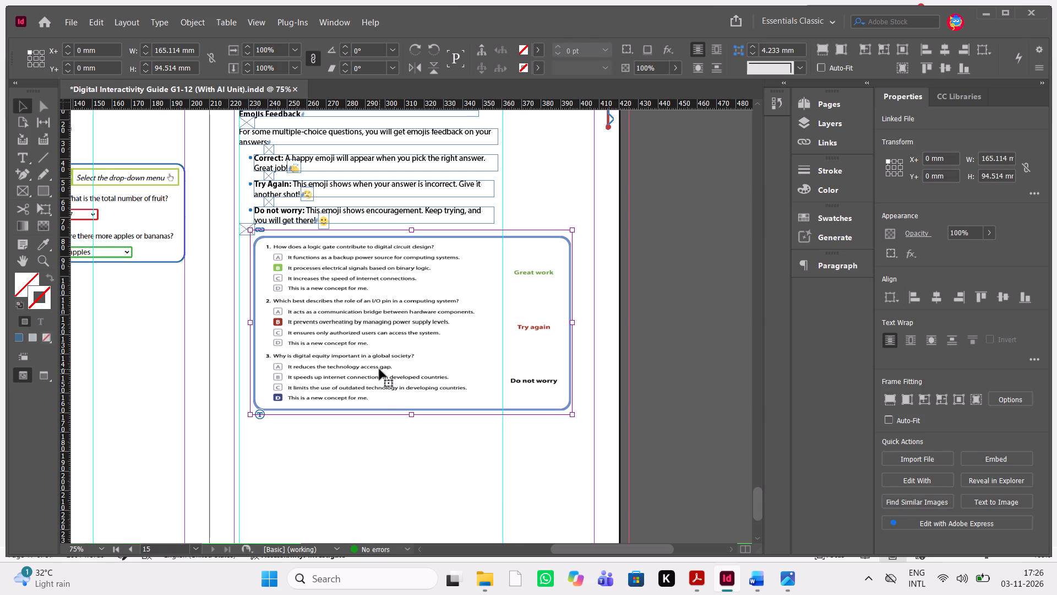
key(ctrl+shift+g)
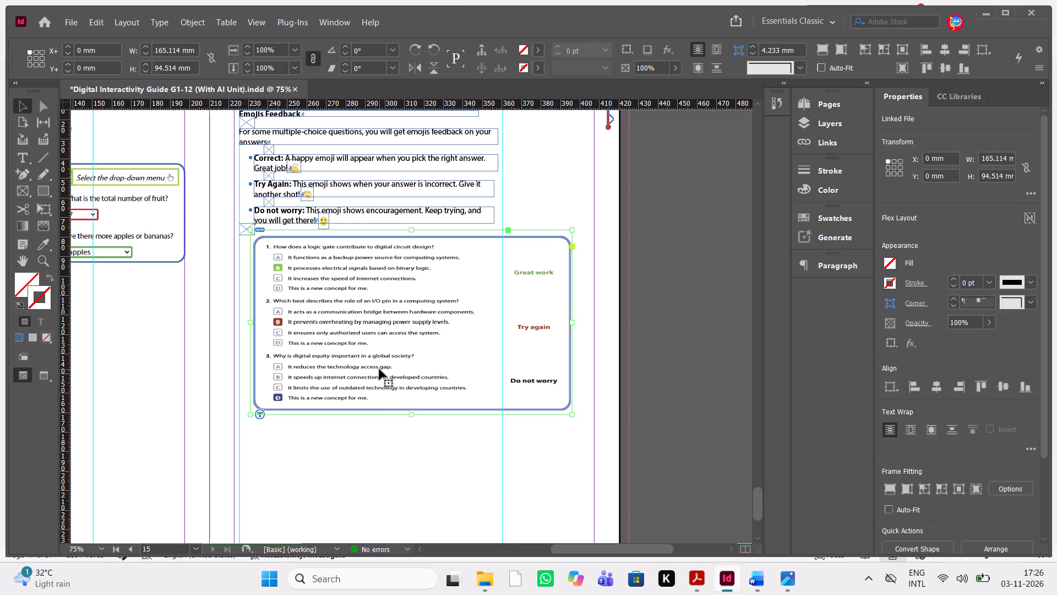
click(408, 328)
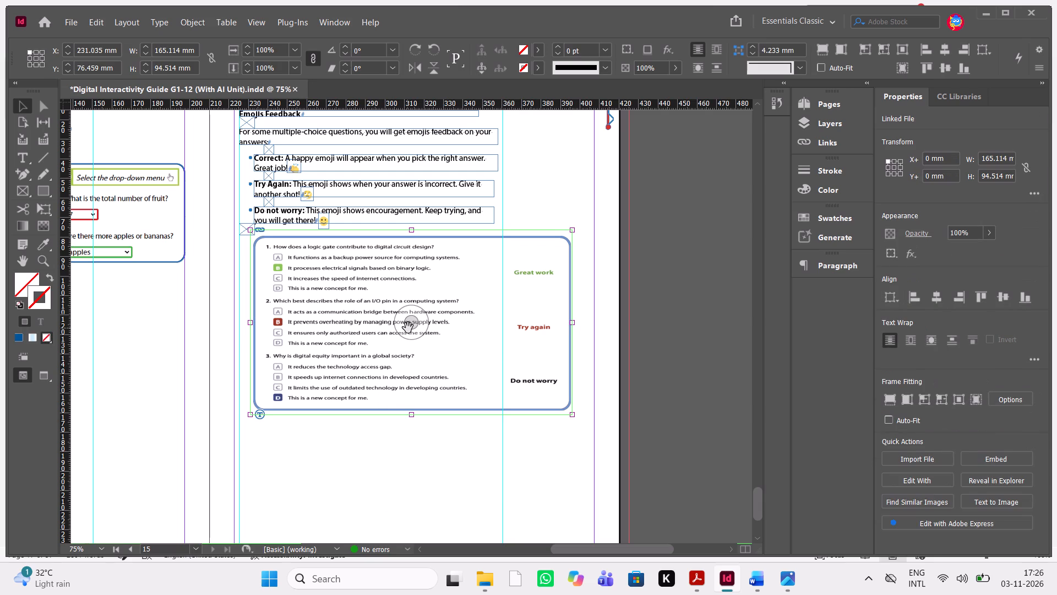
key(Delete)
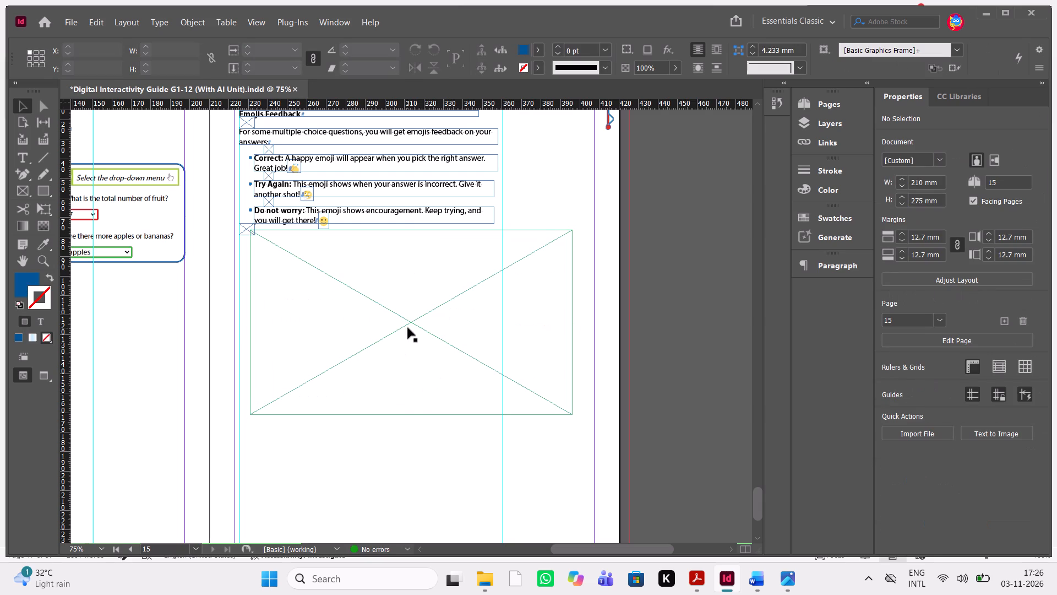
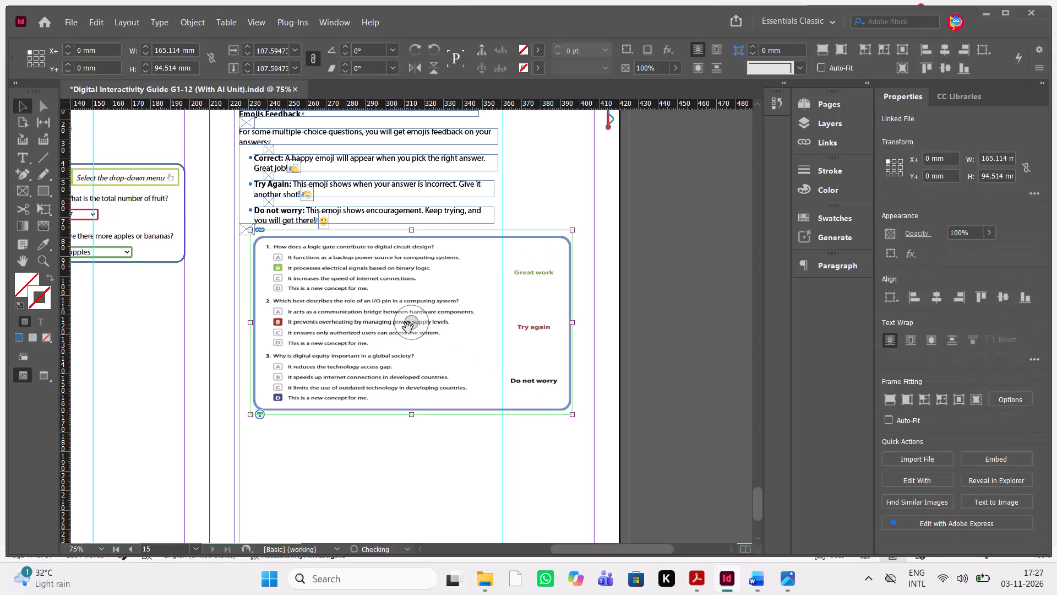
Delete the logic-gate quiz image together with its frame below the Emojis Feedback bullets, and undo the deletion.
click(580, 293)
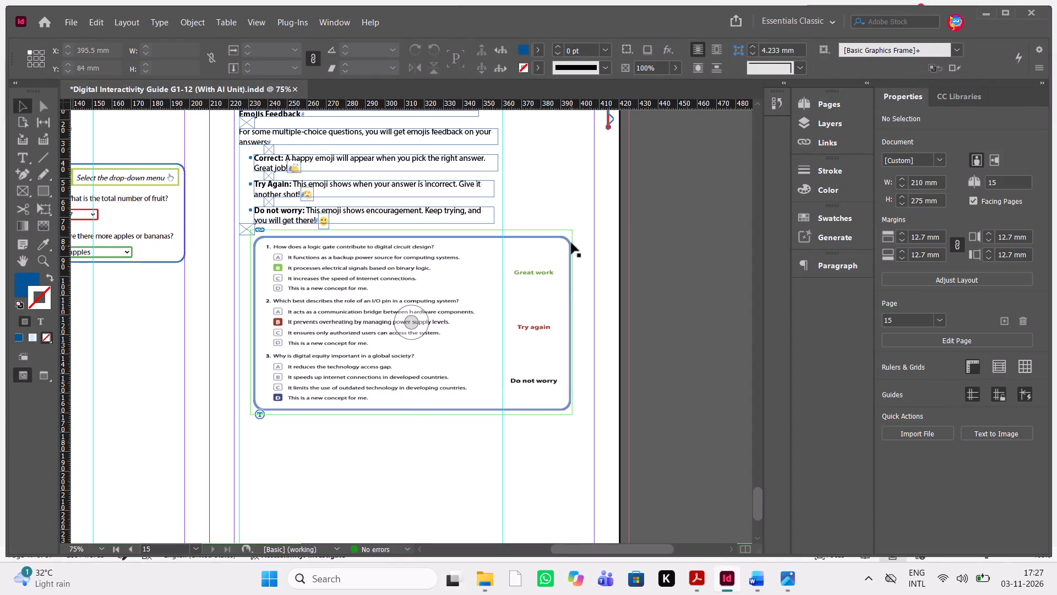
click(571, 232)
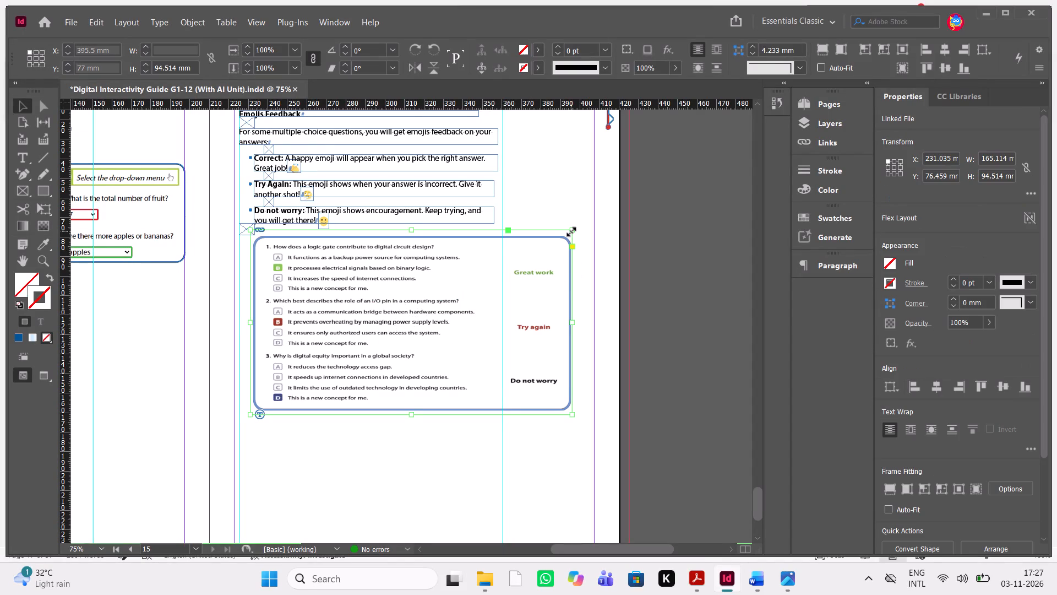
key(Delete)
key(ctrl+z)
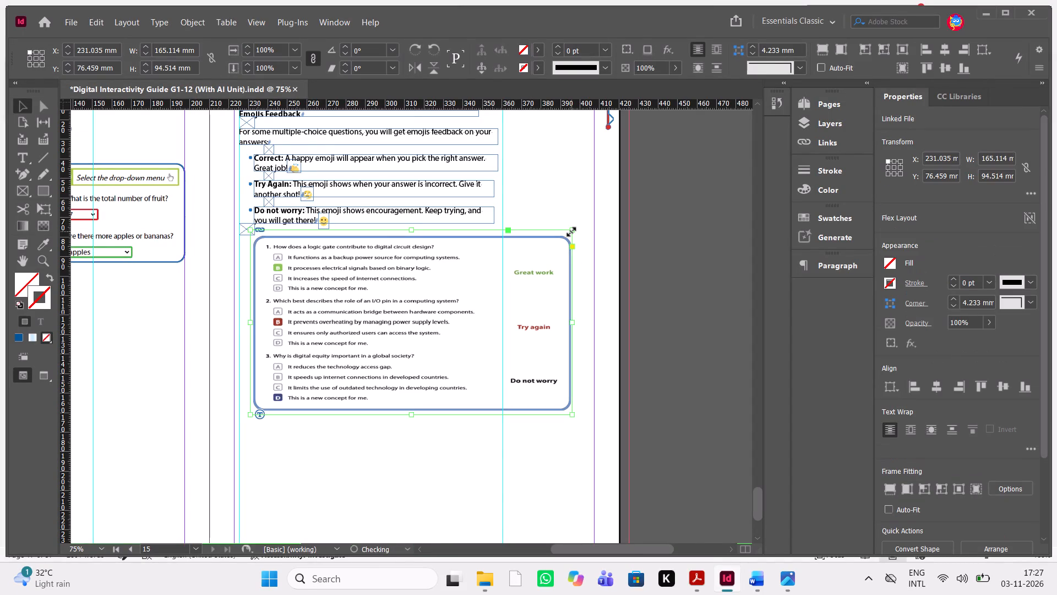
Remove the logic-gate quiz image from inside its frame below the Emojis Feedback bullets, keeping the frame.
click(557, 251)
click(406, 319)
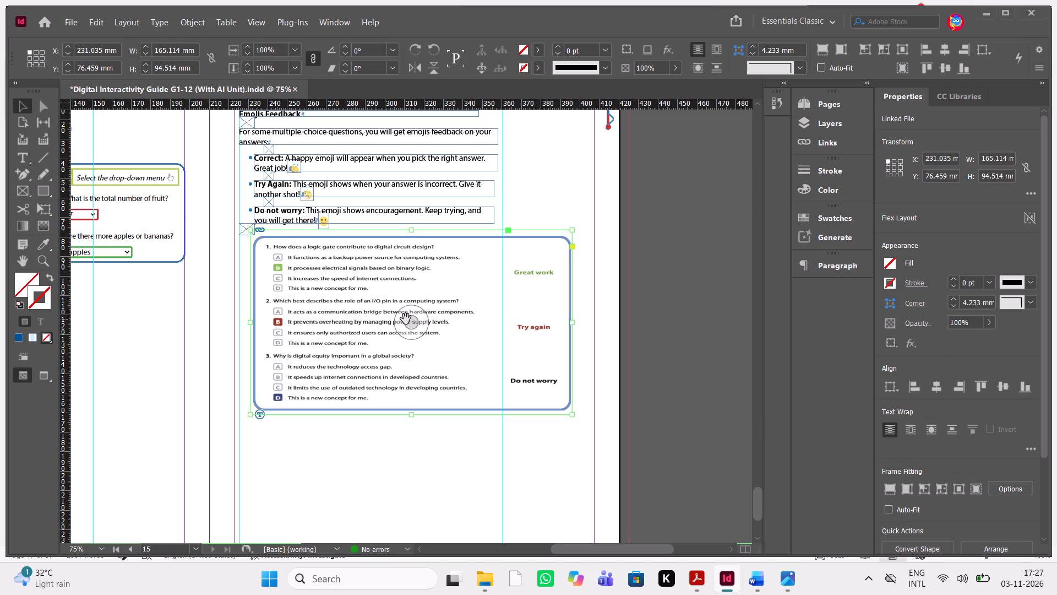
right_click(406, 319)
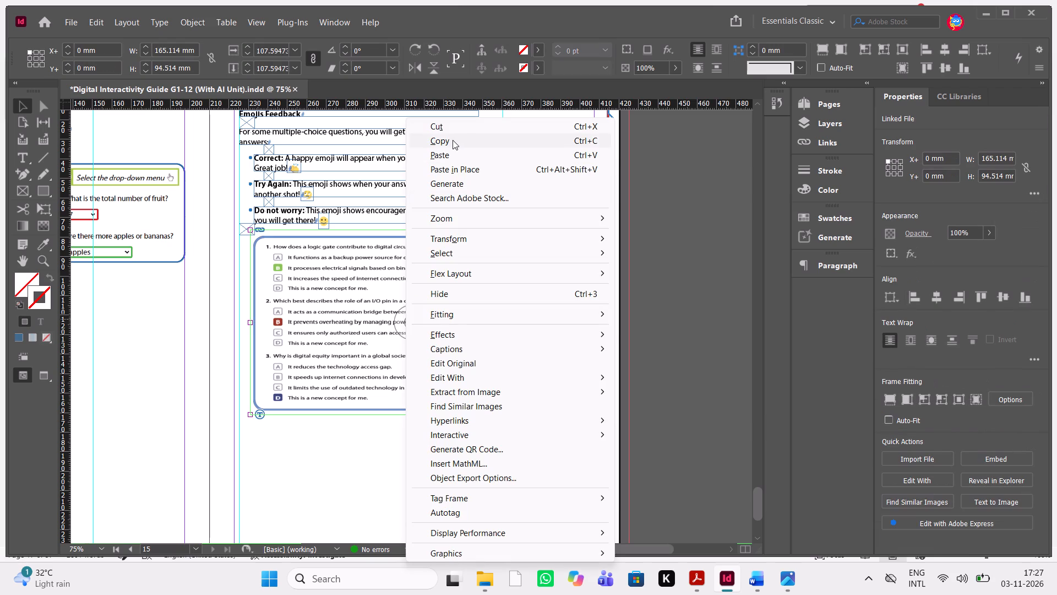
click(464, 129)
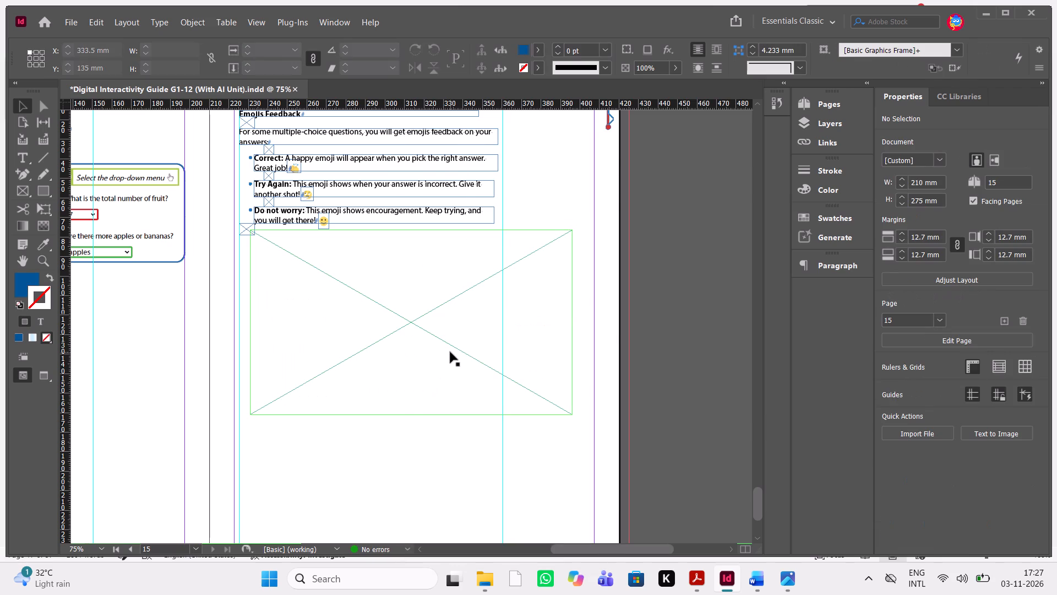
key(ctrl+z)
key(Delete)
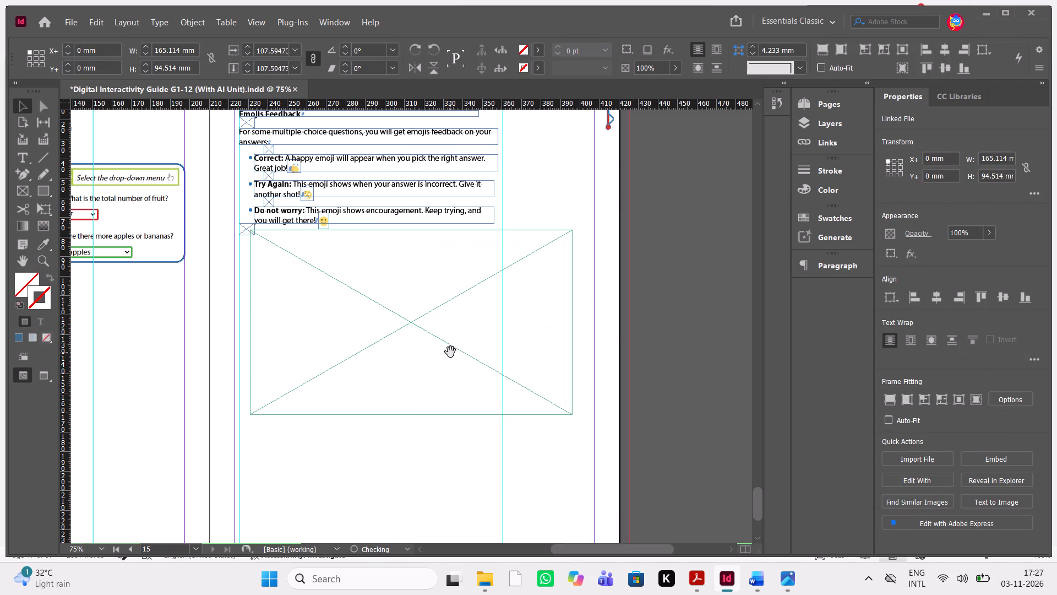
Delete the empty quiz frame below the Emojis Feedback bullets on page 15.
drag(505, 479, 388, 363)
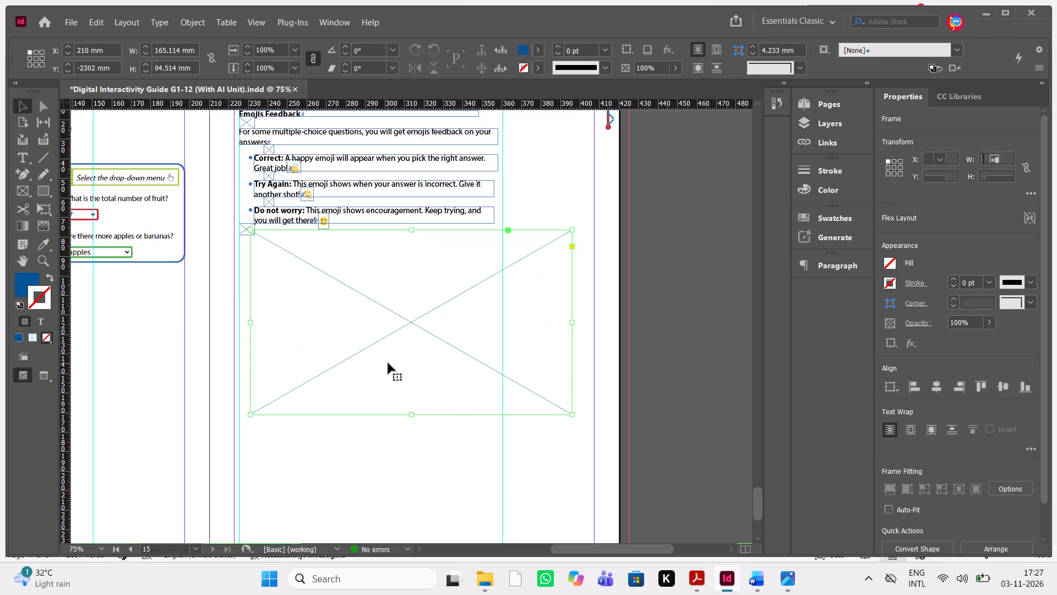
scroll(388, 363, right, 13)
scroll(388, 363, up, 3)
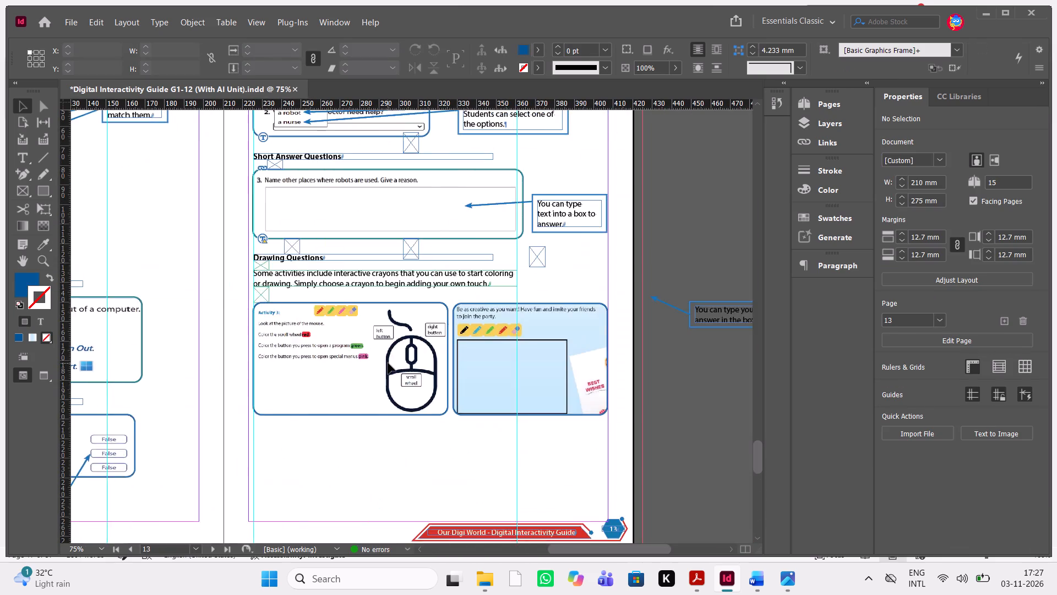
scroll(388, 363, up, 2)
scroll(388, 363, right, 2)
scroll(388, 363, up, 12)
scroll(388, 363, down, 11)
scroll(388, 363, left, 1)
scroll(388, 363, down, 2)
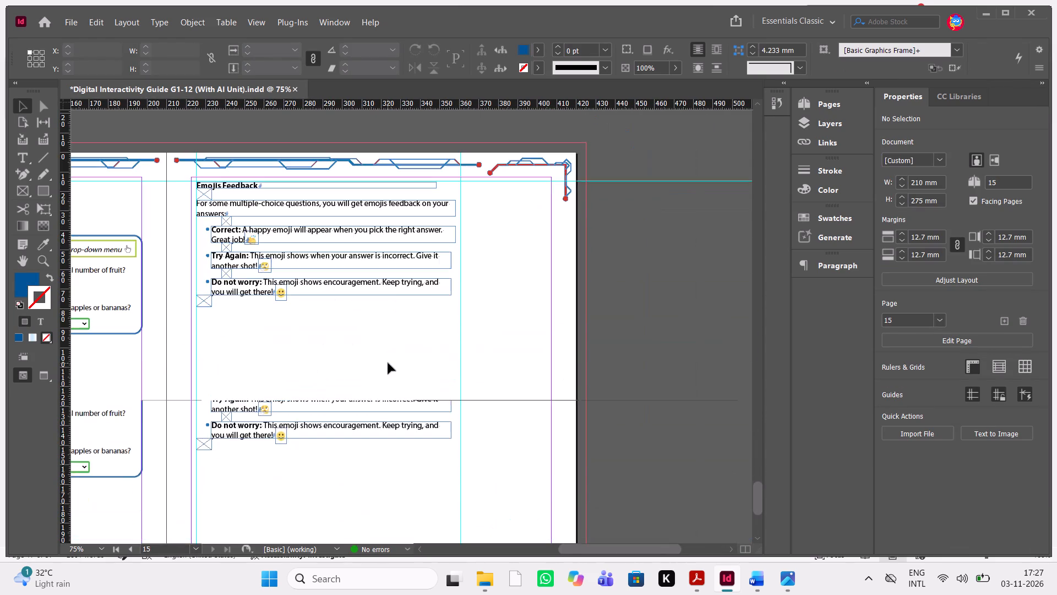
scroll(388, 363, down, 2)
key(ctrl+z)
scroll(388, 363, up, 1)
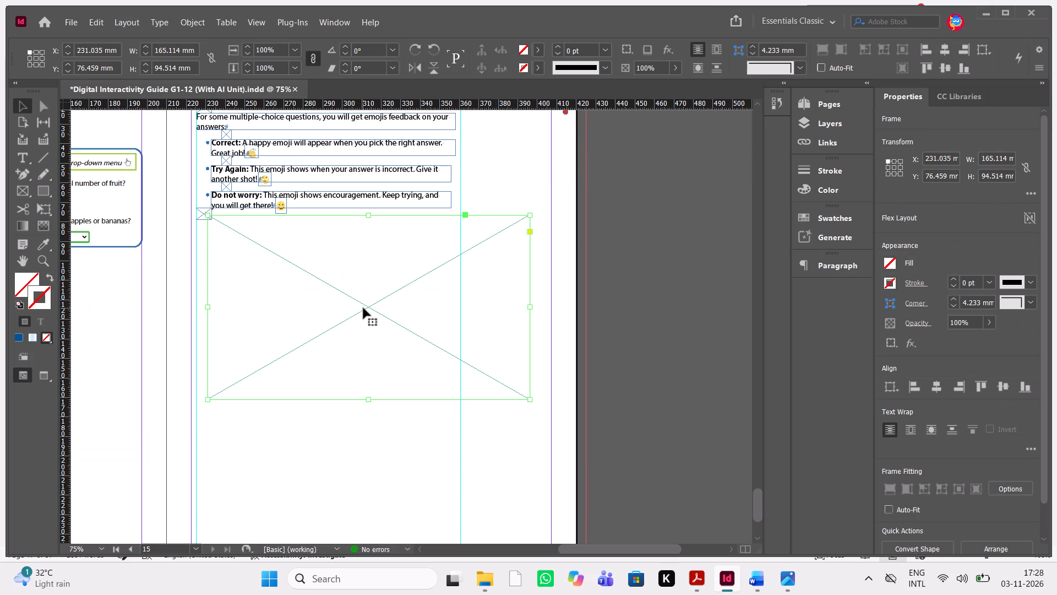
key(Delete)
Copy the blue-outlined vowel-sounds frame under Interactive Audio Buttons on page 10.
scroll(363, 308, up, 3)
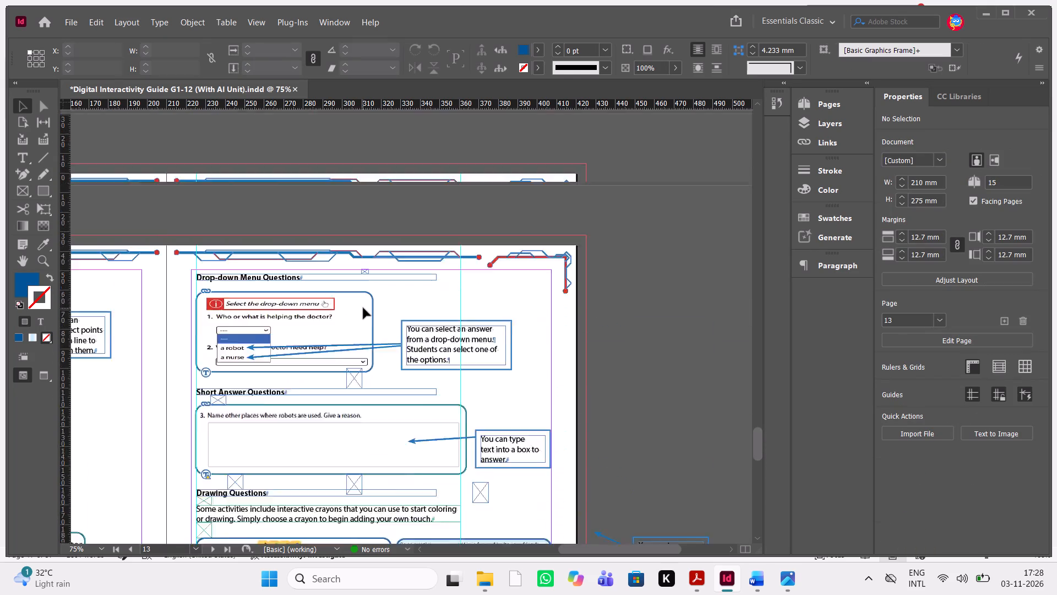
scroll(363, 308, up, 1)
scroll(363, 308, right, 1)
scroll(363, 308, up, 2)
scroll(363, 308, down, 1)
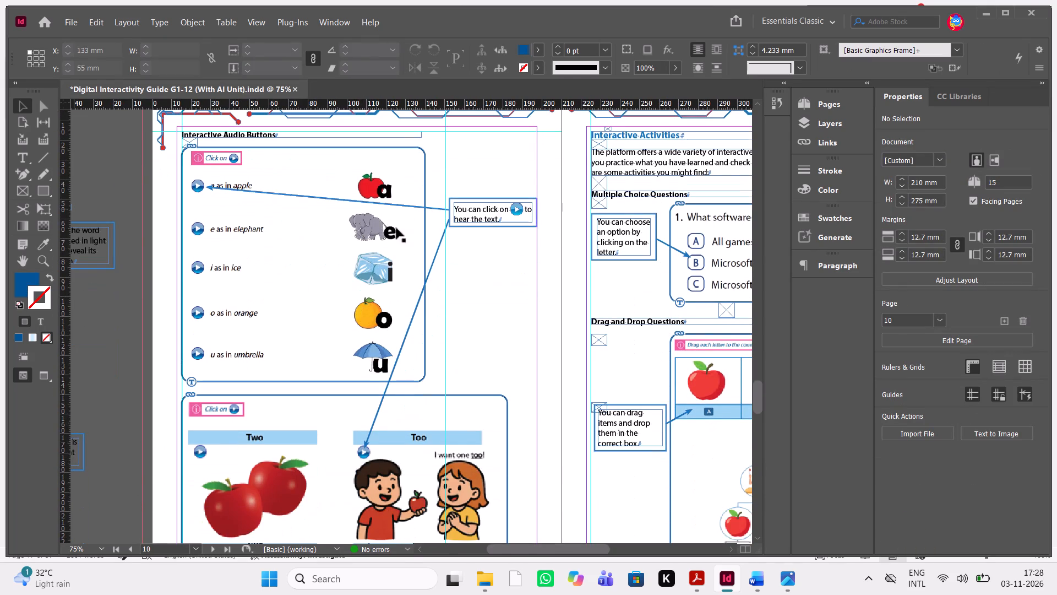
click(423, 357)
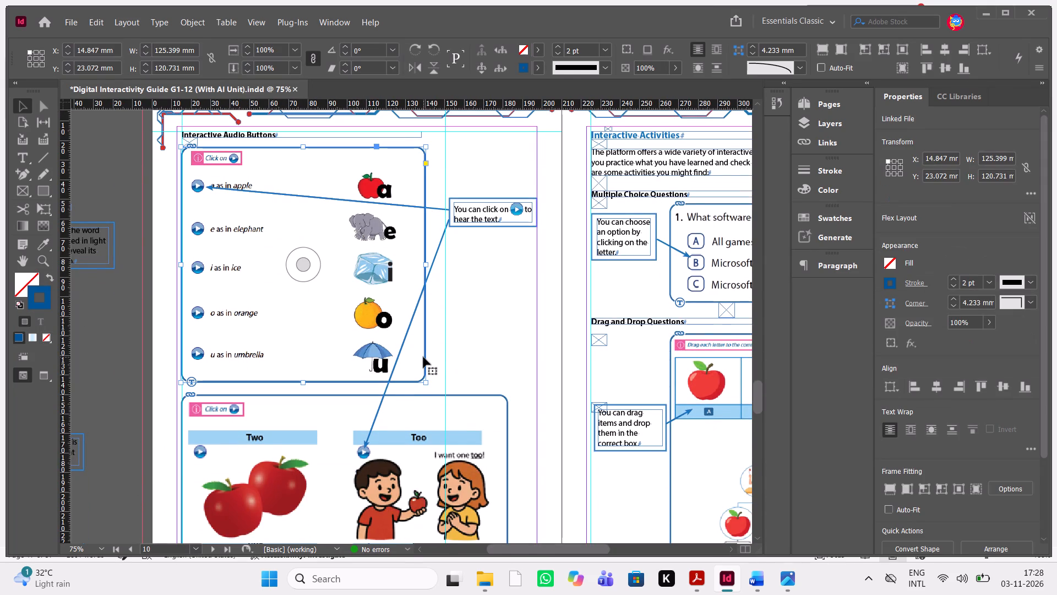
key(ctrl+c)
Paste the copied blue-outlined frame onto page 15 below the Emojis Feedback bullets.
scroll(423, 357, down, 3)
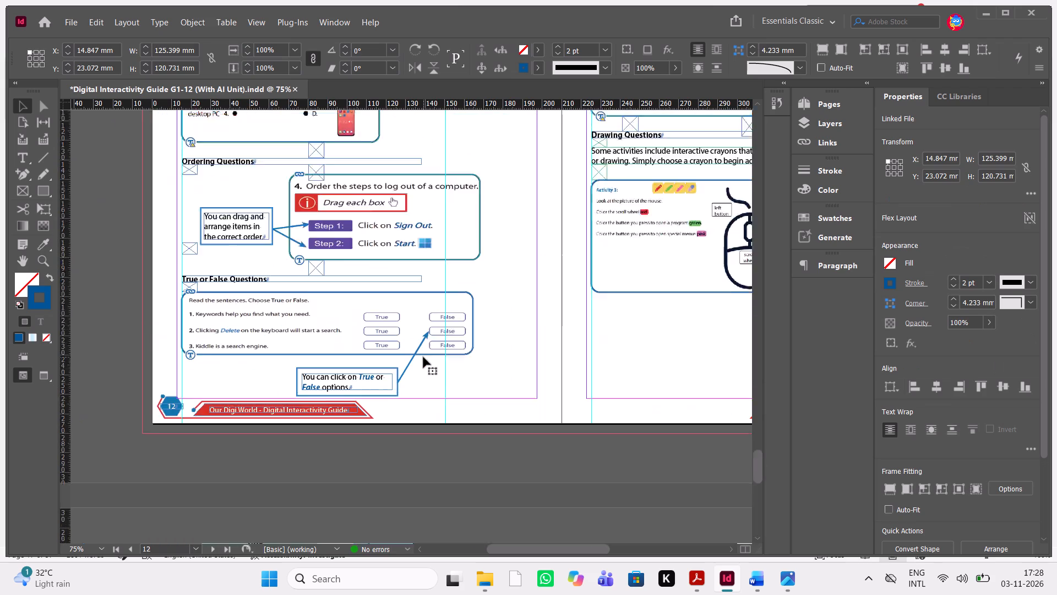
scroll(423, 357, down, 2)
scroll(423, 357, up, 5)
scroll(423, 357, down, 2)
scroll(423, 357, up, 1)
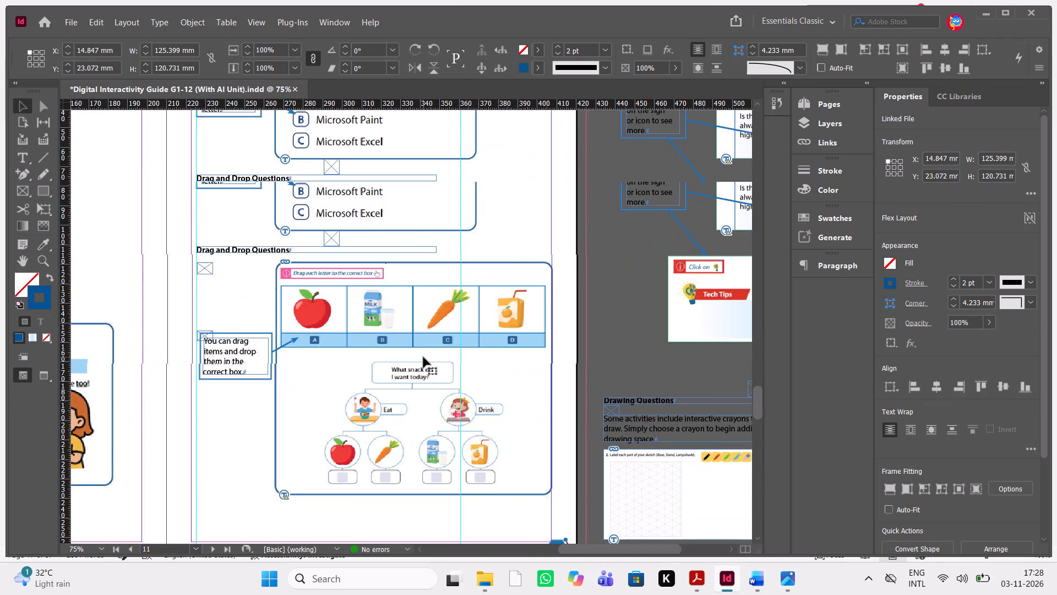
scroll(423, 357, up, 1)
scroll(423, 357, down, 1)
scroll(423, 407, down, 5)
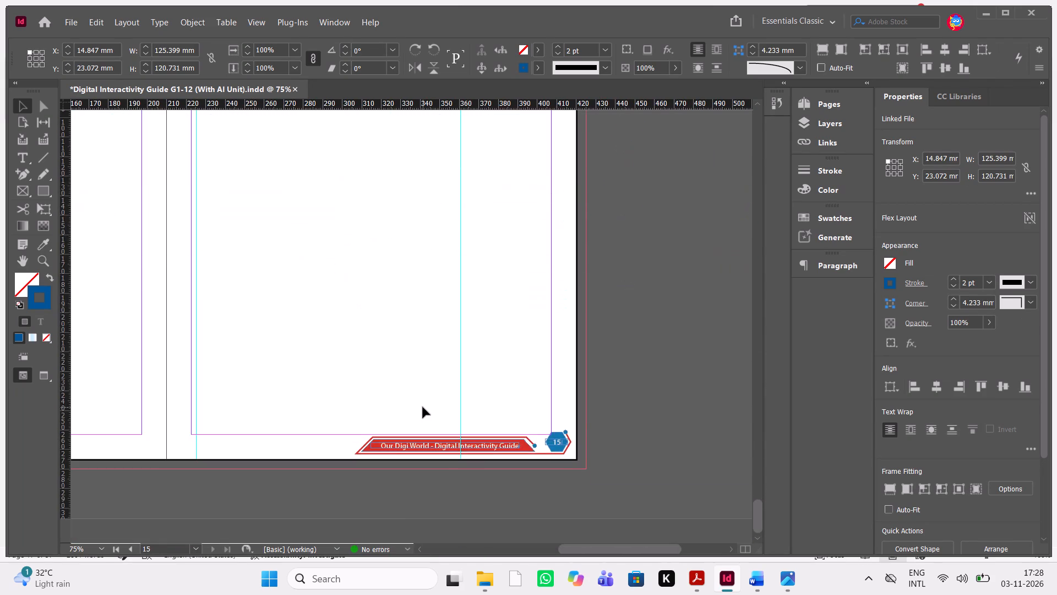
scroll(423, 407, down, 2)
key(ctrl+equal)
key(ctrl+equal)
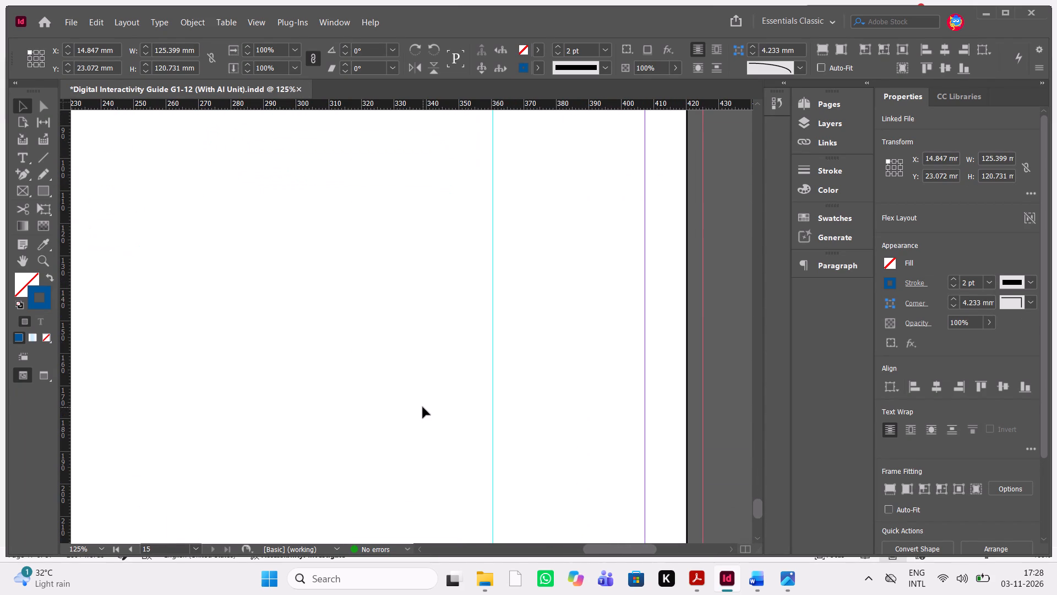
key(ctrl+v)
scroll(423, 407, up, 1)
scroll(382, 418, down, 1)
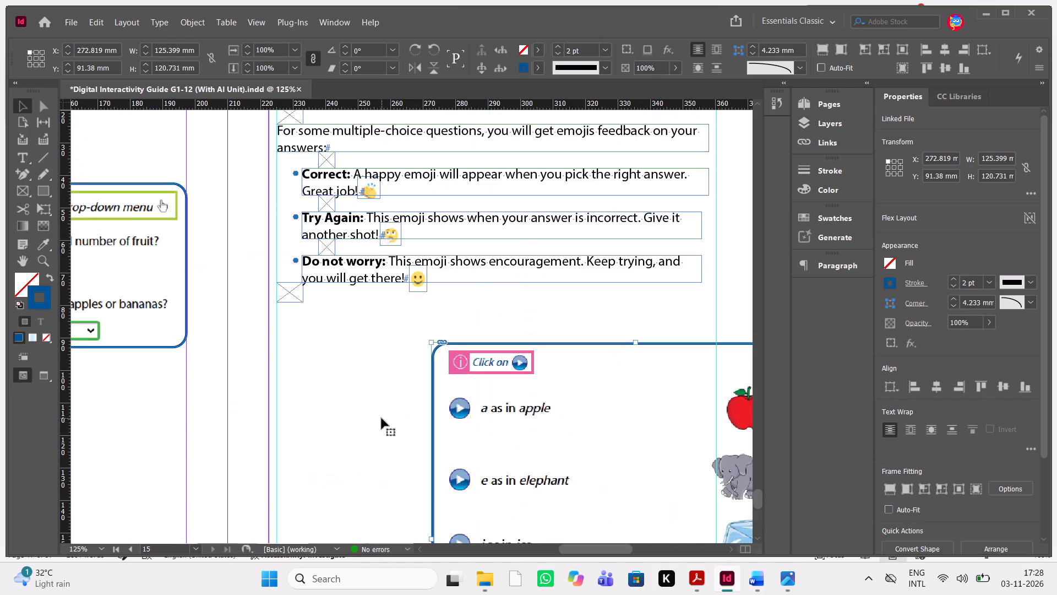
Delete the vowel-sounds picture from inside the pasted frame, keeping the rounded blue outline.
scroll(382, 418, down, 1)
click(590, 393)
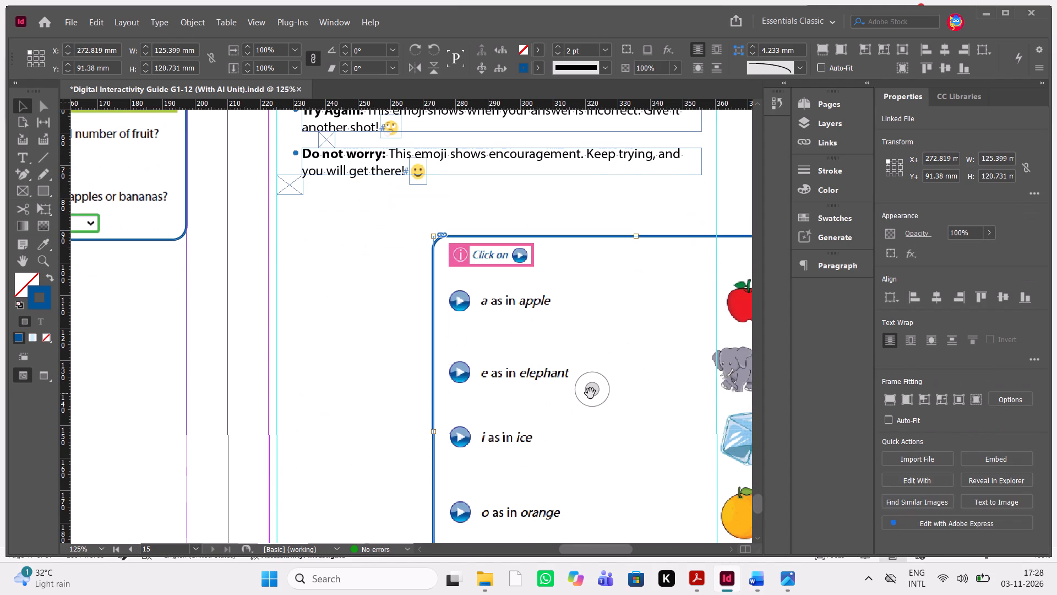
key(Delete)
Move the empty blue-outlined frame under the "Do not worry" bullet, to about X 232.9 mm, Y 73 mm.
drag(590, 393, 440, 360)
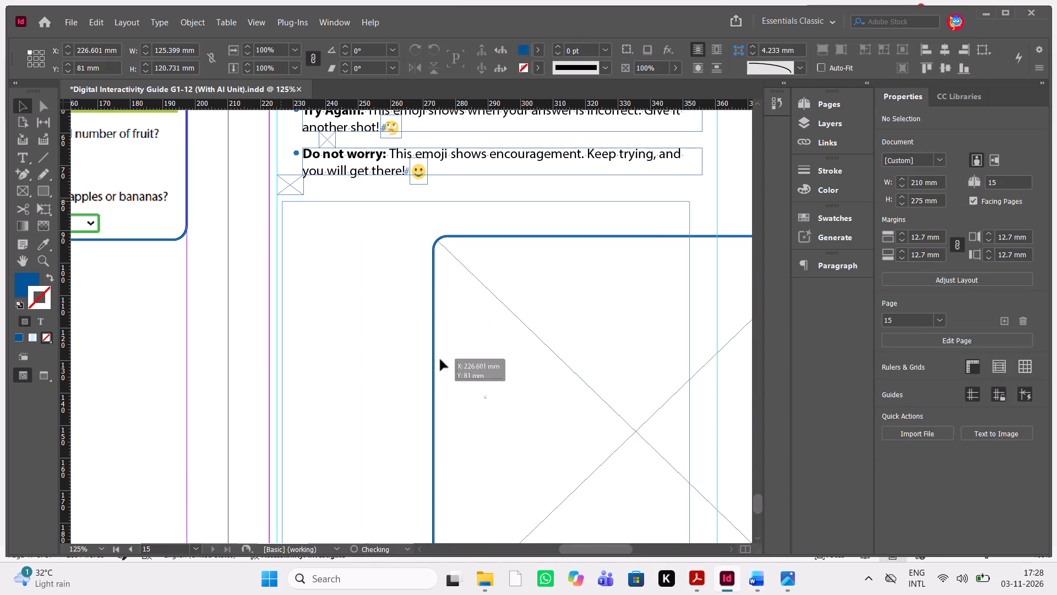
drag(440, 360, 462, 335)
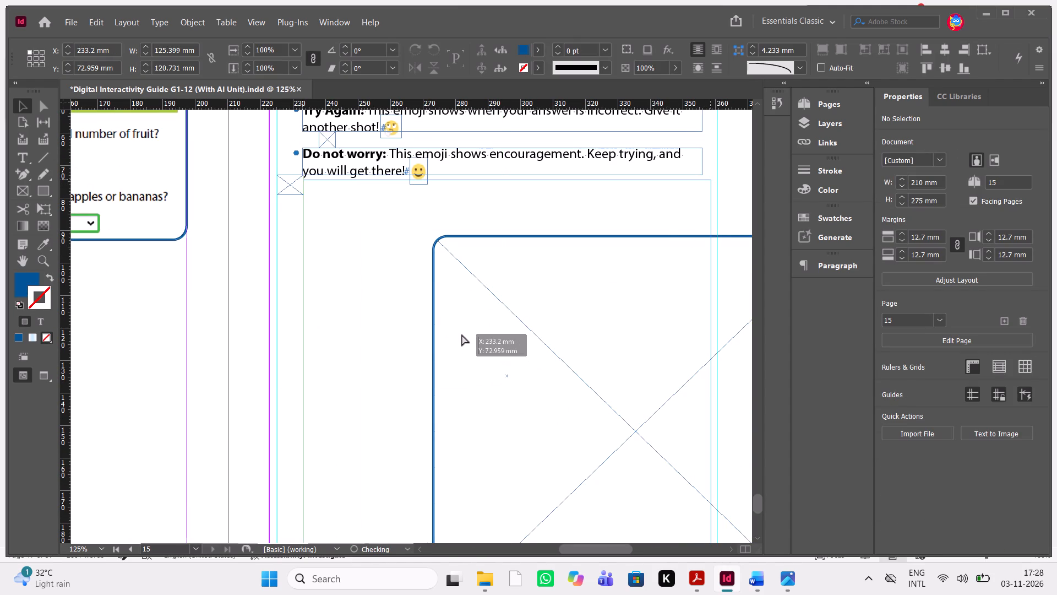
drag(462, 335, 459, 333)
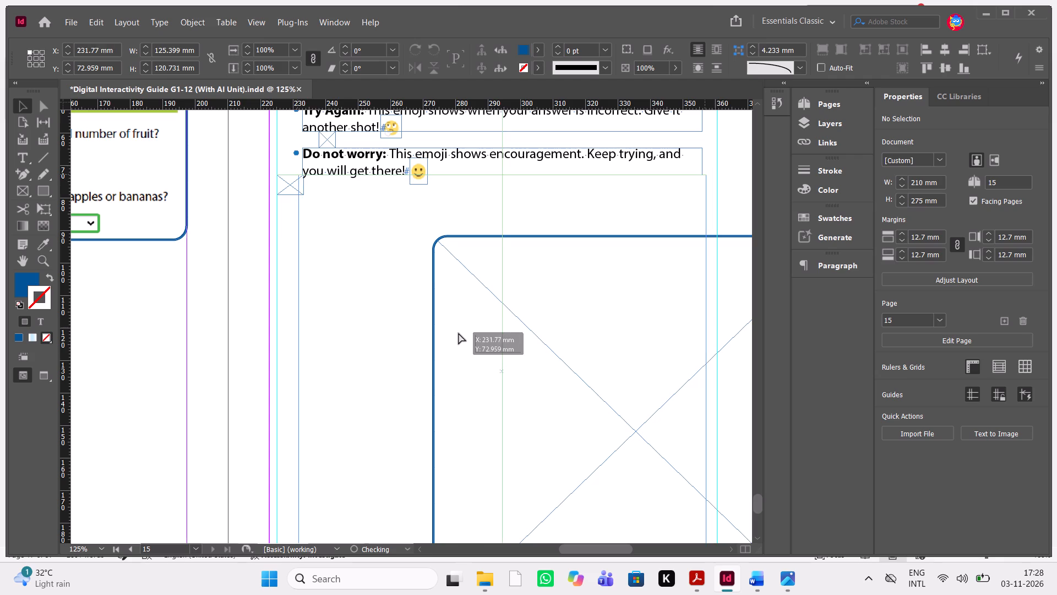
drag(459, 333, 461, 336)
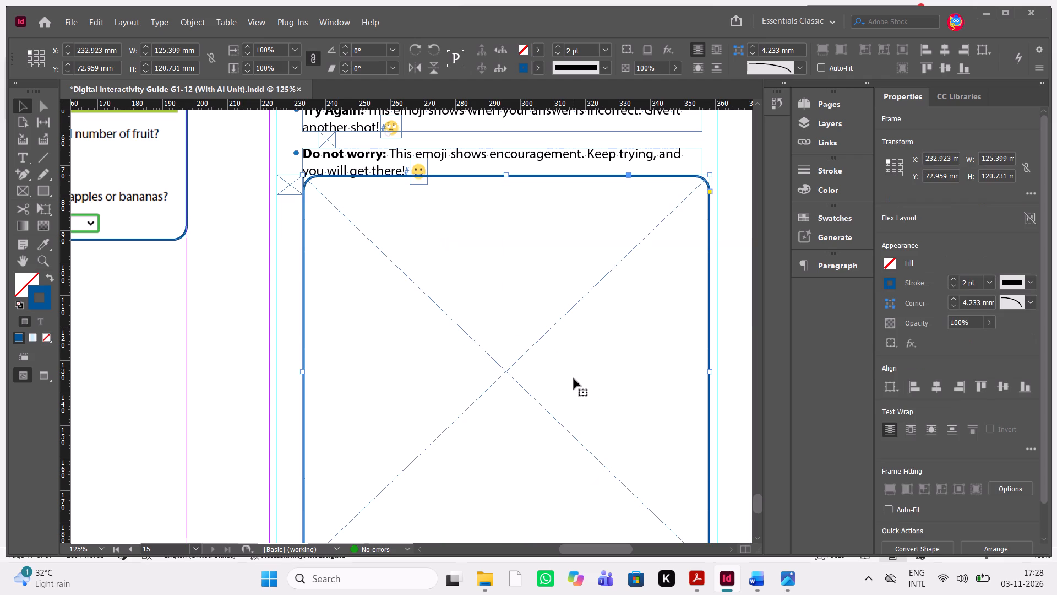
Set the empty blue-outlined frame's width to 165 mm and its height to 94 mm.
drag(998, 154, 957, 153)
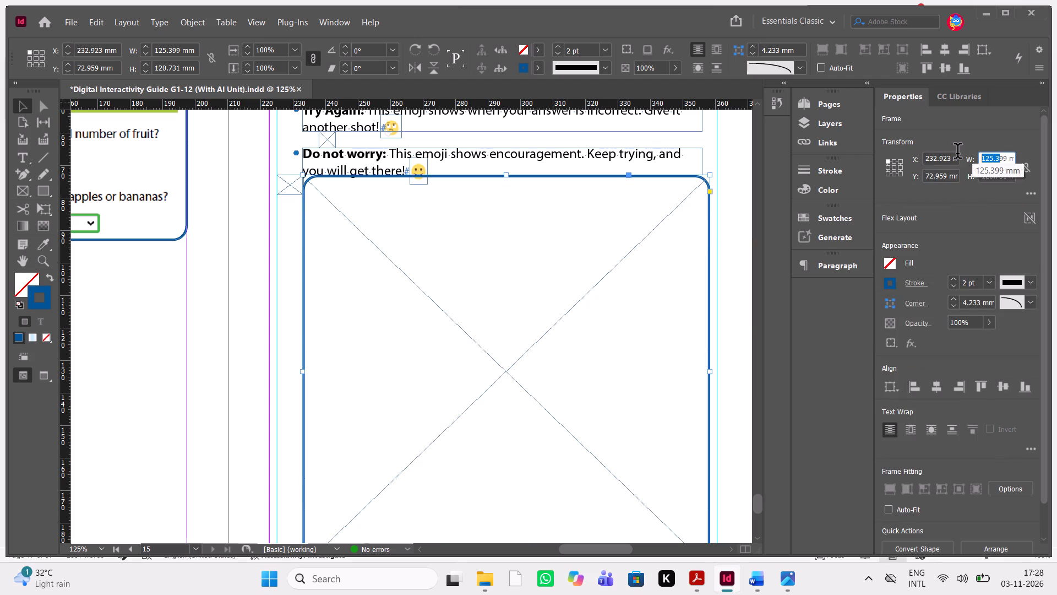
drag(957, 153, 953, 154)
key(Delete)
key(Delete)
key(Delete)
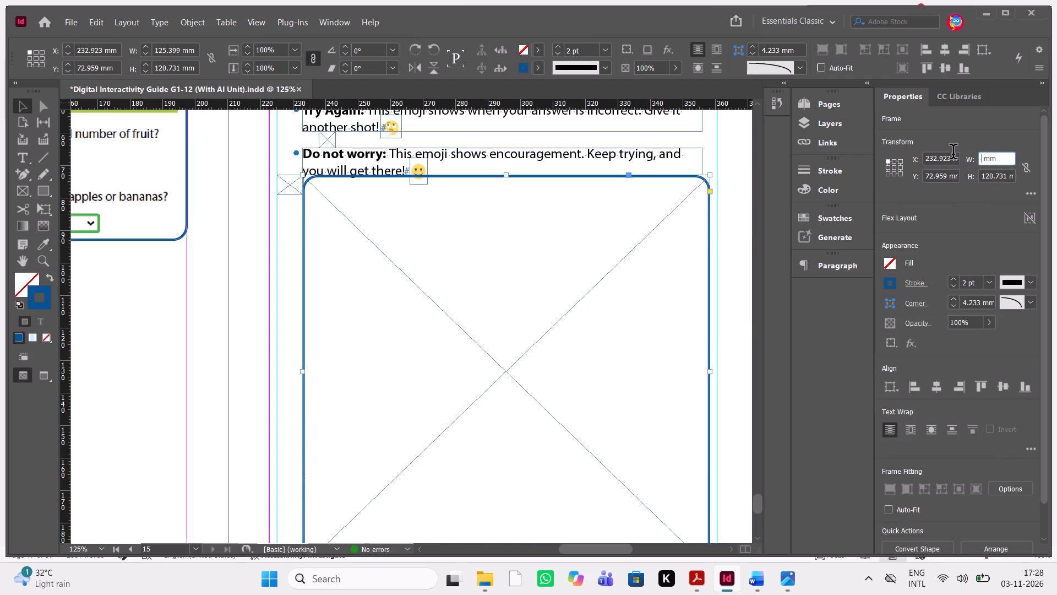
text(165)
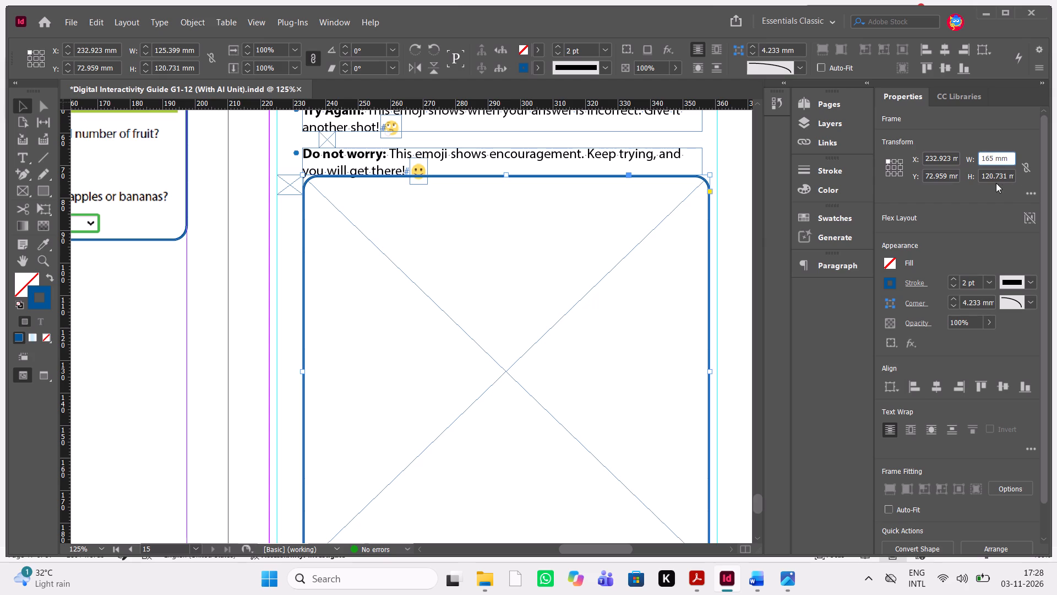
click(996, 172)
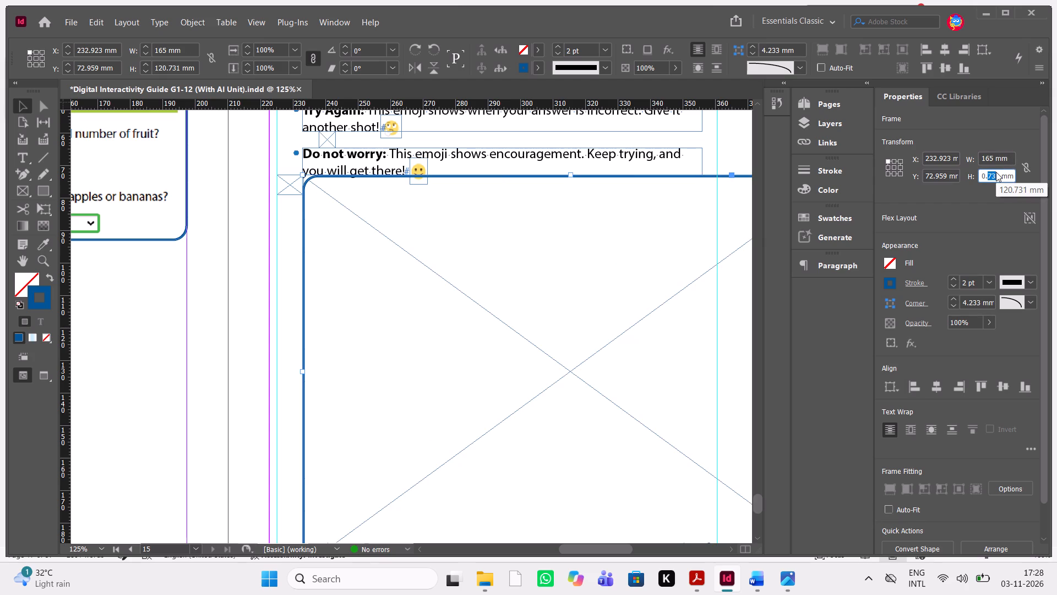
key(Delete)
key(BackSpace)
key(BackSpace)
key(BackSpace)
key(Delete)
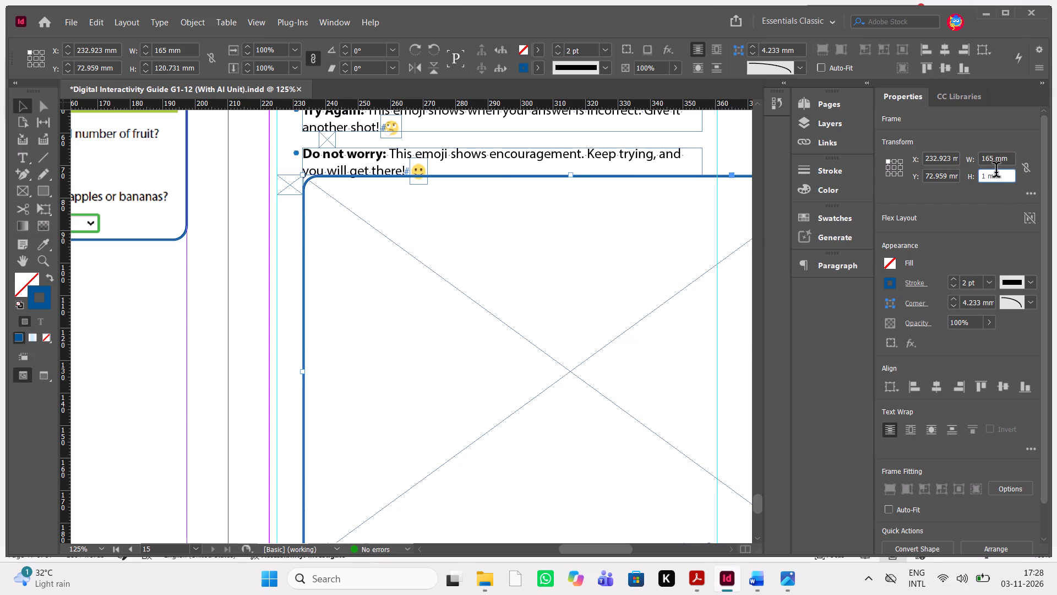
key(BackSpace)
text(94)
key(Return)
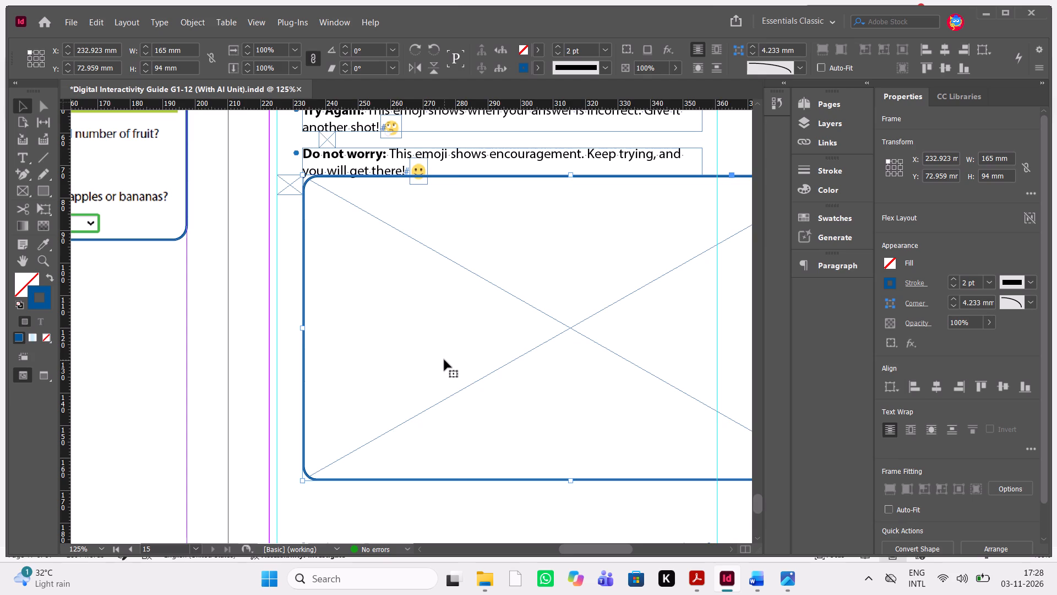
Nudge the resized frame clear of the "Do not worry" text, to about X 230.7 mm, Y 79 mm.
scroll(444, 360, left, 1)
scroll(444, 360, right, 1)
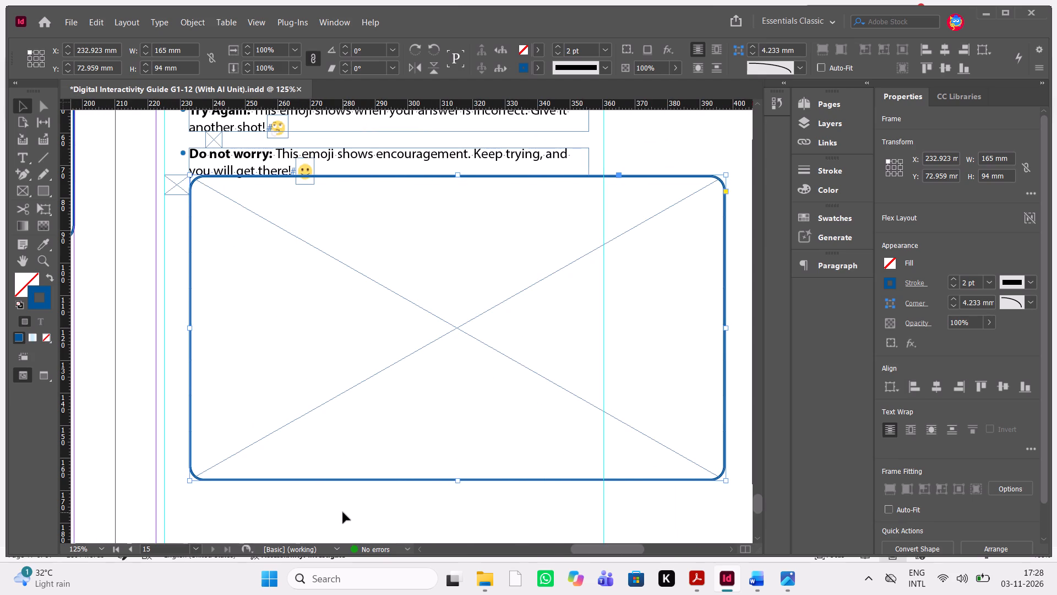
click(343, 512)
click(348, 414)
key(shift+Down)
key(shift+Down)
key(shift+Left)
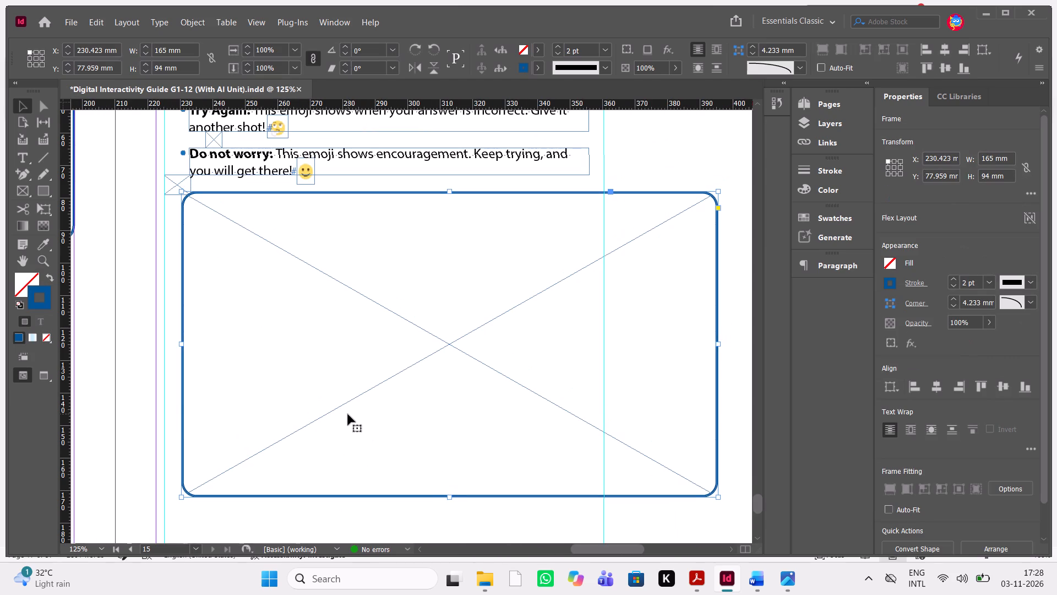
key(Right)
key(Right)
key(Down)
key(Down)
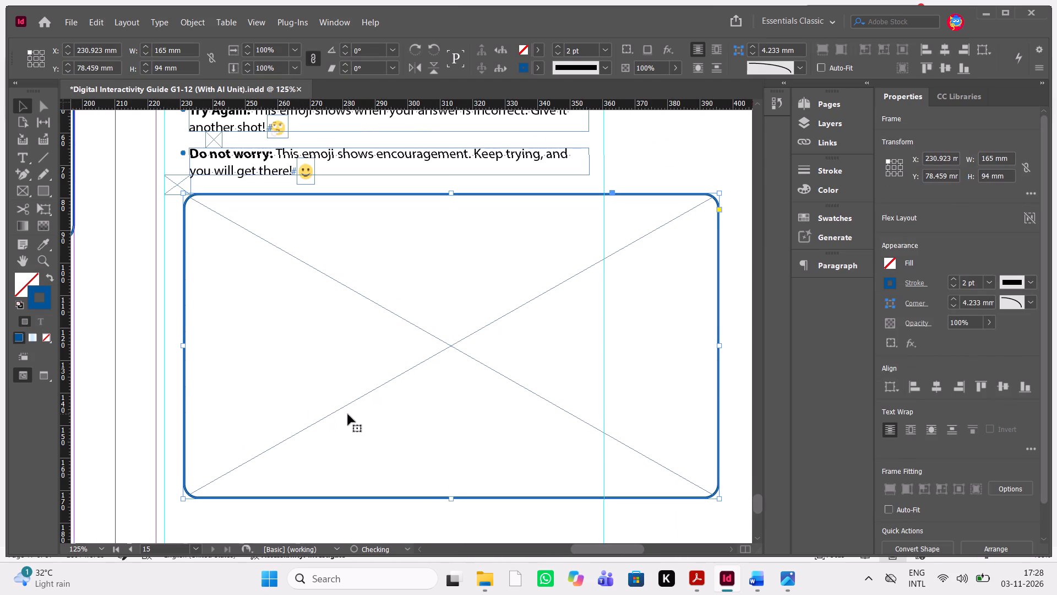
key(Up)
key(Down)
key(Down)
key(Down)
key(Left)
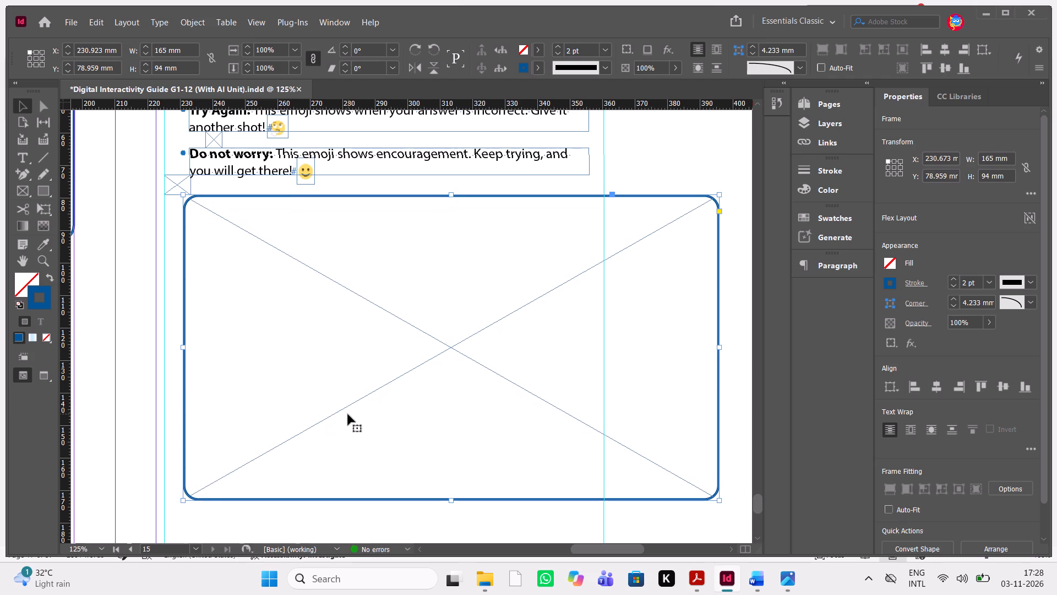
Nudge the empty blue-outlined frame into place under the "Do not worry" text, to about X 232.4 mm, Y 79.5 mm.
key(Left)
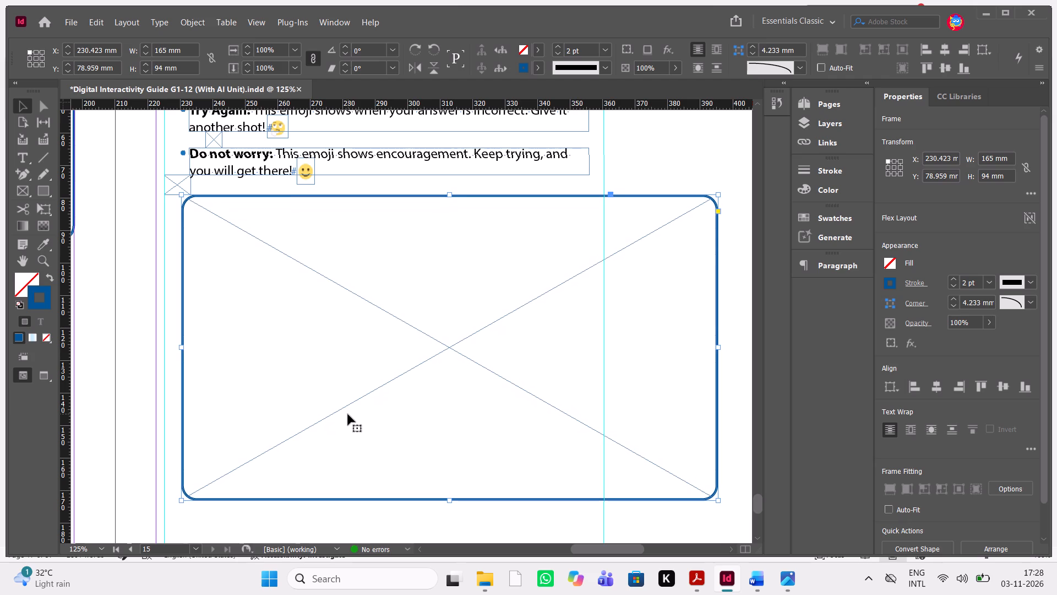
key(Up)
key(Up)
key(Up)
key(Up)
key(Up)
key(Up)
key(Up)
key(Up)
key(Up)
key(Up)
key(Up)
key(Up)
key(Up)
key(Up)
key(Up)
key(Up)
key(Up)
key(Up)
key(Up)
key(Up)
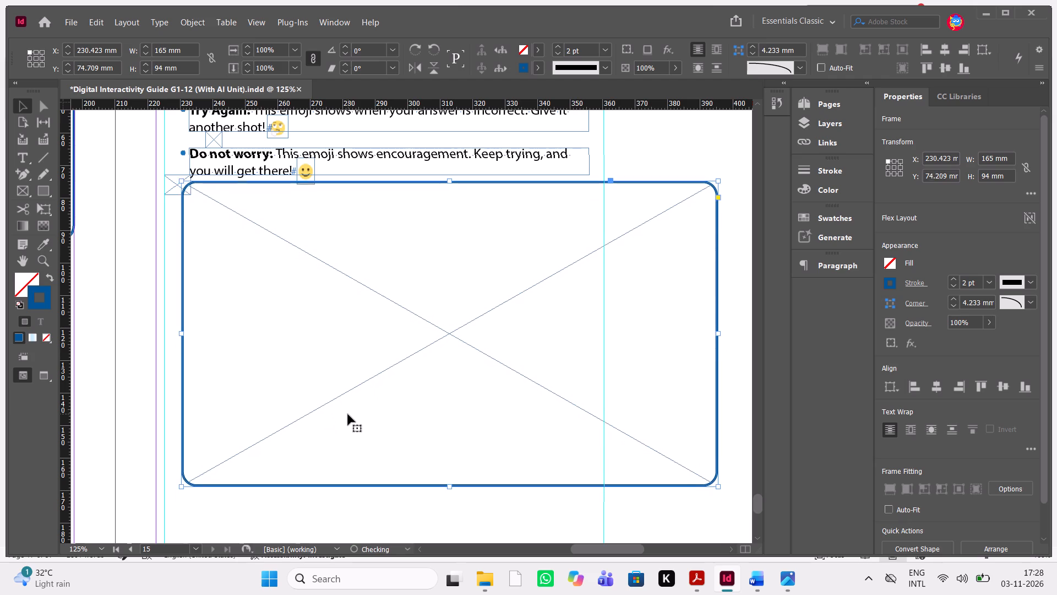
key(Right)
key(Right)
key(Right)
key(Right)
key(Right)
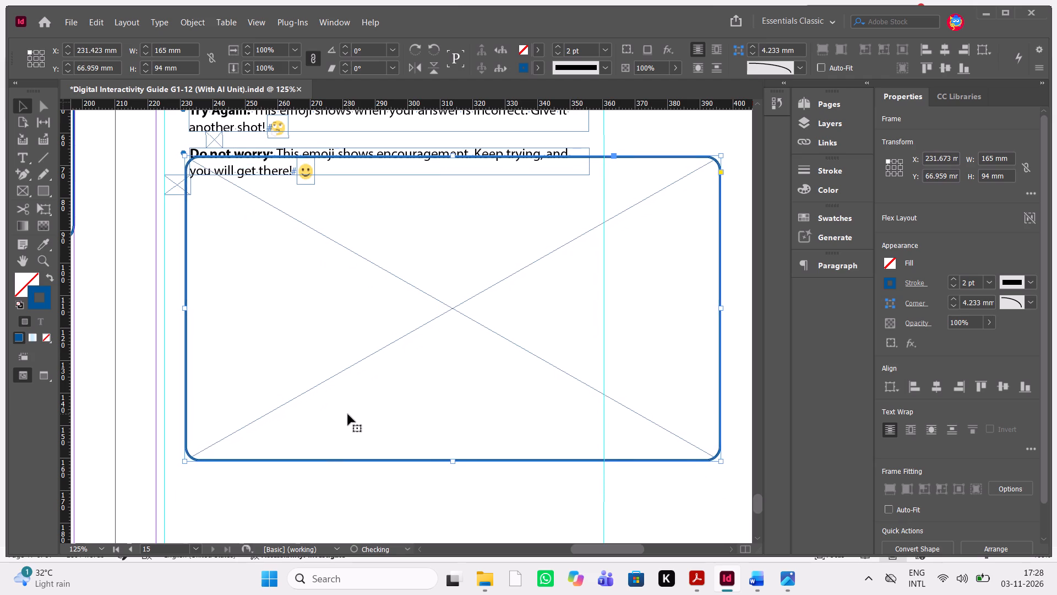
key(Right)
key(Right)
key(Right)
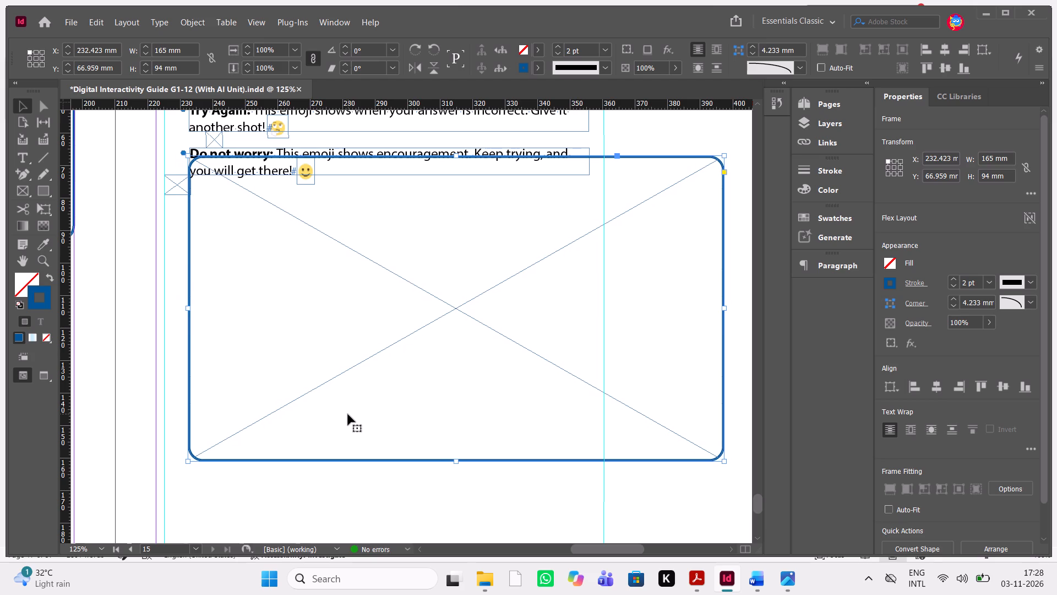
key(shift+Down)
key(shift+Down)
key(shift+Down)
key(shift+Down)
key(shift+Down)
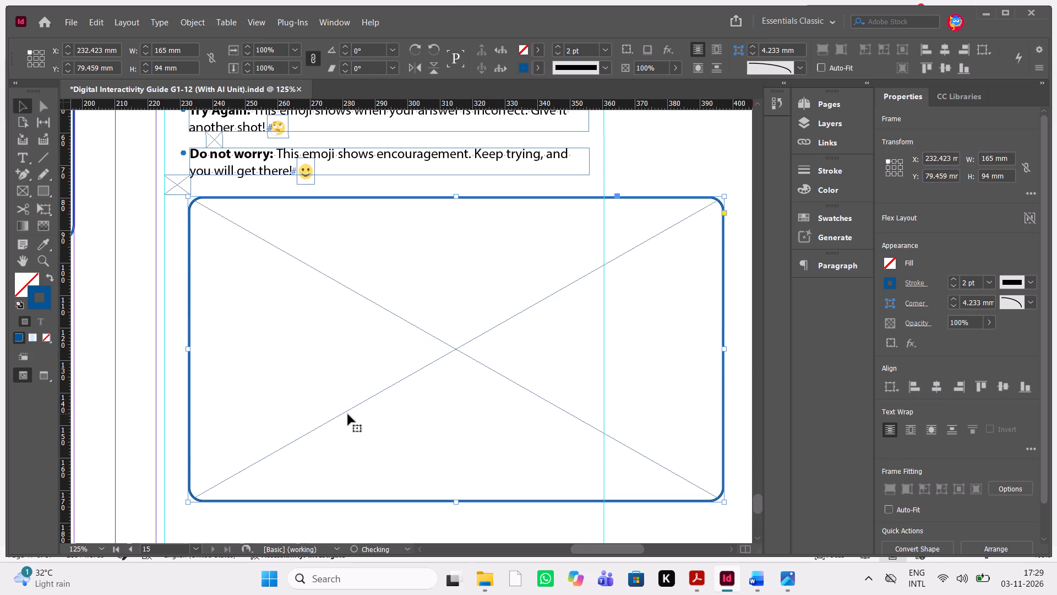
key(Down)
key(Up)
Check the example image in the Word document, and place Interactivity_SS07_S1 into the blue-outlined frame.
click(757, 586)
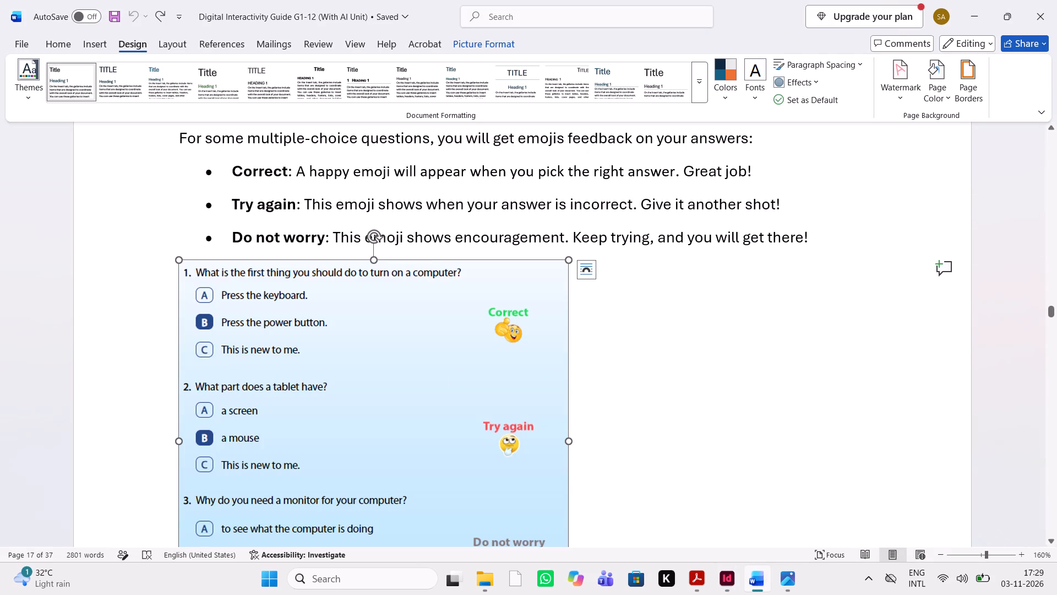
click(722, 583)
click(484, 390)
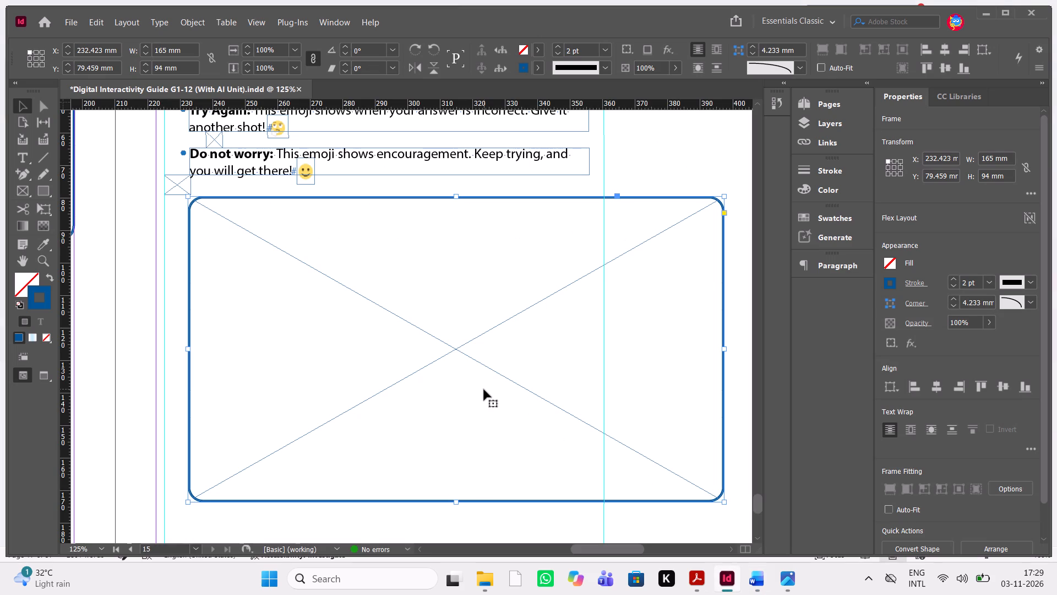
key(ctrl+d)
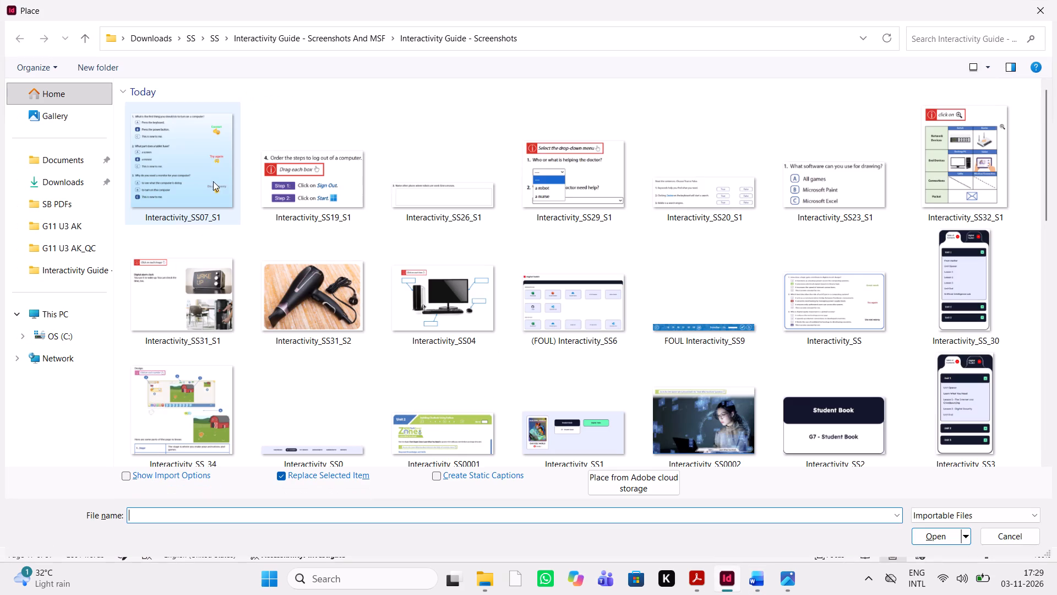
click(214, 182)
click(940, 536)
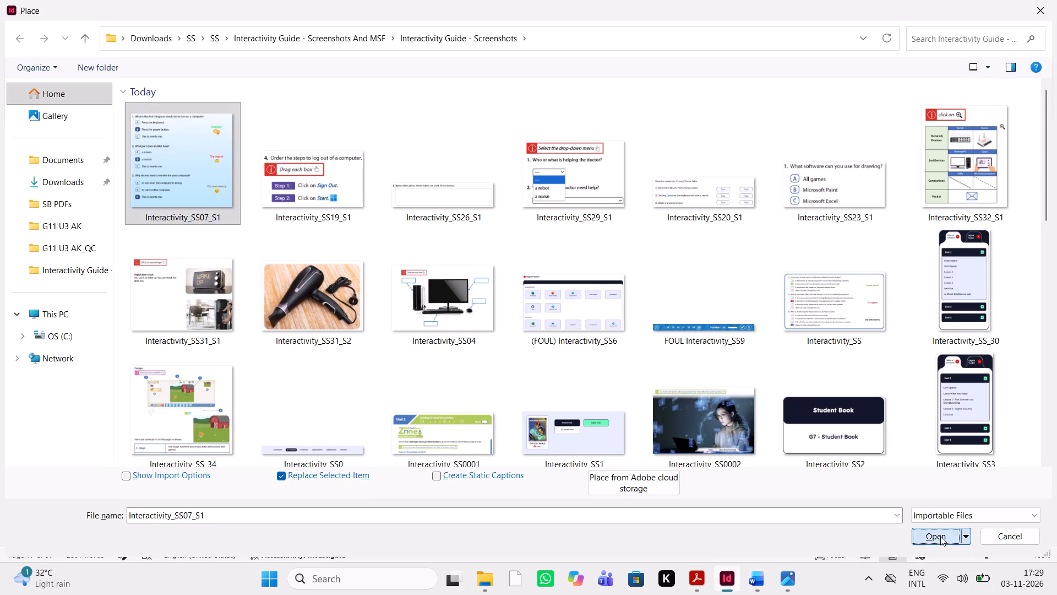
Fit the placed quiz image to the blue-outlined frame using Fit Content to Frame.
right_click(436, 353)
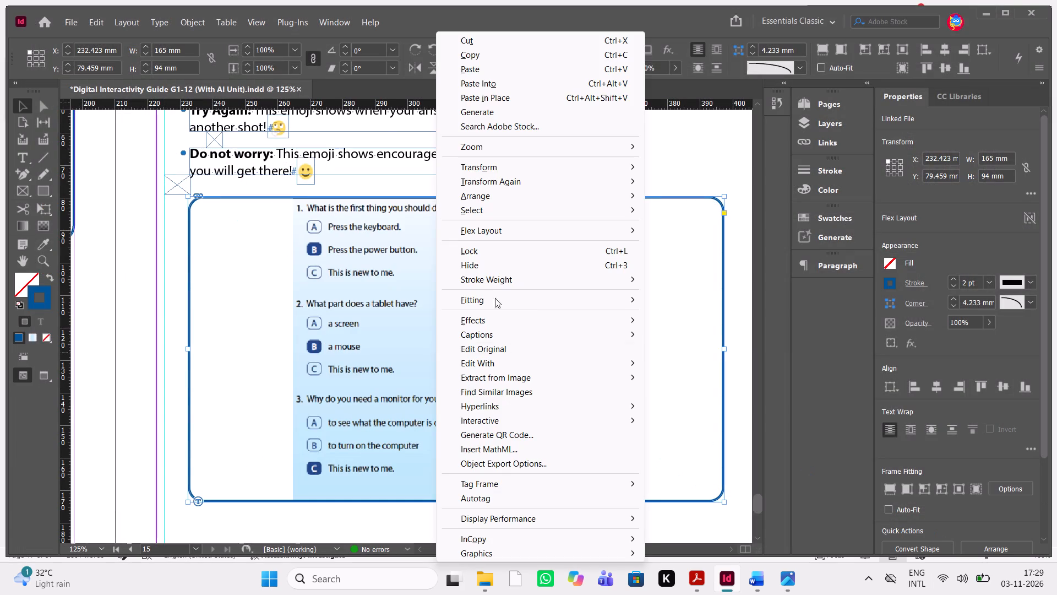
click(525, 302)
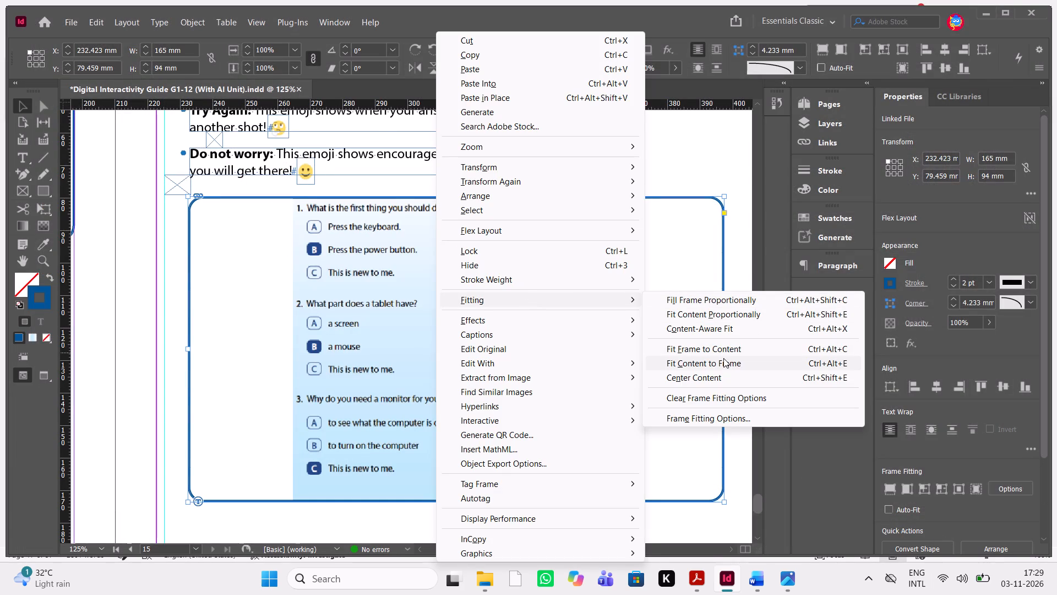
click(723, 358)
Set the display performance of the placed quiz image to High Quality Display.
right_click(459, 351)
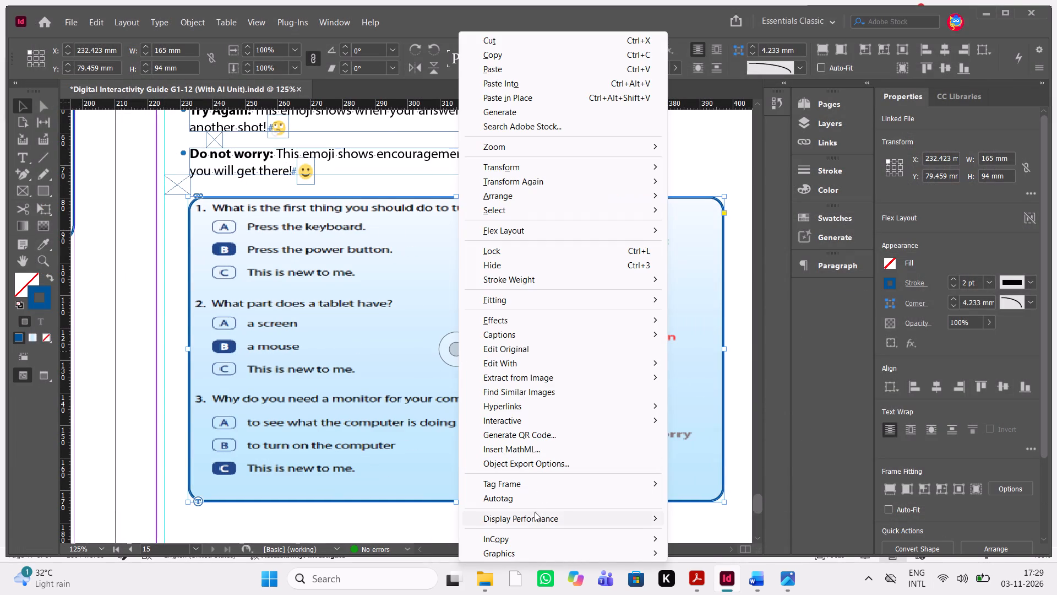
click(533, 516)
click(690, 549)
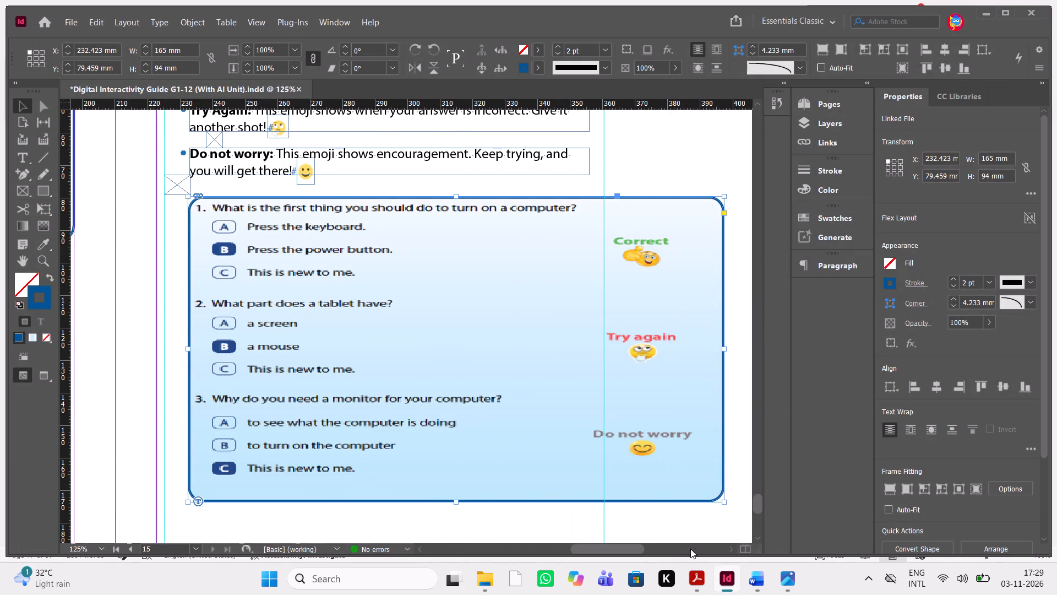
right_click(463, 349)
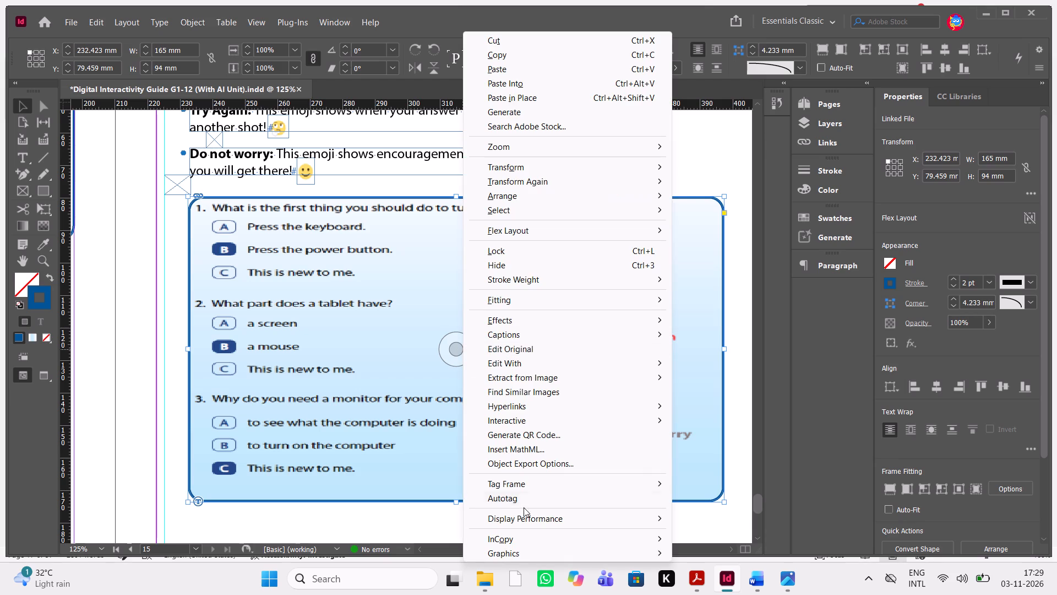
click(523, 513)
click(704, 552)
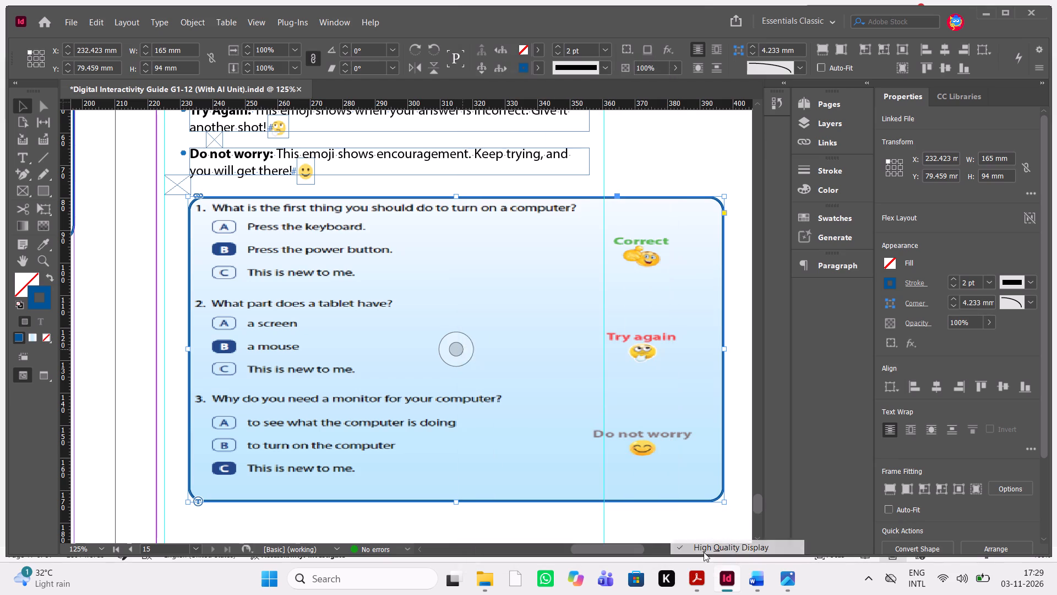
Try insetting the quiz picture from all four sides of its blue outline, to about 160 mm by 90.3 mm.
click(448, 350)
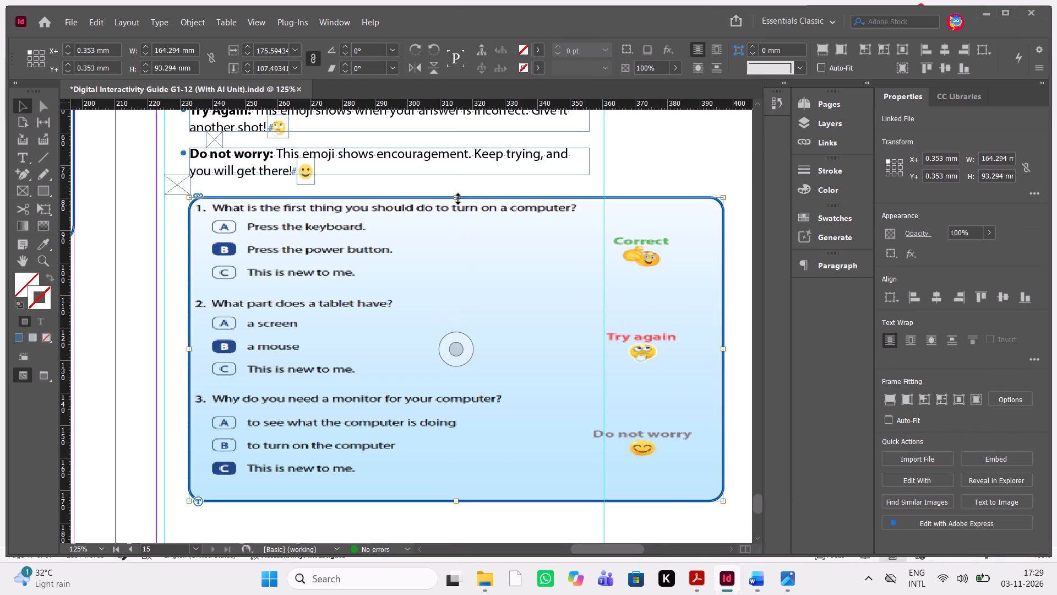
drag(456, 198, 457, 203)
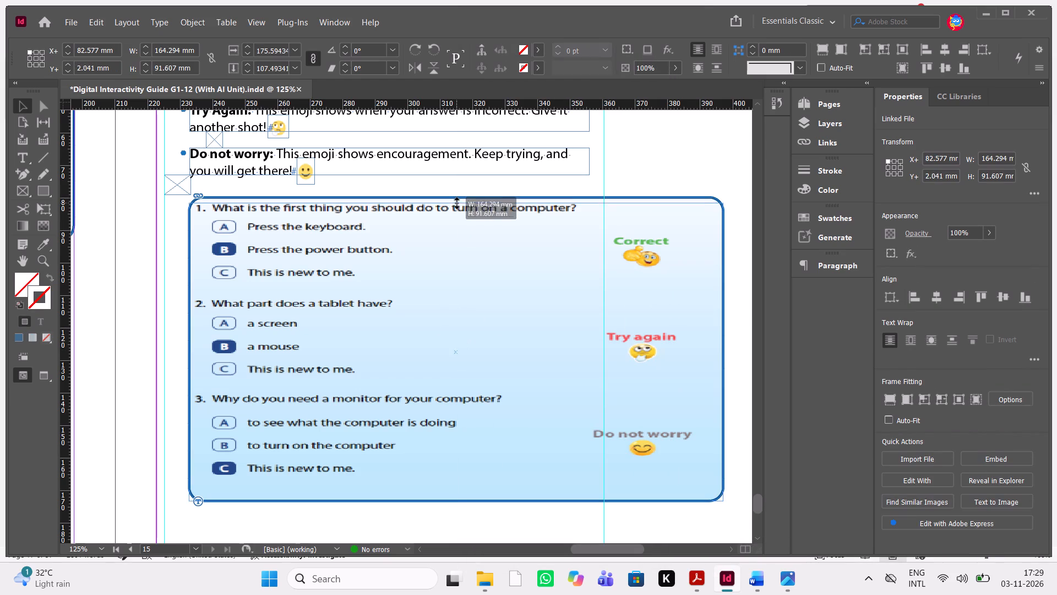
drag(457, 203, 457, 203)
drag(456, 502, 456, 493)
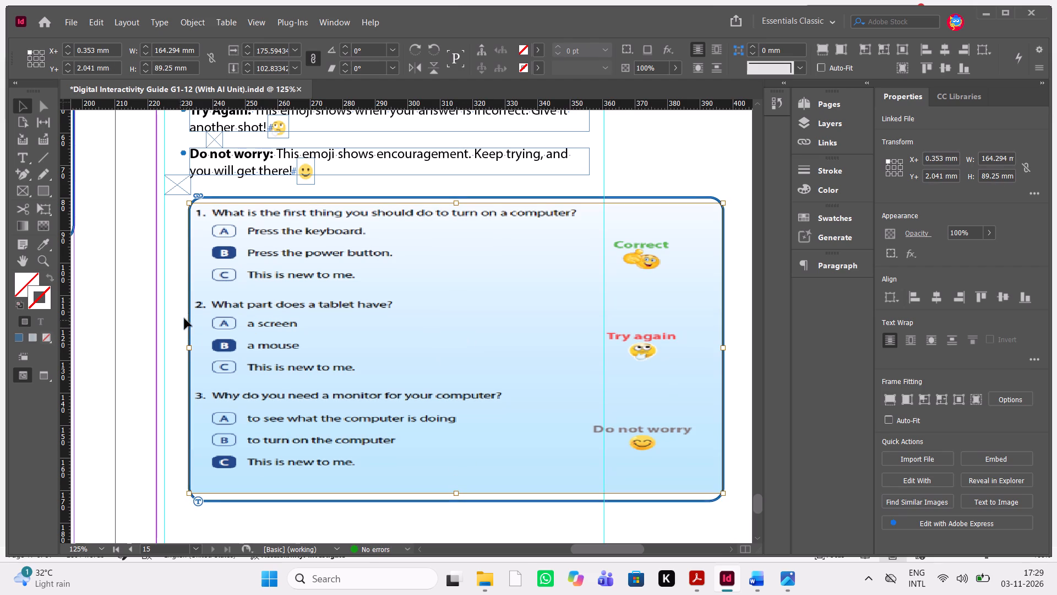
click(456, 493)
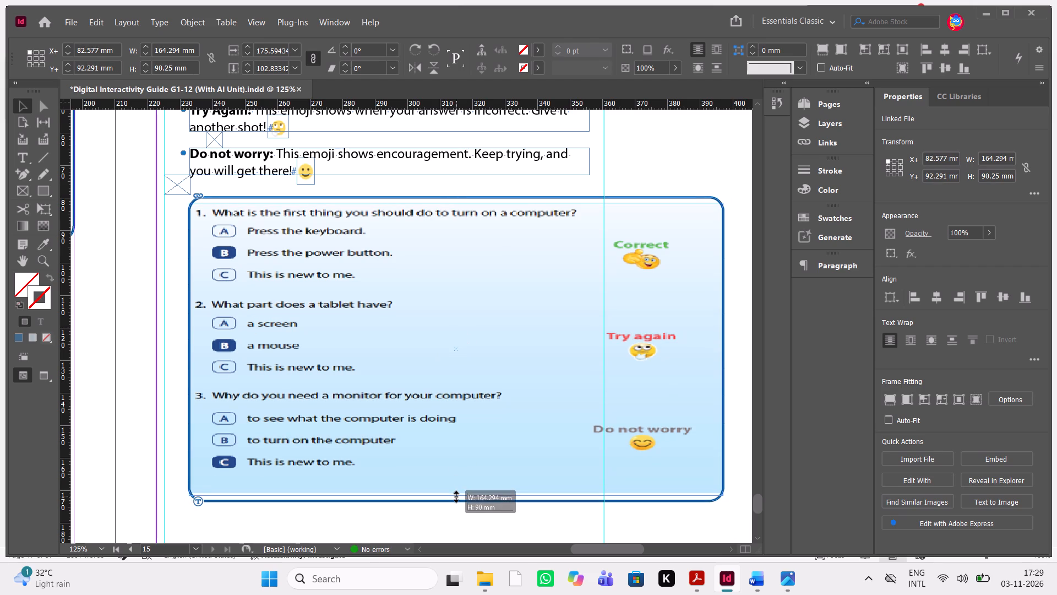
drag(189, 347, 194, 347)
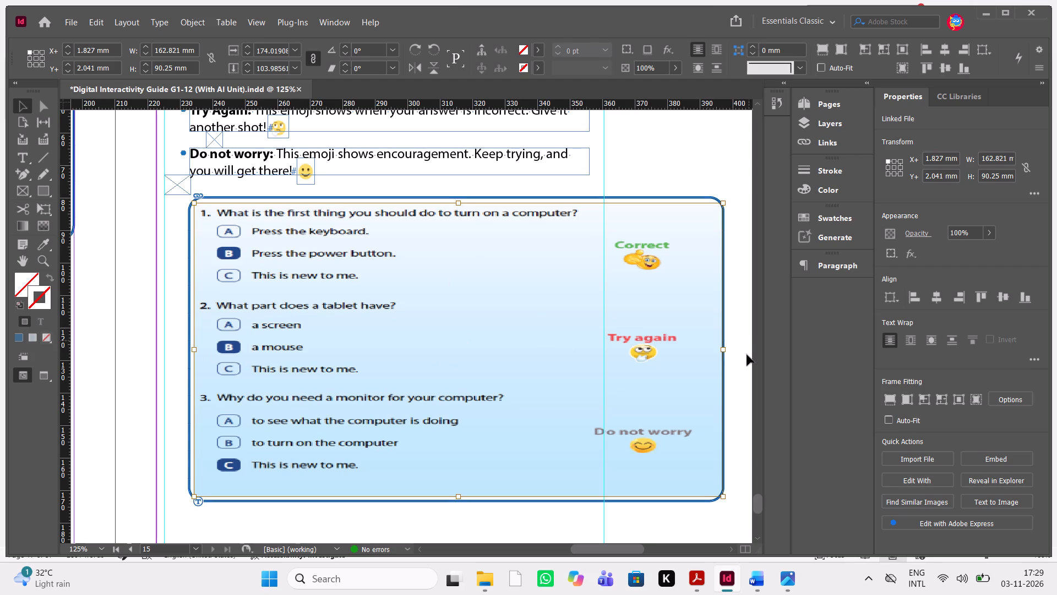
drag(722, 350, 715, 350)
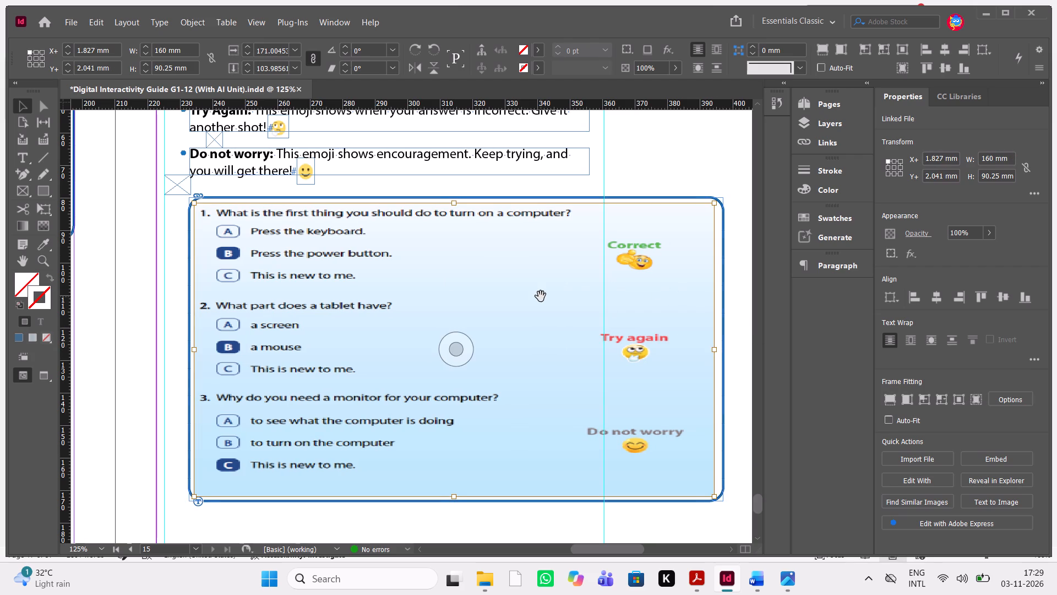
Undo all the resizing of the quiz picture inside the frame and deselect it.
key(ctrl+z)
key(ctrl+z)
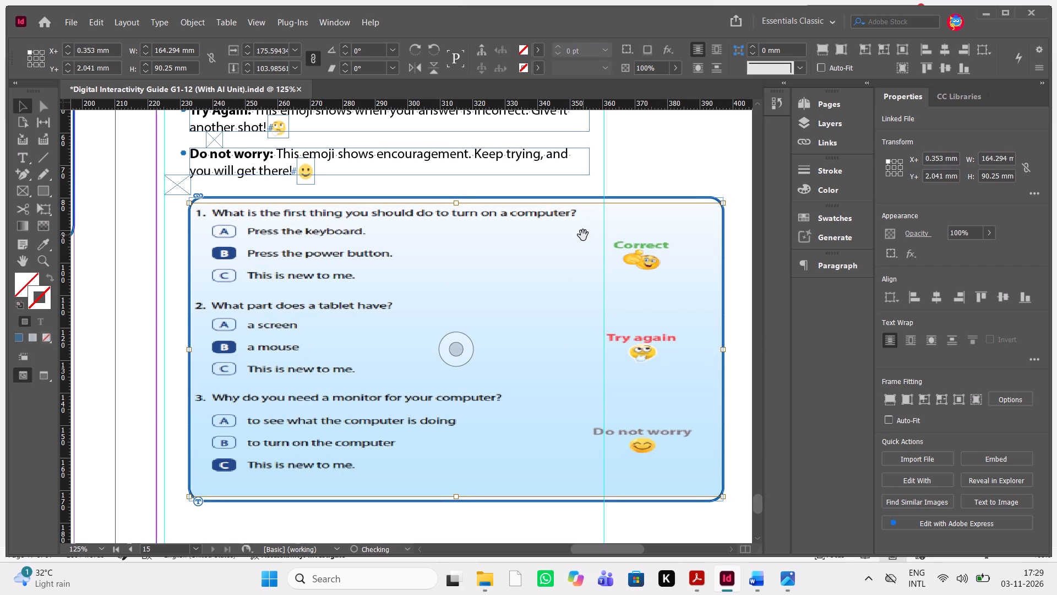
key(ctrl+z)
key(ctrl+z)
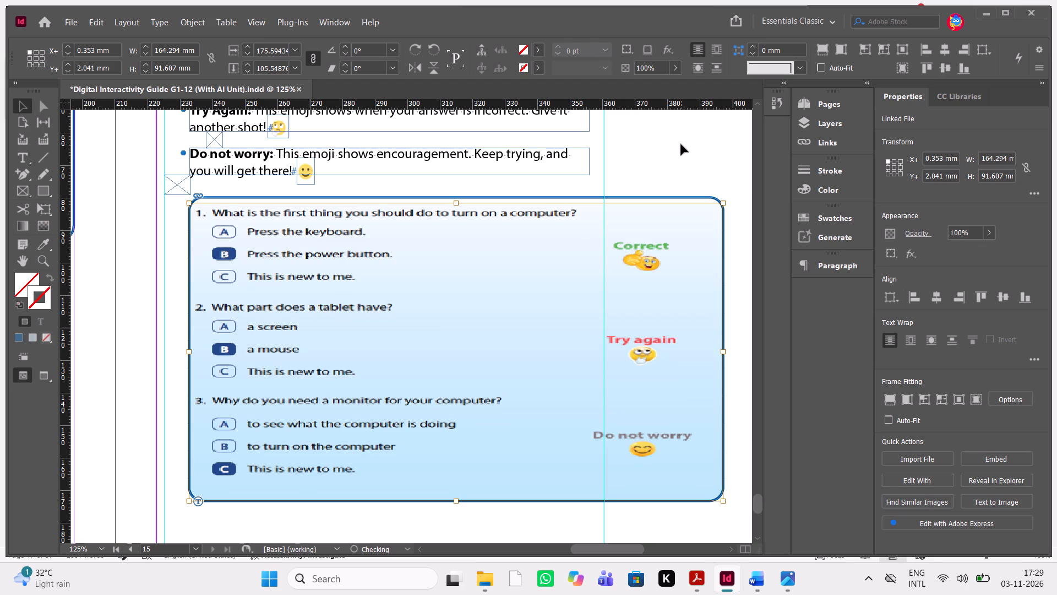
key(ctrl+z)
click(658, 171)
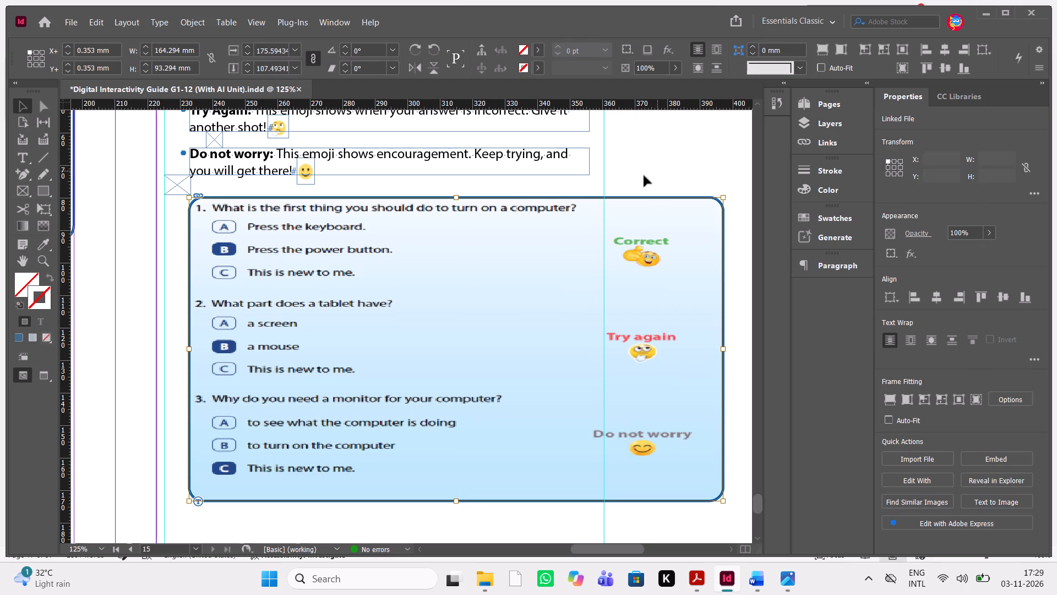
Shorten the blue-outlined frame from its bottom edge to about 86.5 mm high and fit the quiz image to it.
click(461, 199)
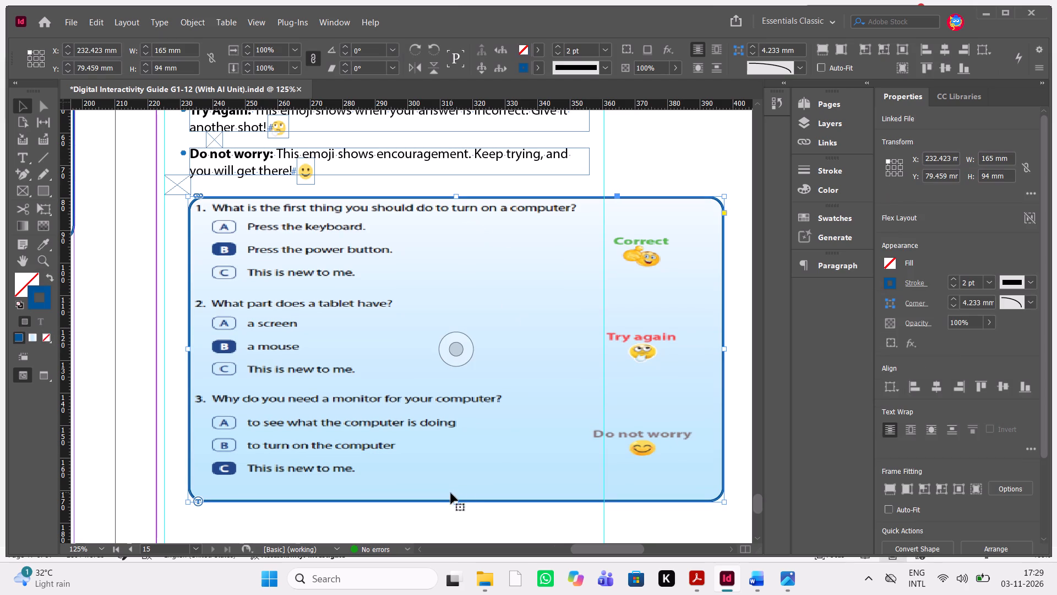
drag(457, 500, 455, 478)
click(450, 327)
right_click(450, 327)
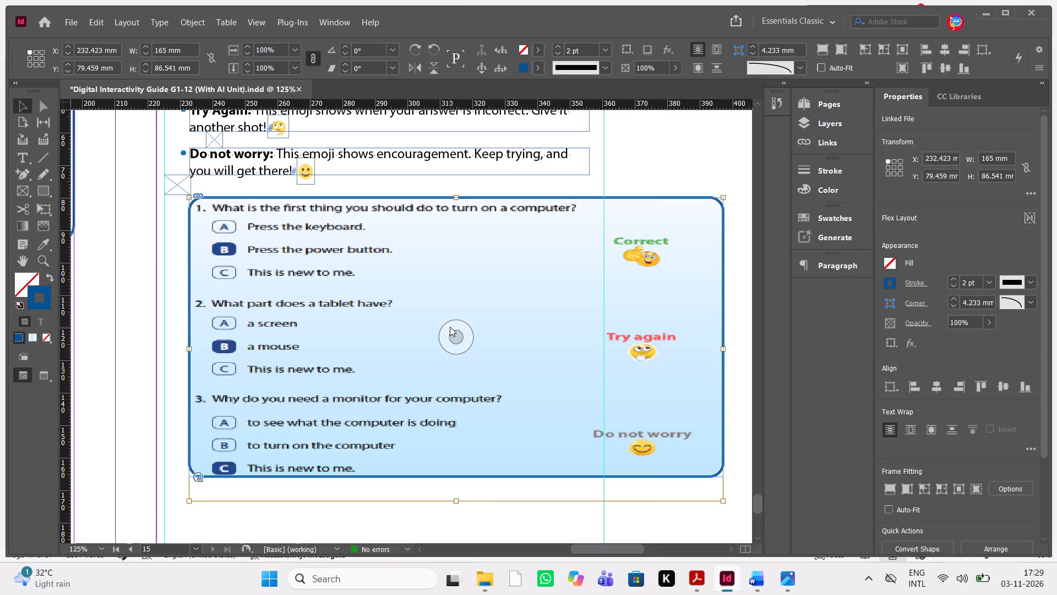
click(530, 314)
click(730, 381)
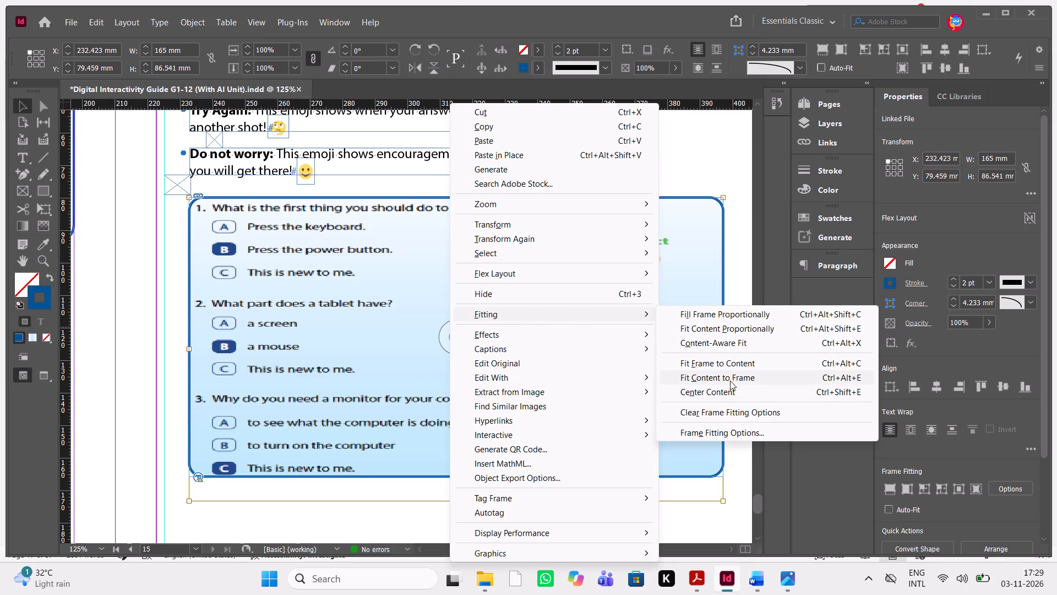
Narrow the blue-outlined frame from its right edge to about 154 mm wide and fit the quiz image to it.
click(455, 342)
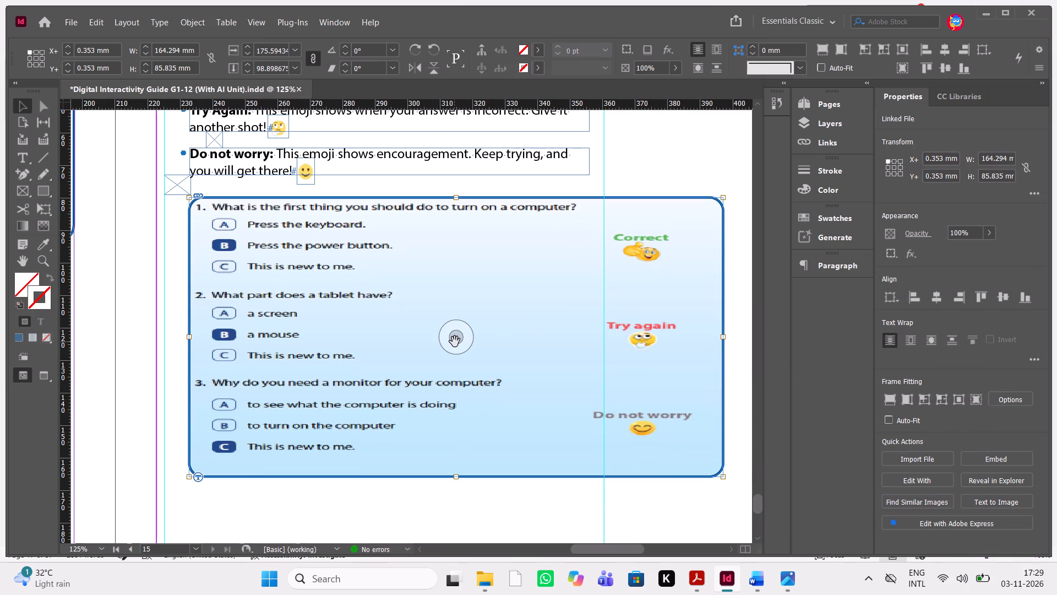
click(726, 339)
drag(726, 339, 701, 339)
drag(723, 336, 690, 335)
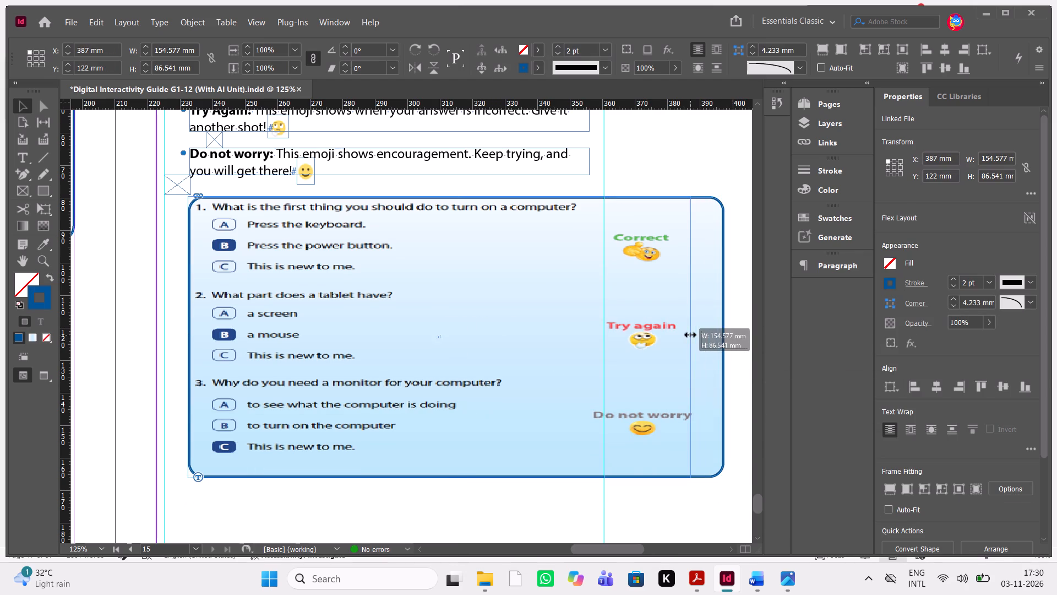
drag(690, 335, 689, 335)
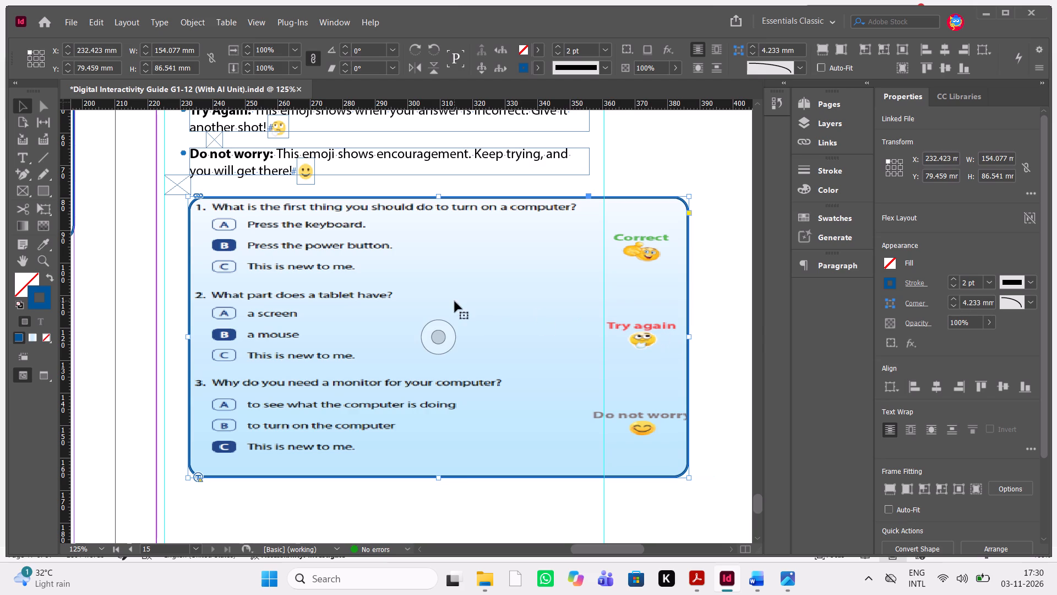
right_click(444, 338)
click(524, 300)
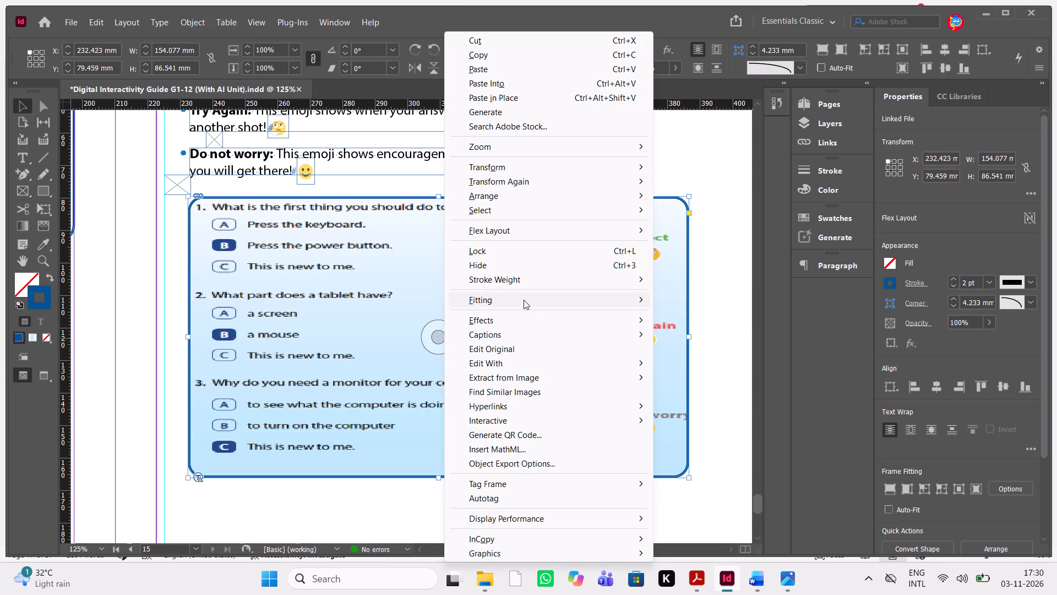
click(688, 360)
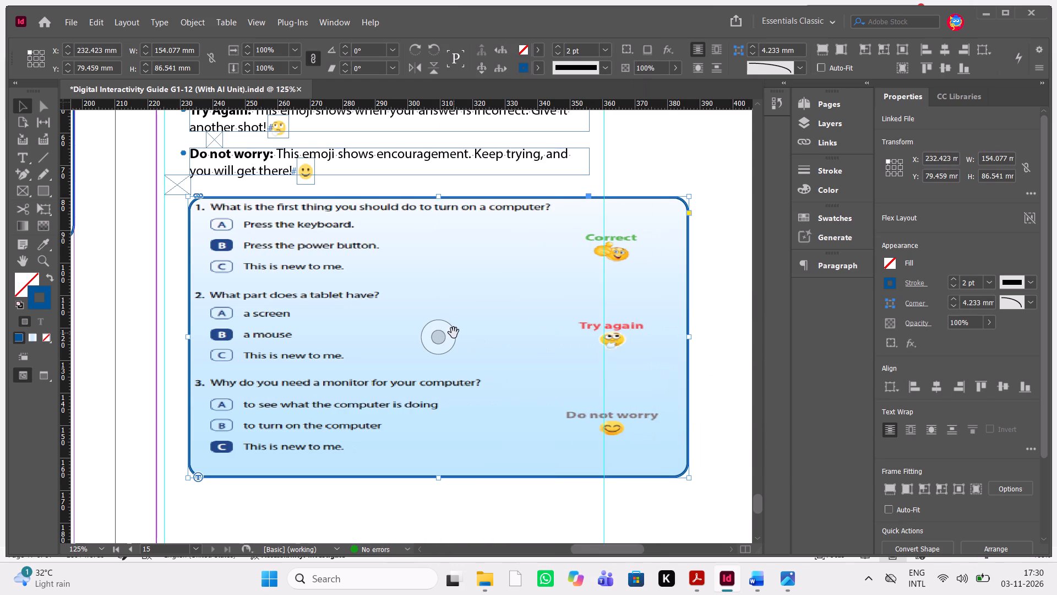
Apply High Quality Display to the resized quiz image again.
right_click(438, 335)
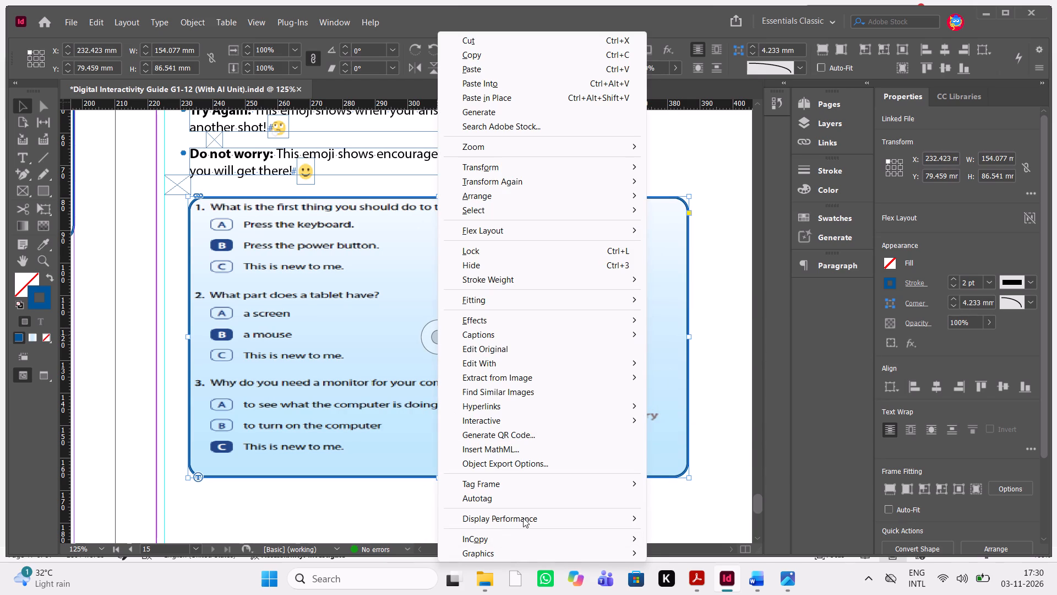
click(523, 518)
click(675, 546)
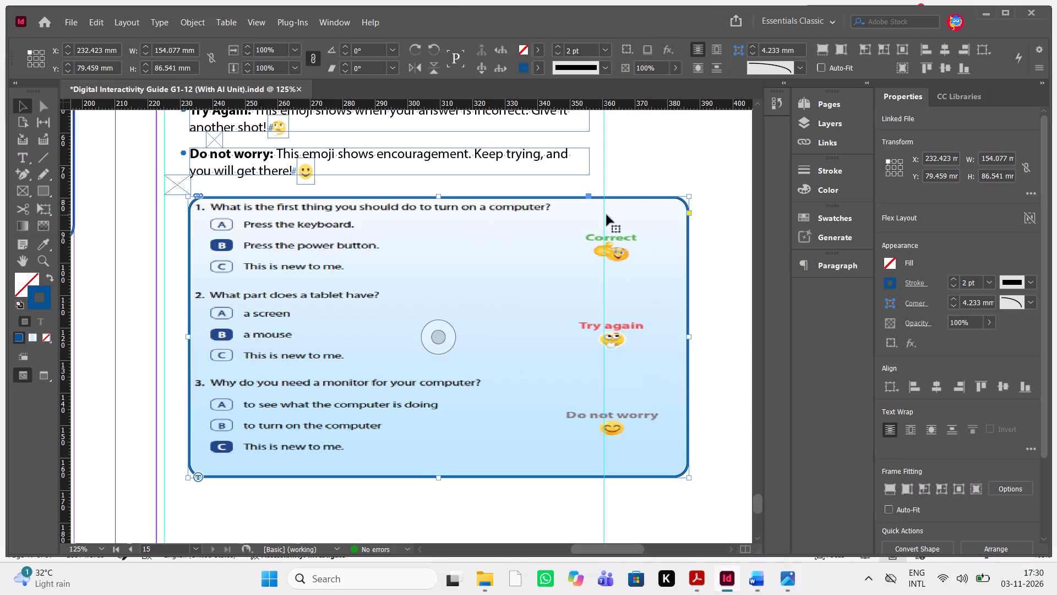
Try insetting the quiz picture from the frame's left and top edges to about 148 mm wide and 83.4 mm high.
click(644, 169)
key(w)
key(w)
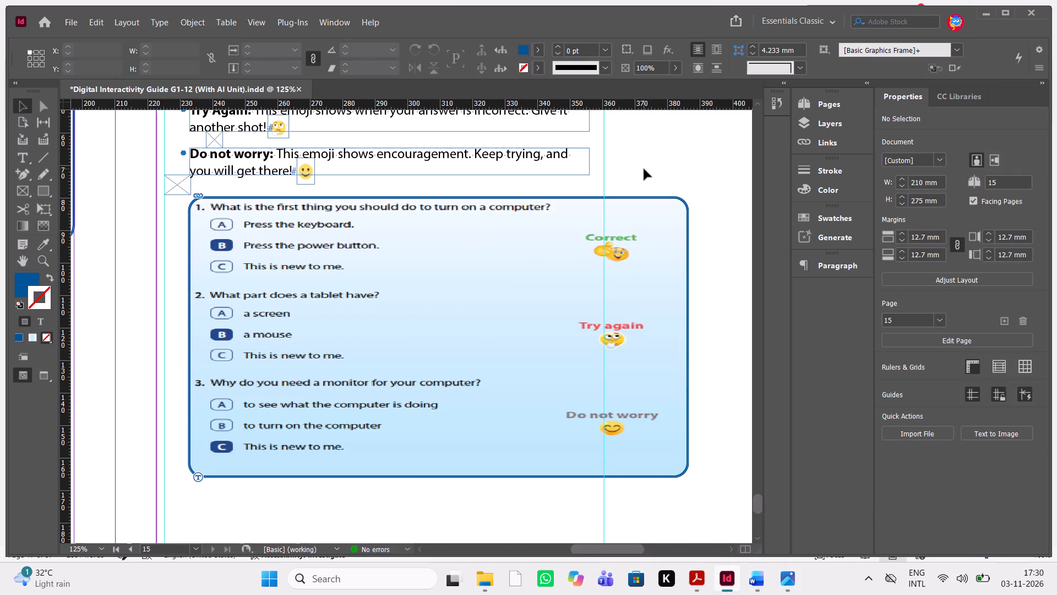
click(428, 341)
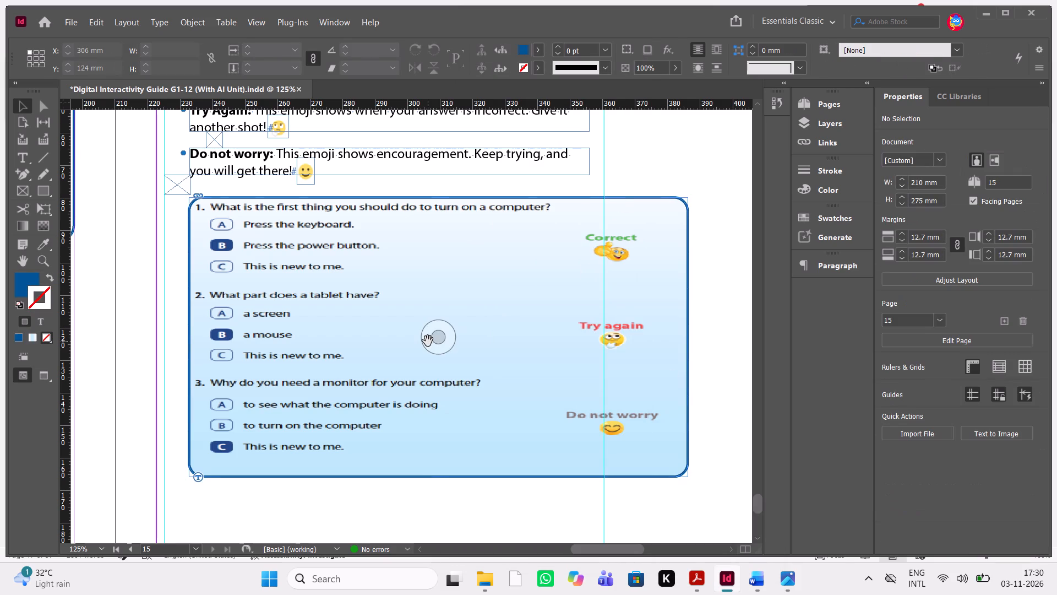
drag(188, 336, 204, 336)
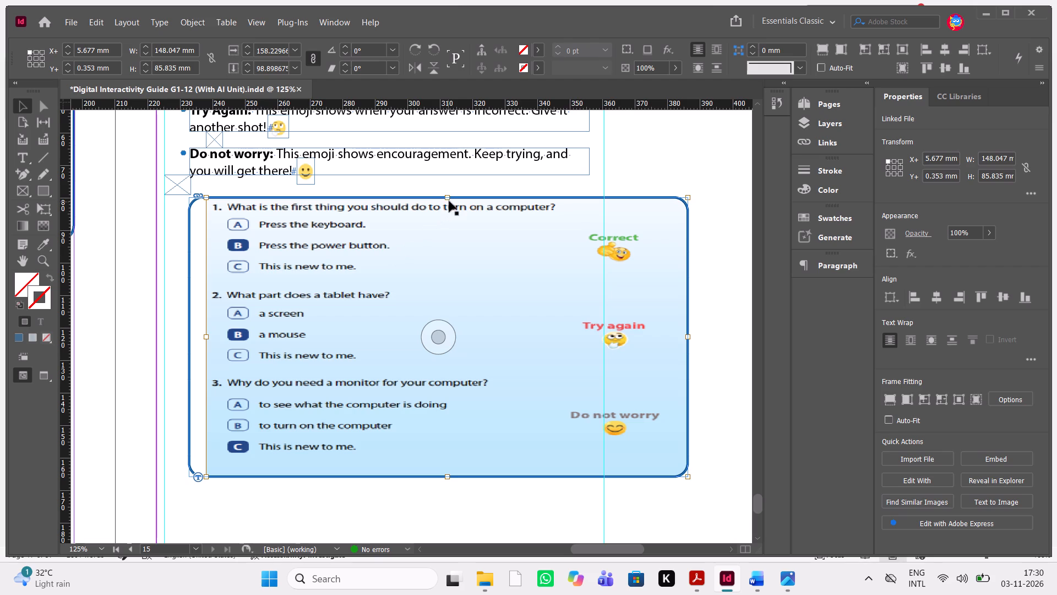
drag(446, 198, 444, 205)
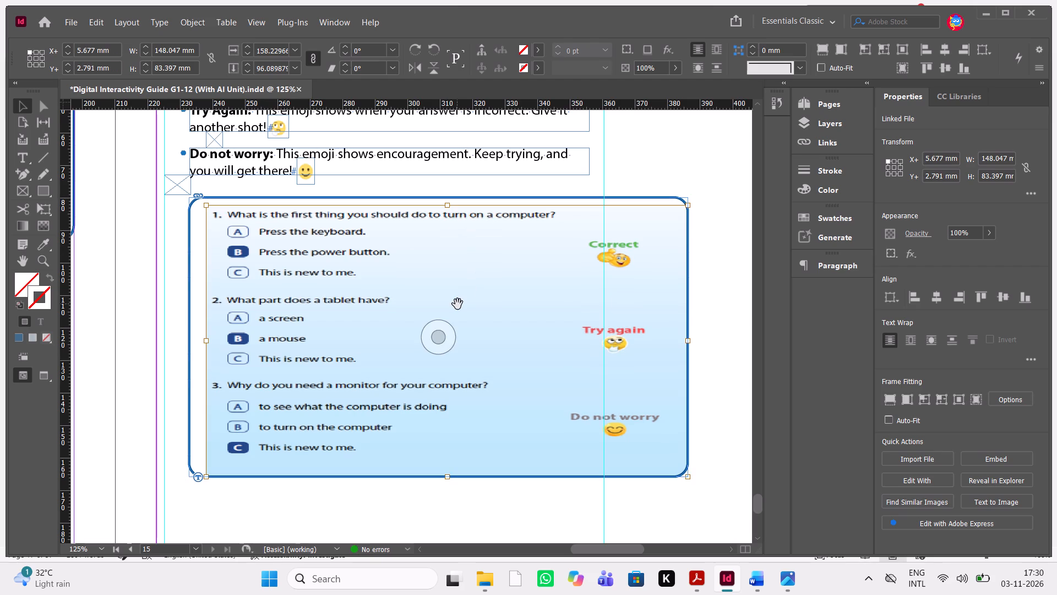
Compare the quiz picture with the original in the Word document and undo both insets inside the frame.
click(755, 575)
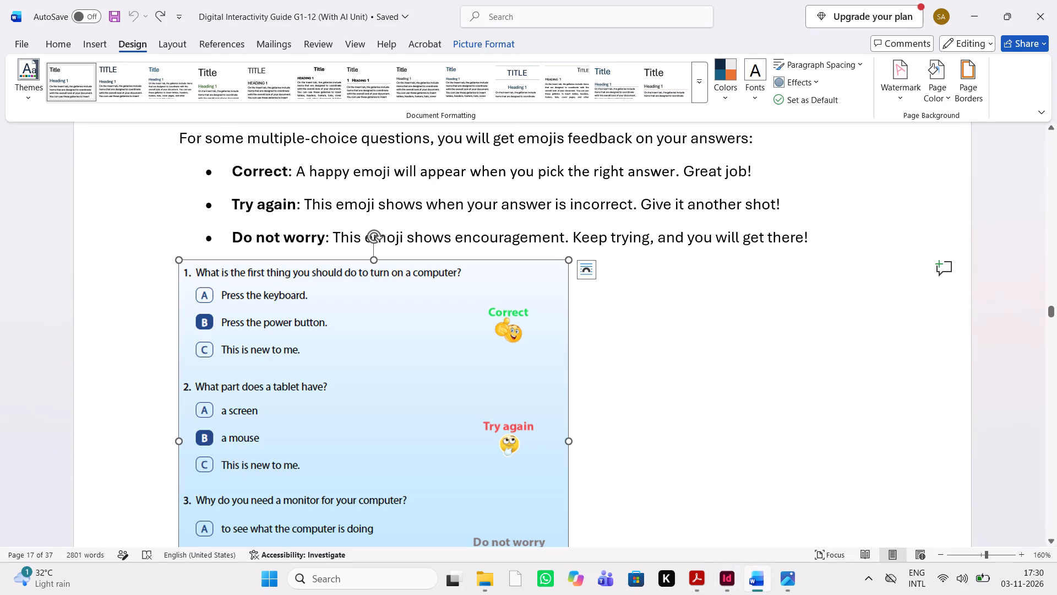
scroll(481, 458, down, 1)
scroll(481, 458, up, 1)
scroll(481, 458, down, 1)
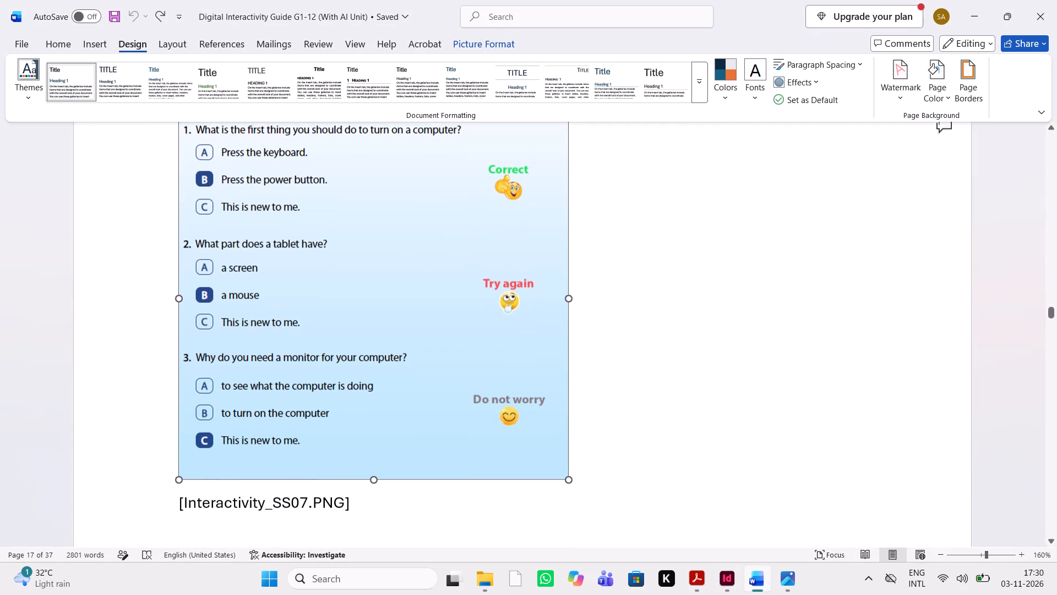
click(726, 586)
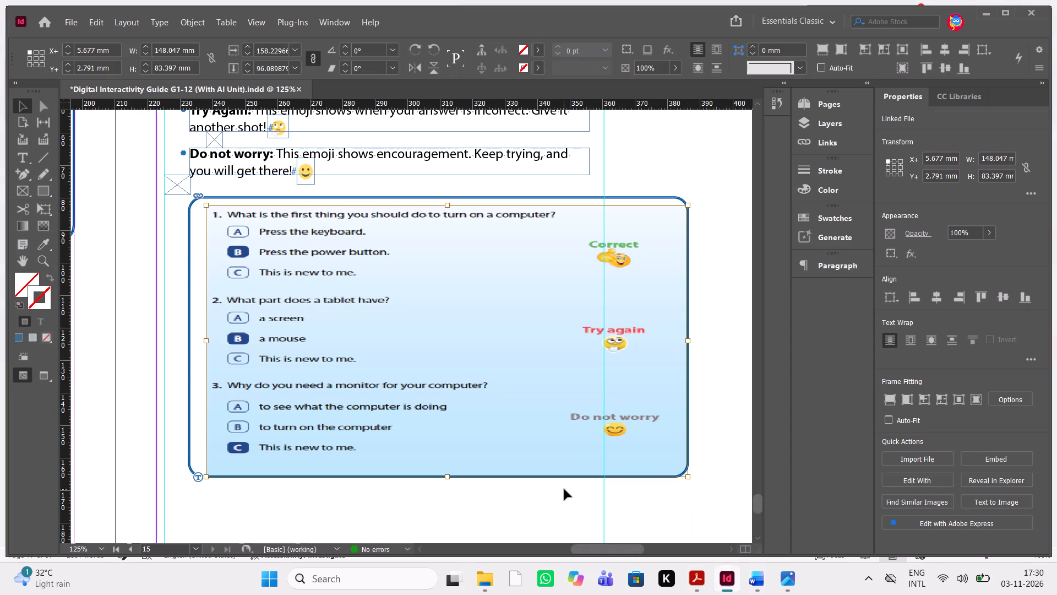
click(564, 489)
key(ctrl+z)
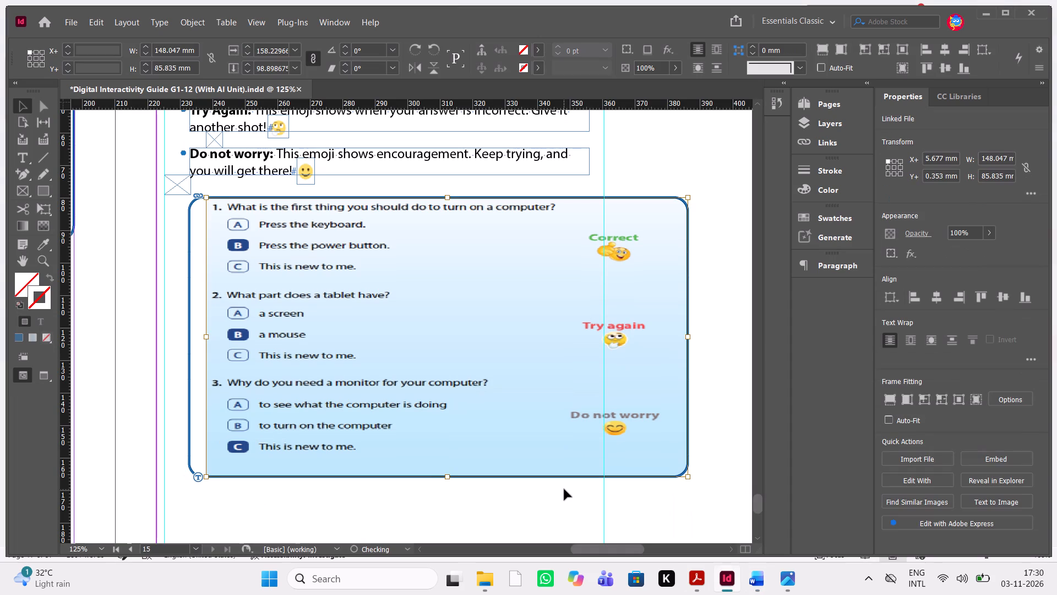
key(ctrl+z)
Stretch the quiz picture downward inside the blue-outlined frame to about 98 mm high, keeping its width.
scroll(564, 489, down, 1)
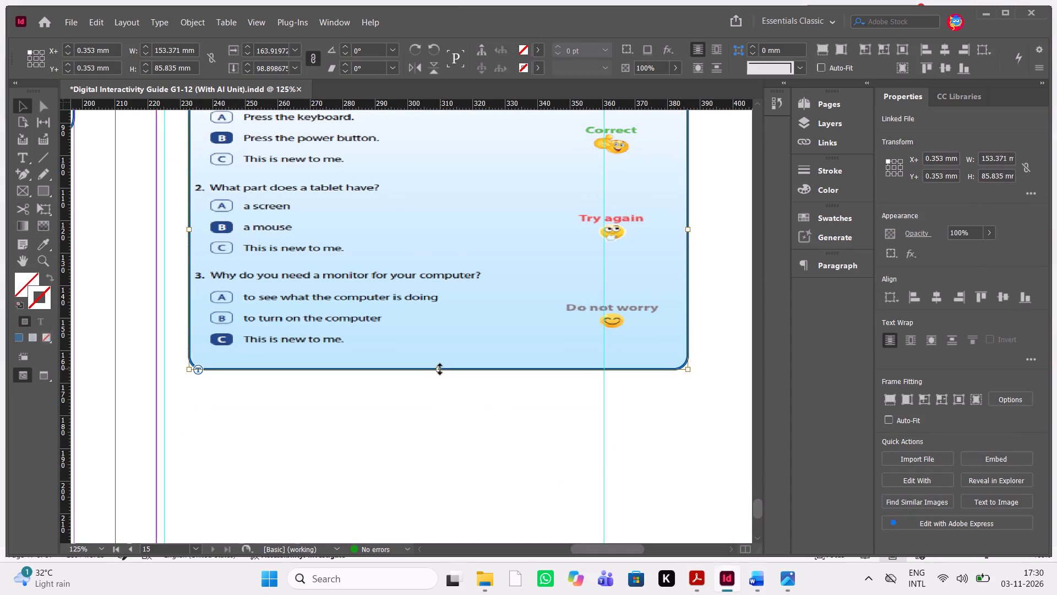
drag(438, 369, 437, 385)
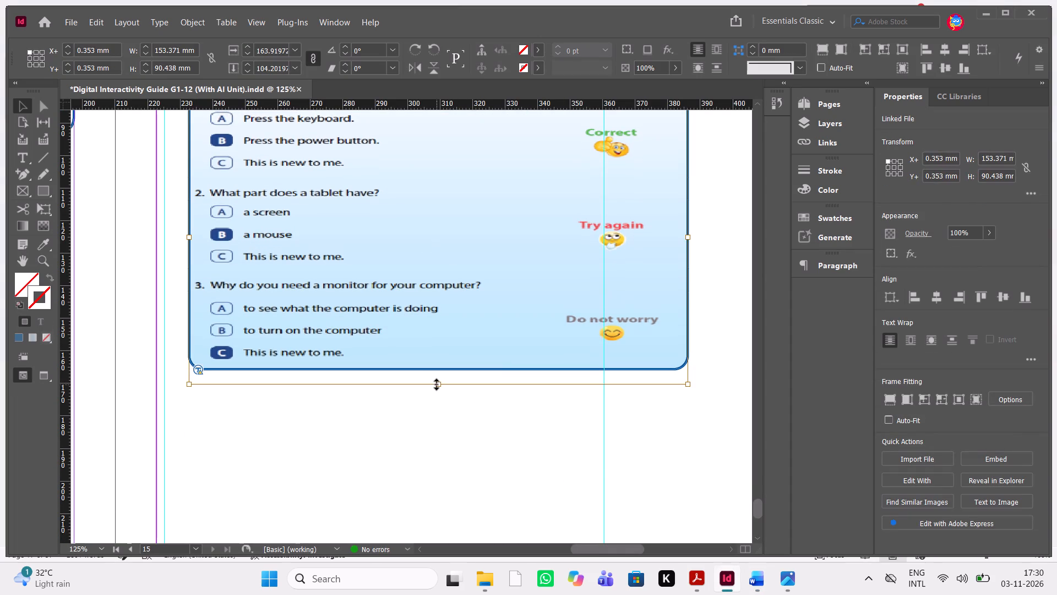
scroll(437, 385, up, 1)
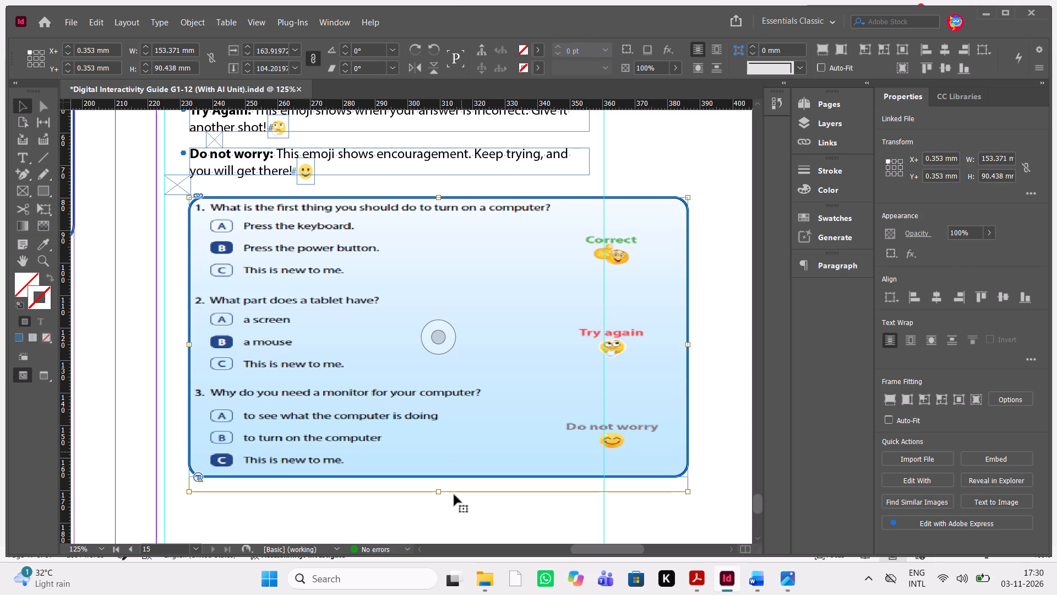
drag(440, 494, 440, 506)
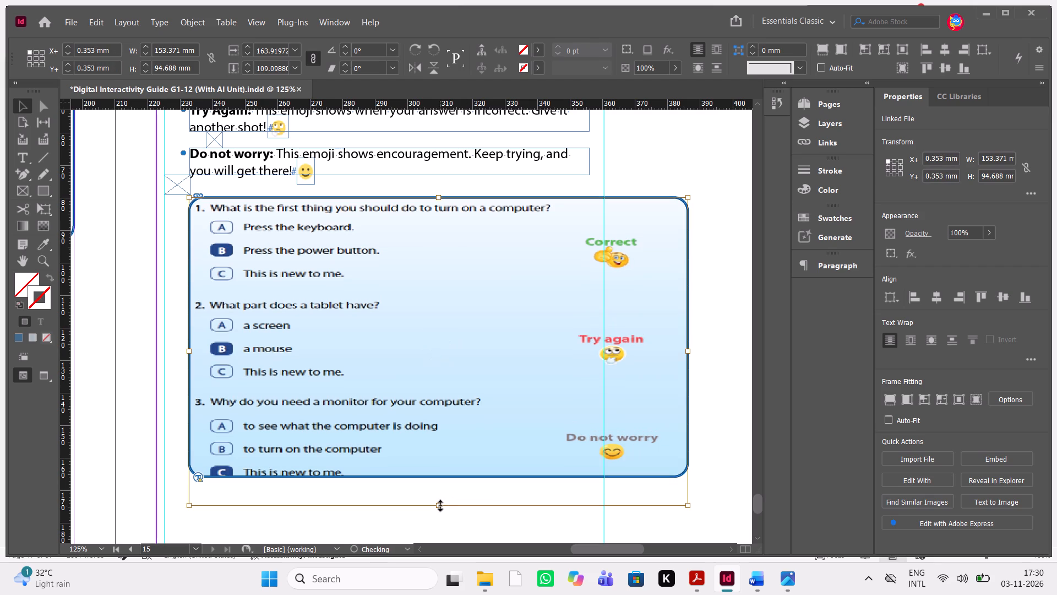
drag(439, 506, 439, 517)
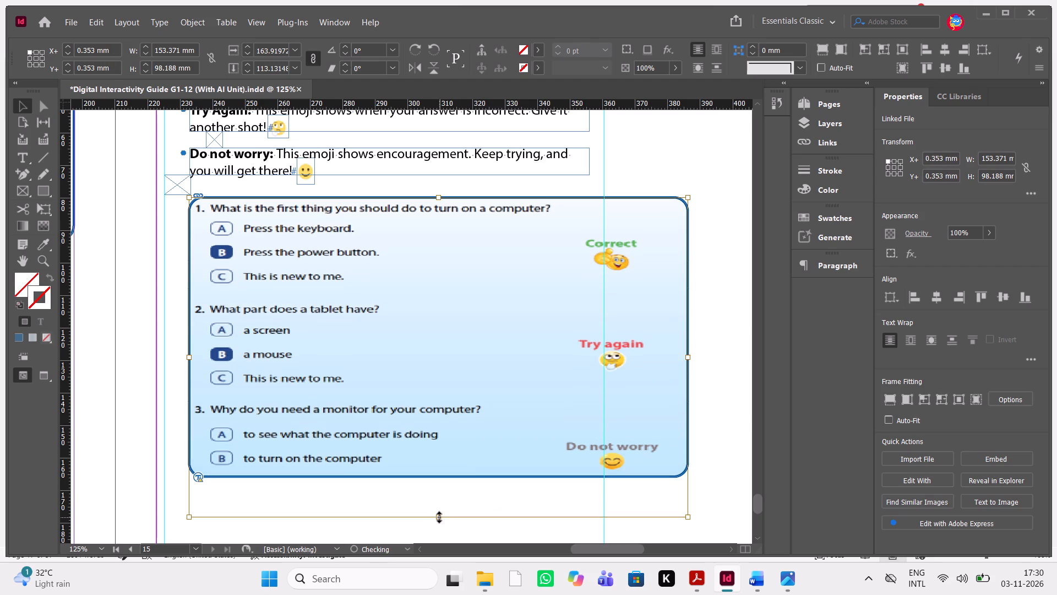
drag(439, 517, 443, 534)
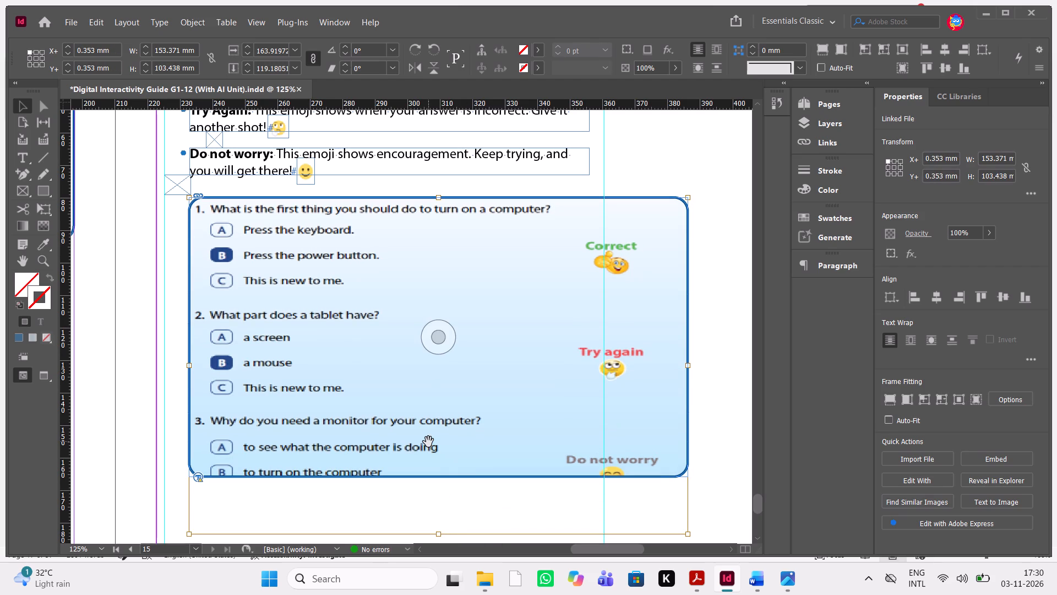
key(ctrl+z)
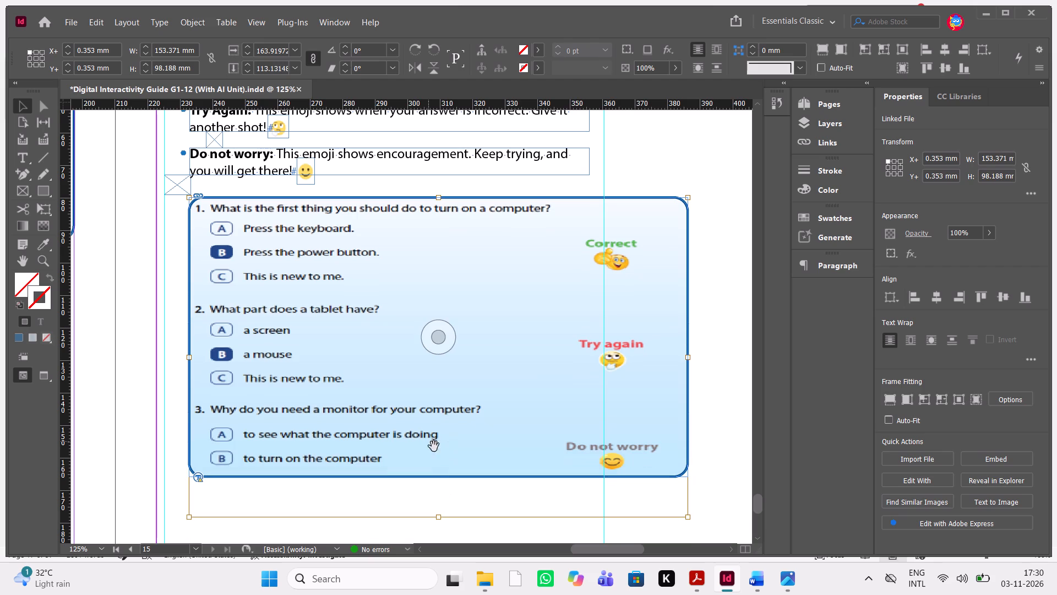
drag(439, 521, 439, 536)
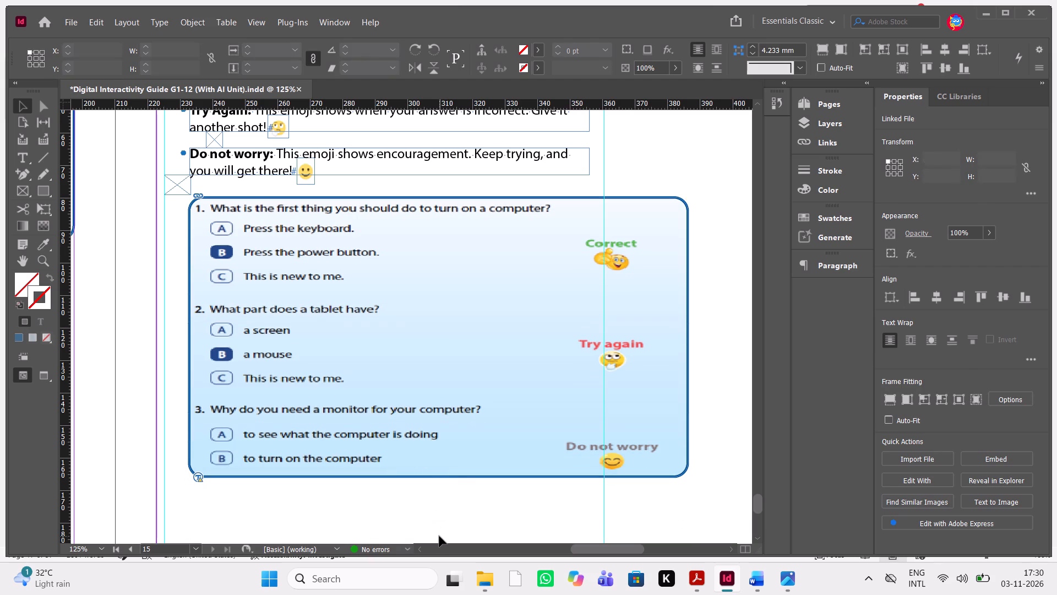
Extend the blue-outlined frame from its bottom edge to about 95.5 mm high to uncover the last answer option.
click(449, 466)
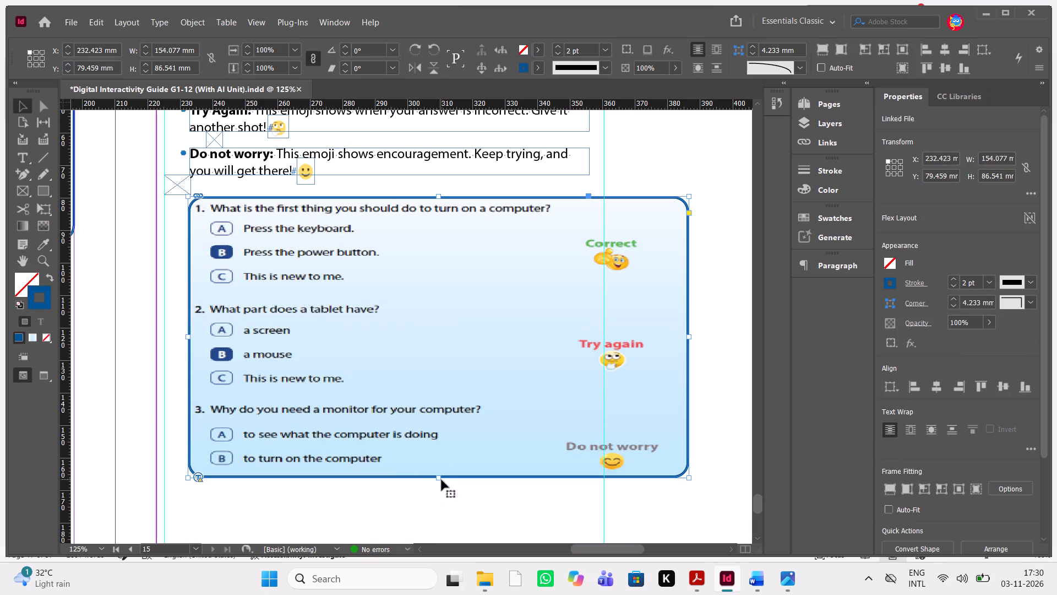
drag(437, 478, 438, 495)
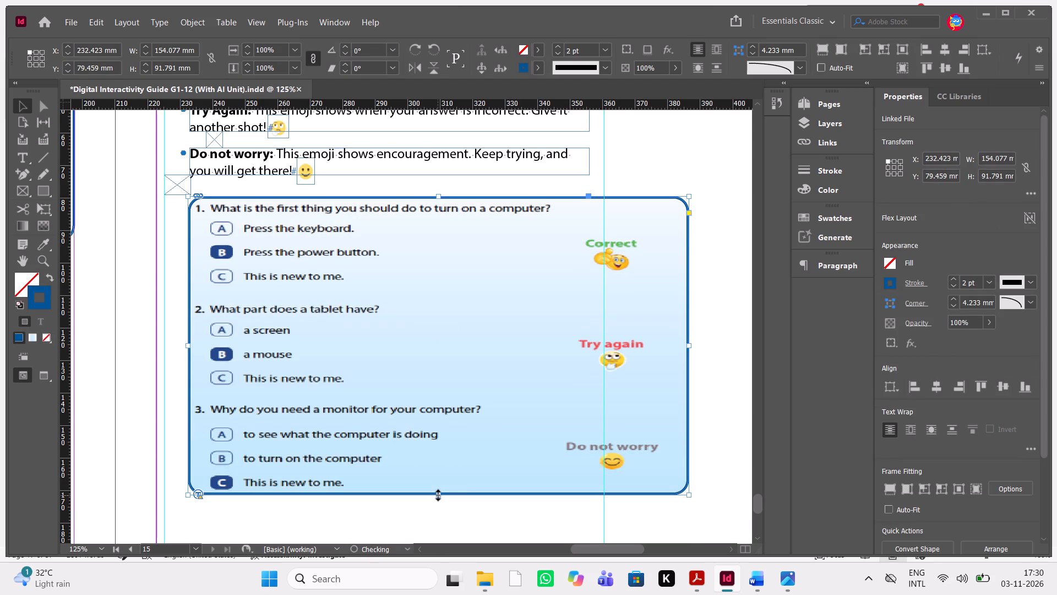
drag(438, 495, 438, 507)
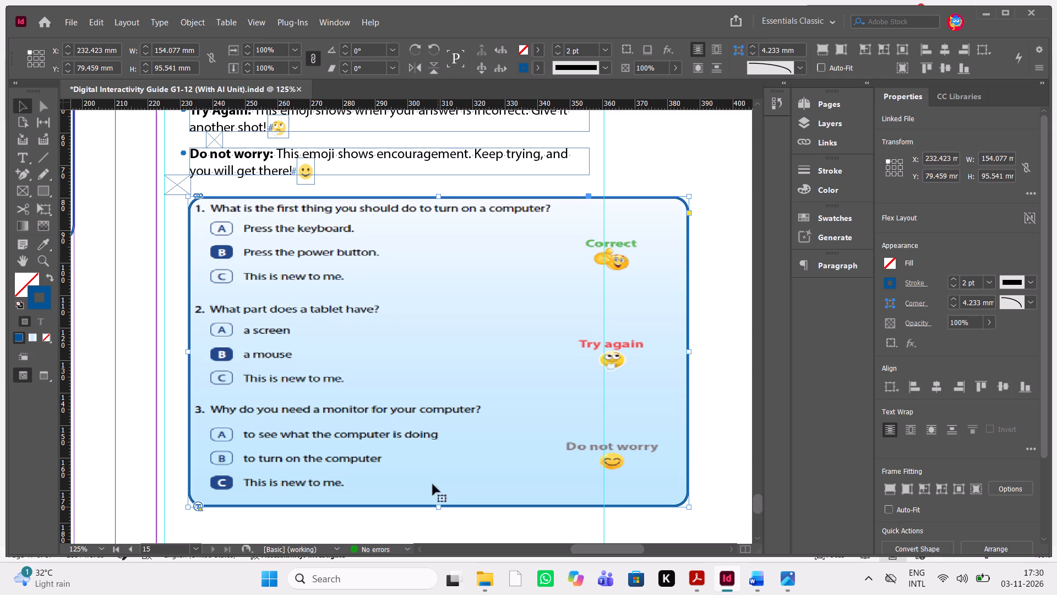
Apply High Quality Display to the stretched quiz image.
right_click(445, 365)
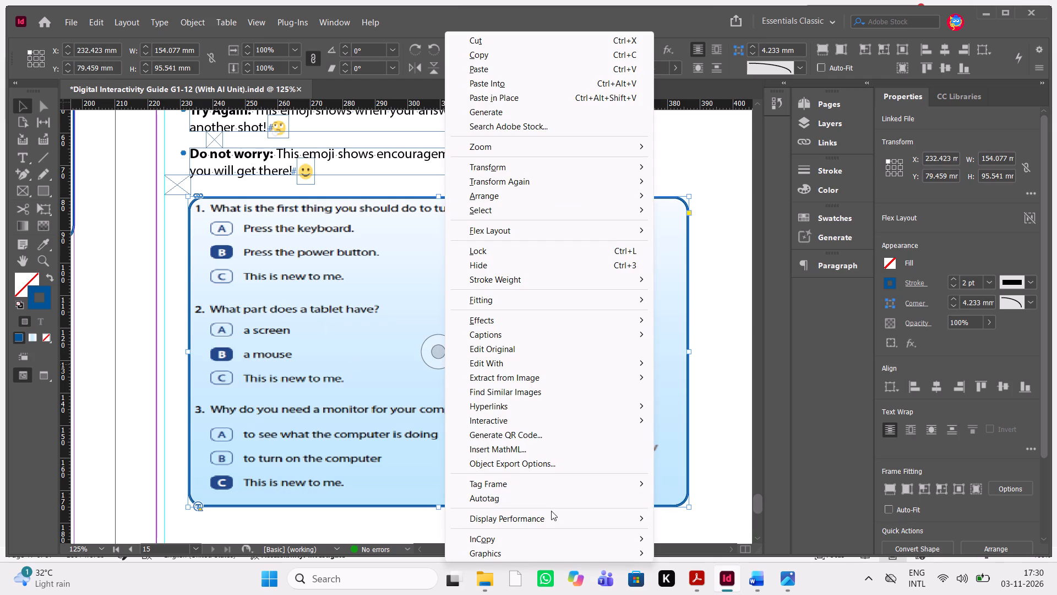
click(548, 518)
click(721, 546)
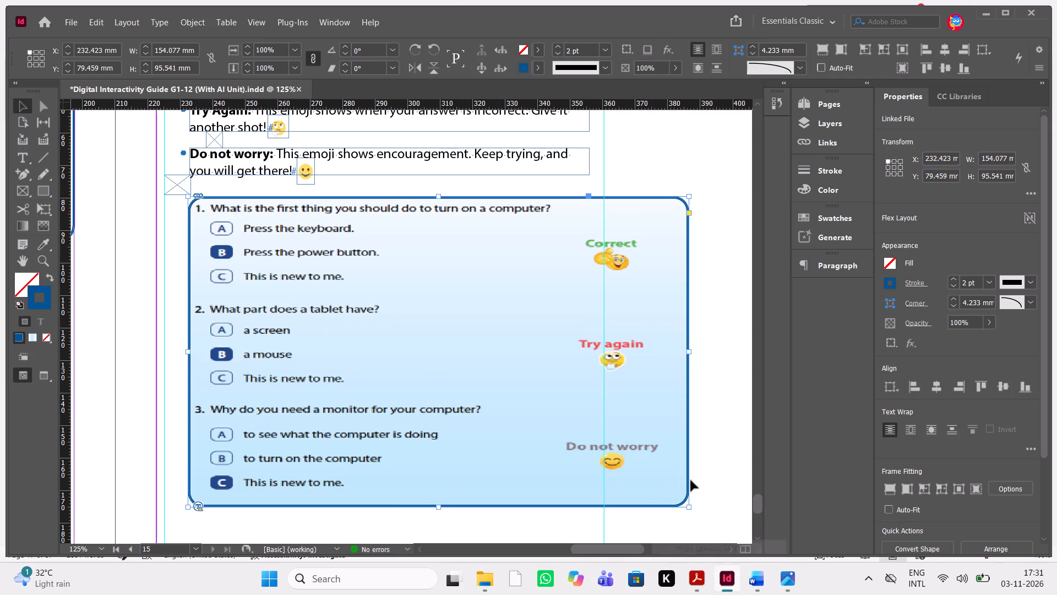
View the guide's spreads at overview scale and return to the cover page.
key(ctrl+minus)
key(ctrl+minus)
key(ctrl+minus)
key(ctrl+minus)
key(ctrl+minus)
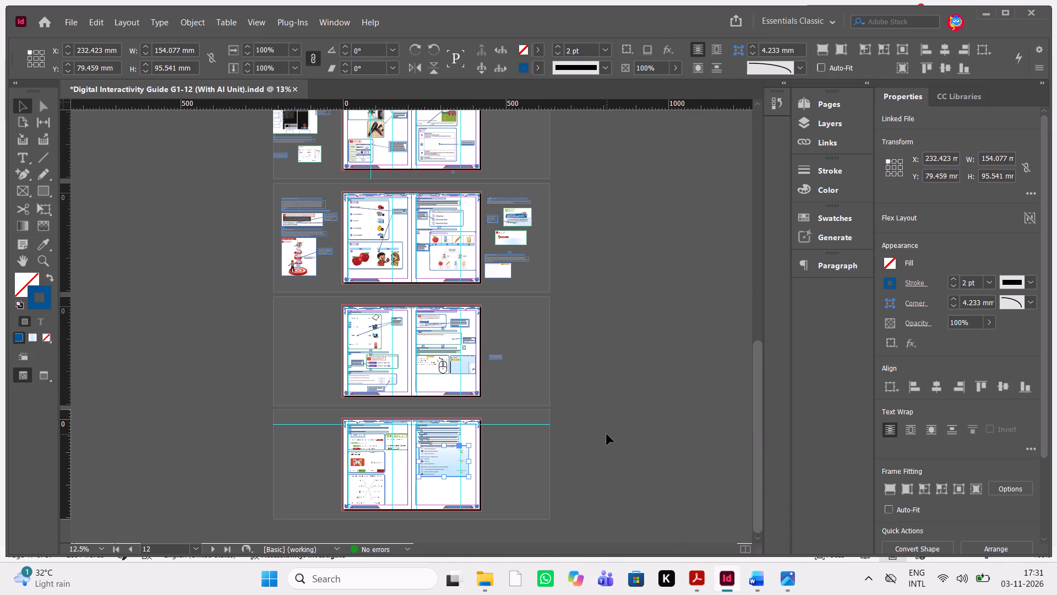
key(ctrl+equal)
key(ctrl+equal)
scroll(607, 434, up, 20)
scroll(607, 434, up, 20)
scroll(607, 434, up, 20)
scroll(607, 434, right, 1)
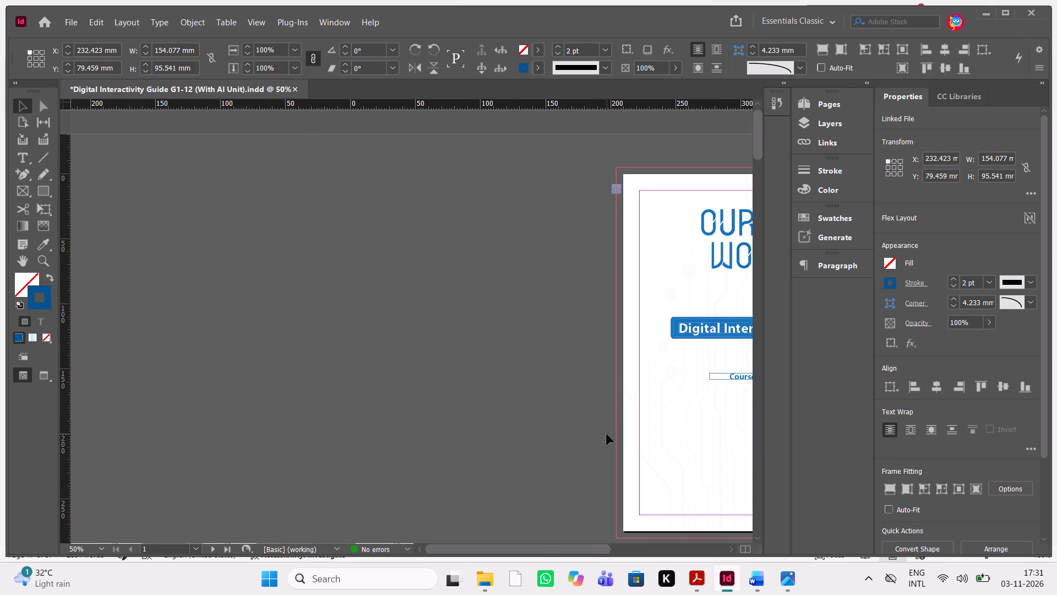
scroll(607, 434, up, 12)
Switch to File Explorer and open the Section 2 folder in Downloads.
click(488, 578)
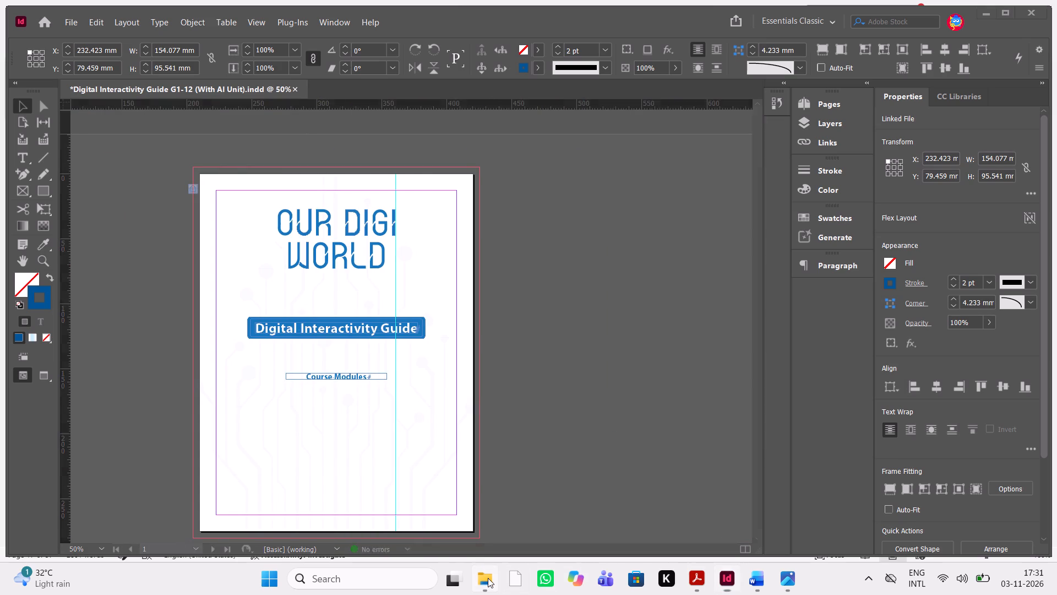
click(700, 580)
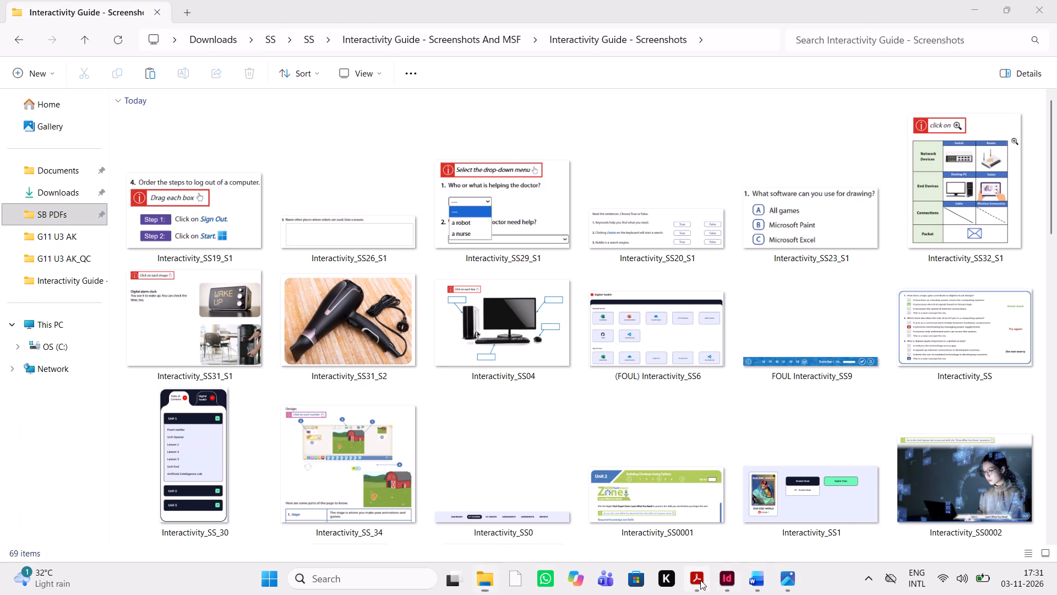
click(171, 7)
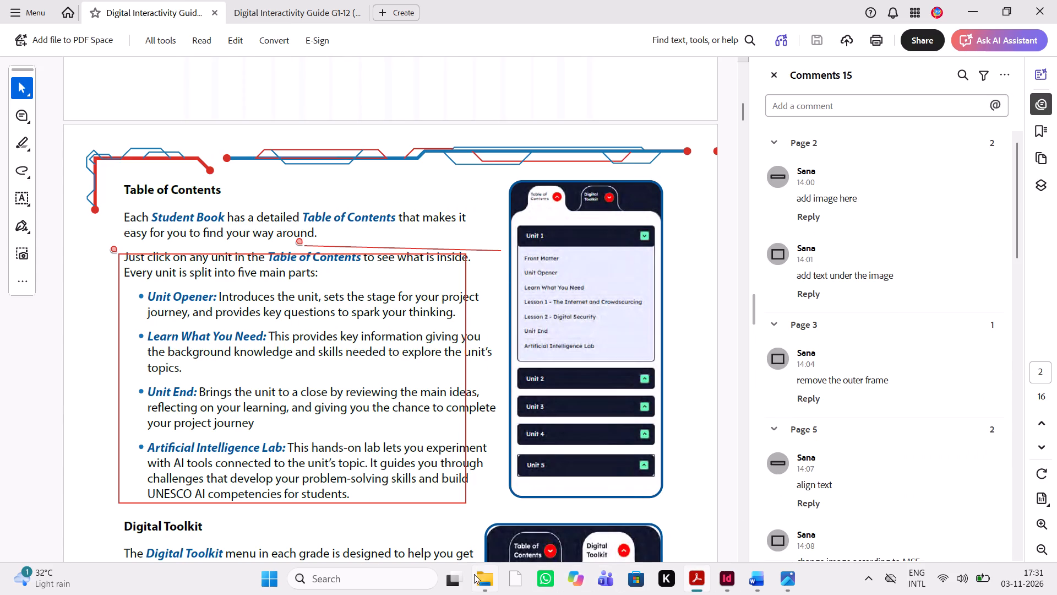
click(493, 593)
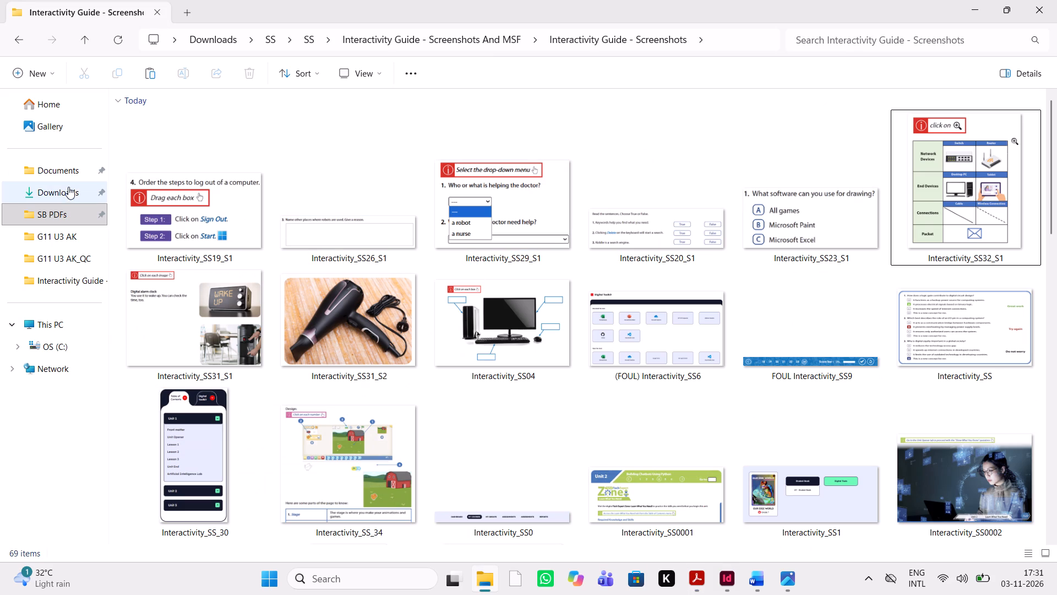
double_click(69, 188)
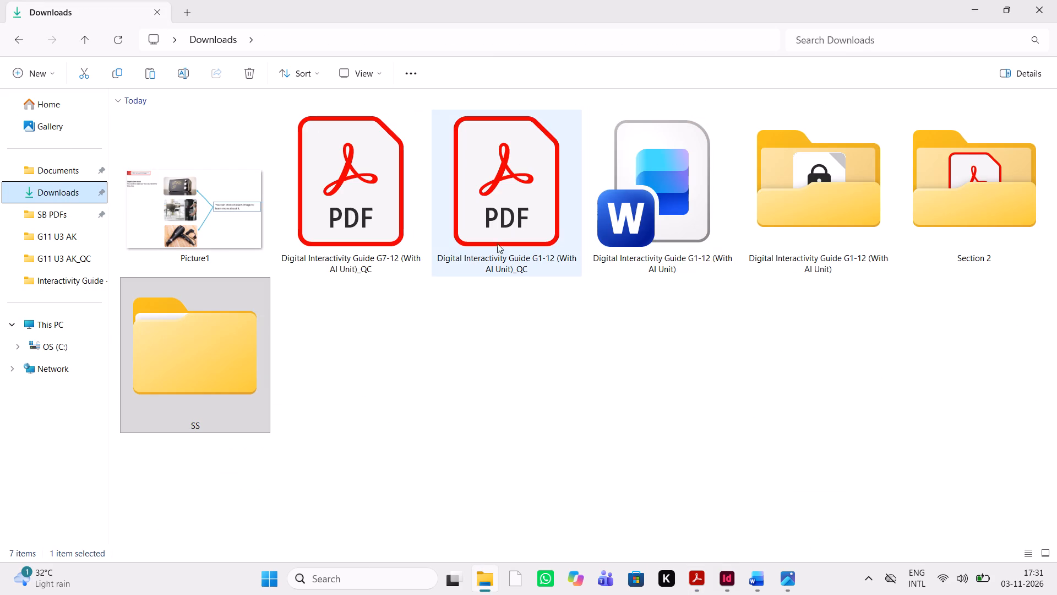
double_click(958, 229)
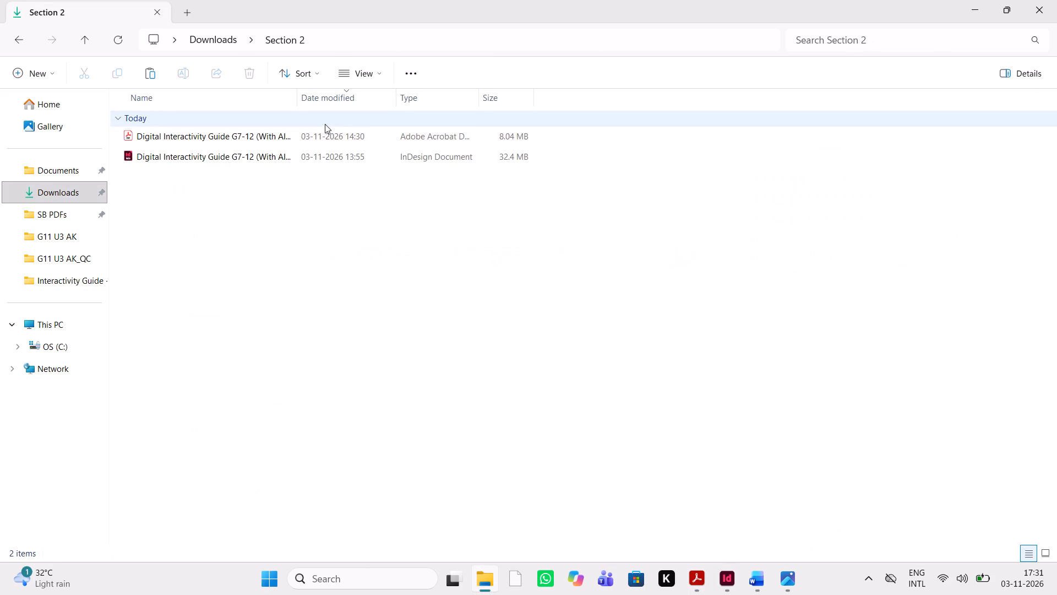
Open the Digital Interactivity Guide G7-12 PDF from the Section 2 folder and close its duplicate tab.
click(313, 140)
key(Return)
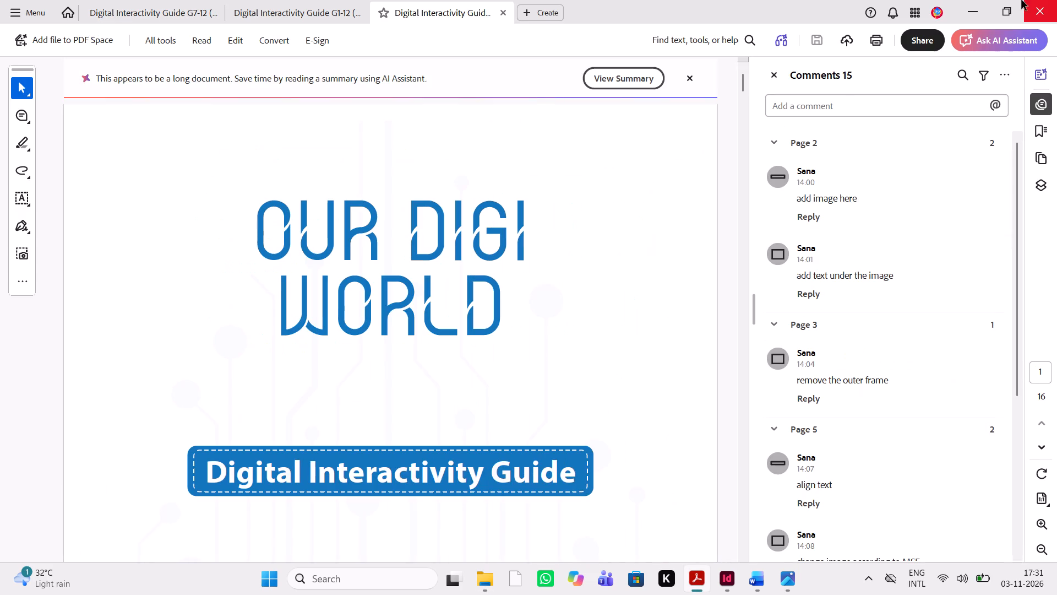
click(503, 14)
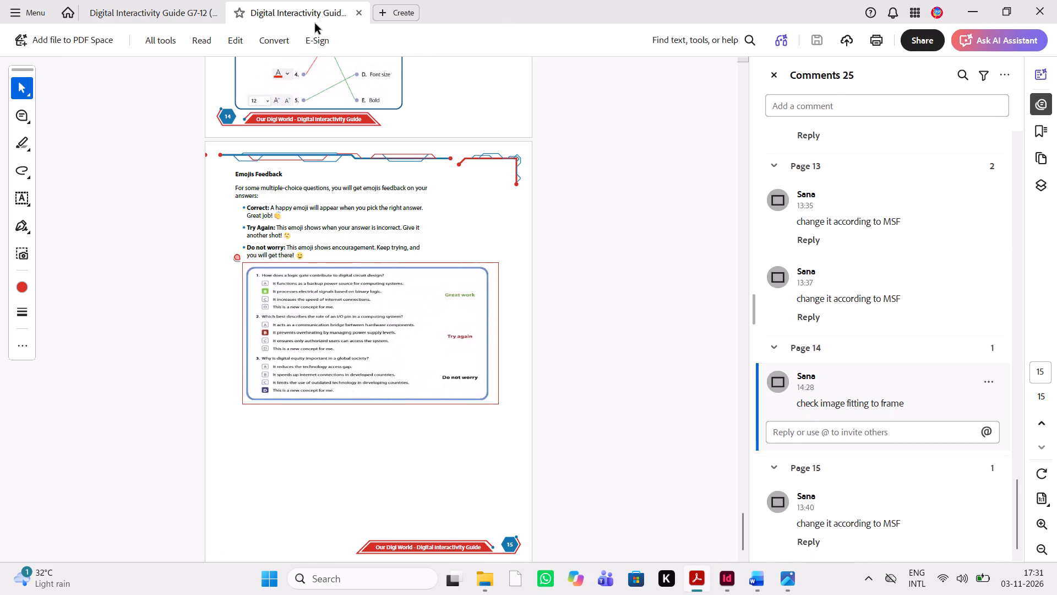
Bring up the already open G7-12 review PDF in Acrobat at its first page.
scroll(525, 176, up, 11)
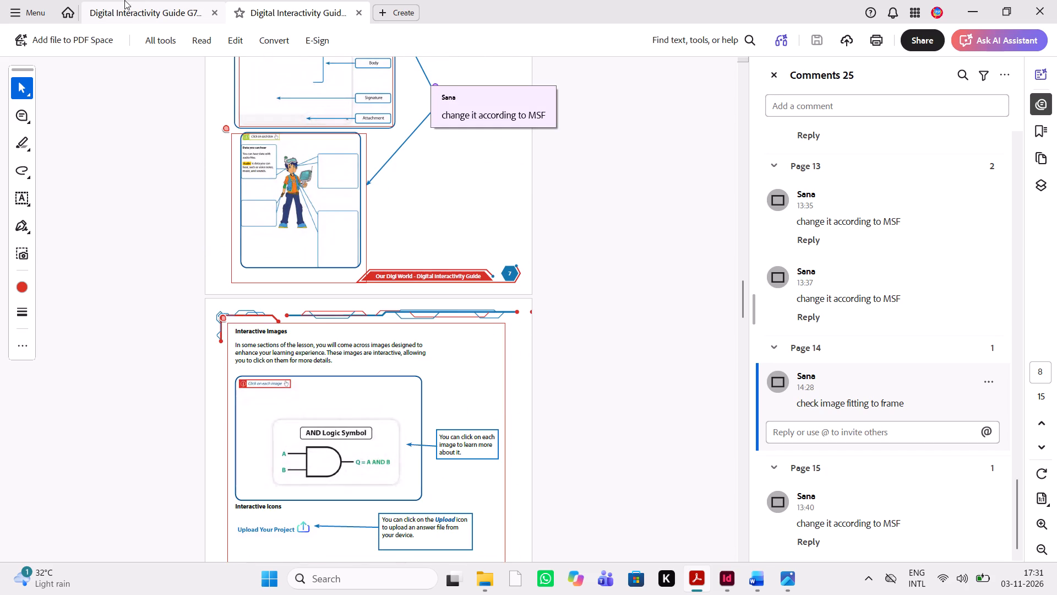
click(140, 12)
scroll(444, 293, up, 17)
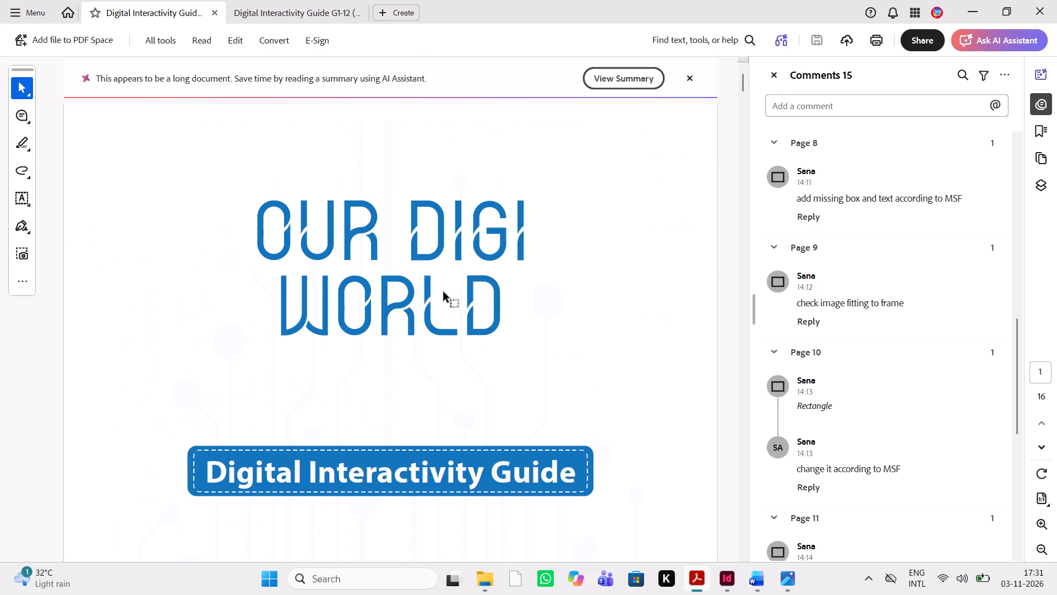
Open the Digital Interactivity Guide G7-12 InDesign document from the Section 2 folder.
click(482, 591)
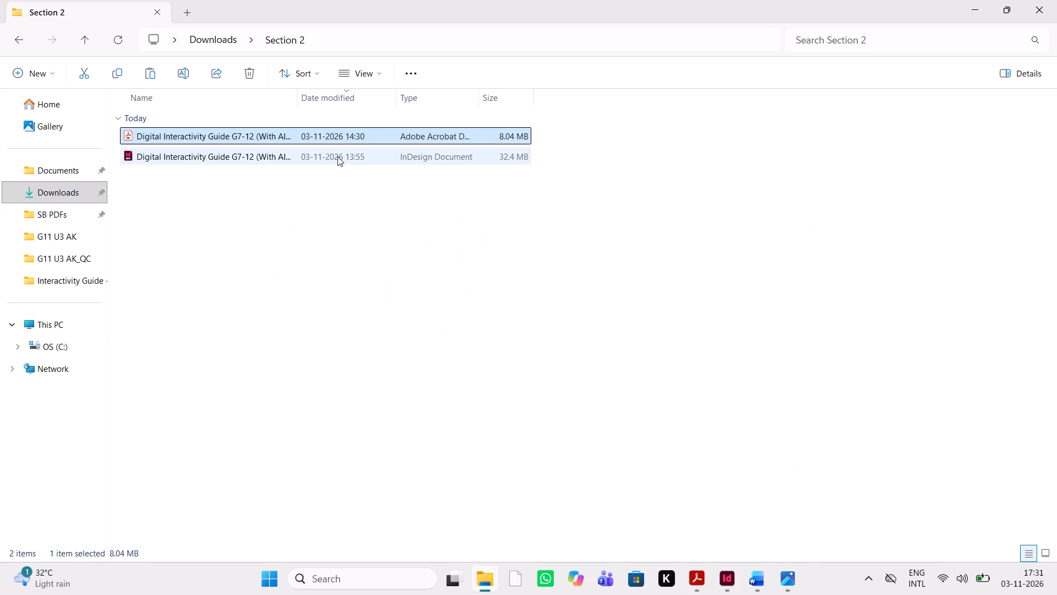
click(338, 156)
key(Return)
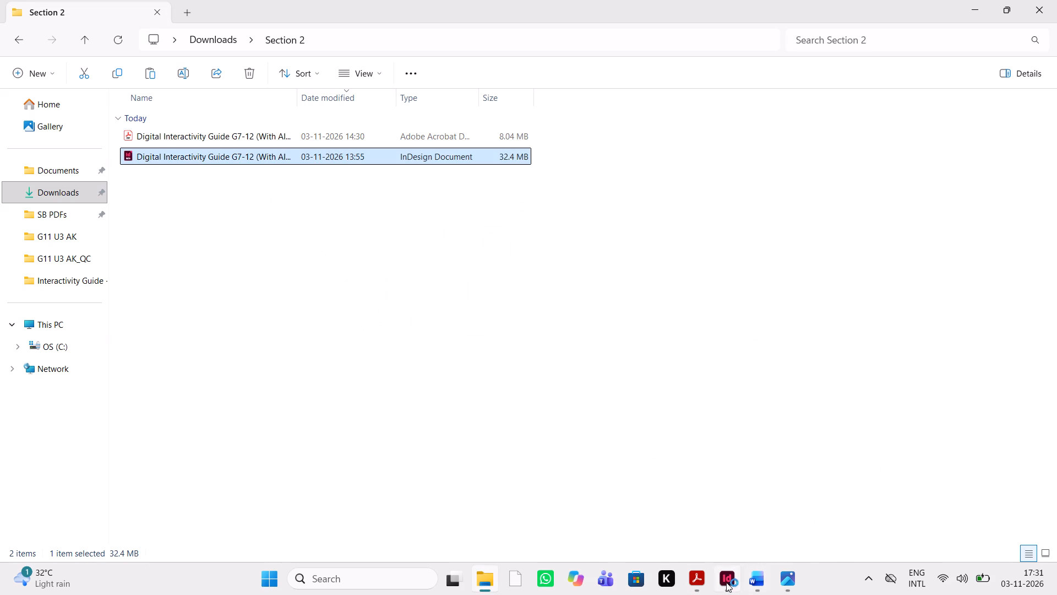
Switch to Acrobat and review the page 2 comment "add image here" and its marked area in the G7-12 PDF.
click(698, 581)
scroll(833, 299, up, 6)
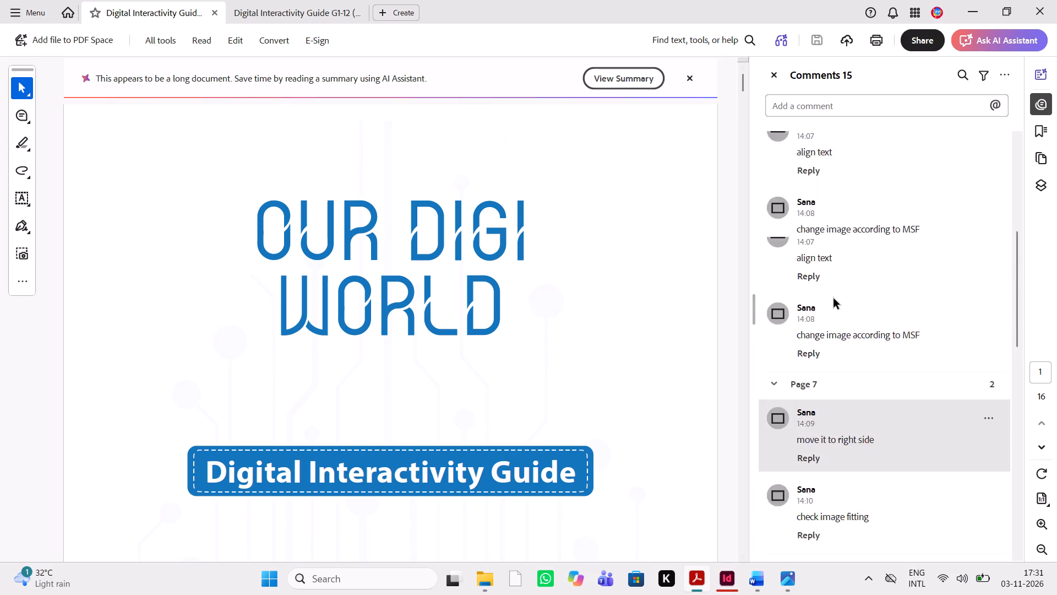
scroll(816, 146, up, 7)
click(842, 197)
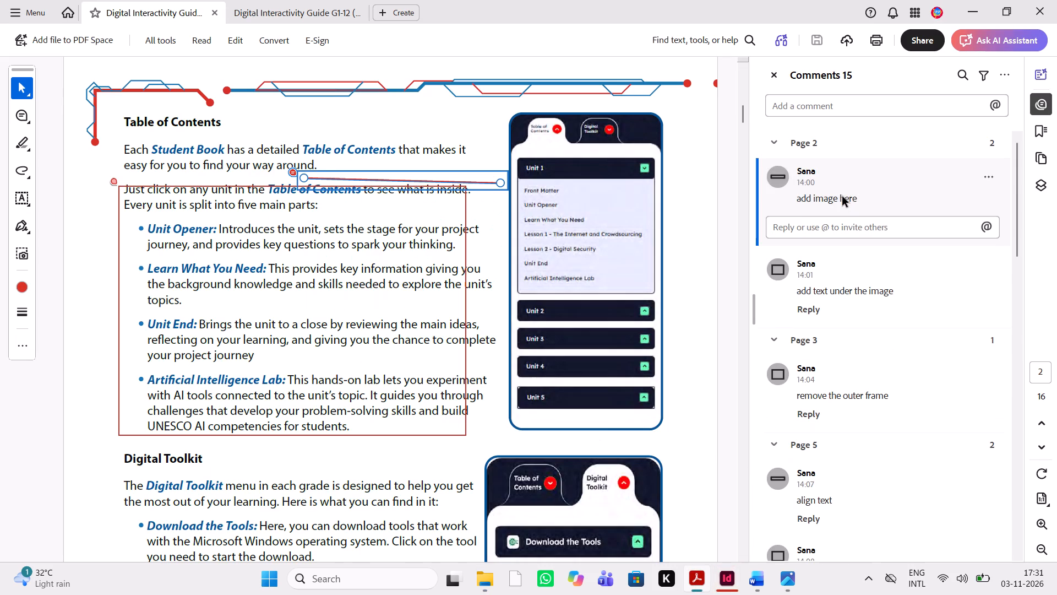
scroll(519, 285, down, 1)
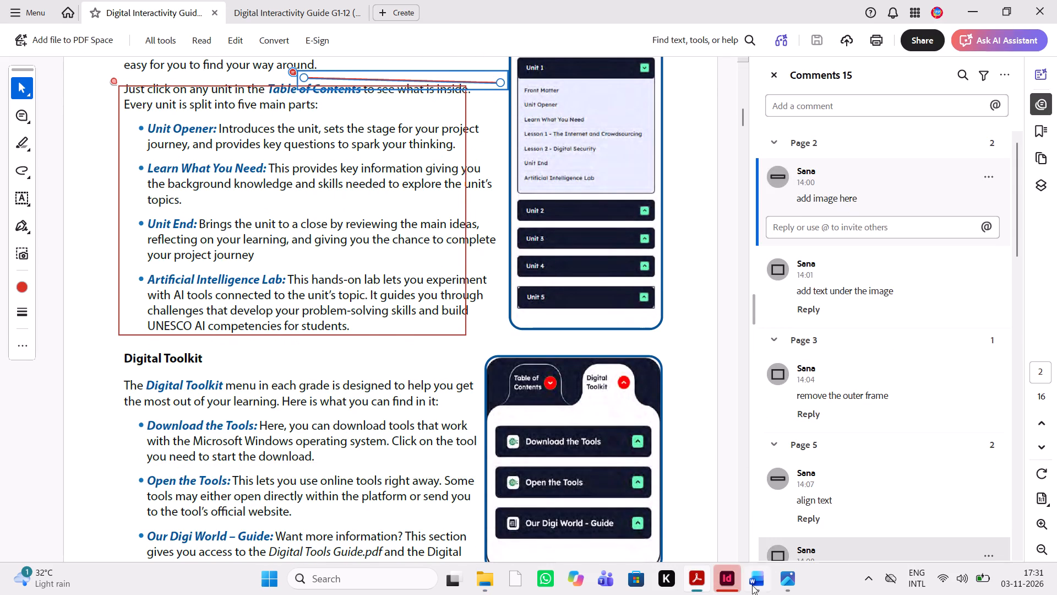
click(699, 585)
Switch to InDesign and update the modified links while opening the G7-12 guide, then collapse the Links panel.
click(731, 588)
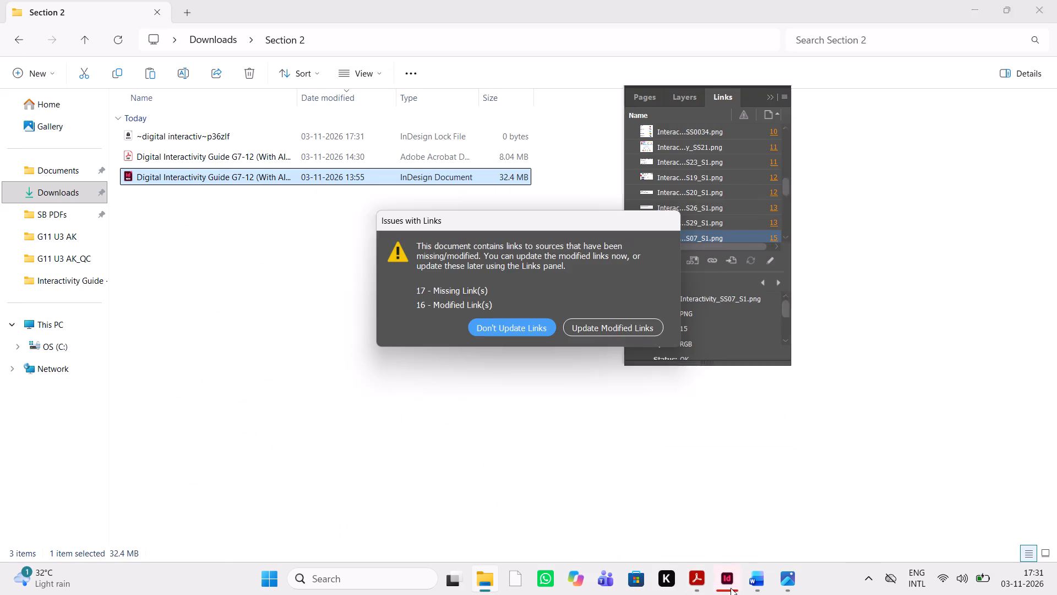
click(590, 326)
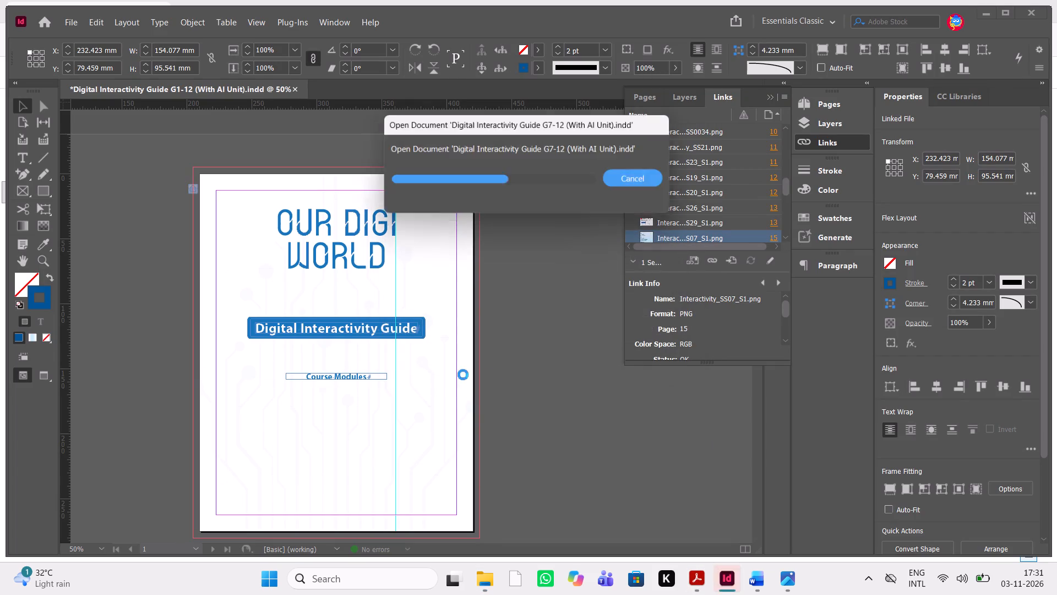
scroll(456, 381, down, 1)
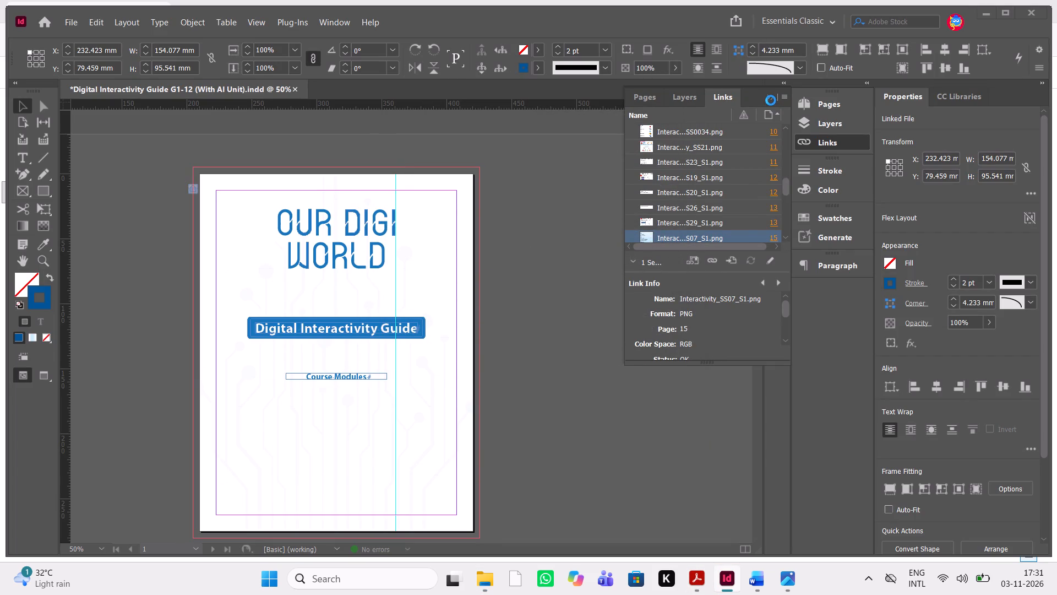
click(771, 100)
scroll(771, 100, down, 3)
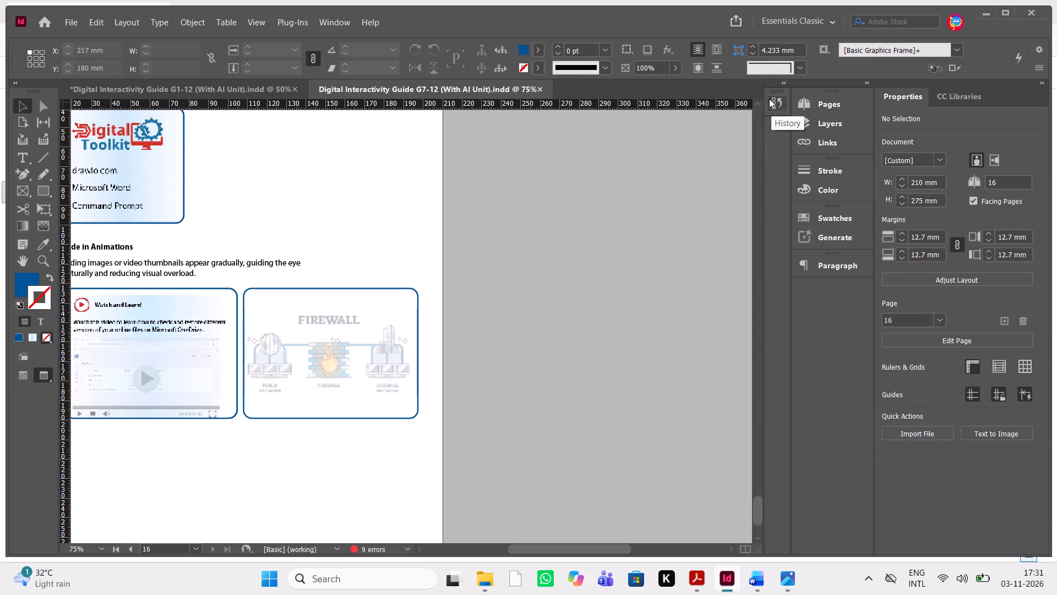
Go to the Table of Contents page, page 2, and turn off preview mode to show frames and guides.
scroll(534, 153, right, 2)
scroll(534, 153, up, 20)
scroll(534, 153, up, 11)
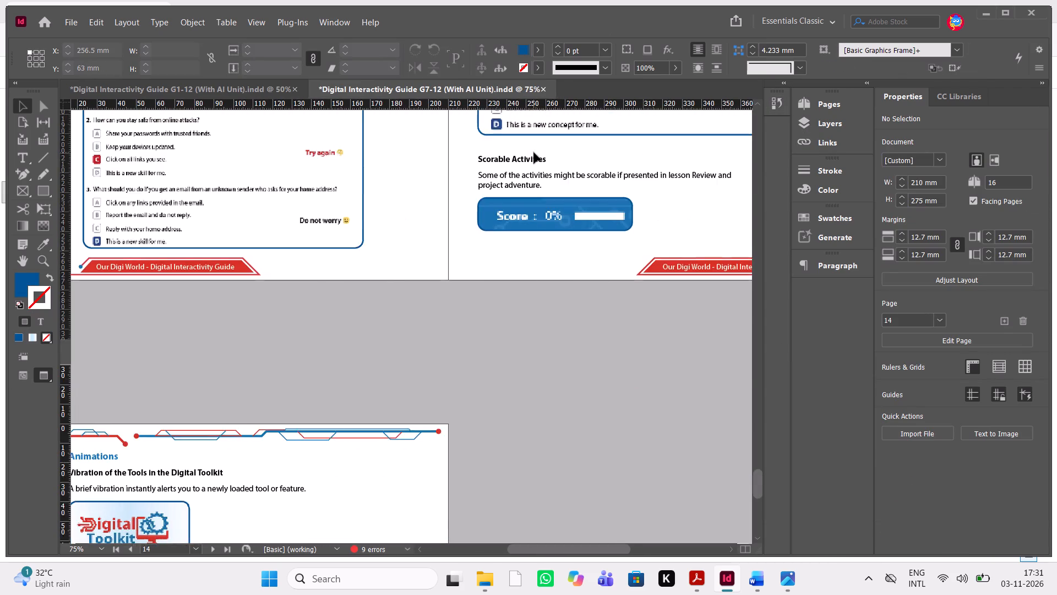
scroll(534, 153, up, 20)
scroll(534, 153, up, 20)
scroll(534, 153, up, 20)
scroll(534, 153, left, 1)
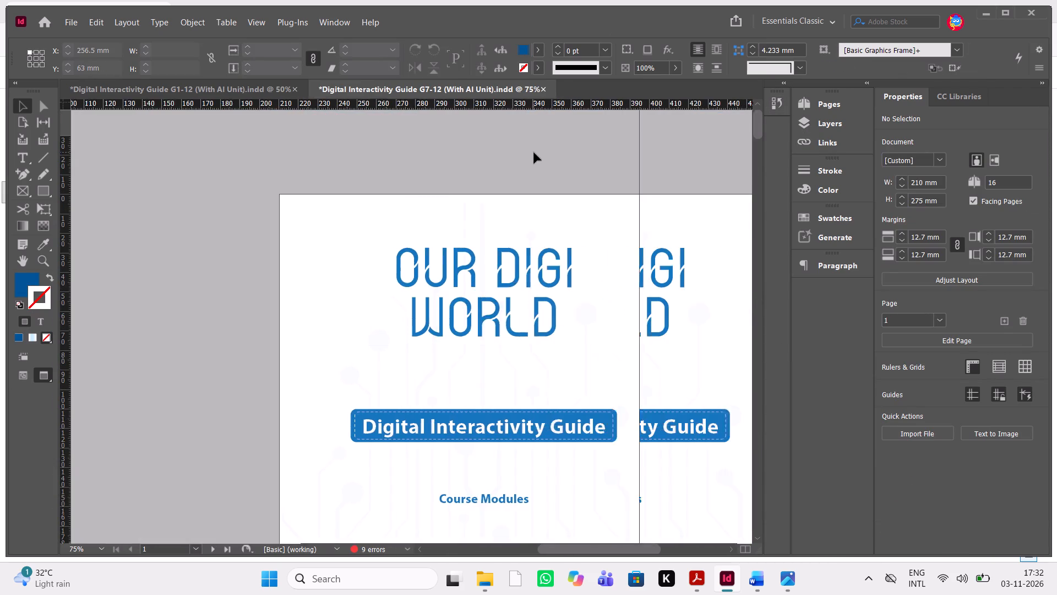
scroll(534, 153, left, 1)
scroll(534, 153, down, 3)
click(339, 217)
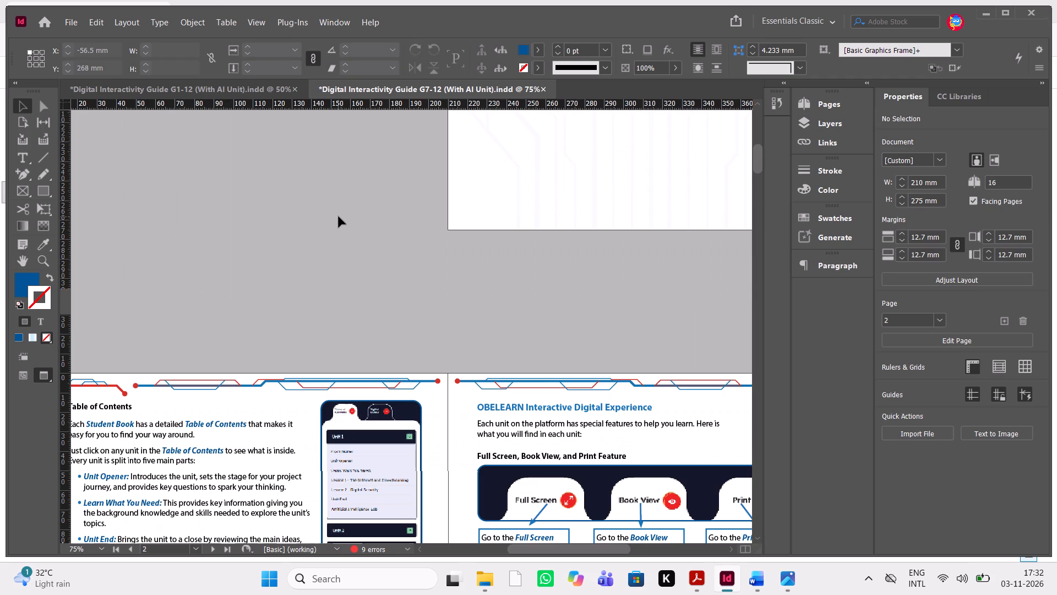
key(w)
scroll(339, 217, down, 1)
scroll(339, 217, left, 1)
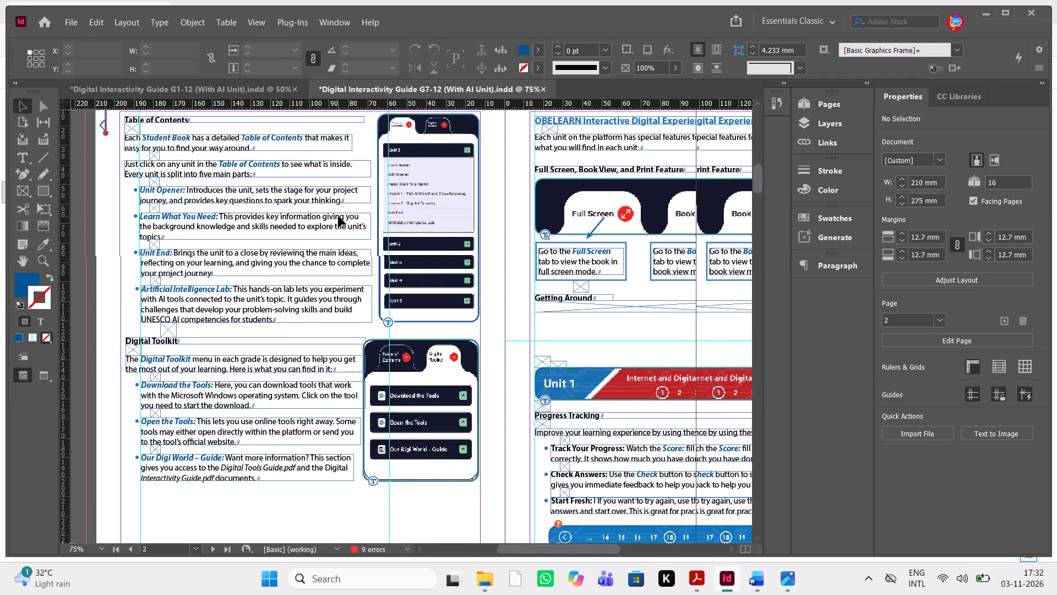
scroll(339, 217, up, 1)
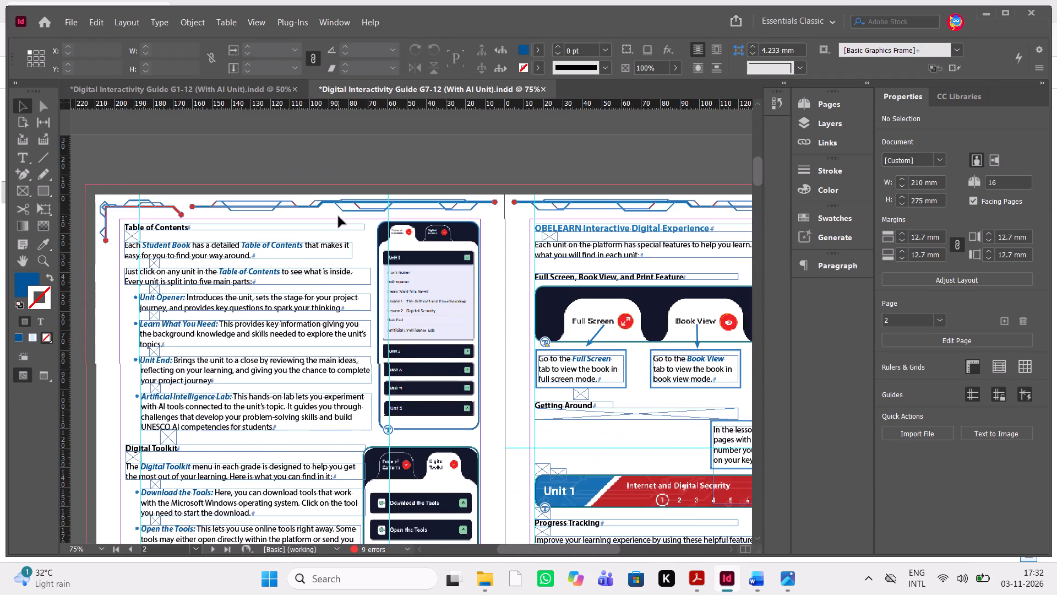
scroll(339, 217, up, 1)
scroll(339, 217, right, 1)
Insert a new blank page based on A-Parent directly after page 2.
click(805, 104)
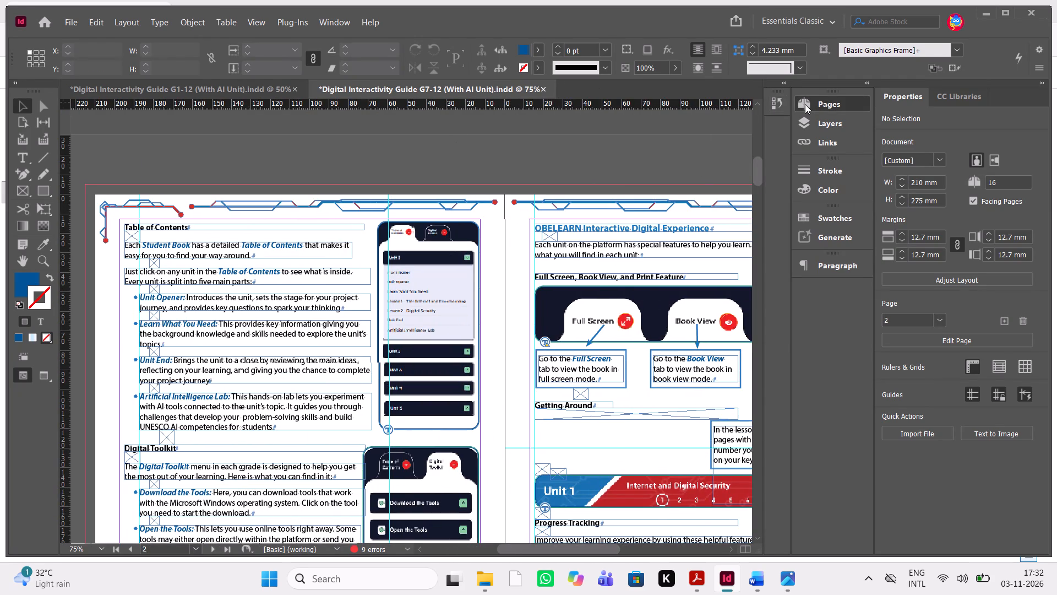
click(686, 219)
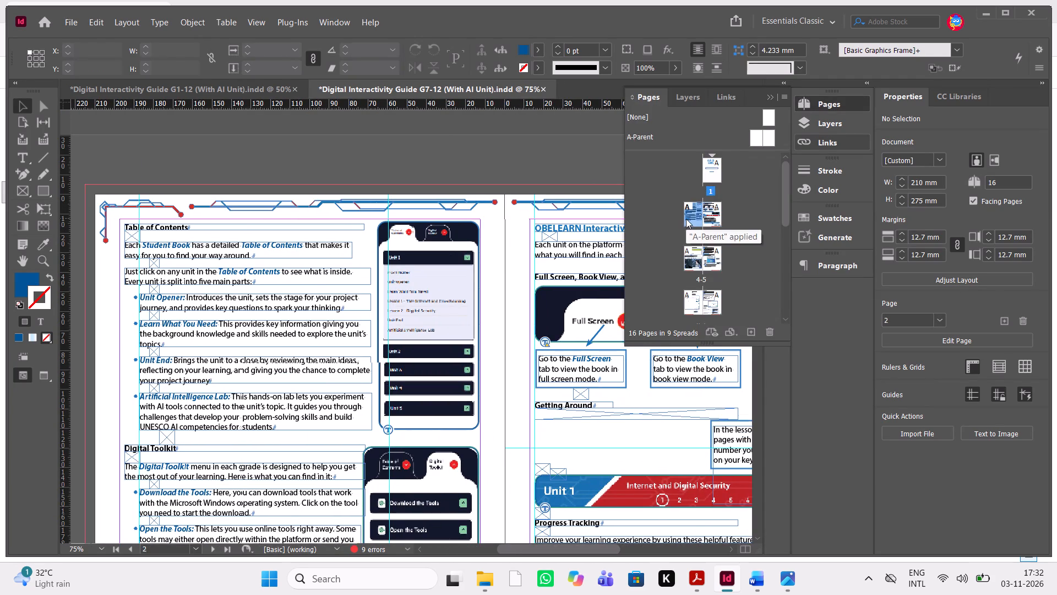
click(748, 331)
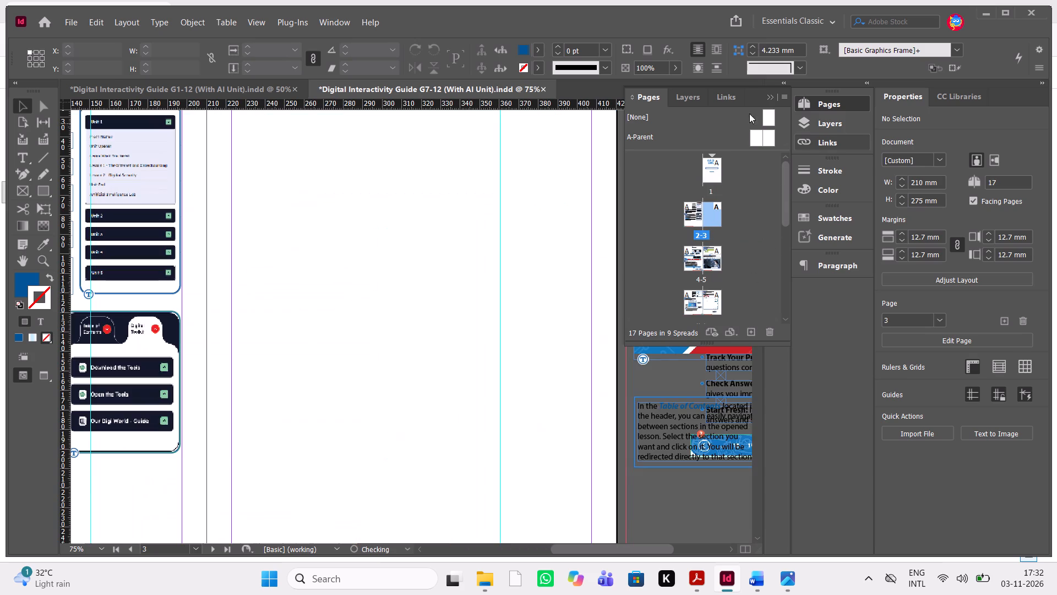
click(771, 96)
Examine the layout of the Table of Contents and Digital Toolkit sections down to the footer of page 2.
scroll(569, 186, right, 1)
scroll(569, 186, up, 1)
scroll(569, 186, down, 1)
key(ctrl+equal)
key(ctrl+equal)
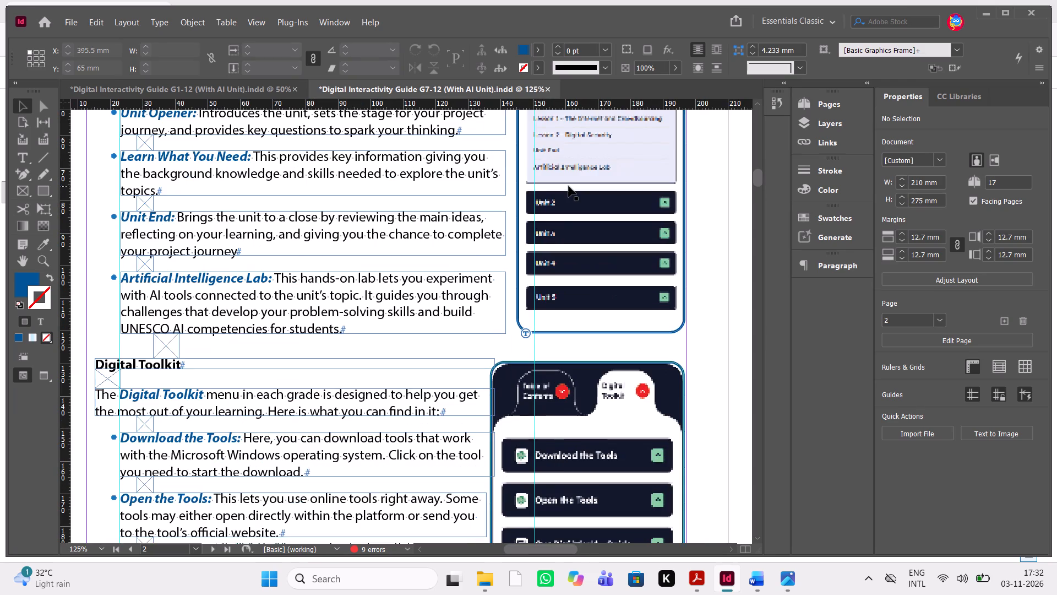
scroll(569, 186, down, 1)
key(ctrl+minus)
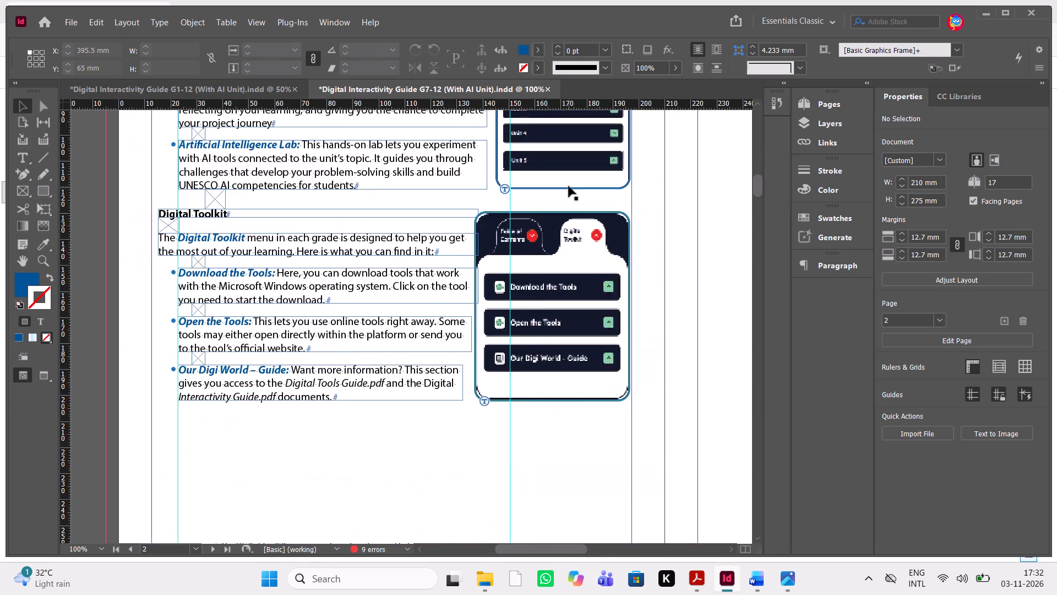
key(ctrl+minus)
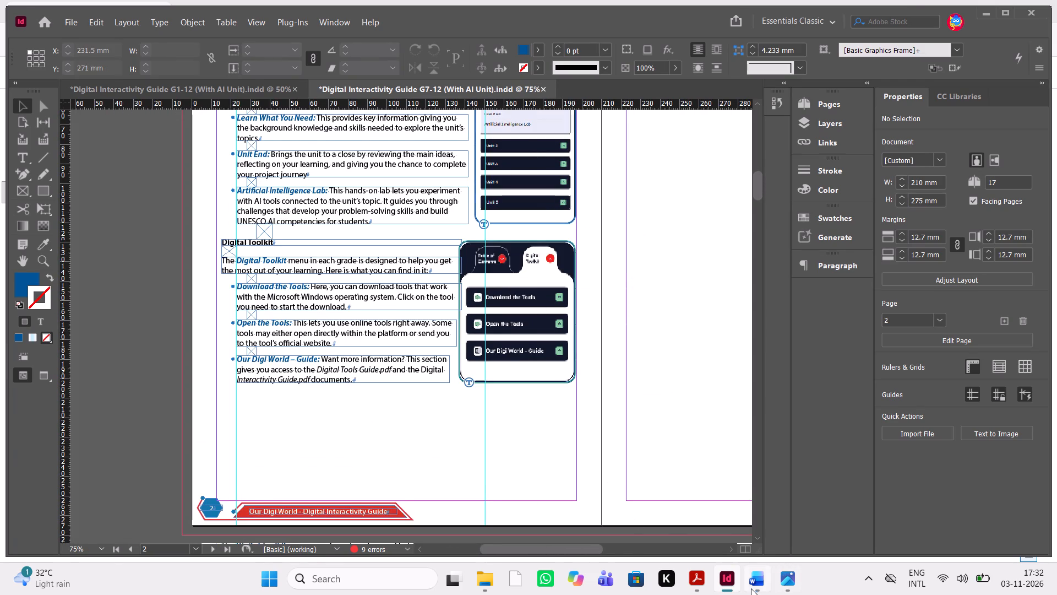
Switch to the Word manuscript and check the Section 2: Grades 7-12 Table of Contents image placement and the unit-part bullets.
click(751, 588)
scroll(647, 421, up, 2)
scroll(647, 421, down, 9)
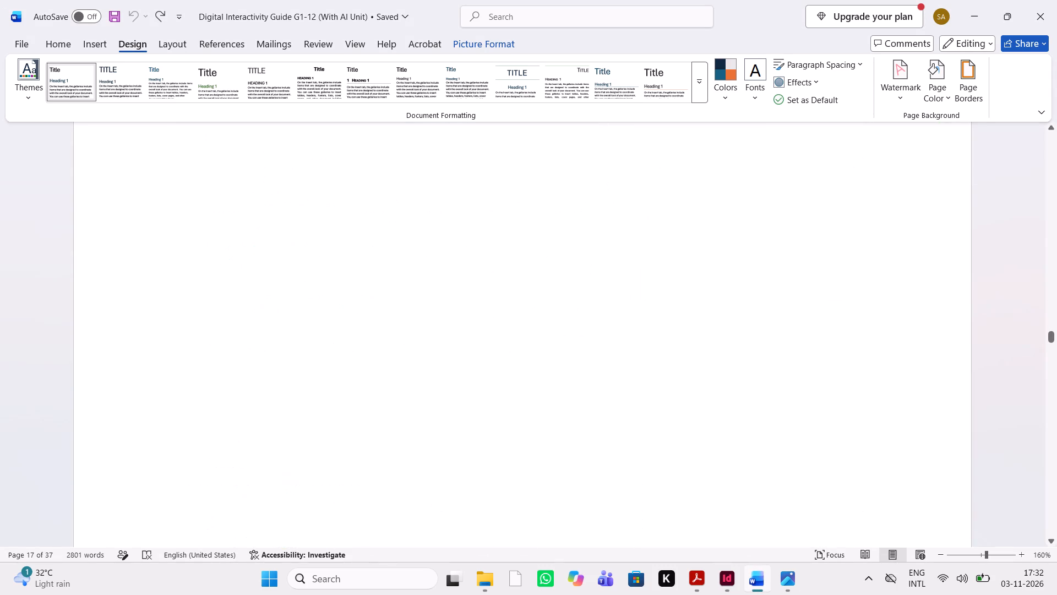
scroll(647, 421, up, 3)
key(ctrl+minus)
key(ctrl+minus)
key(ctrl+minus)
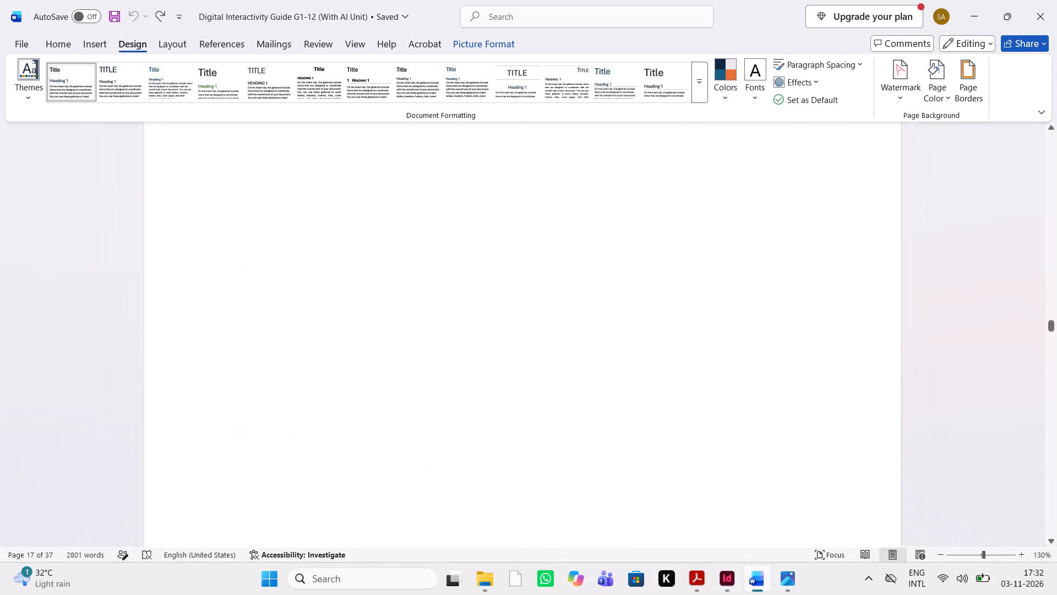
key(ctrl+minus)
key(ctrl+minus)
key(ctrl+minus)
key(ctrl+minus)
scroll(642, 292, up, 1)
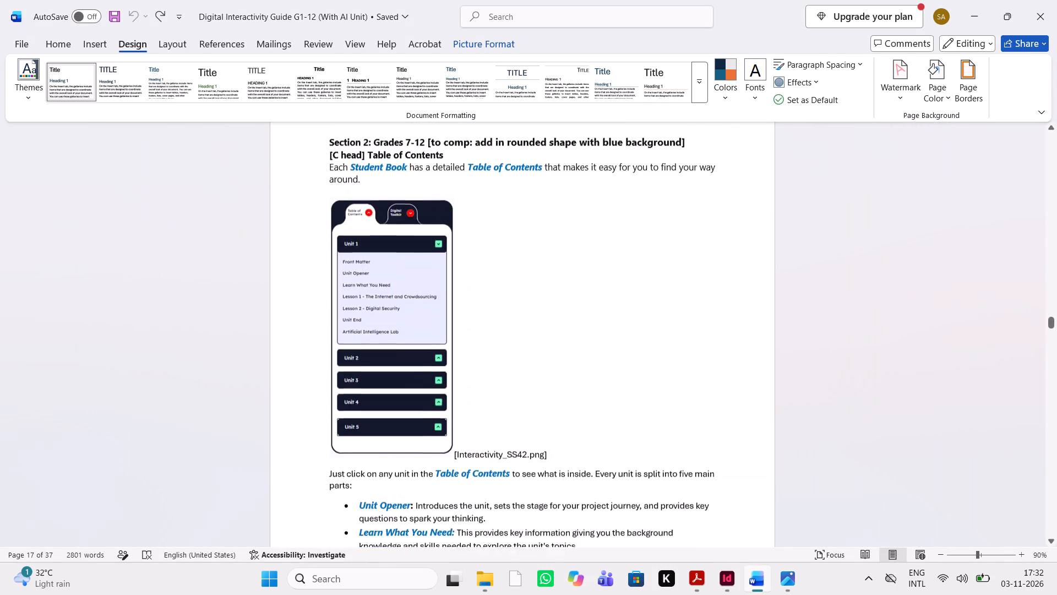
scroll(642, 292, up, 2)
scroll(642, 292, down, 2)
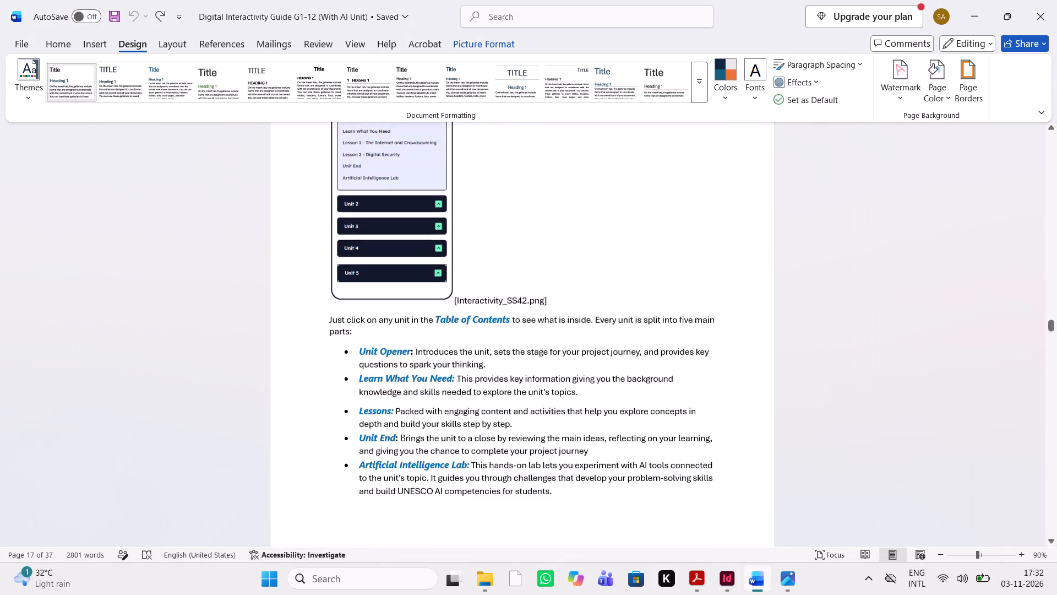
scroll(642, 292, down, 2)
scroll(642, 292, up, 2)
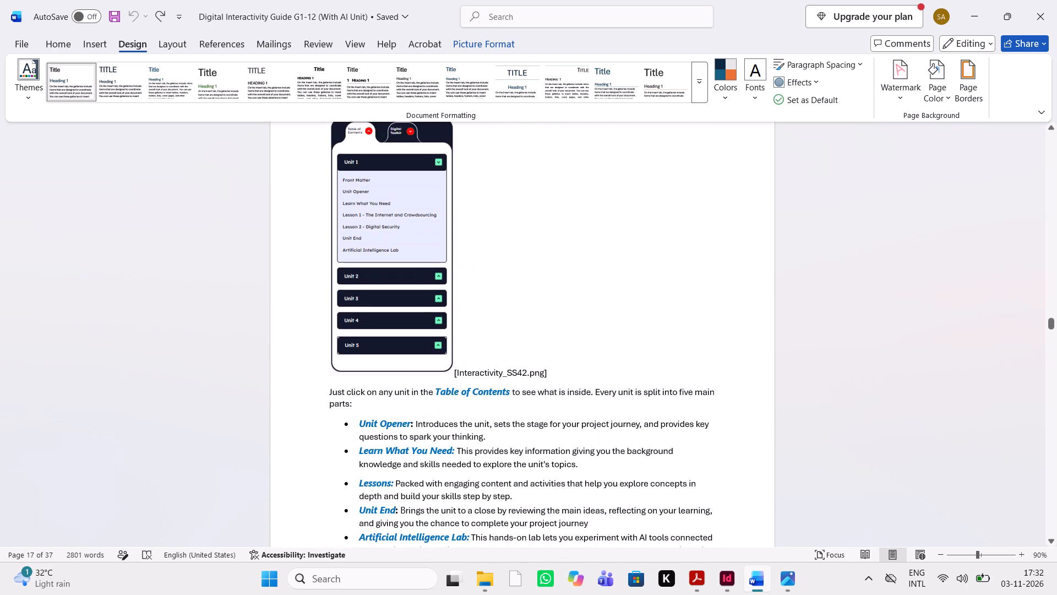
Return to the G7-12 InDesign document and view page 2 against the manuscript.
click(727, 579)
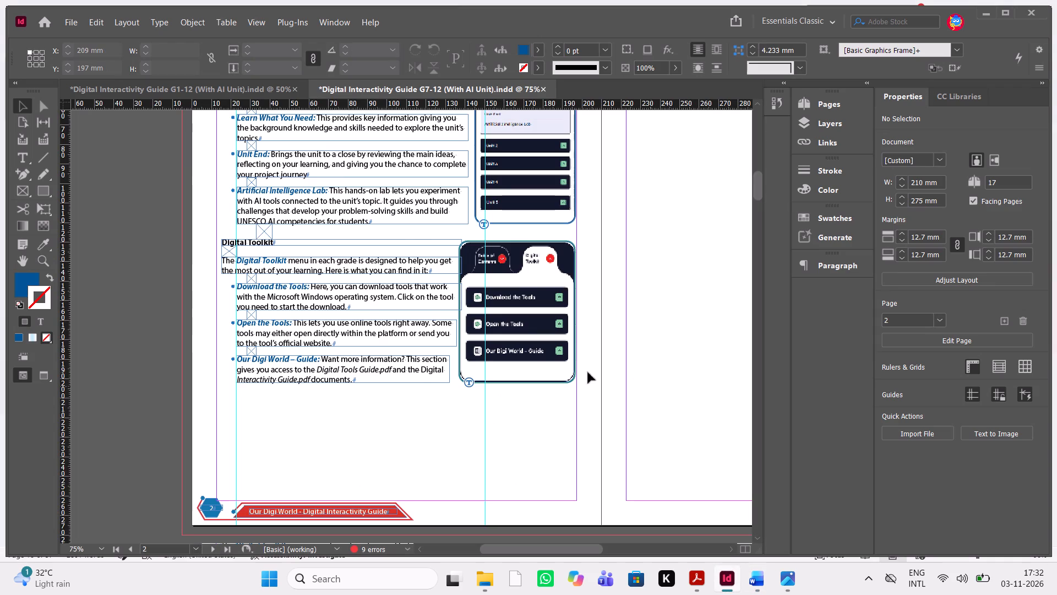
scroll(577, 373, up, 1)
scroll(533, 506, down, 1)
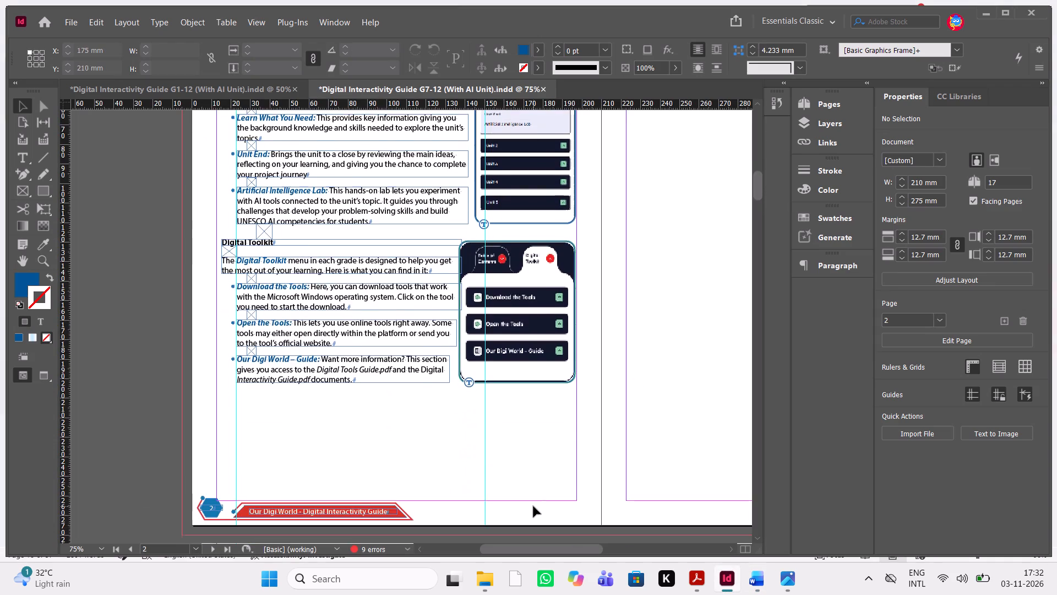